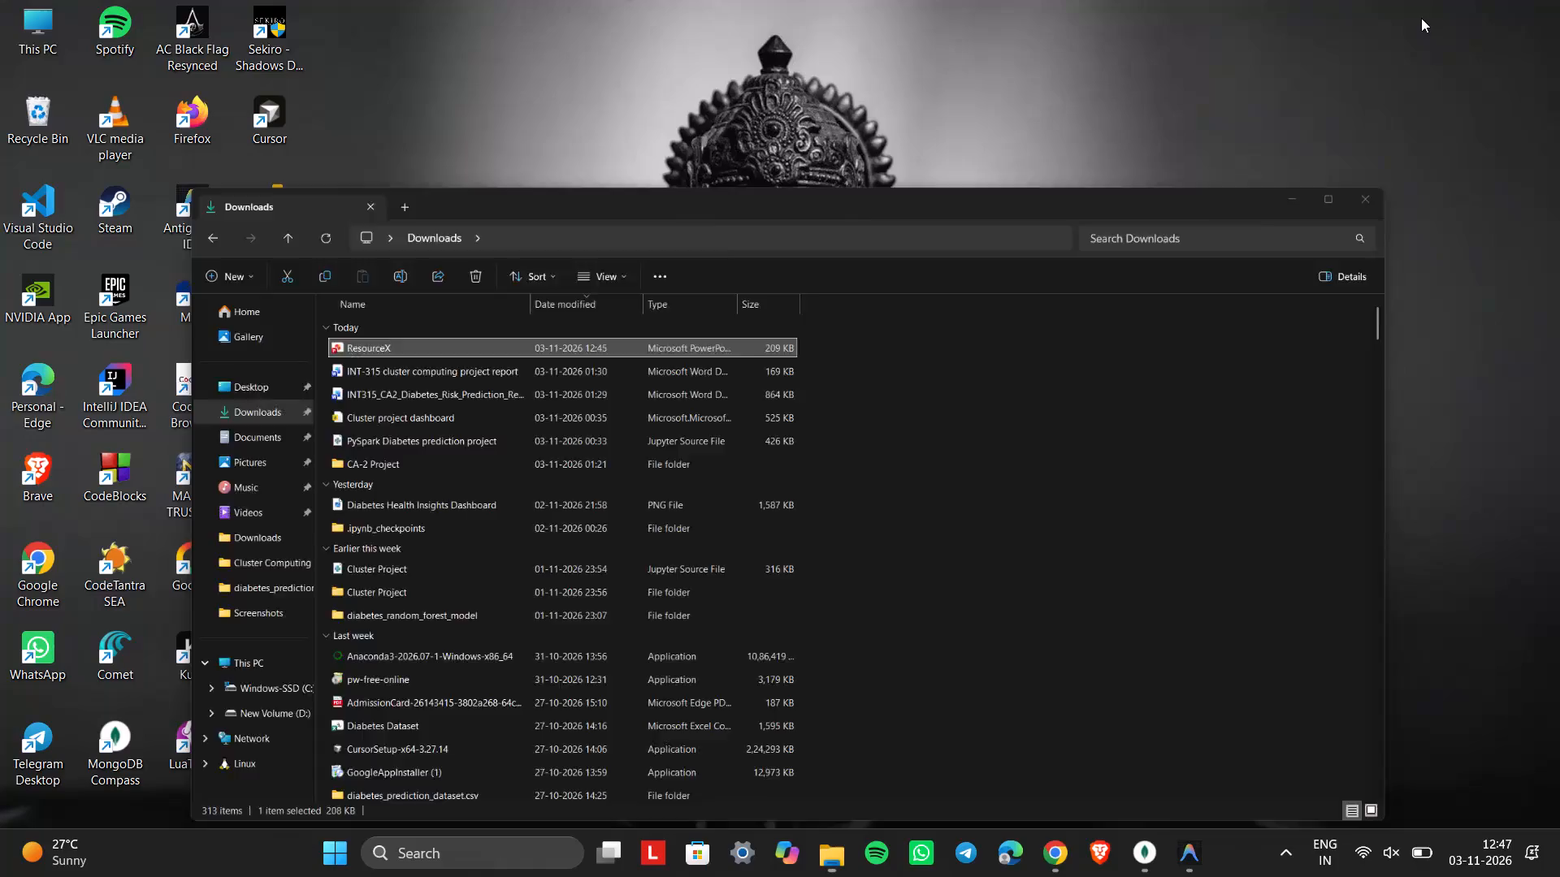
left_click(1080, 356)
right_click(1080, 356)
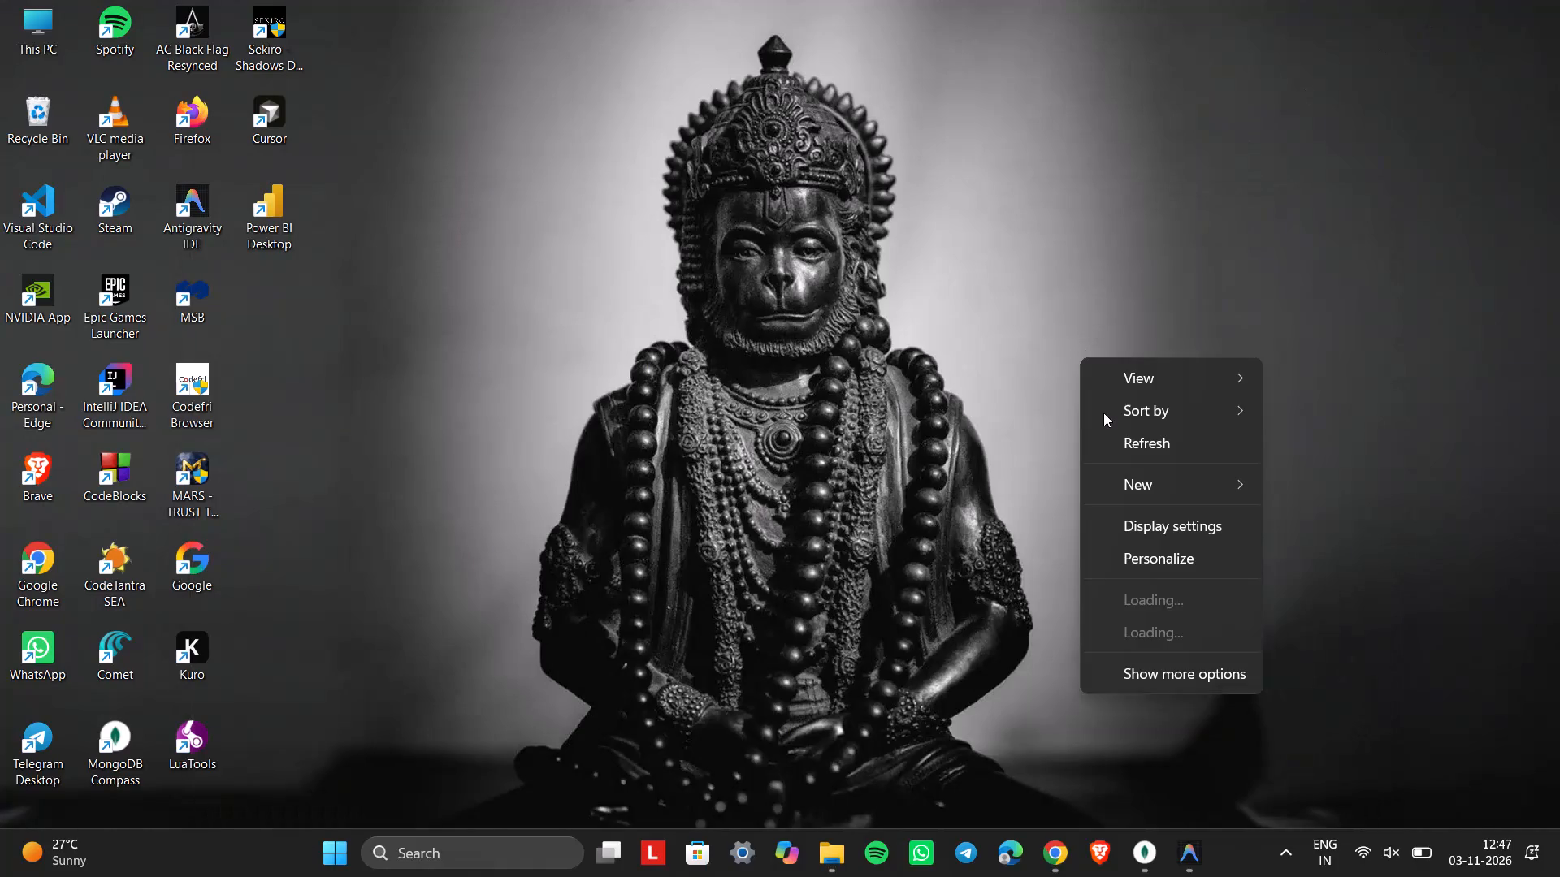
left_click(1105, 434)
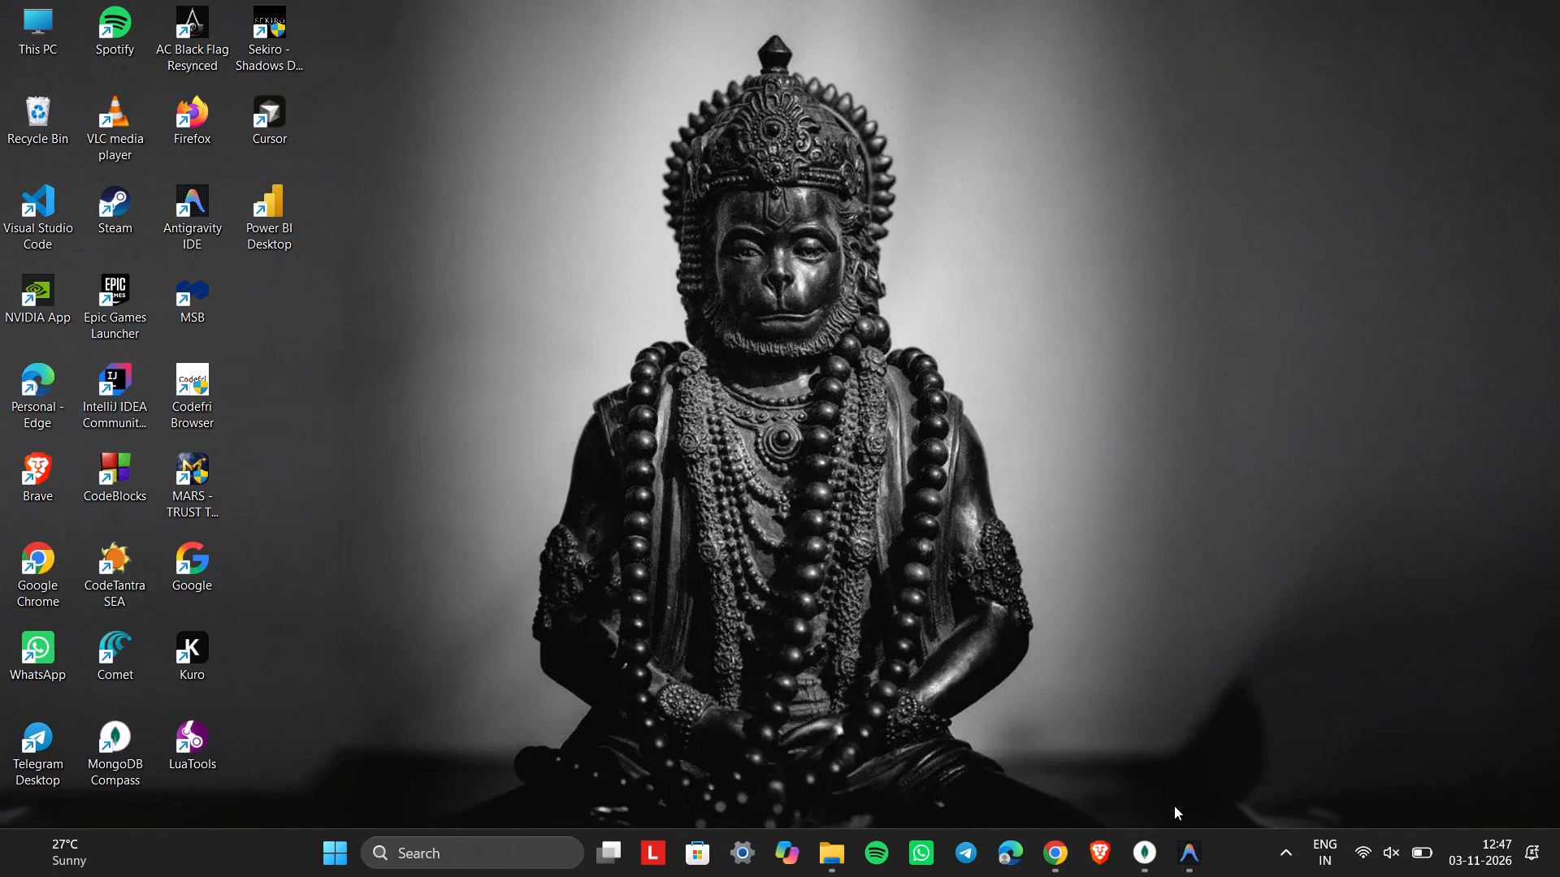
Open the Word document "INT-315 cluster computing project report" from the Downloads folder.
left_click(809, 864)
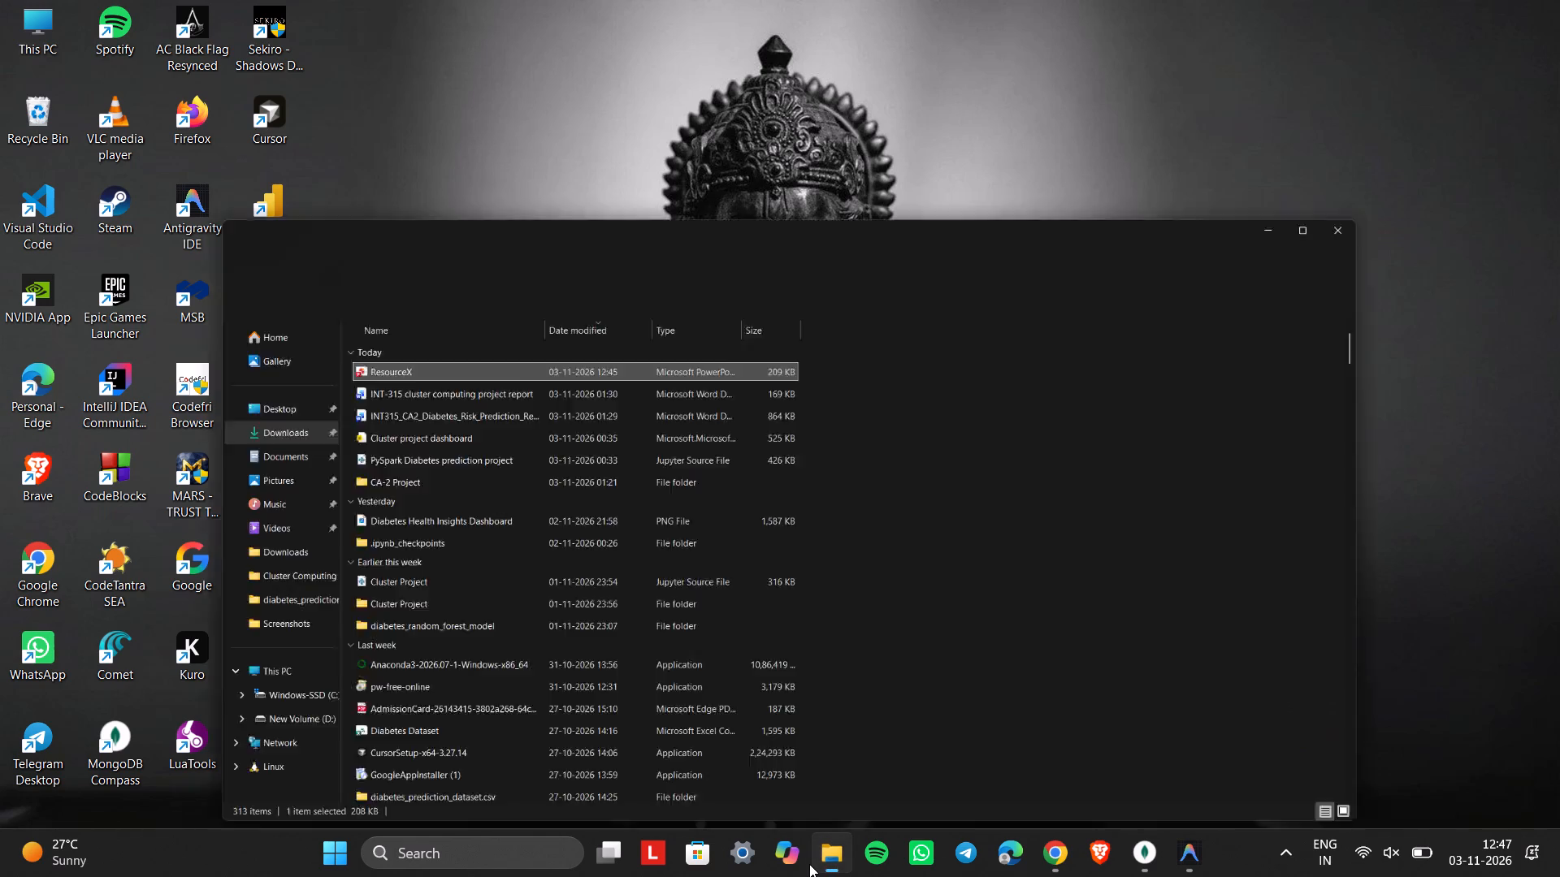
double_click(282, 239)
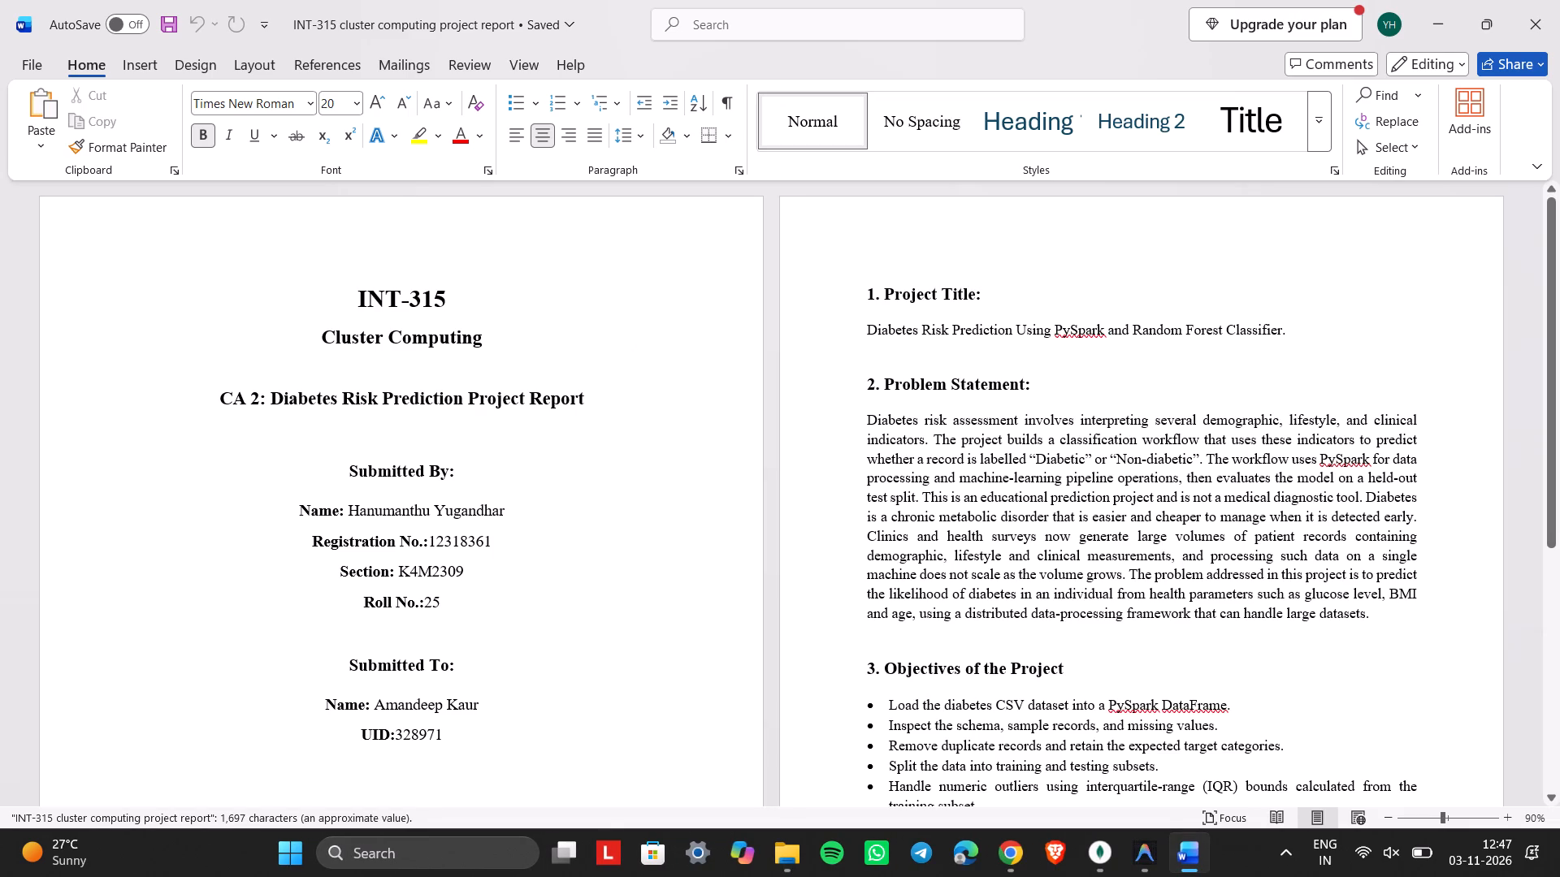
Remove the trailing blank lines after the Objectives of the Project list and start a fresh unbulleted line below its last bullet.
key("ctrl+plus")
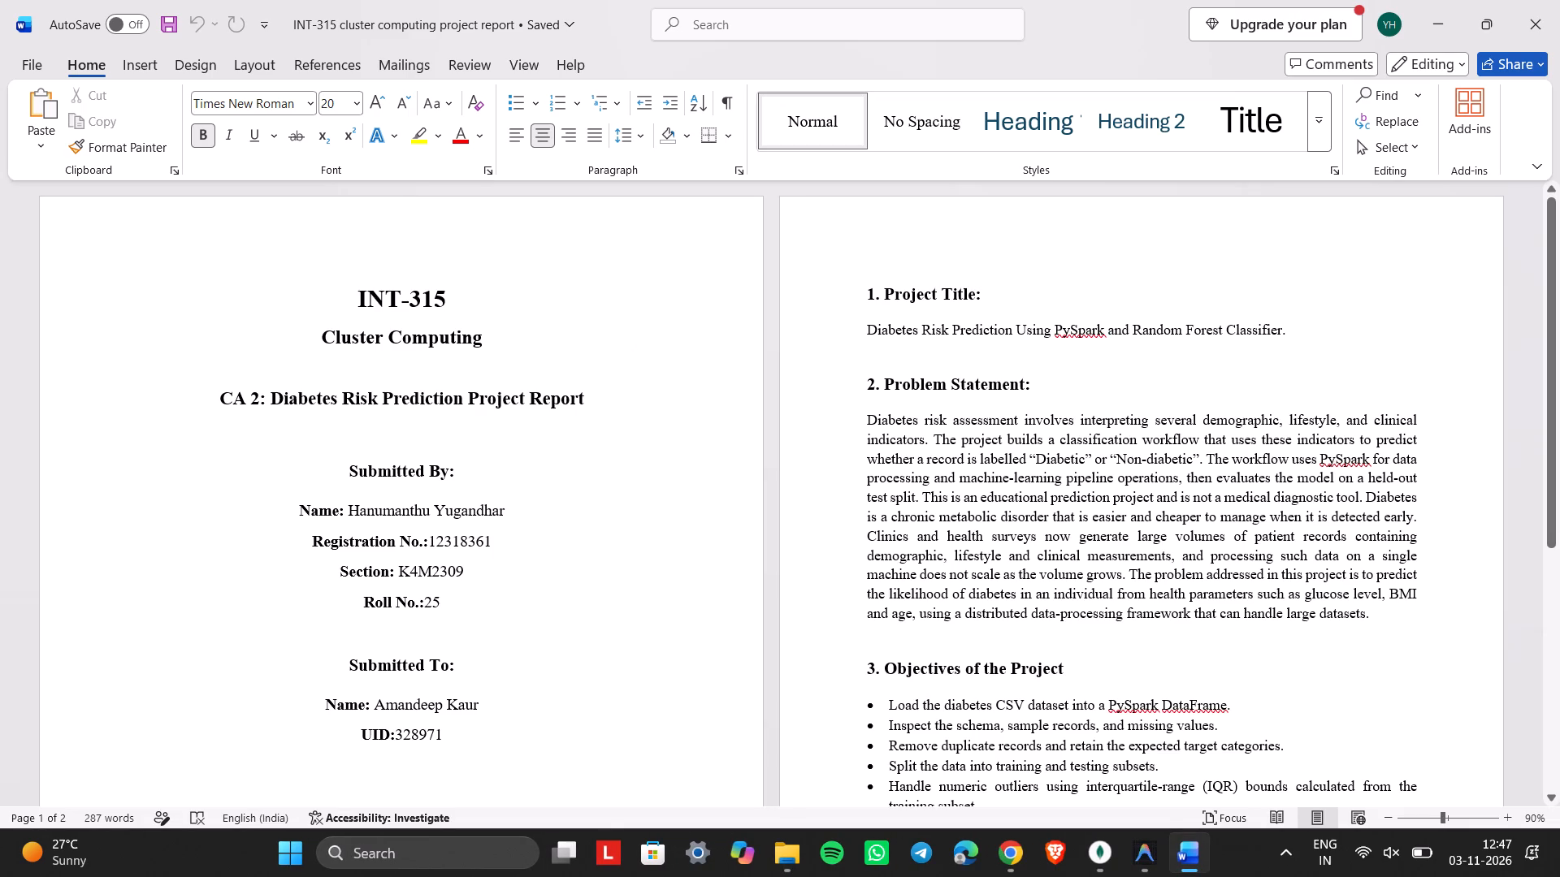
left_click(772, 428)
key("ctrl+plus")
key("ctrl+plus")
left_click(1243, 299)
key("ctrl+plus")
key("ctrl+plus")
left_click(1501, 815)
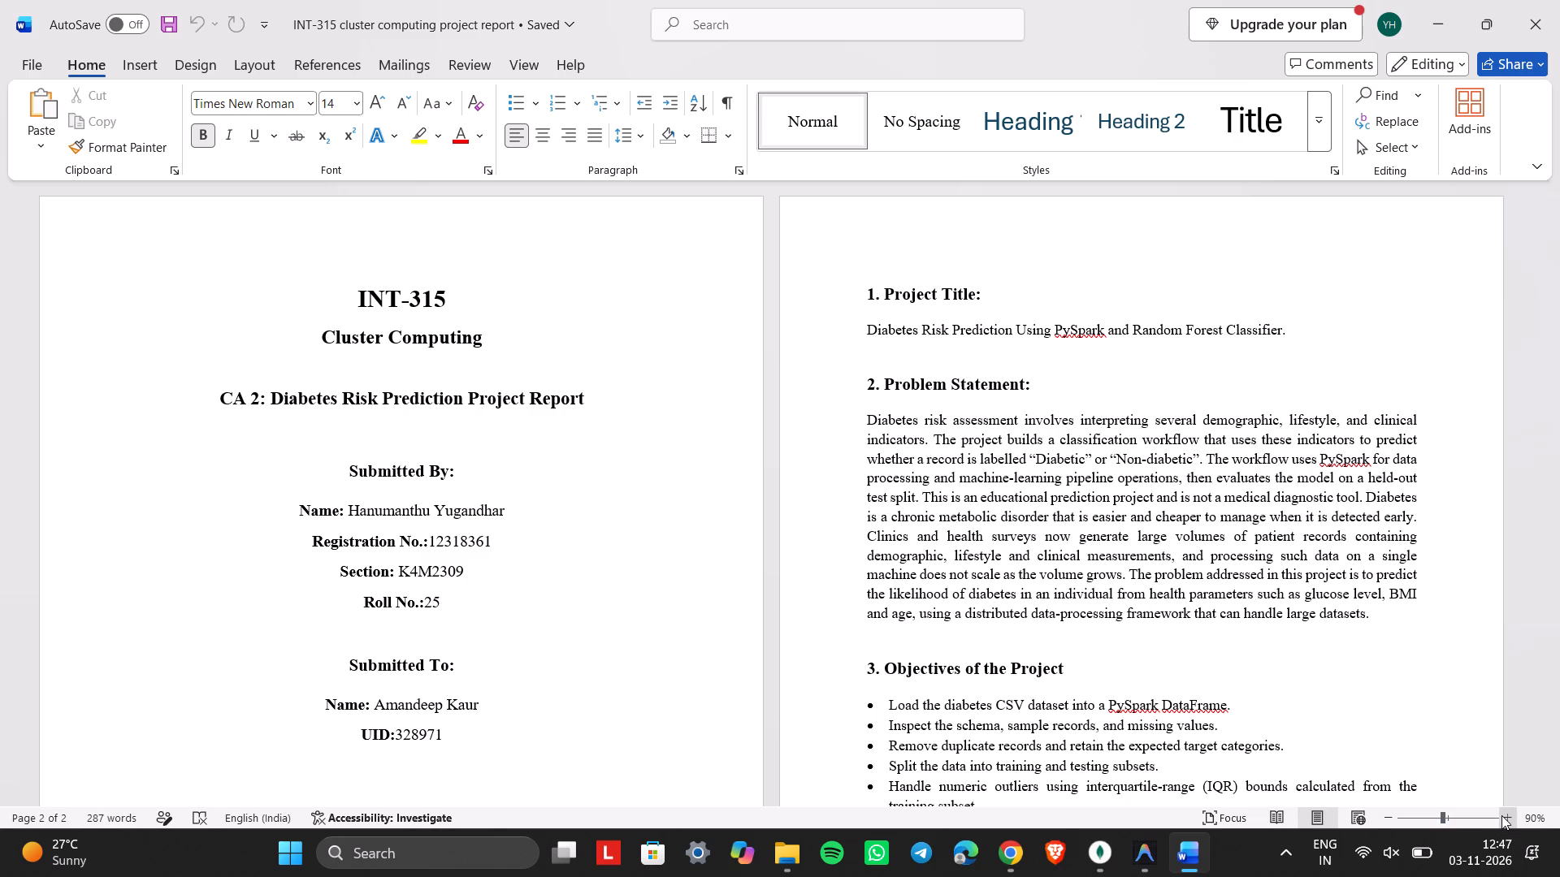
scroll(1225, 659, "down", 2)
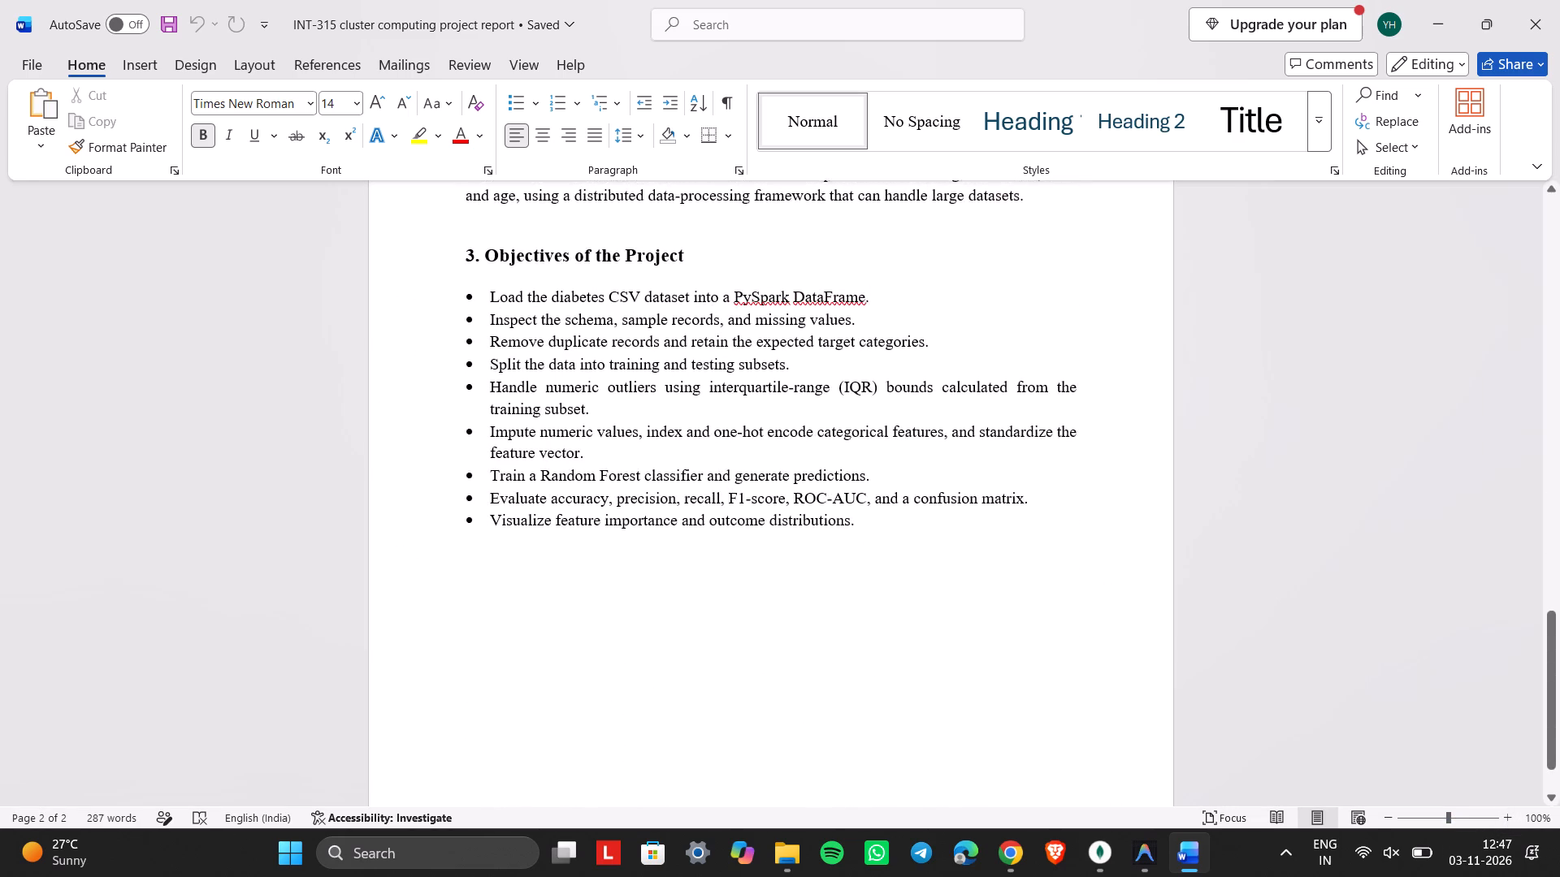
scroll(1225, 659, "down", 1)
scroll(1225, 659, "up", 1)
left_click(990, 692)
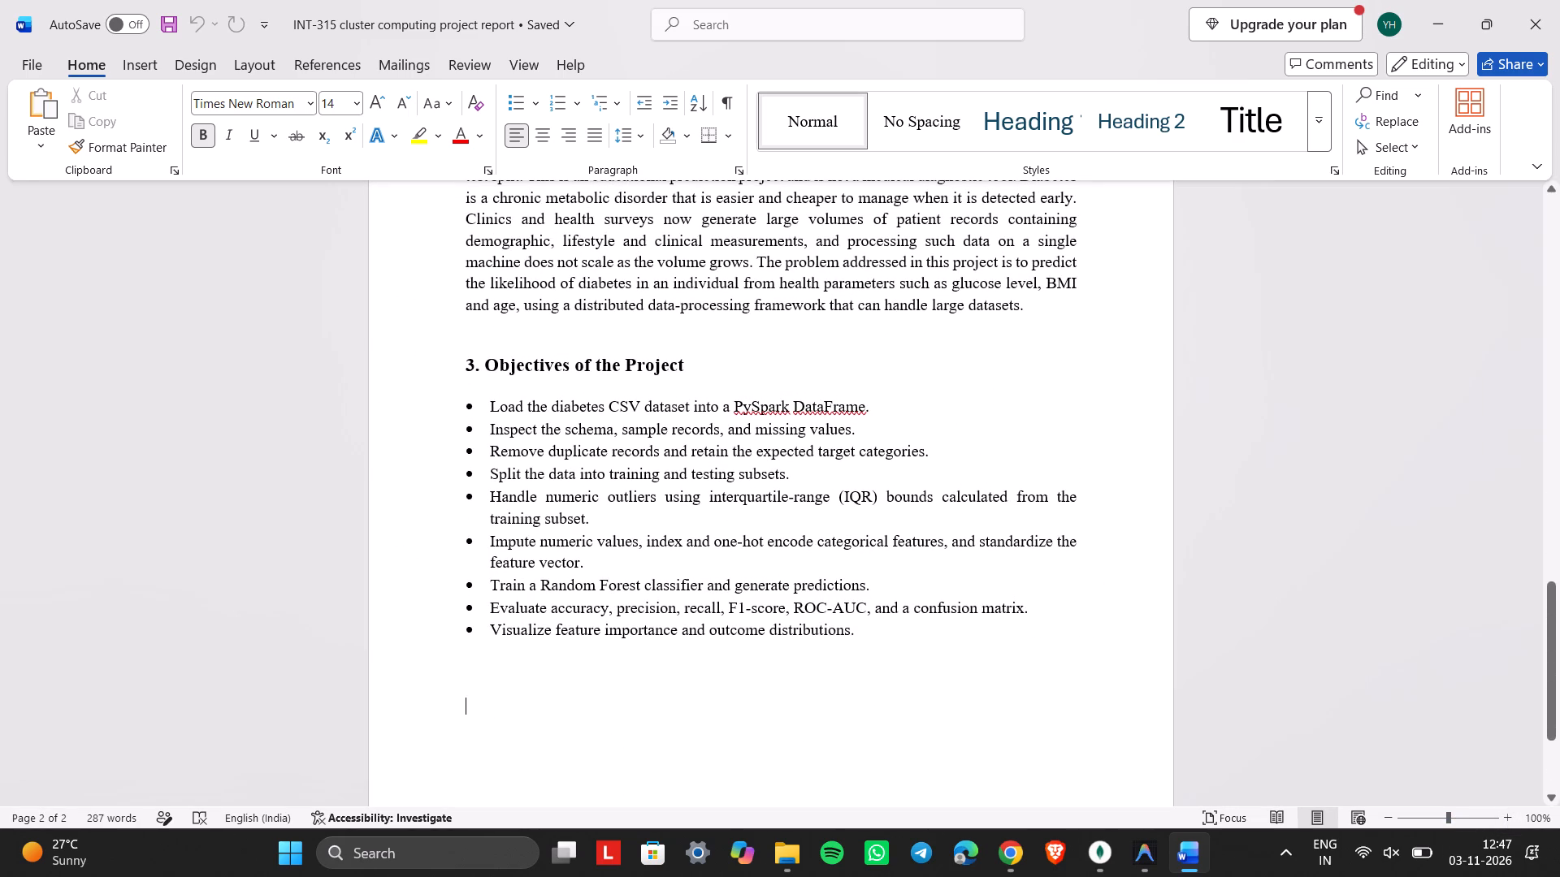
key("BackSpace")
key("BackSpace")
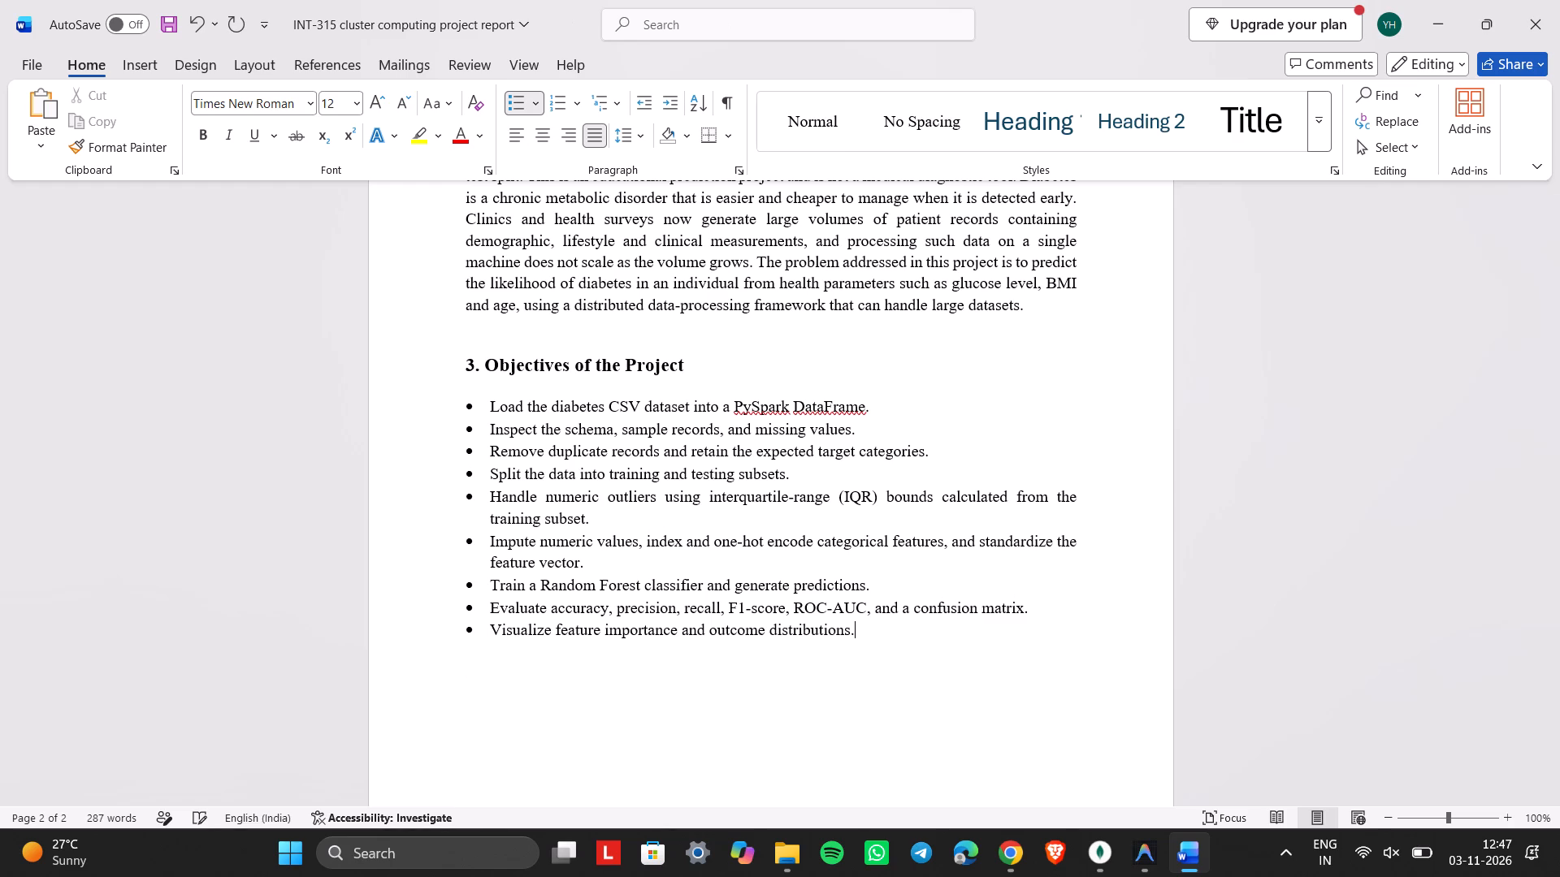
key("Return")
key("BackSpace")
key("BackSpace")
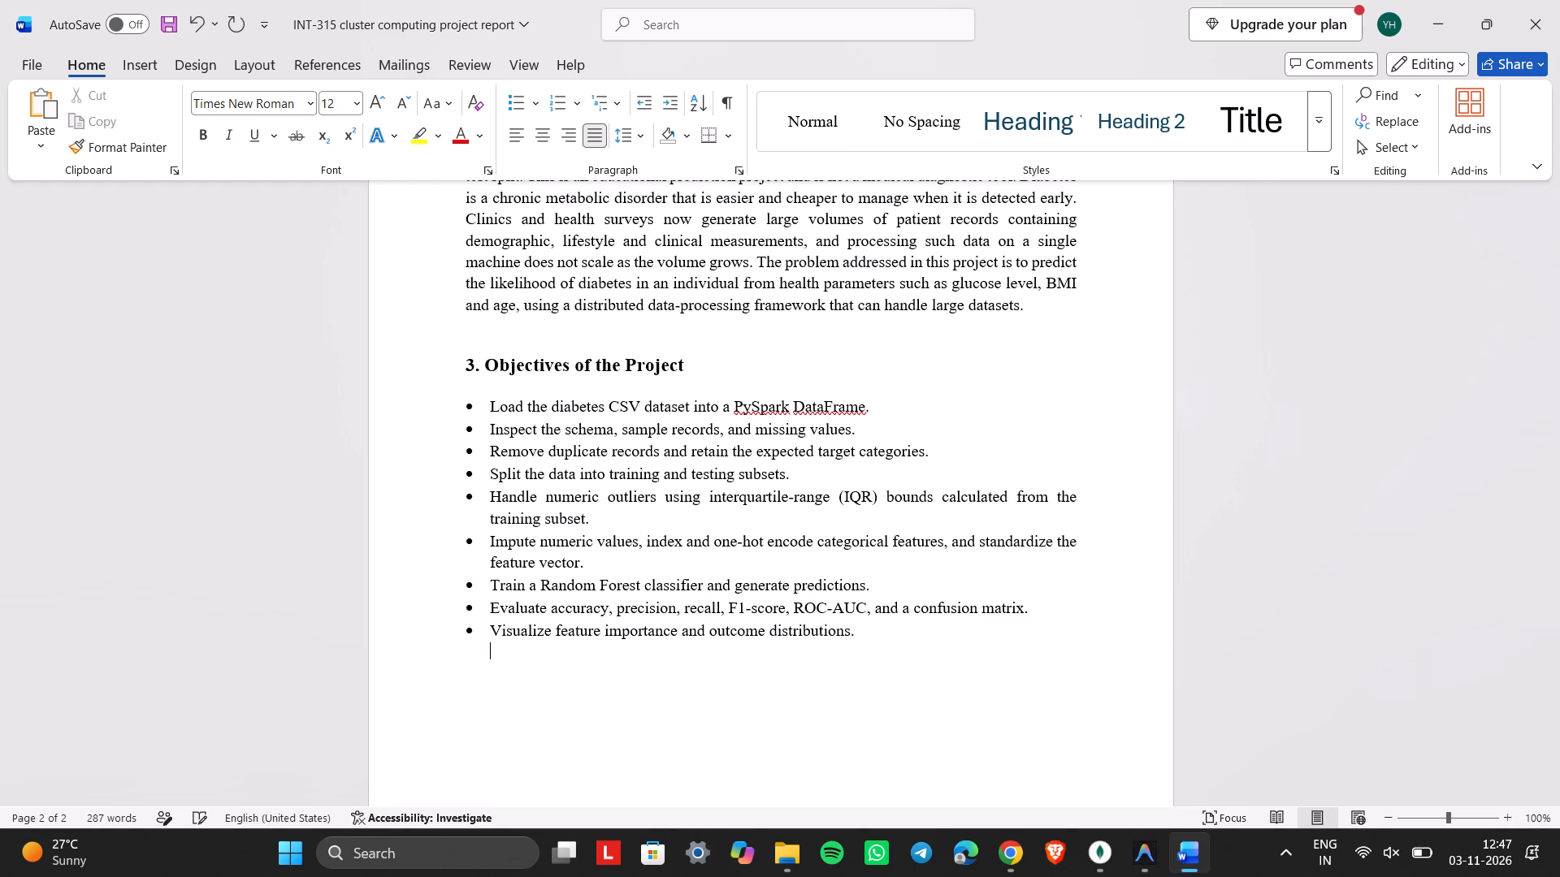
key("Return")
Open the document INT315_CA2_Diabetes_Risk_Prediction_Report from the Downloads folder.
key("super+Tab")
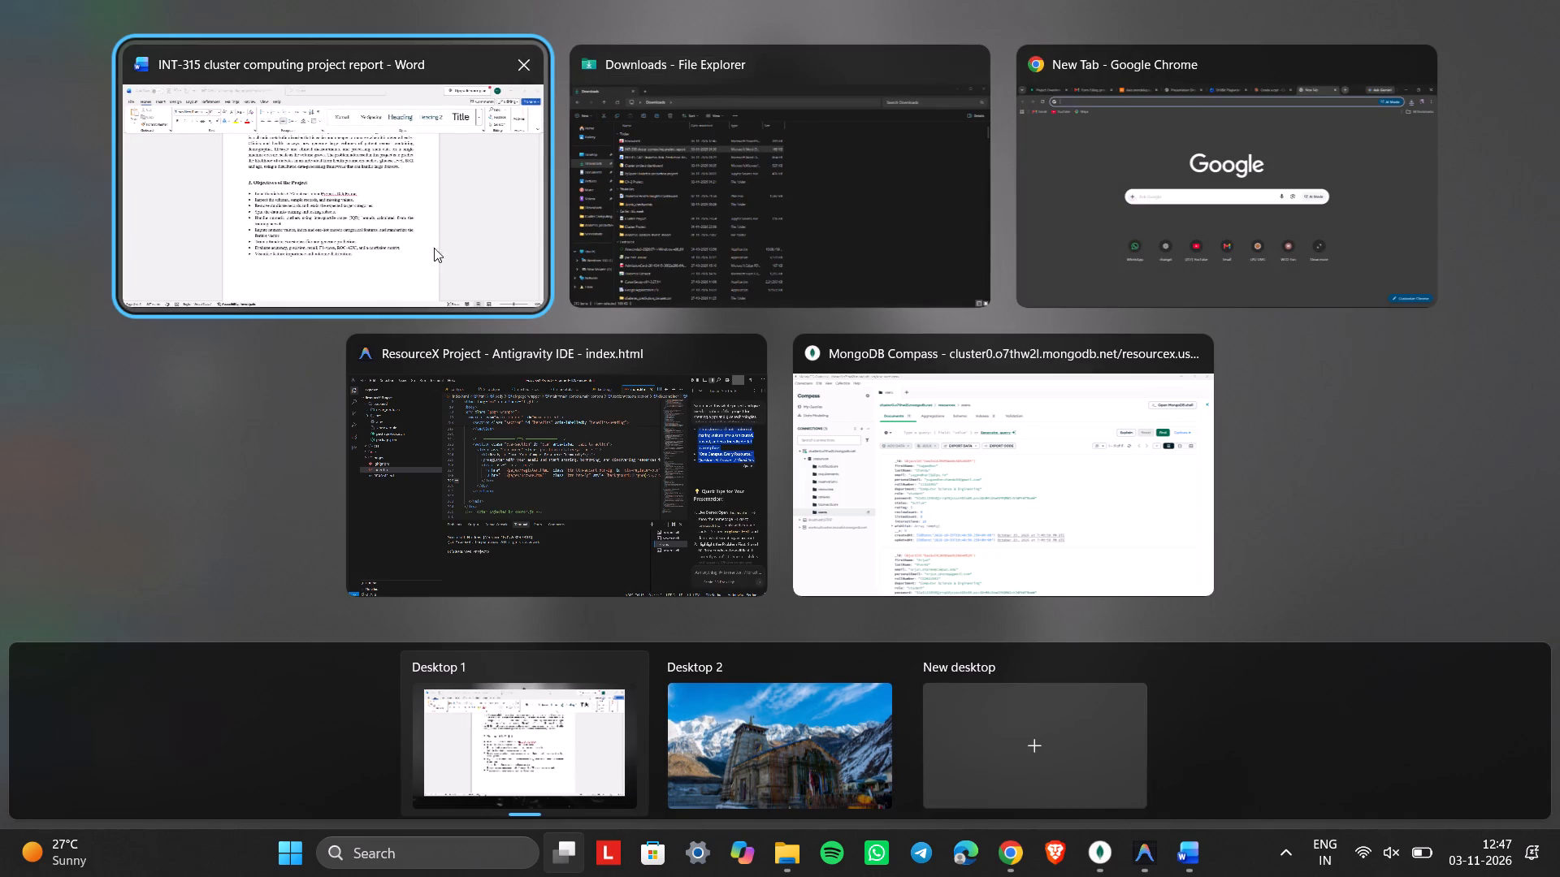
left_click(603, 120)
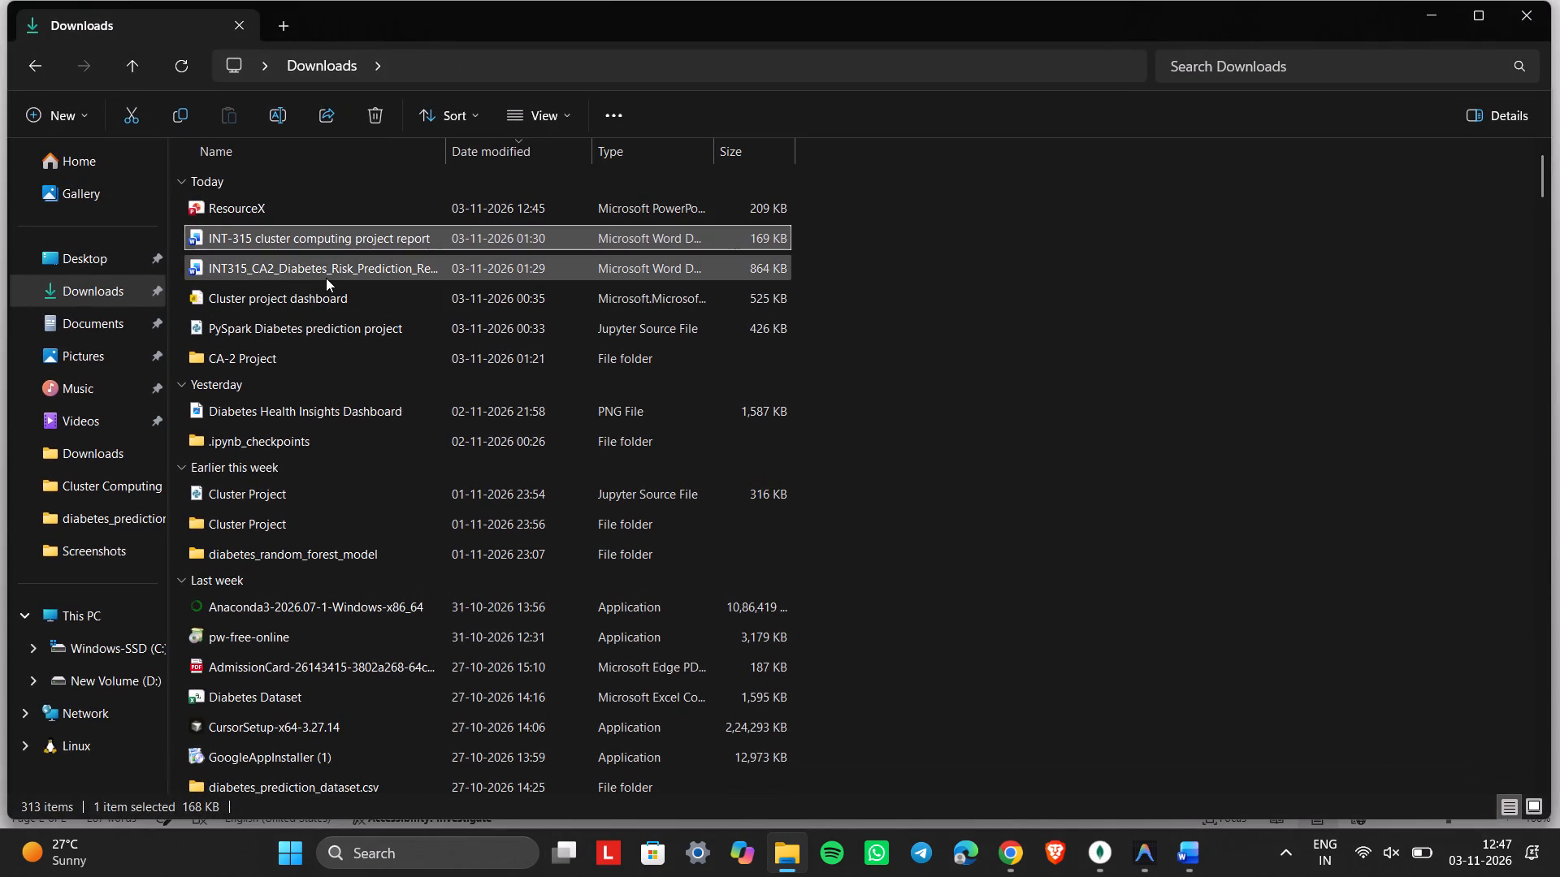
double_click(326, 278)
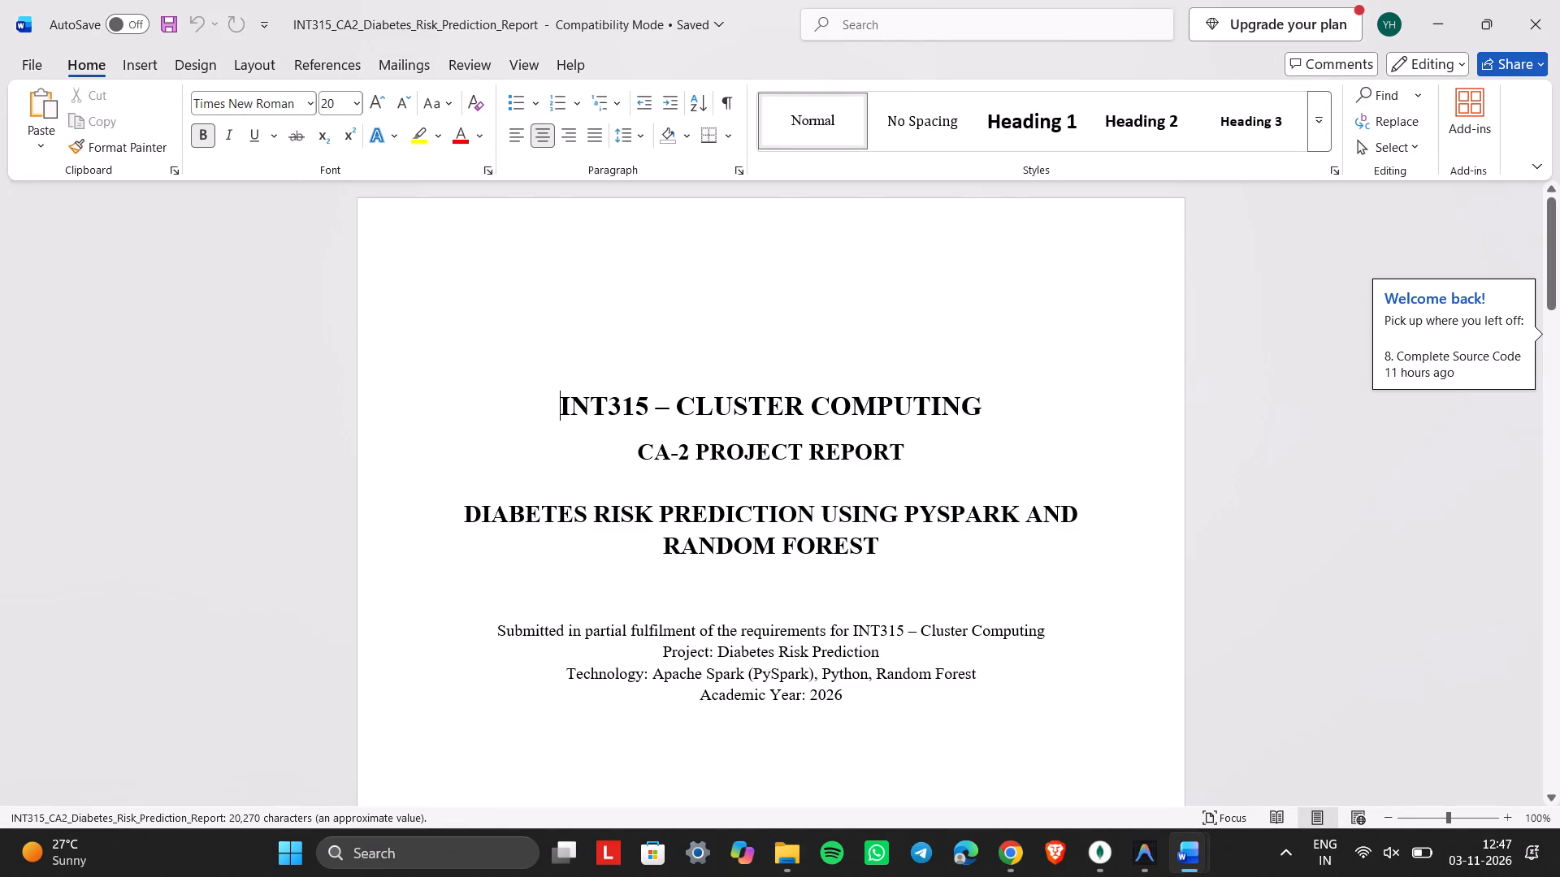
Copy the "4. Dataset Description" heading and its introductory paragraph into the INT-315 cluster computing project report, below the objectives list.
scroll(600, 572, "down", 13)
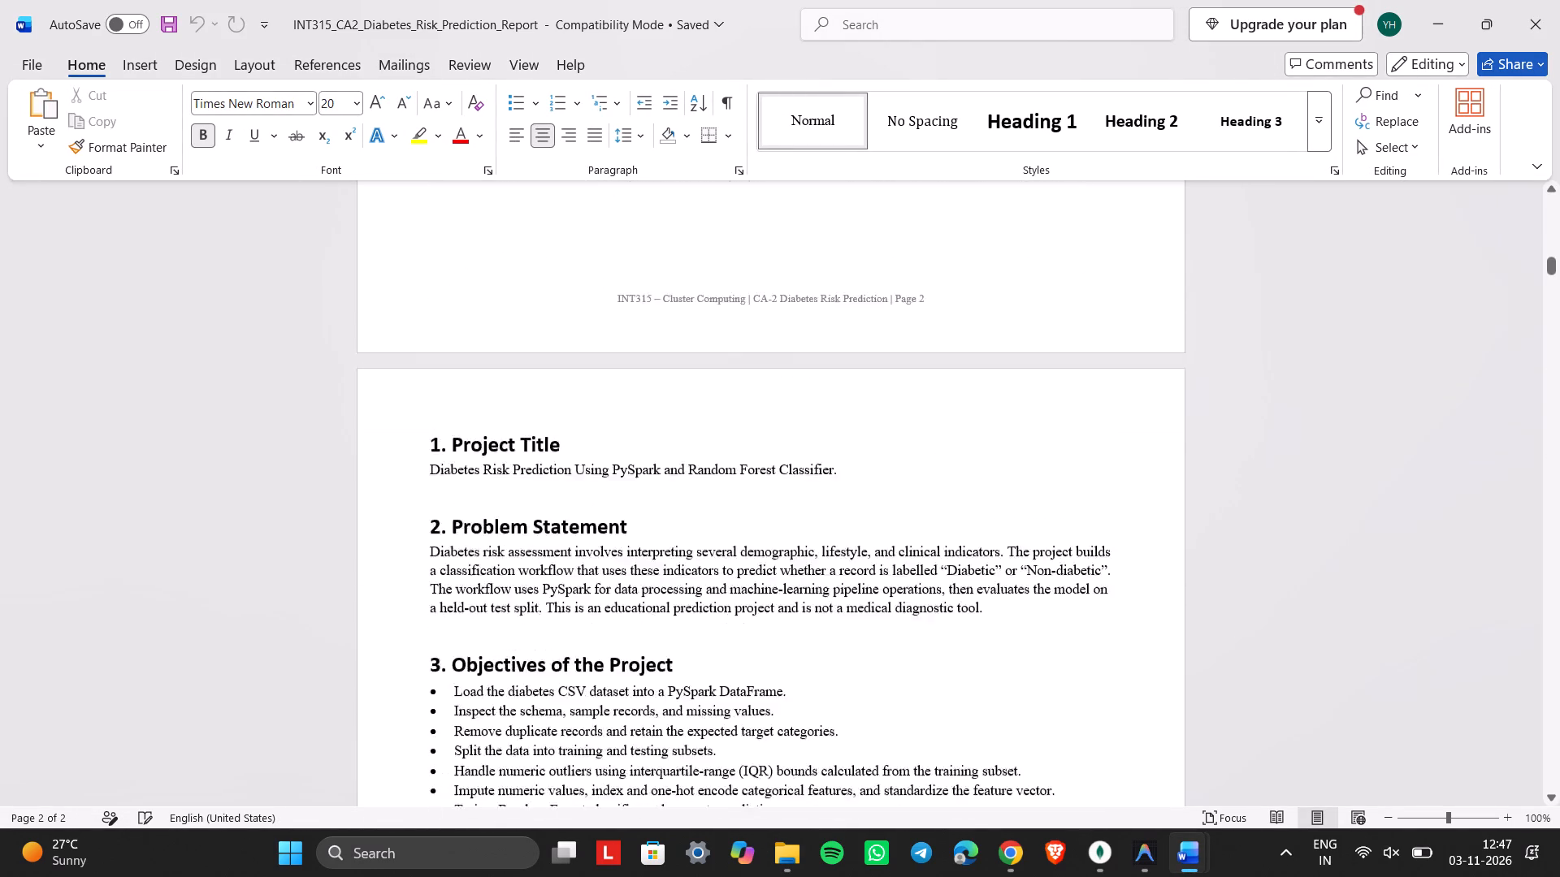
scroll(600, 572, "down", 2)
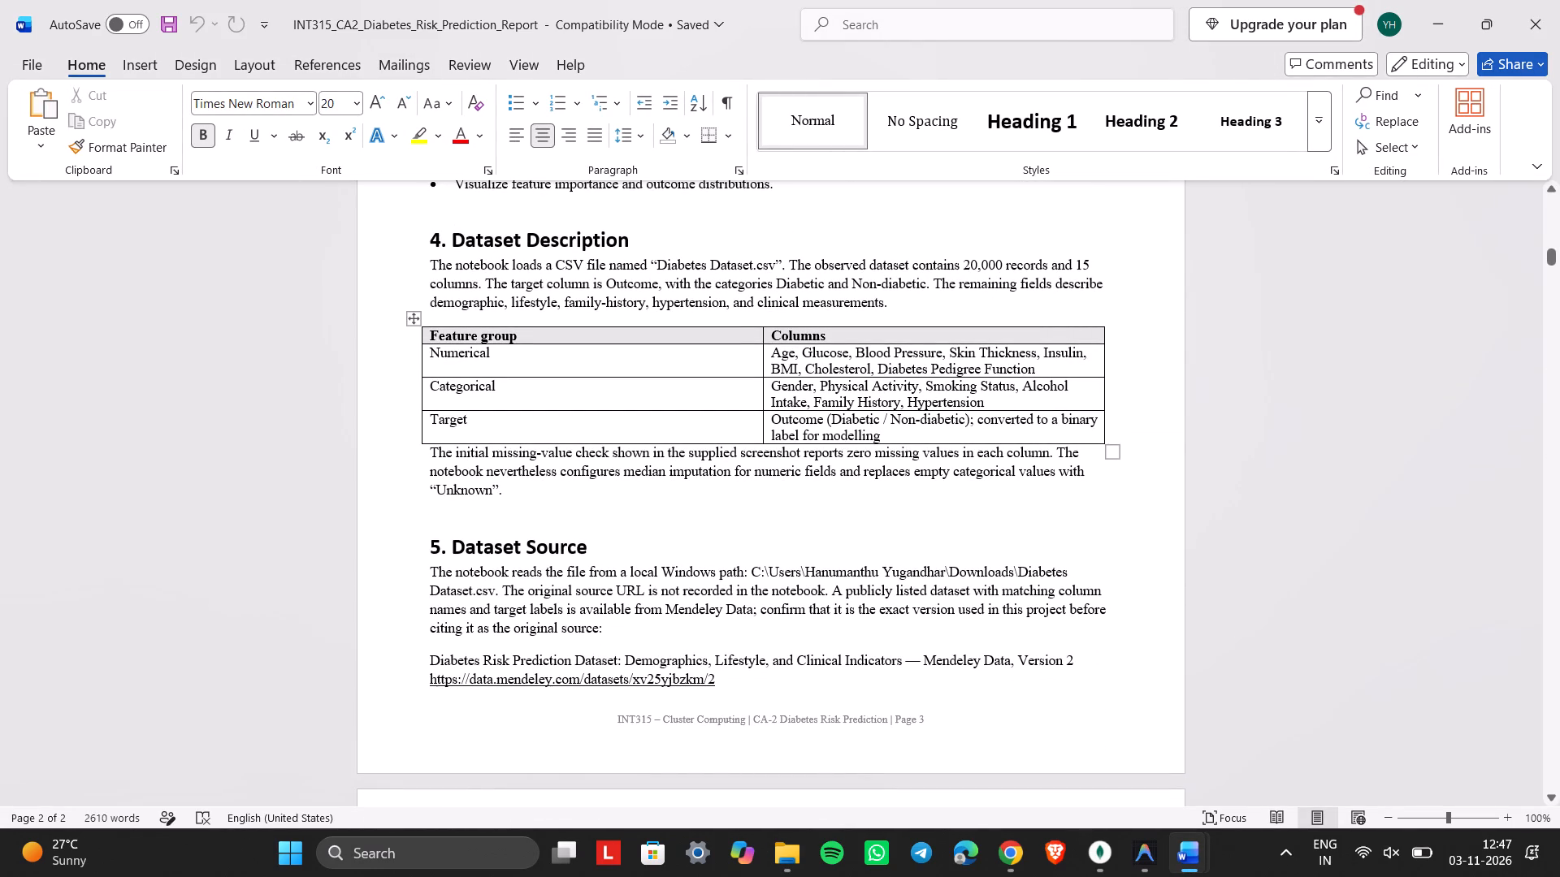
left_click_drag(430, 235, 866, 279)
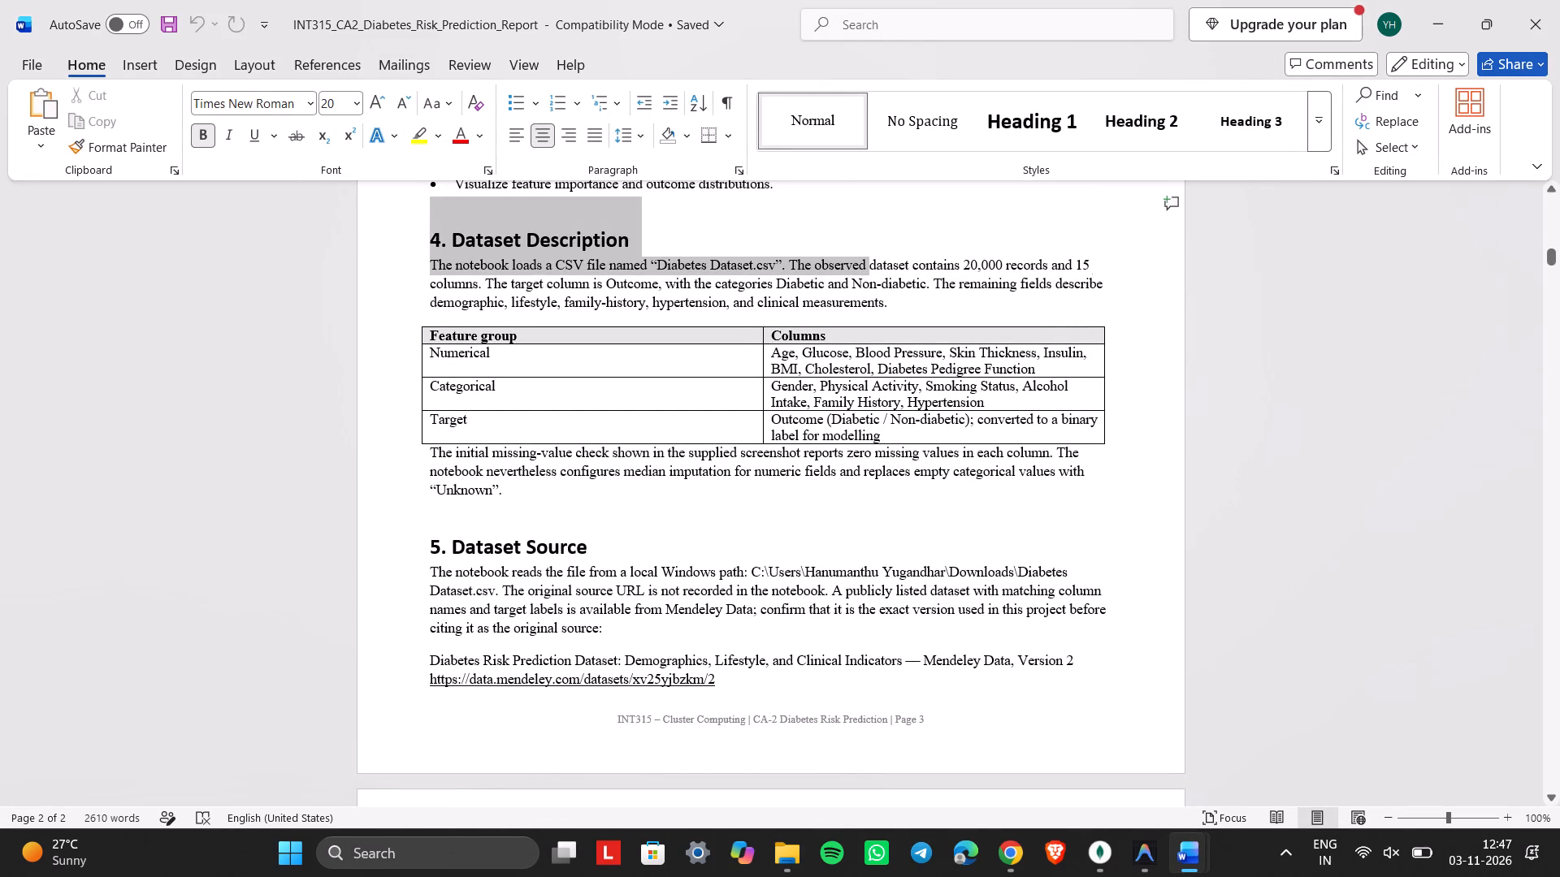
left_click_drag(866, 279, 890, 300)
key("ctrl+c")
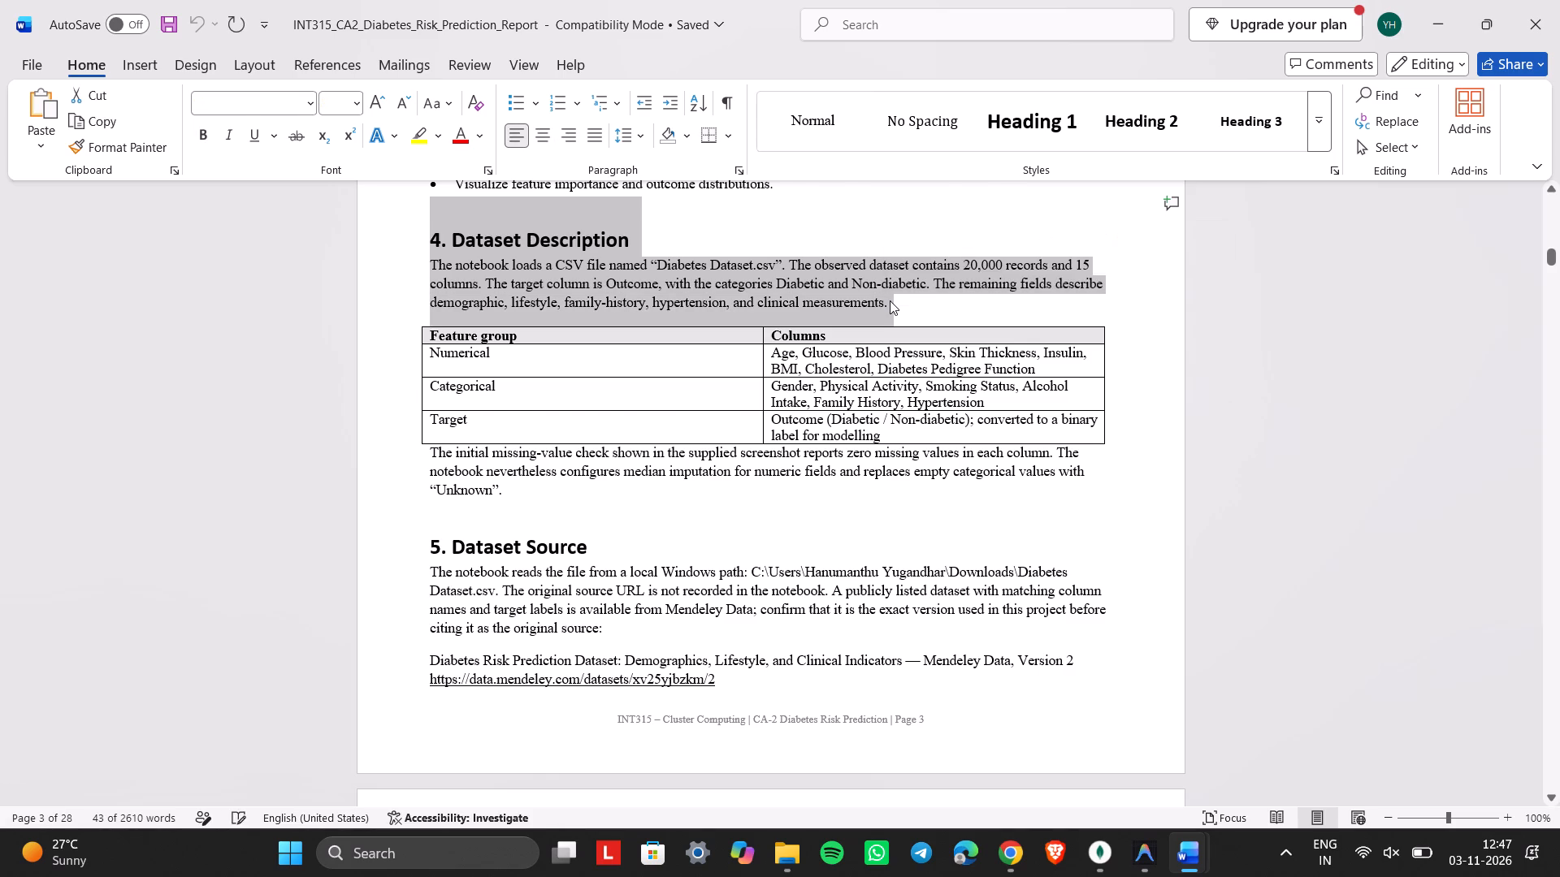
key("alt+Tab")
key("ctrl+v")
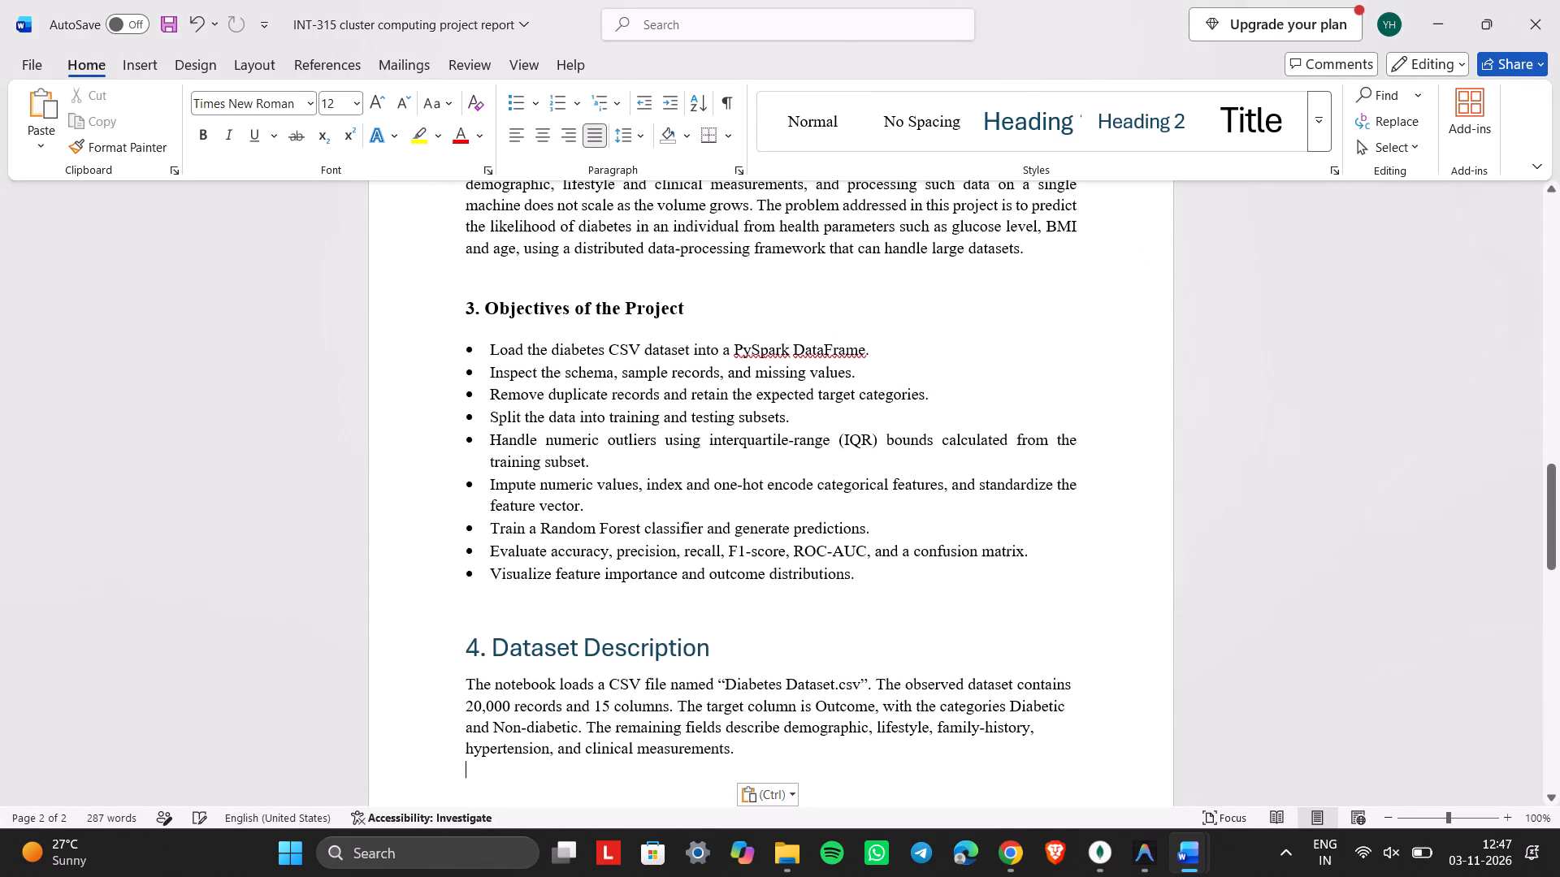
Format the "4. Dataset Description" heading with the Normal style, 14 pt size and bold.
left_click_drag(717, 650, 446, 643)
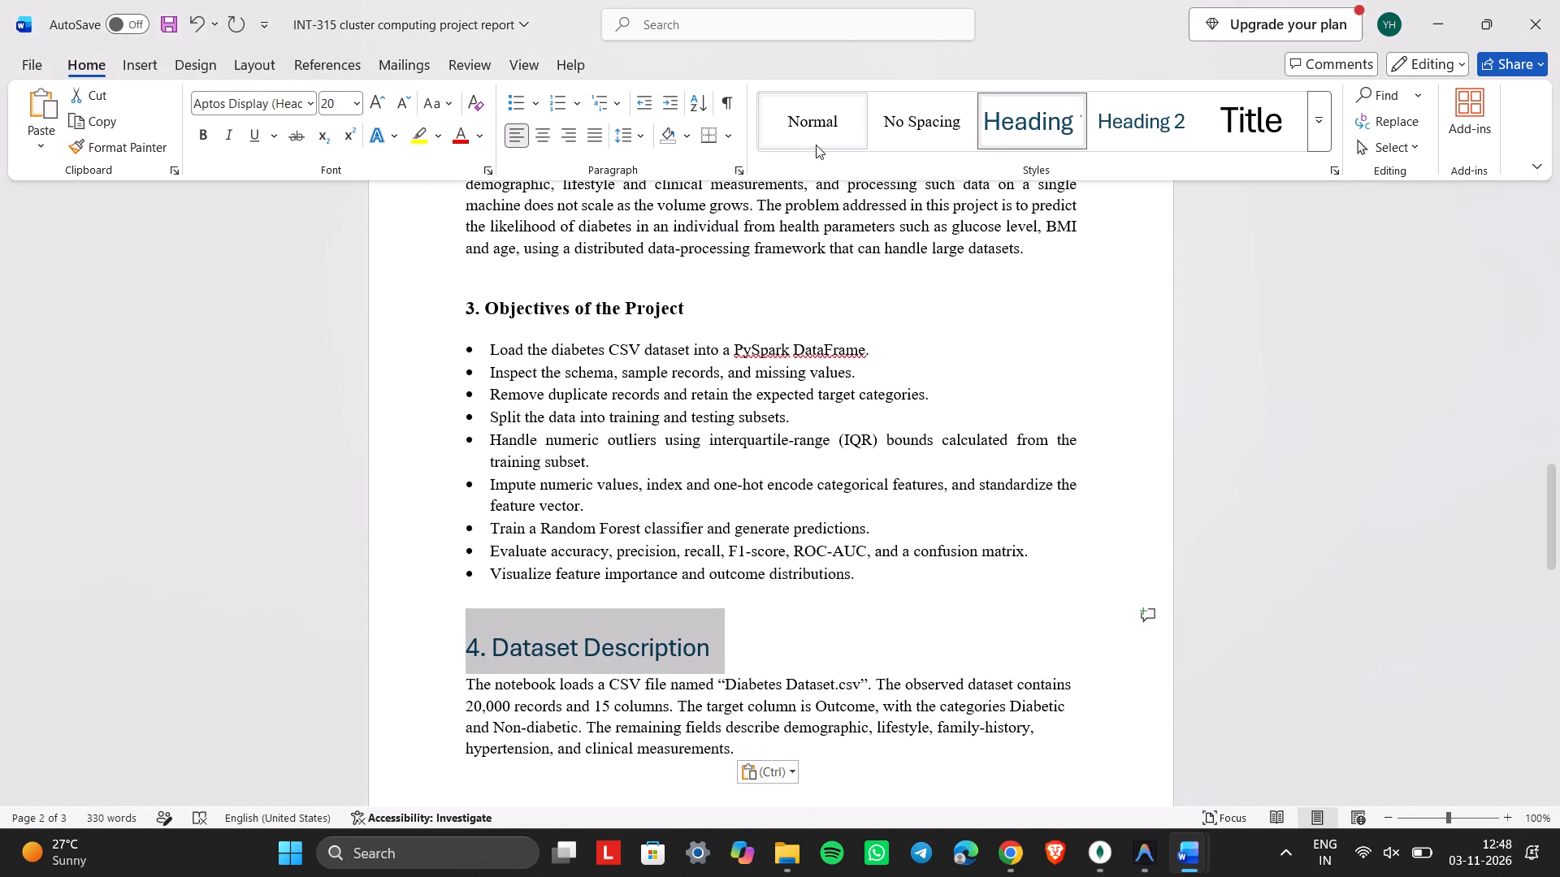
left_click(824, 125)
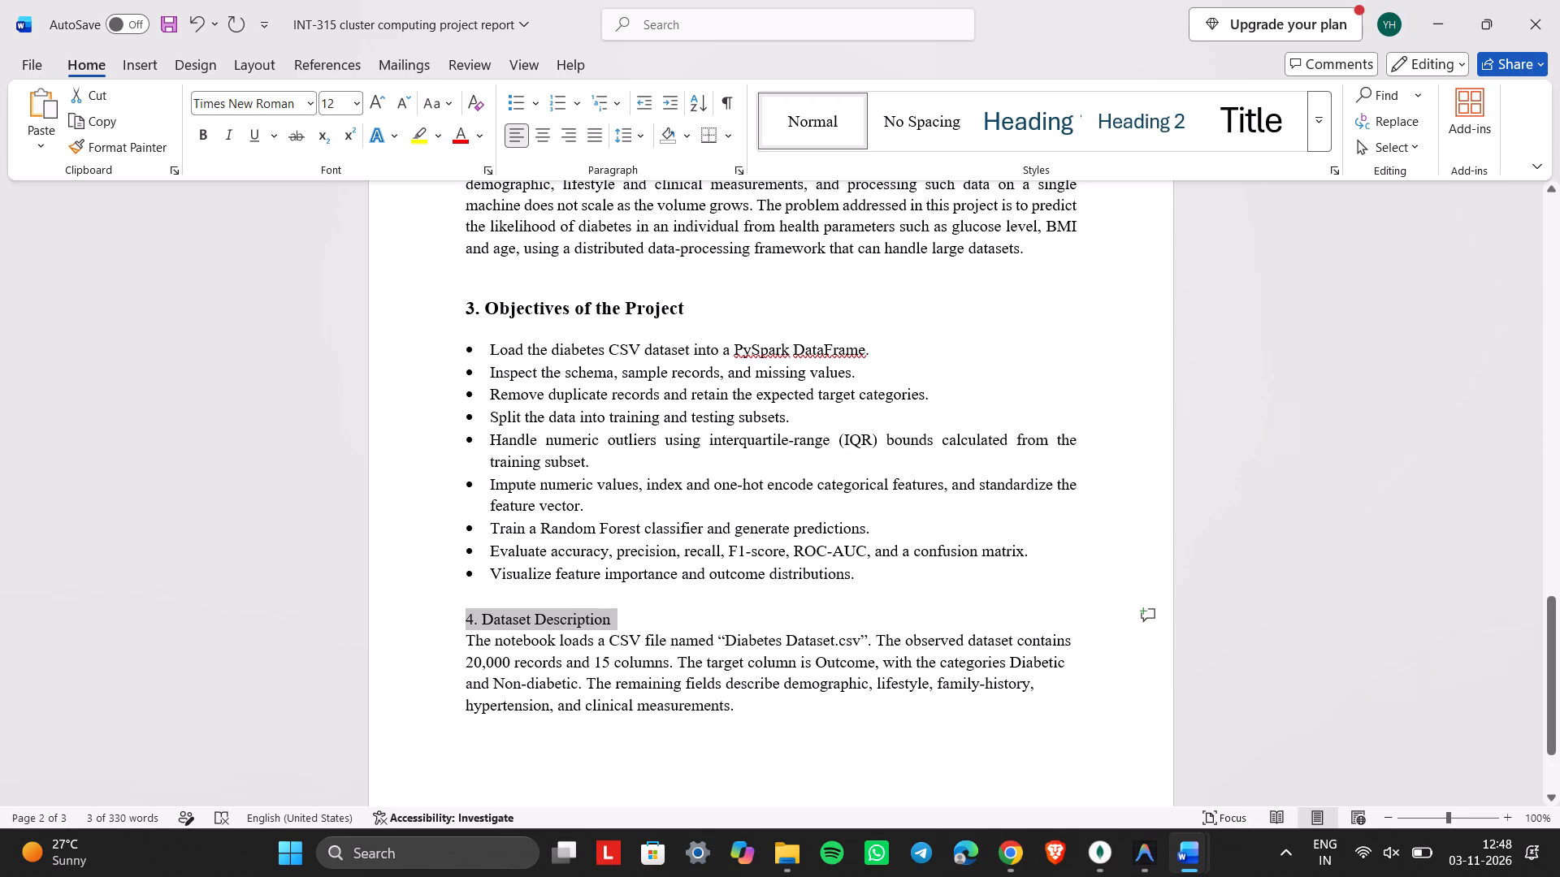
left_click(356, 105)
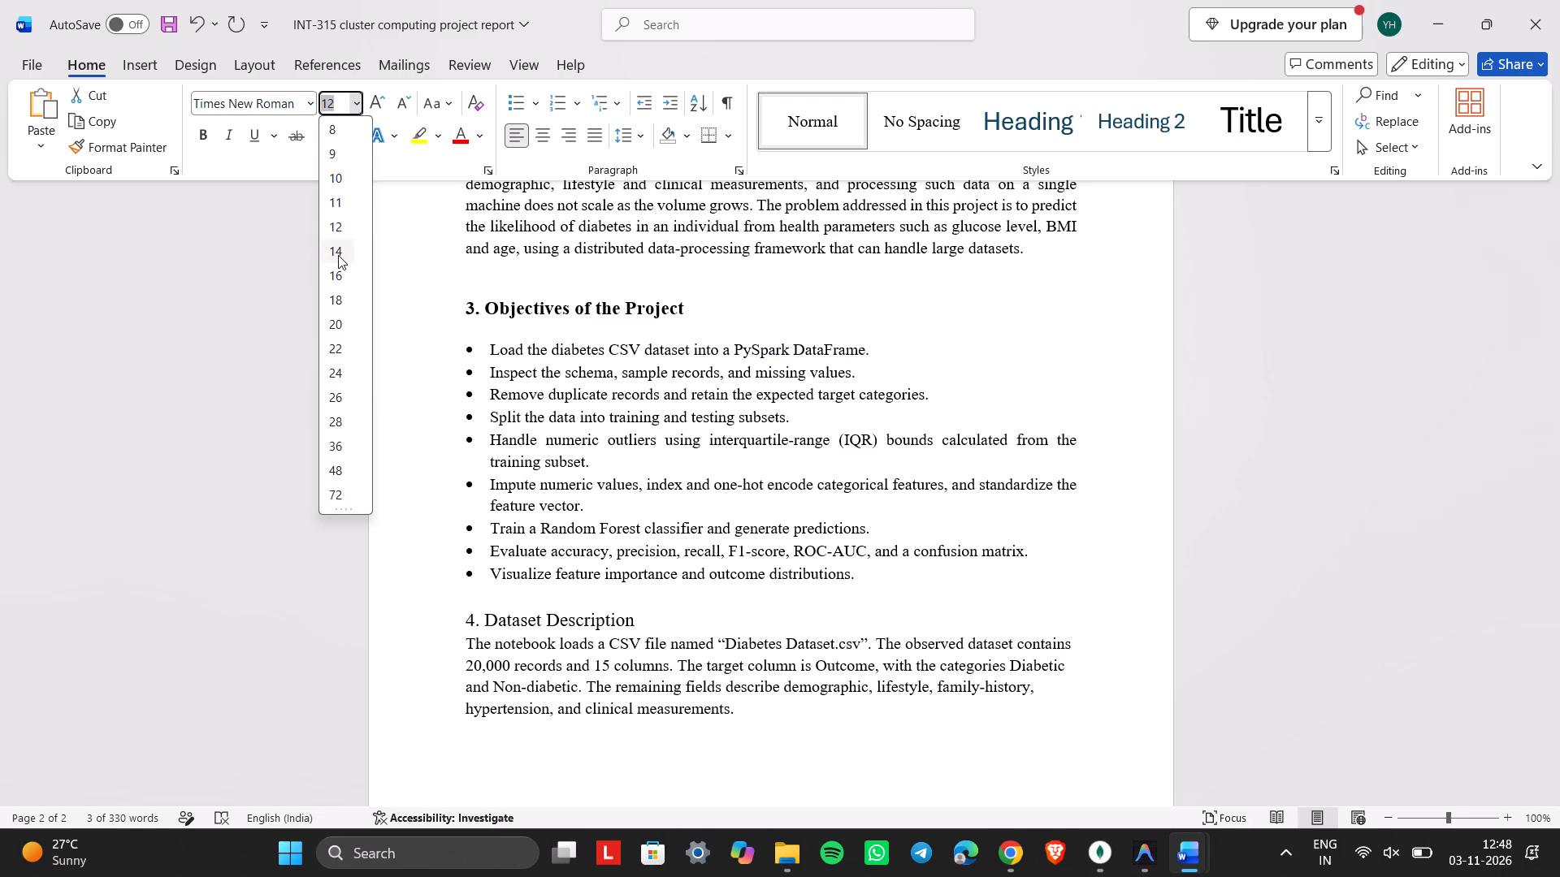
left_click(338, 255)
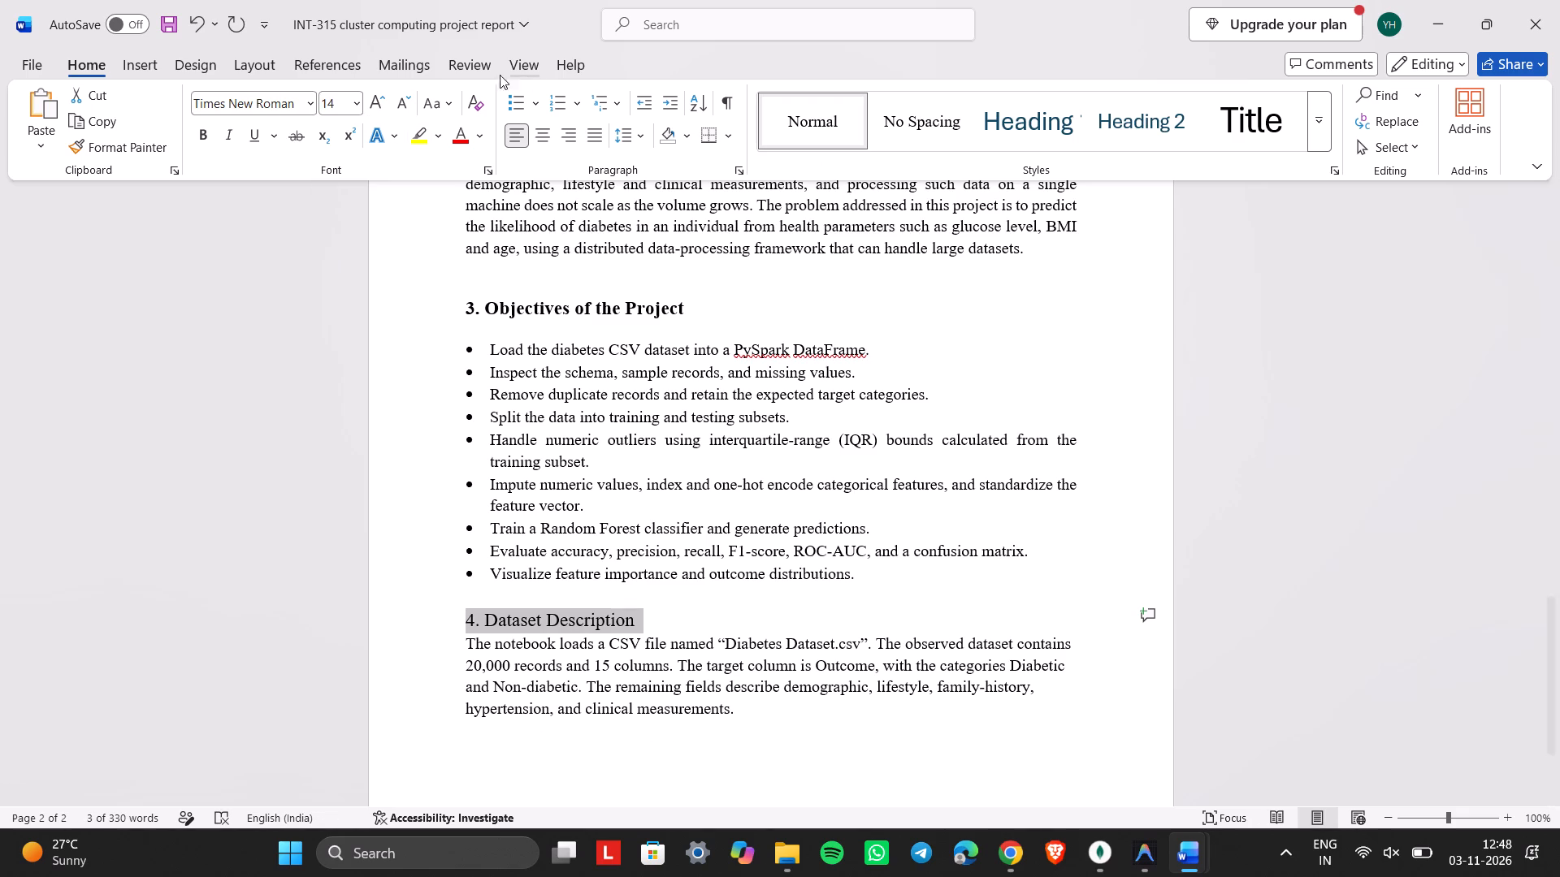
left_click(206, 136)
Add a colon at the end of the "3. Objectives of the Project" and "4. Dataset Description" headings.
left_click(608, 313)
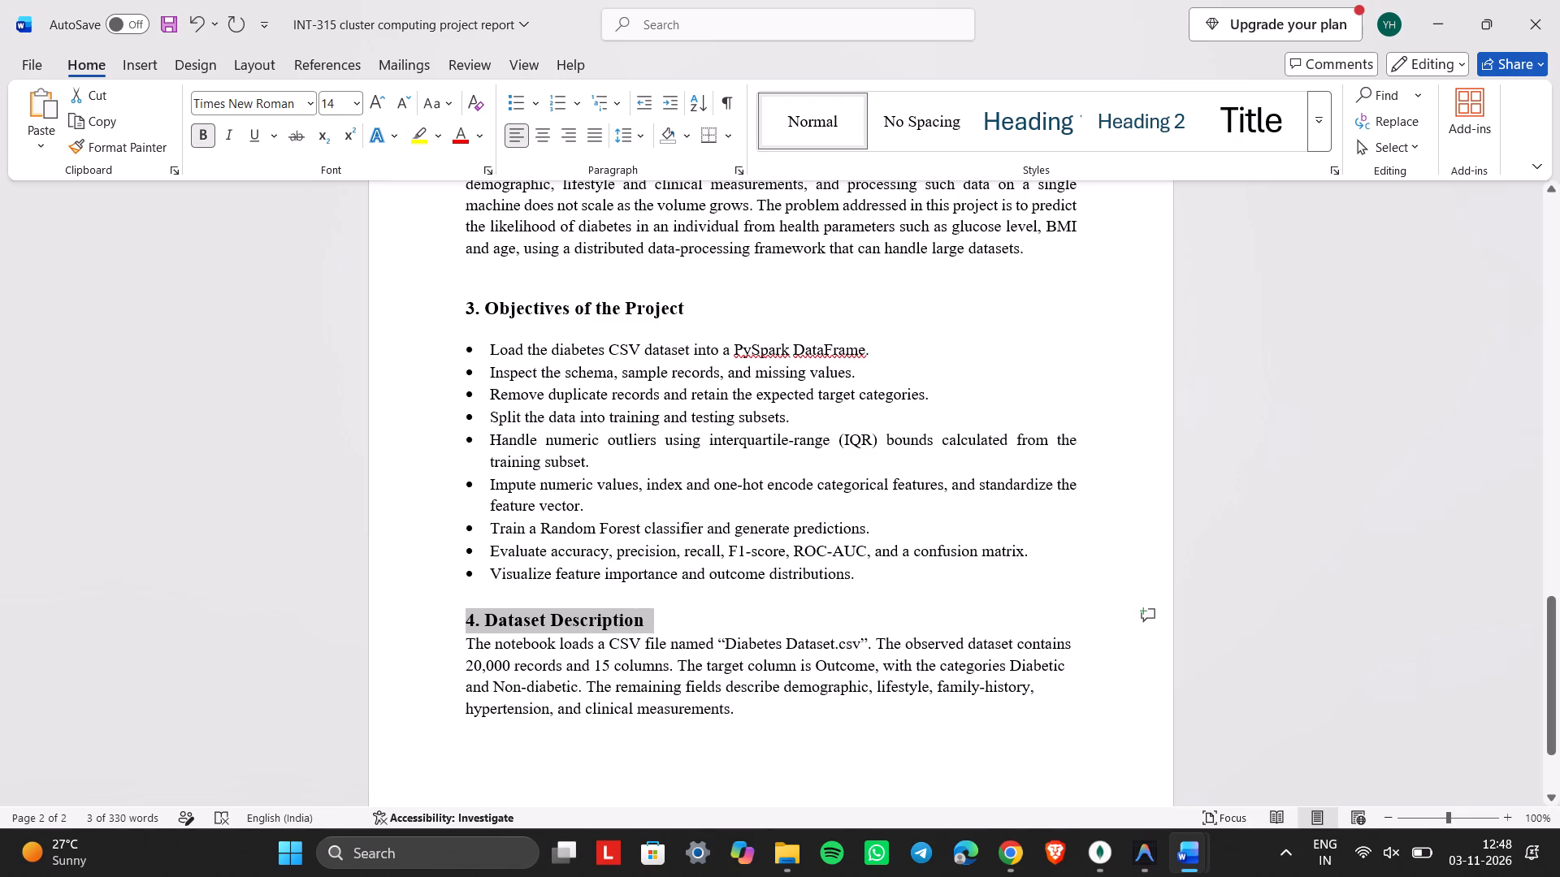
left_click(720, 302)
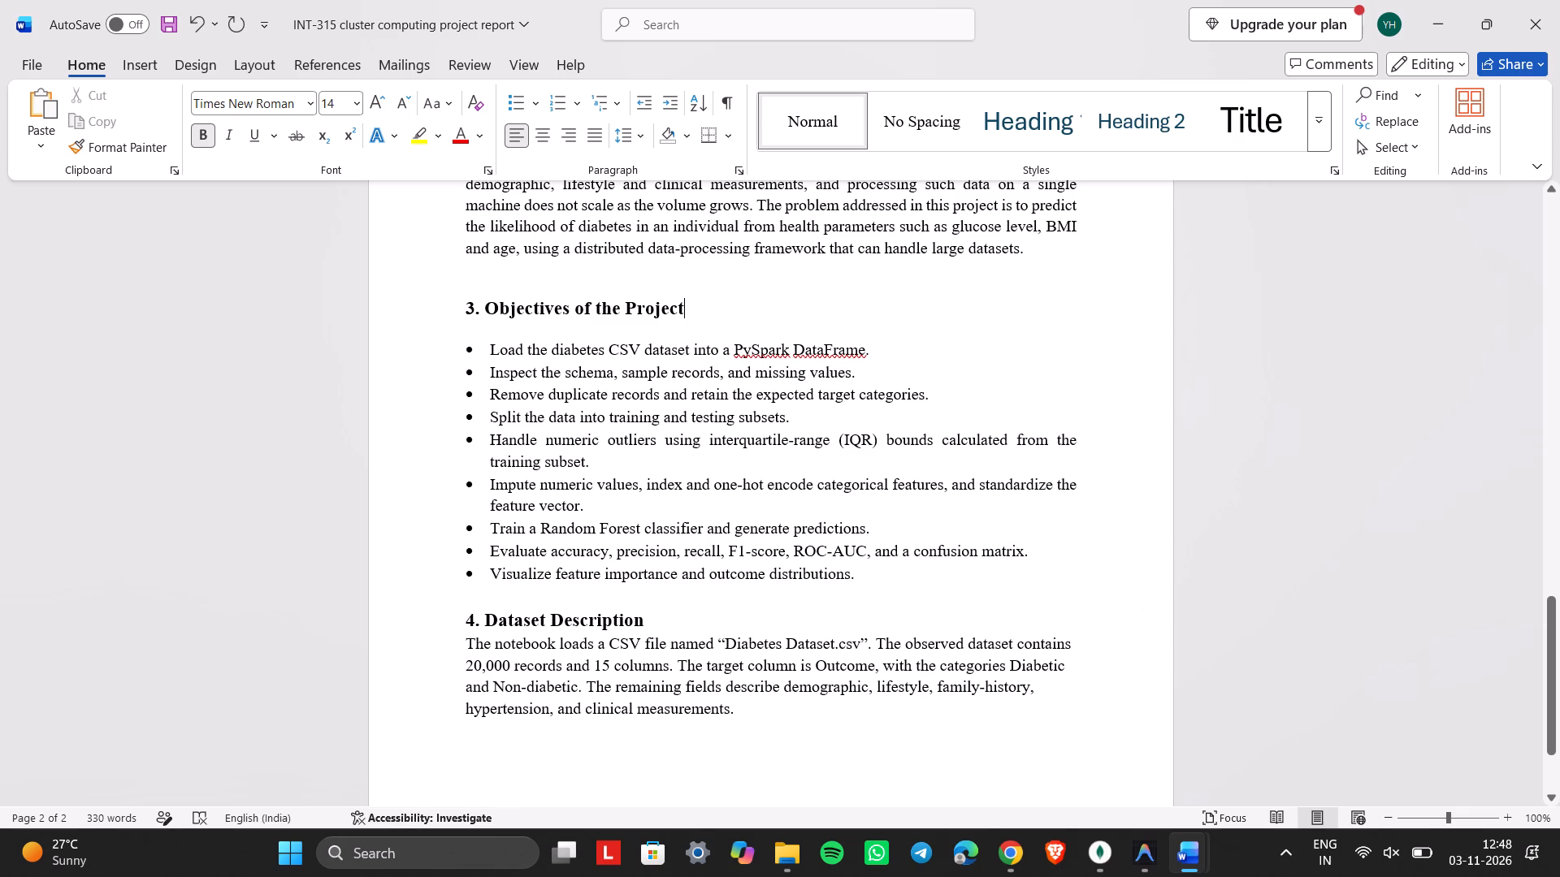
key("shift+colon")
scroll(720, 302, "up", 1)
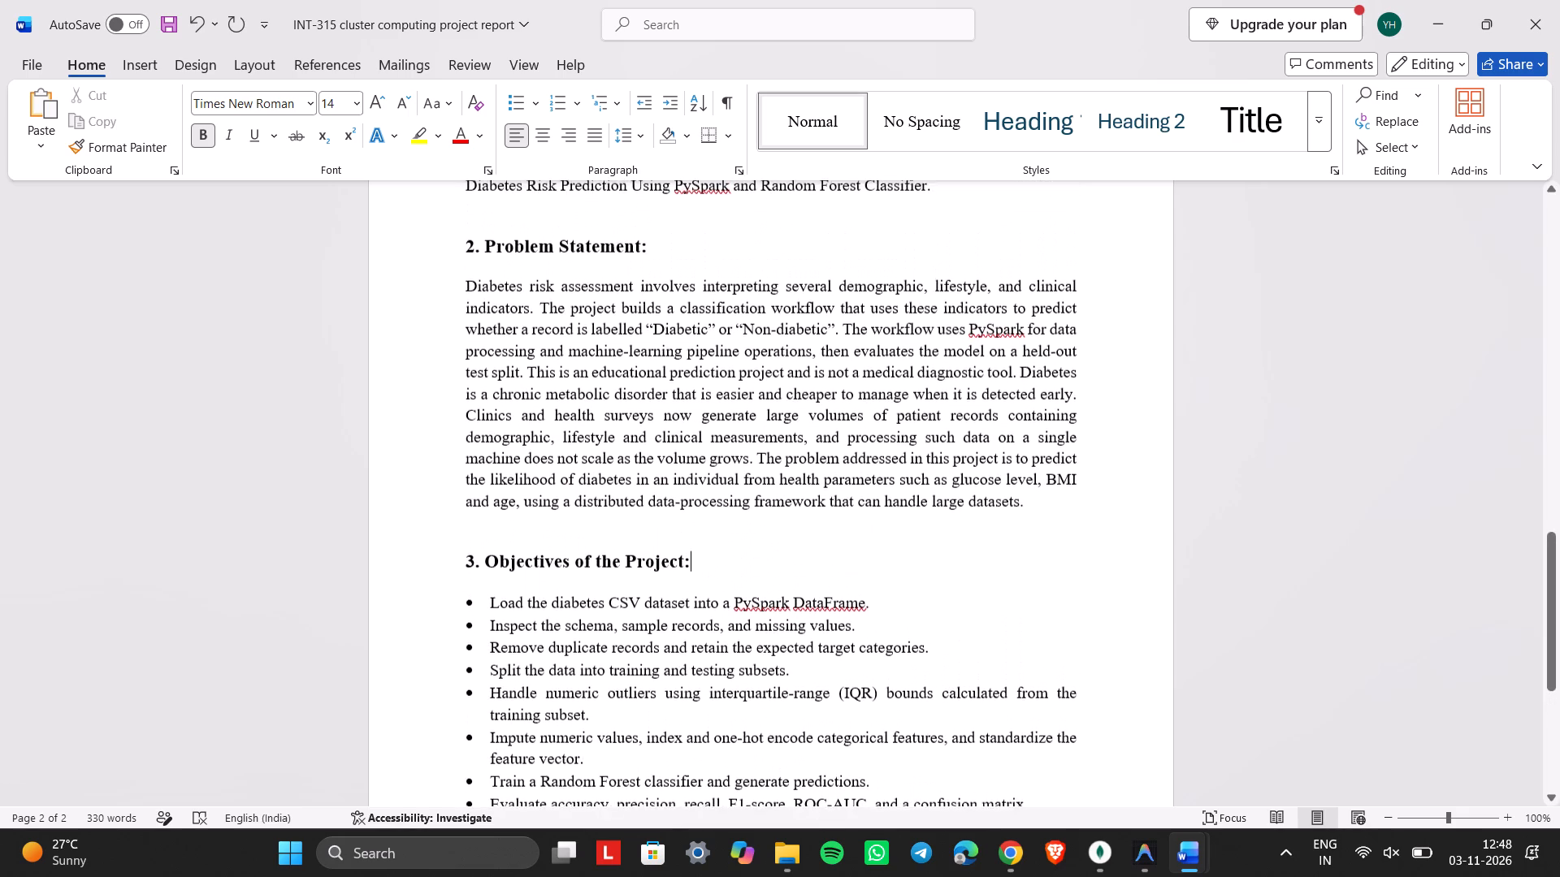
scroll(720, 302, "down", 2)
left_click(663, 490)
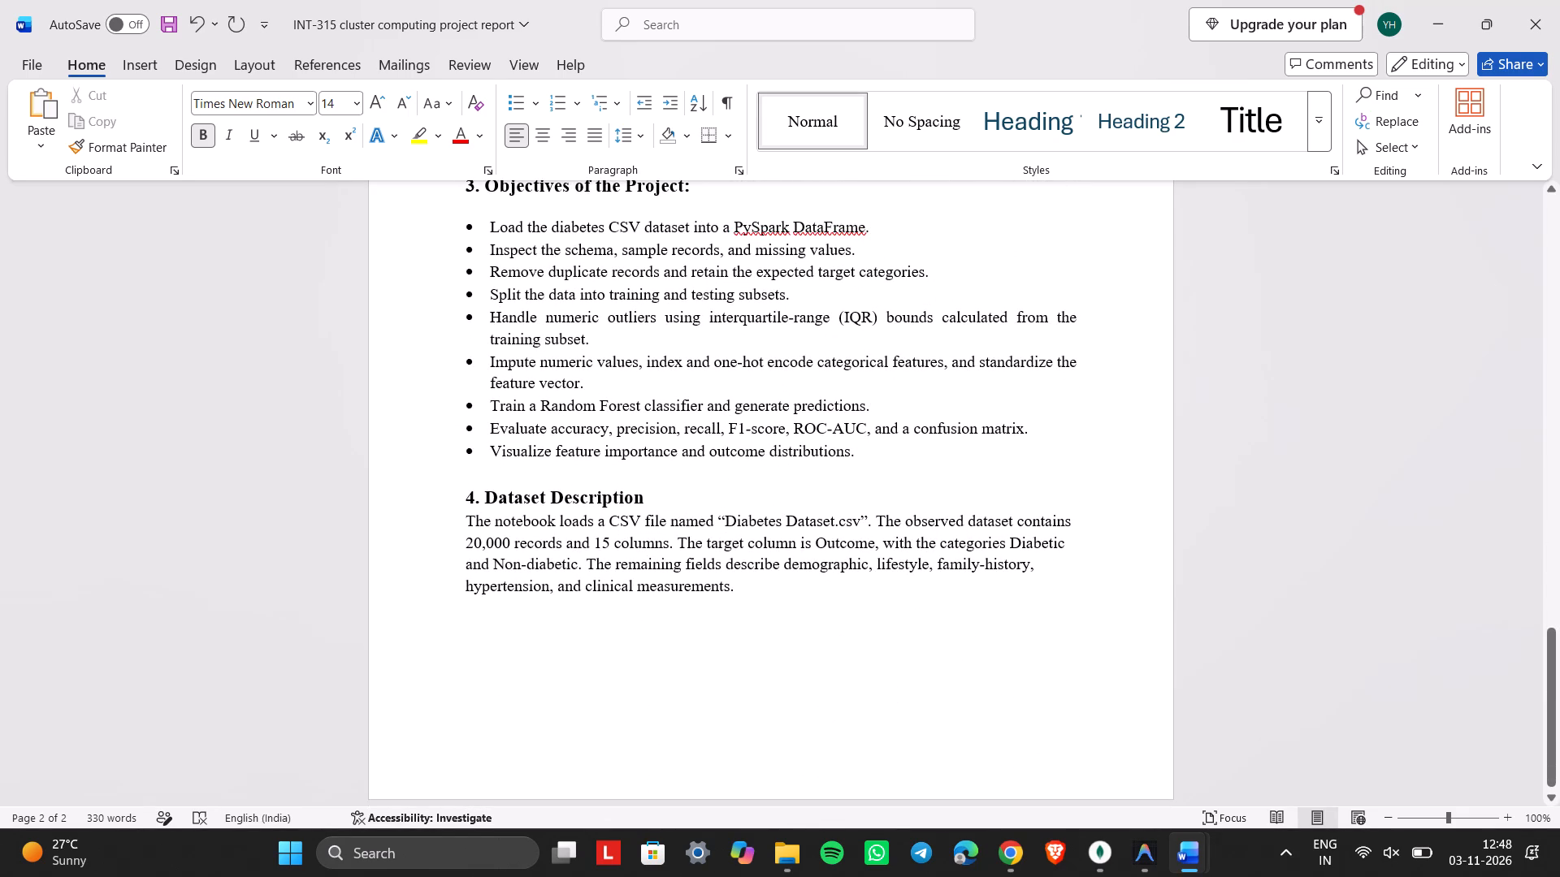
key("shift+colon")
Add space before the paragraph under the "4. Dataset Description:" heading.
left_click(673, 512)
left_click(625, 132)
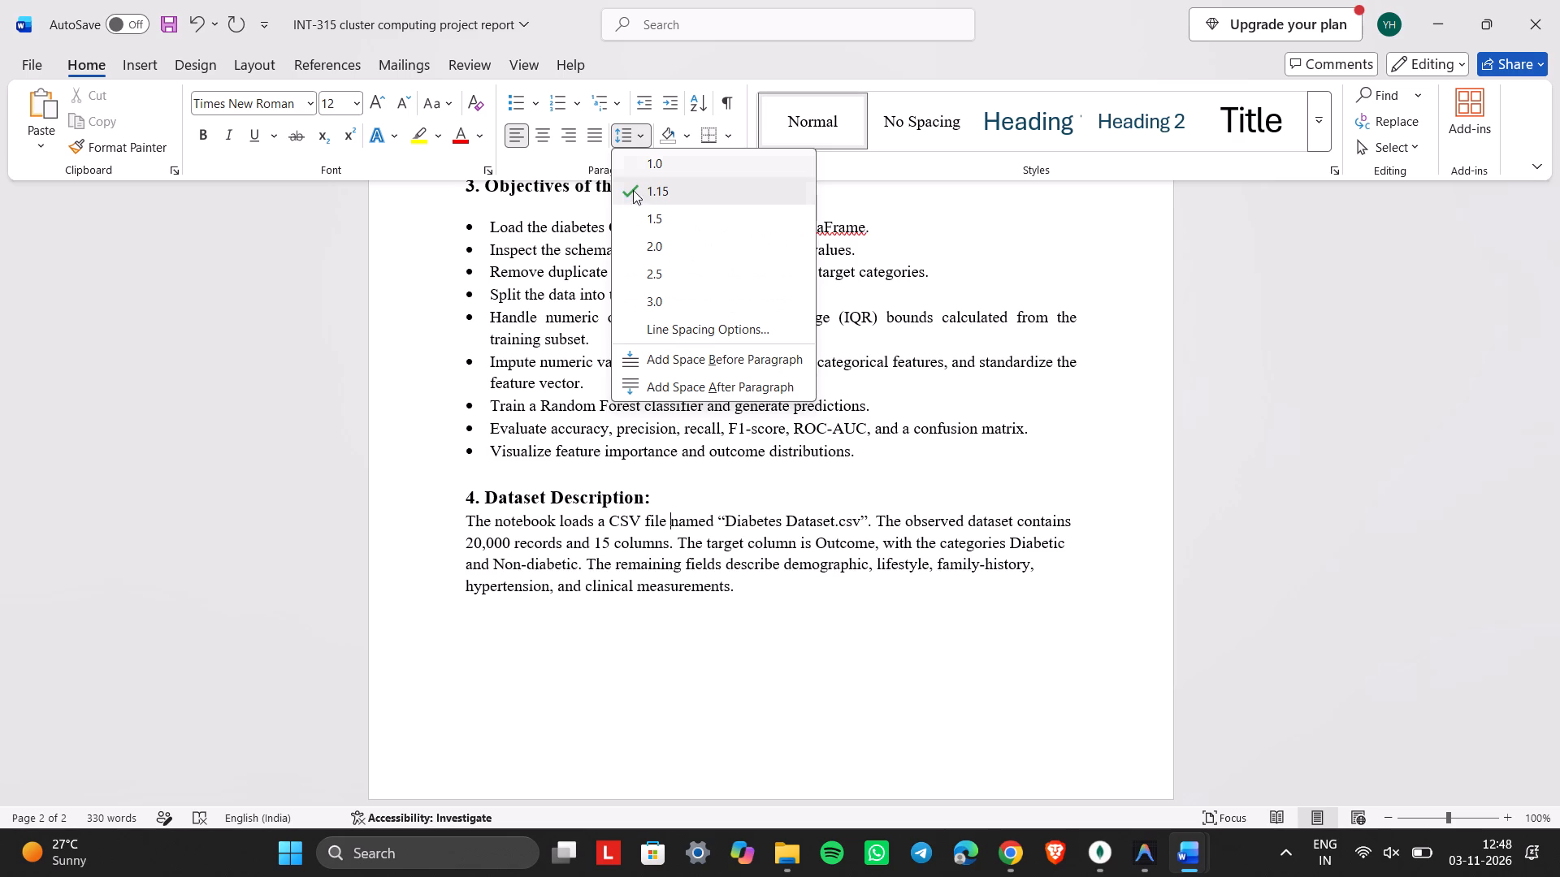
left_click(660, 348)
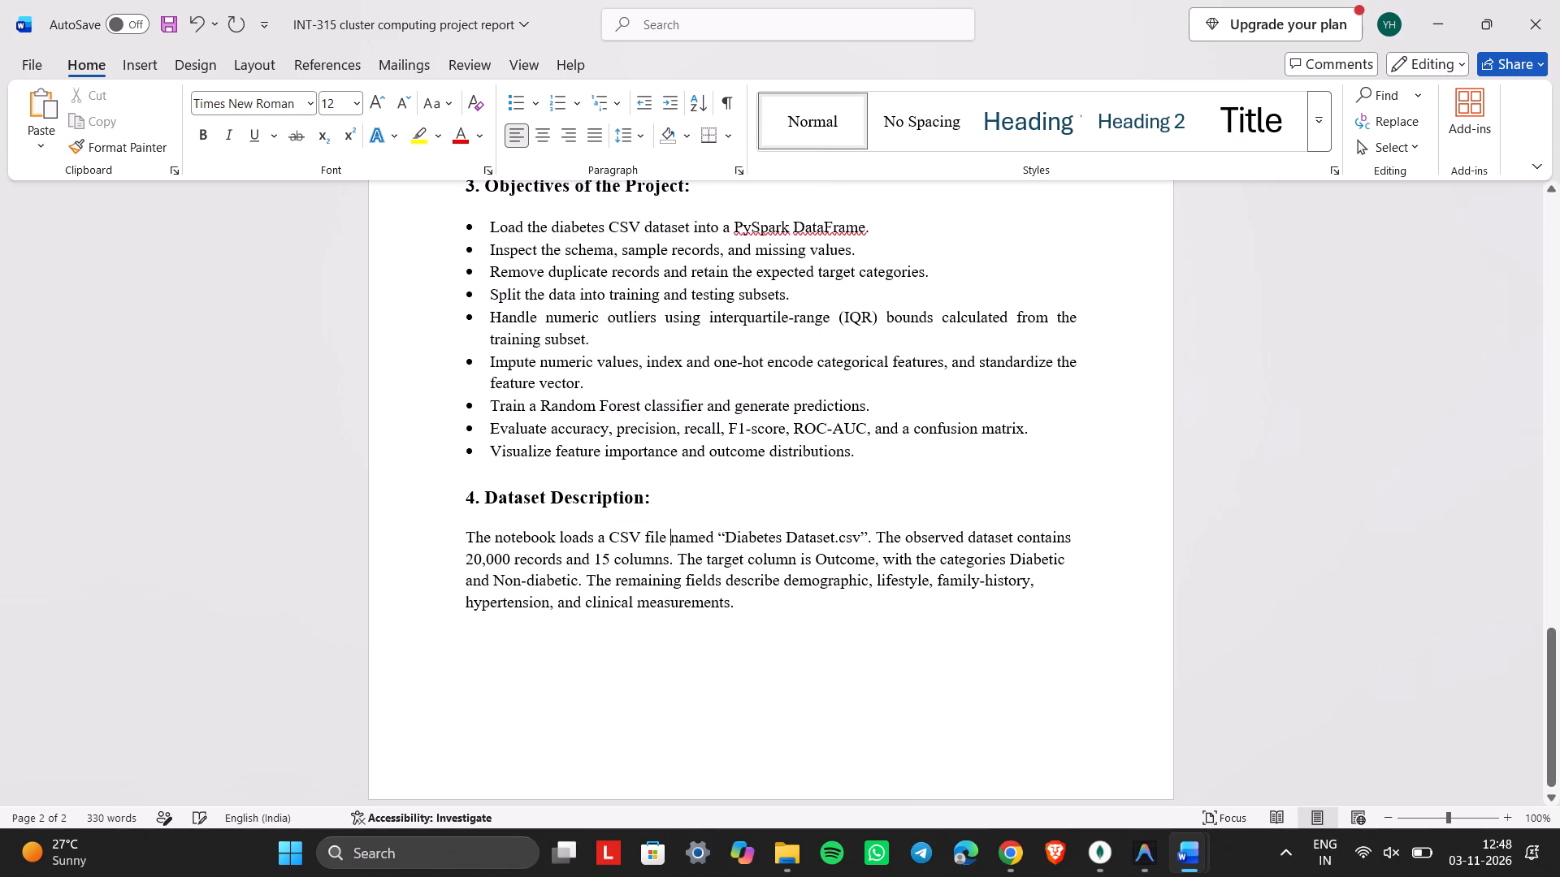
Add a new line after the paragraph under the "4. Dataset Description:" heading in the INT-315 cluster computing project report.
left_click(744, 599)
key("Return")
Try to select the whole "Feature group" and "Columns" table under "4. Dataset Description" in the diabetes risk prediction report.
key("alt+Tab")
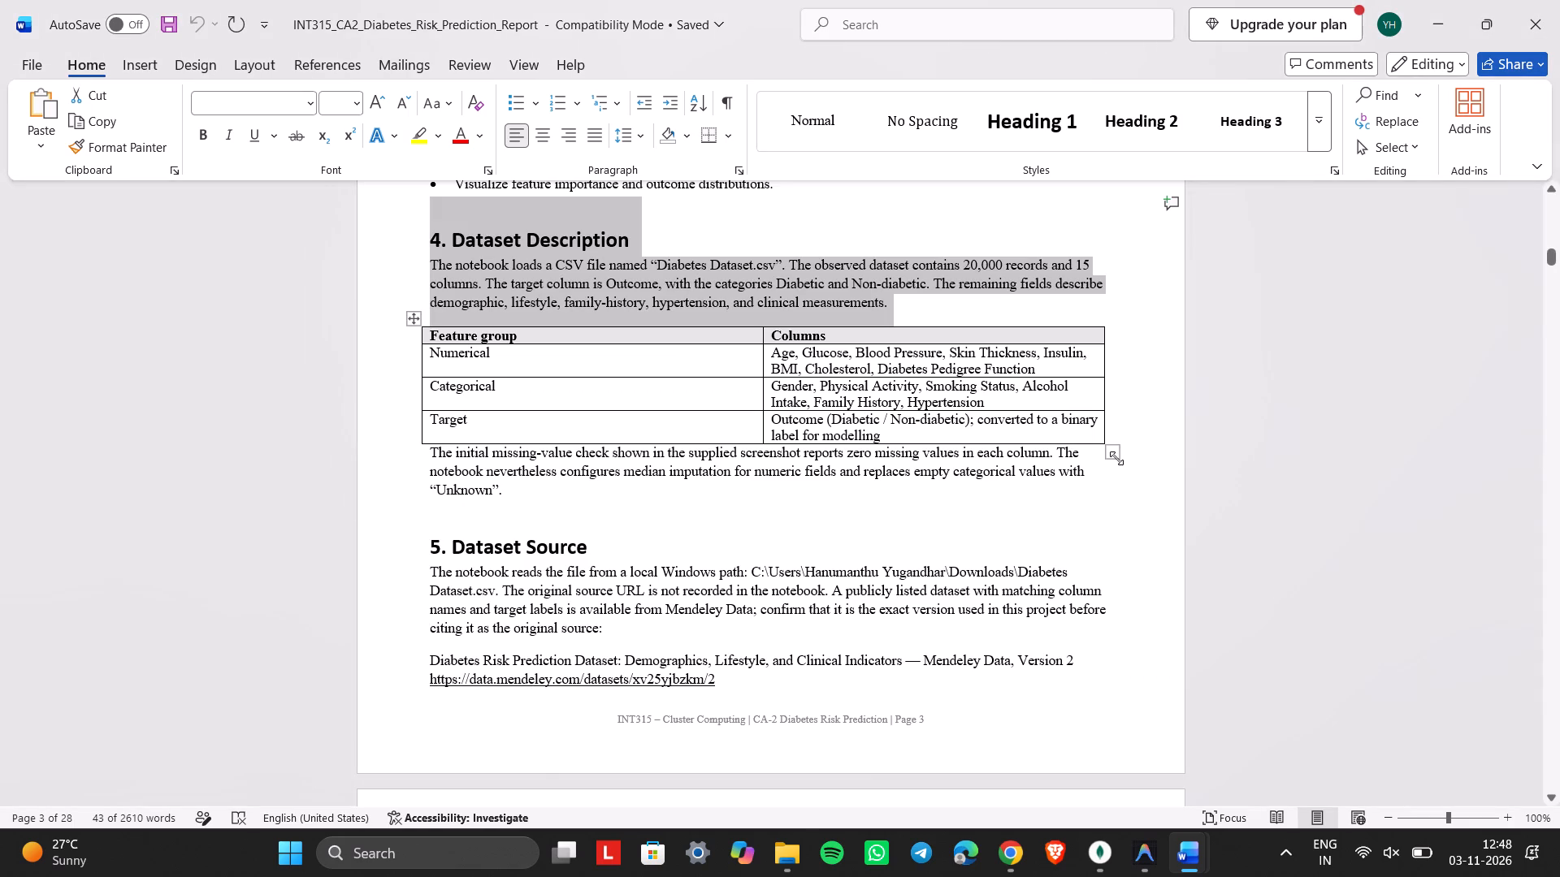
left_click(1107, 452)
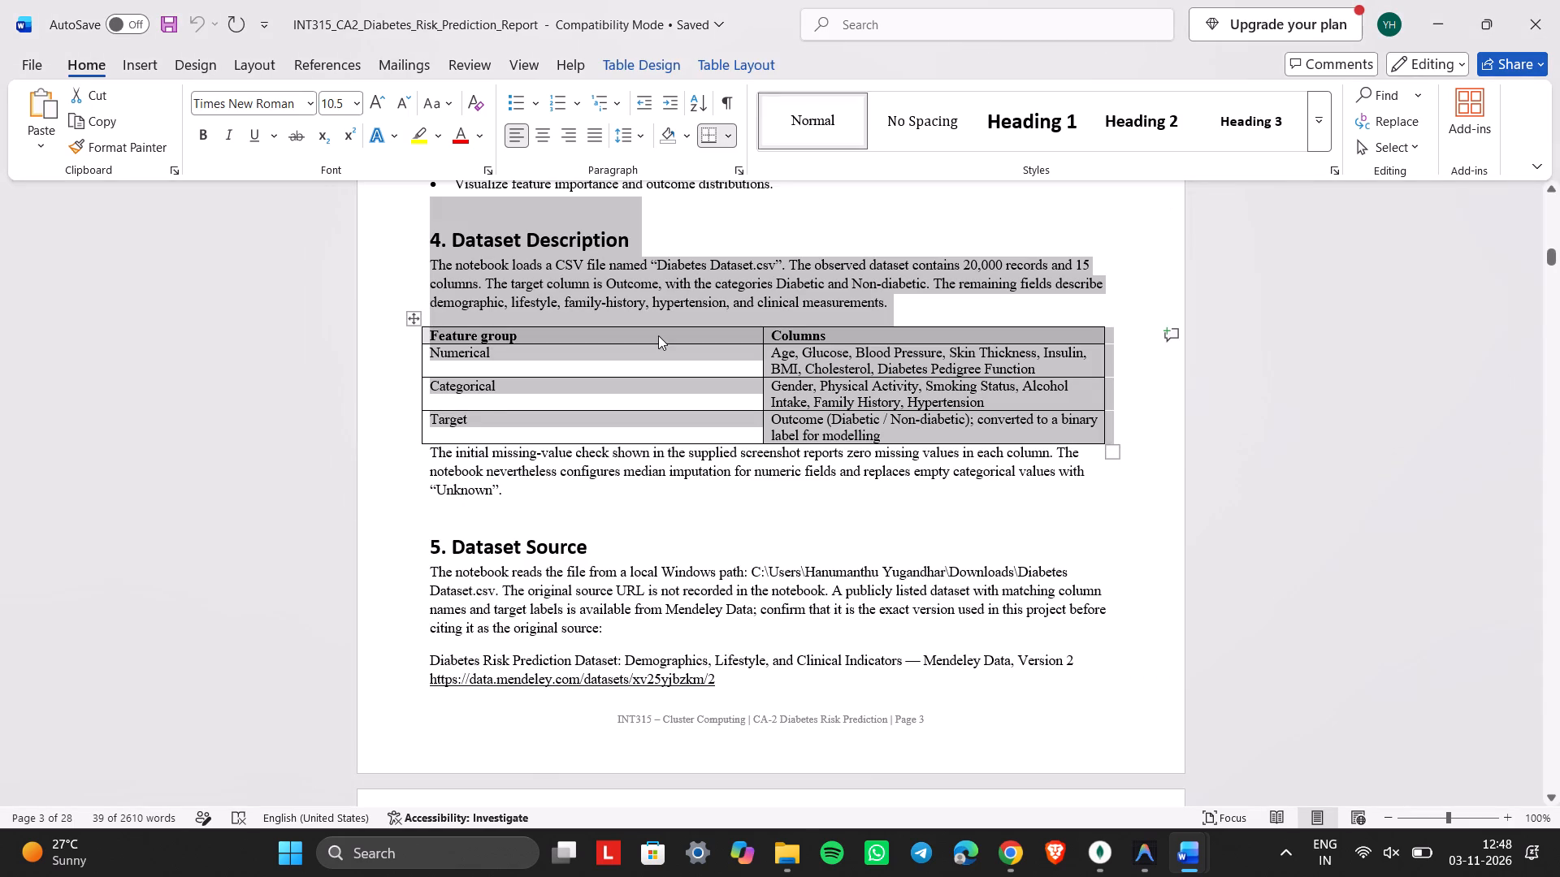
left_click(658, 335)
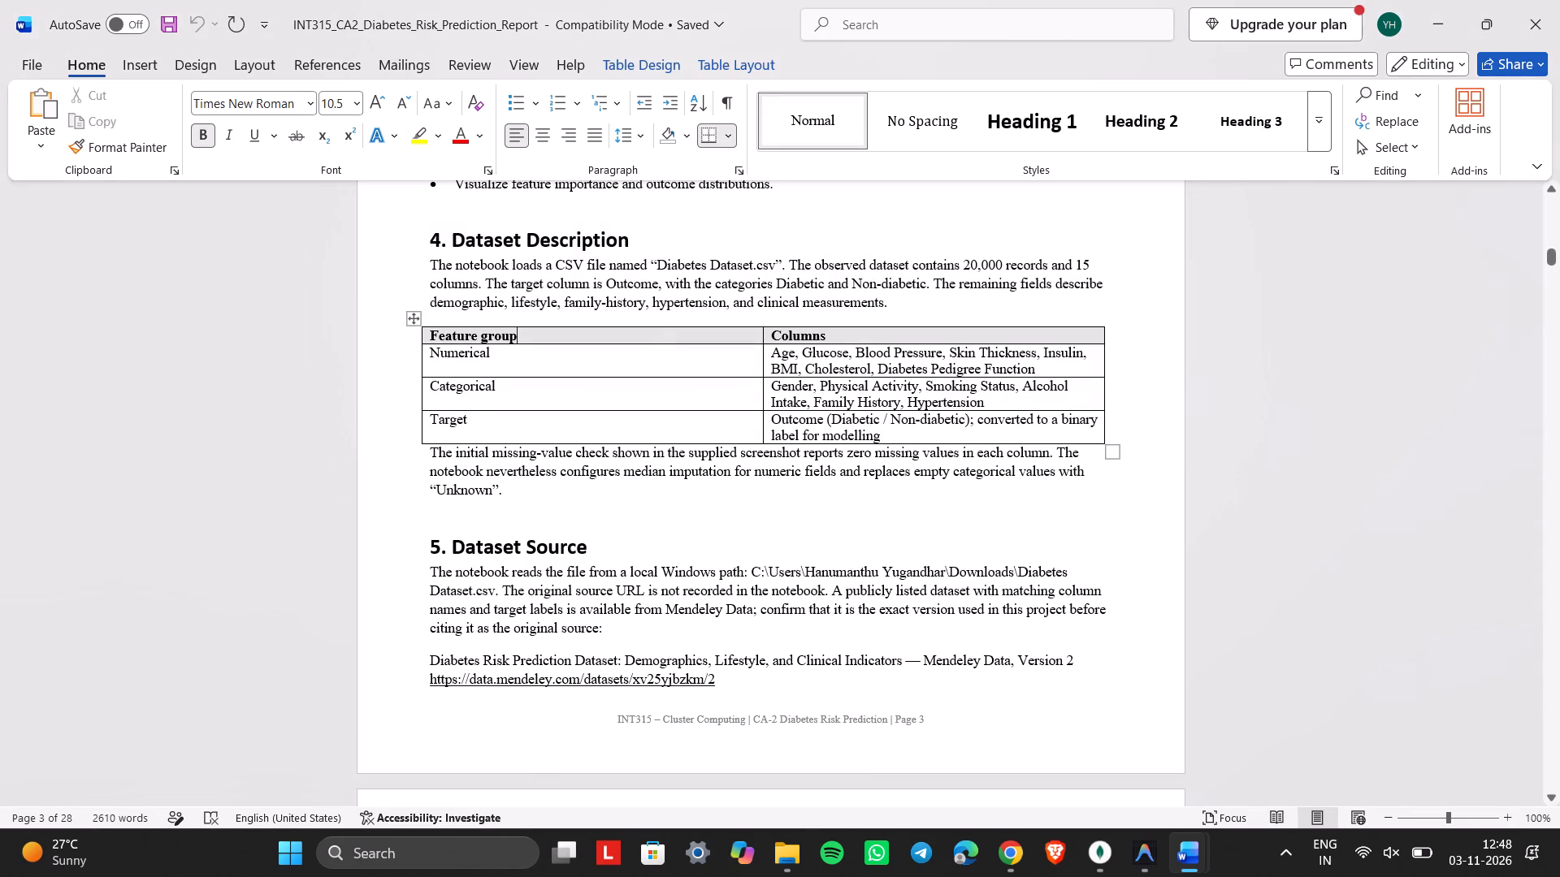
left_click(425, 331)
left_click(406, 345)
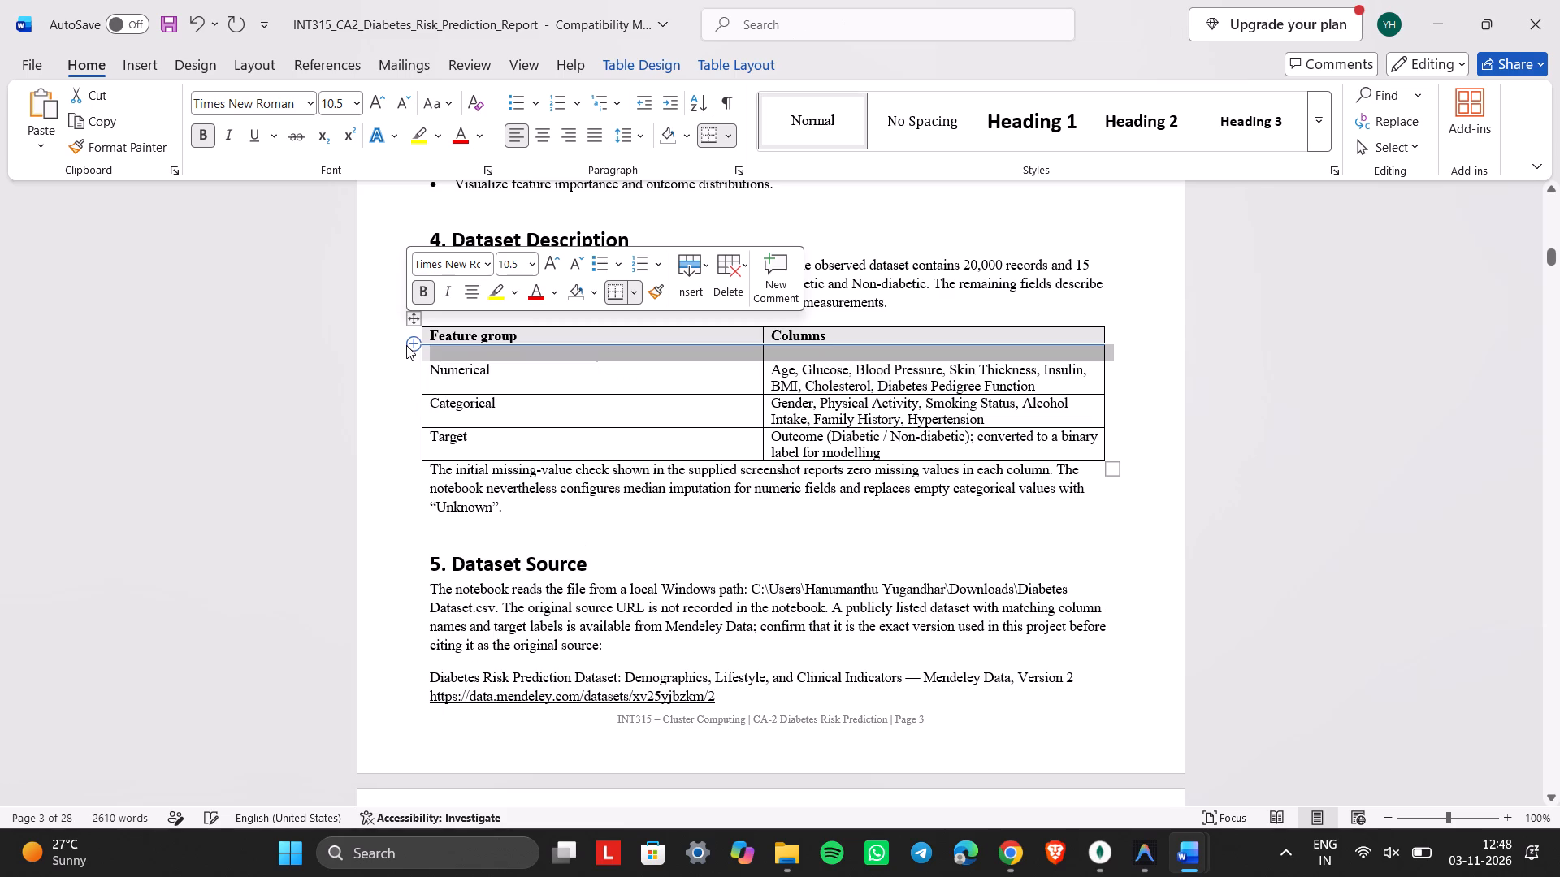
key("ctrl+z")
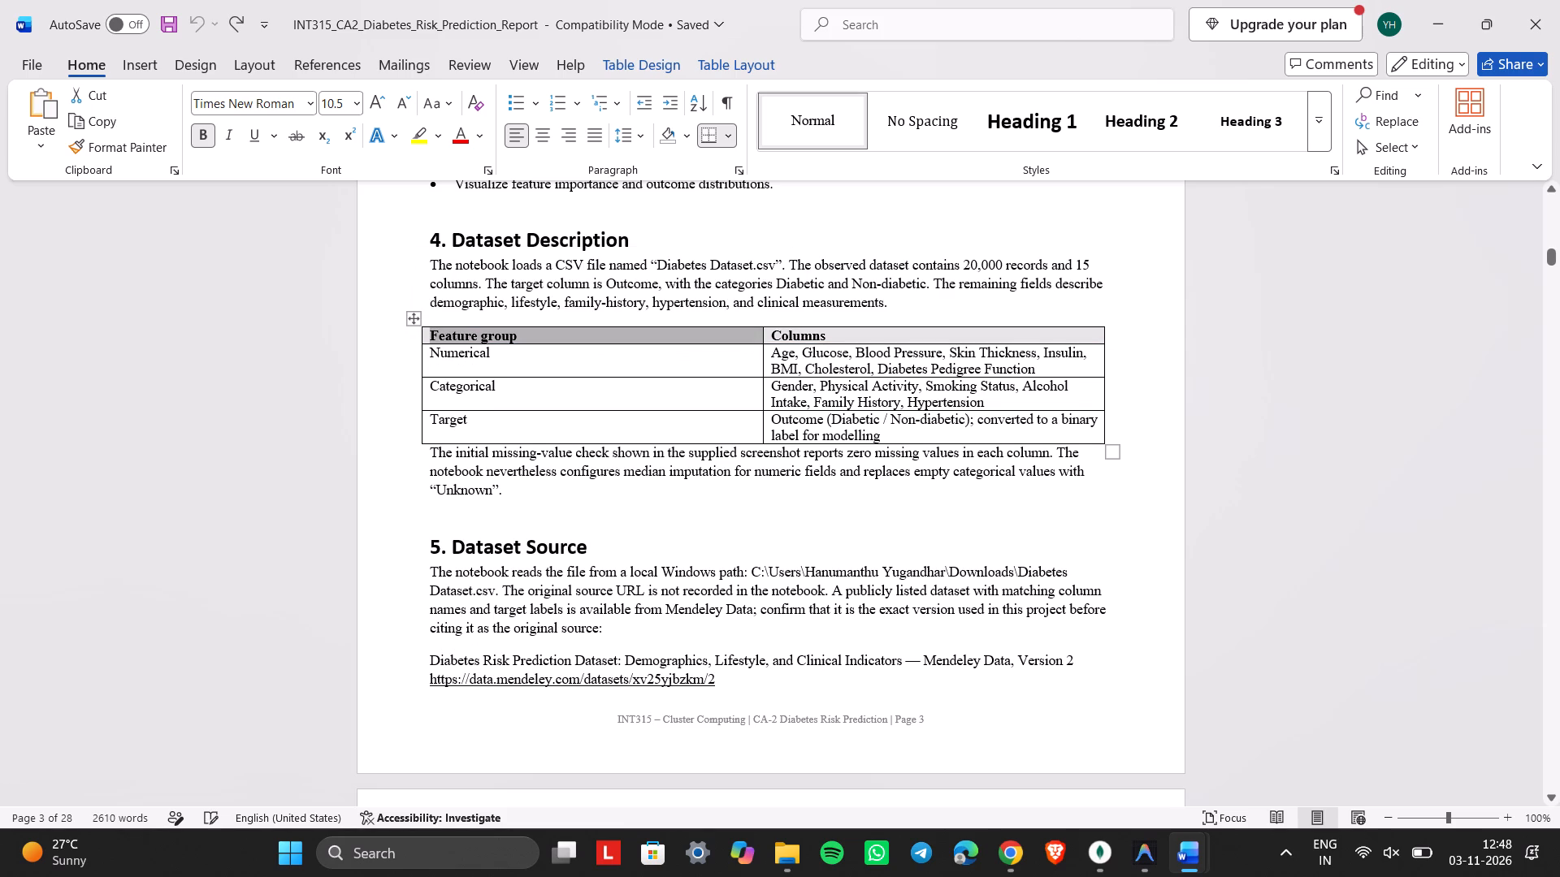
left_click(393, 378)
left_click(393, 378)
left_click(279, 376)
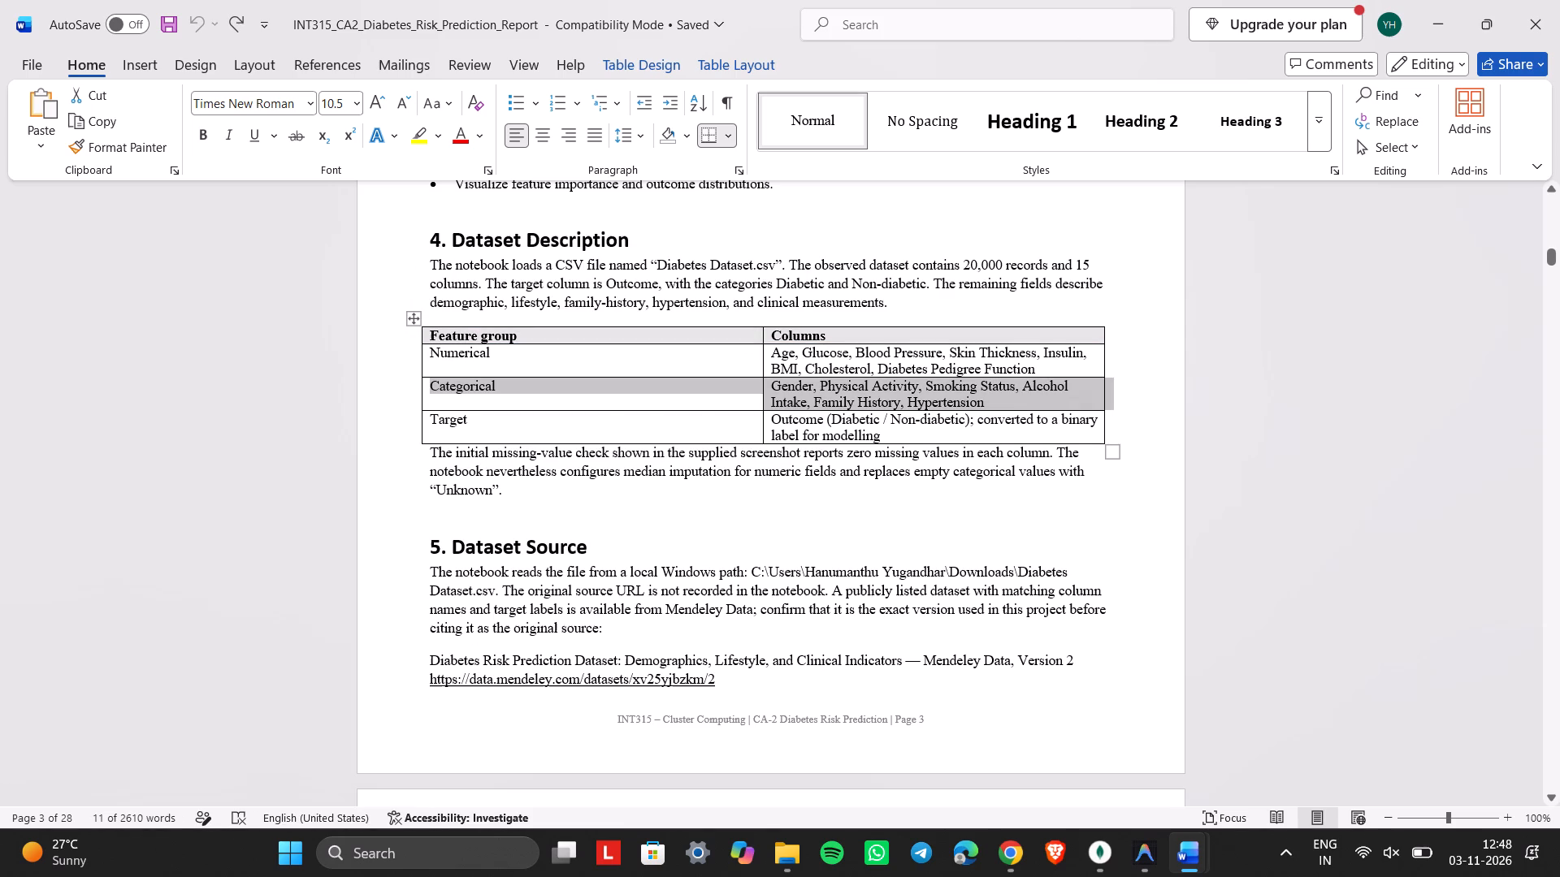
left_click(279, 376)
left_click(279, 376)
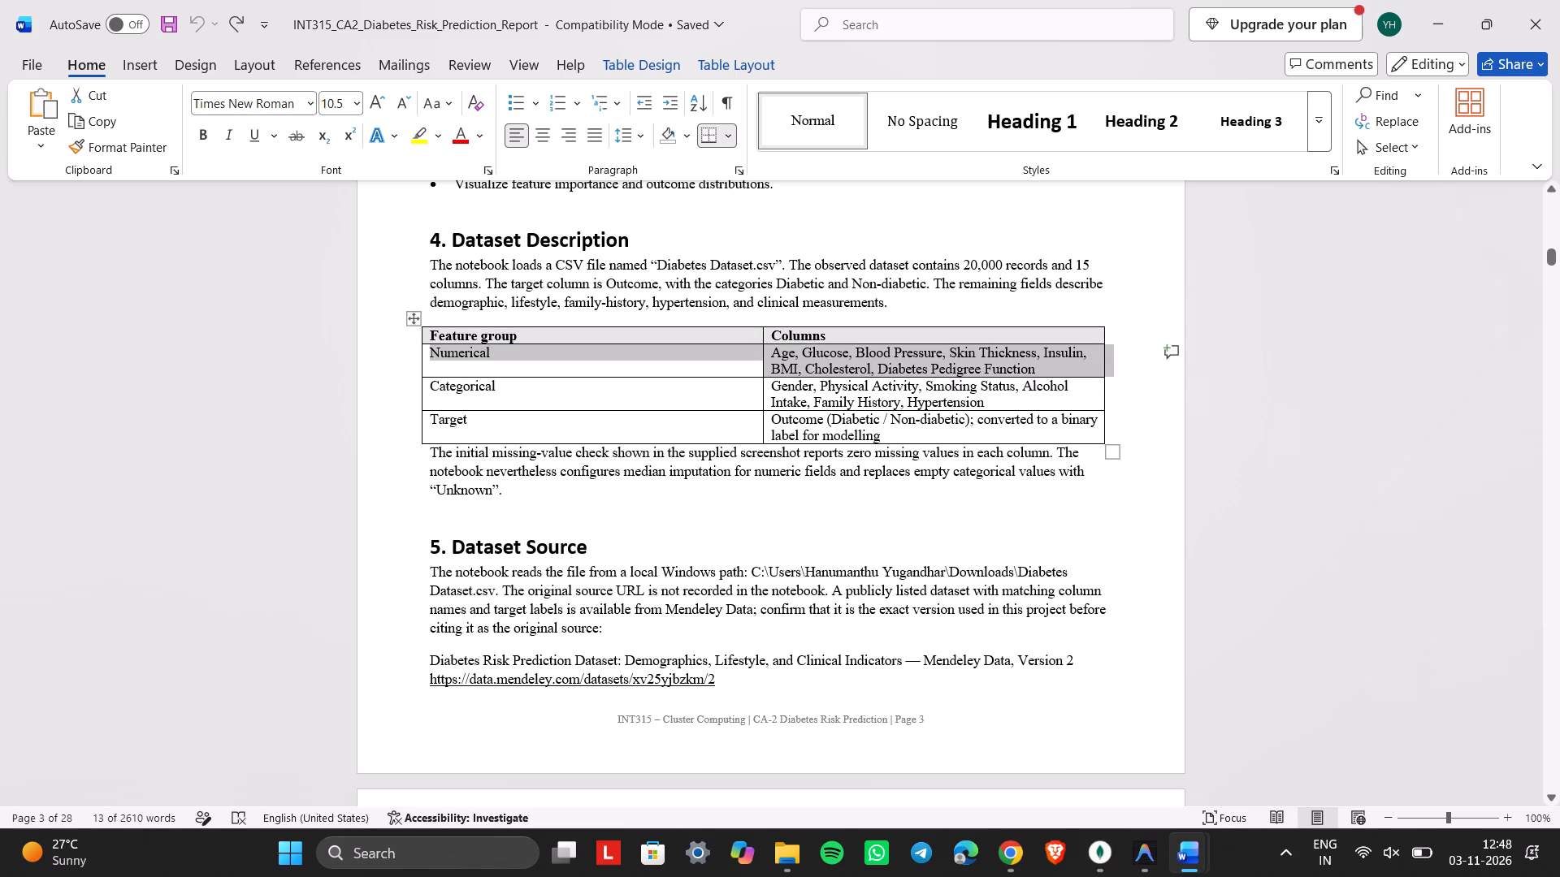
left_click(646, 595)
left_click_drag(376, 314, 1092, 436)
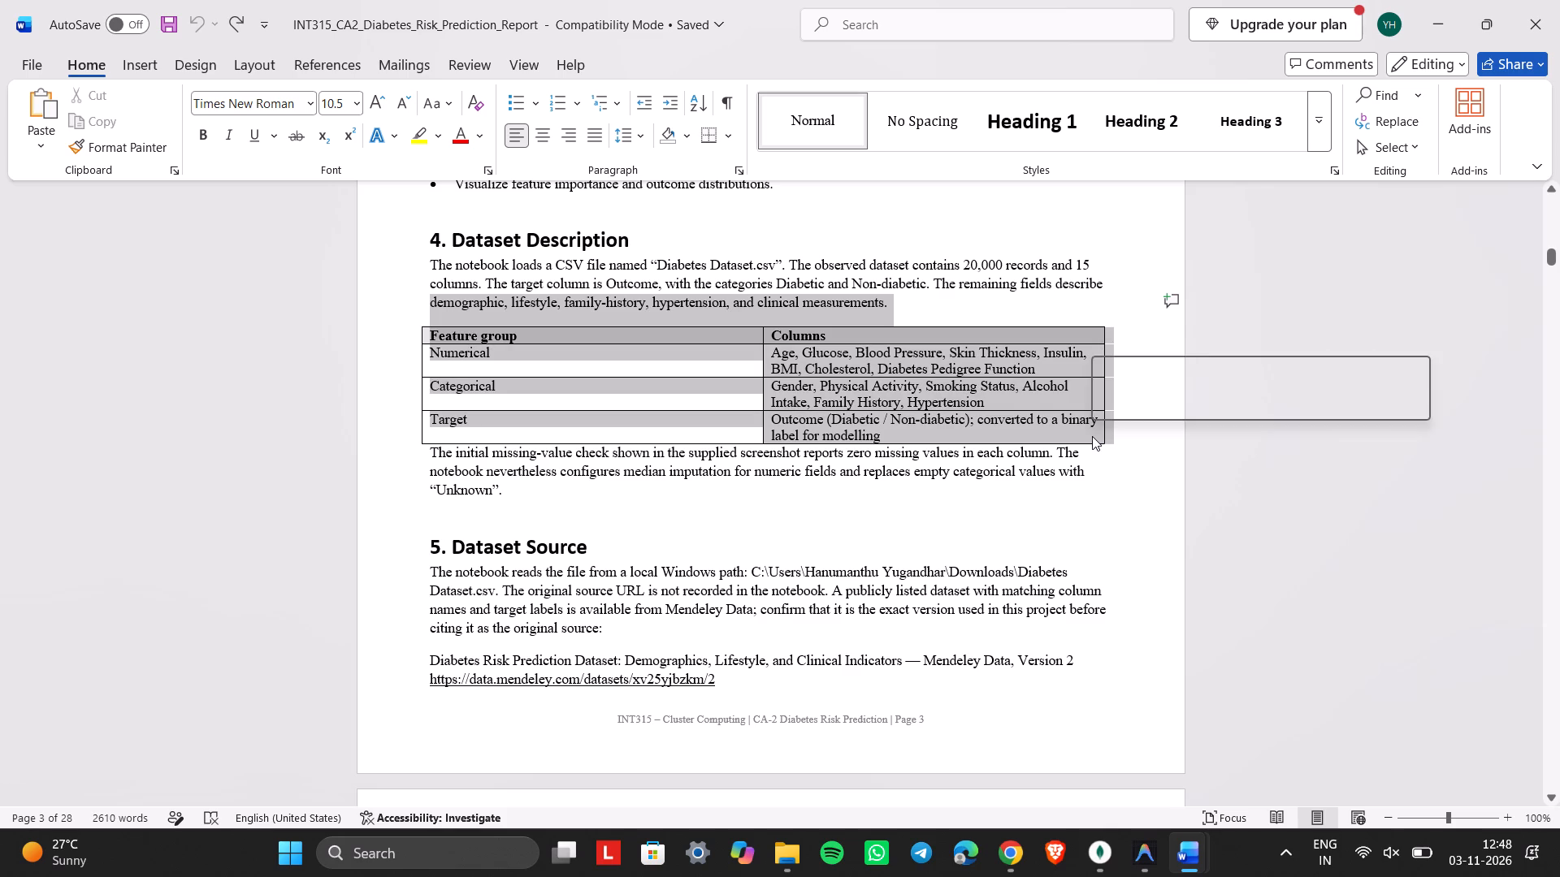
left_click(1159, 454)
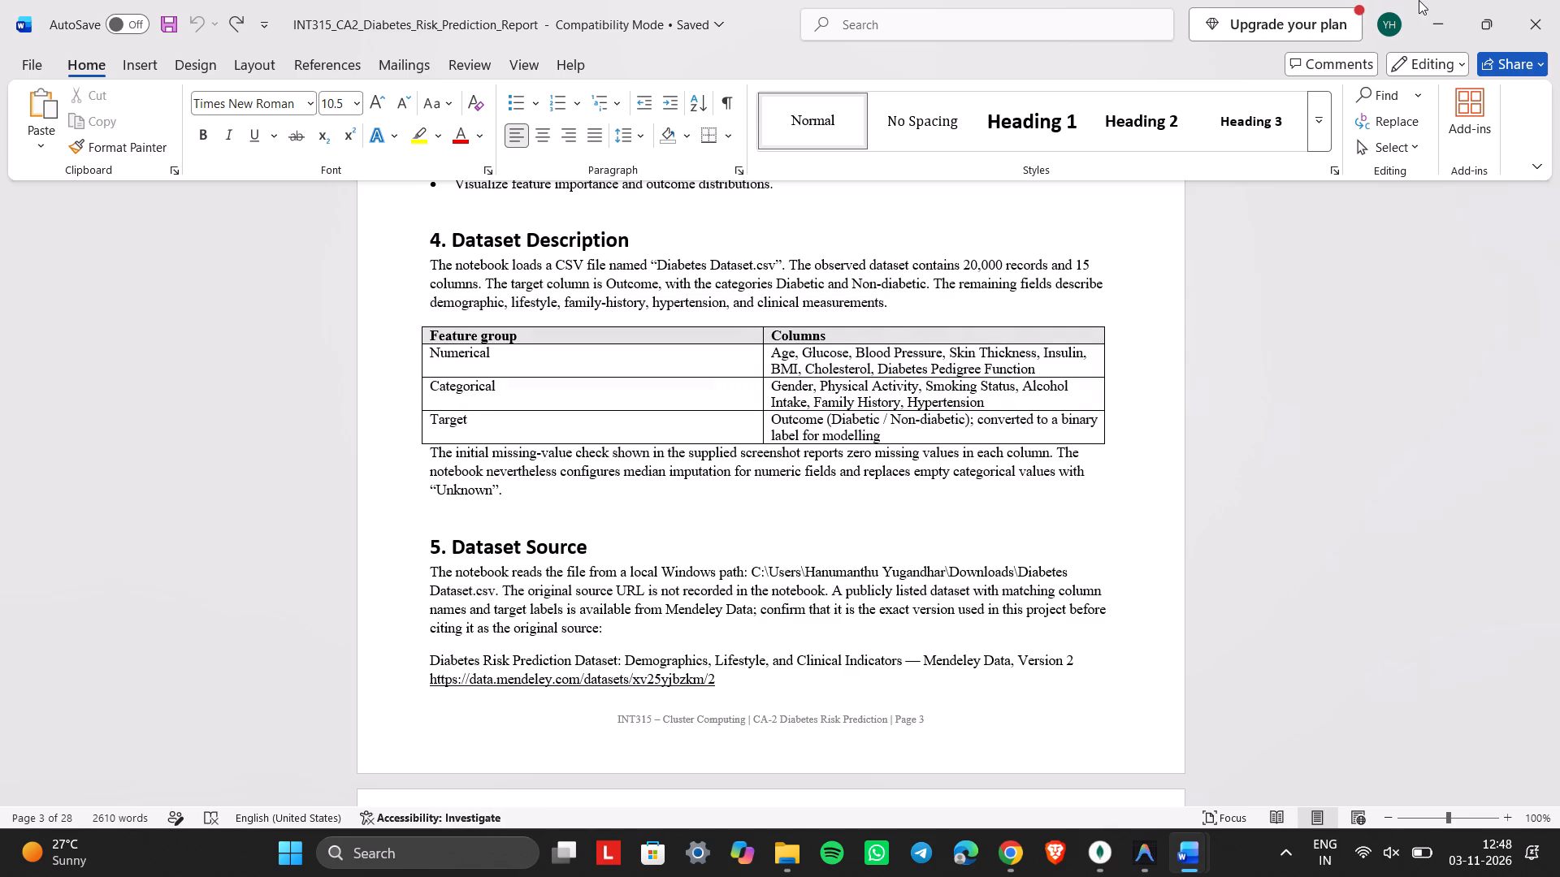
Minimize the diabetes risk prediction report and the INT-315 cluster computing project report windows.
left_click(1419, 0)
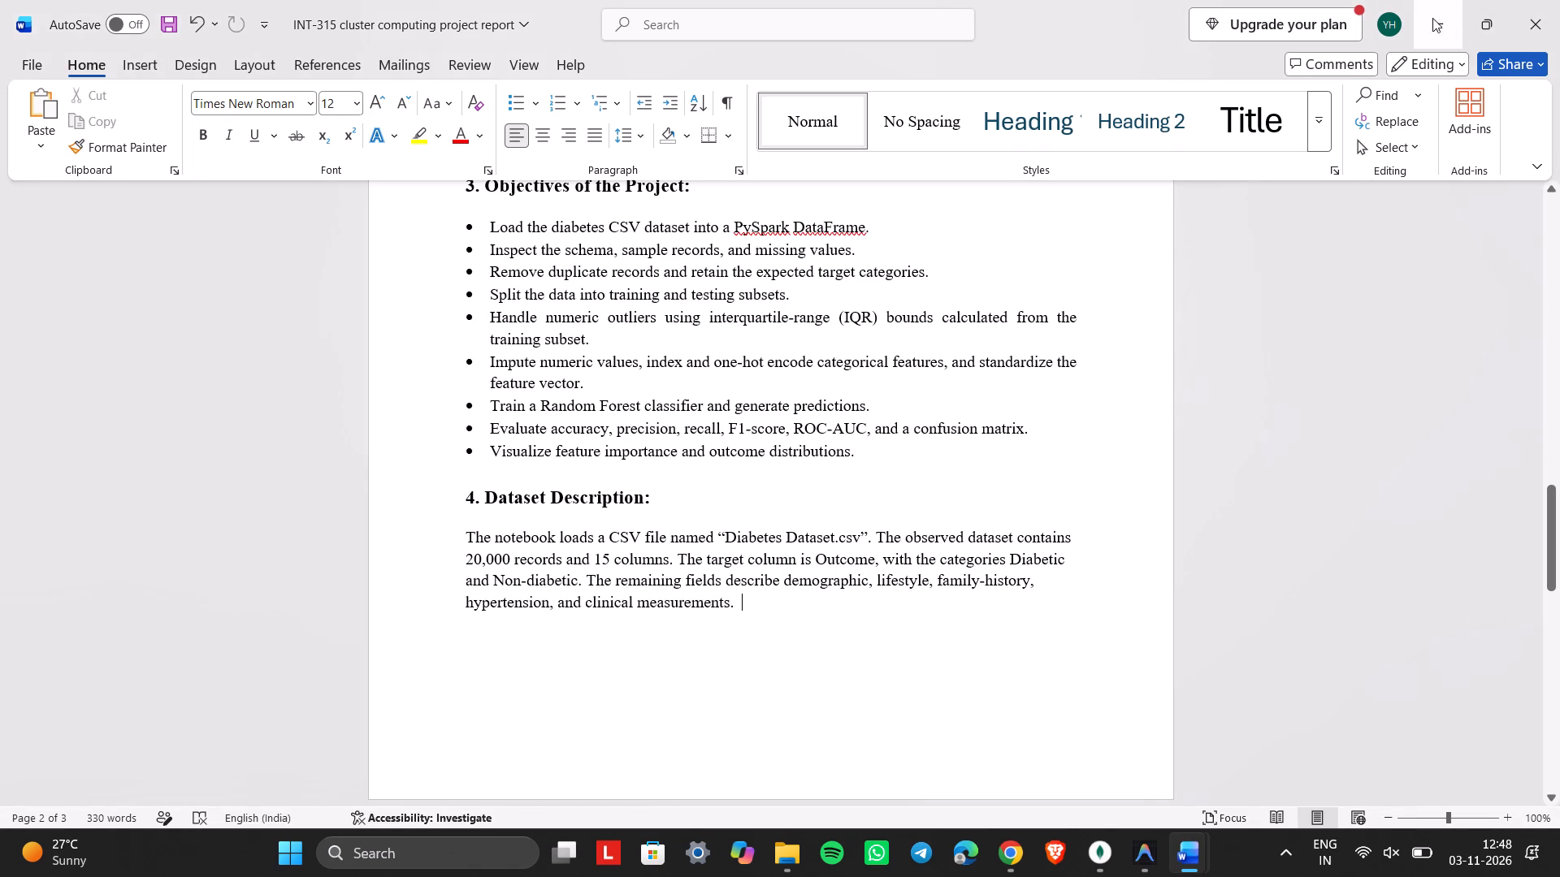
left_click(1420, 15)
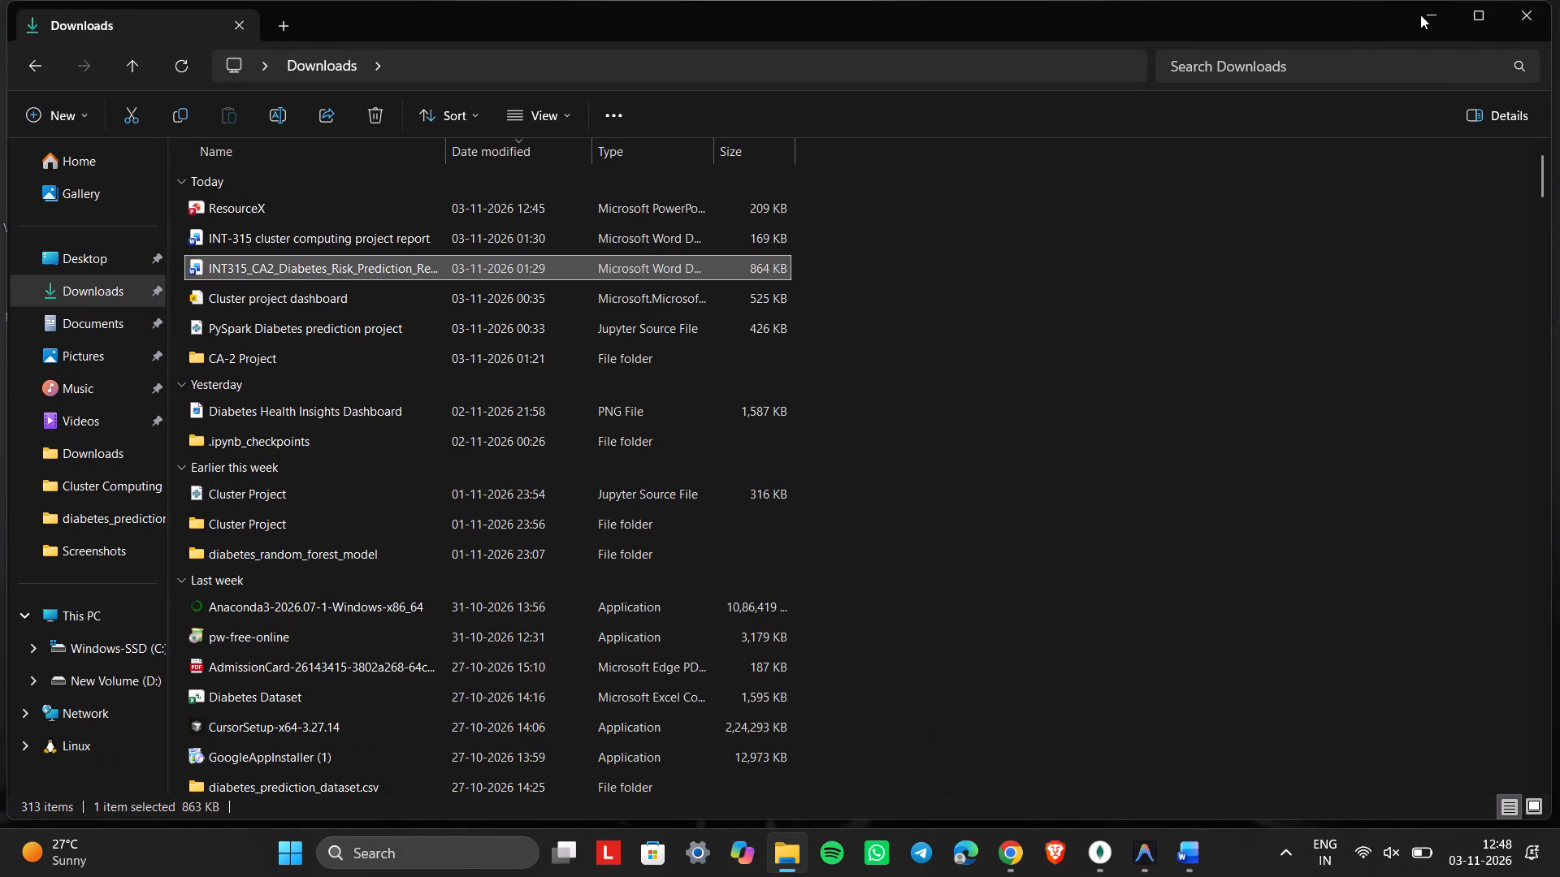
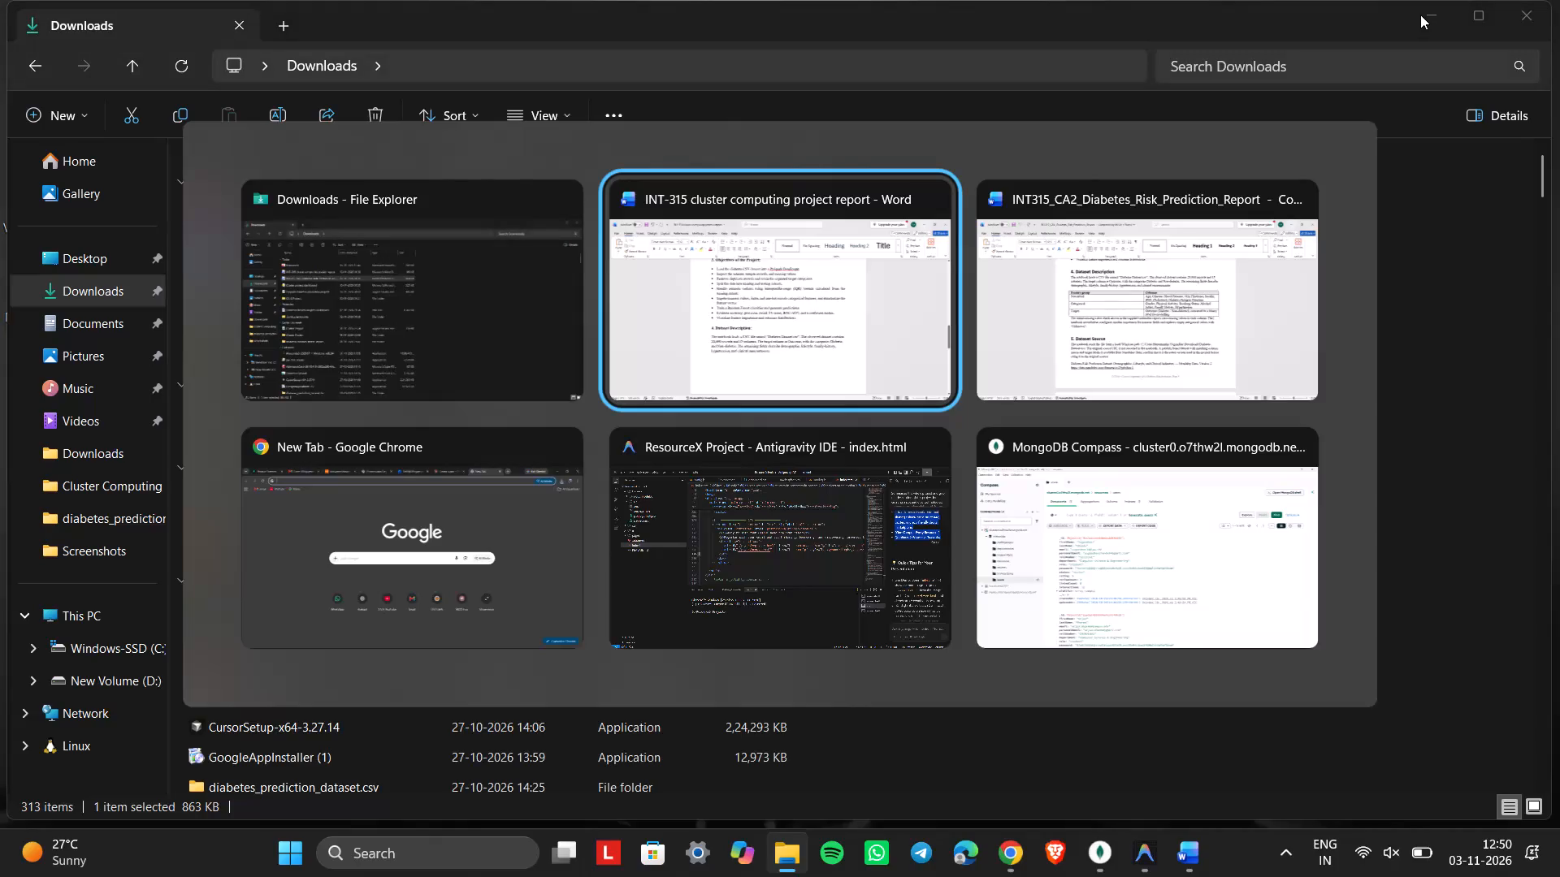
Copy the "Feature group" and "Columns" table from the diabetes risk prediction report and paste it below the "4. Dataset Description:" paragraph in the INT-315 report.
key("alt+Tab")
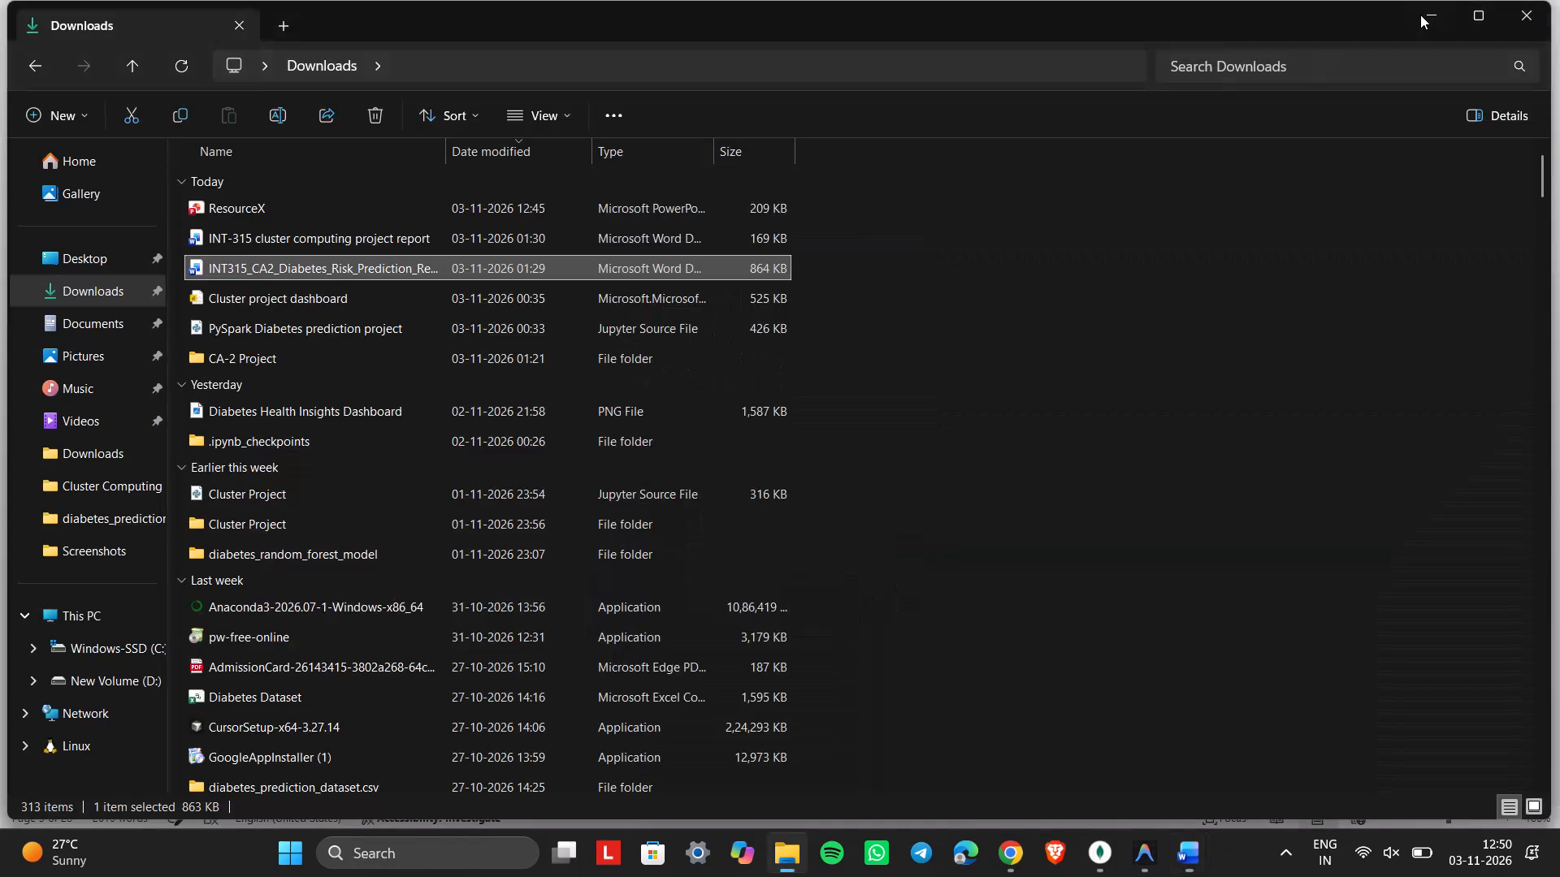
key("alt+Tab")
key("alt+Tab")
key("alt+Tab")
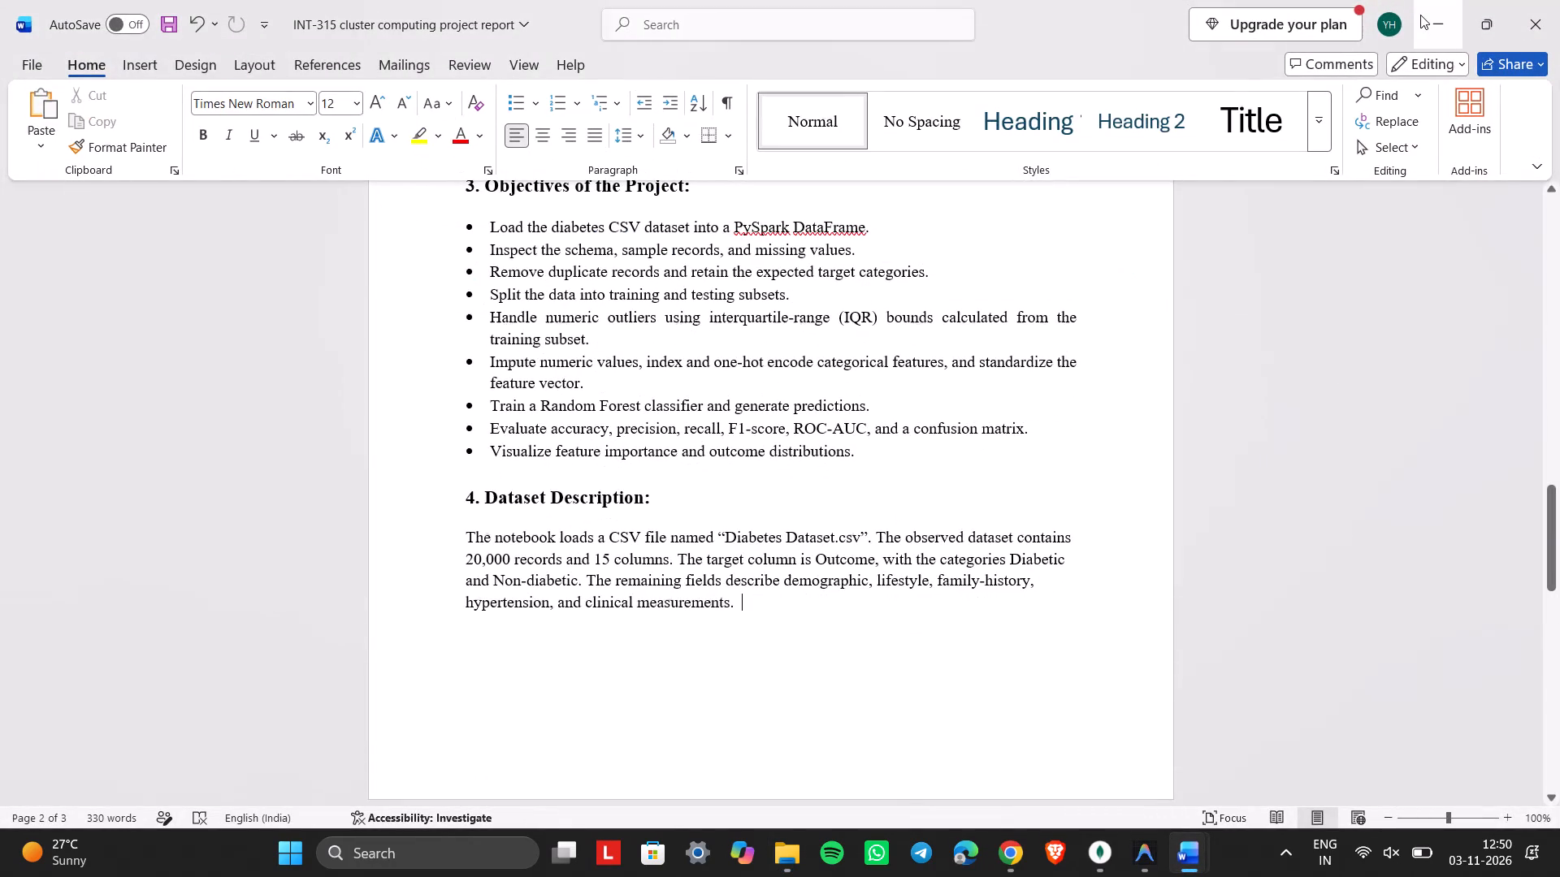
key("alt+Tab")
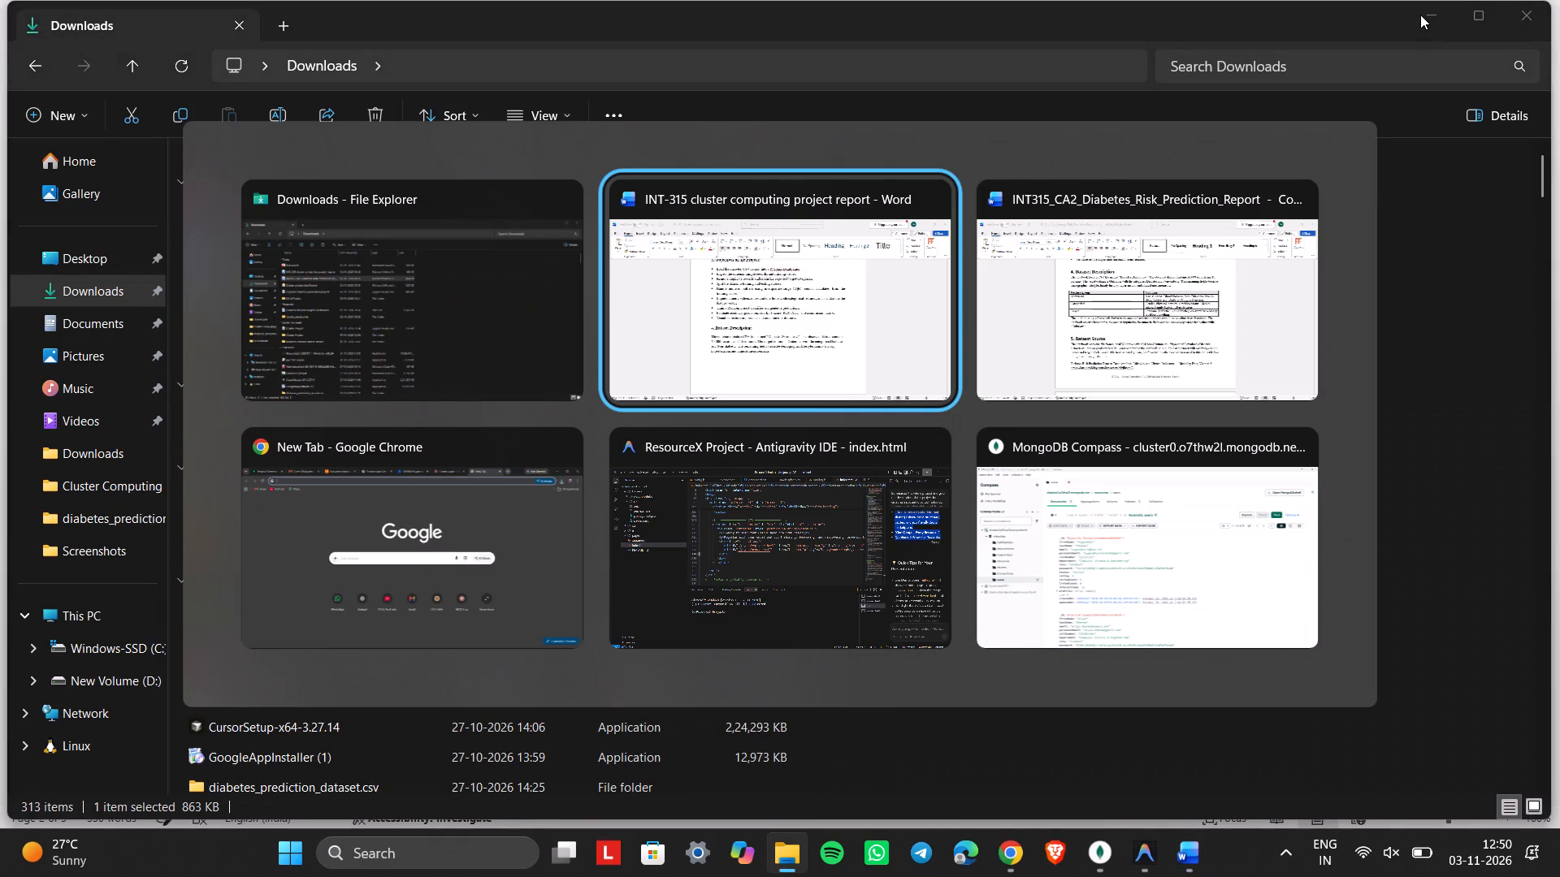
key("alt+Tab")
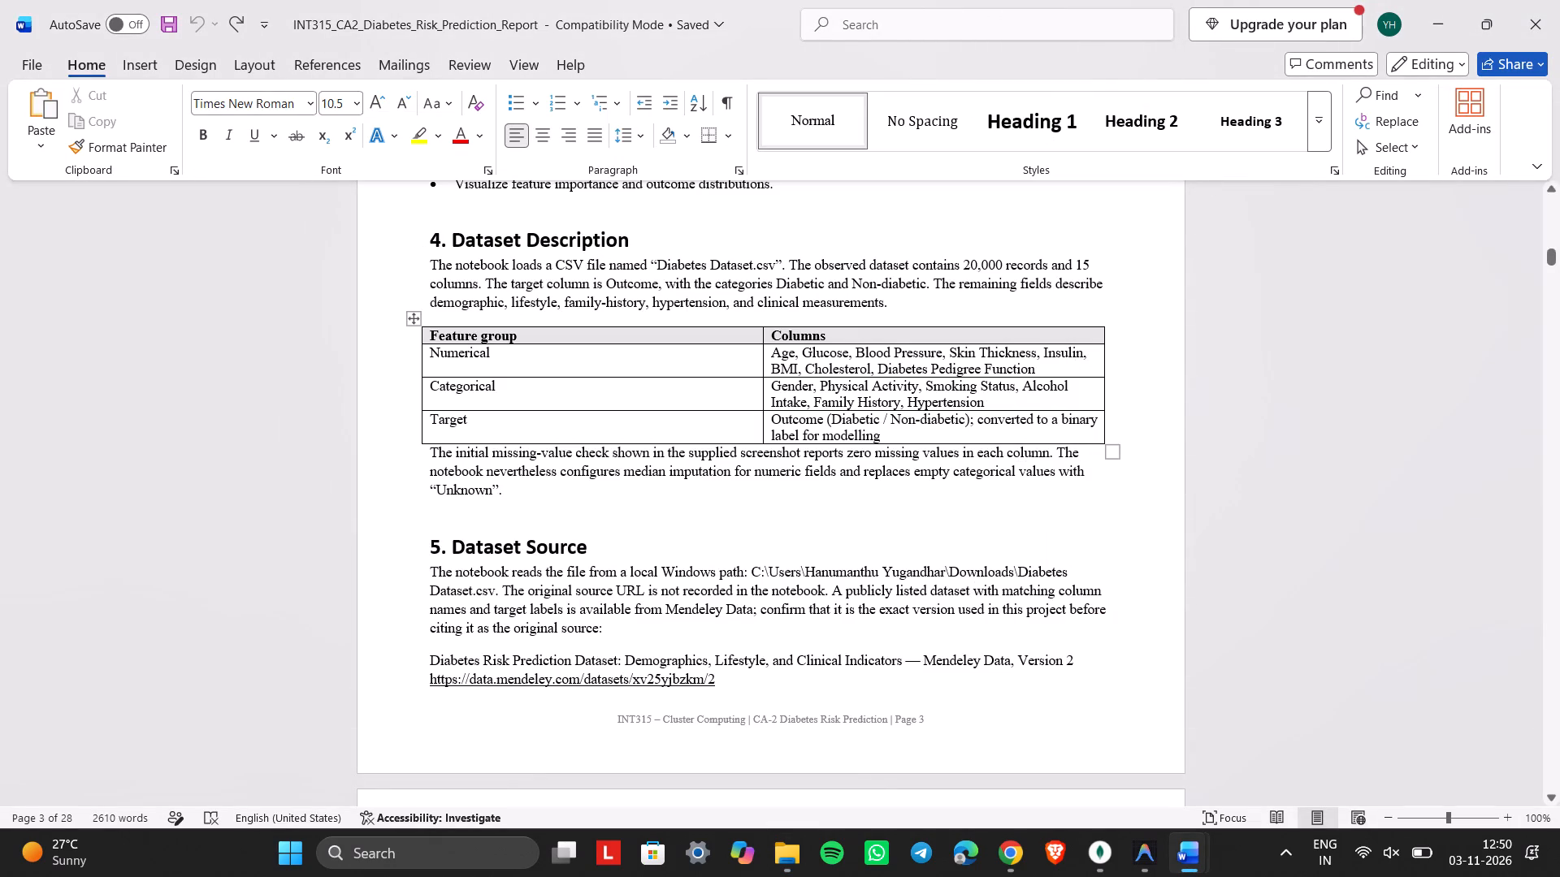
left_click(408, 323)
key("ctrl+c")
key("alt+Tab")
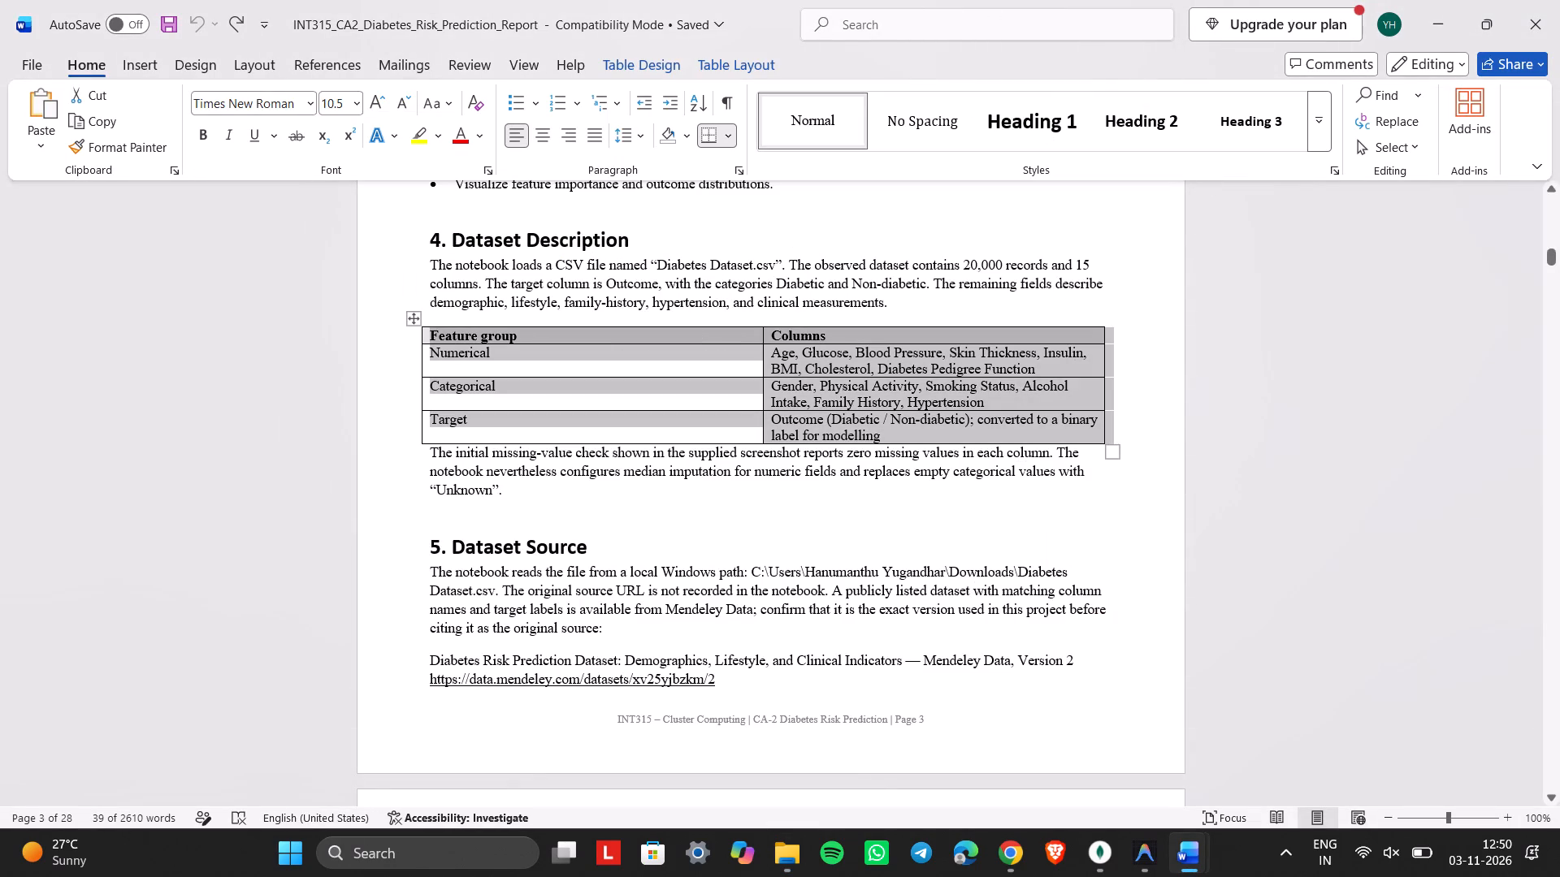
key("alt+Tab")
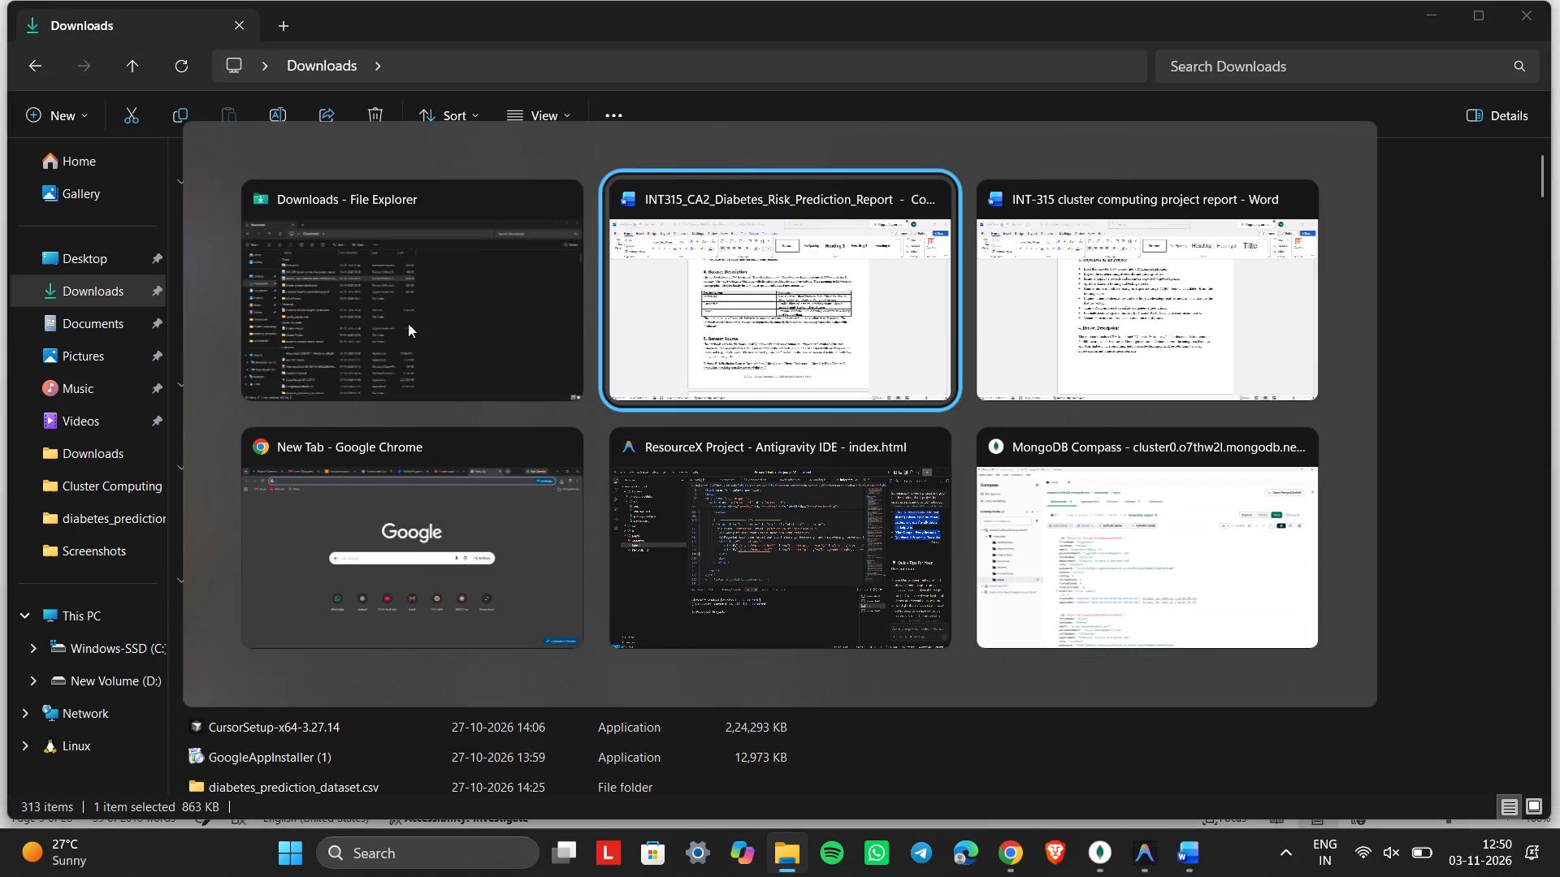
key("alt+Tab")
key("ctrl+v")
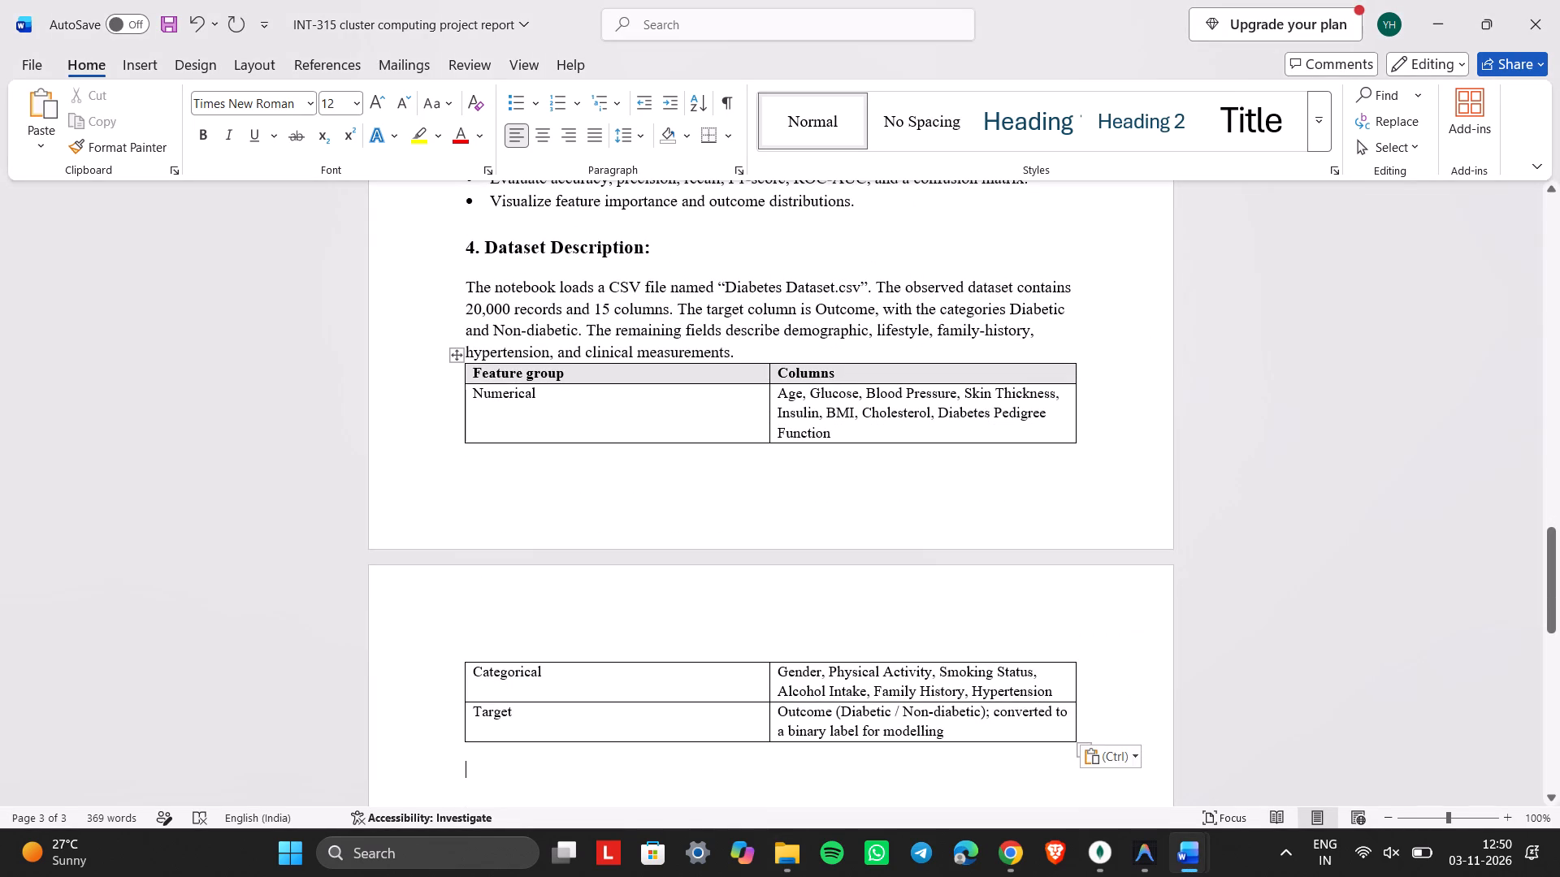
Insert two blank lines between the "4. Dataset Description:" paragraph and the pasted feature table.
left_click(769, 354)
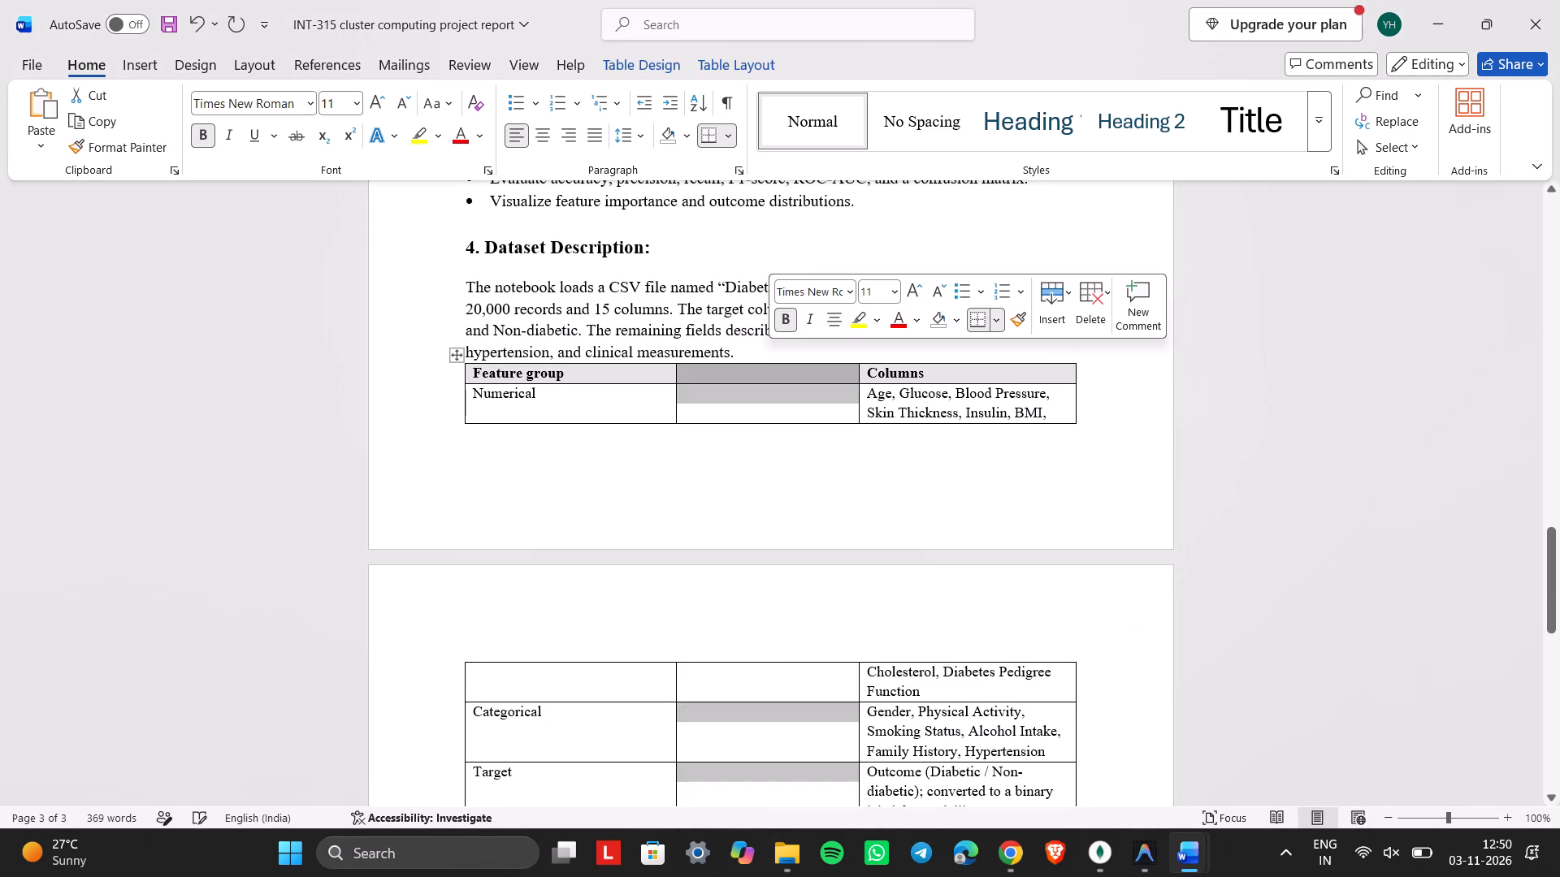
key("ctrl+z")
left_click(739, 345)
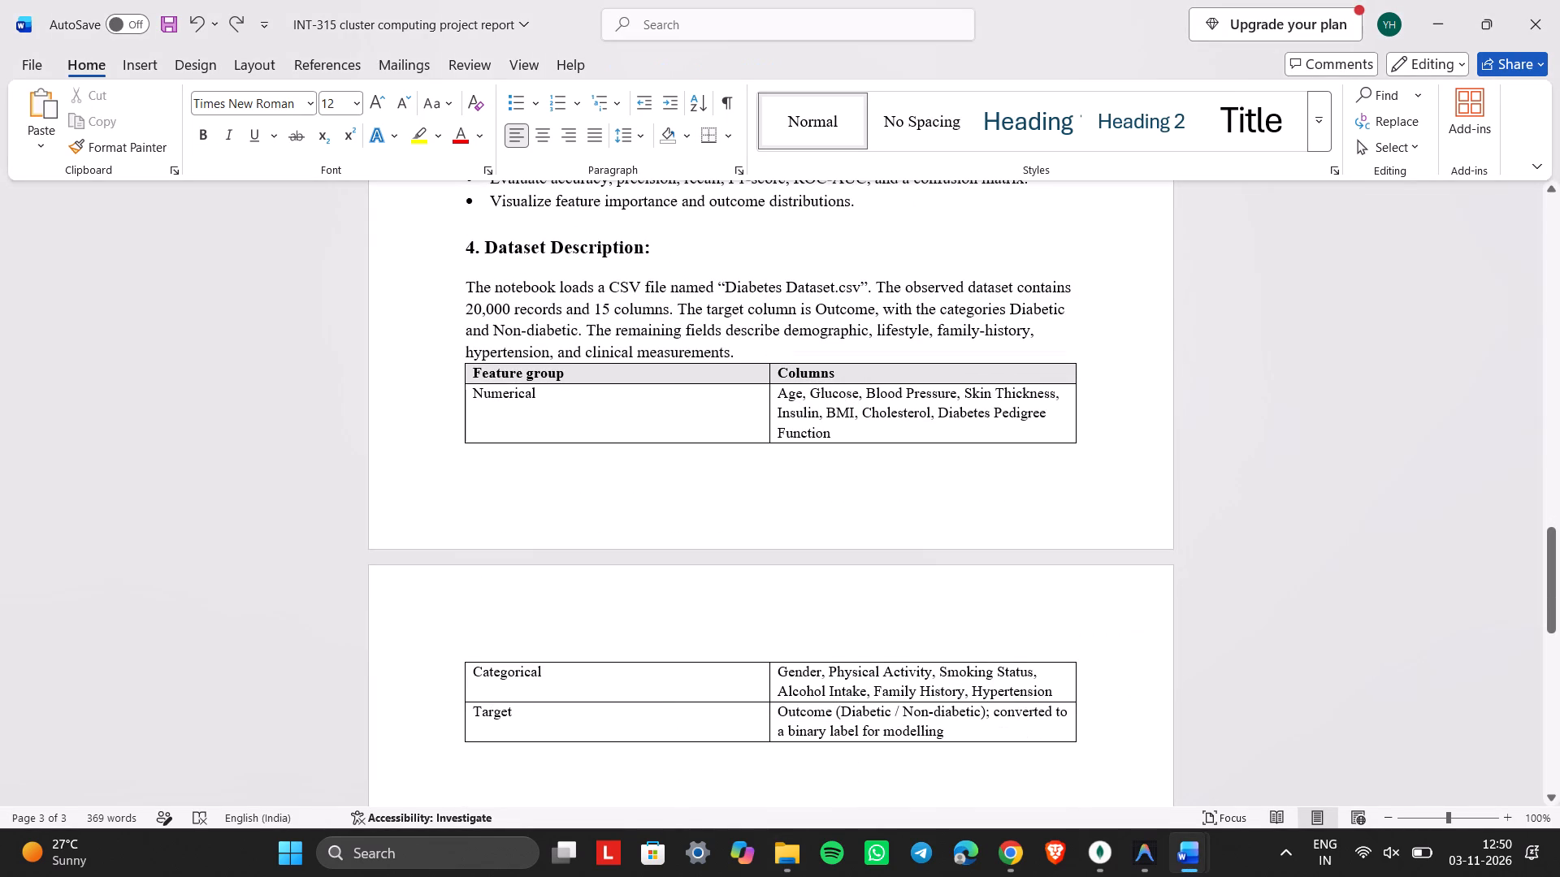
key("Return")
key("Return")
Narrow the feature table's "Feature group" column close to its labels, giving the extra width to the "Columns" column.
scroll(739, 345, "down", 1)
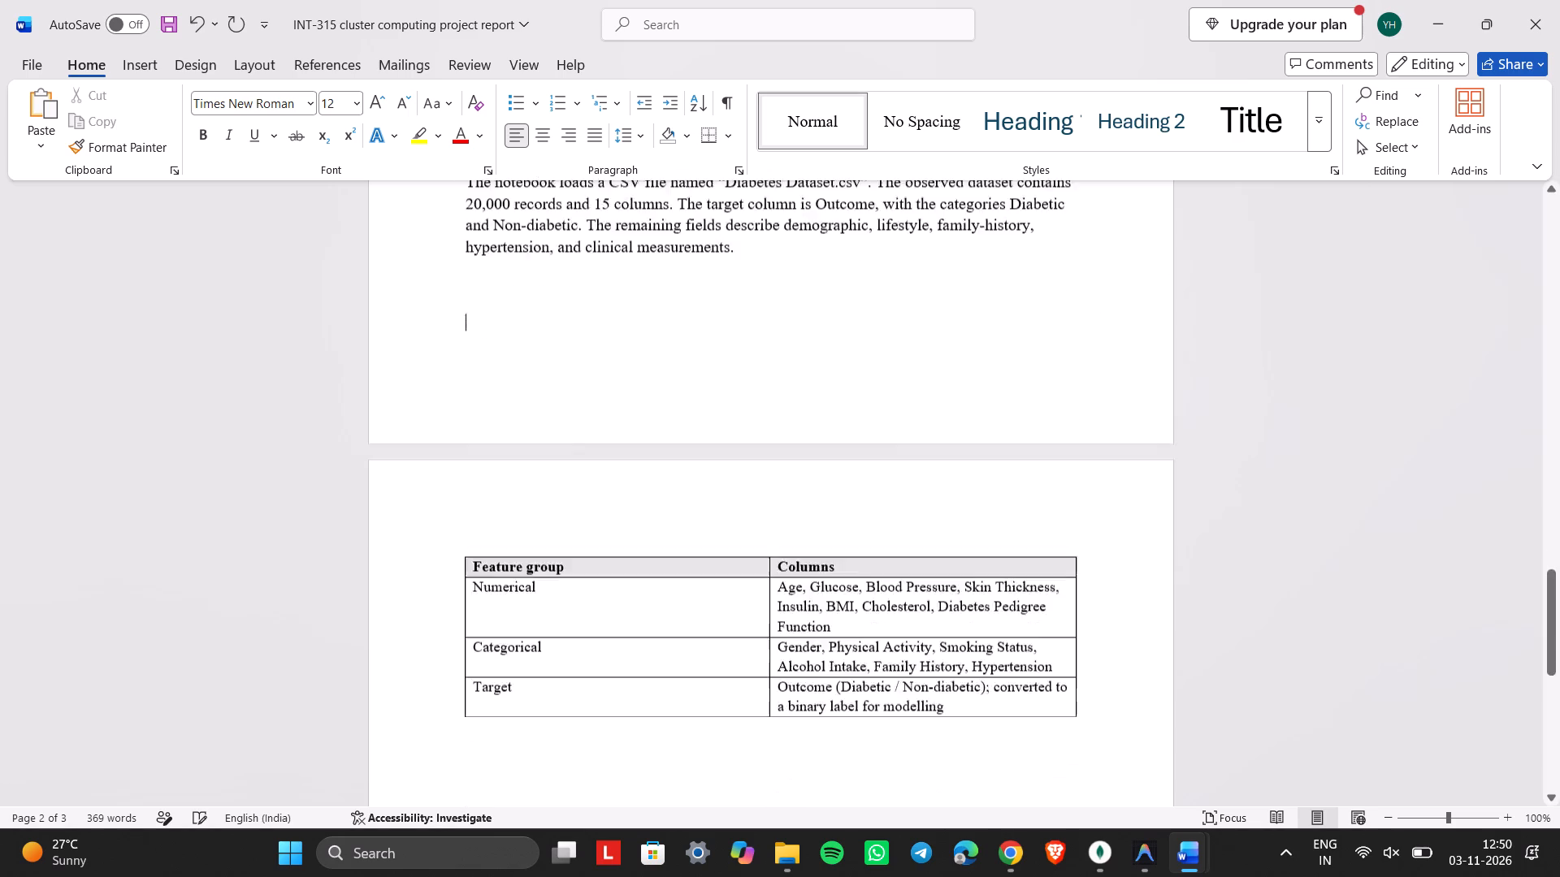
scroll(739, 345, "down", 1)
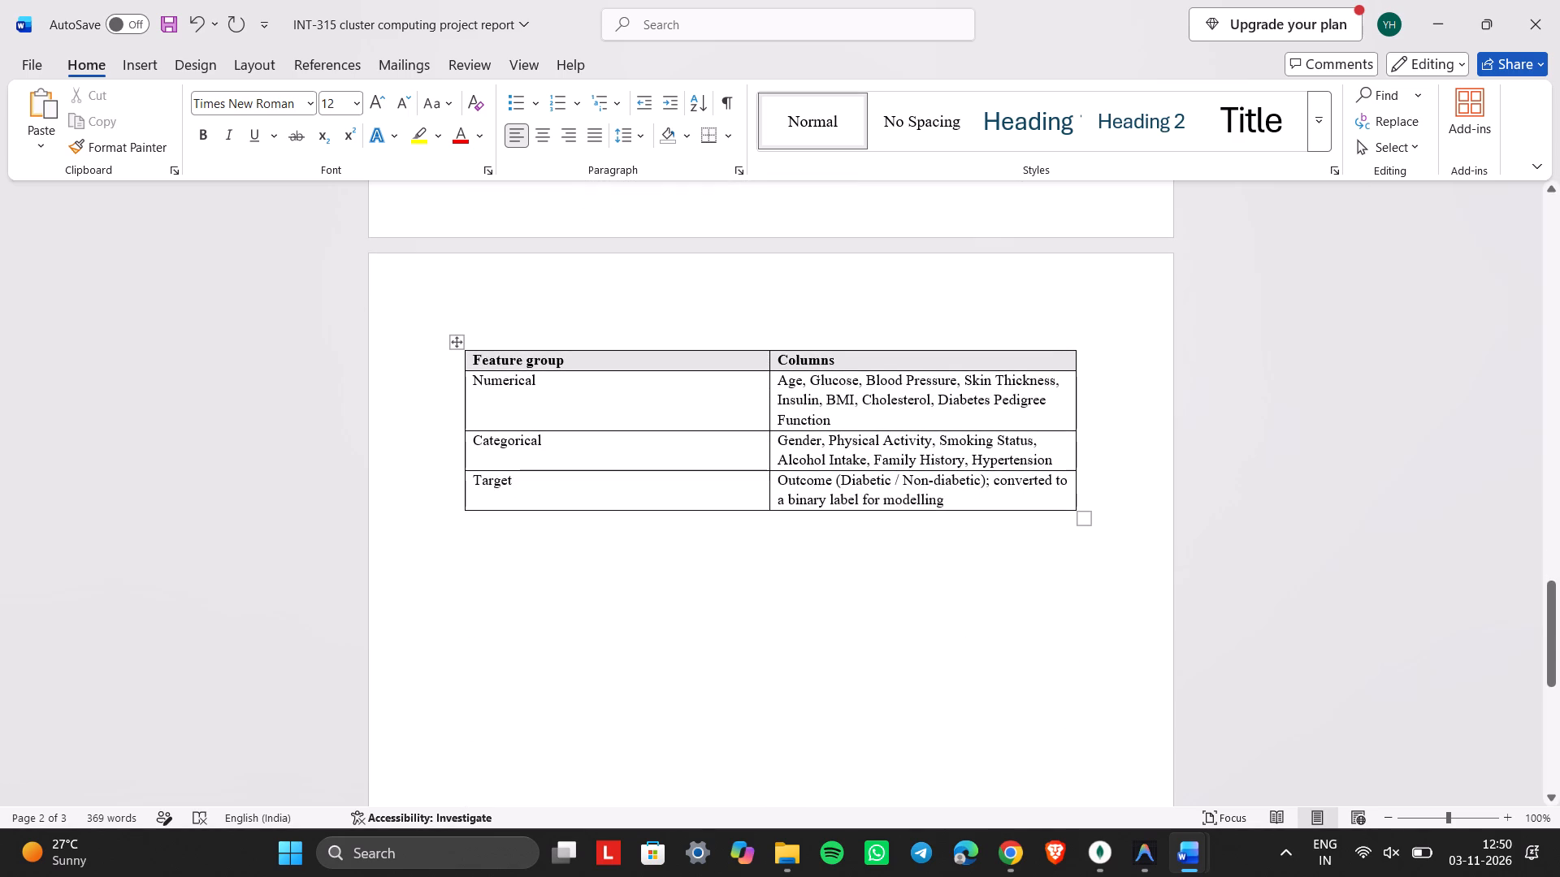
left_click_drag(769, 398, 661, 399)
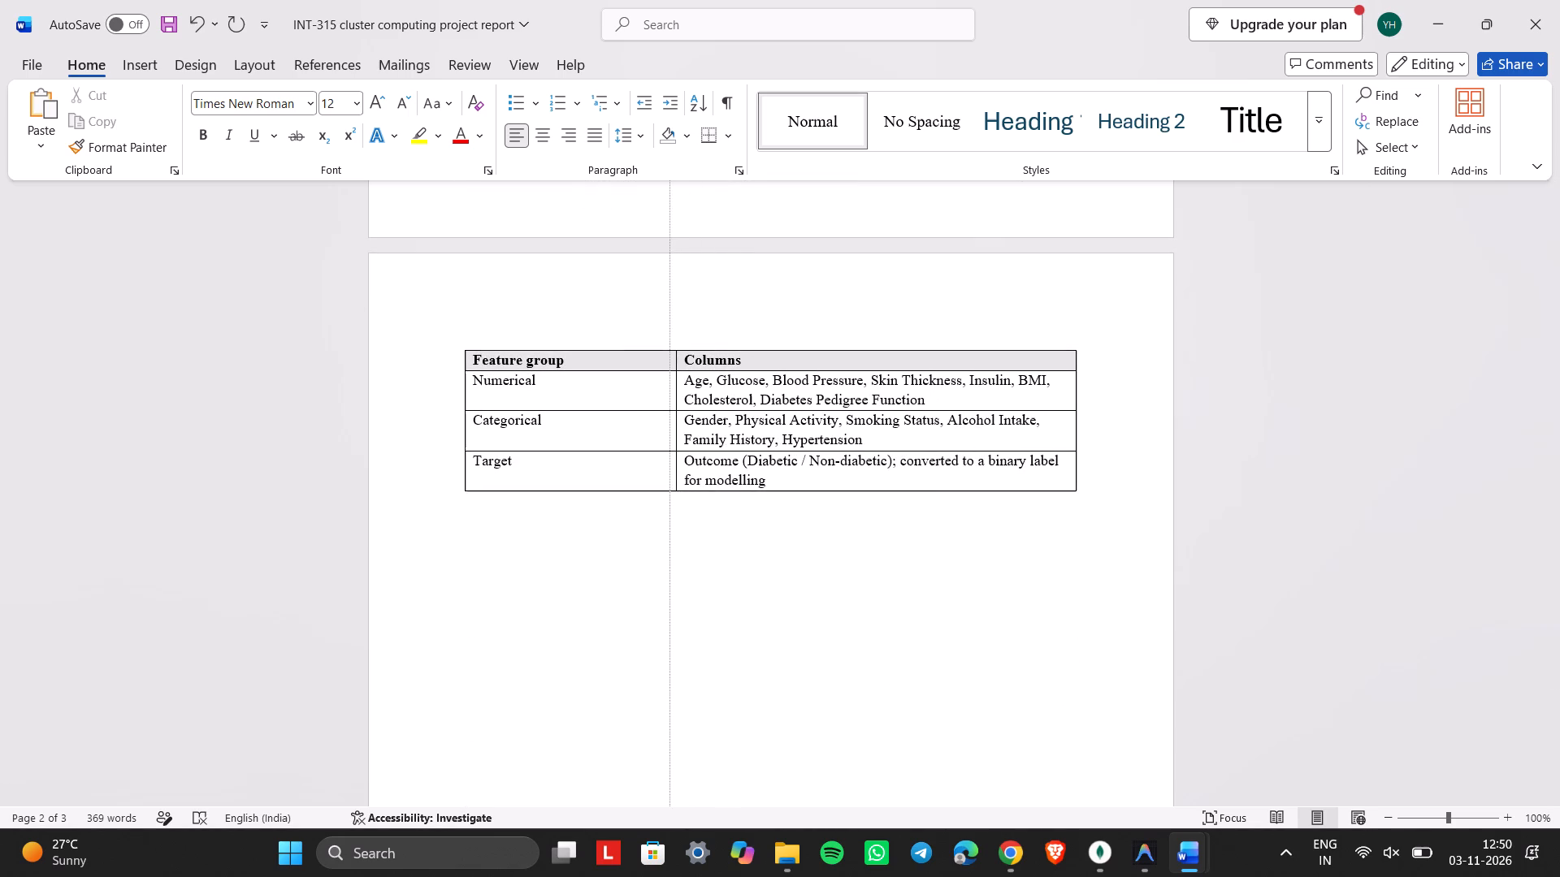
left_click_drag(661, 399, 607, 403)
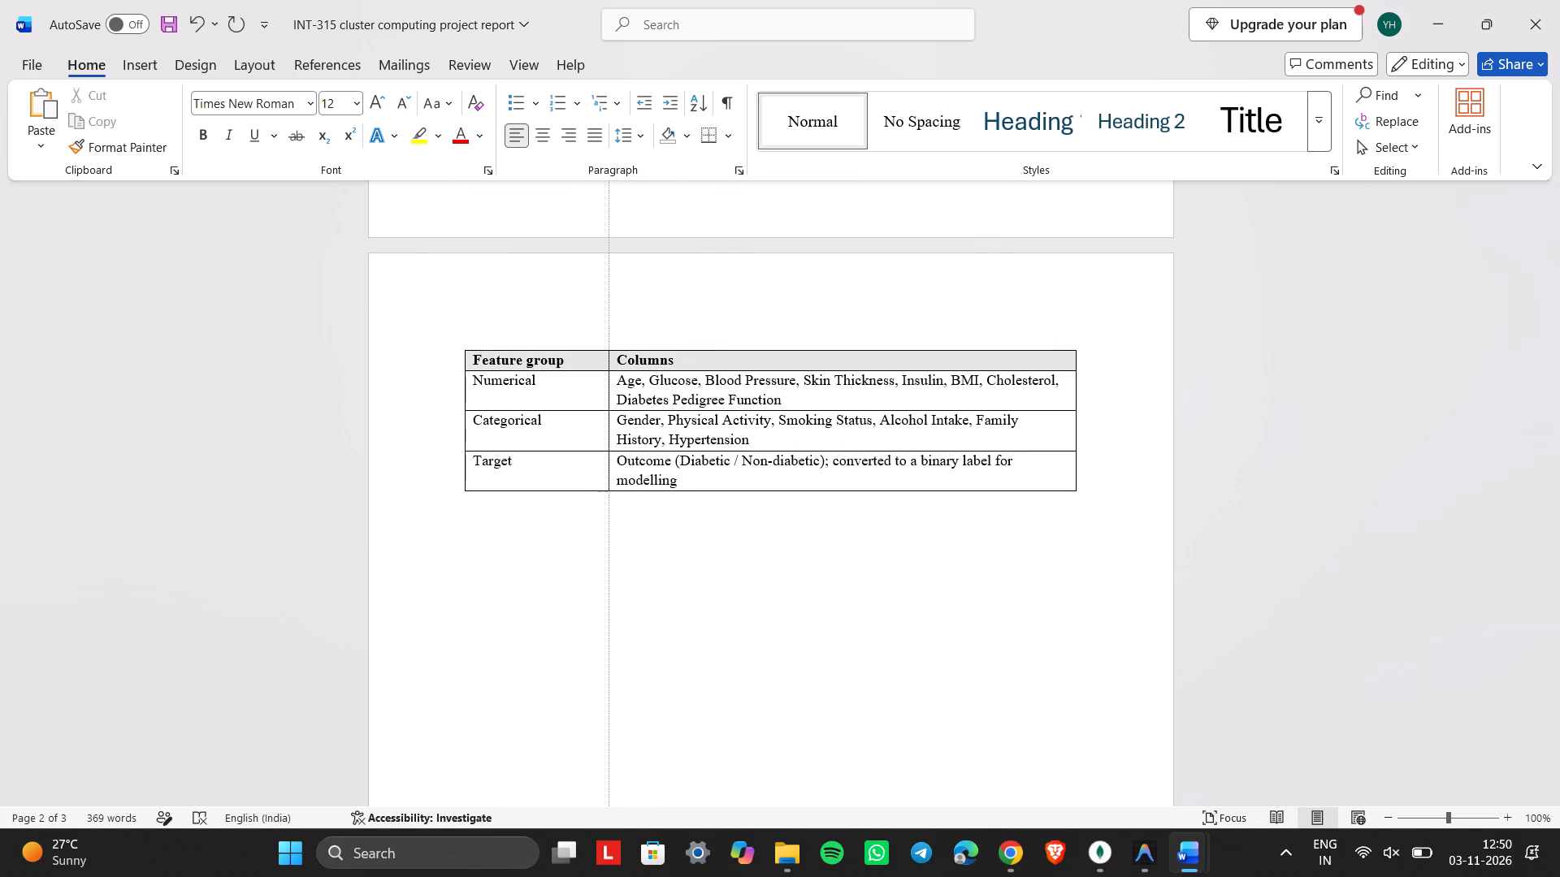
left_click_drag(607, 403, 604, 404)
left_click(810, 659)
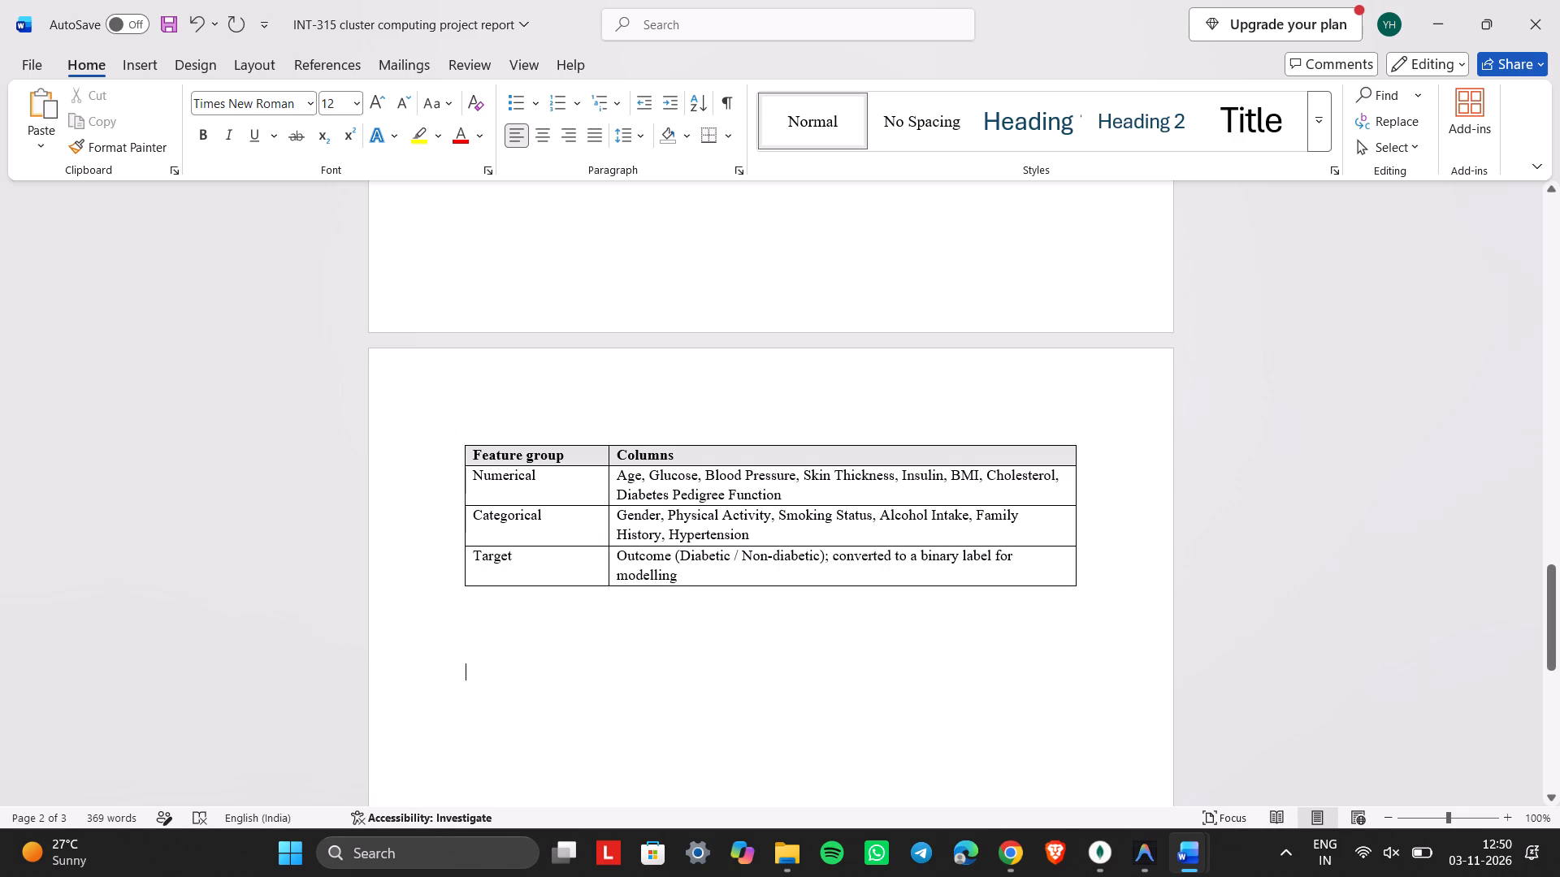
Delete the blank lines above the "2. Problem Statement:" and "3. Objectives of the Project:" headings.
scroll(783, 618, "up", 4)
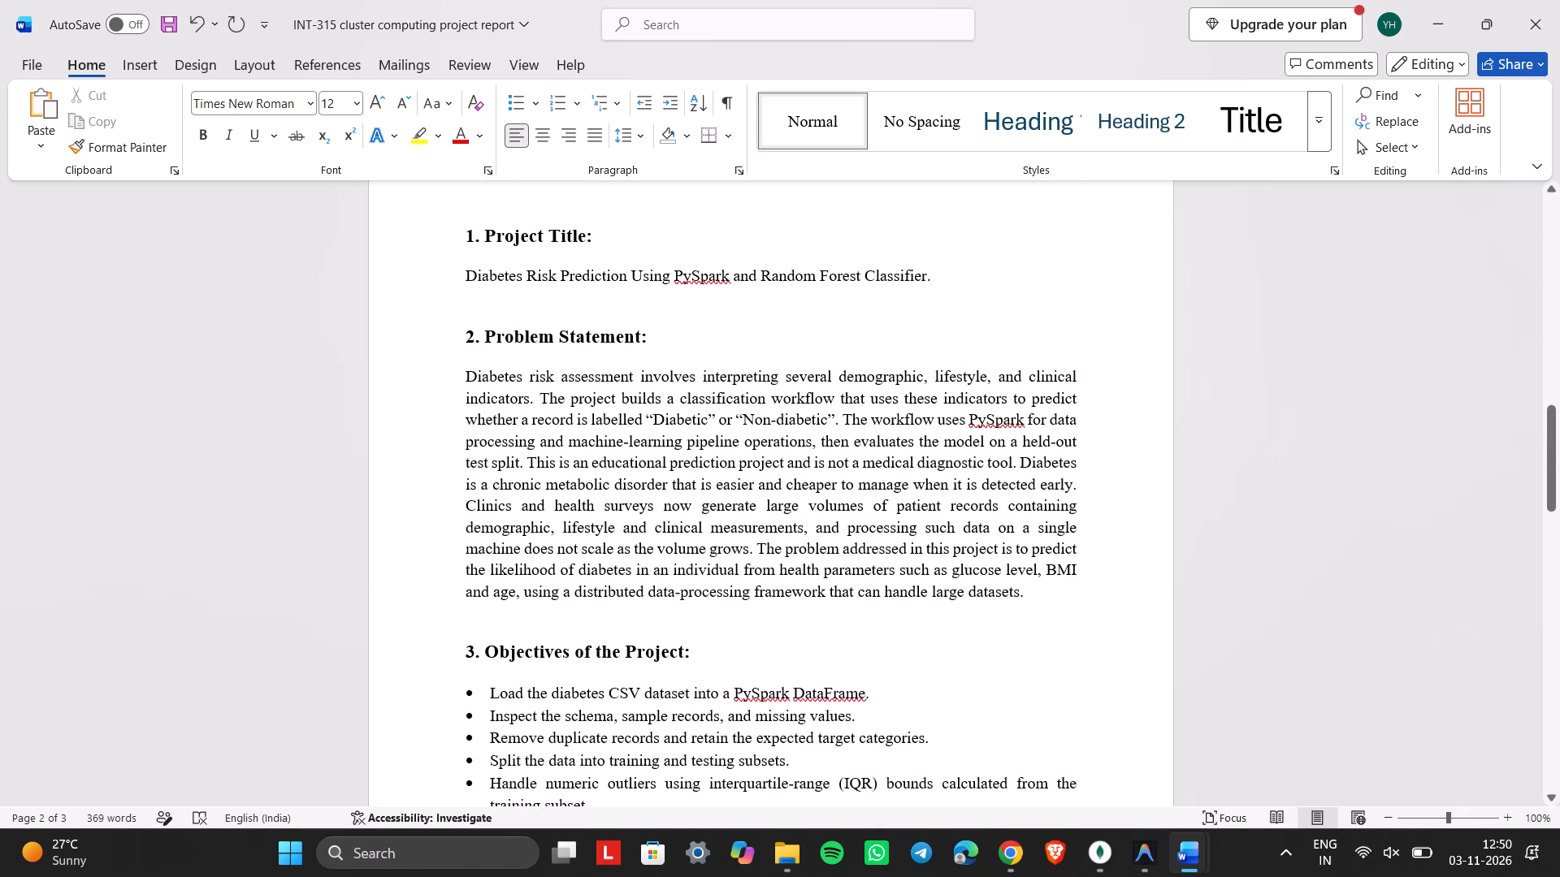
left_click(505, 293)
key("BackSpace")
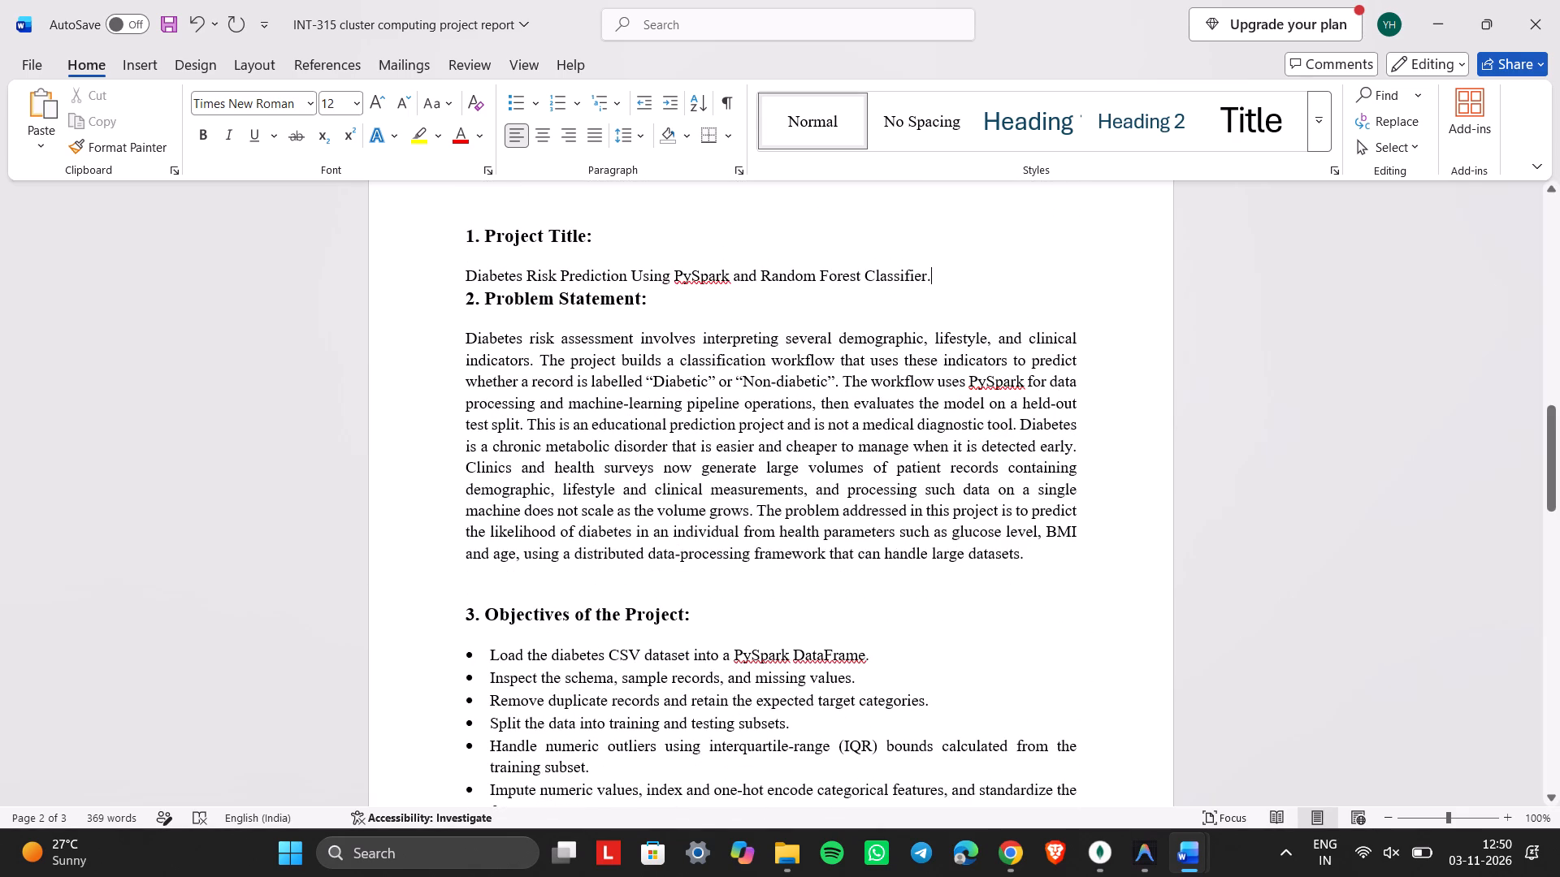
left_click(458, 319)
left_click(505, 581)
key("BackSpace")
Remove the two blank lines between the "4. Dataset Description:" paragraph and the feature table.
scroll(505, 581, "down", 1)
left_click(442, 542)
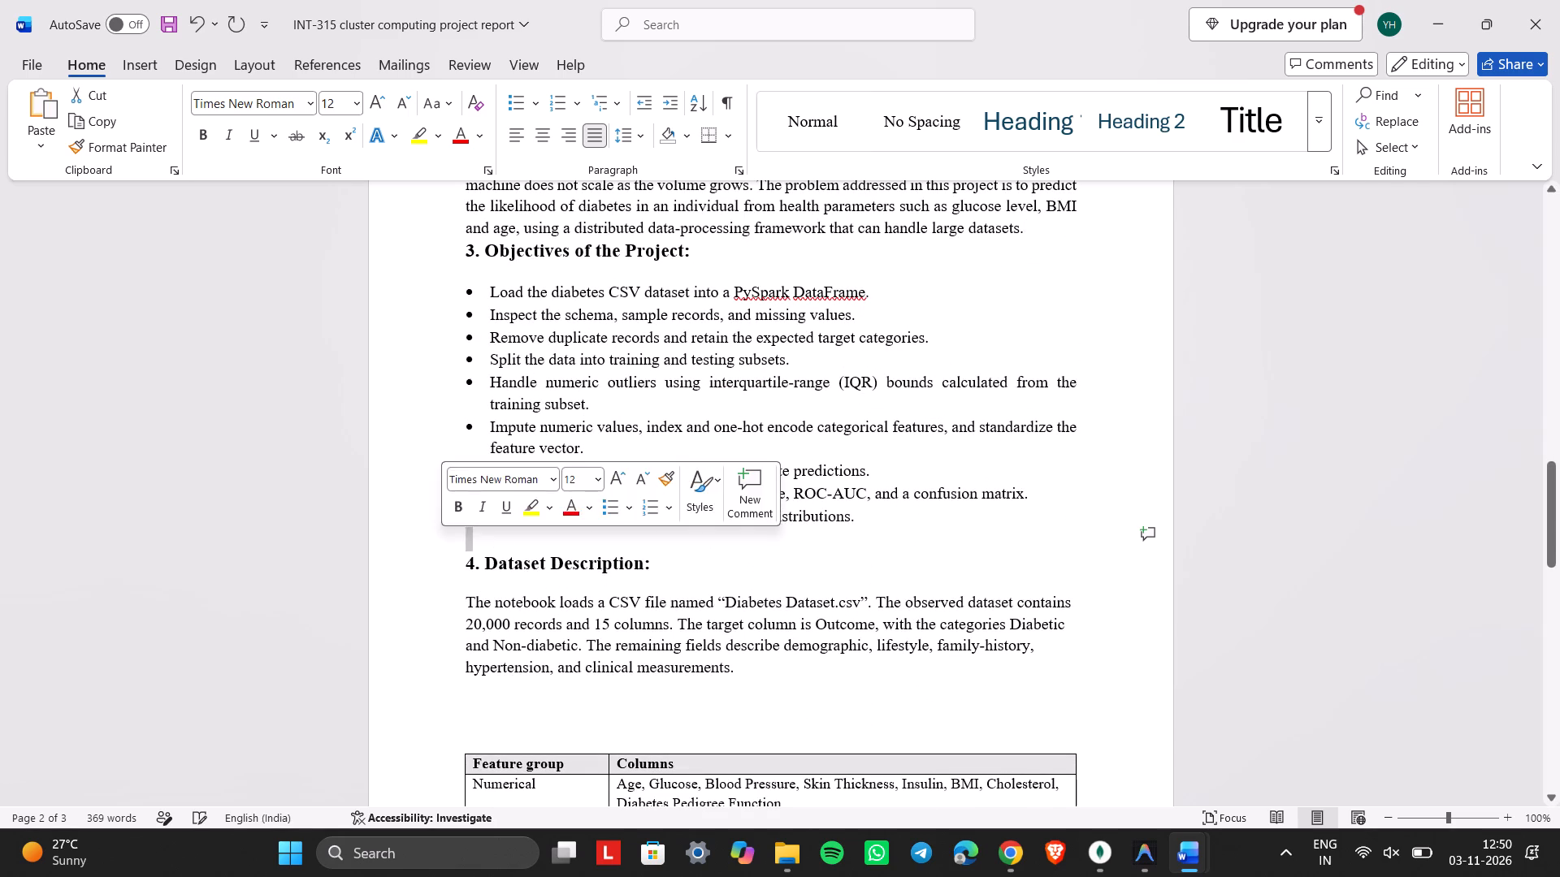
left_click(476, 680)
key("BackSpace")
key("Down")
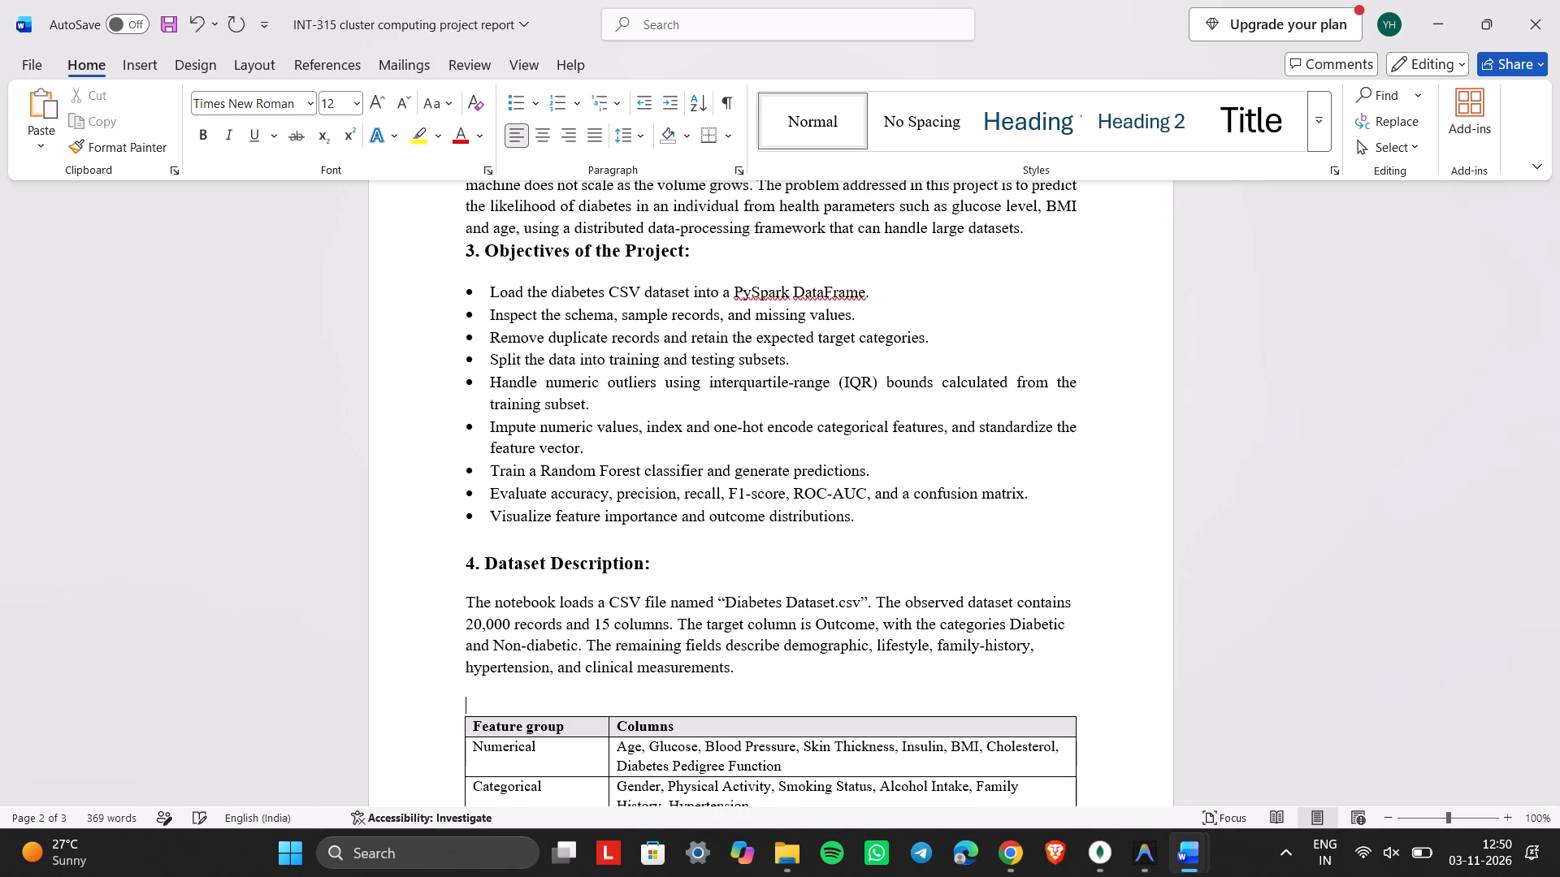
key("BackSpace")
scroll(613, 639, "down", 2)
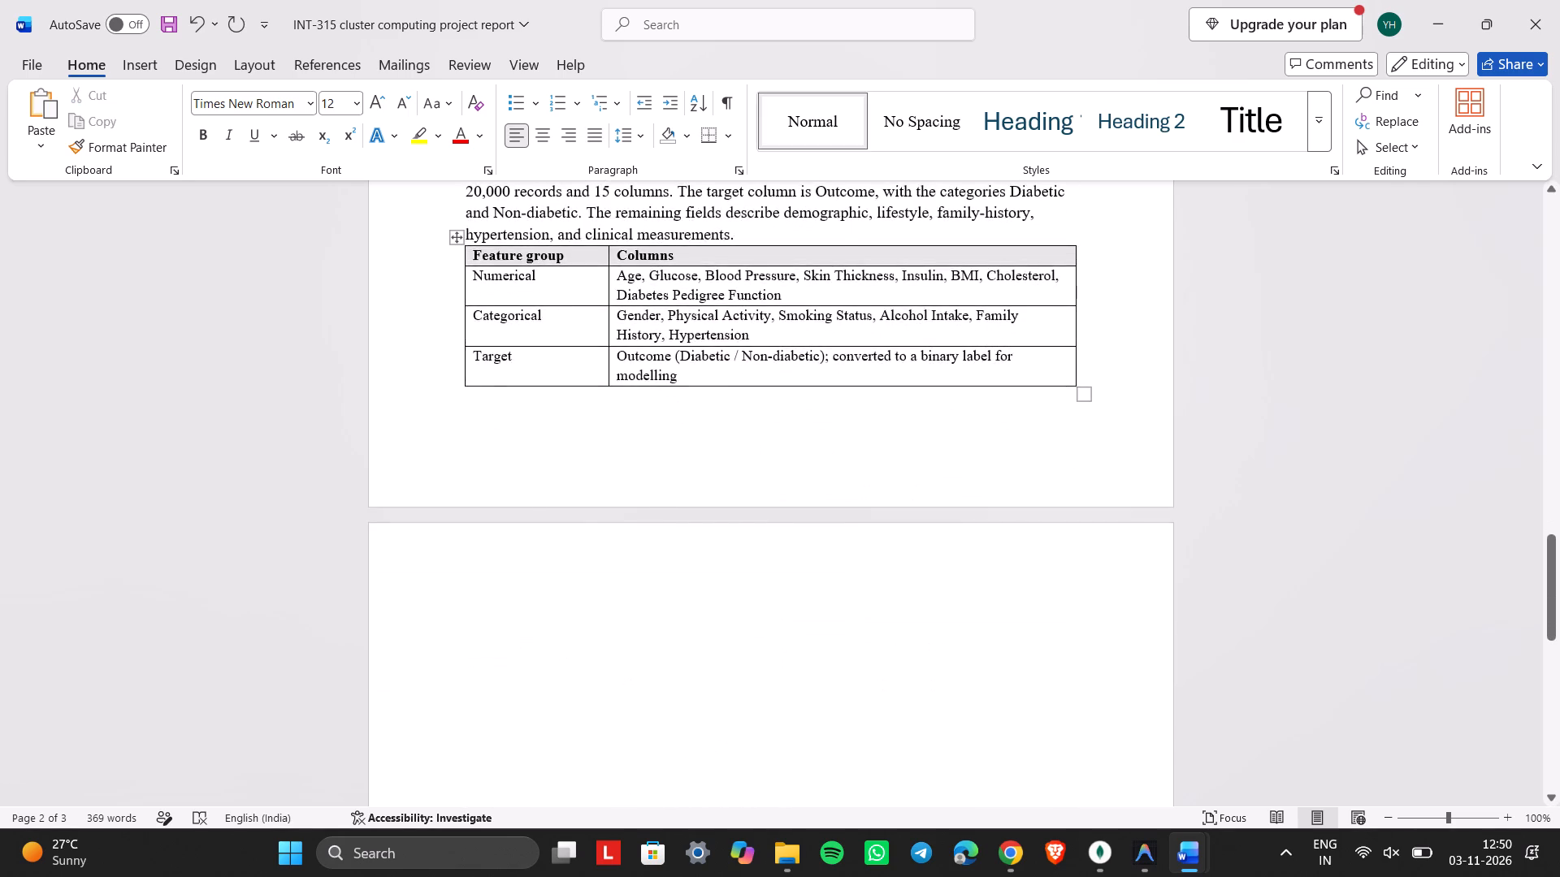
Delete the blank line between the last objectives bullet and the "4. Dataset Description:" heading.
scroll(658, 564, "up", 3)
left_click(584, 546)
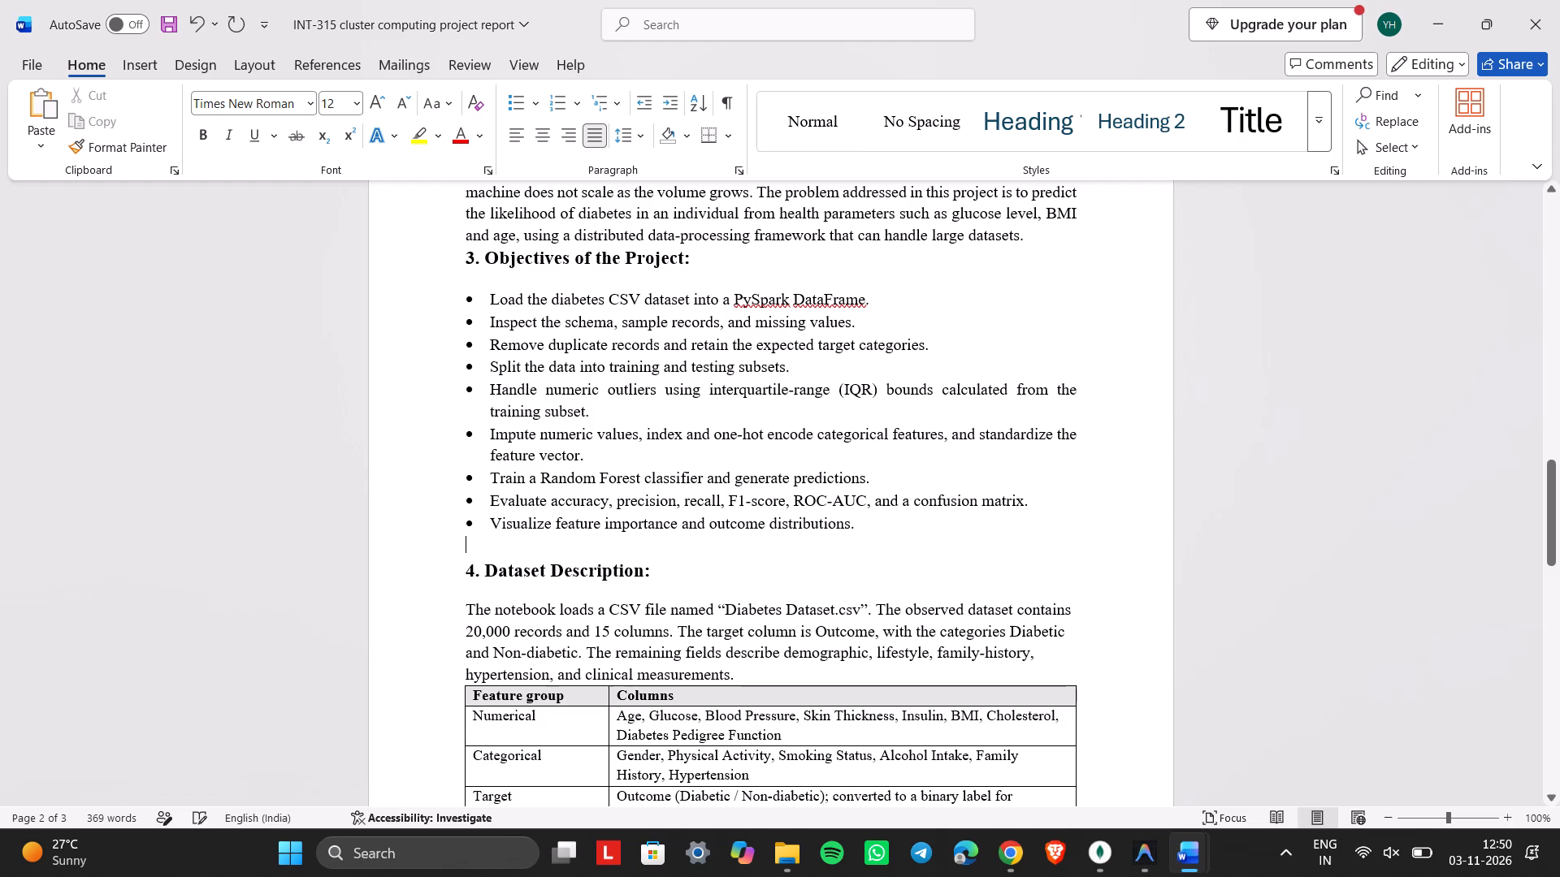
key("BackSpace")
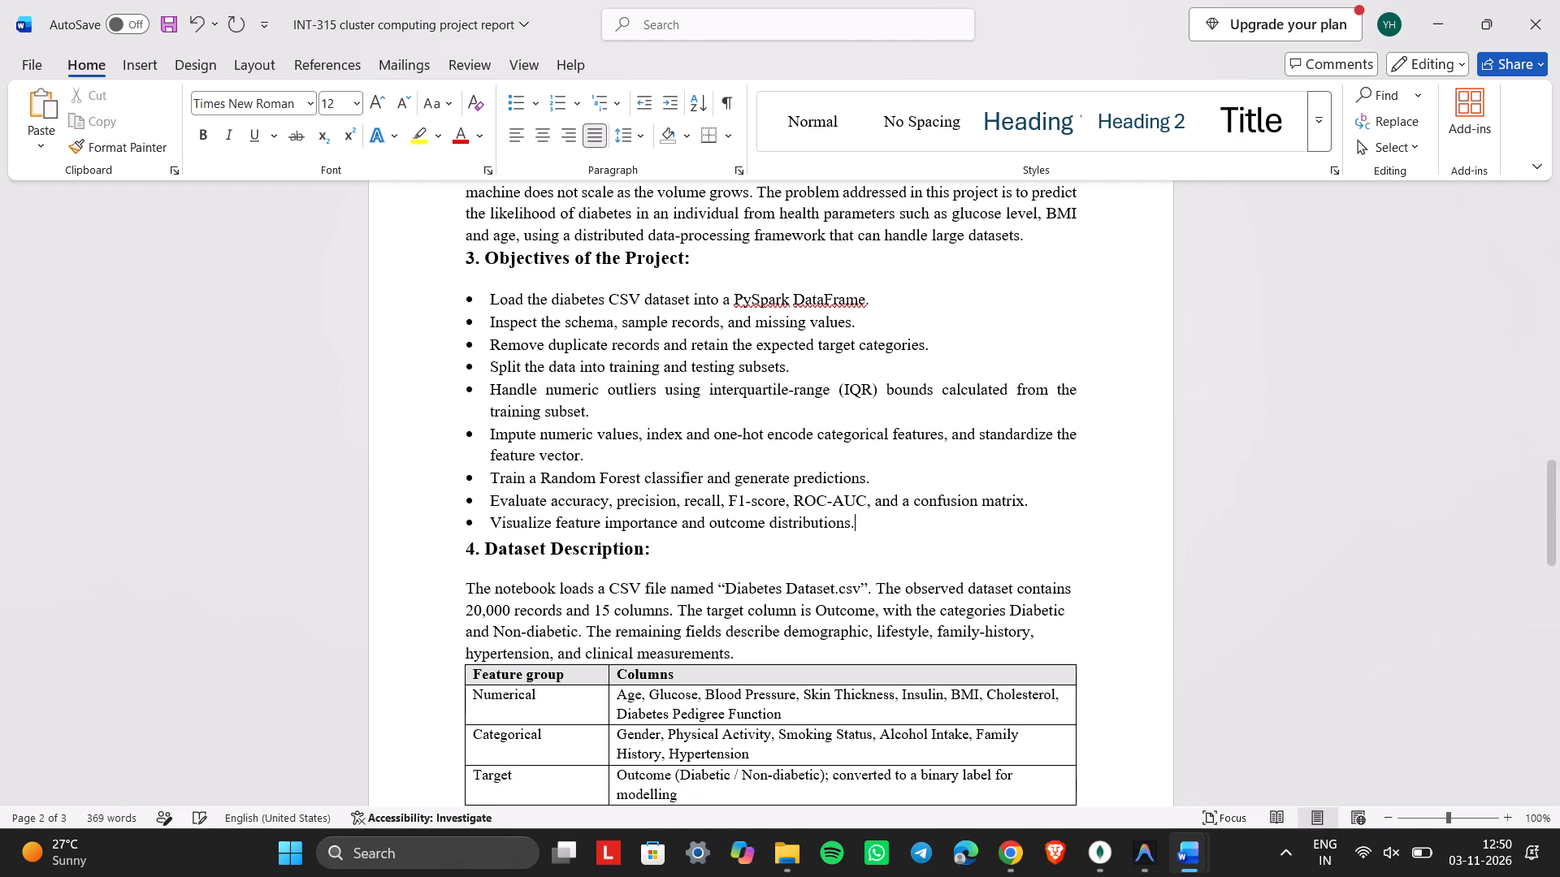
Add space after the project title paragraph under the "1. Project Title:" heading.
scroll(584, 546, "up", 1)
scroll(518, 412, "up", 1)
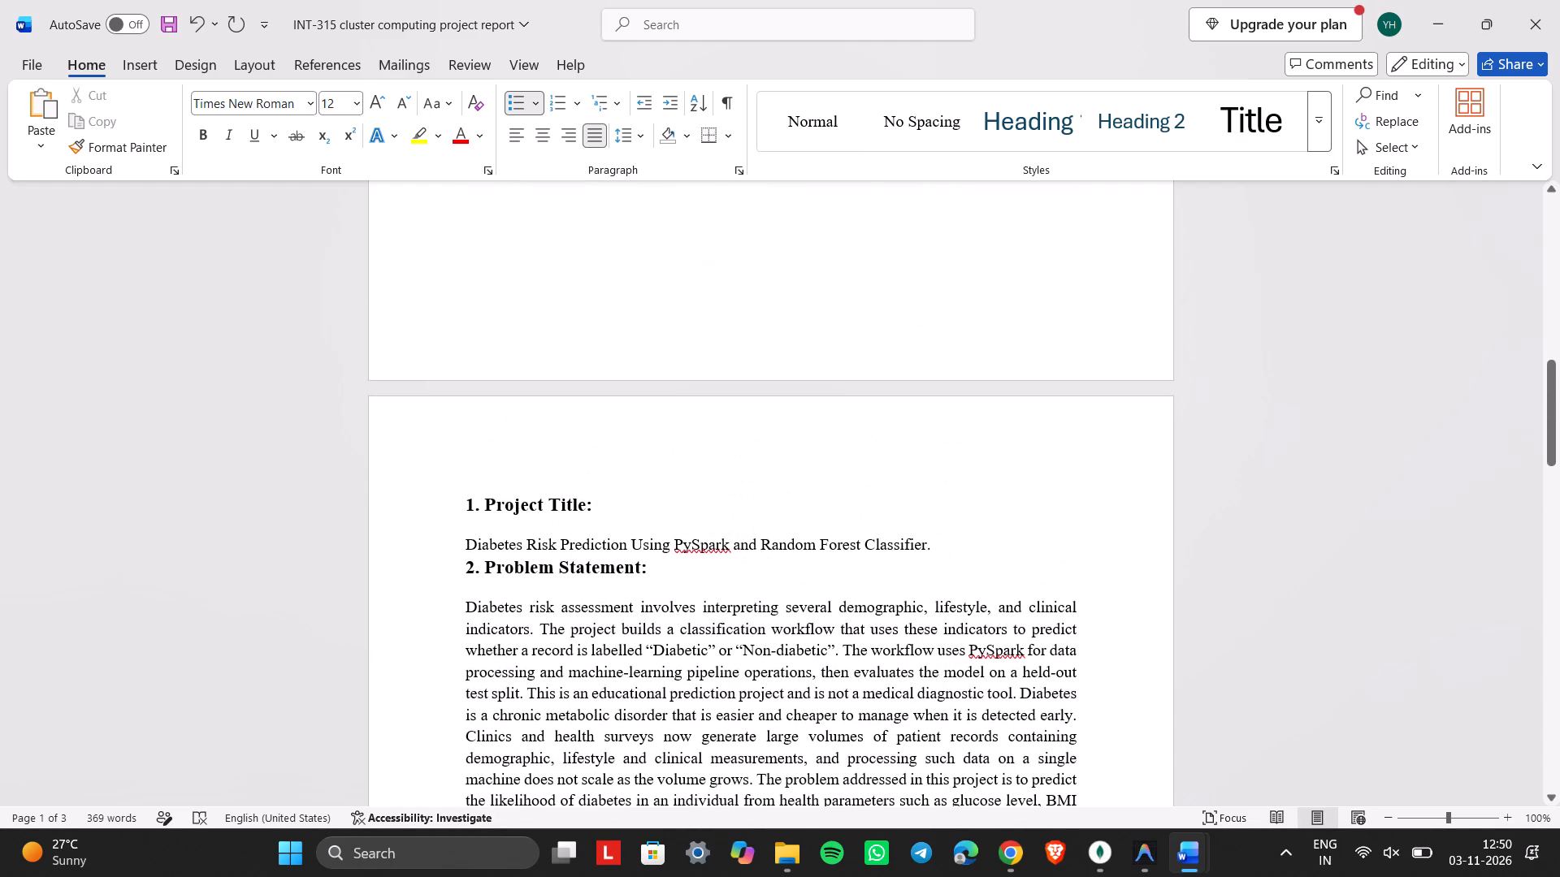
left_click(625, 556)
left_click(629, 550)
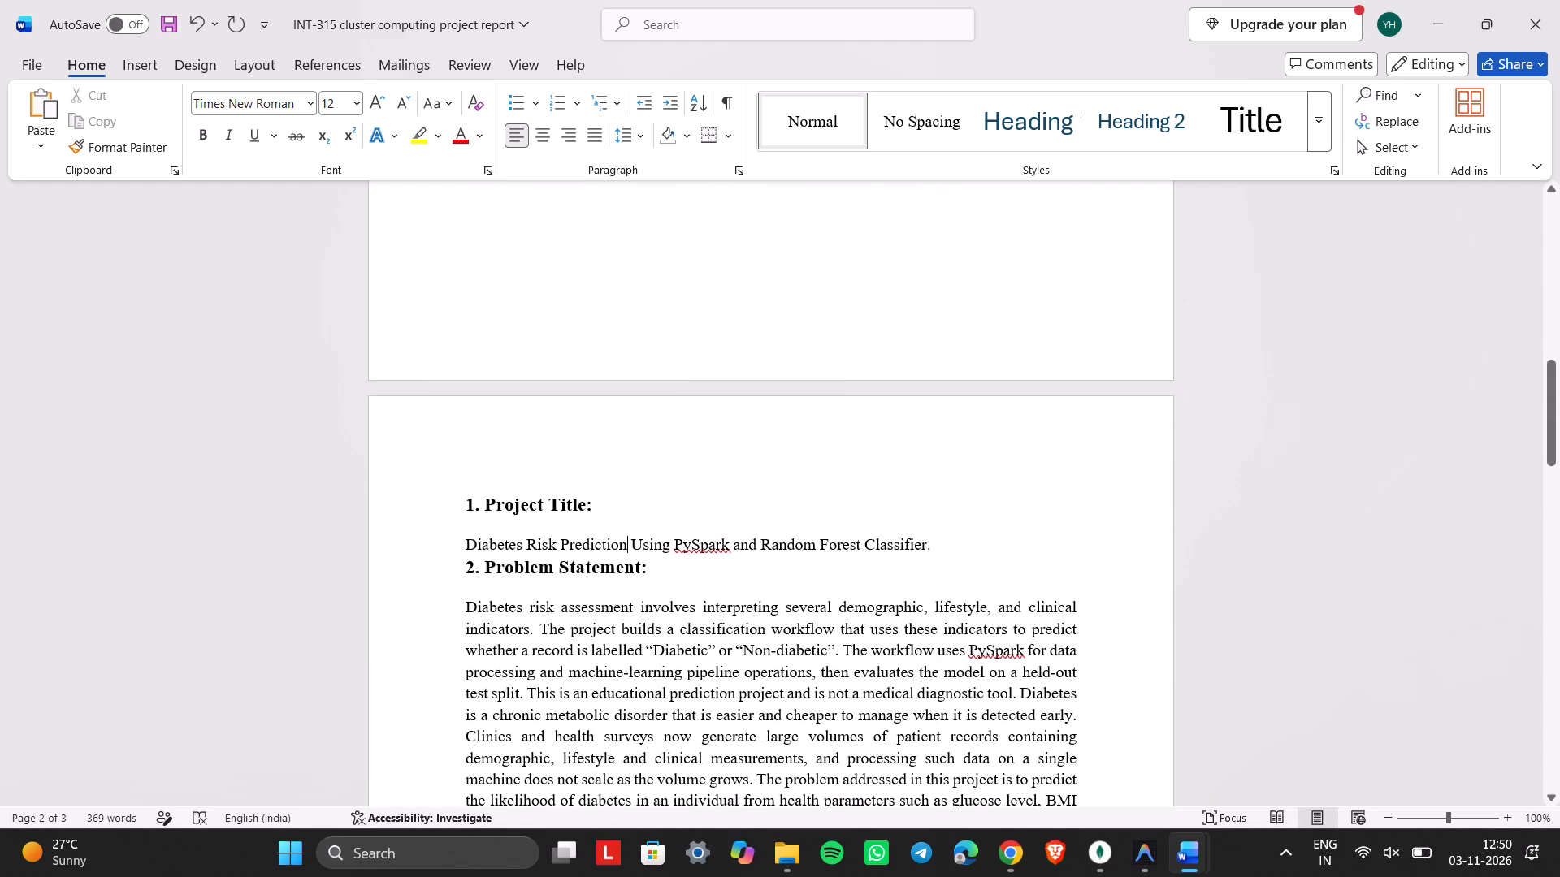
left_click(629, 145)
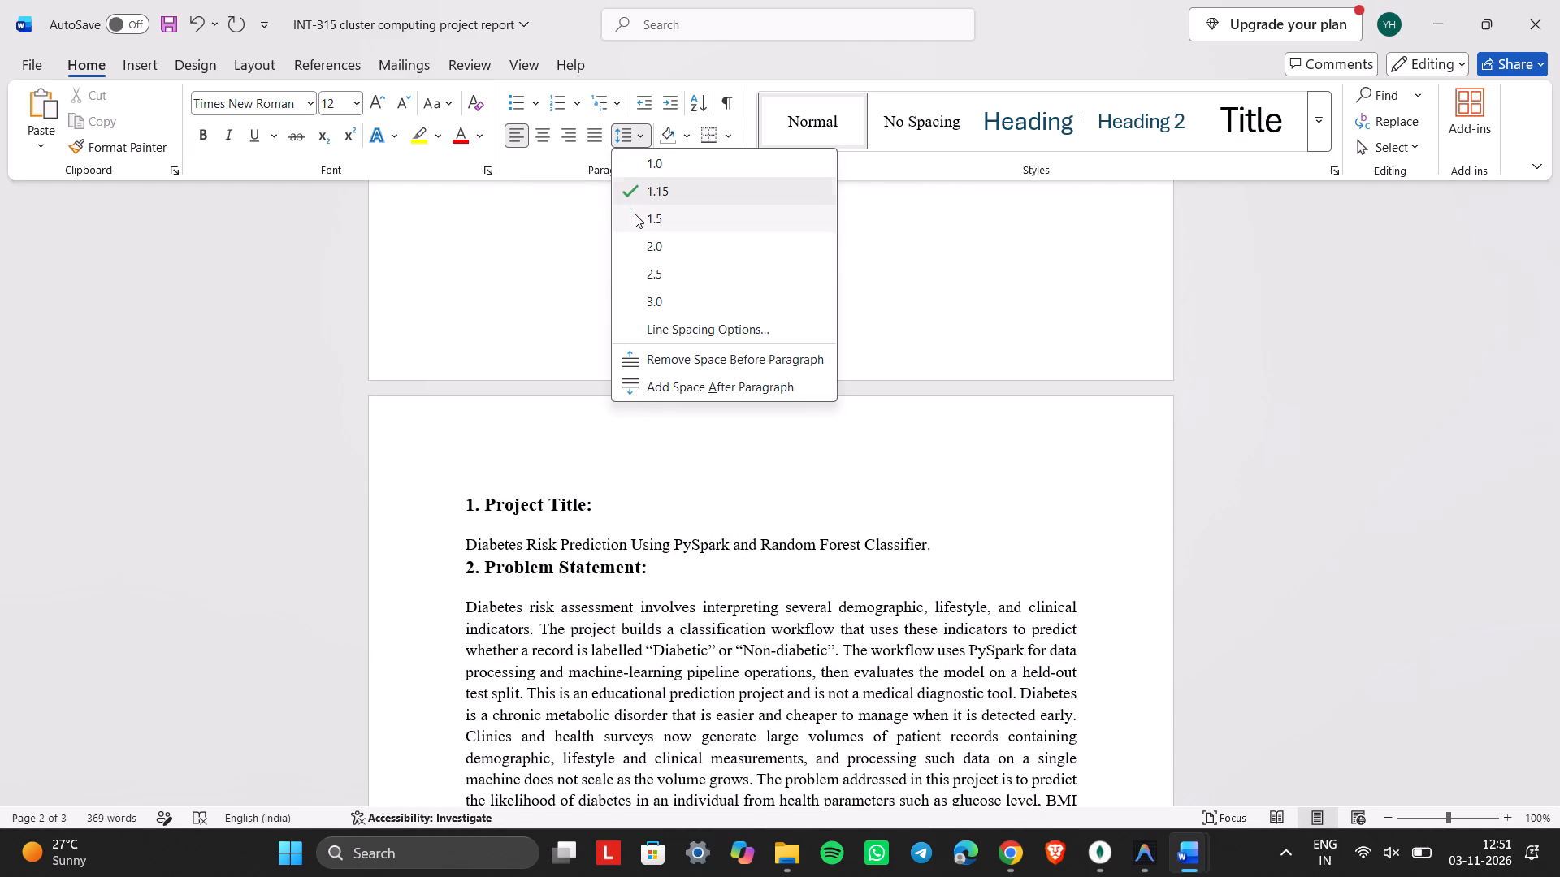
left_click(648, 382)
Add space after the paragraph under the "2. Problem Statement:" heading.
scroll(648, 382, "down", 1)
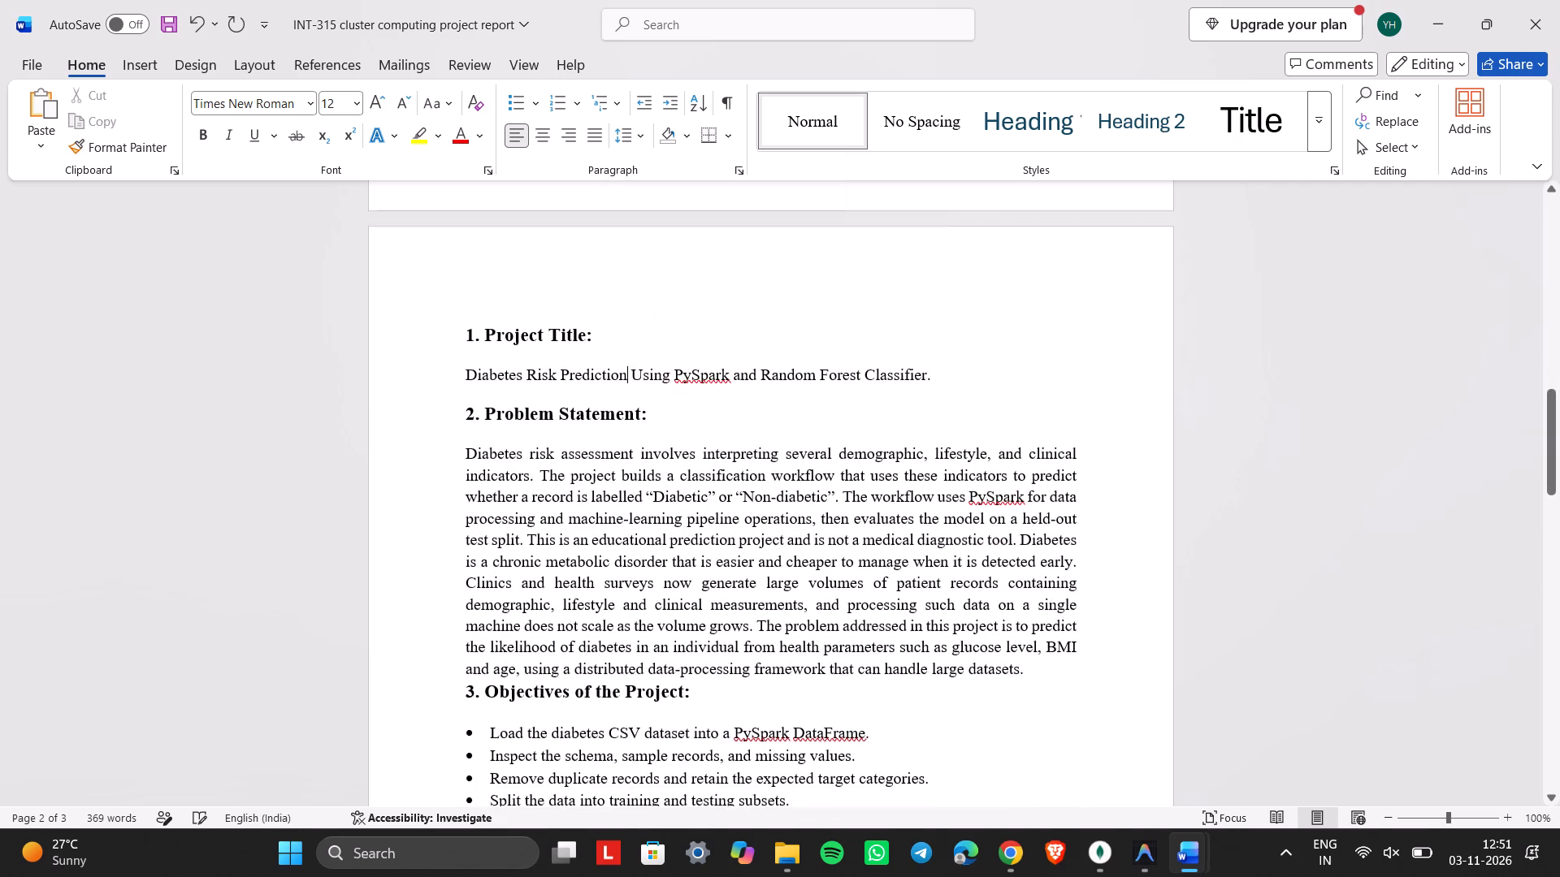
scroll(622, 416, "down", 1)
left_click(676, 488)
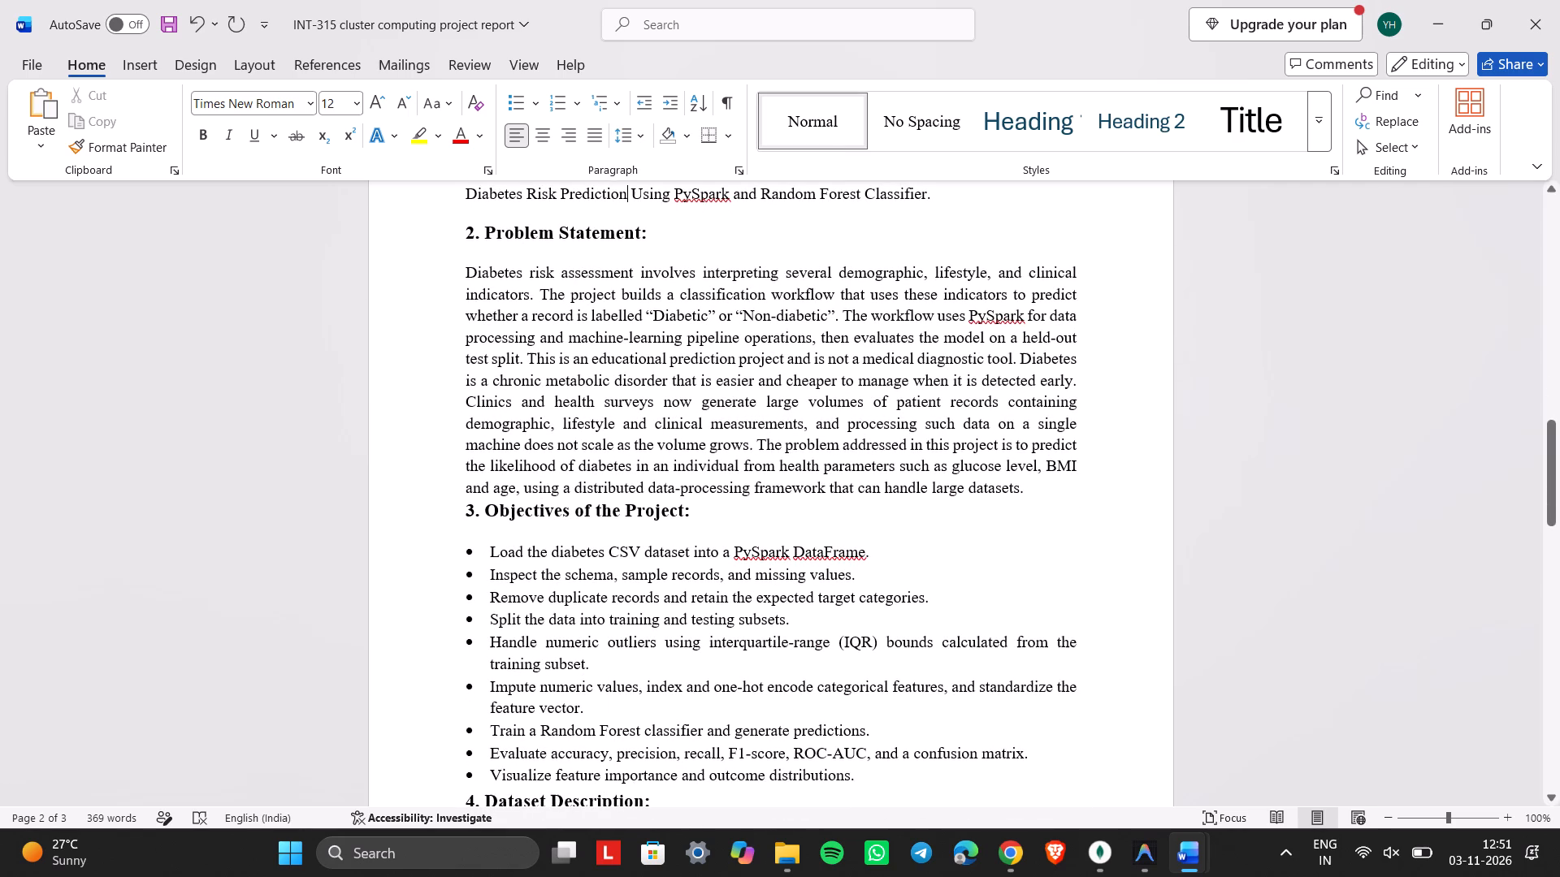
left_click(622, 138)
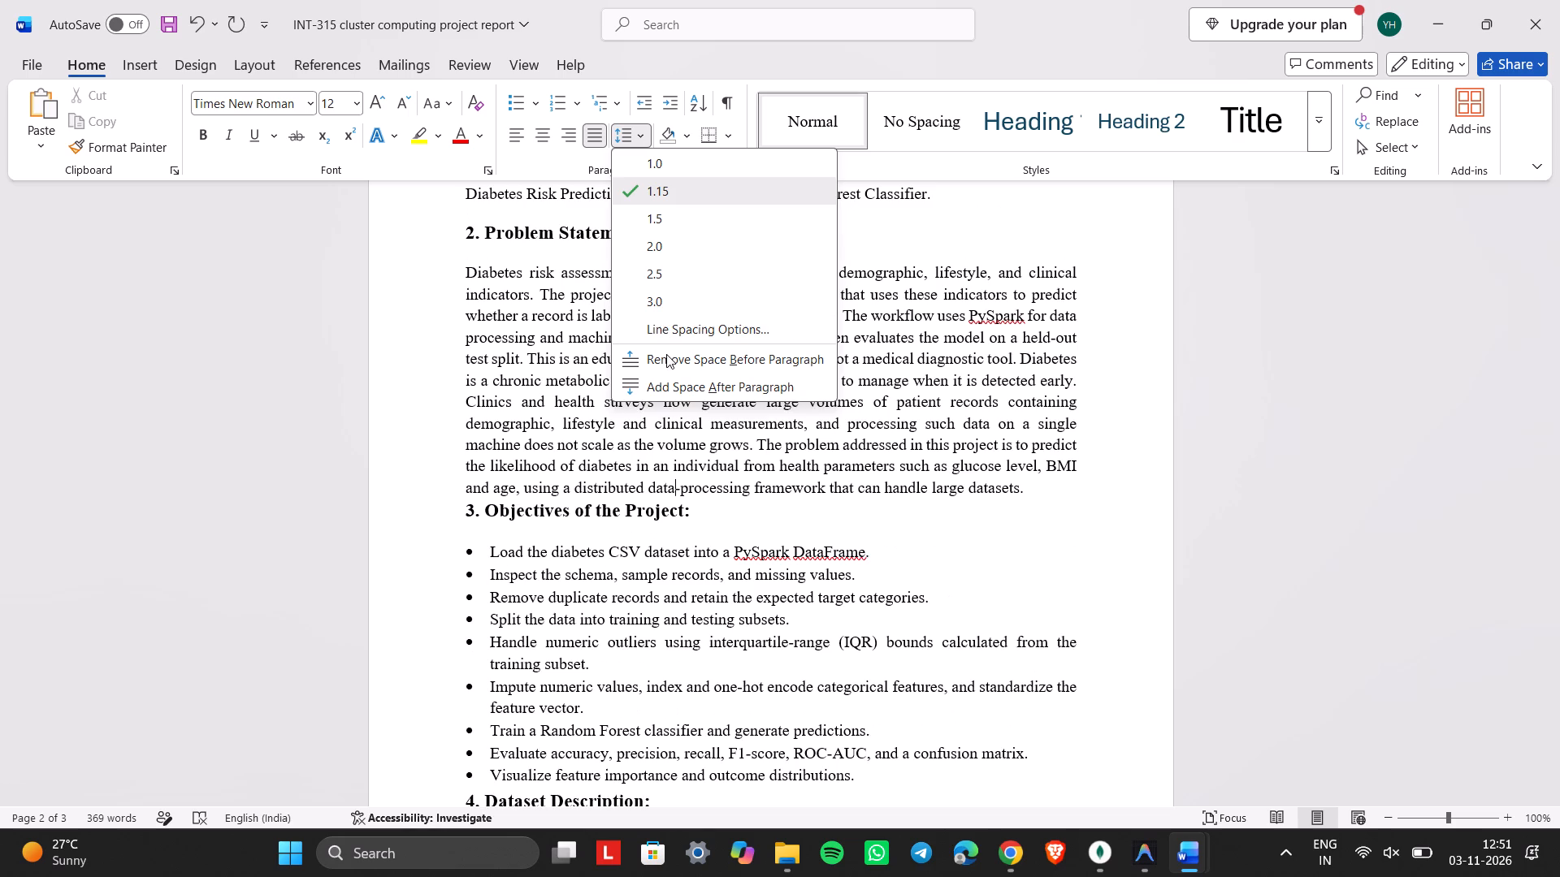
left_click(667, 384)
Add space before the last objectives bullet, "Visualize feature importance and outcome distributions.".
scroll(667, 384, "down", 2)
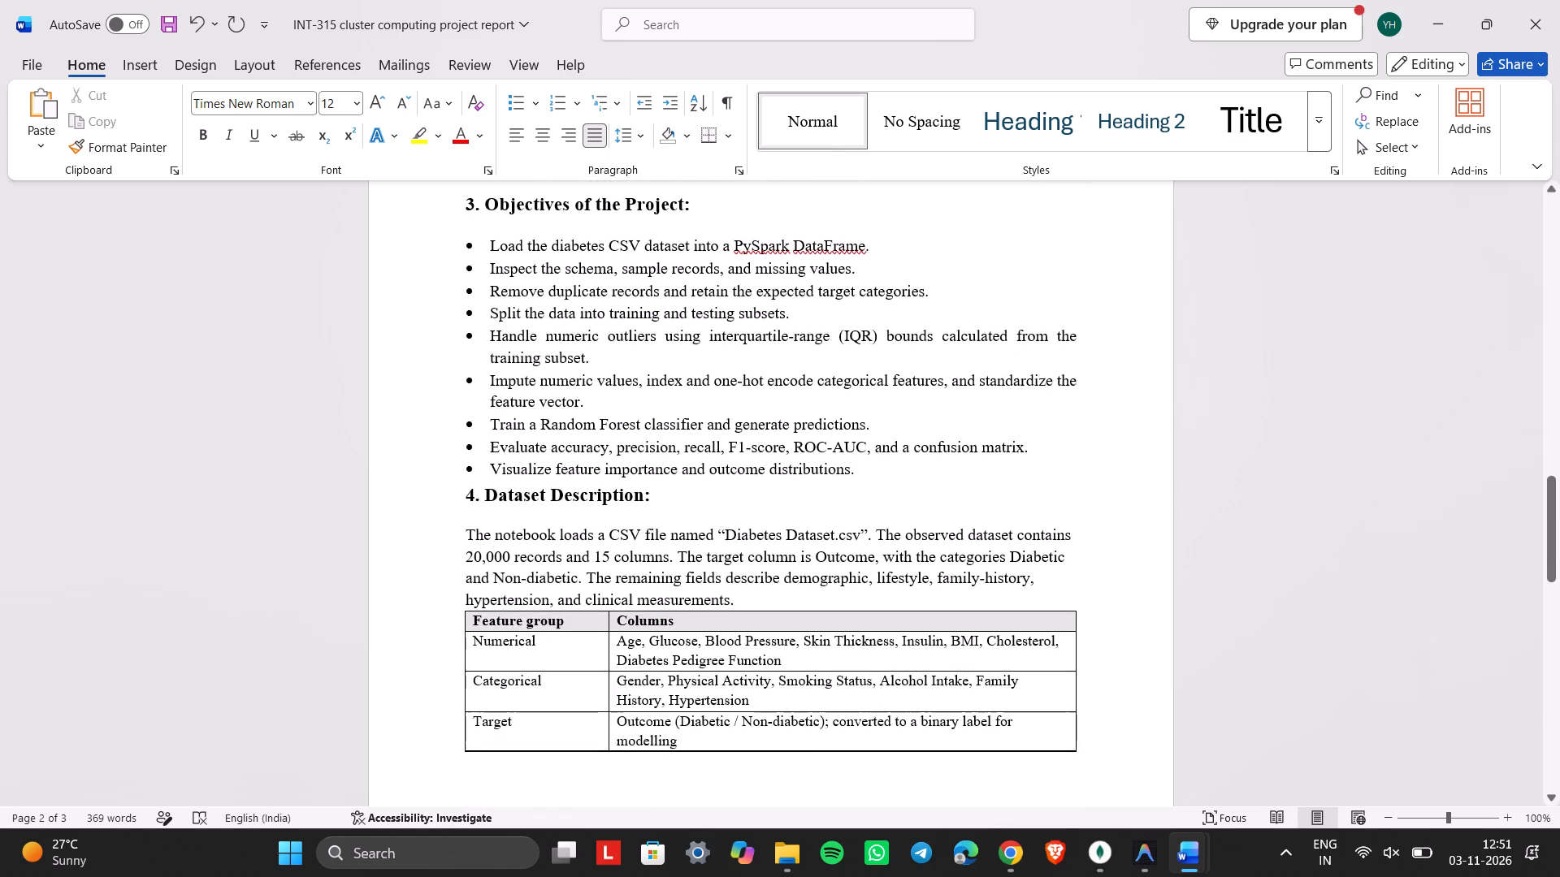
left_click(655, 457)
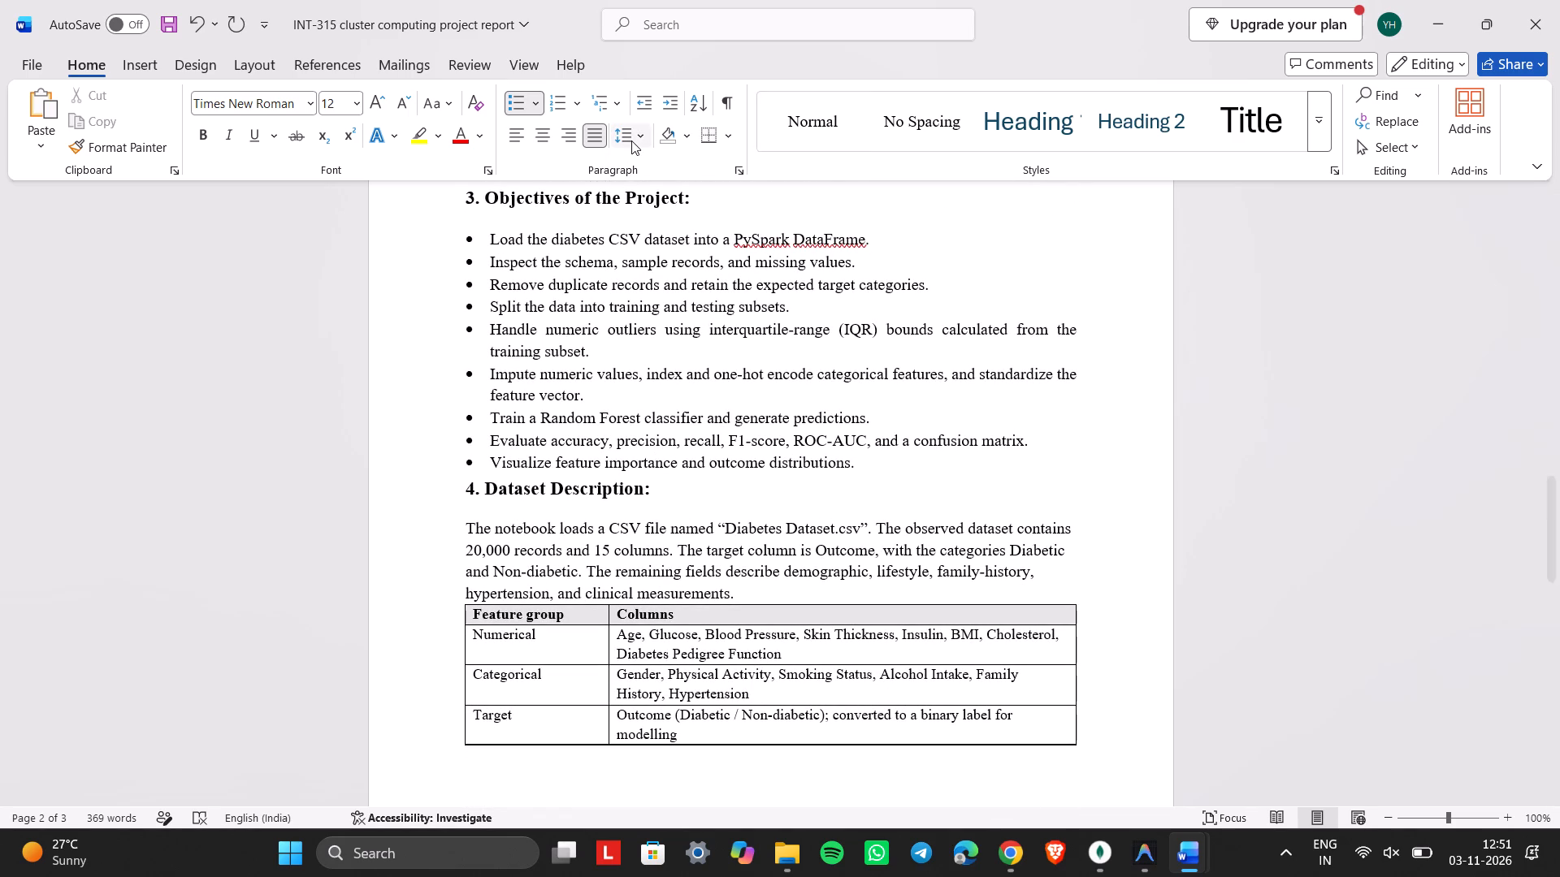
left_click(631, 140)
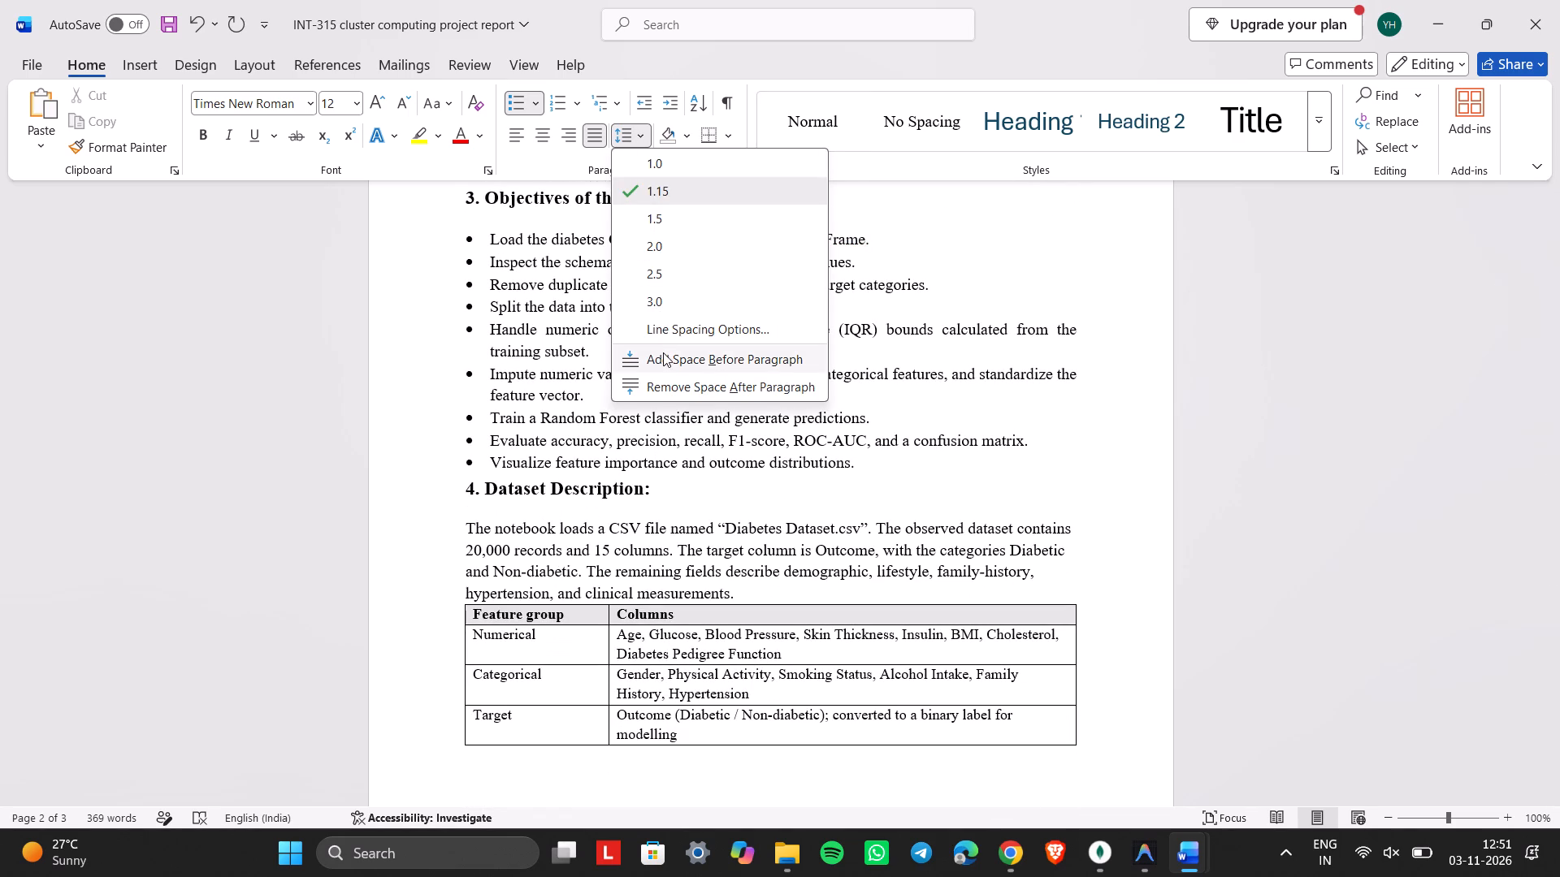
left_click(676, 356)
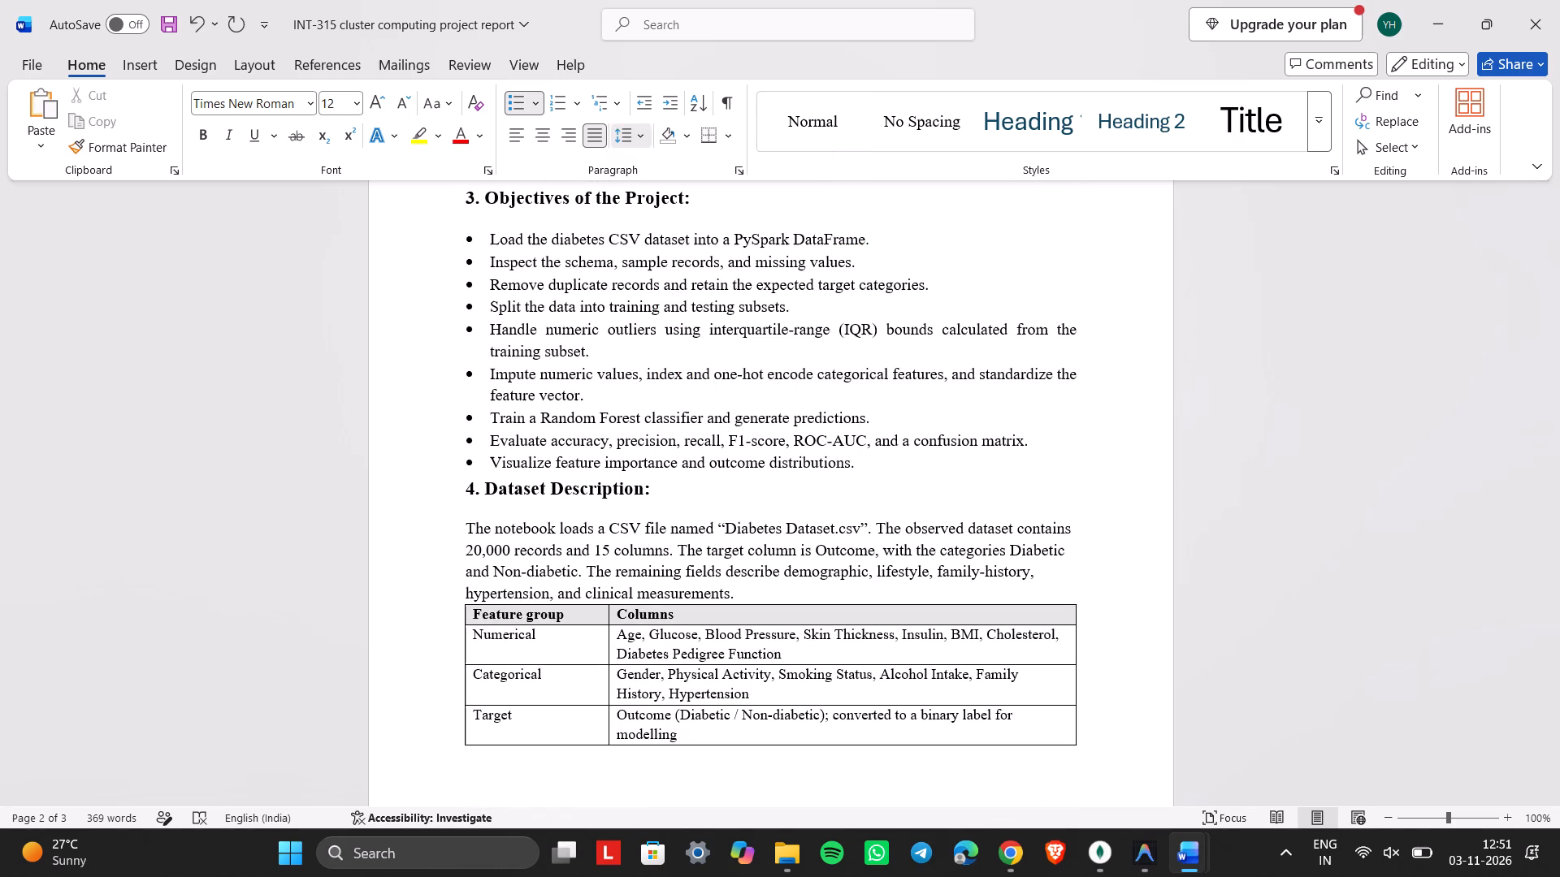
scroll(727, 440, "up", 1)
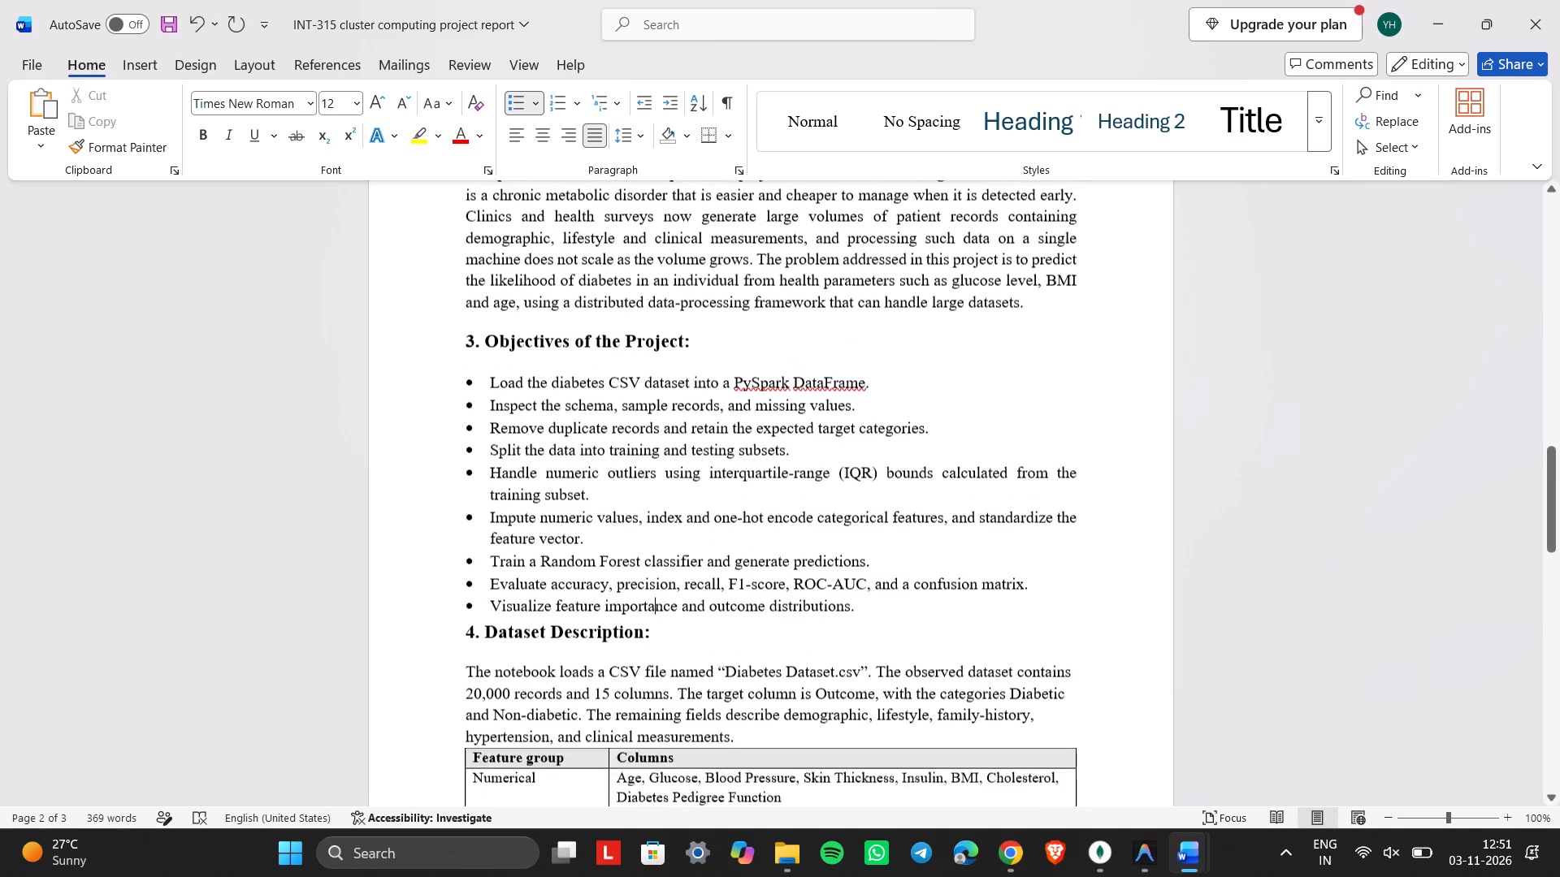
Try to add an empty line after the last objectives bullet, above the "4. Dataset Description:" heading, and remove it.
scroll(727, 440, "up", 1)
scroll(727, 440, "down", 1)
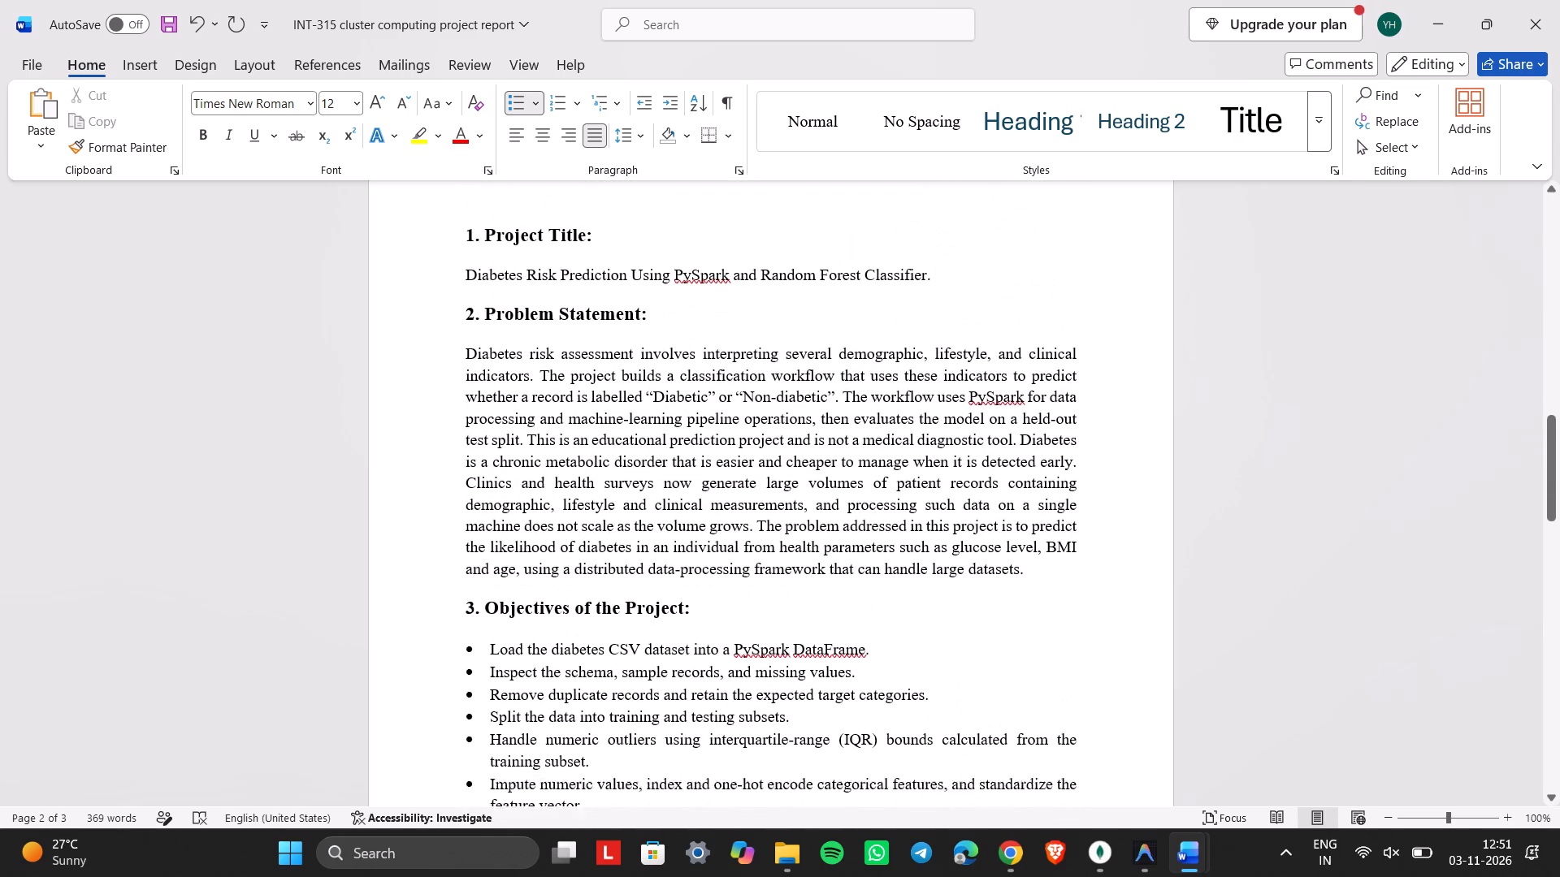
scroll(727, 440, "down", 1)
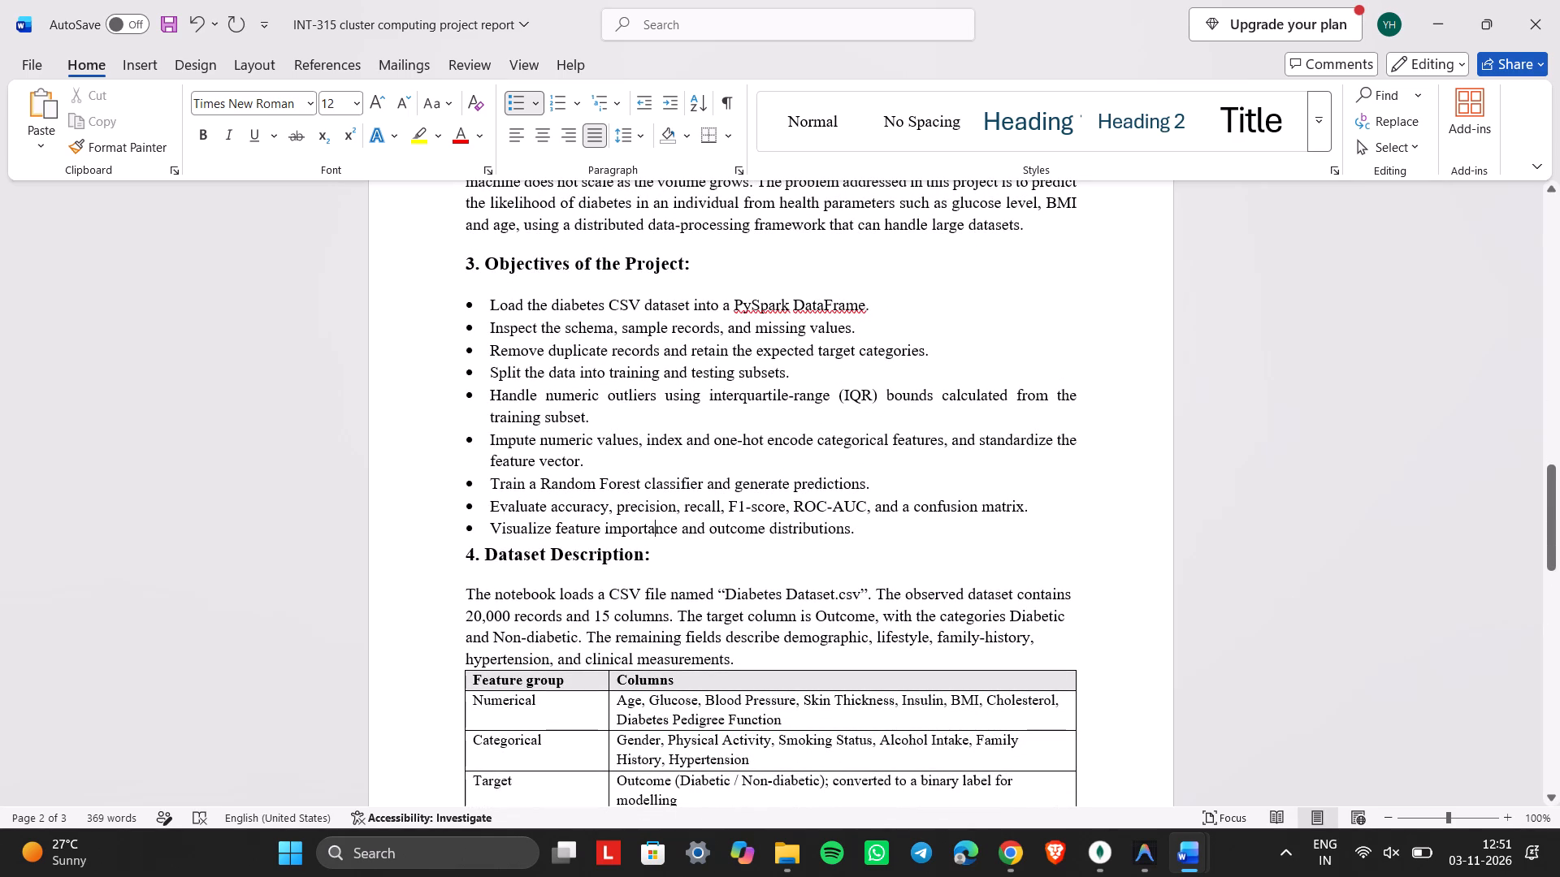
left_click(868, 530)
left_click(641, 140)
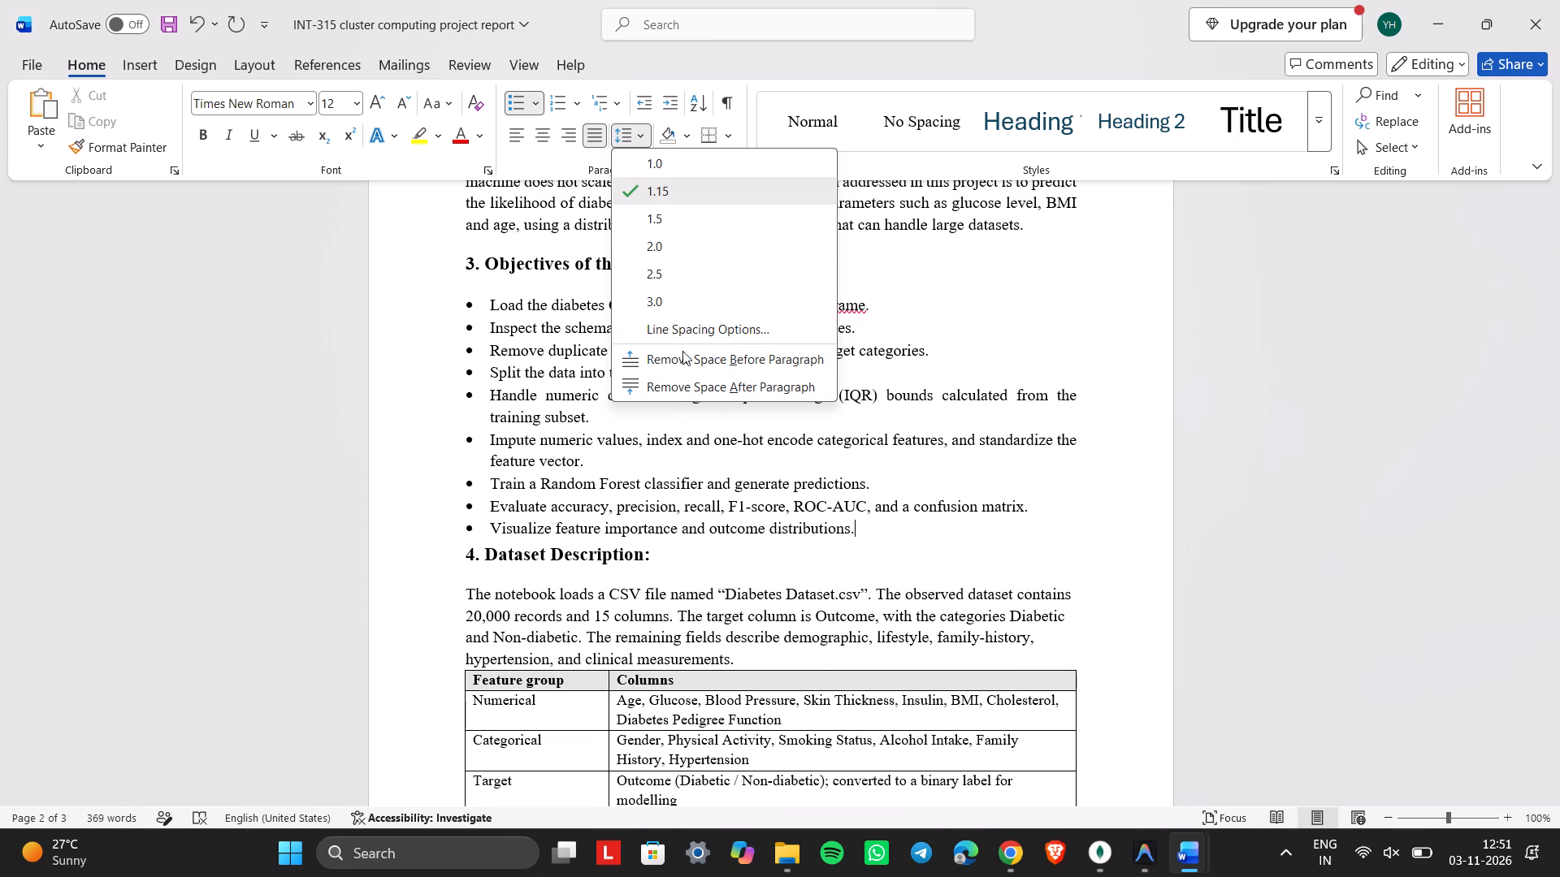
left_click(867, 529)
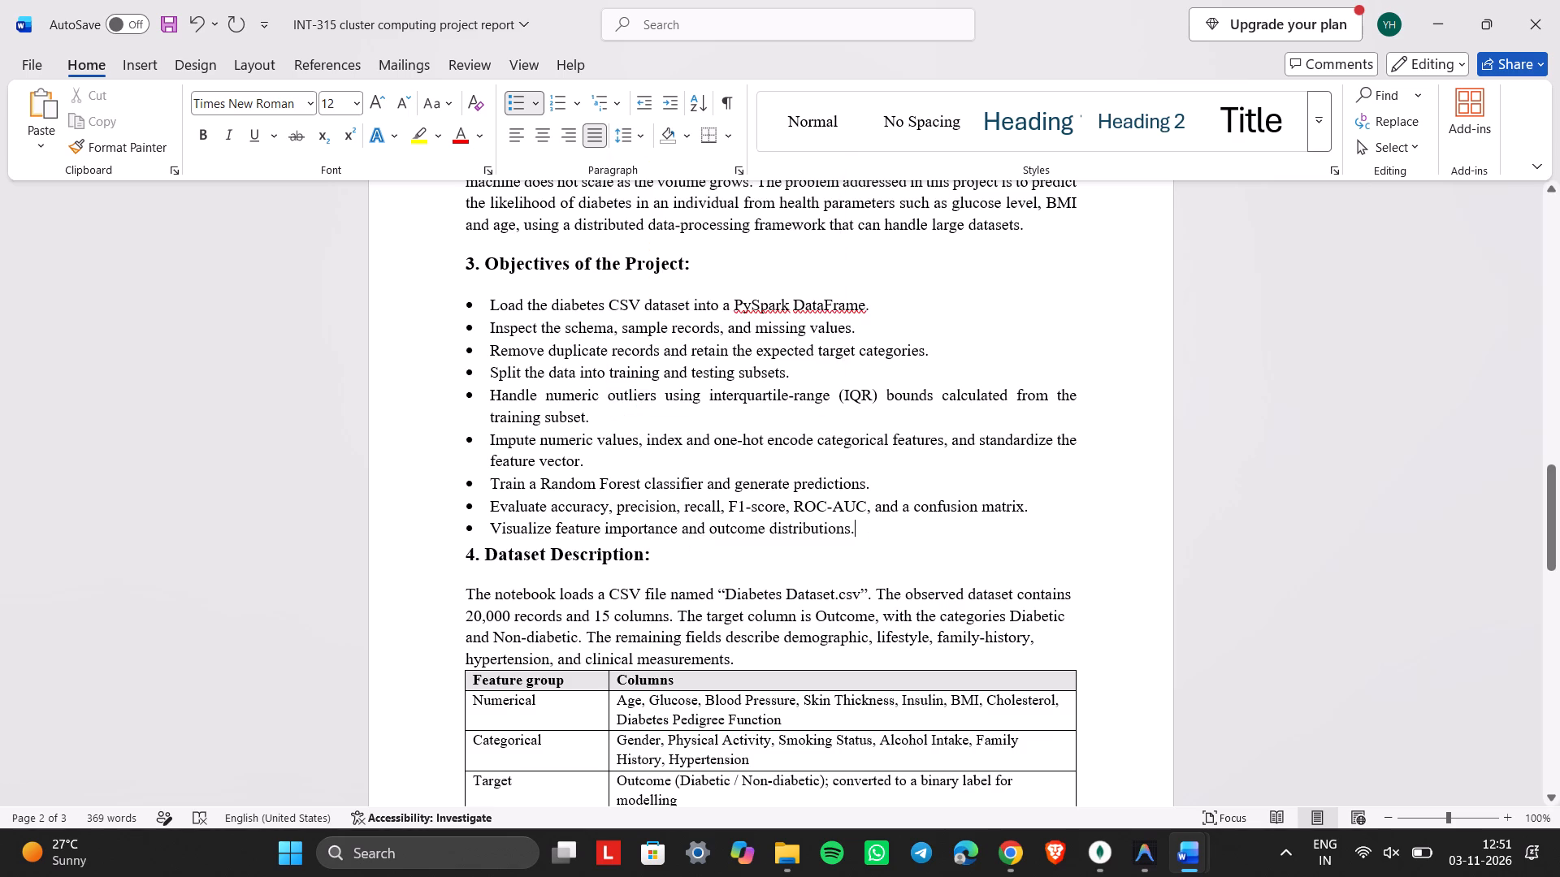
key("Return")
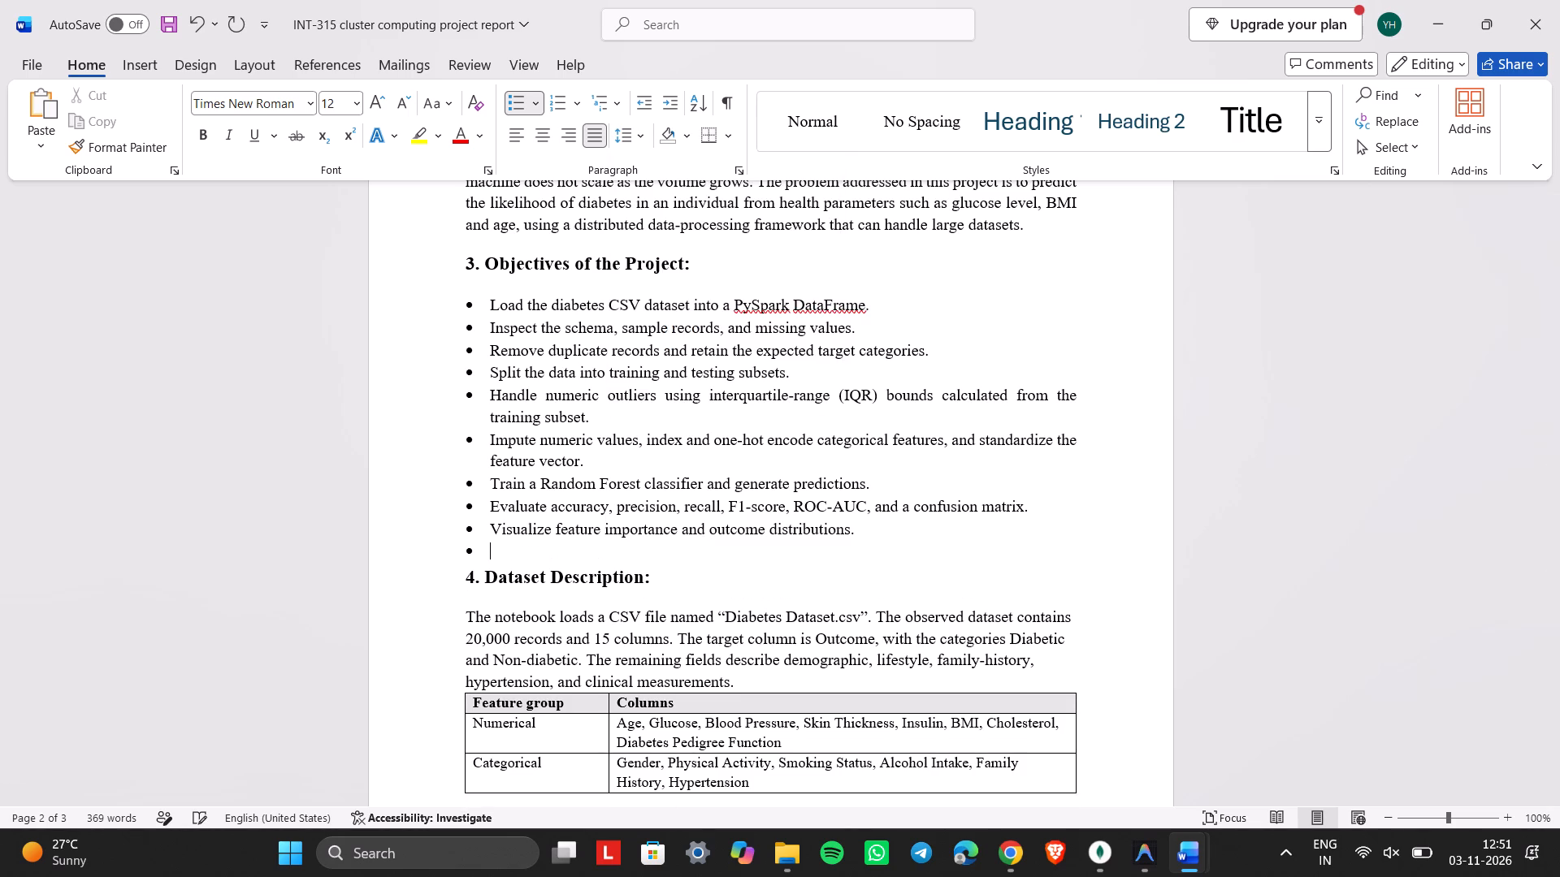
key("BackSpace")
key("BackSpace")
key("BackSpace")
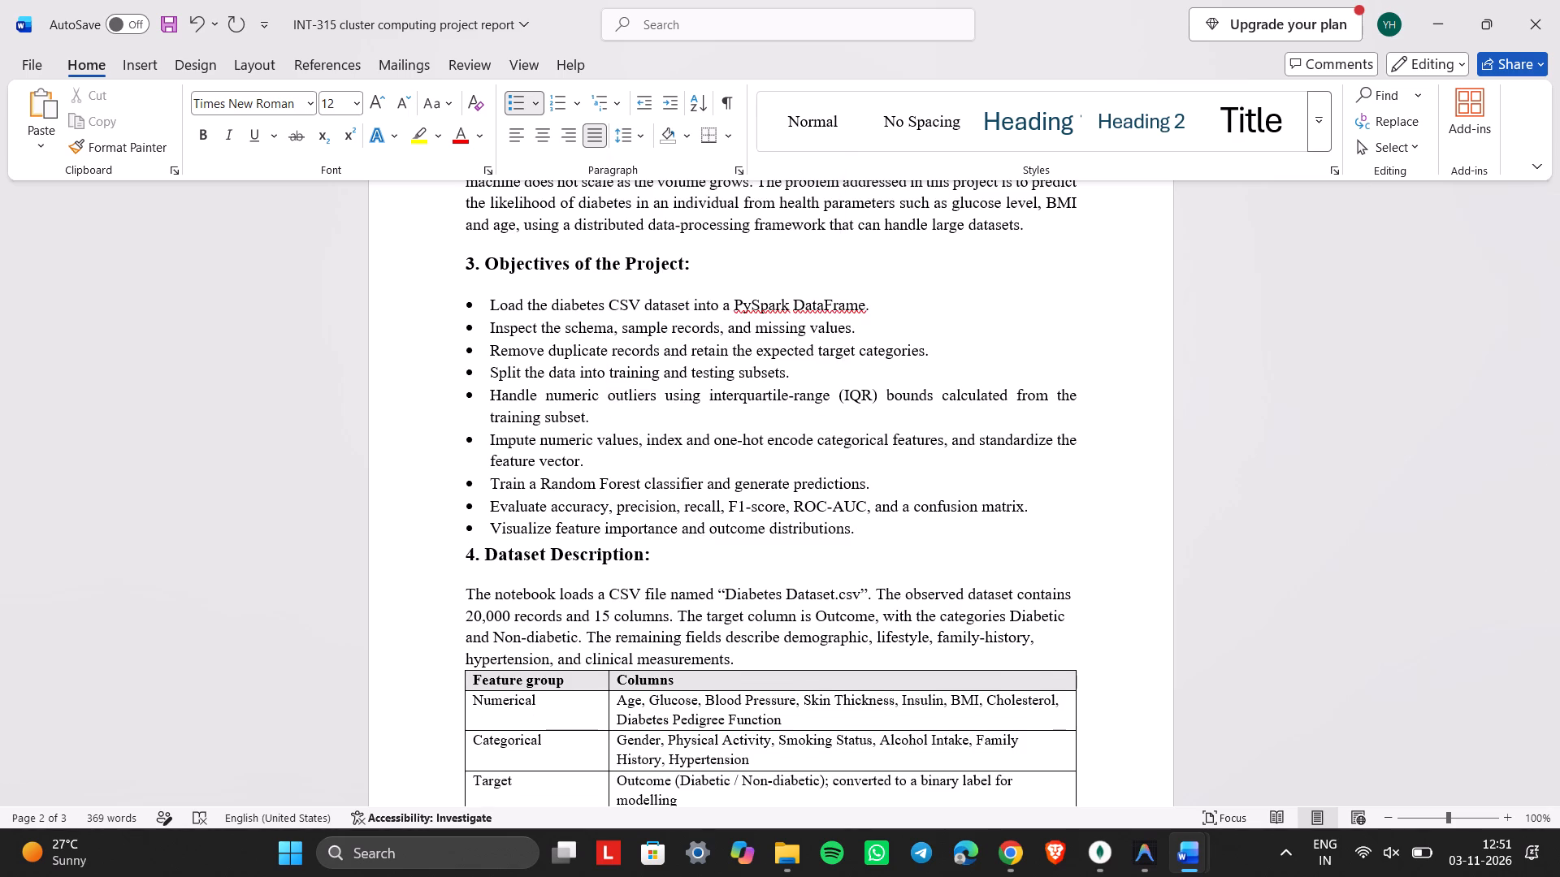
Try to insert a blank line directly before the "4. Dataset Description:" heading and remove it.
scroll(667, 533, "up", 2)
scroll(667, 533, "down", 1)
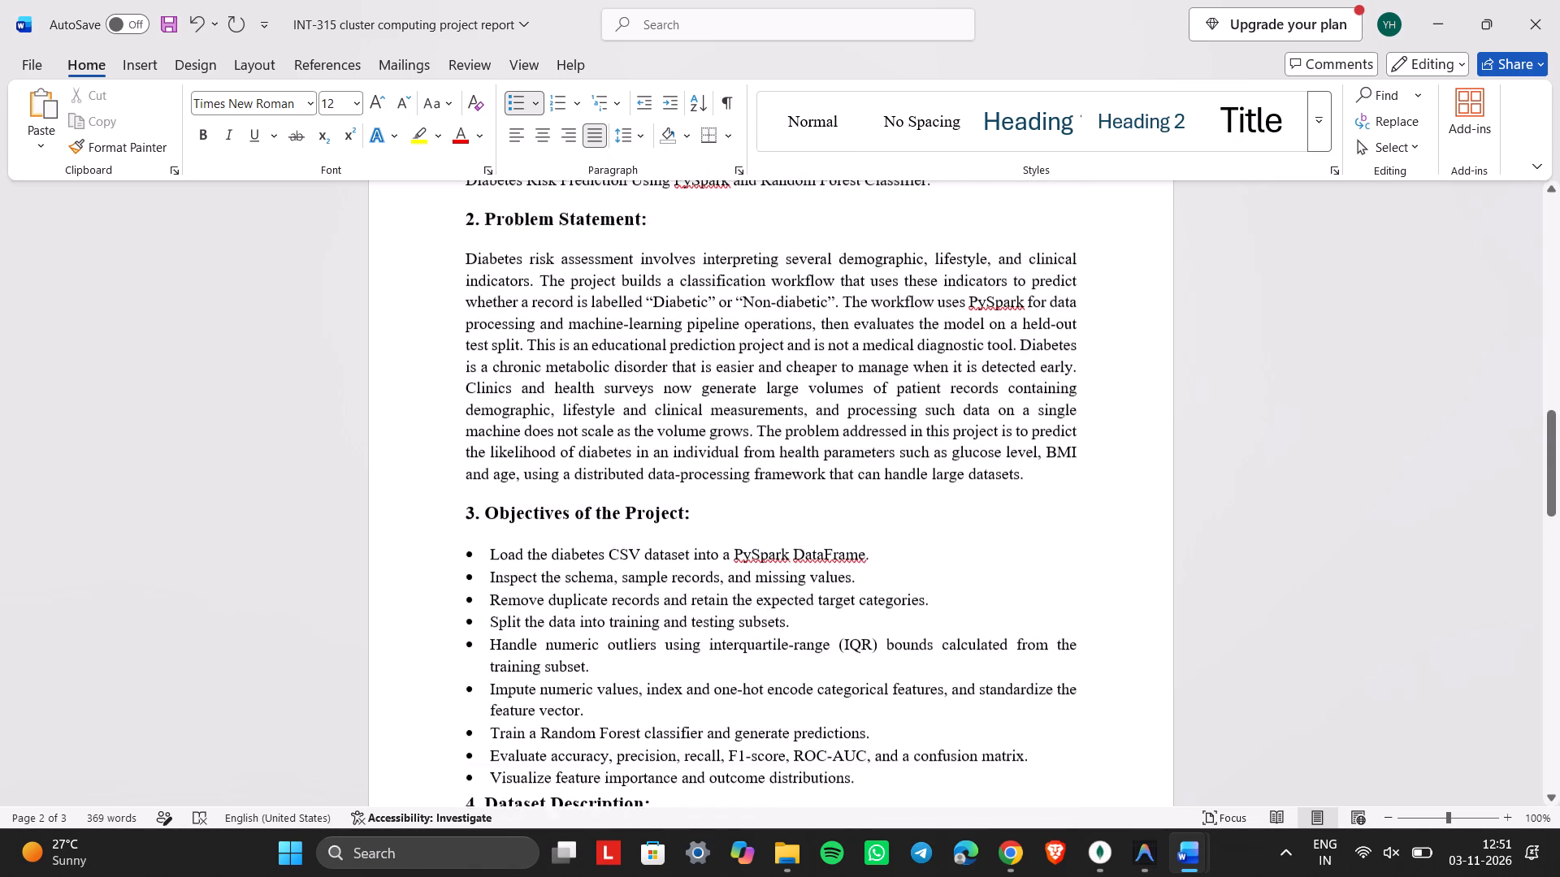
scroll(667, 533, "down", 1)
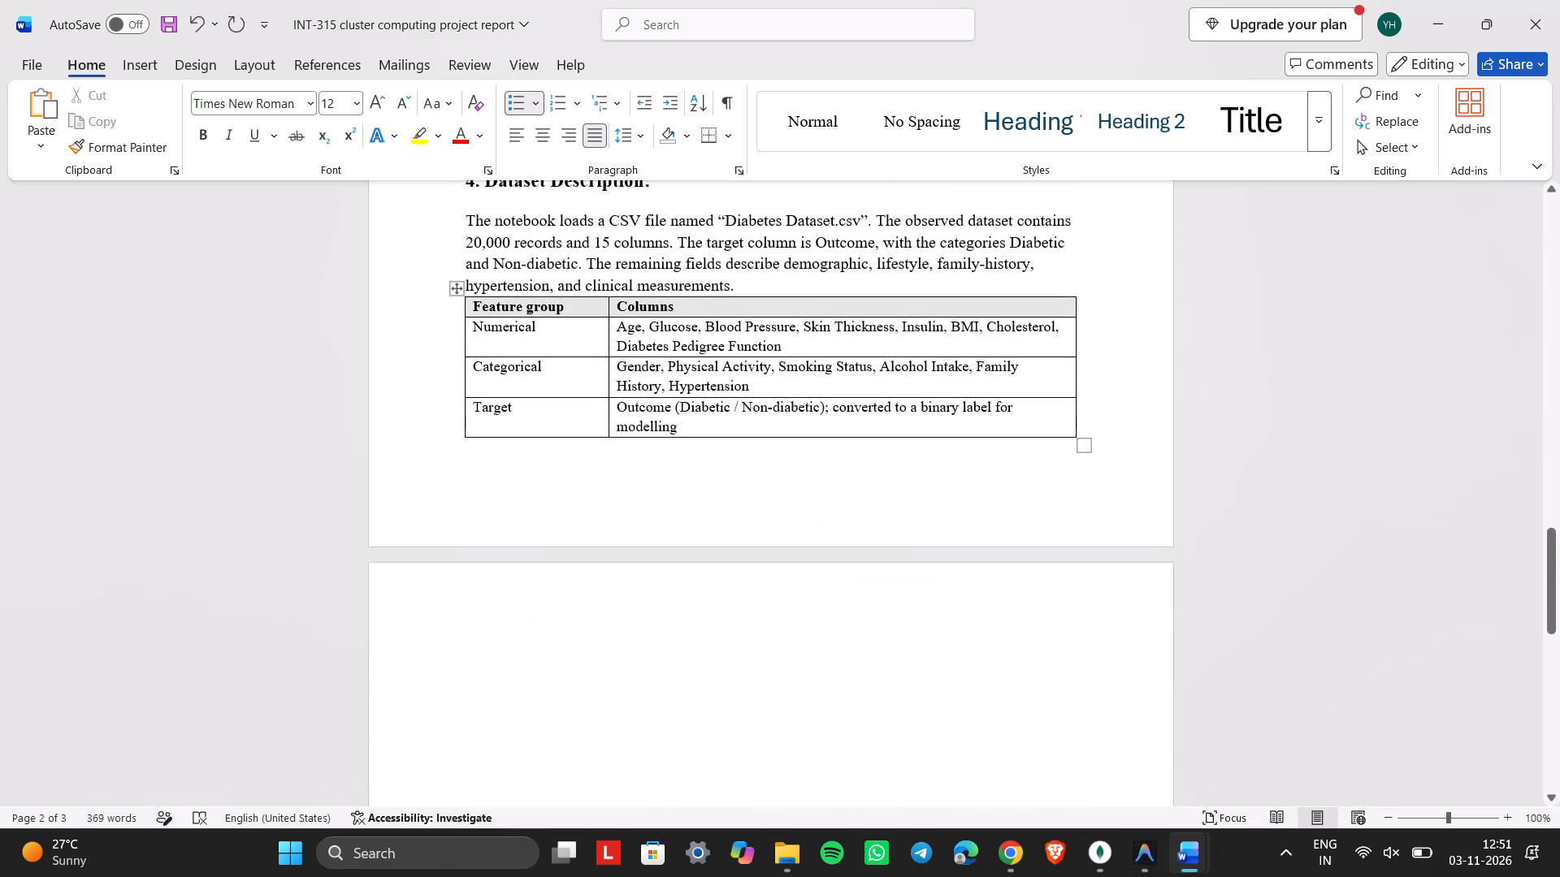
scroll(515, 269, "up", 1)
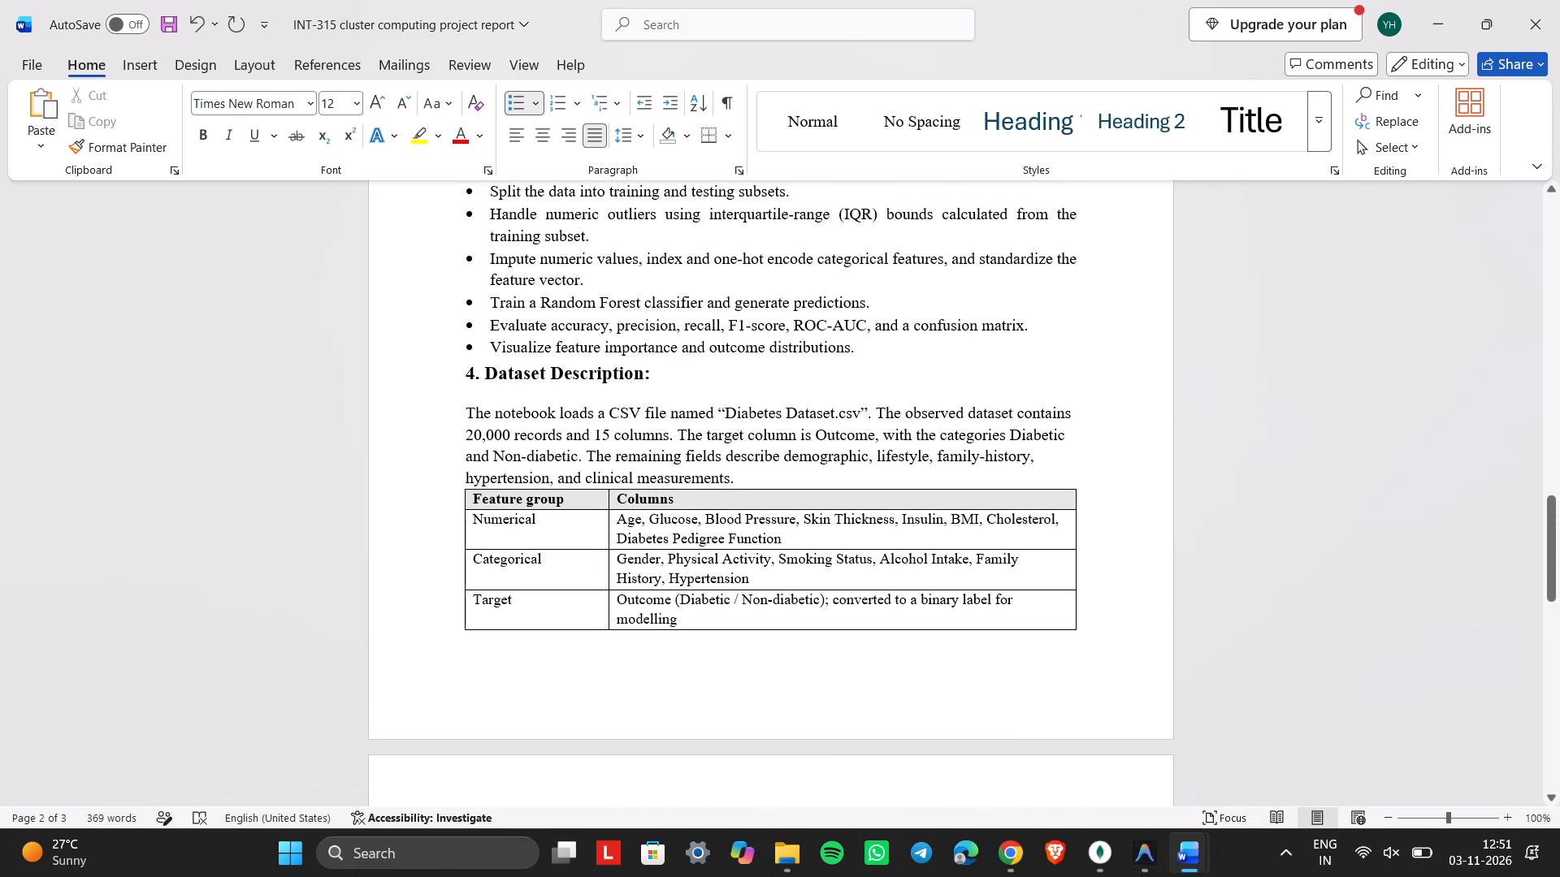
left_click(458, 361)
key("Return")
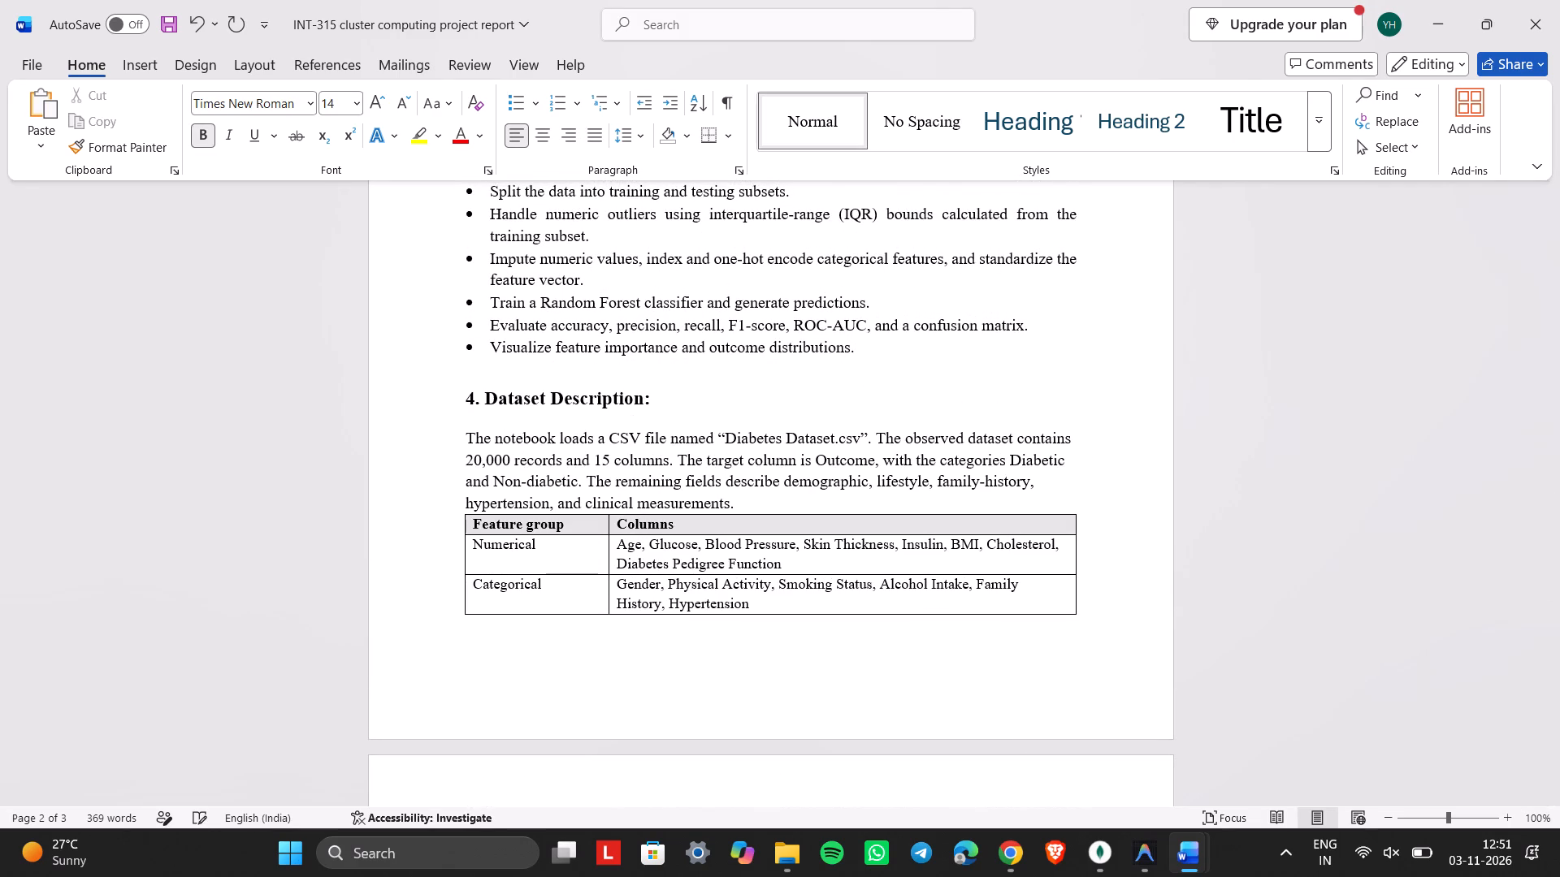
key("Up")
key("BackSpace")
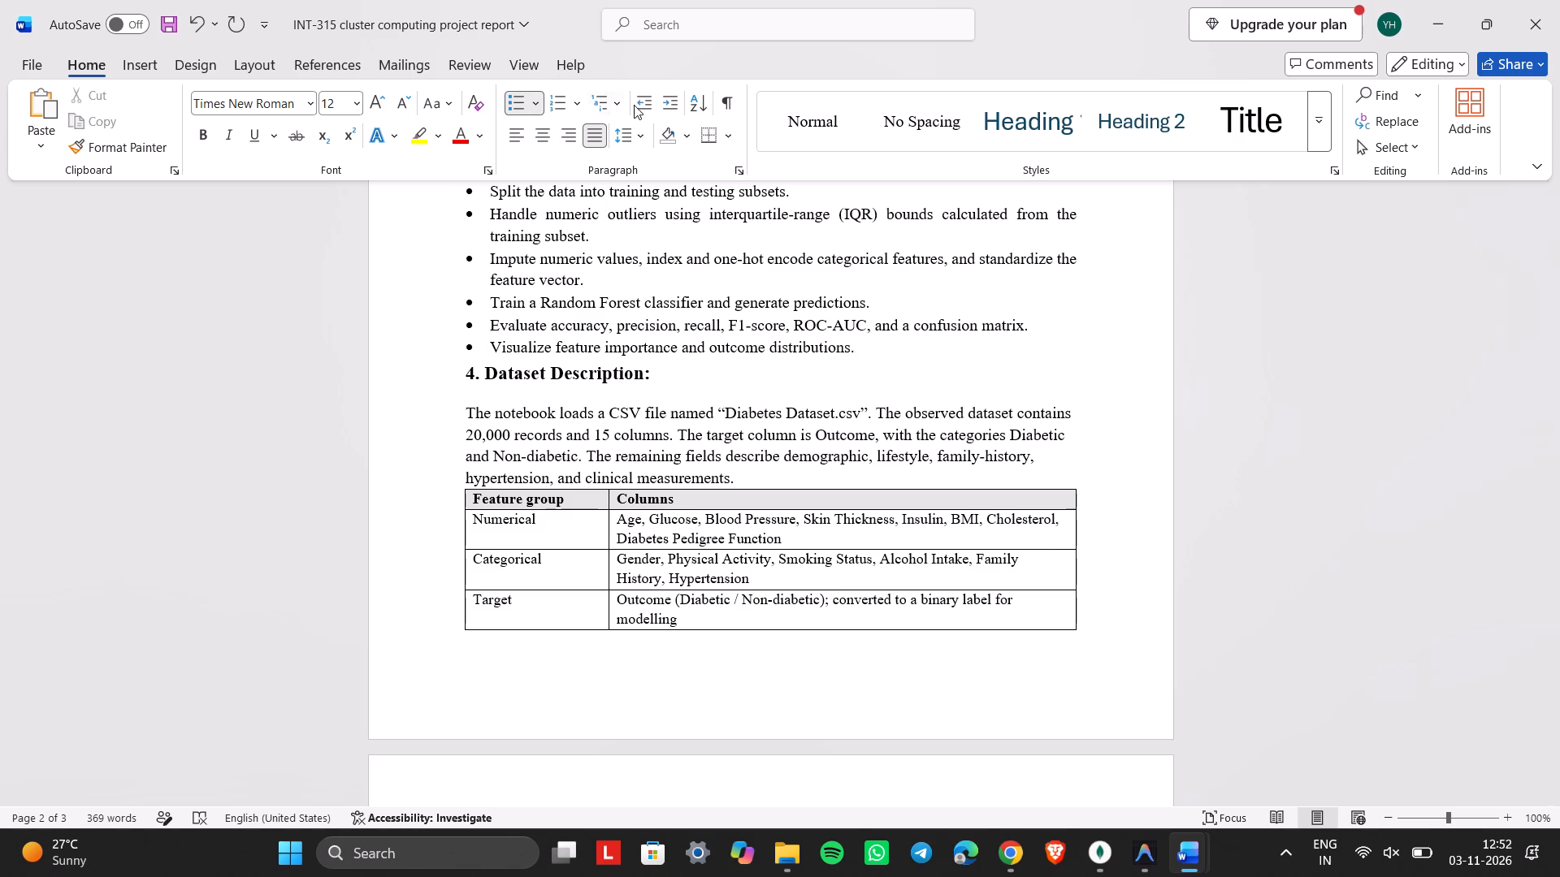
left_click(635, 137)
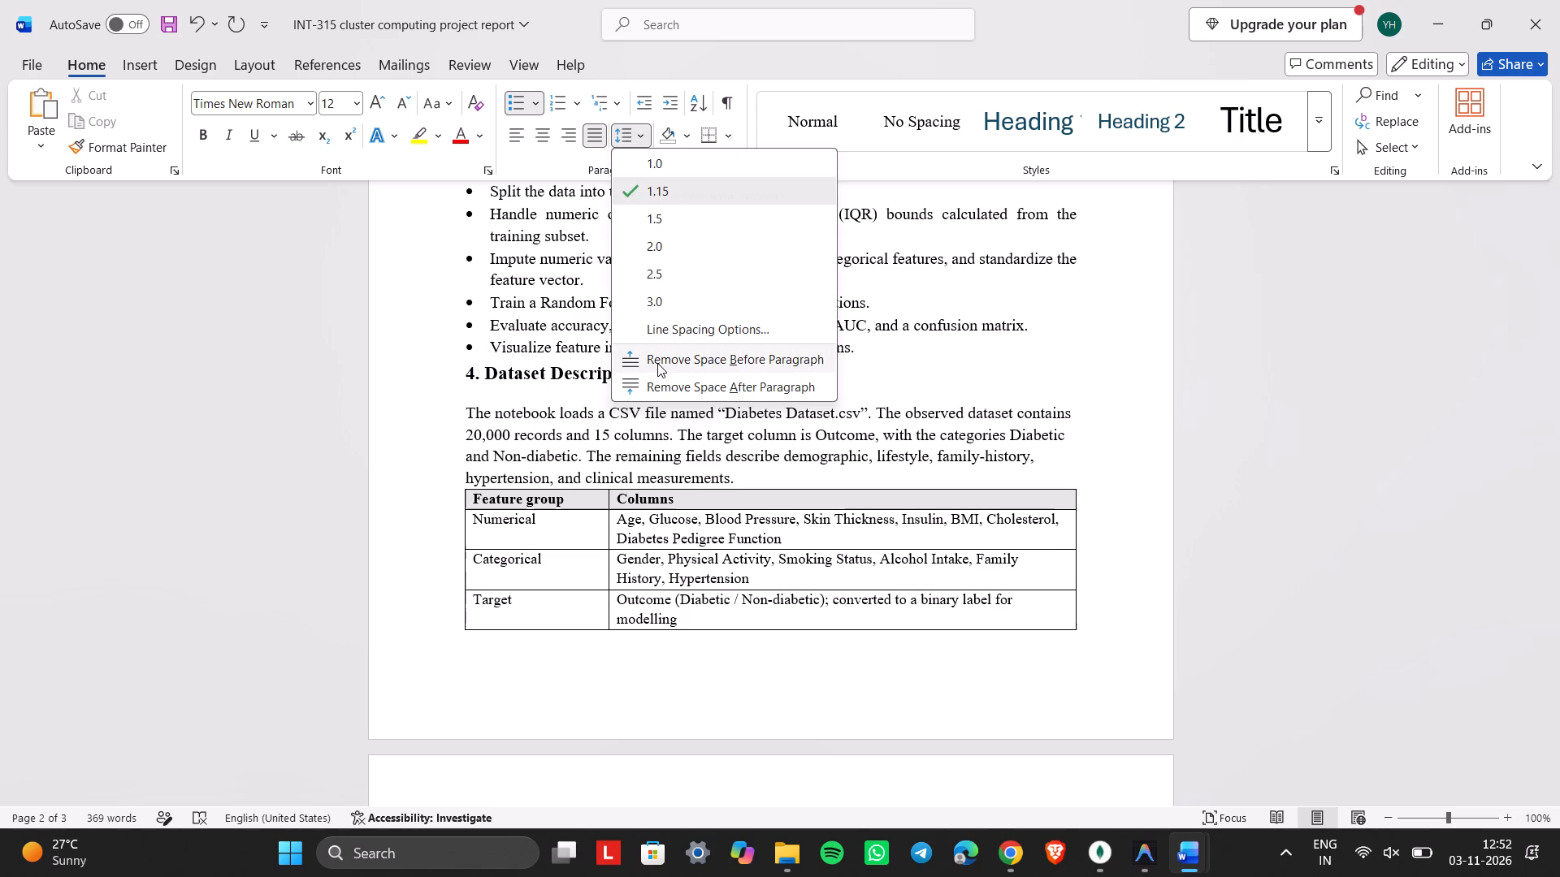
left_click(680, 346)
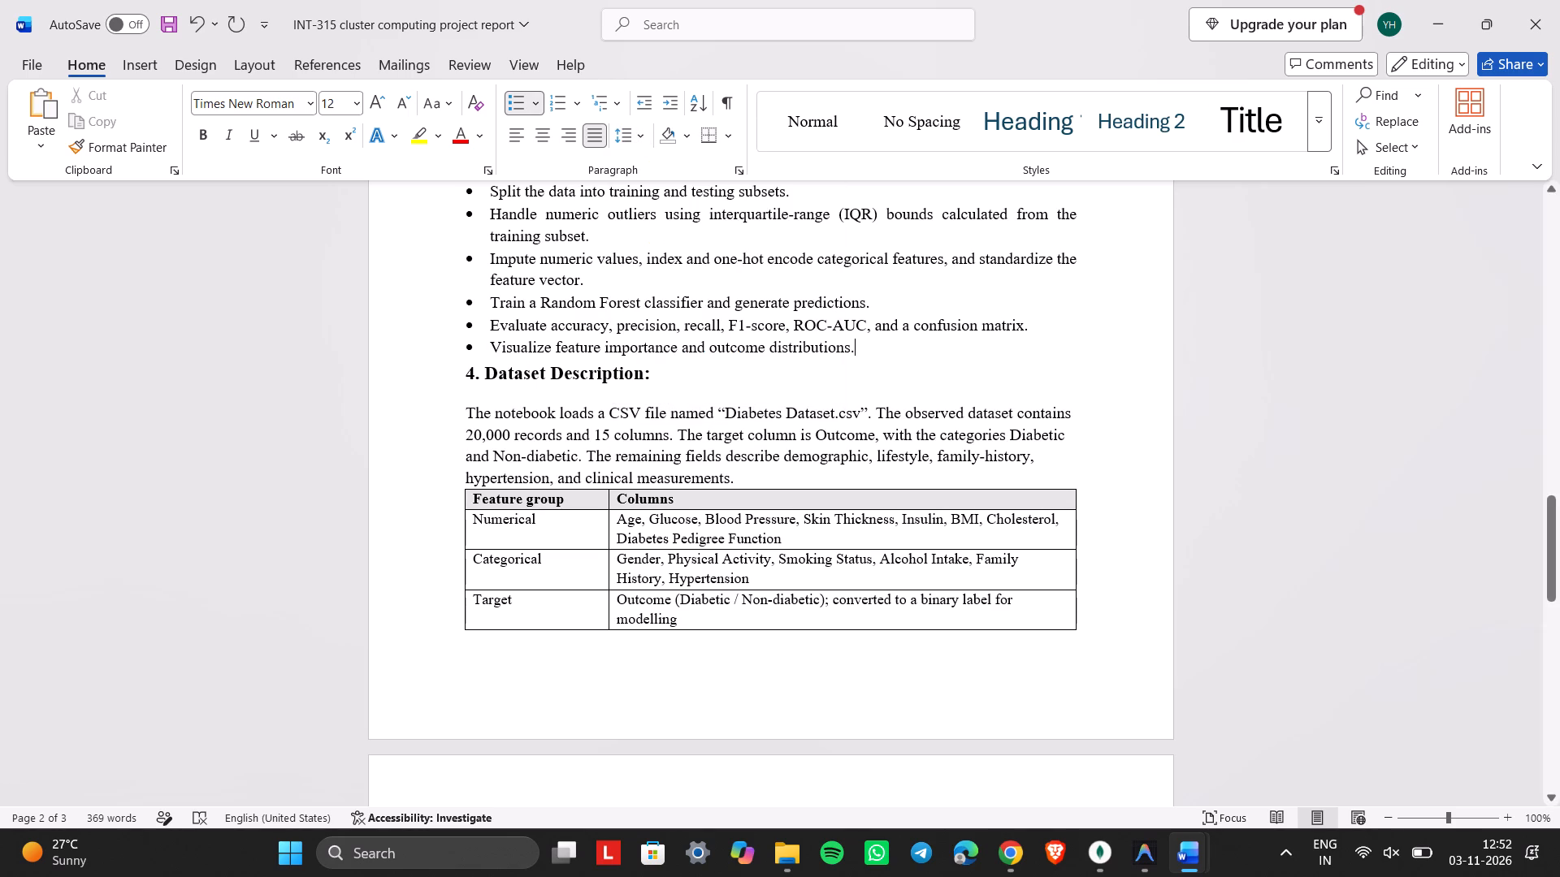
Add space before the "4. Dataset Description:" heading paragraph.
scroll(733, 354, "down", 1)
left_click(616, 259)
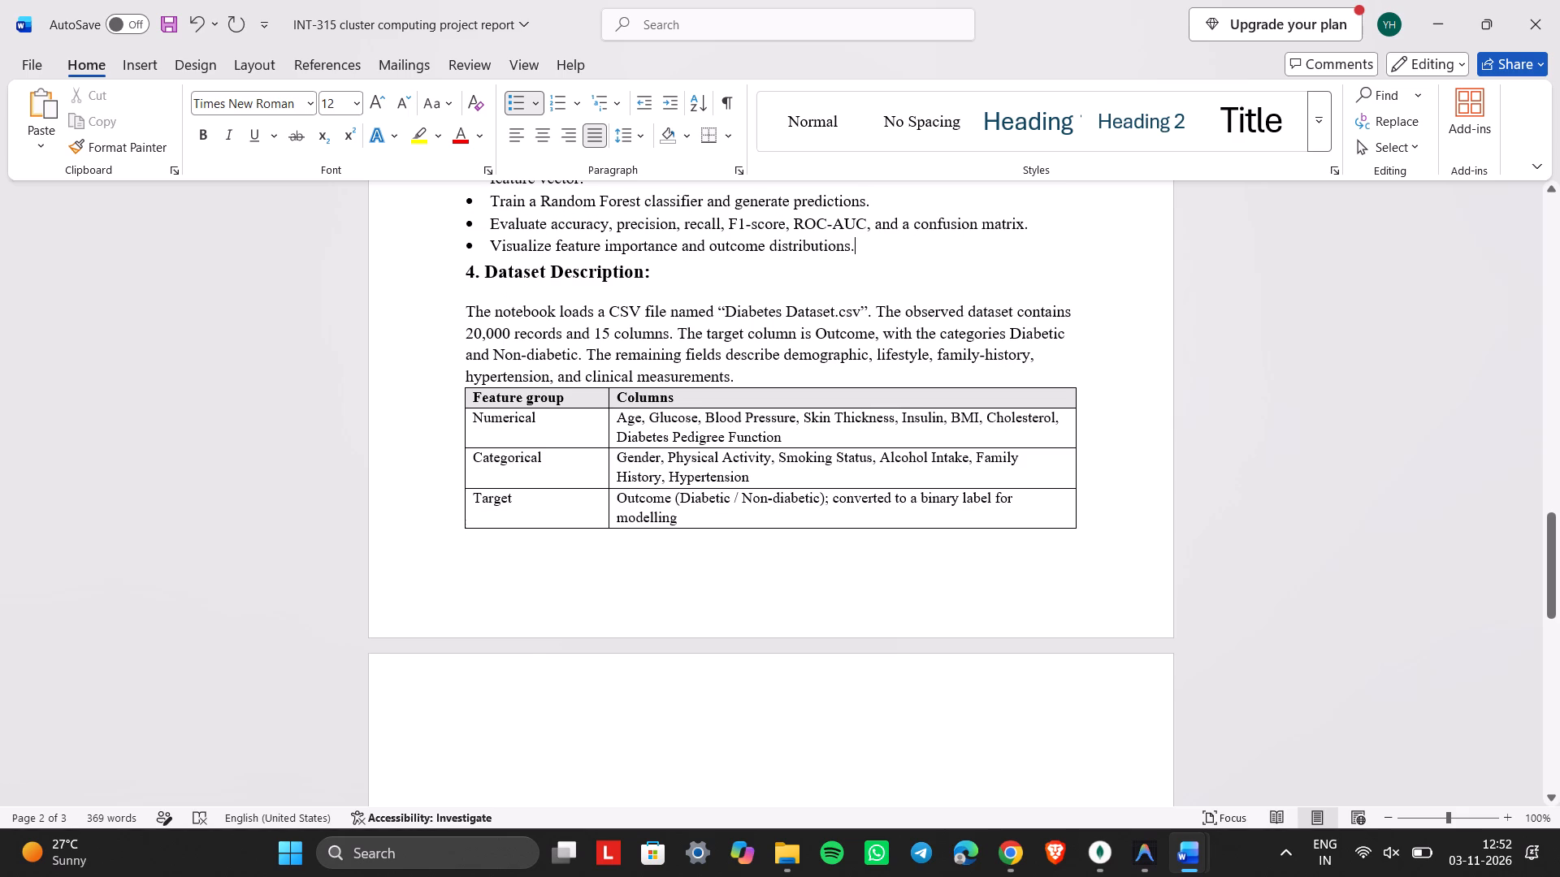
left_click(611, 265)
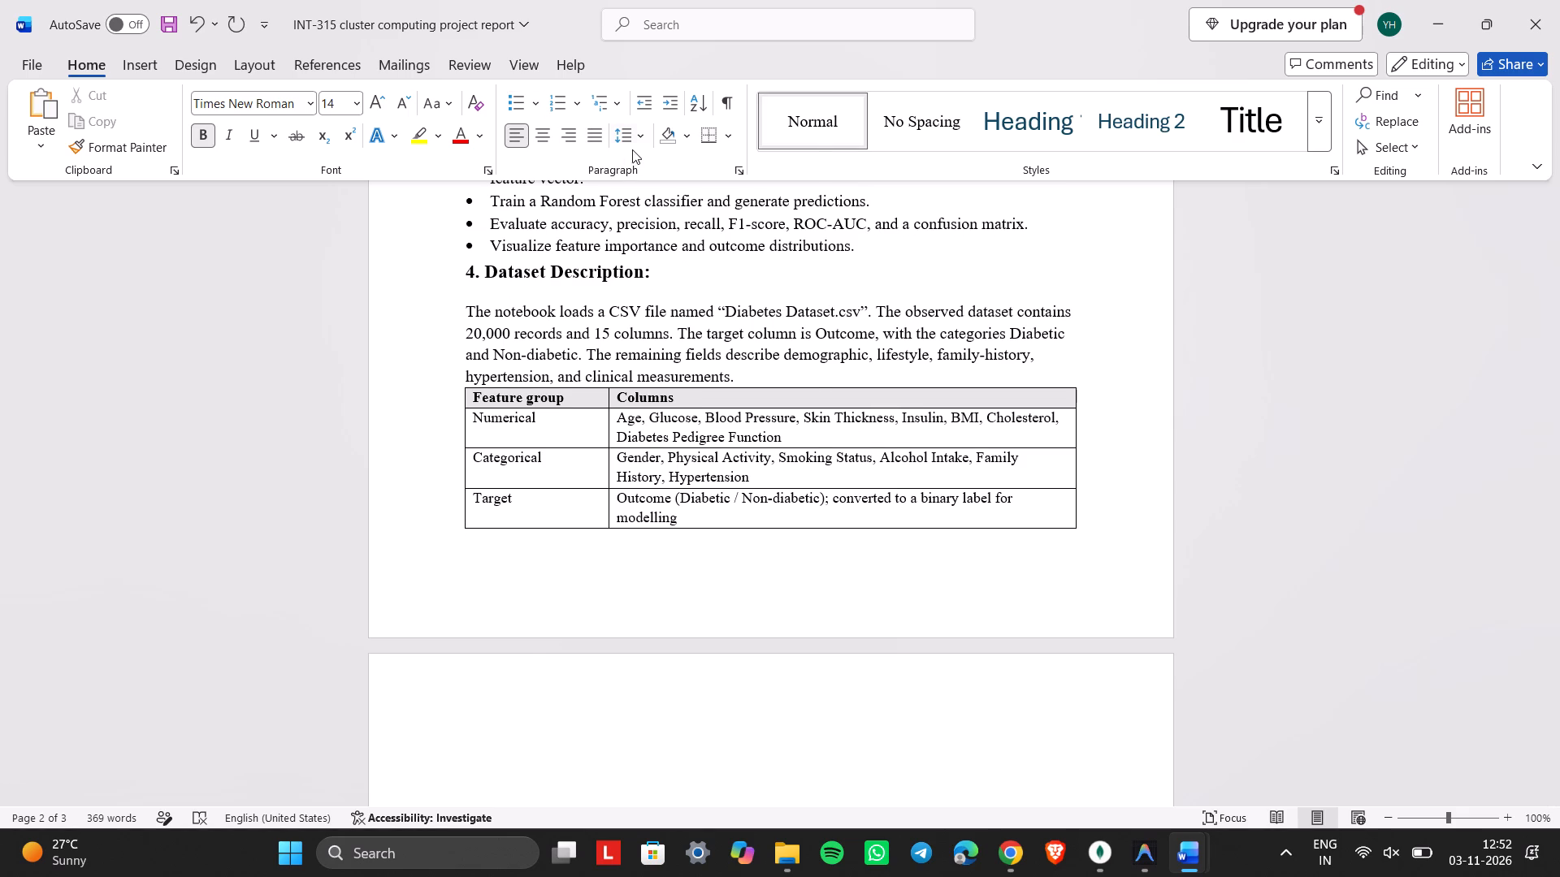
left_click(633, 145)
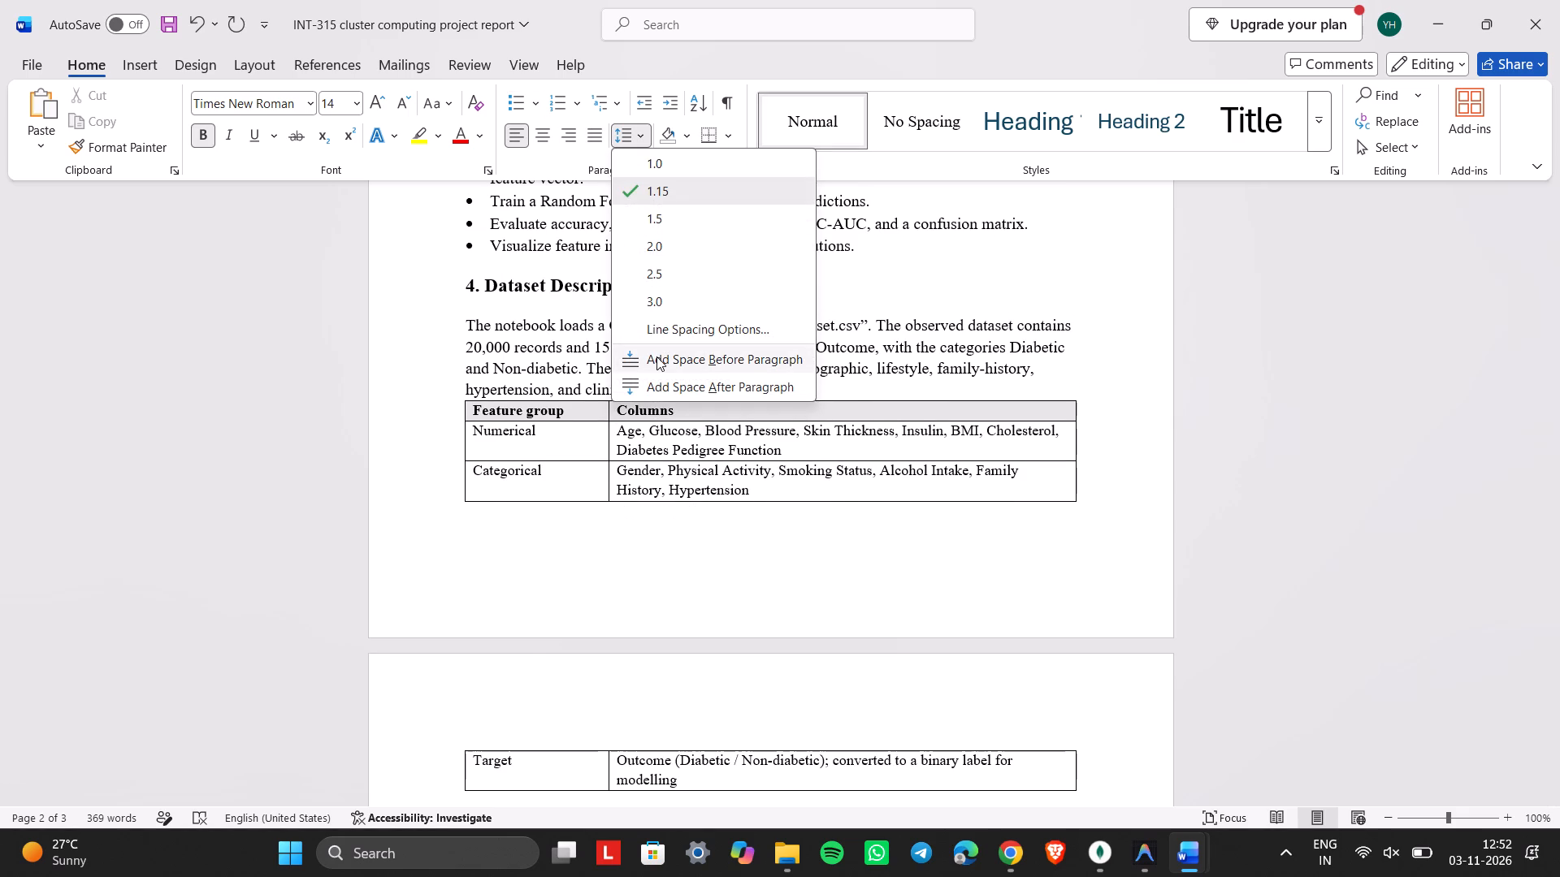
left_click(656, 356)
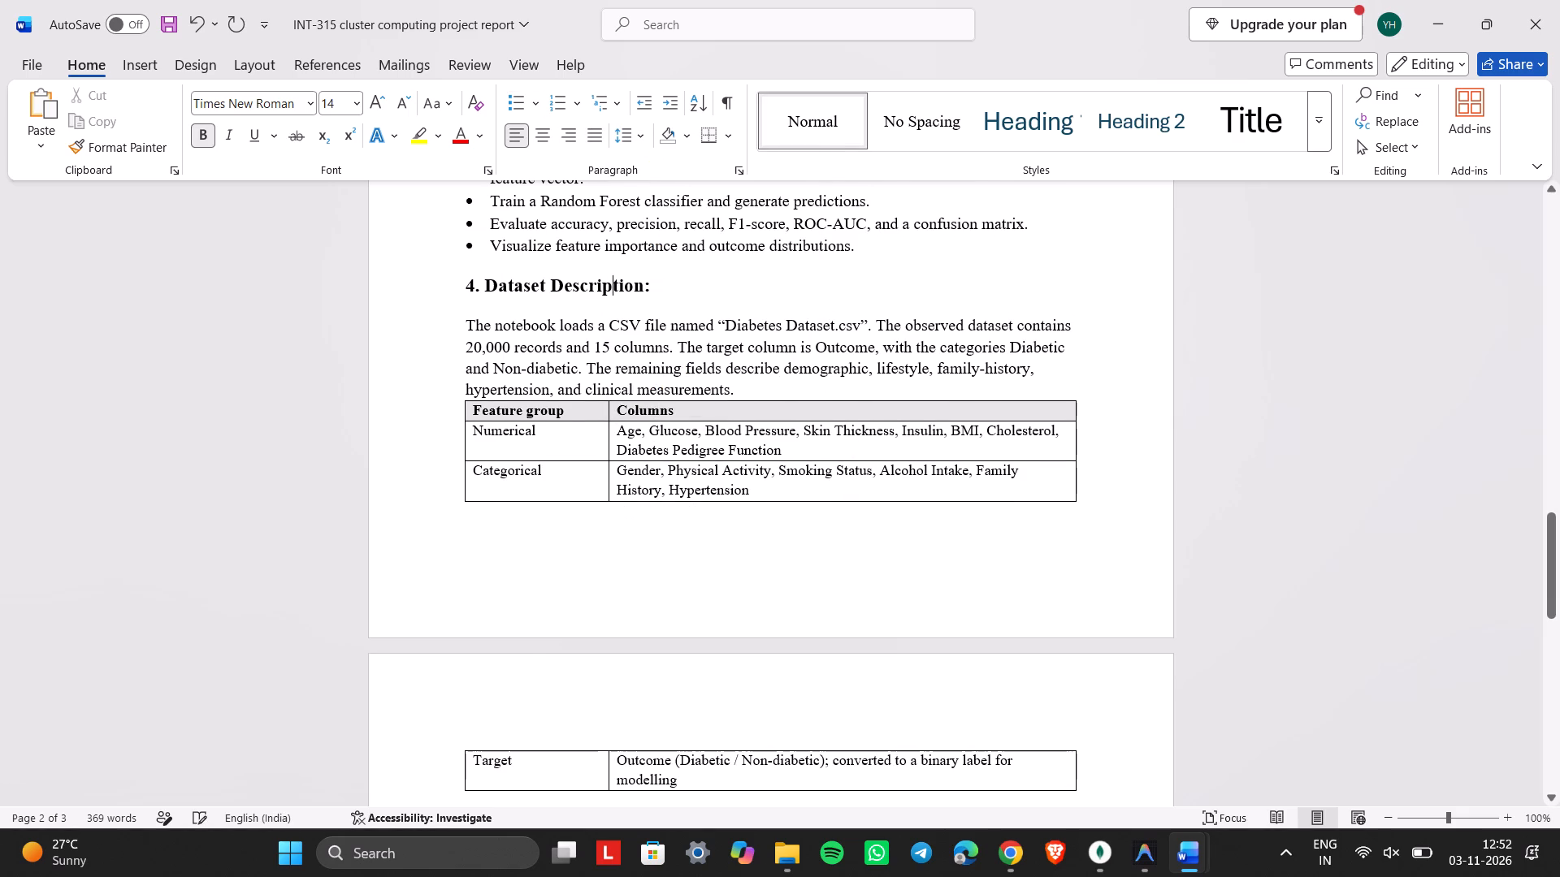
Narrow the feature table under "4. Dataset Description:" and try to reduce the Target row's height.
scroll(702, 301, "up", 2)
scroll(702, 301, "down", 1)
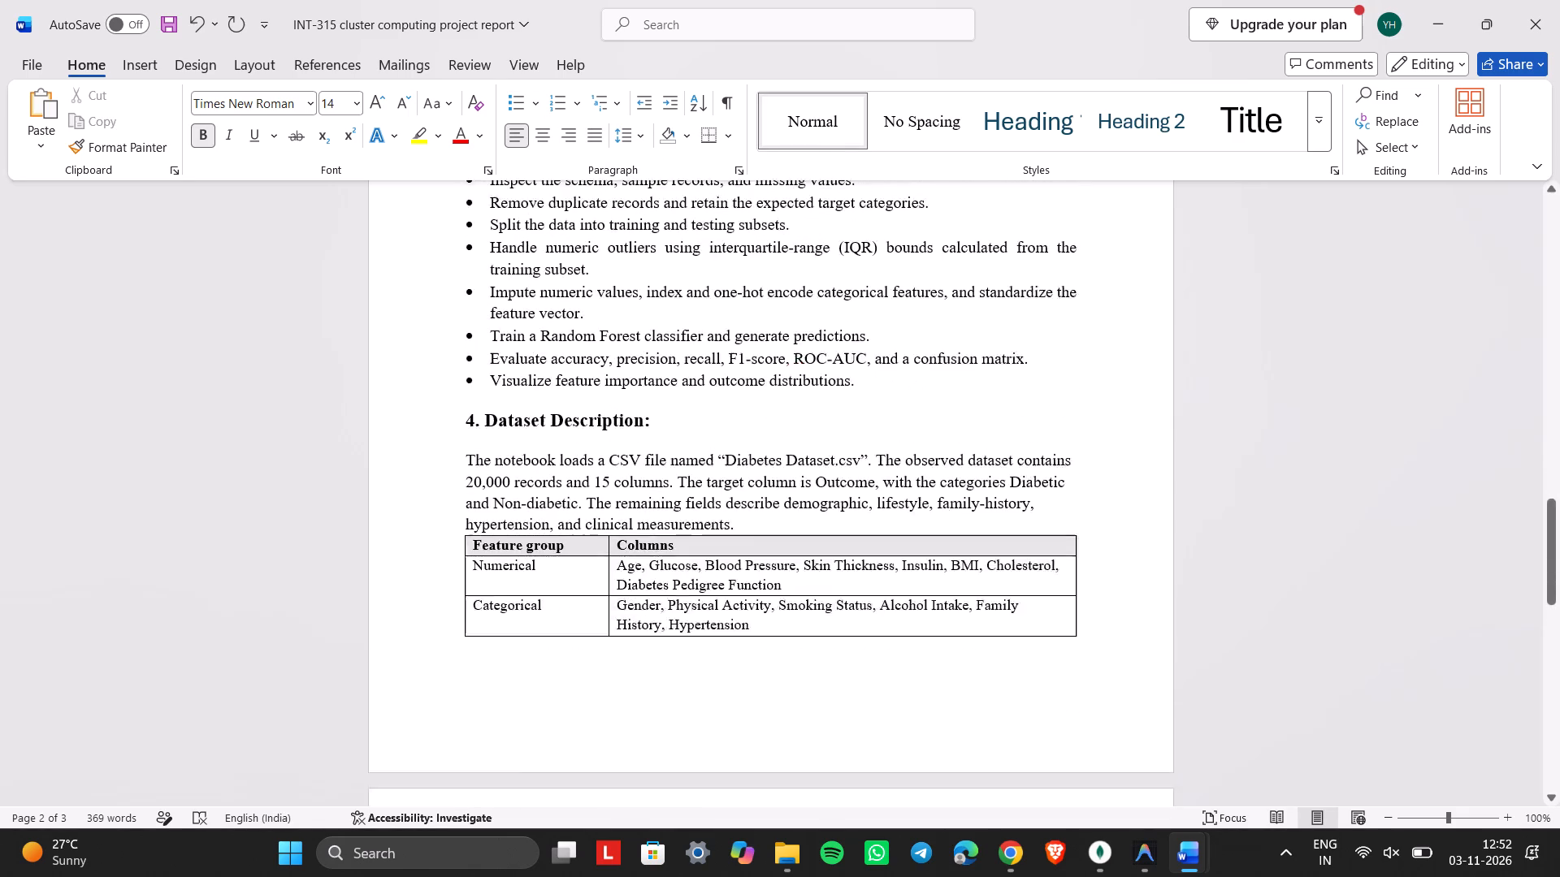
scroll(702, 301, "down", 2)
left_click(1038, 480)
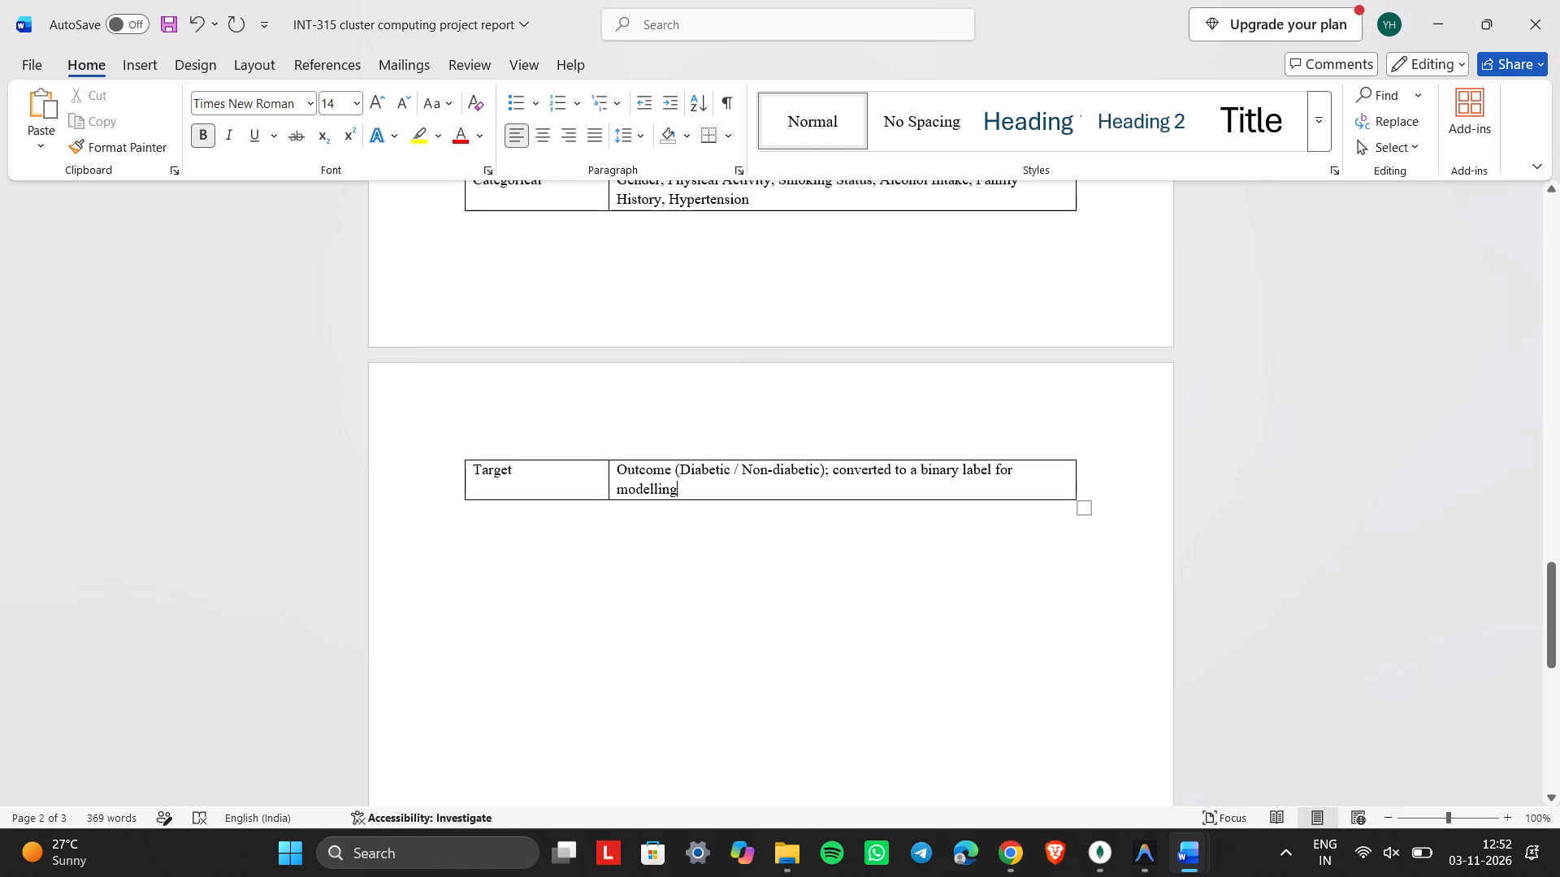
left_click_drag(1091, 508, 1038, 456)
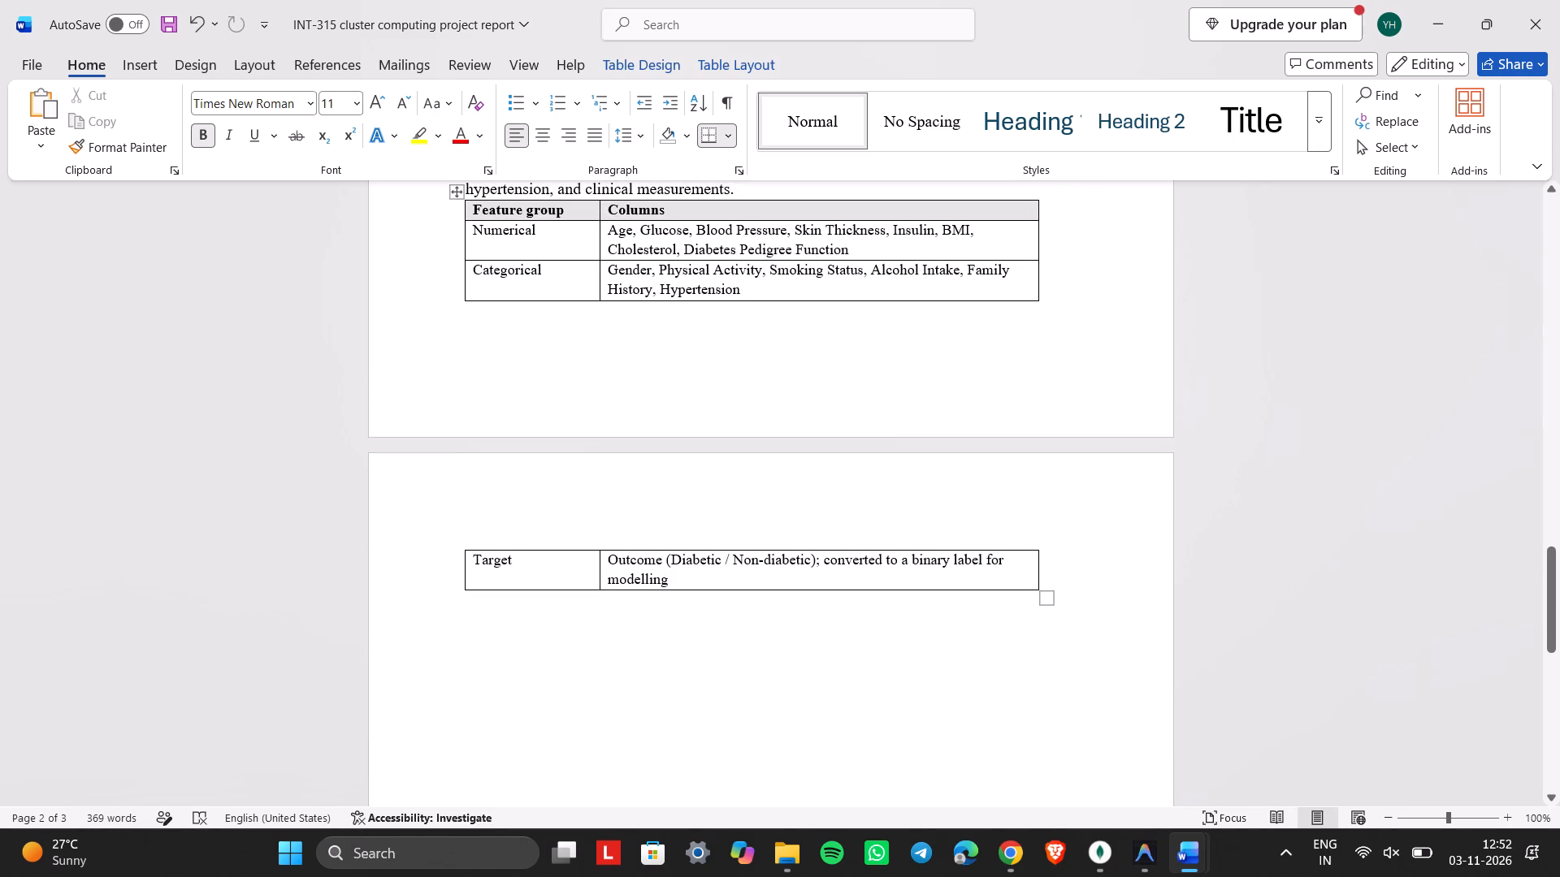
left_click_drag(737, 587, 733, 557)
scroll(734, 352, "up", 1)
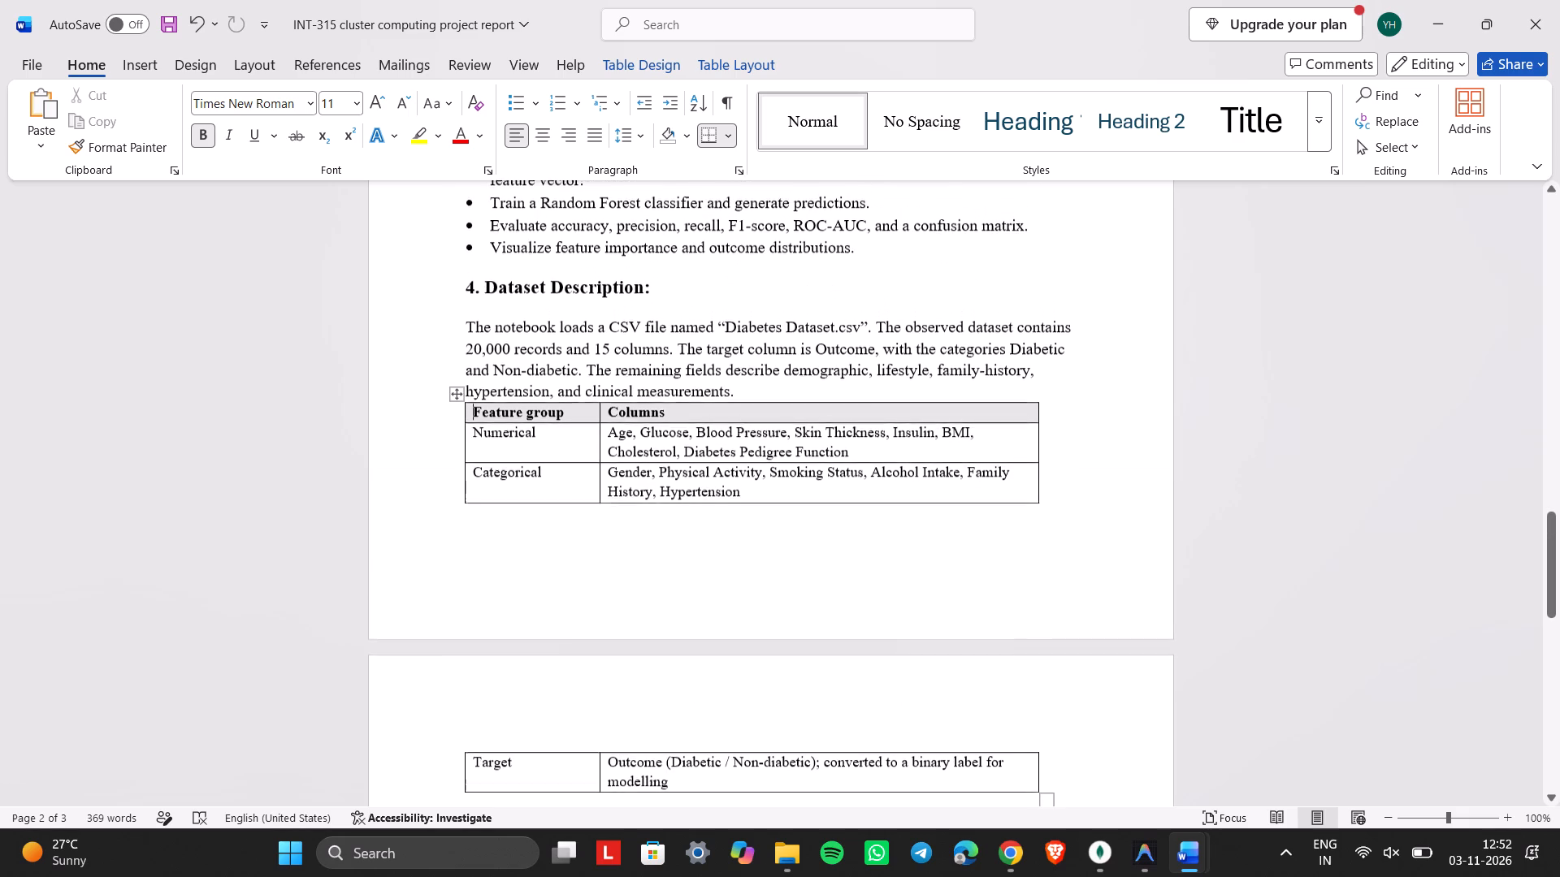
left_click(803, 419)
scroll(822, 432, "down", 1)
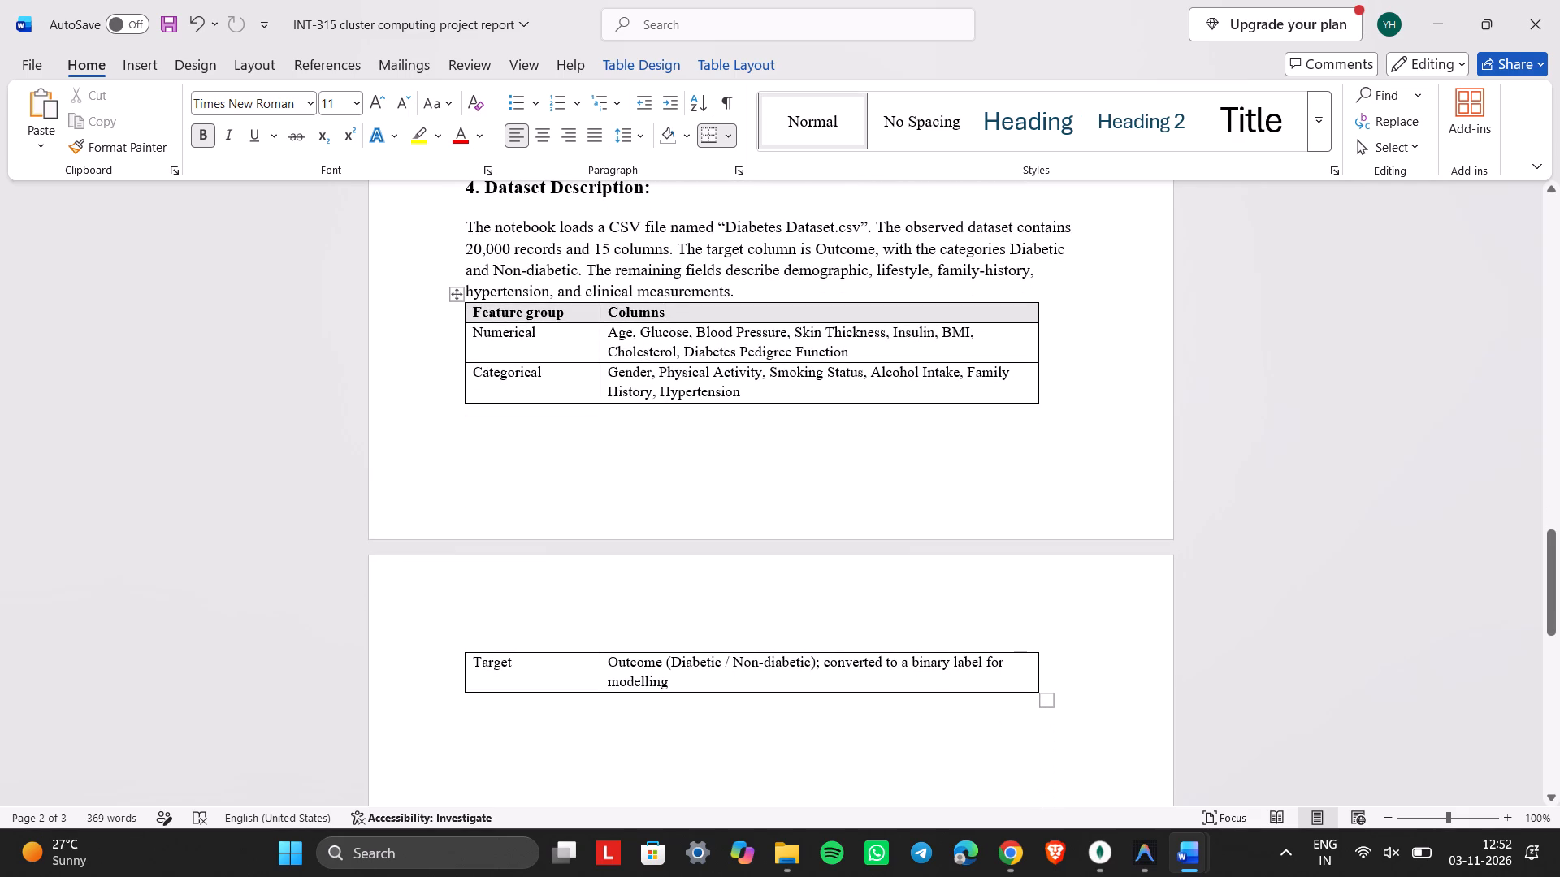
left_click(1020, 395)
Widen the feature table slightly past the body text's right margin and reduce its overall height.
left_click_drag(1048, 701, 1096, 698)
left_click(1096, 698)
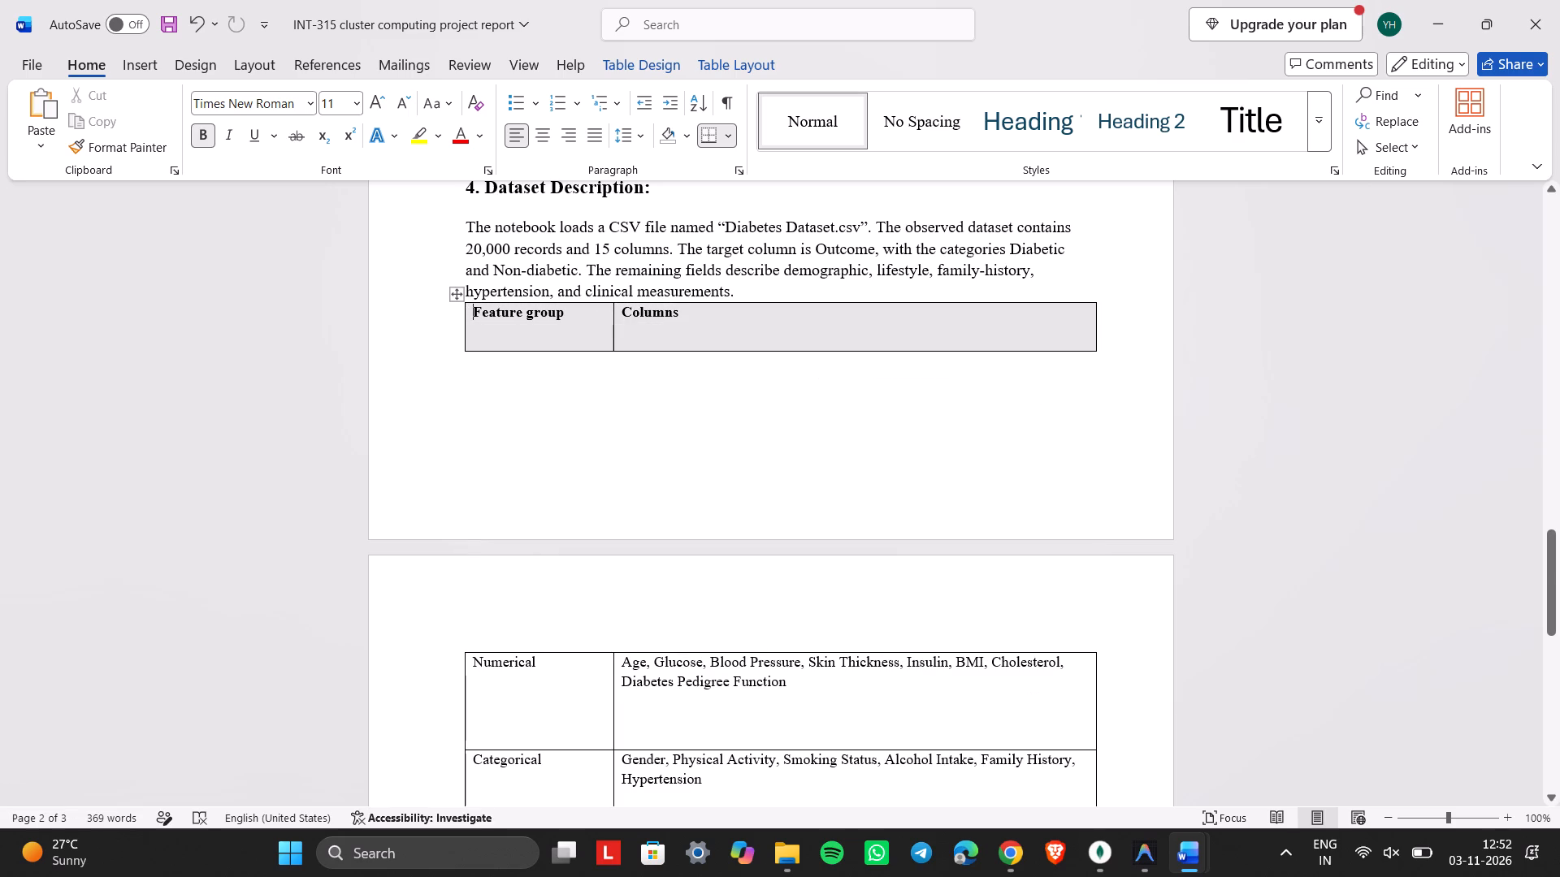
scroll(1096, 698, "down", 1)
left_click_drag(1104, 687, 1094, 477)
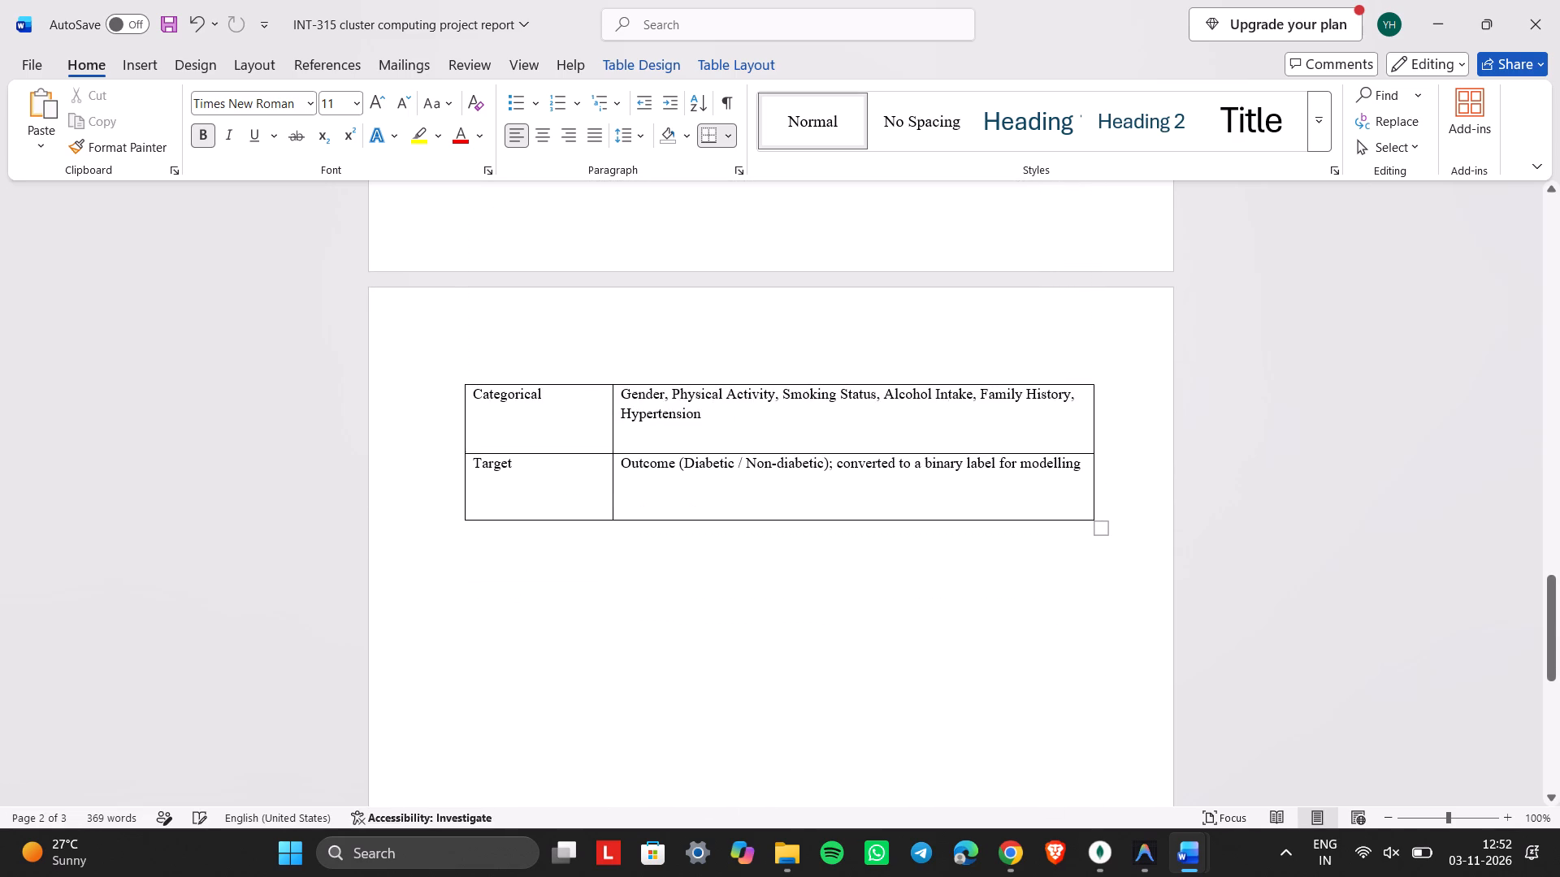
scroll(1094, 477, "up", 2)
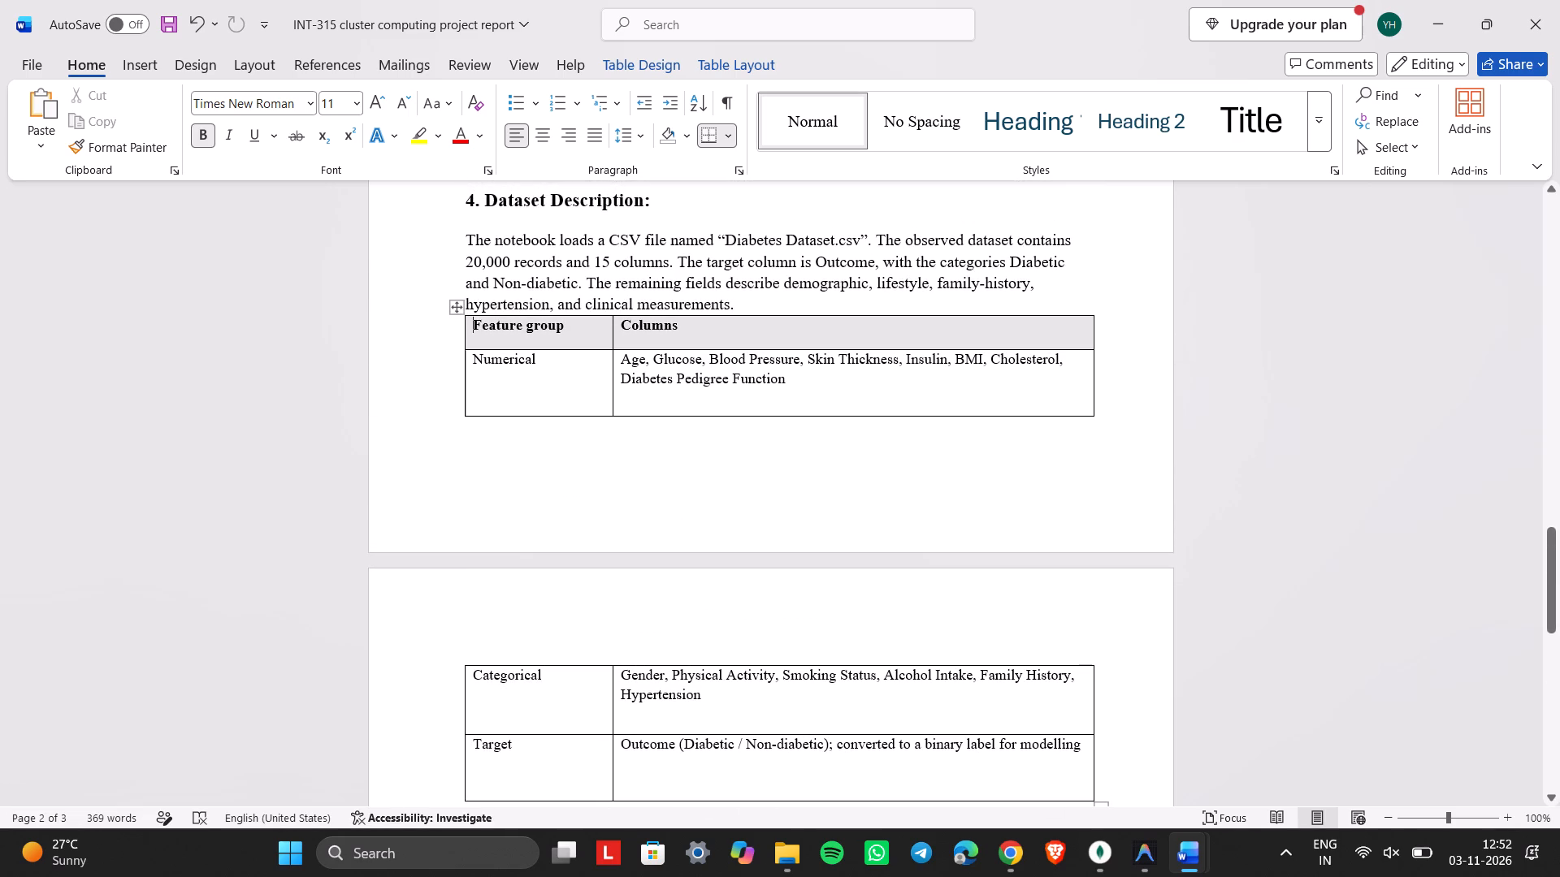
left_click(795, 419)
Reduce the heights of the Target and Categorical rows in the feature table to fit their text.
scroll(756, 666, "down", 1)
left_click(705, 602)
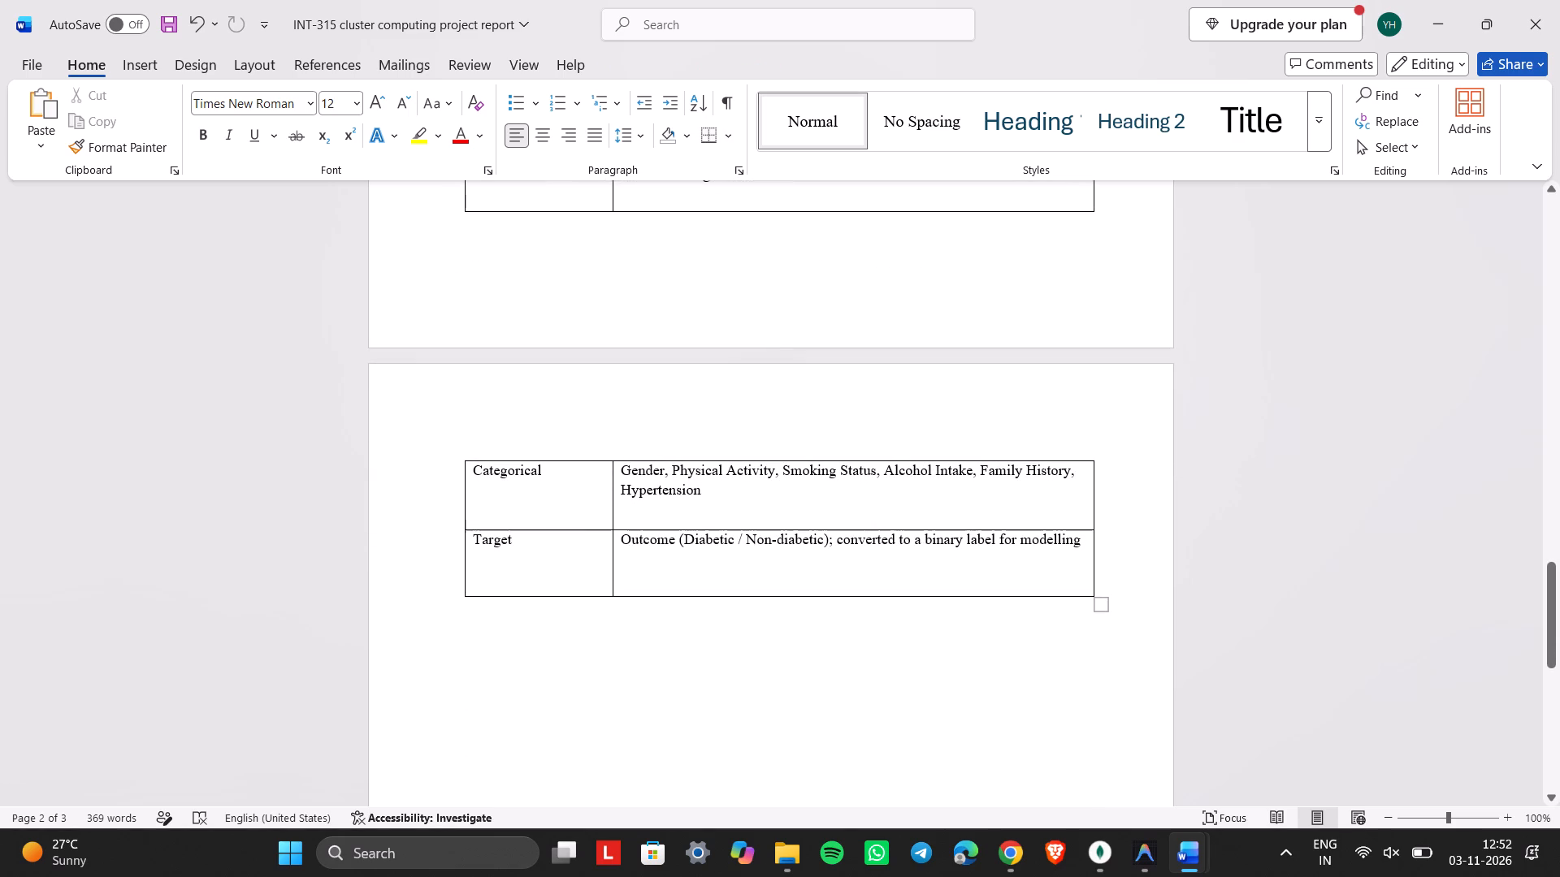
left_click_drag(715, 594, 719, 558)
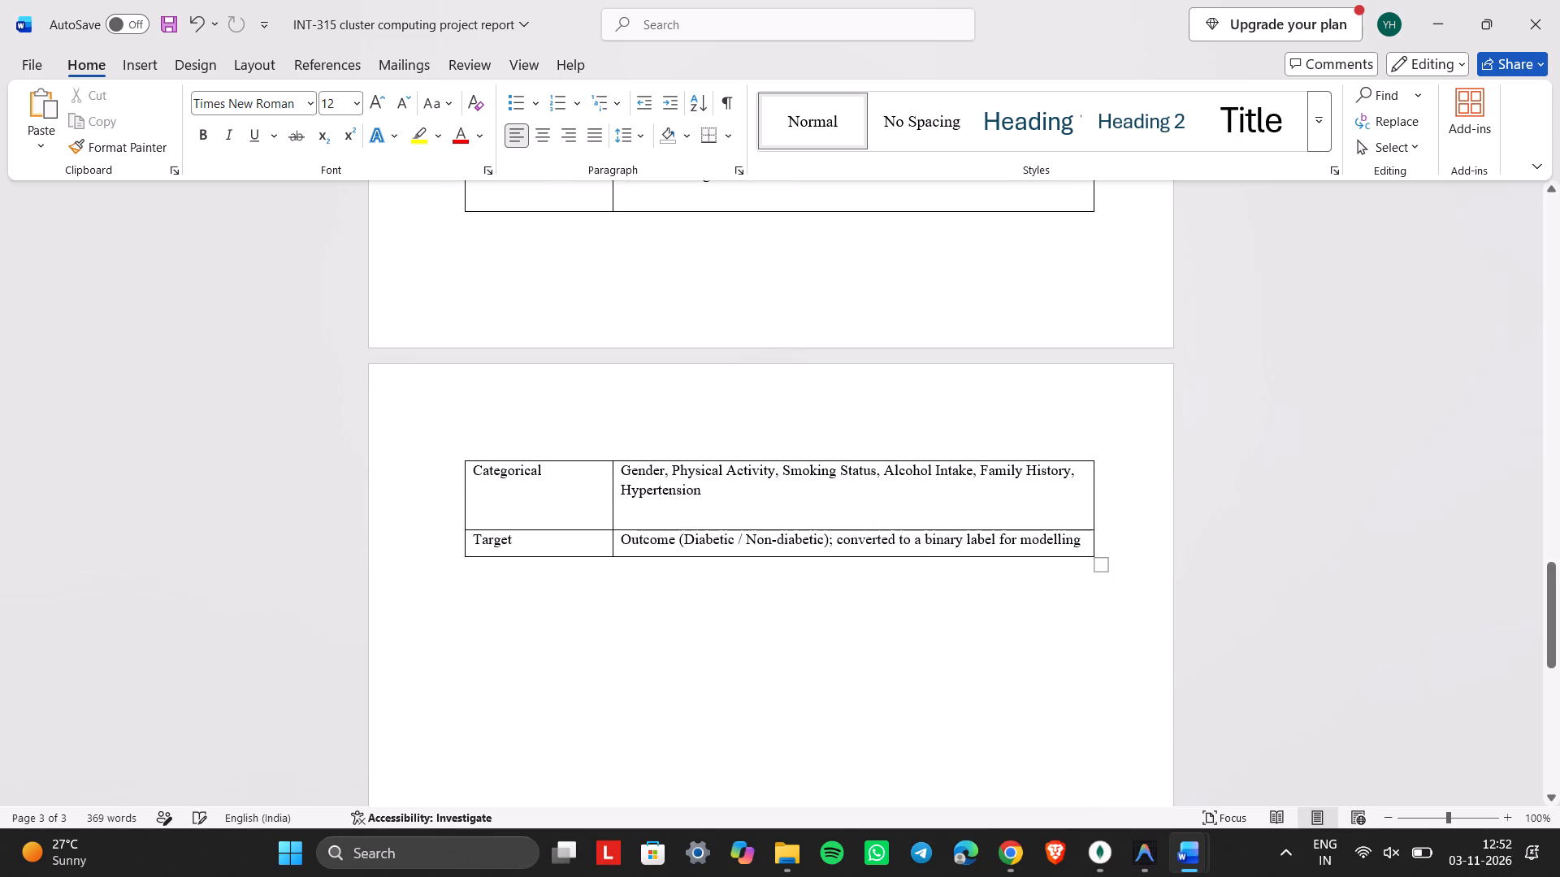
left_click_drag(723, 531, 722, 515)
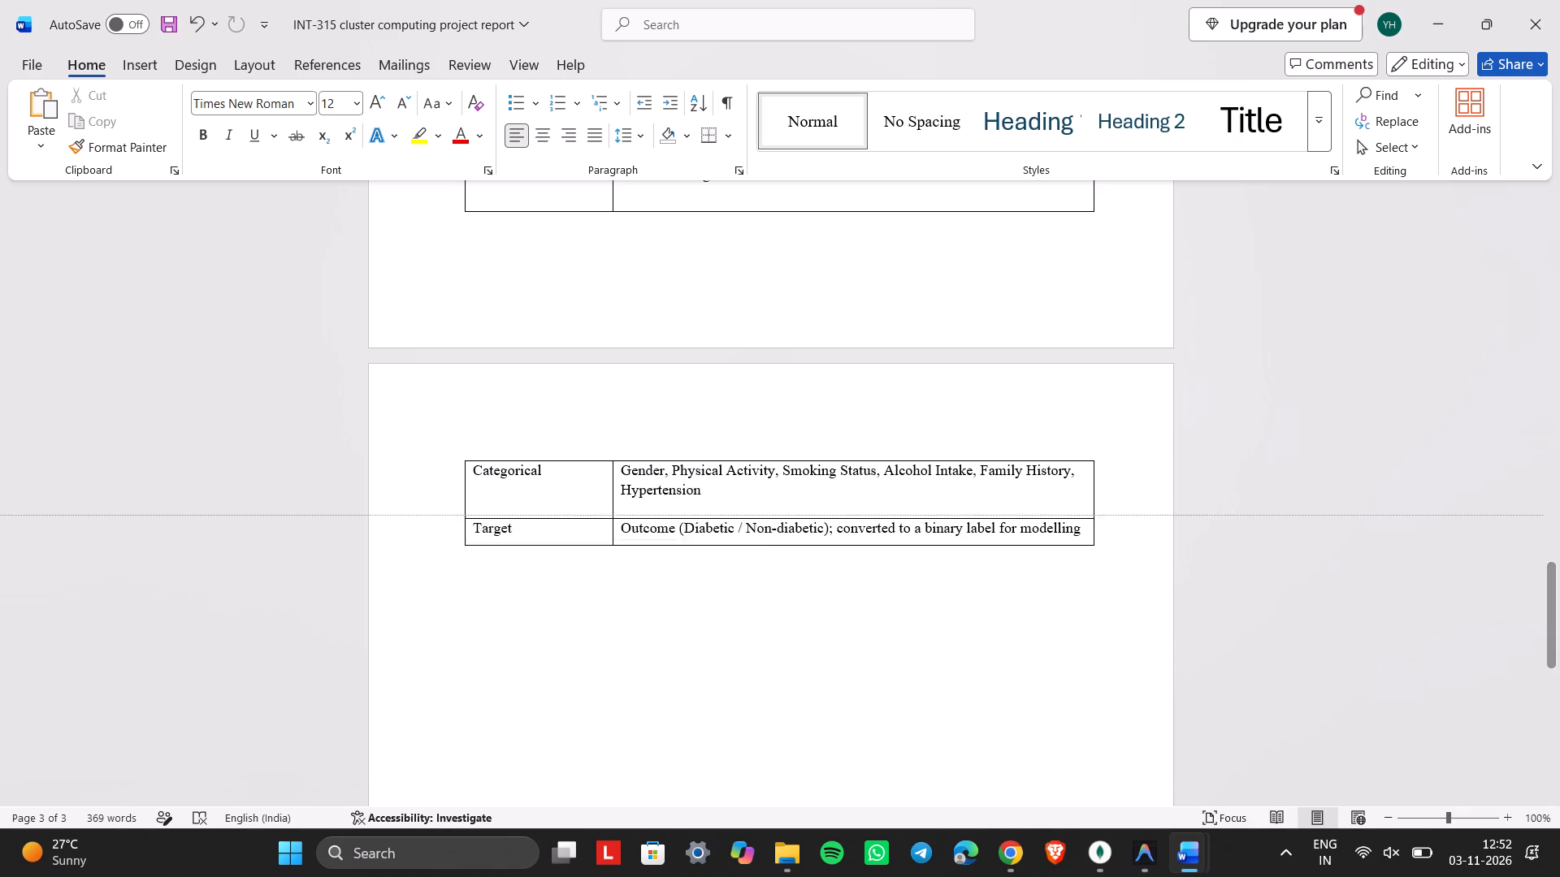
left_click_drag(722, 515, 721, 501)
scroll(740, 472, "up", 1)
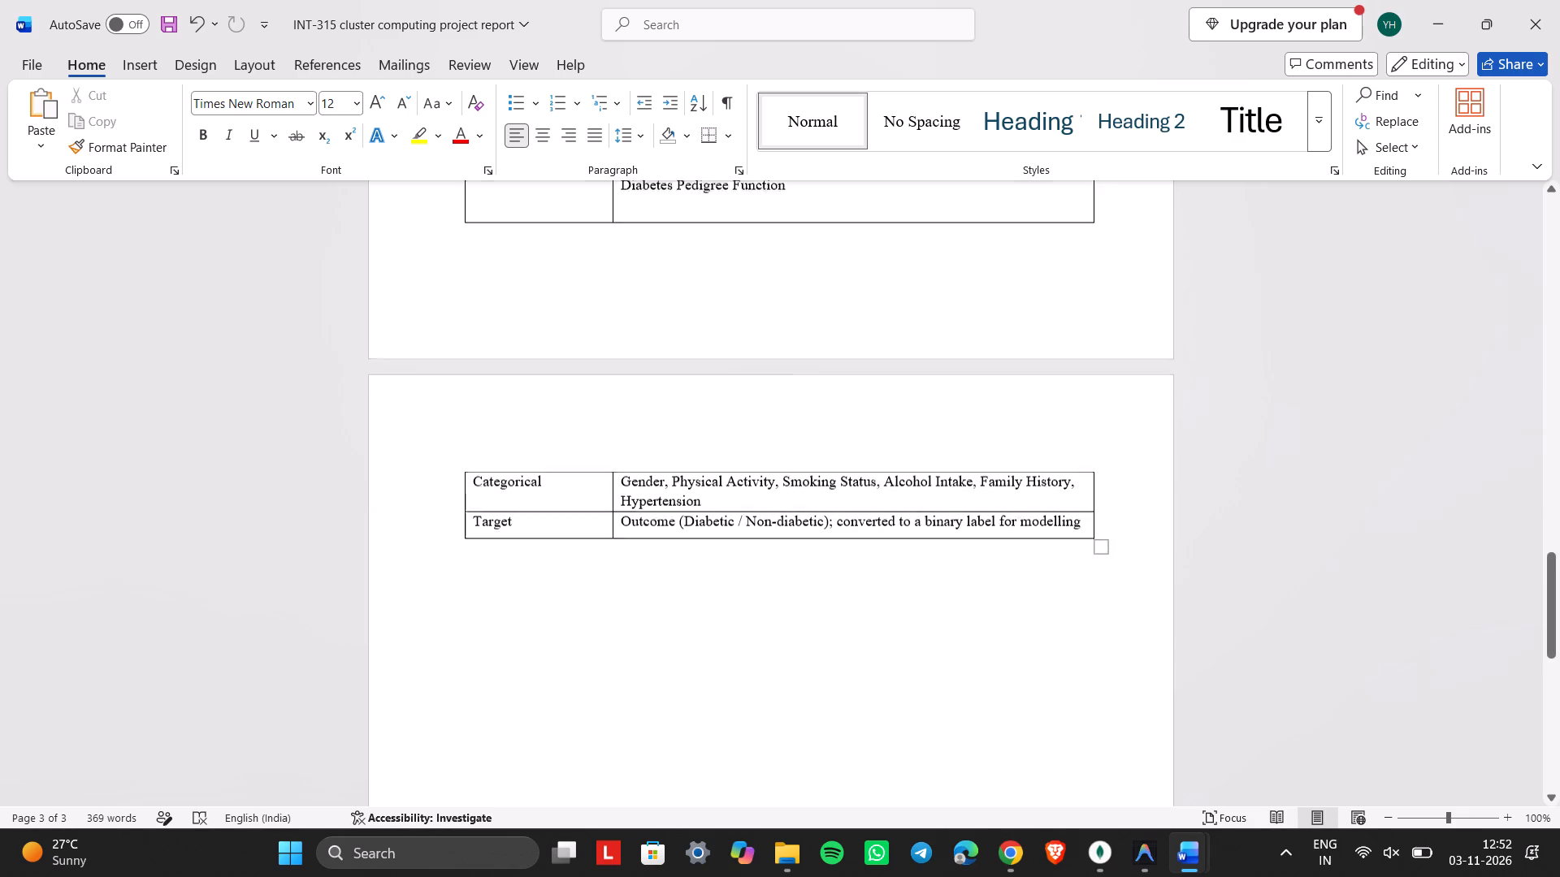
Narrow the feature table under "4. Dataset Description:" slightly and try to reduce its overall height.
scroll(740, 472, "up", 1)
left_click(731, 361)
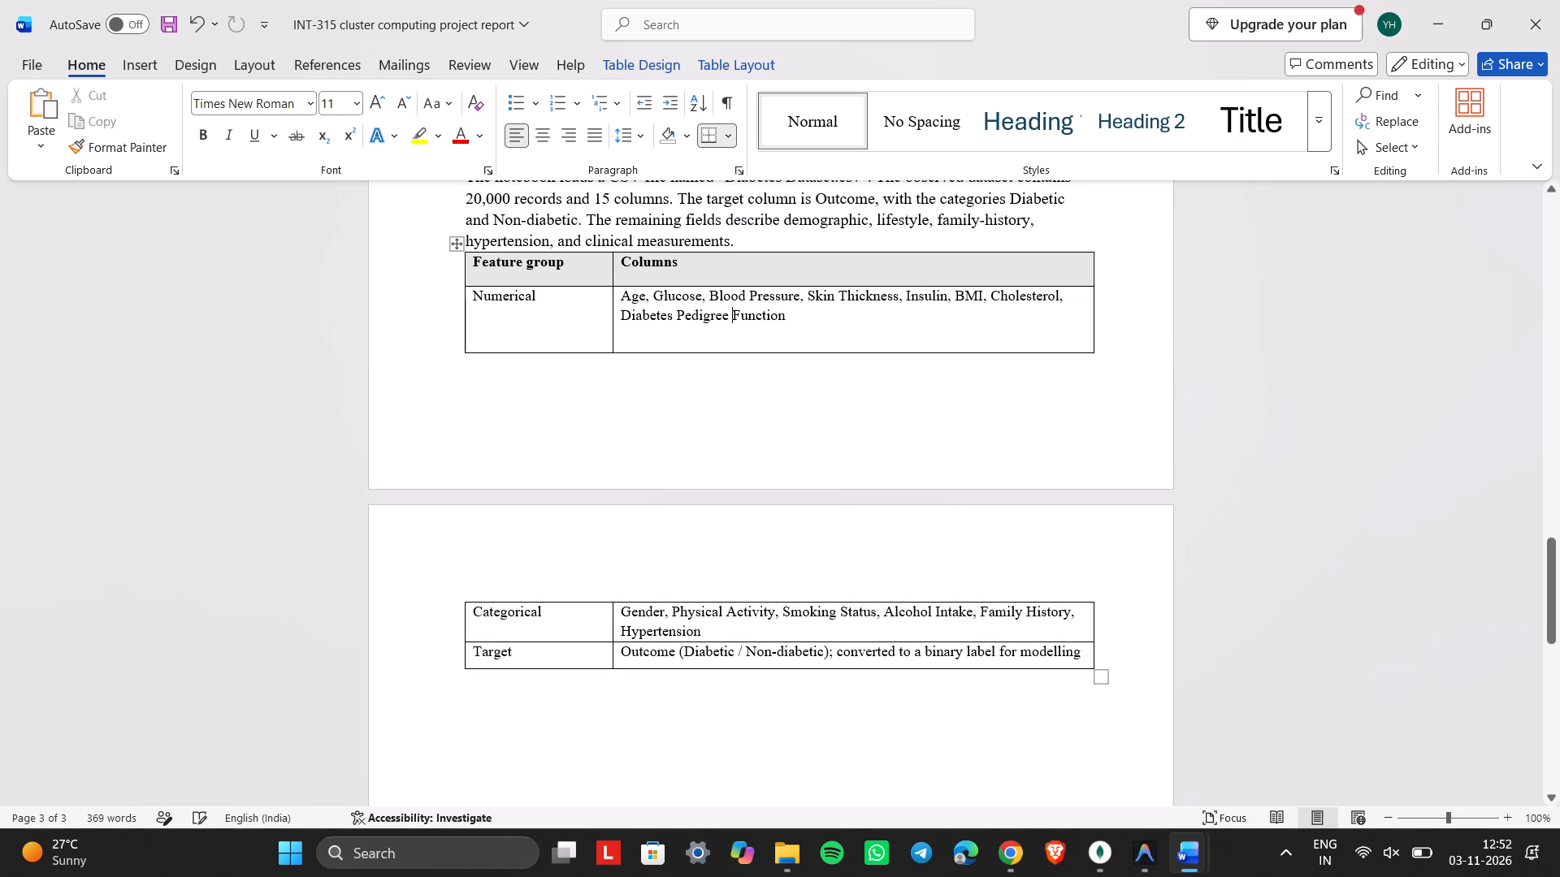
left_click(731, 354)
left_click(729, 347)
left_click_drag(1099, 676, 1092, 544)
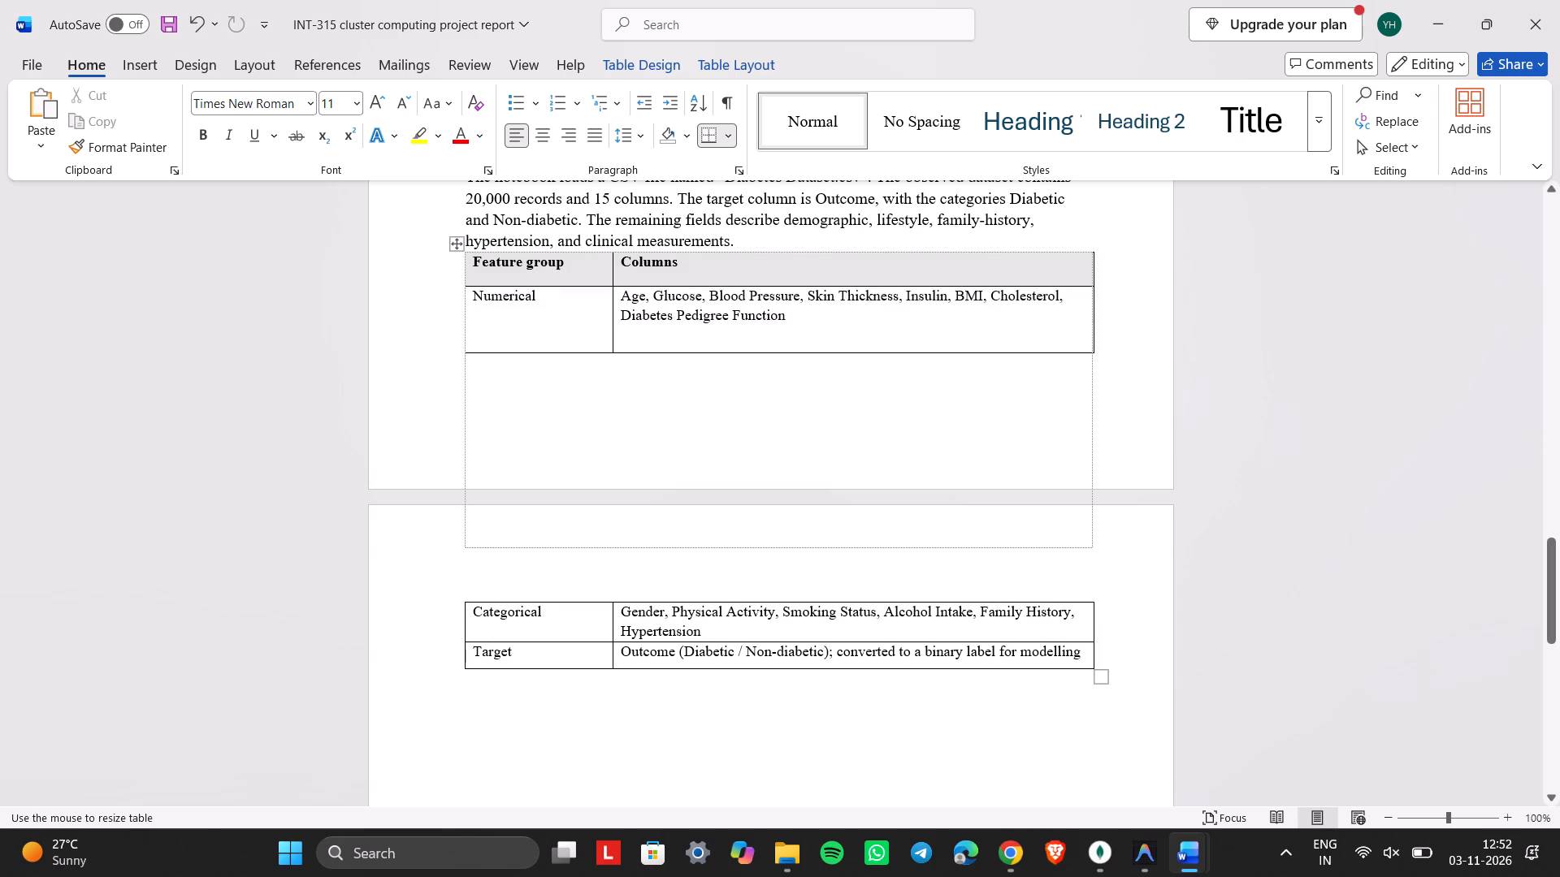
left_click_drag(1092, 544, 1090, 451)
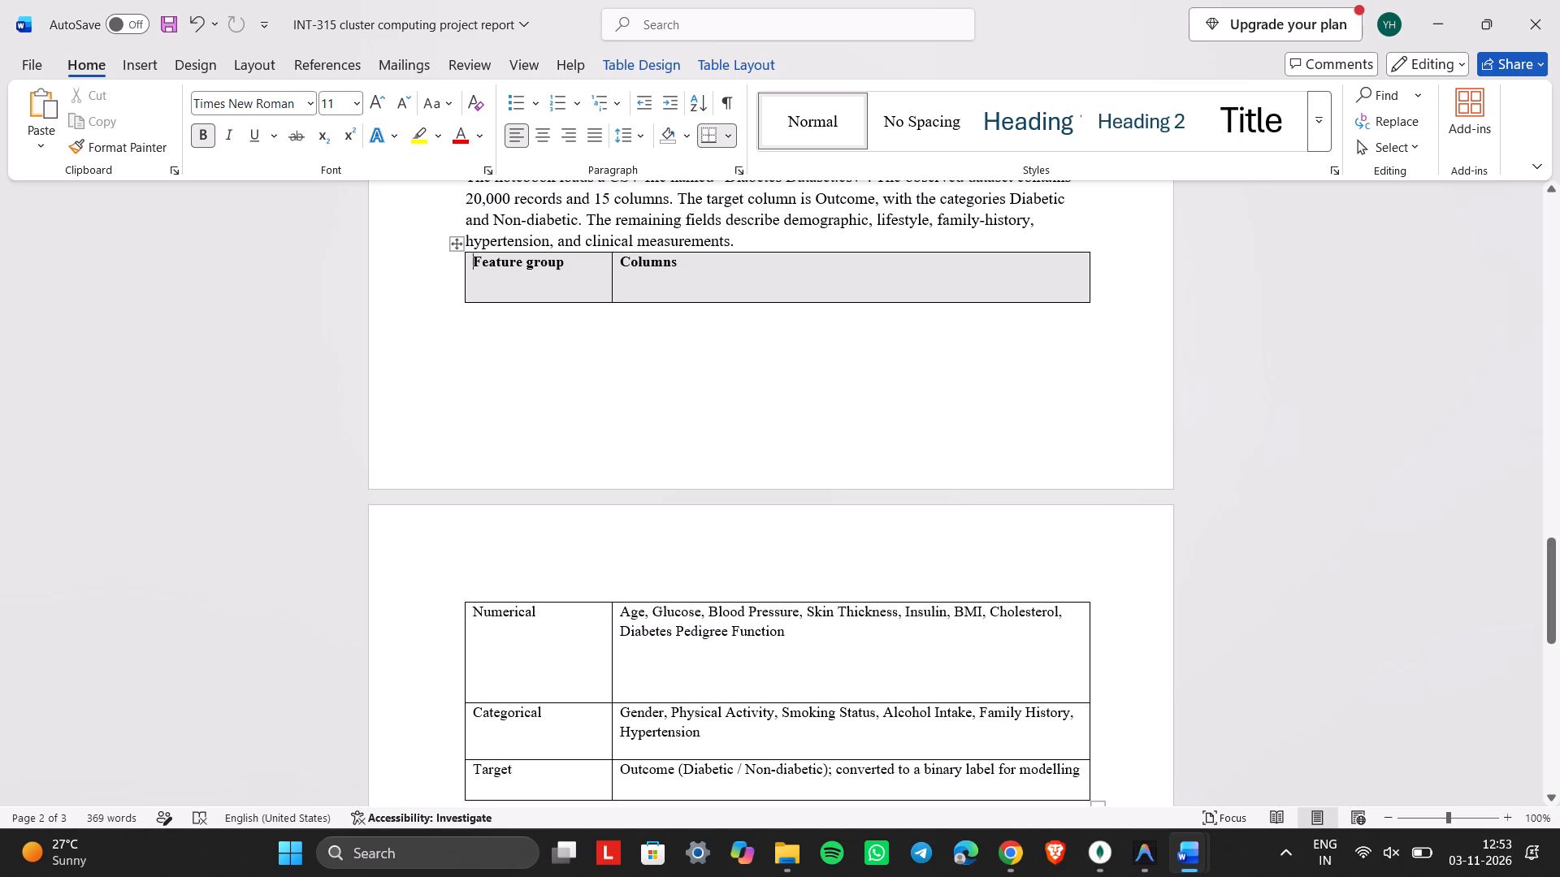
Reduce the heights of the Numerical, Categorical and Target rows in the feature table to fit their text.
left_click_drag(734, 702, 719, 636)
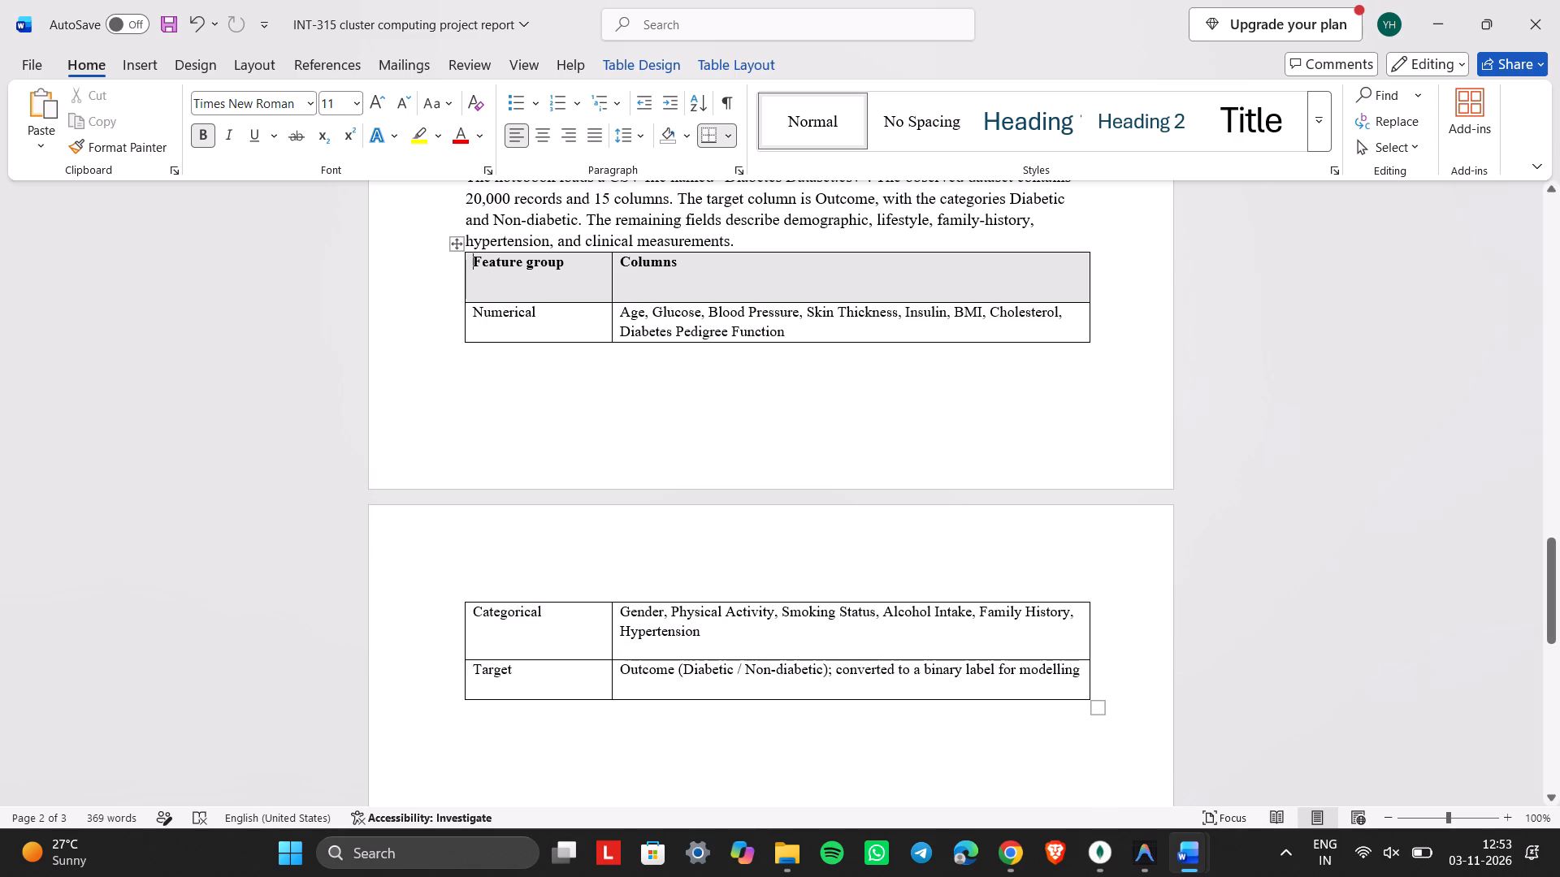
left_click_drag(727, 660, 719, 635)
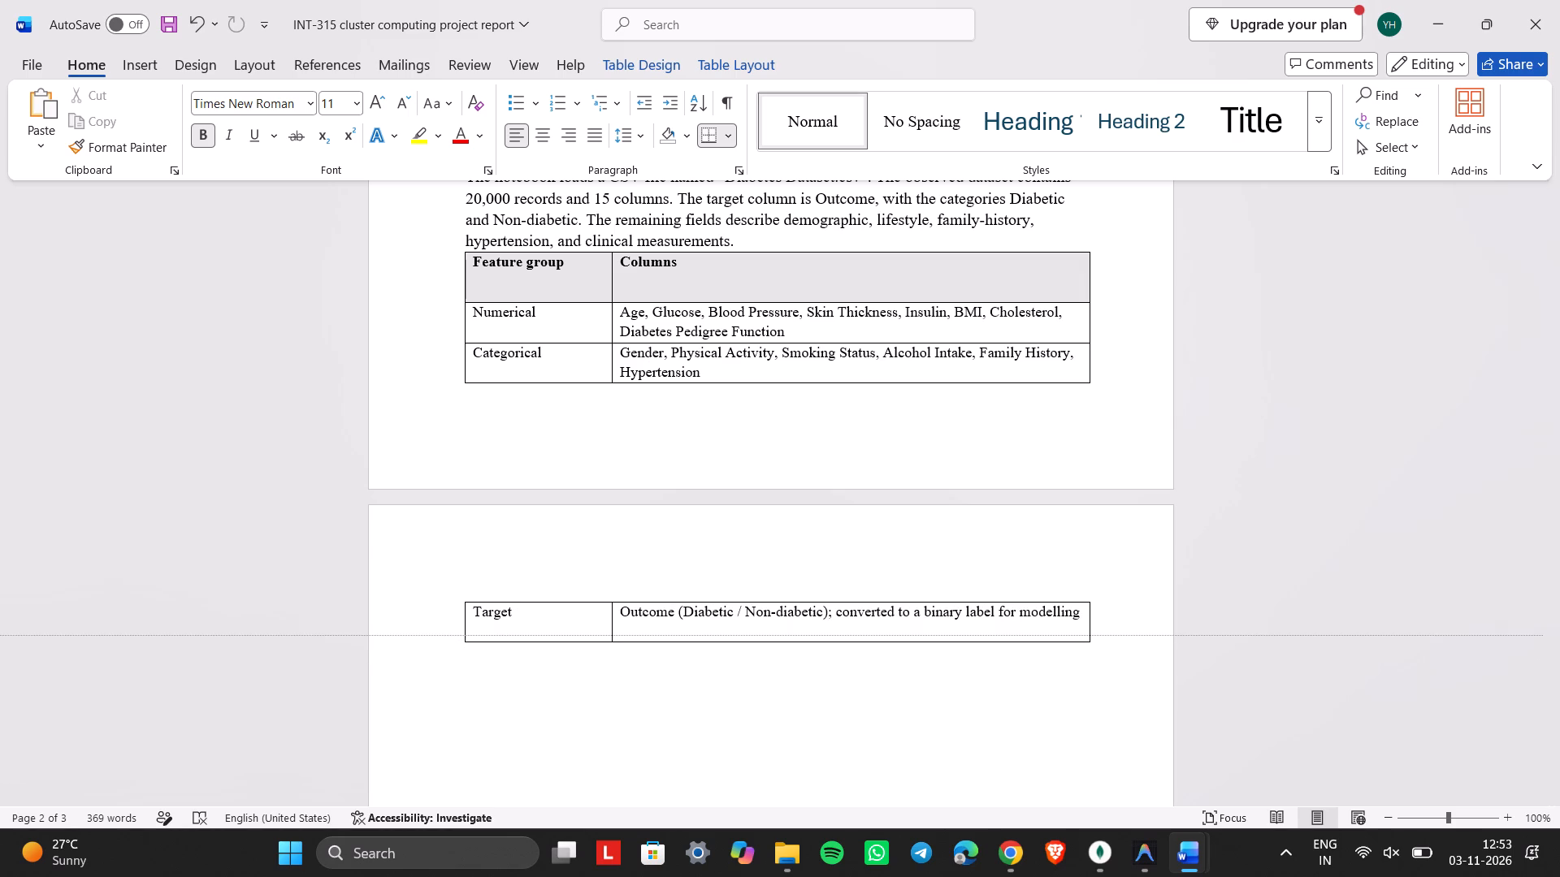
left_click_drag(719, 635, 719, 633)
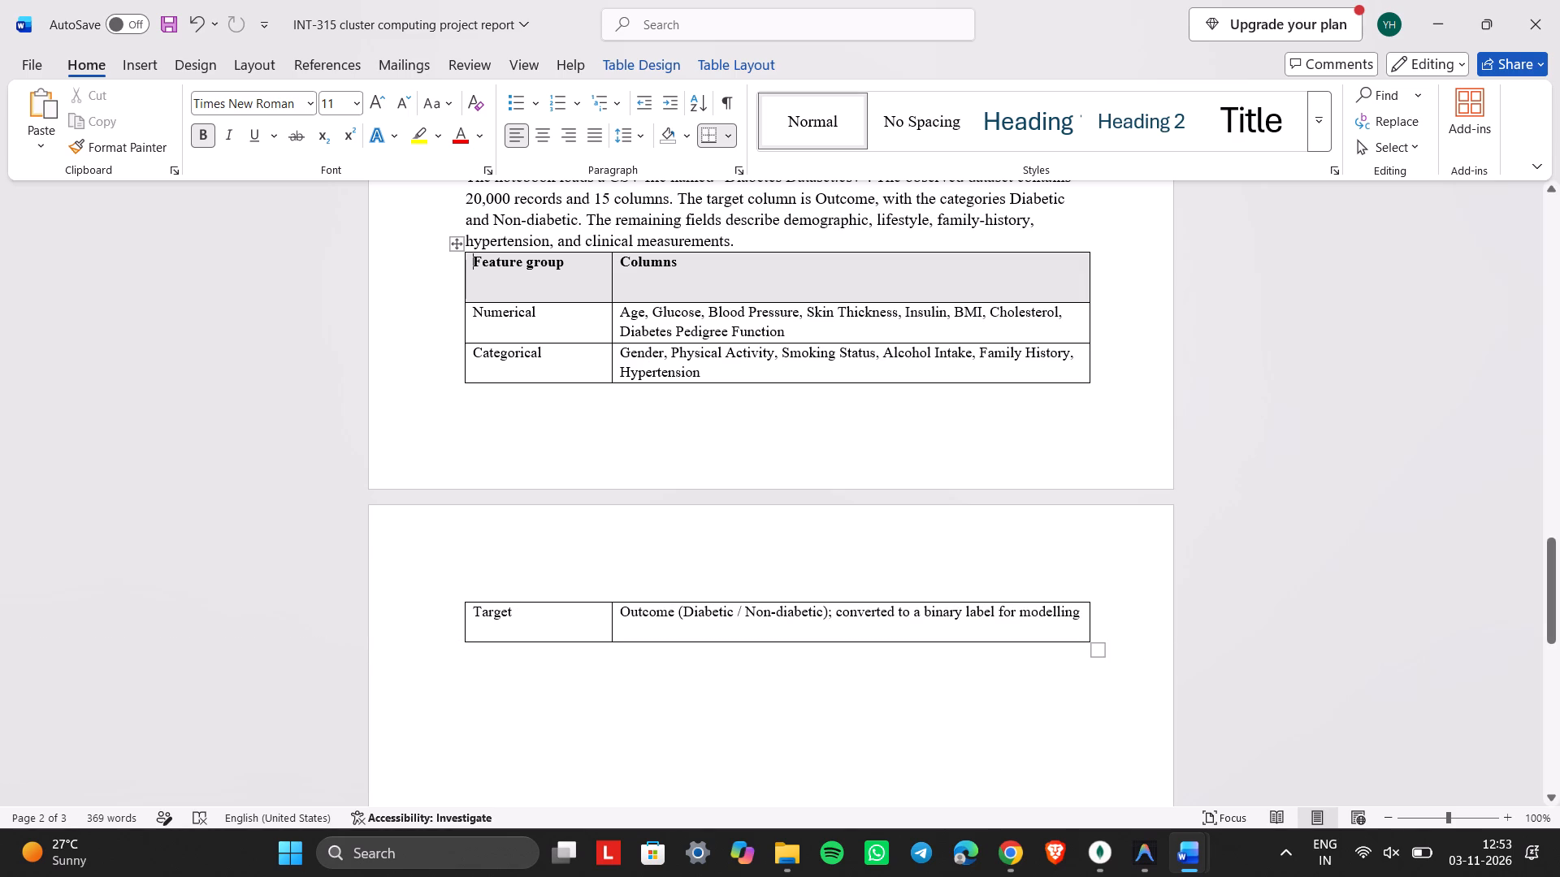
left_click_drag(709, 642, 709, 633)
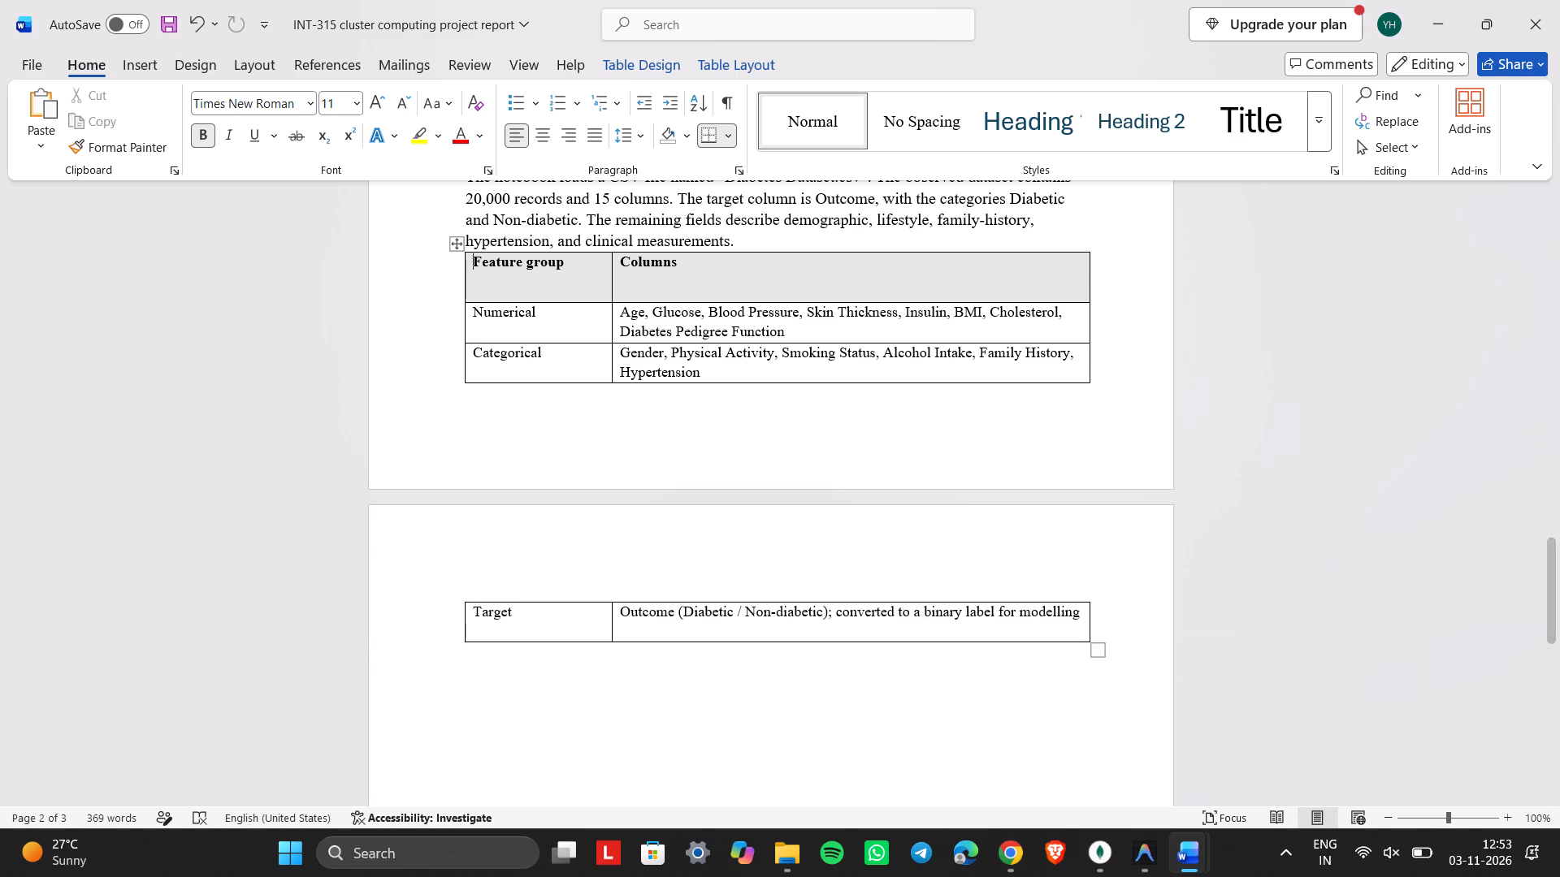
left_click_drag(709, 633, 709, 629)
Review the Problem Statement, Objectives and Dataset Description sections, checking their text and layout around the feature table.
scroll(713, 629, "up", 1)
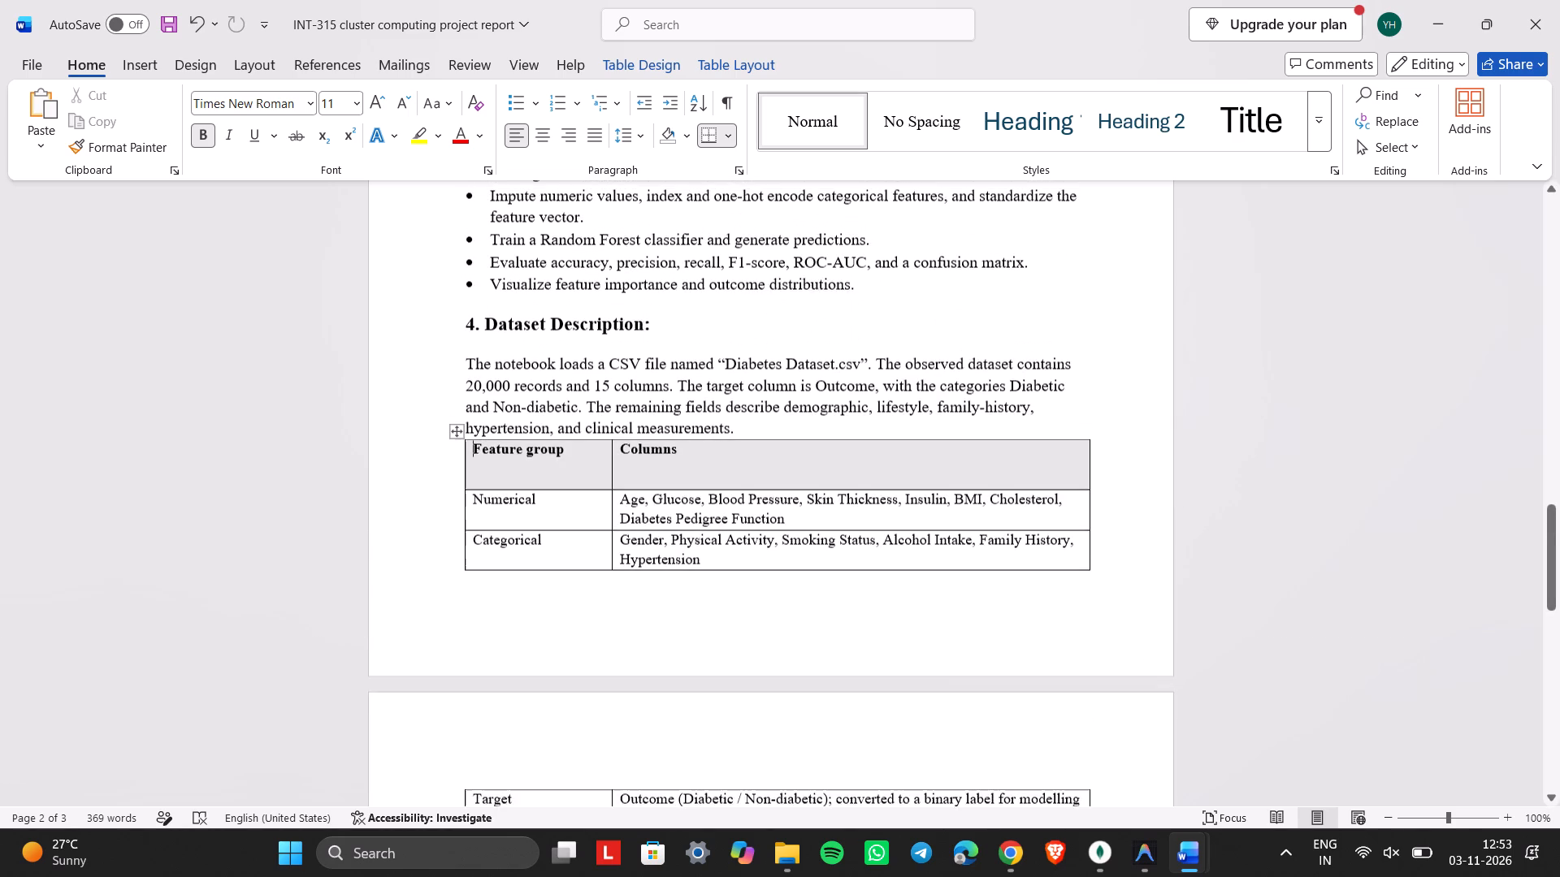
scroll(713, 629, "down", 1)
scroll(713, 629, "up", 2)
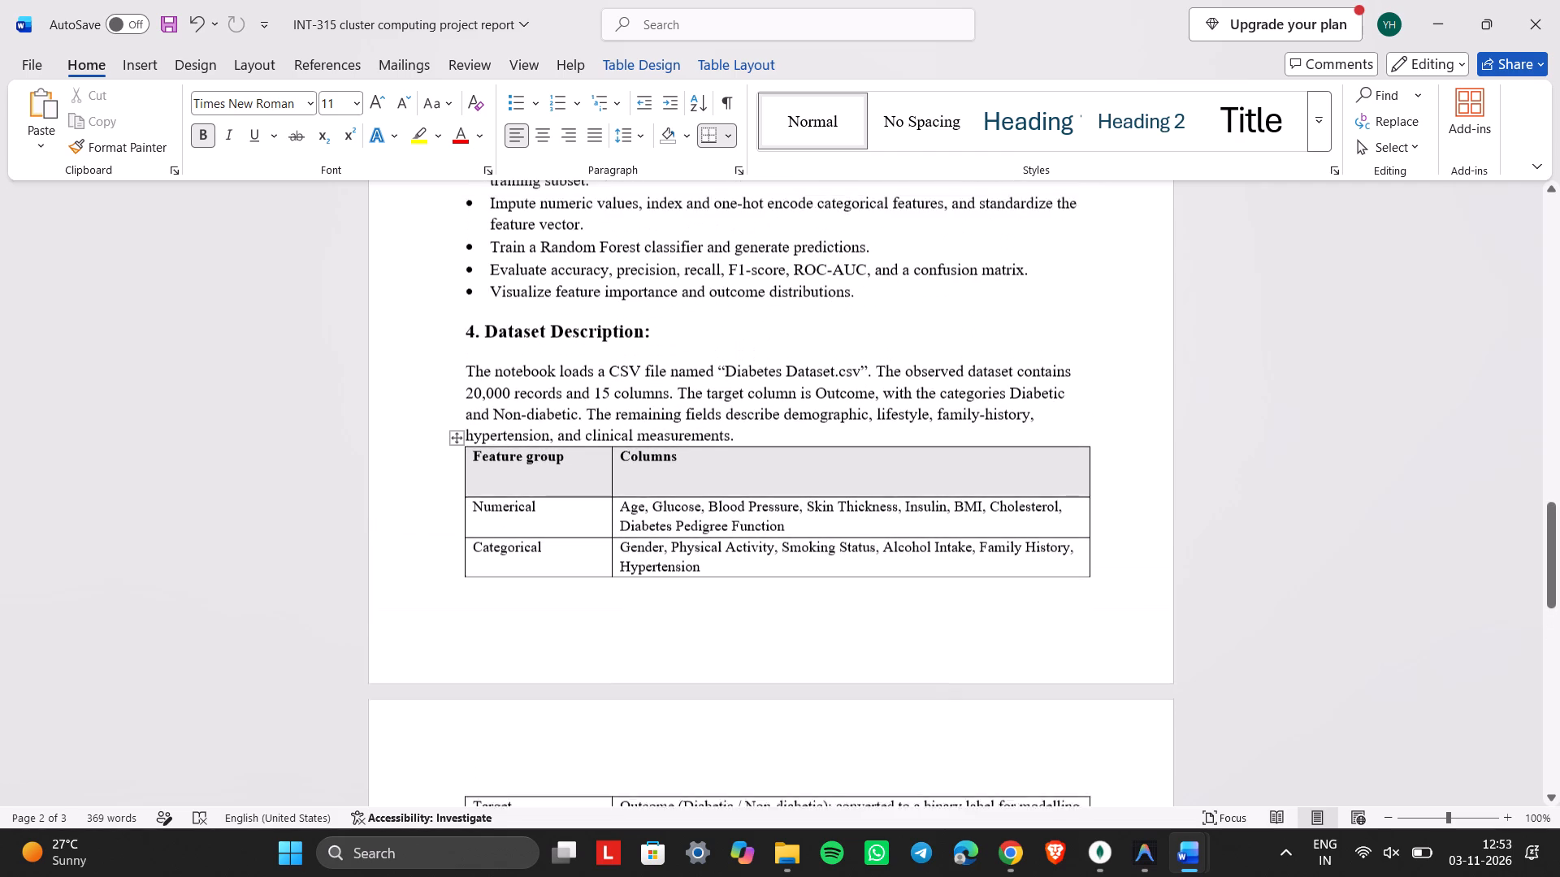
scroll(713, 629, "up", 1)
scroll(713, 416, "up", 2)
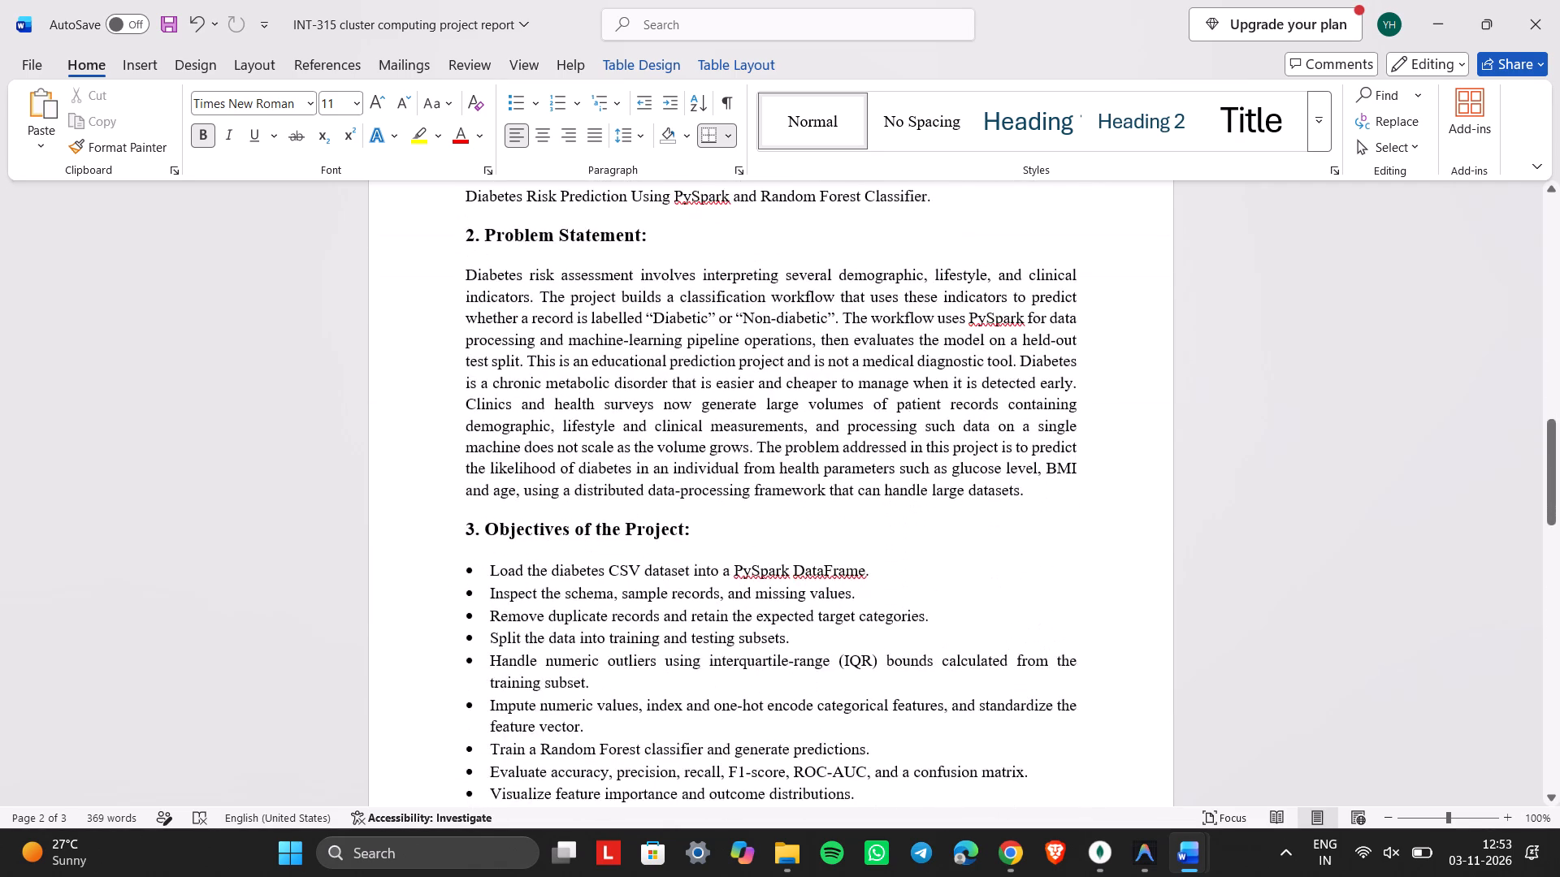
scroll(713, 416, "down", 2)
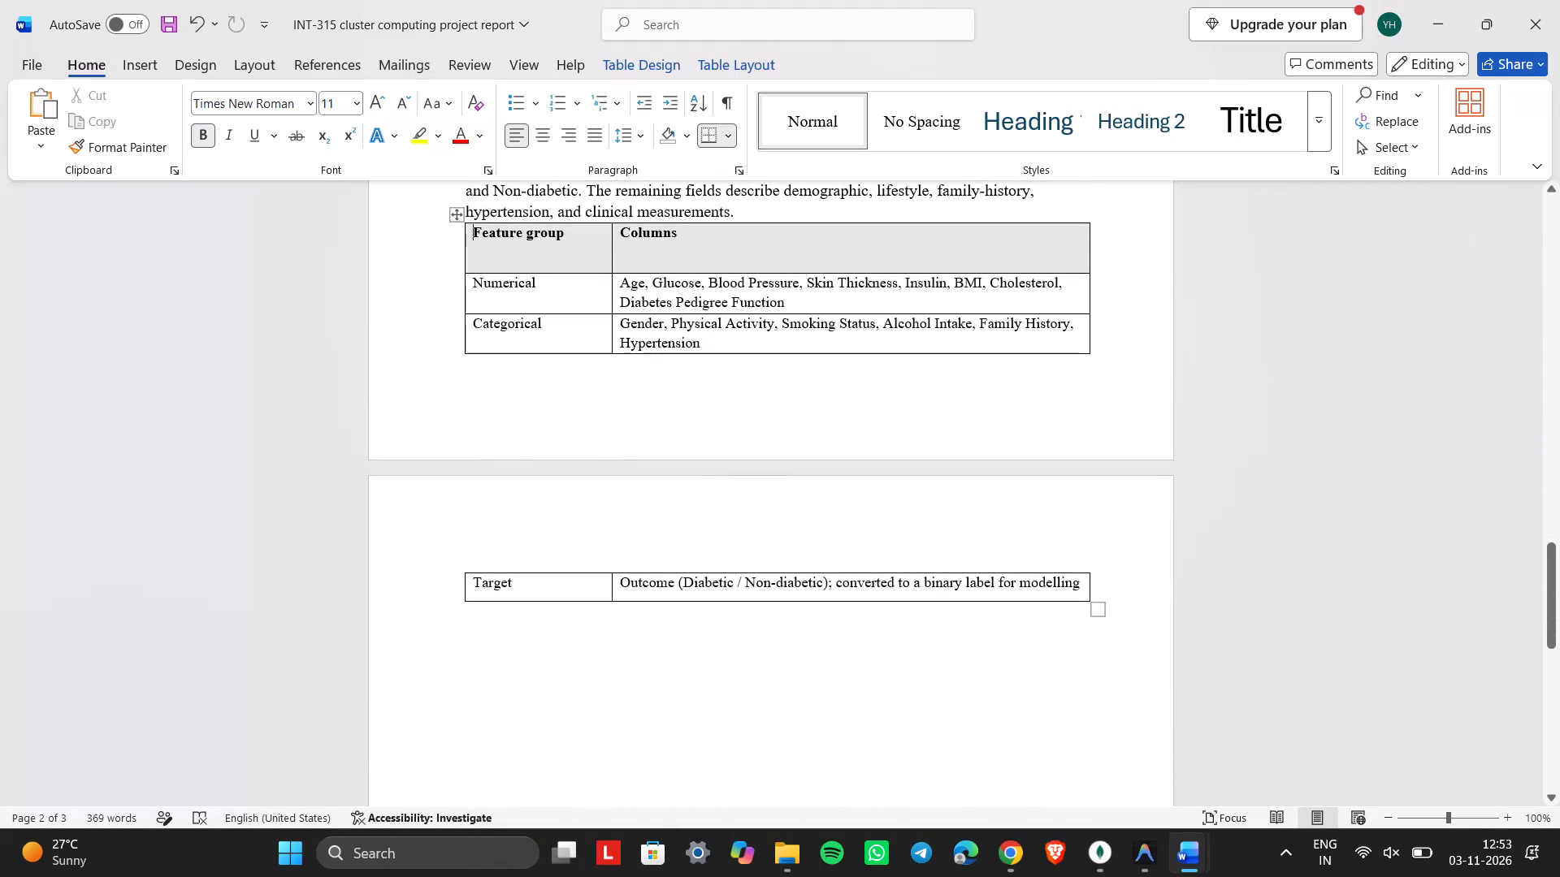
scroll(791, 511, "up", 1)
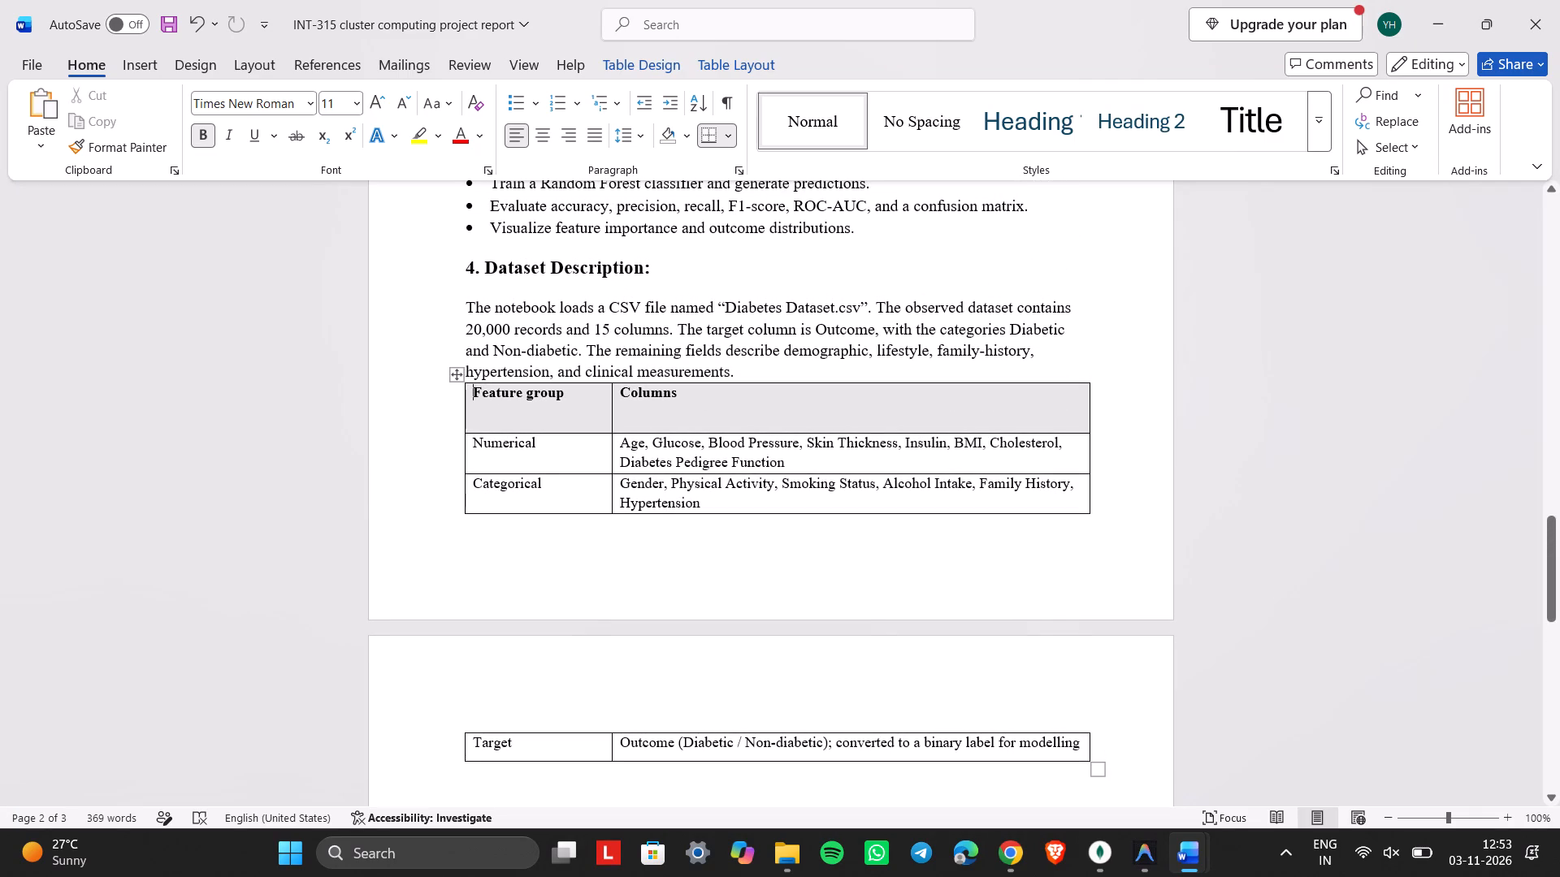
scroll(791, 511, "up", 2)
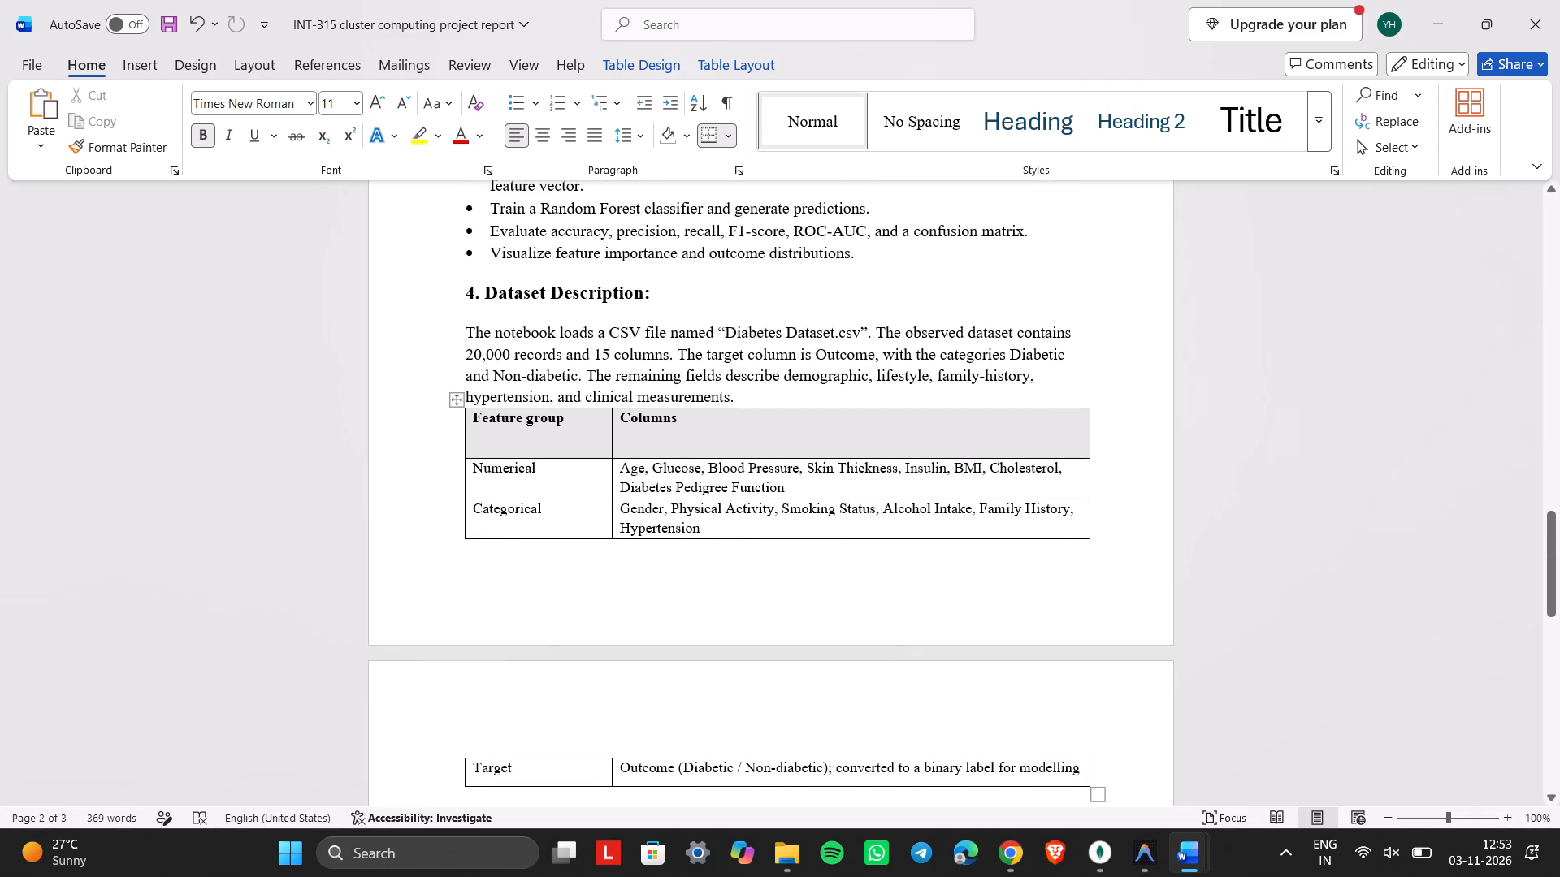
scroll(791, 511, "up", 2)
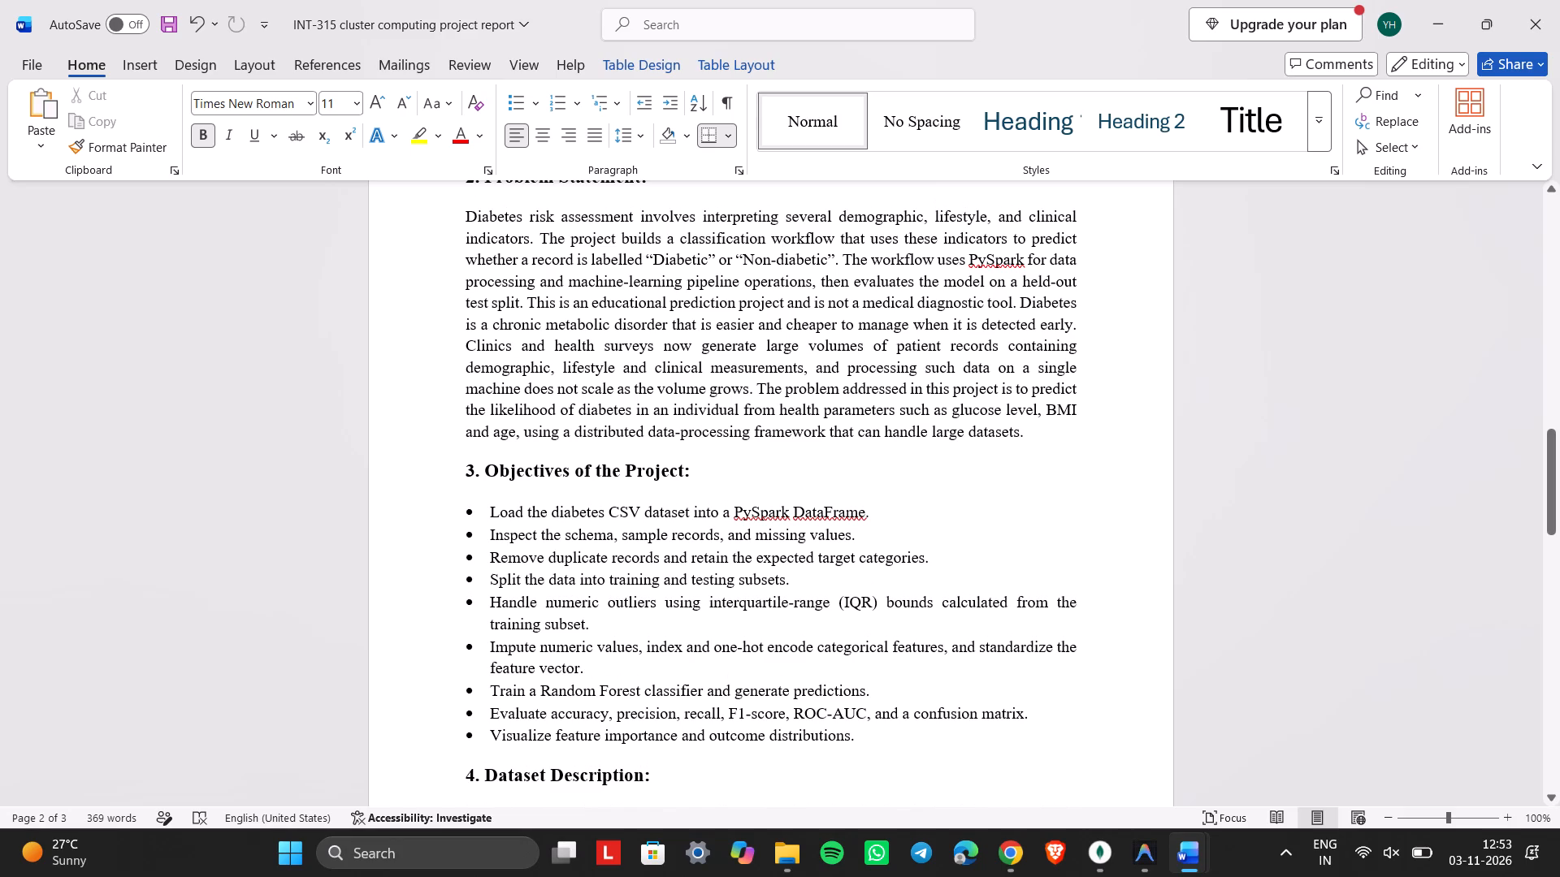
scroll(994, 470, "up", 1)
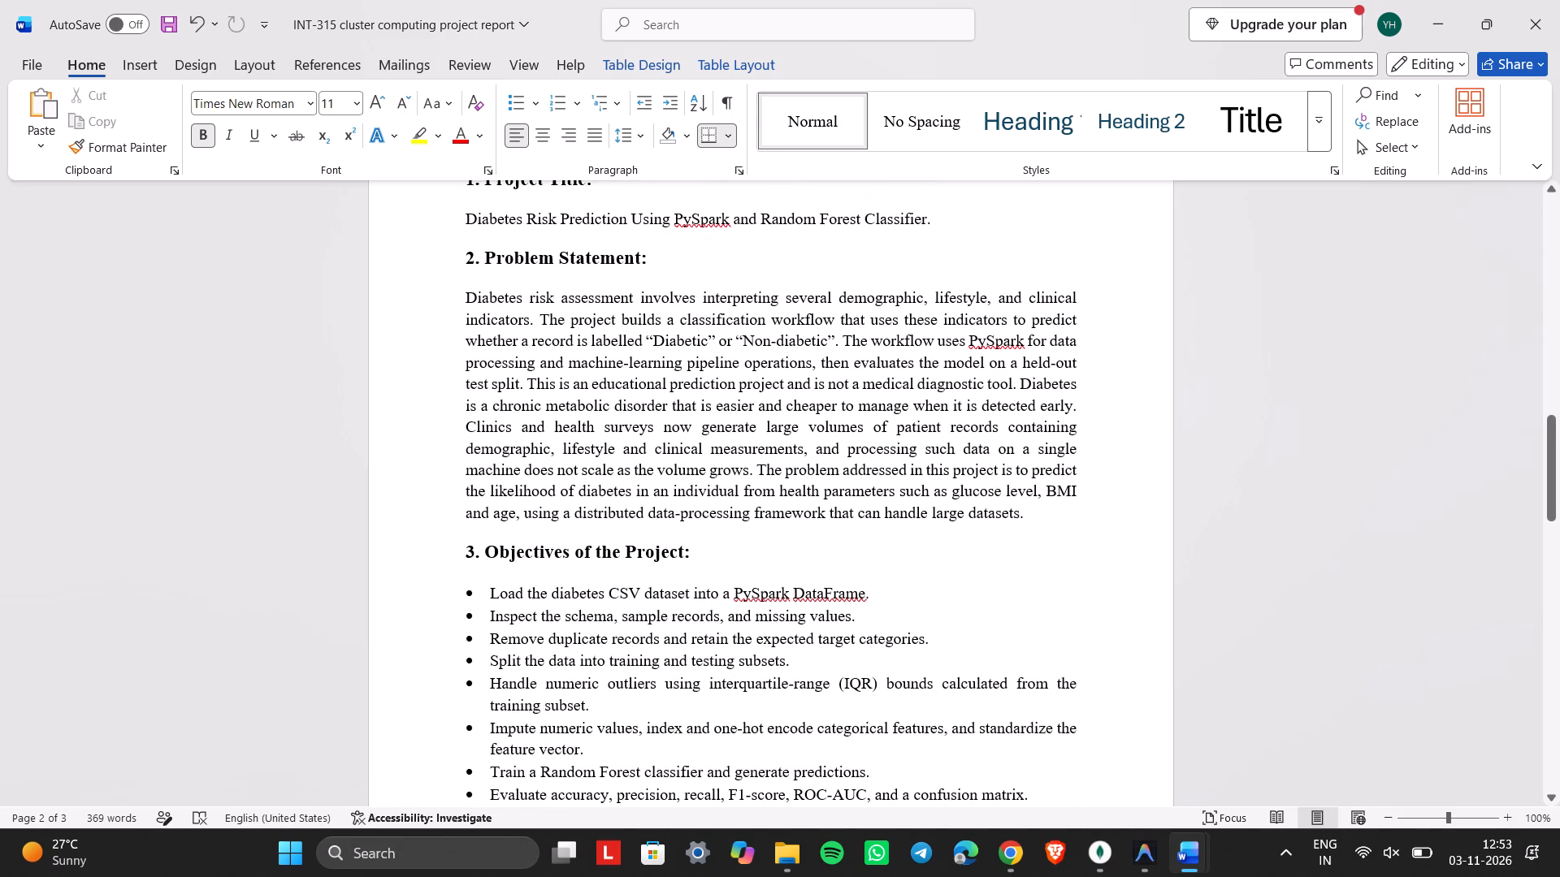
scroll(994, 470, "up", 1)
left_click_drag(1017, 383, 1056, 400)
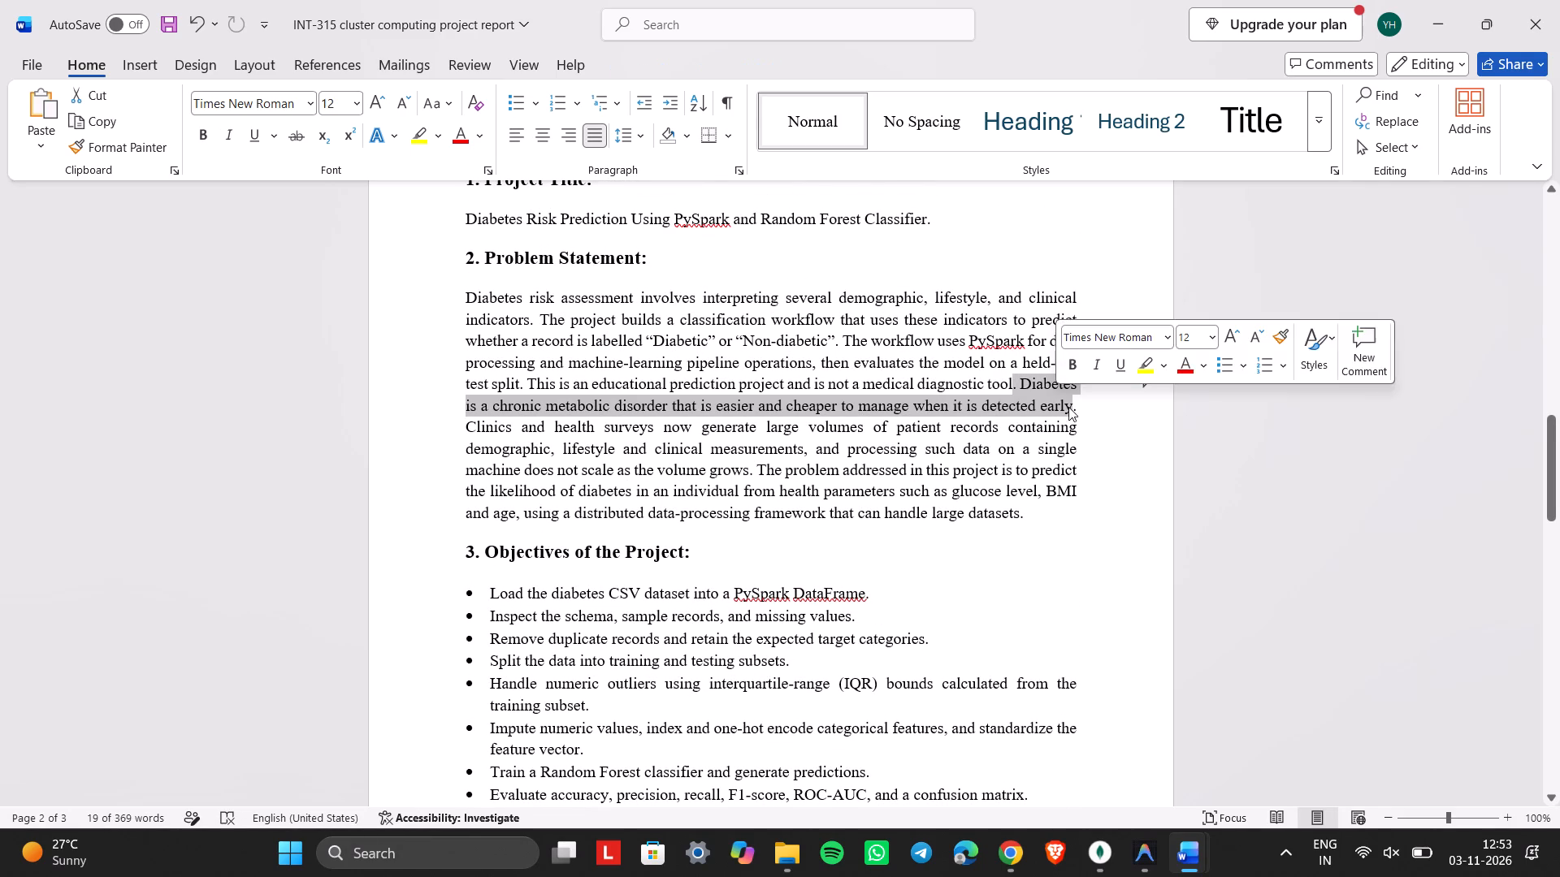
left_click(1090, 411)
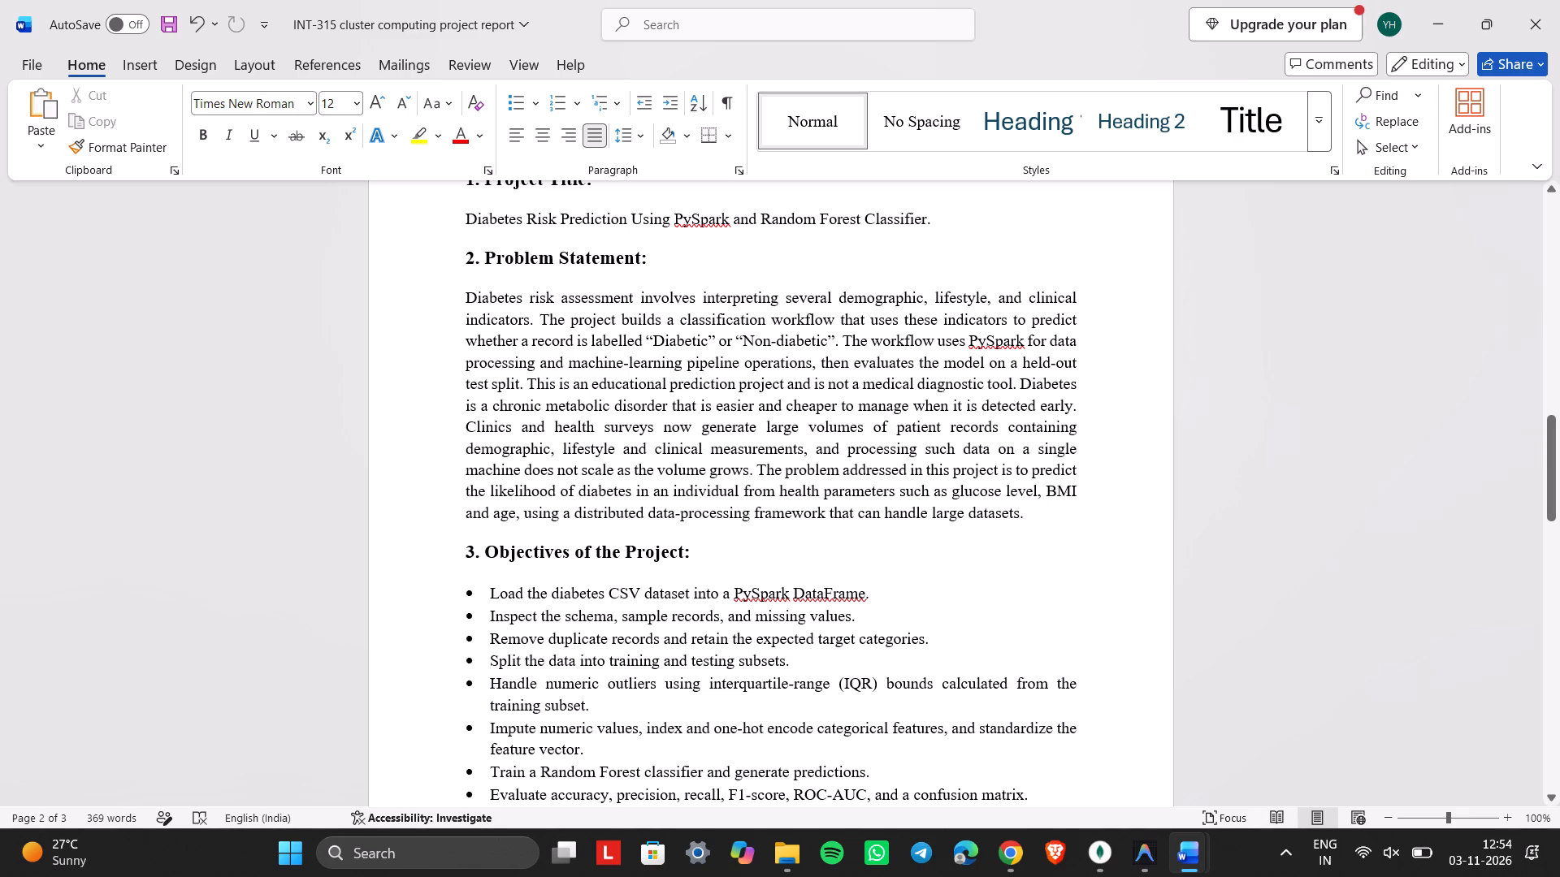
scroll(1044, 519, "down", 1)
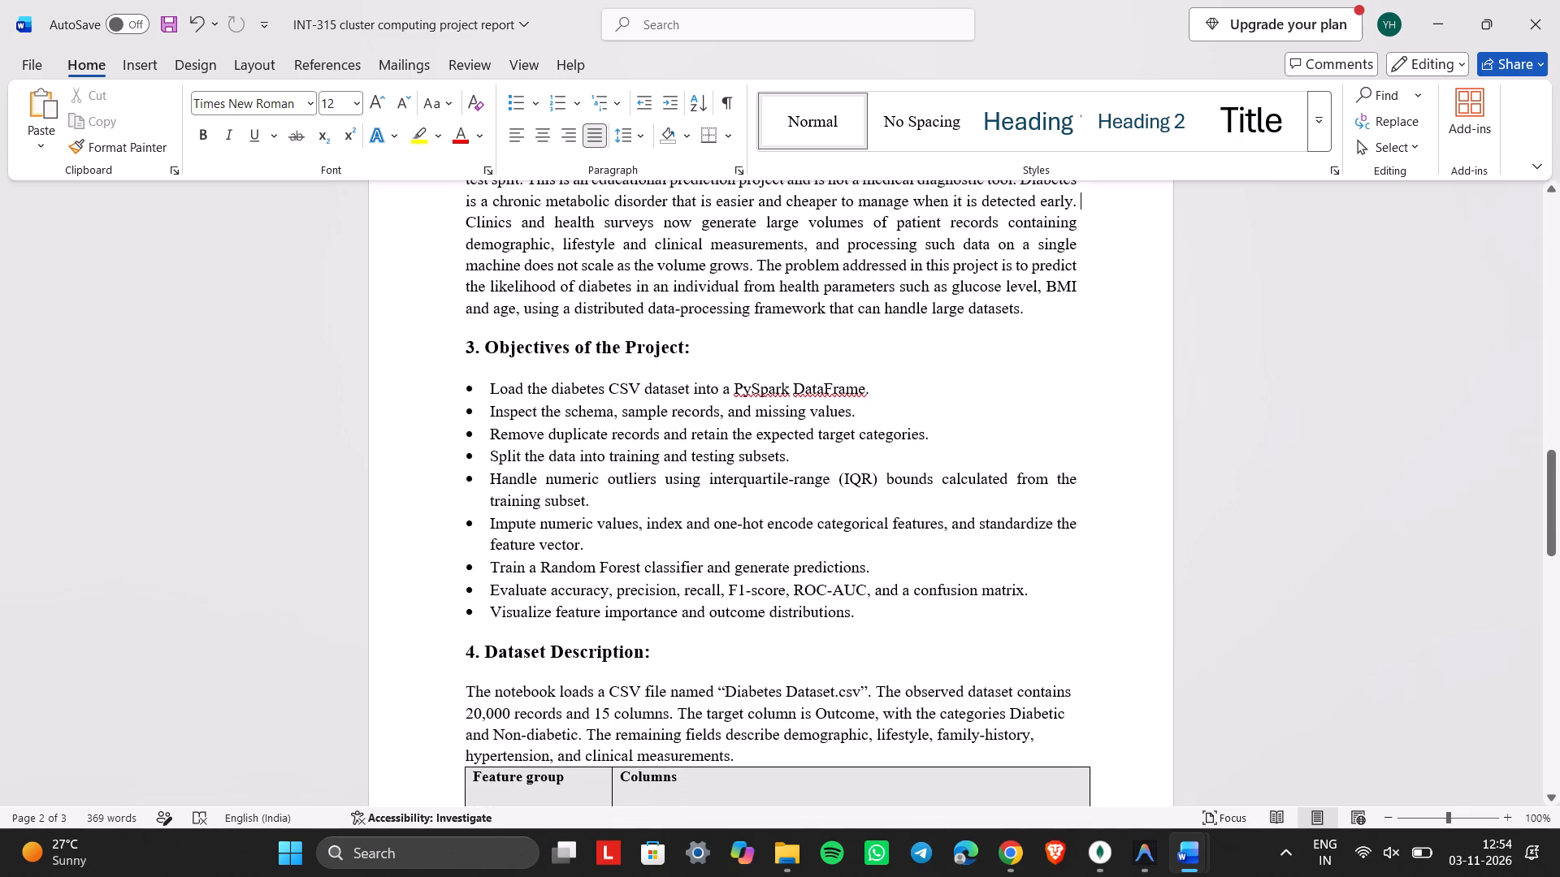
scroll(1044, 519, "down", 1)
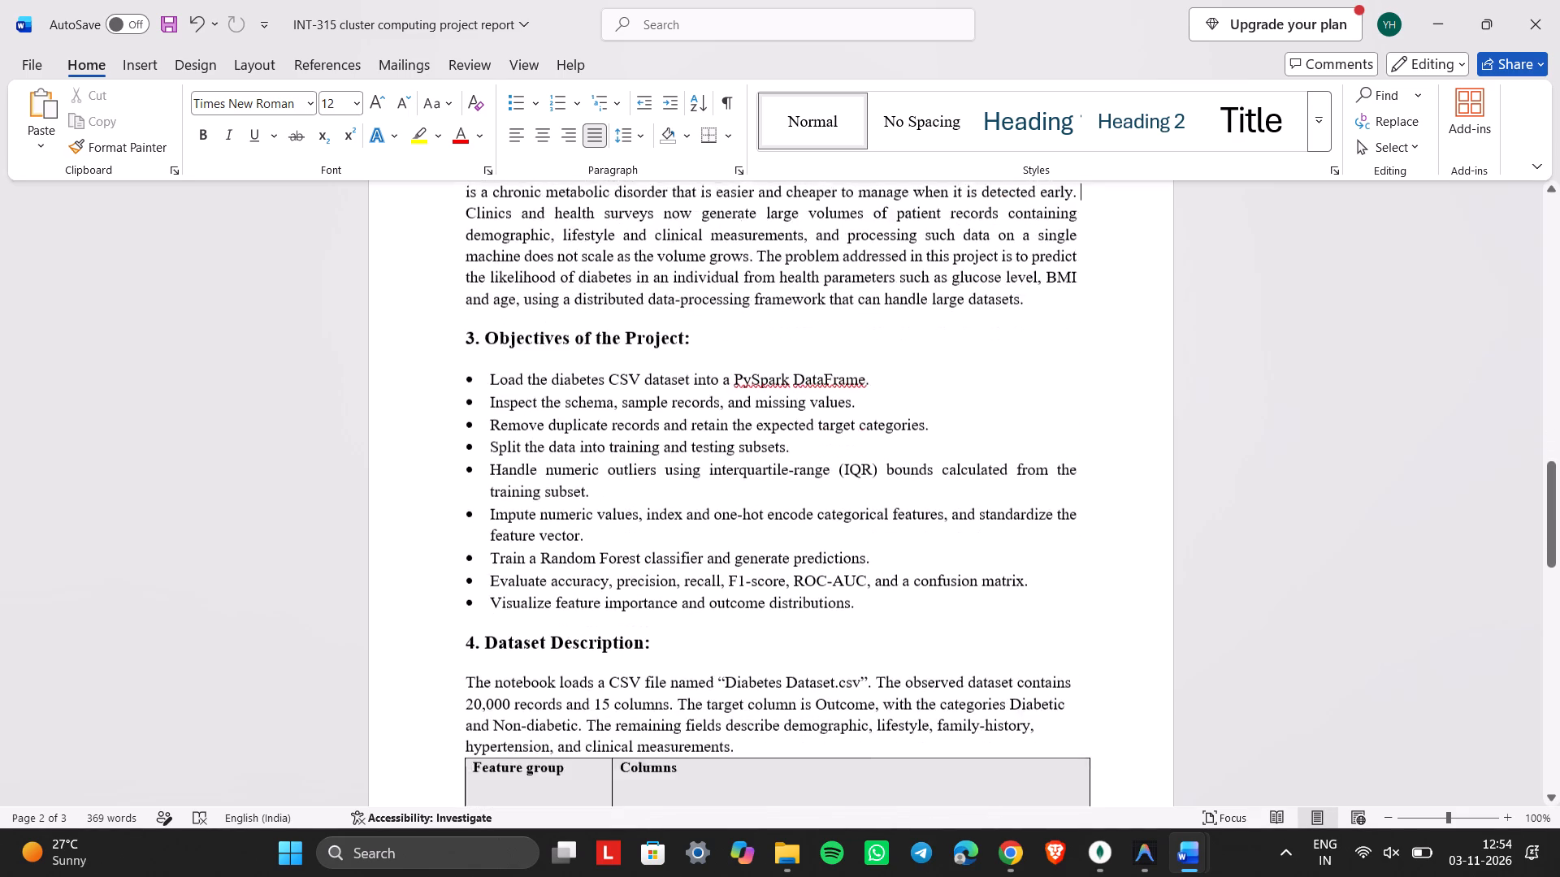
scroll(1044, 519, "down", 1)
scroll(1044, 519, "up", 2)
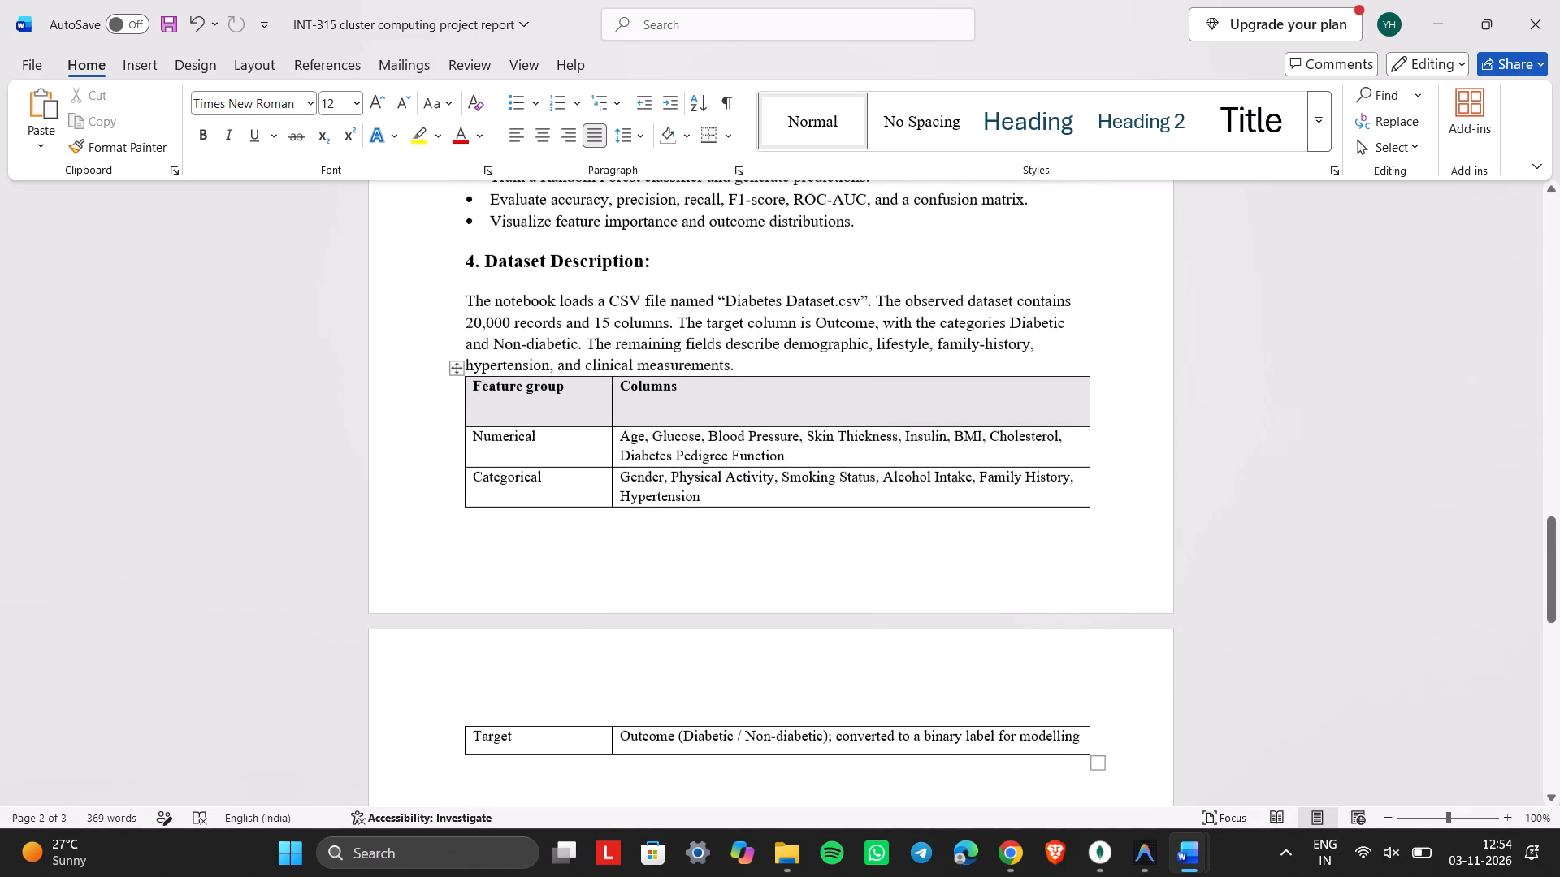
Justify the introductory paragraph under "4. Dataset Description:", which starts "The notebook loads a CSV file".
left_click_drag(1051, 351, 563, 309)
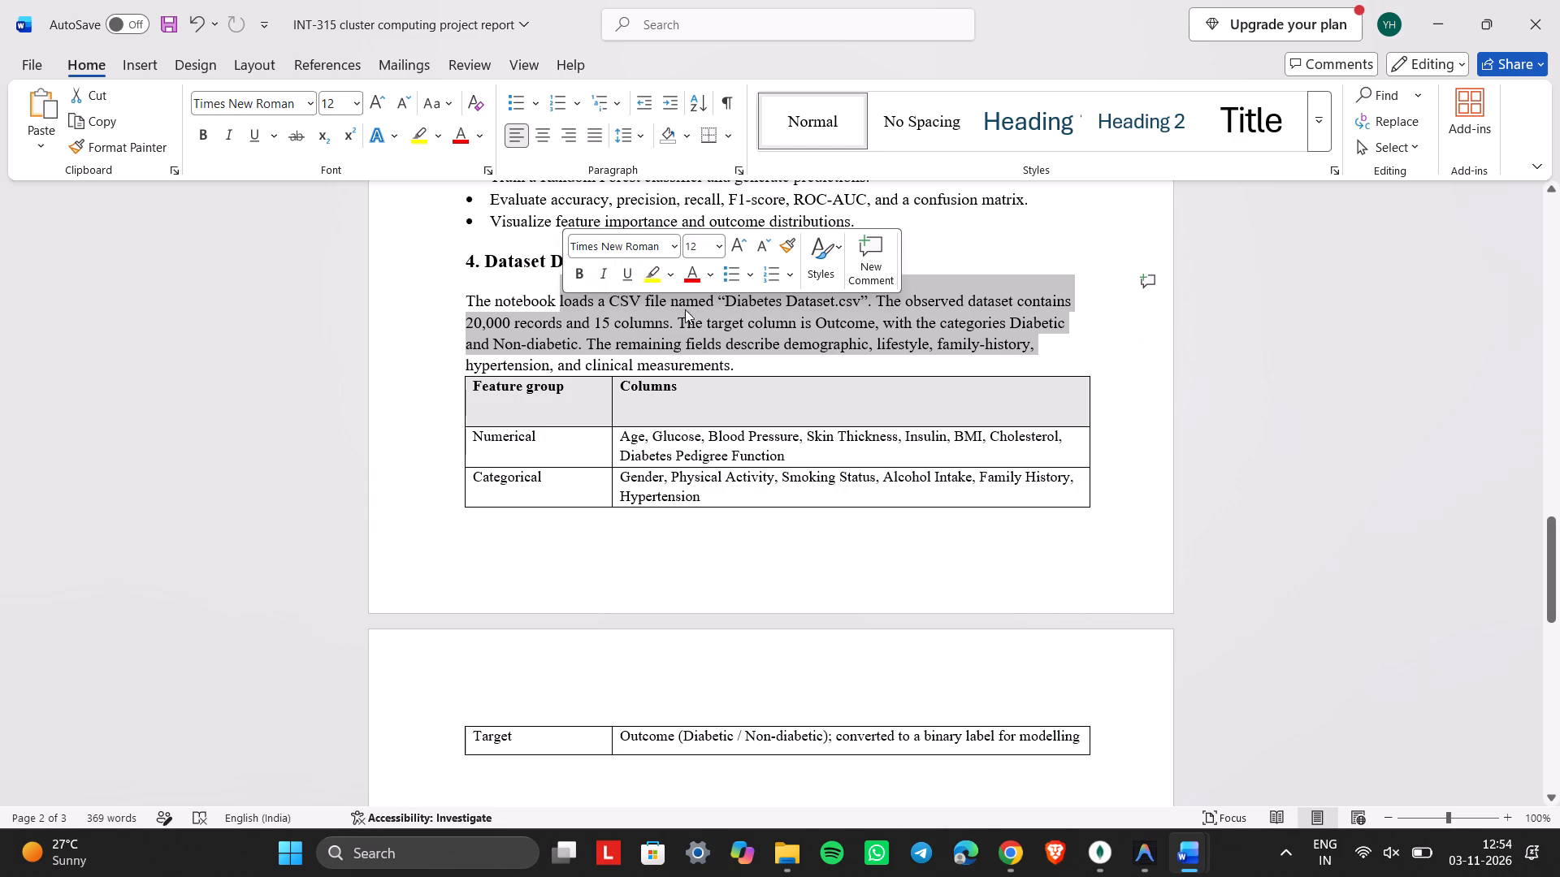
left_click(742, 359)
left_click_drag(742, 361, 636, 339)
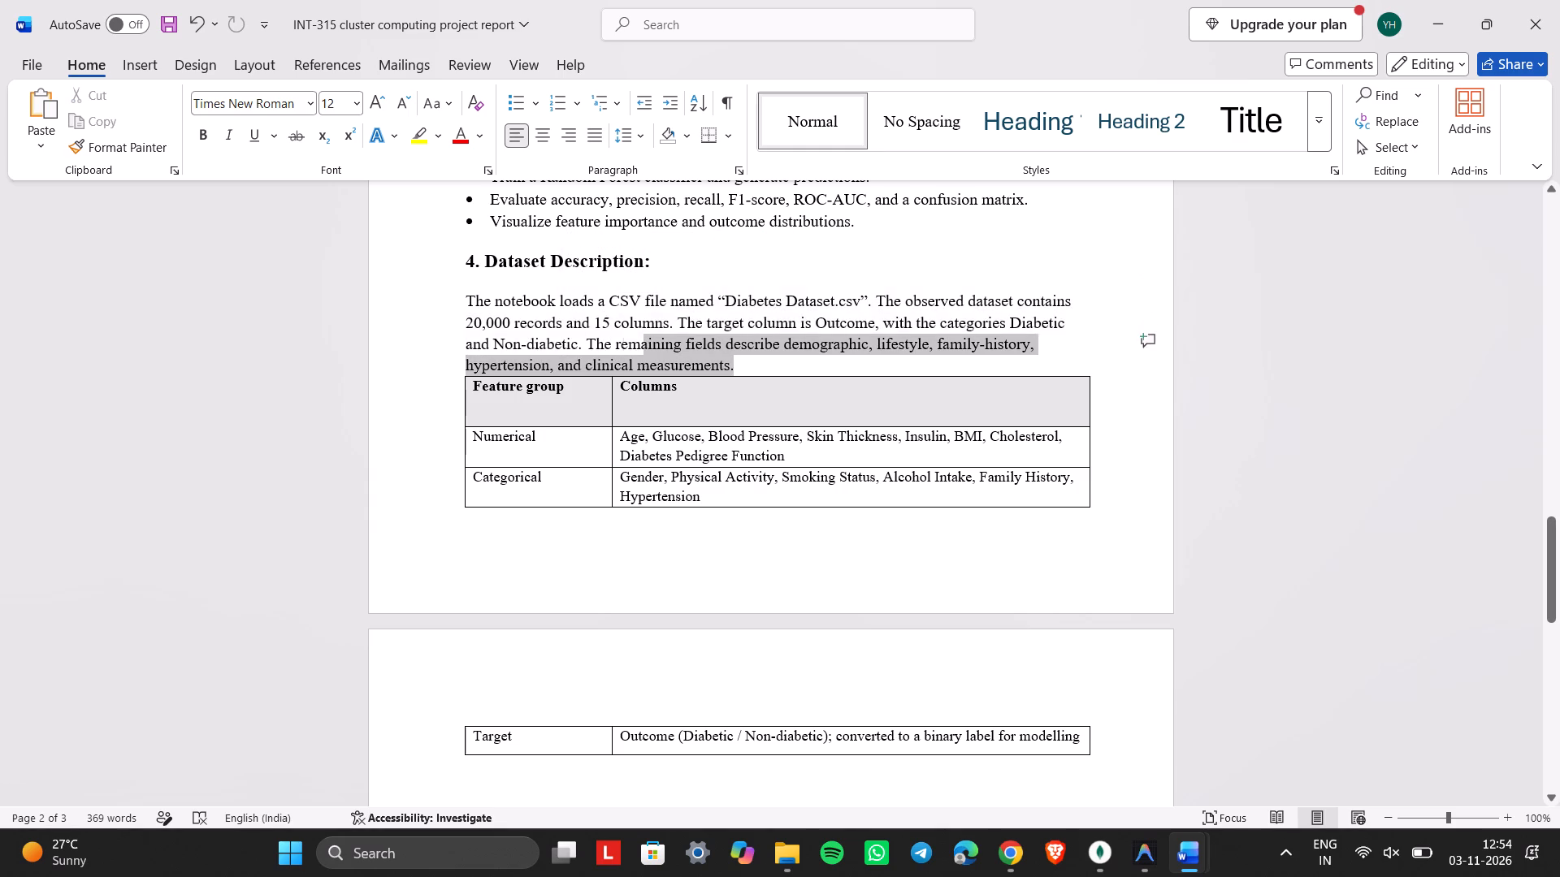
left_click_drag(636, 339, 371, 304)
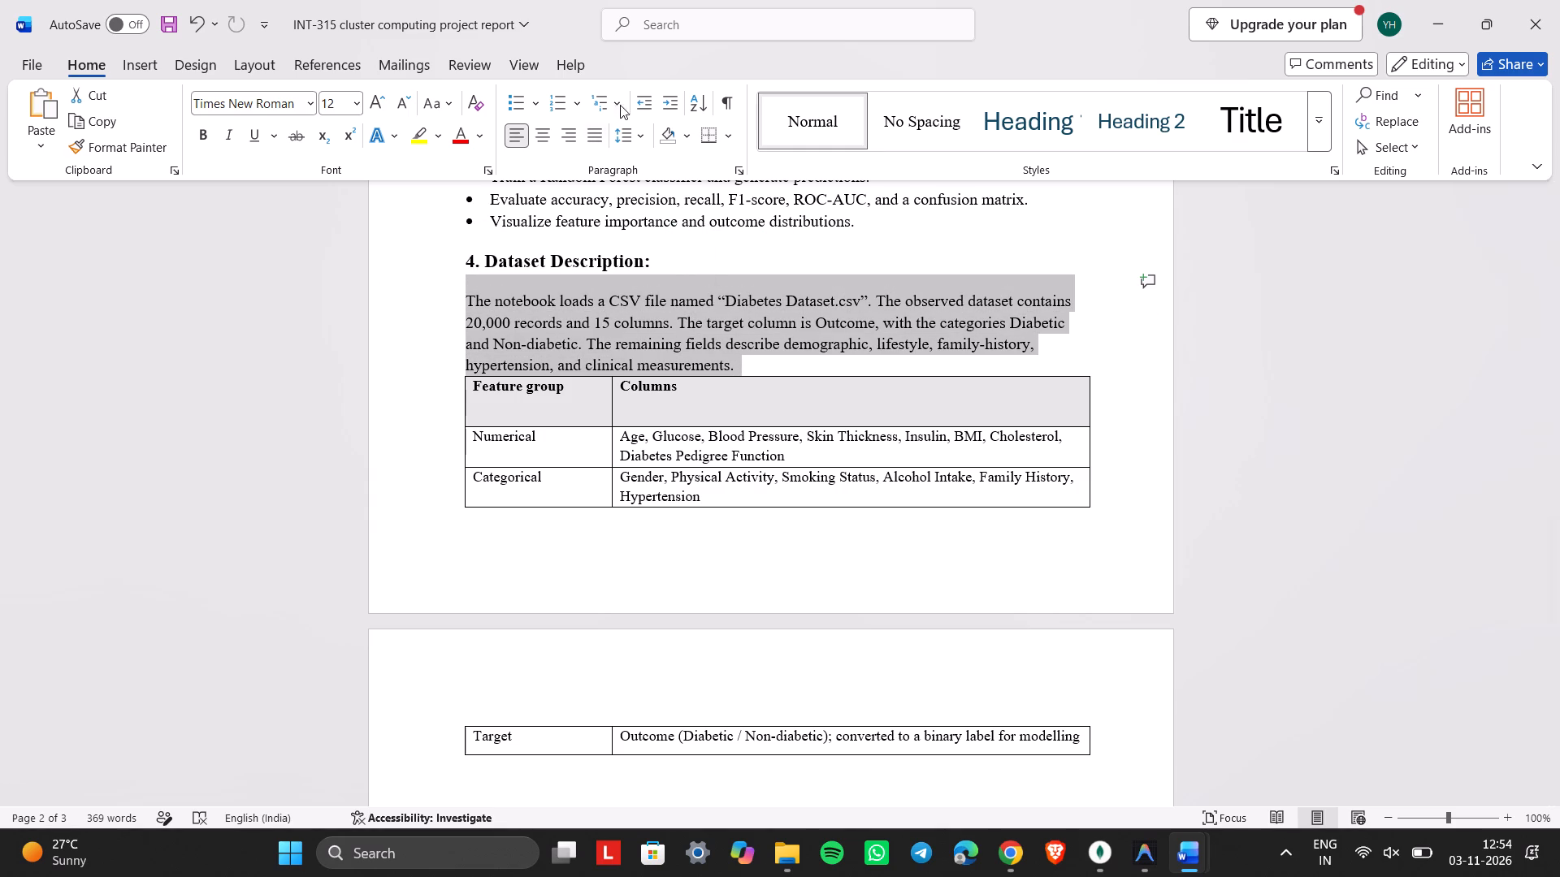
left_click(589, 127)
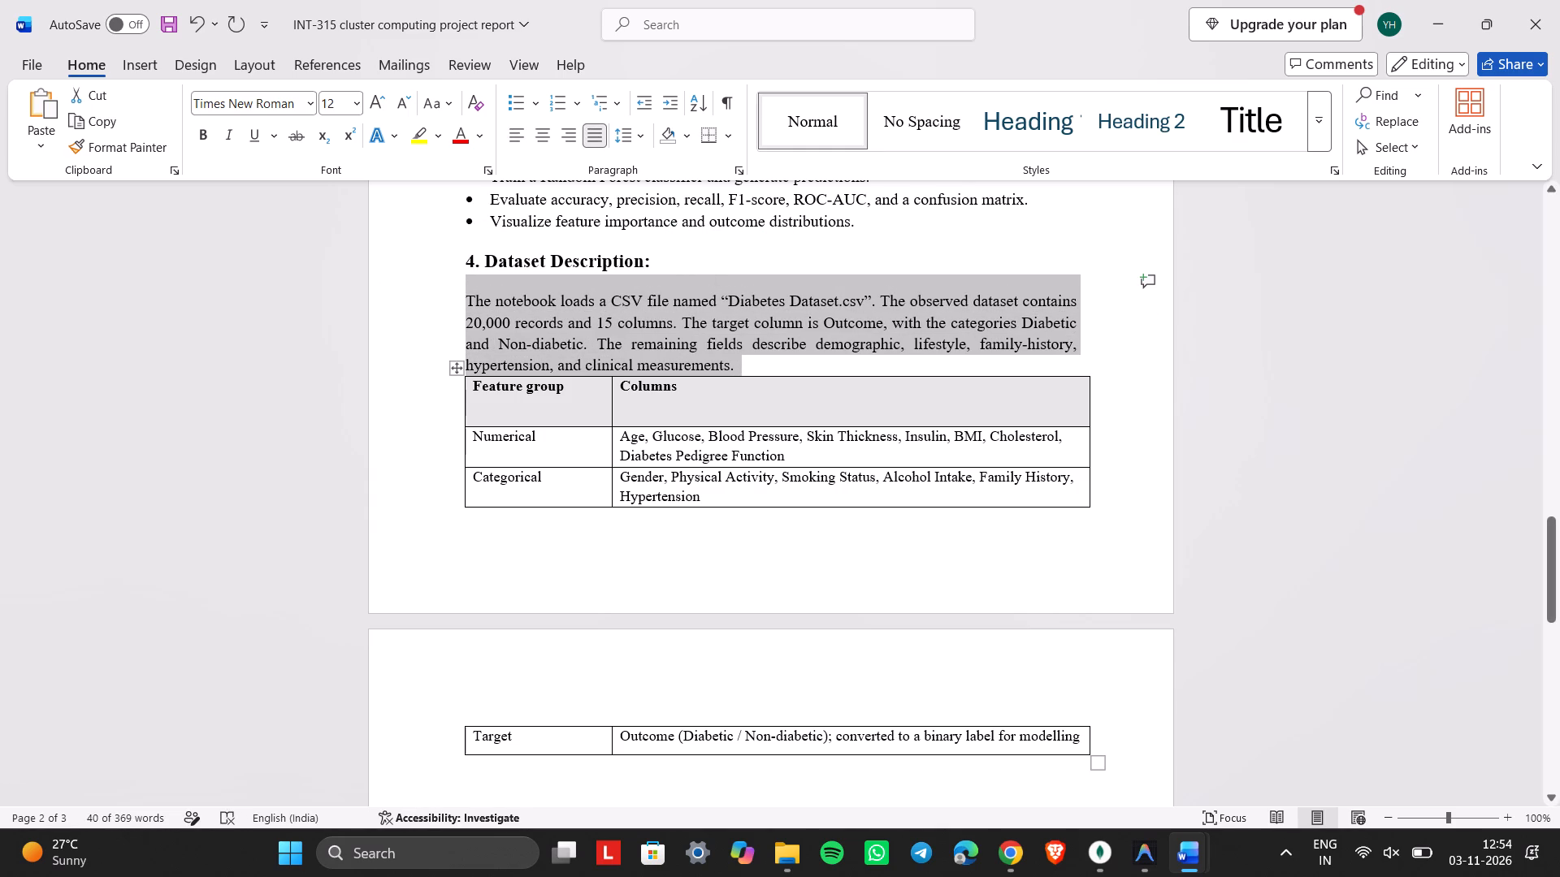
left_click(776, 512)
Check the formatting of the Objectives bullet list and the sections around it, including the page after the table.
scroll(776, 512, "up", 2)
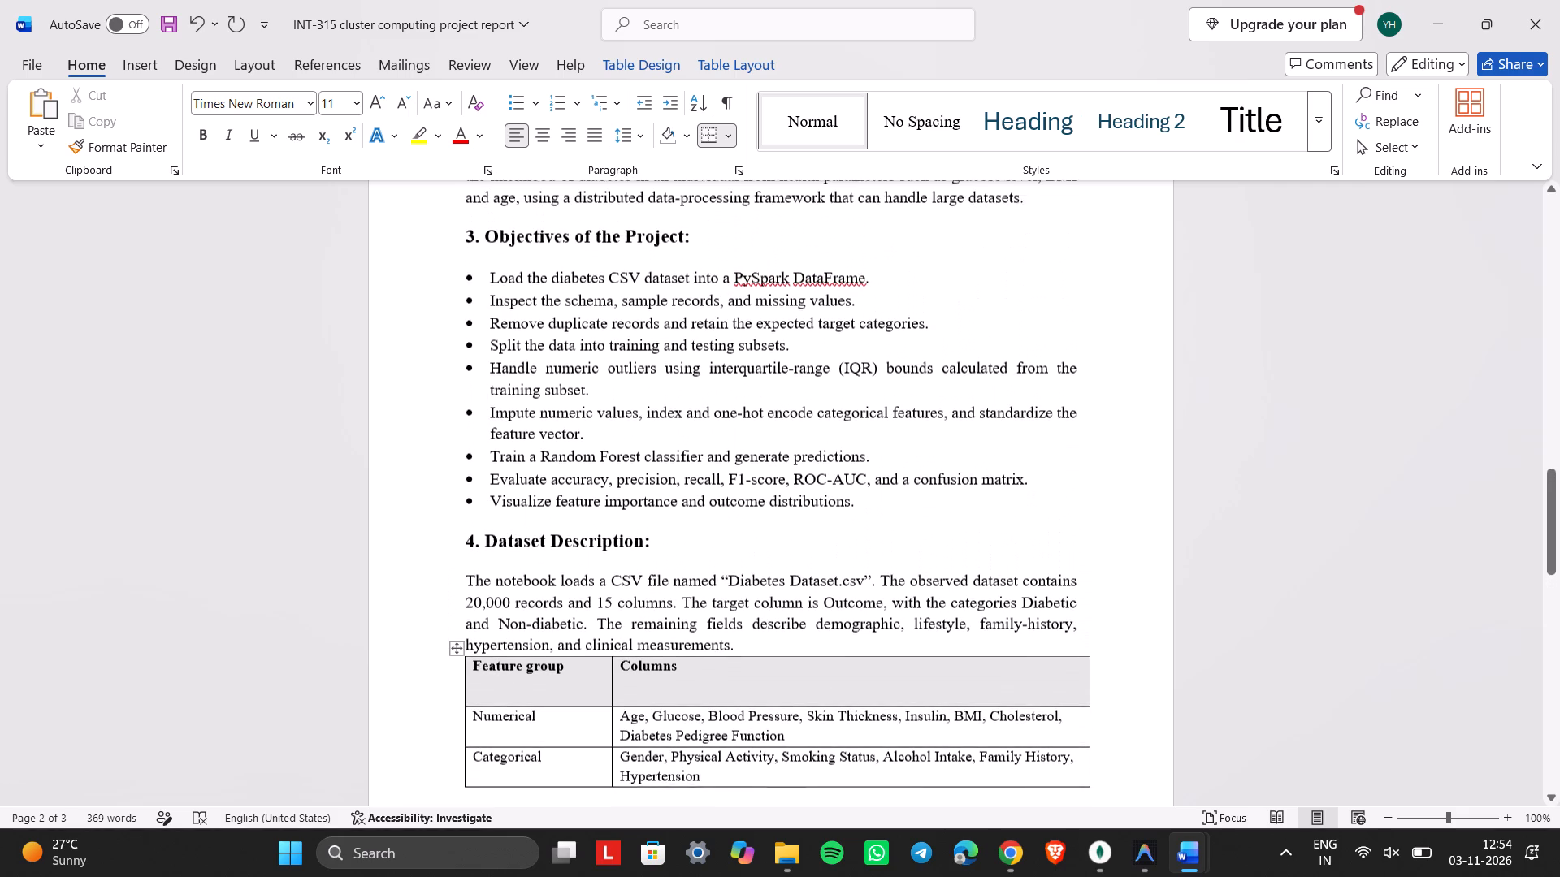
left_click_drag(881, 512, 403, 282)
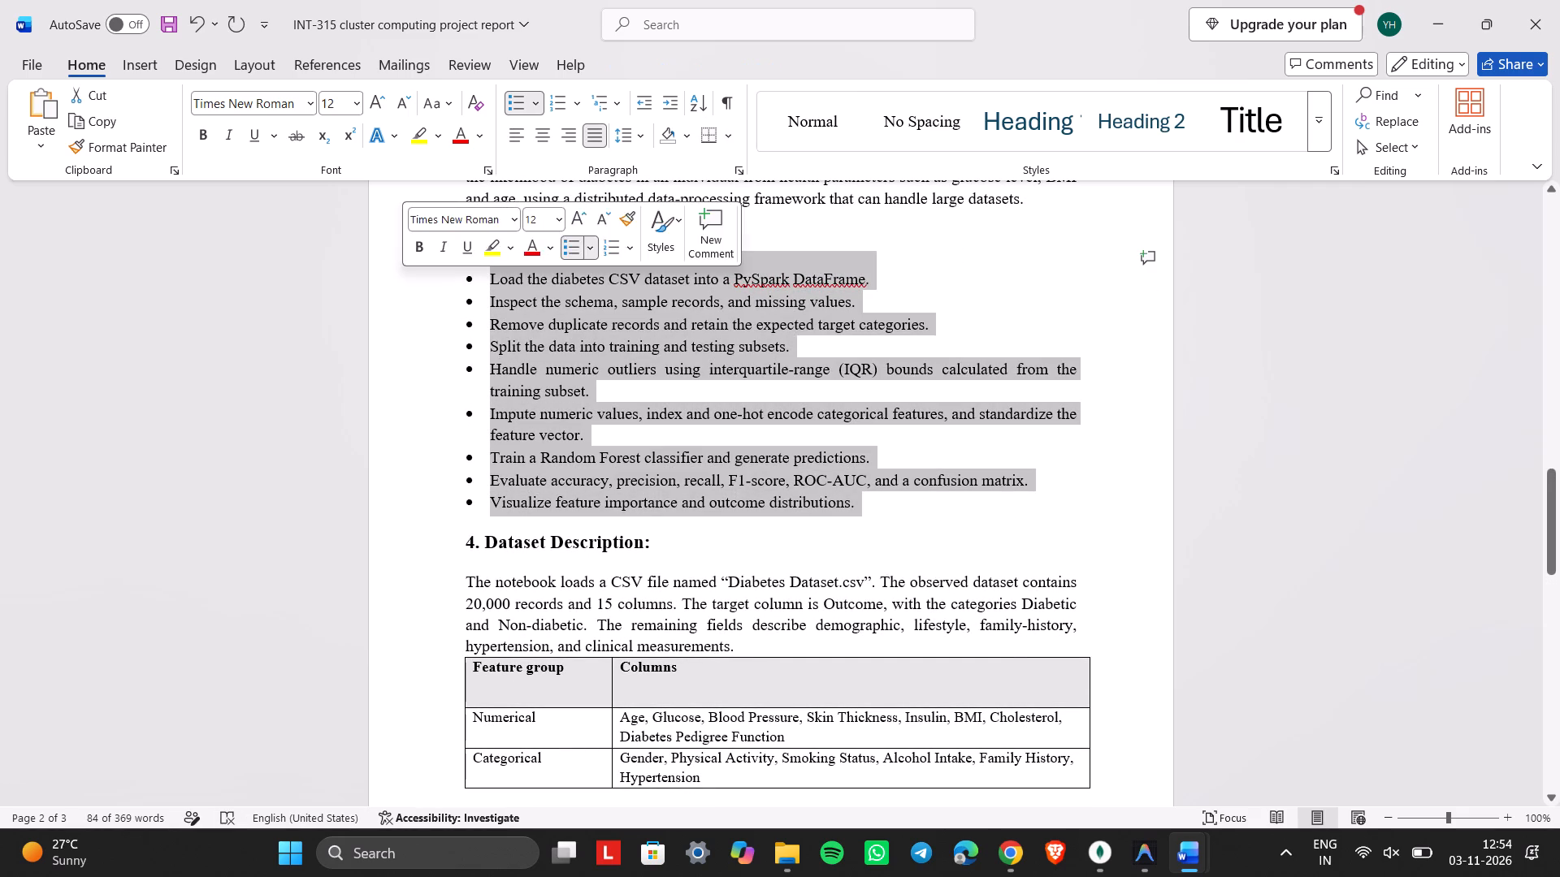
left_click(554, 371)
scroll(778, 408, "up", 1)
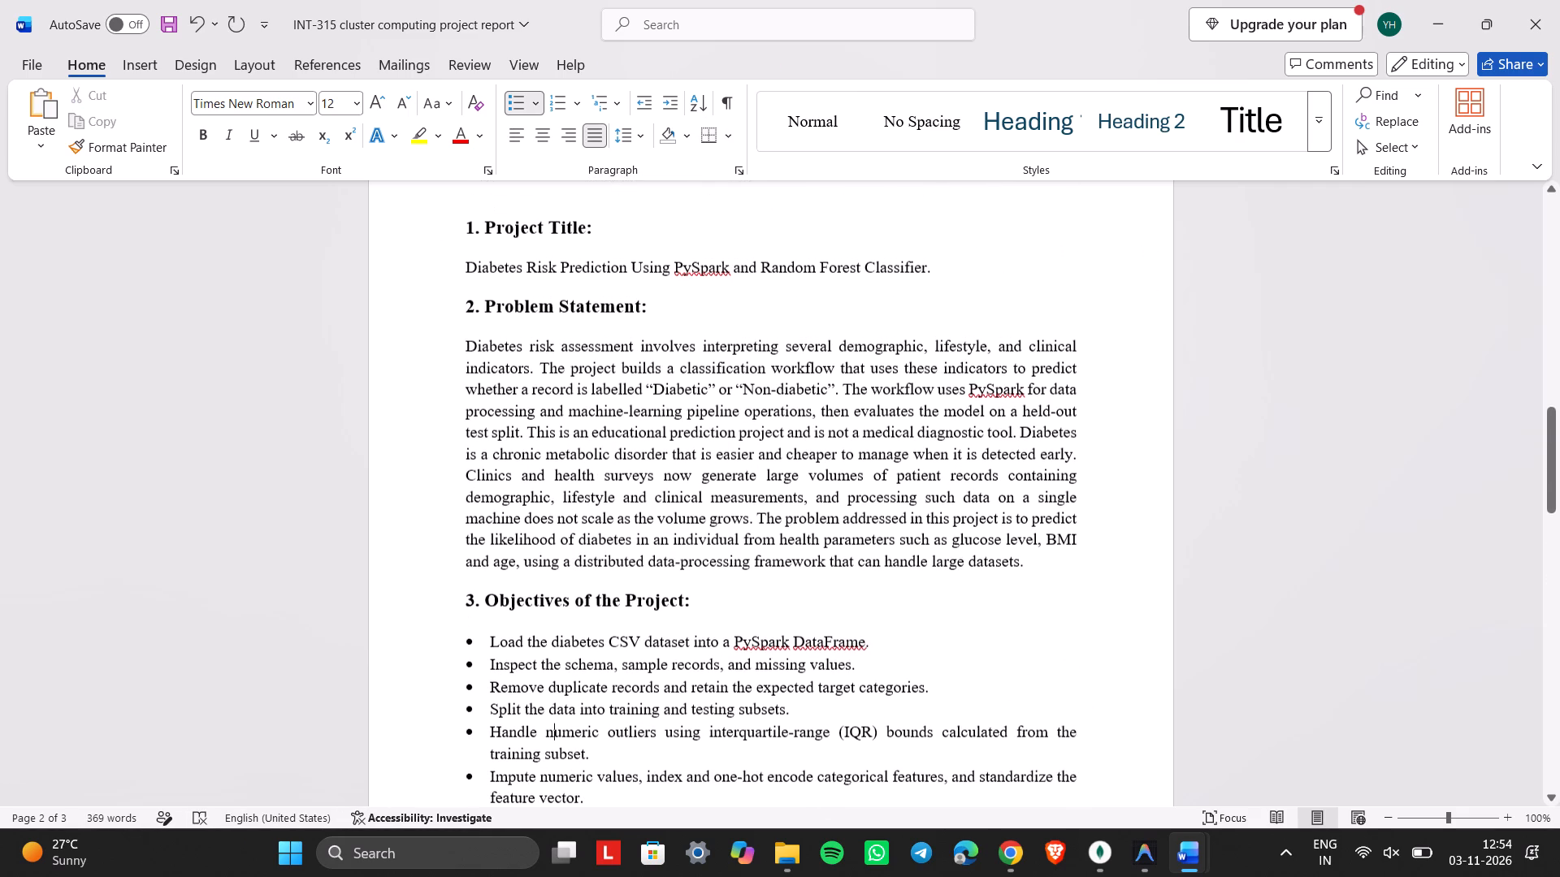
scroll(778, 408, "up", 1)
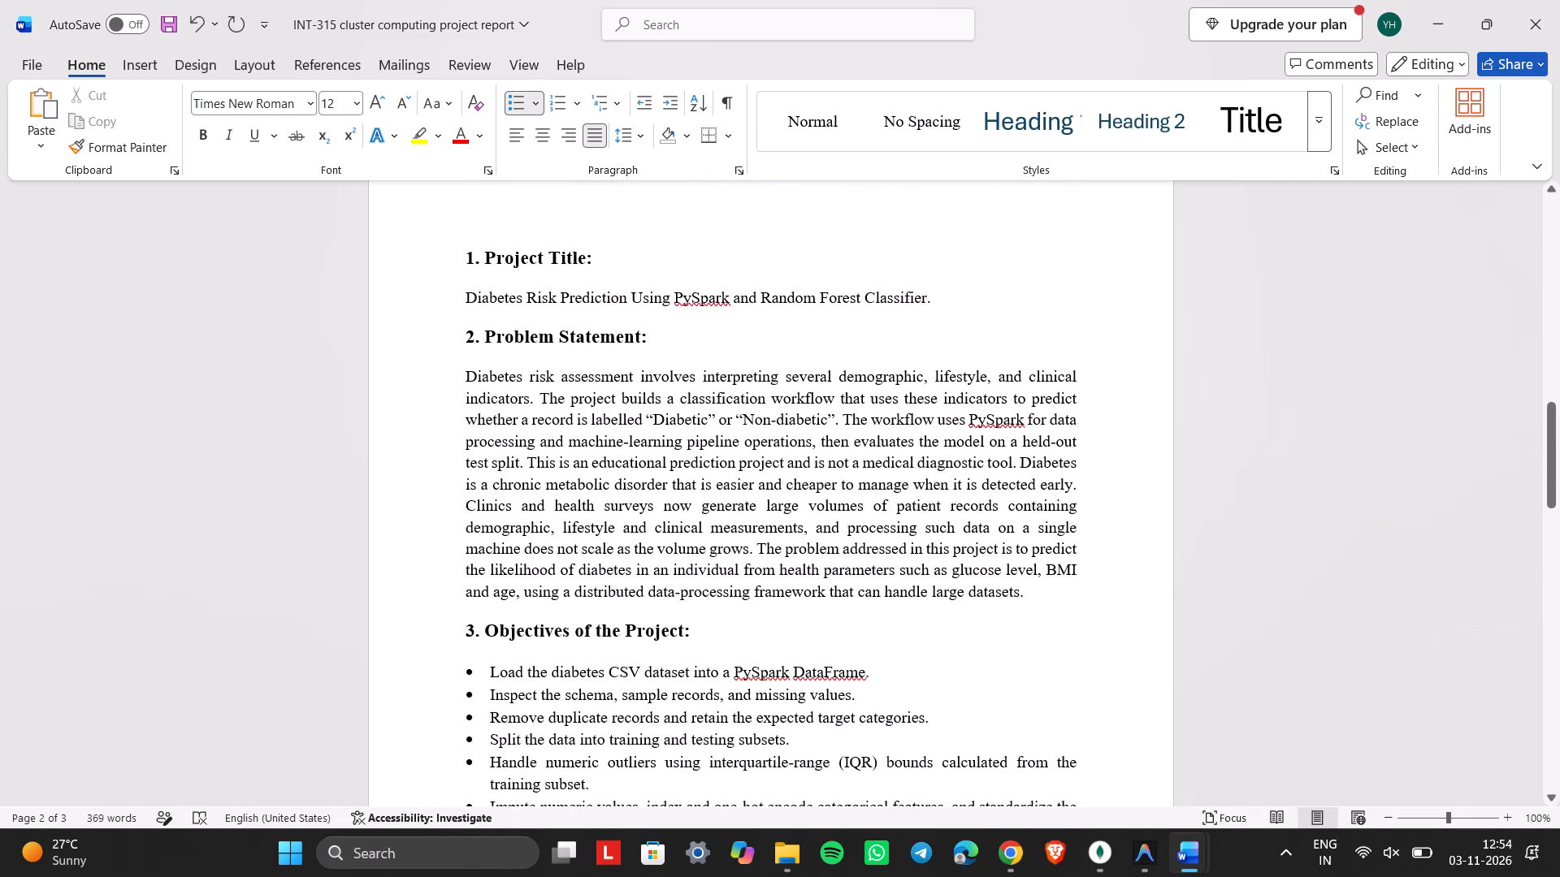
scroll(778, 408, "down", 7)
scroll(801, 382, "up", 1)
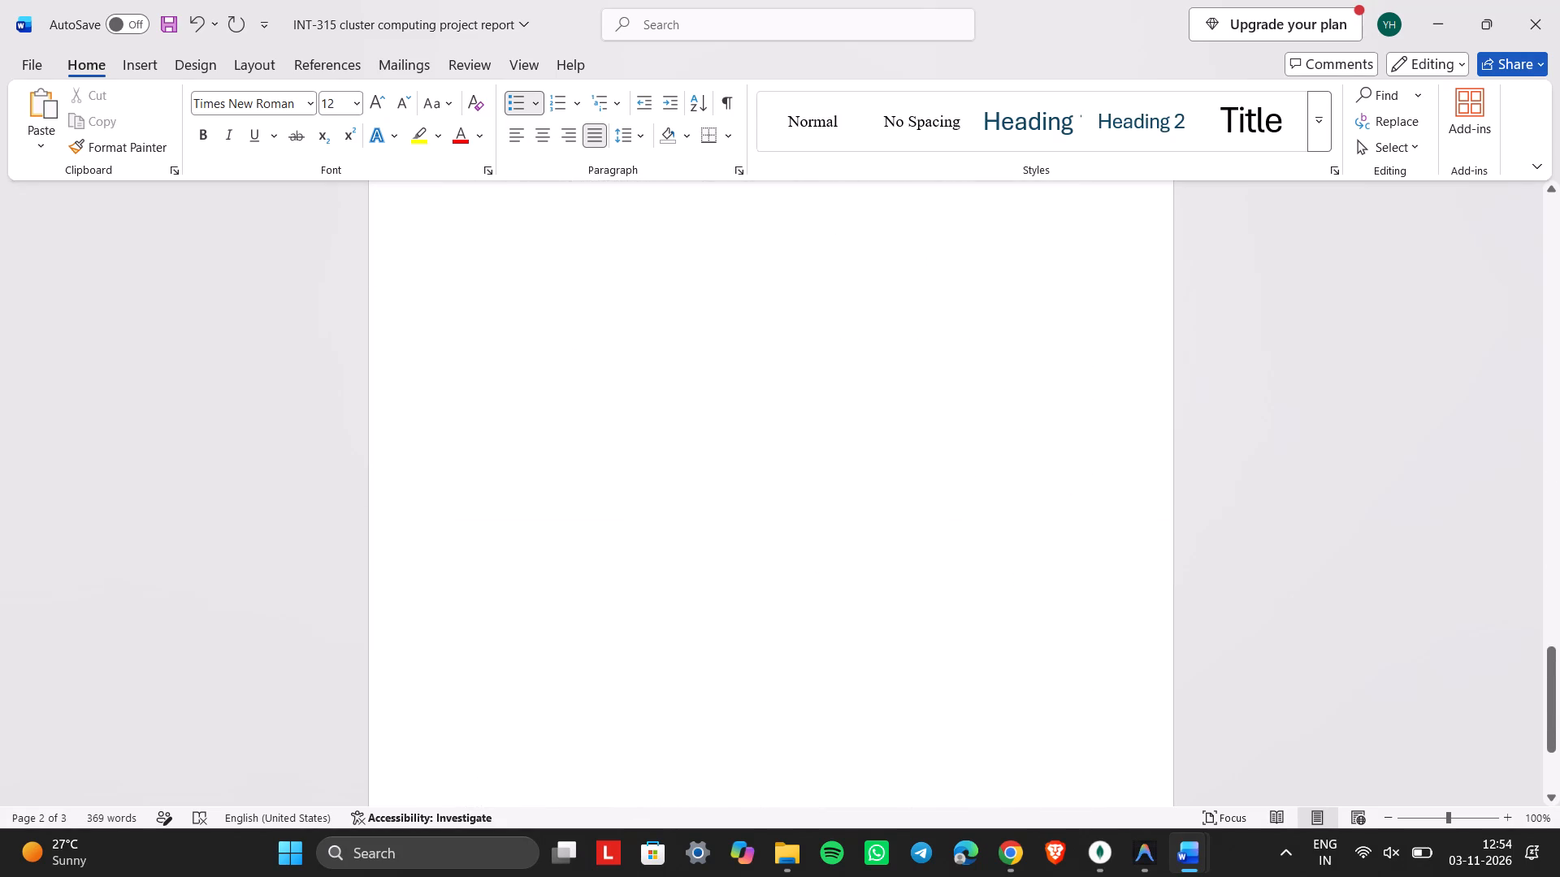
scroll(801, 444, "up", 3)
Prepare a blank line below the feature table's Target row for the text that follows.
left_click(730, 361)
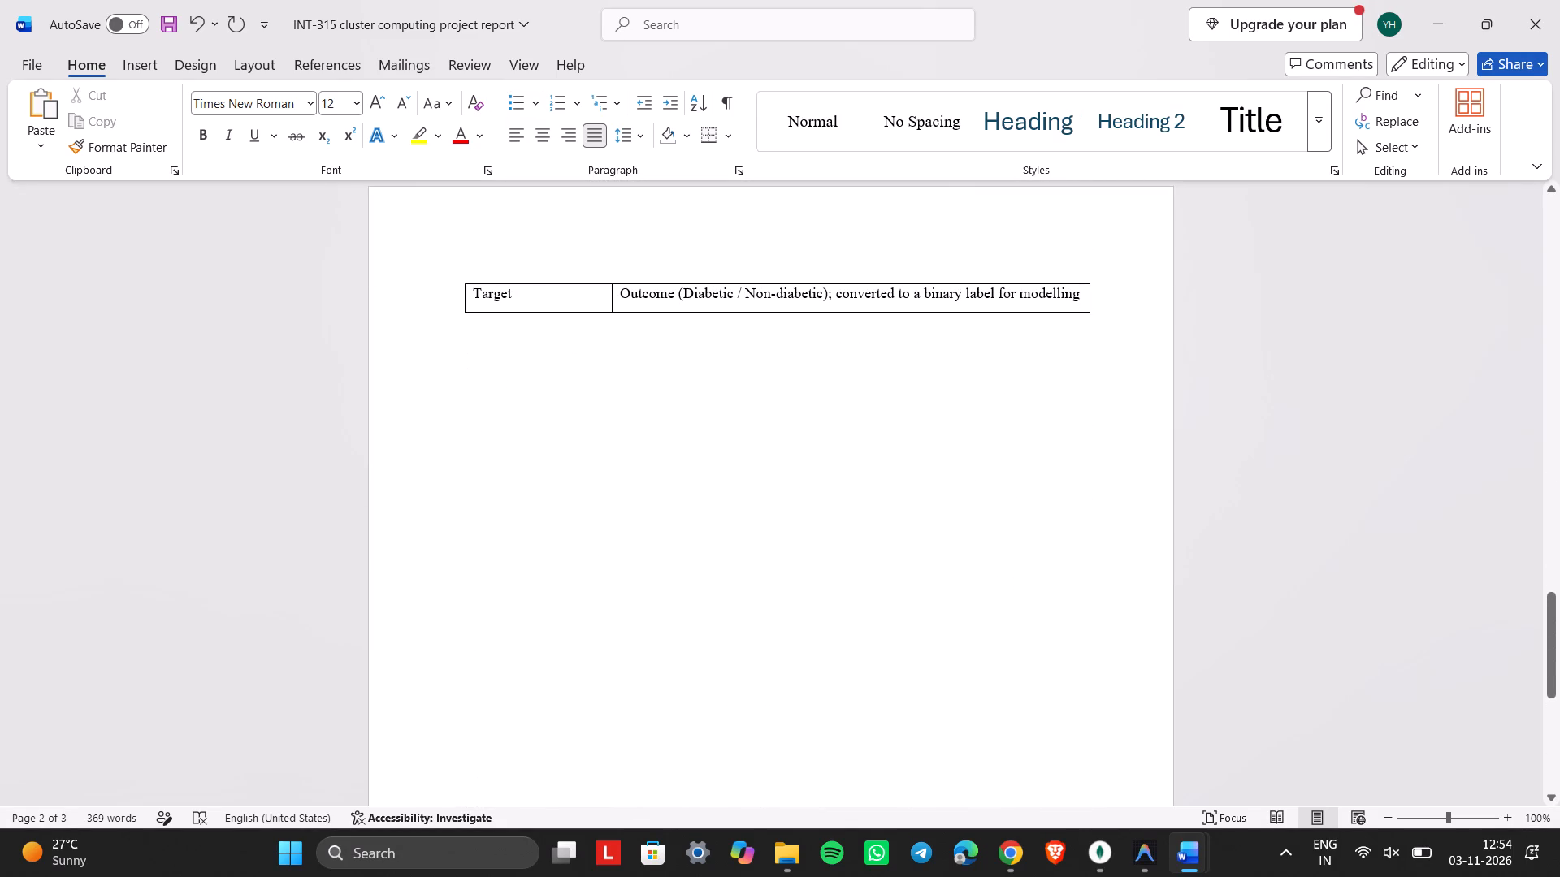
key("BackSpace")
key("Return")
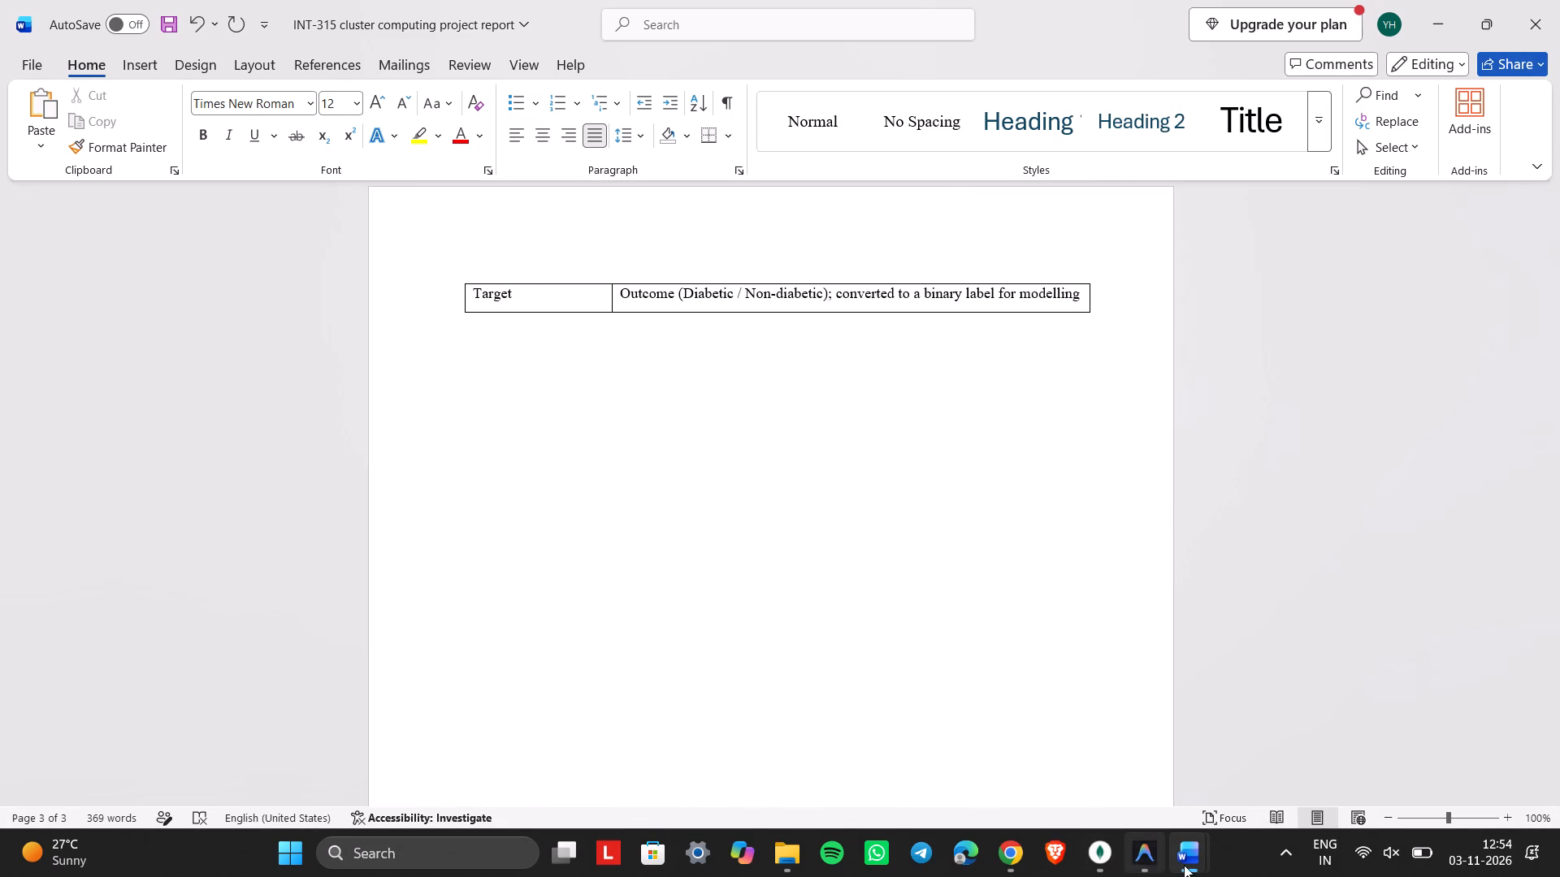
Copy the paragraph starting "The initial missing-value check" from the diabetes report into the cluster computing report below the feature table, keeping text only.
left_click(1235, 743)
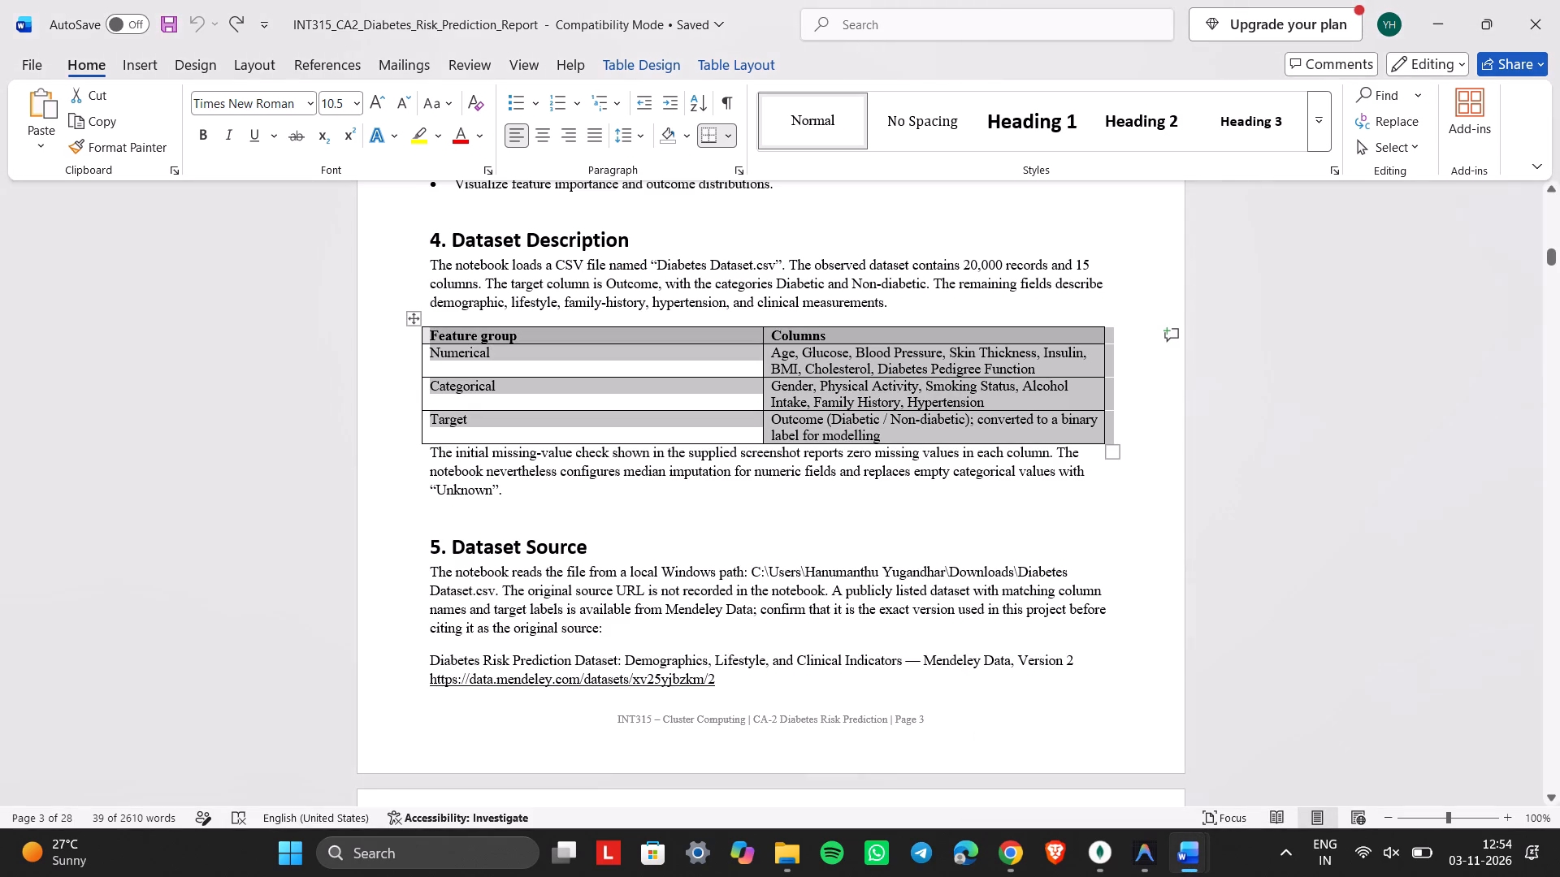
left_click_drag(591, 506, 577, 507)
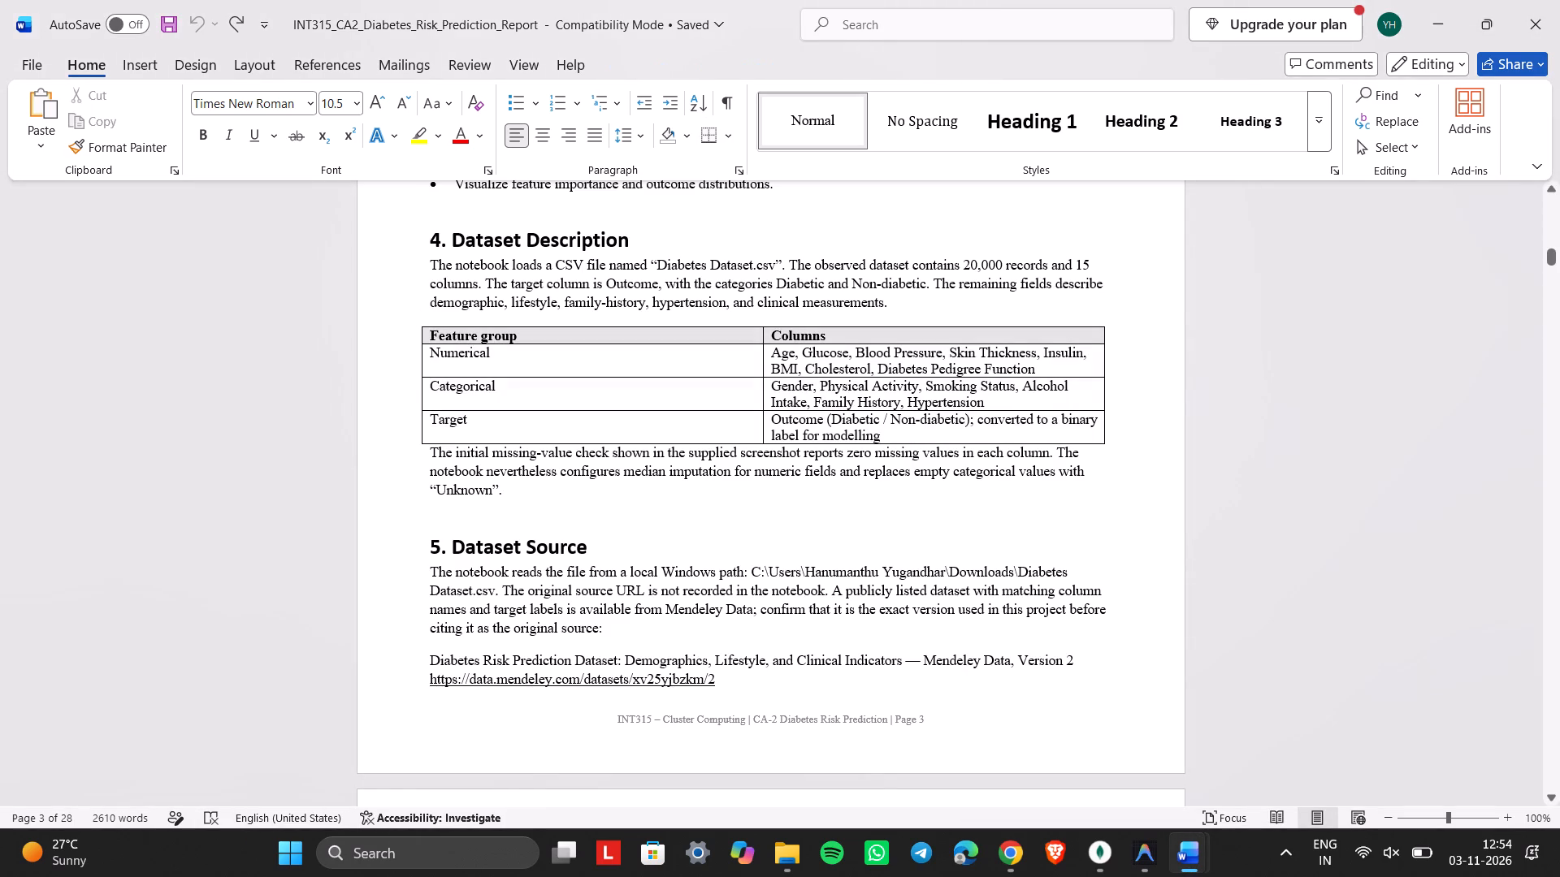
left_click_drag(555, 498, 436, 454)
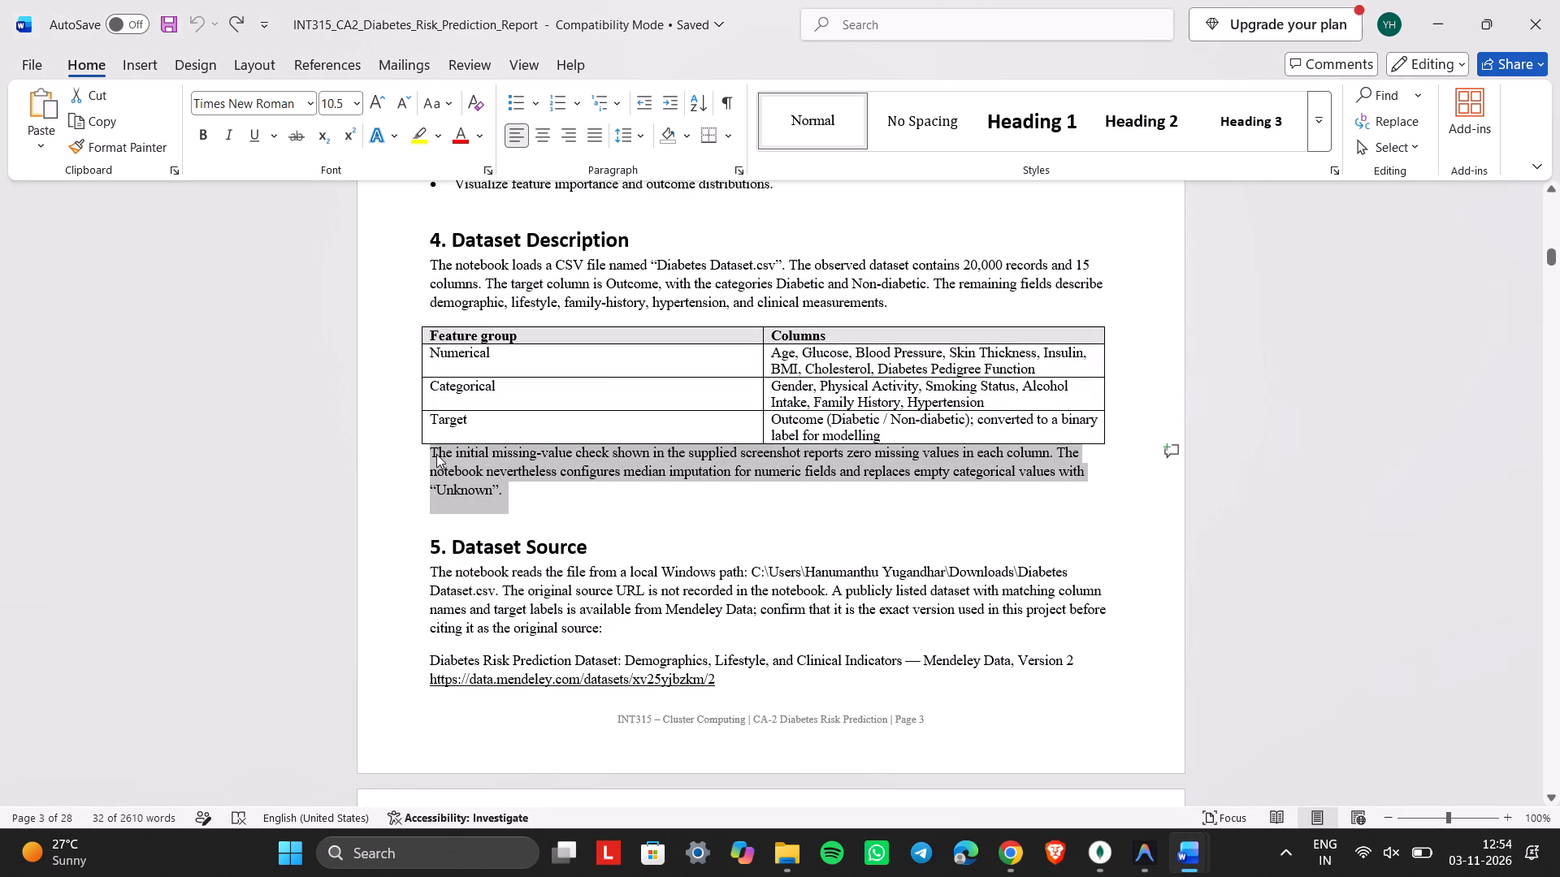
key("ctrl+c")
key("alt+Tab")
key("ctrl+v")
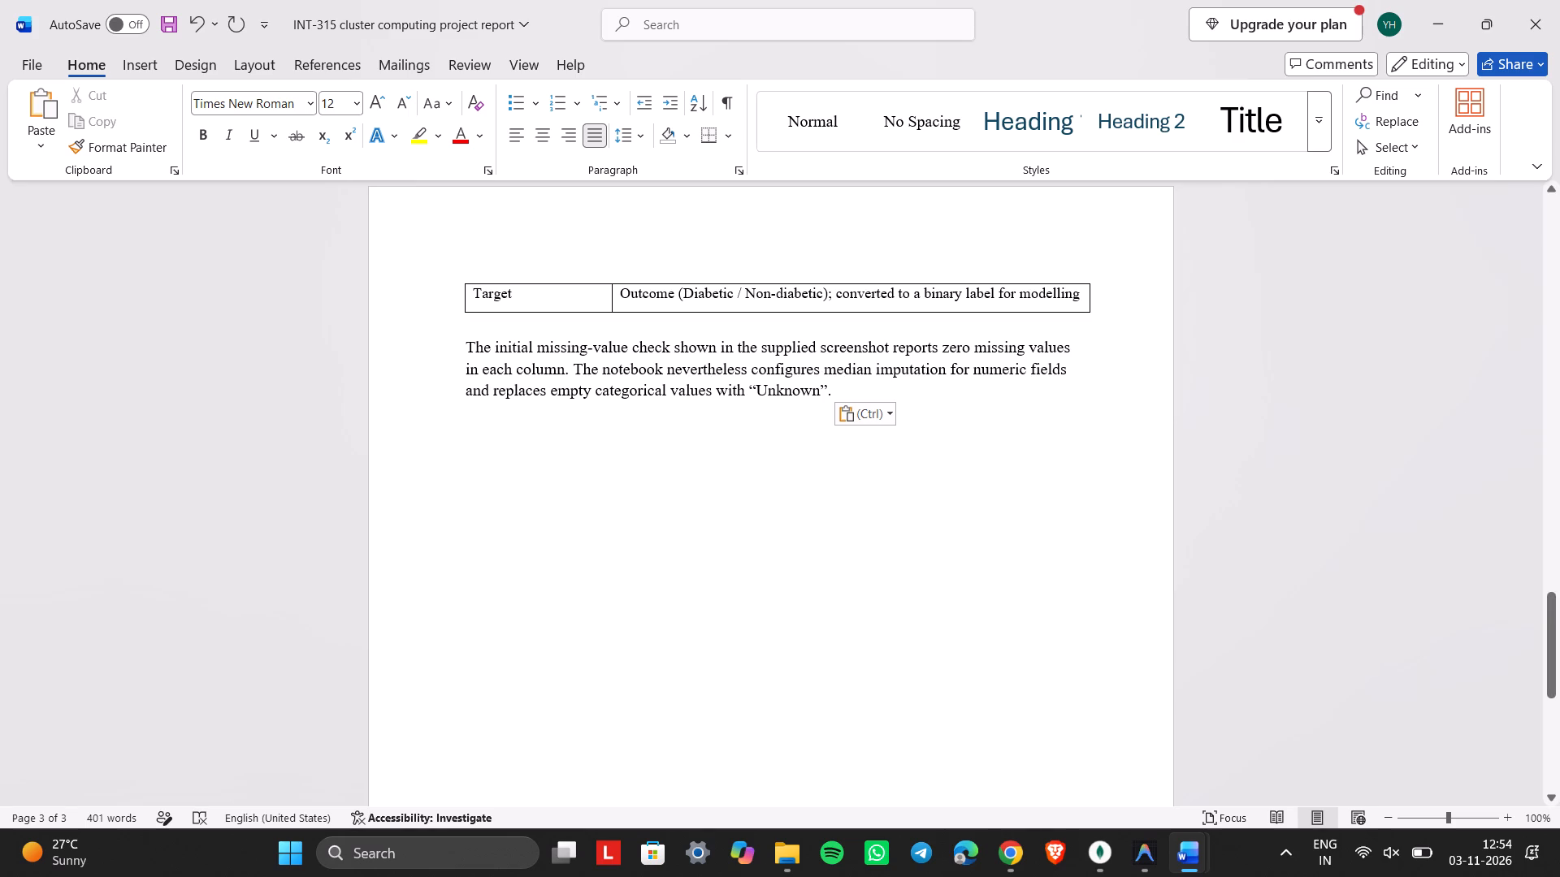
left_click(910, 385)
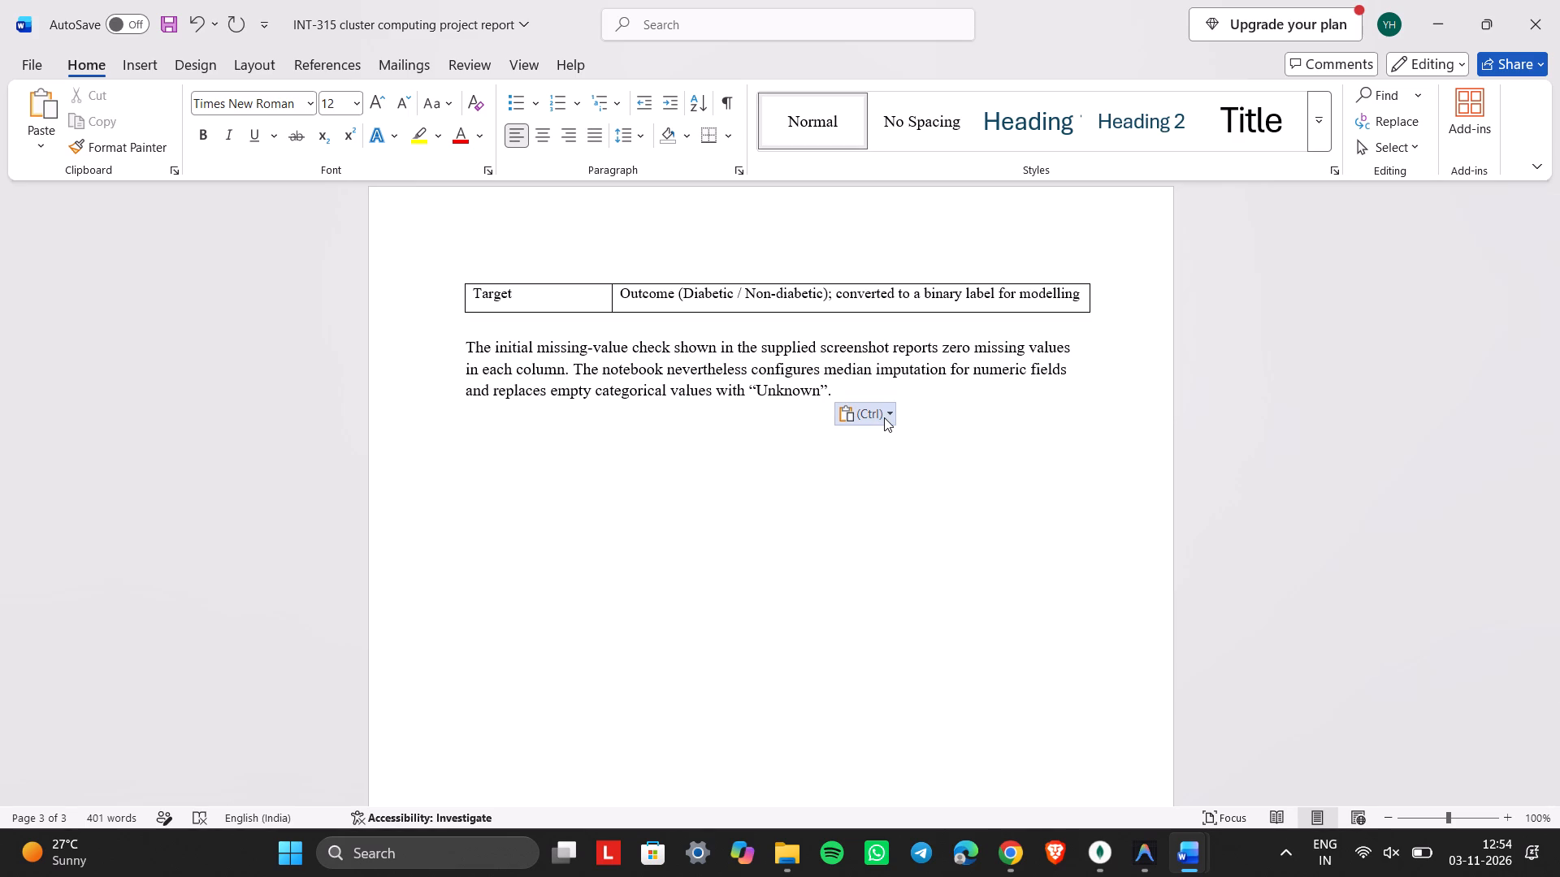
left_click(884, 417)
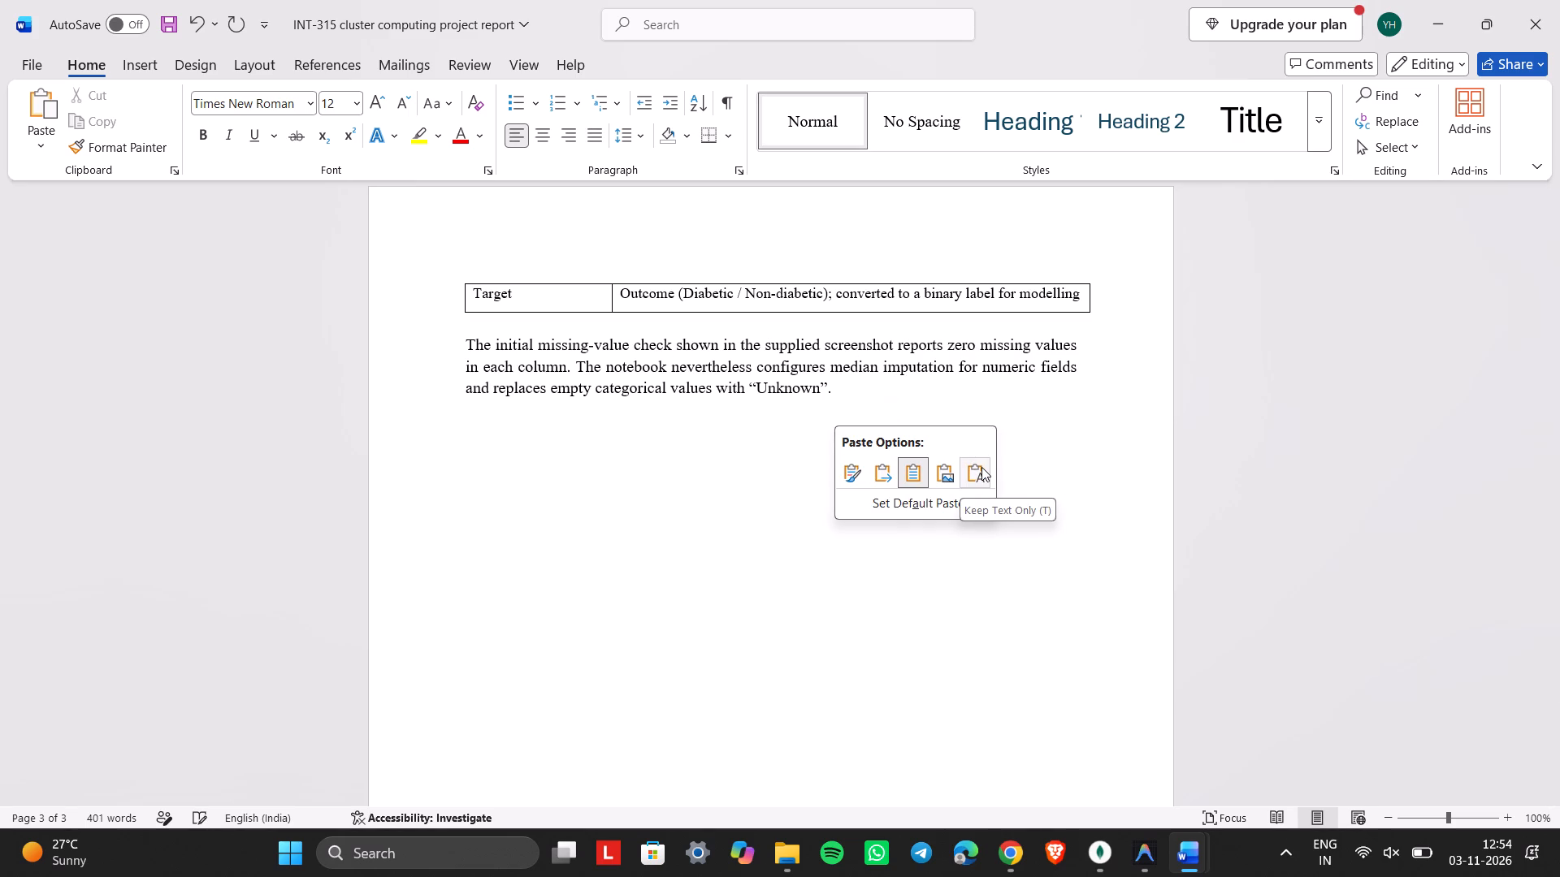
left_click(981, 467)
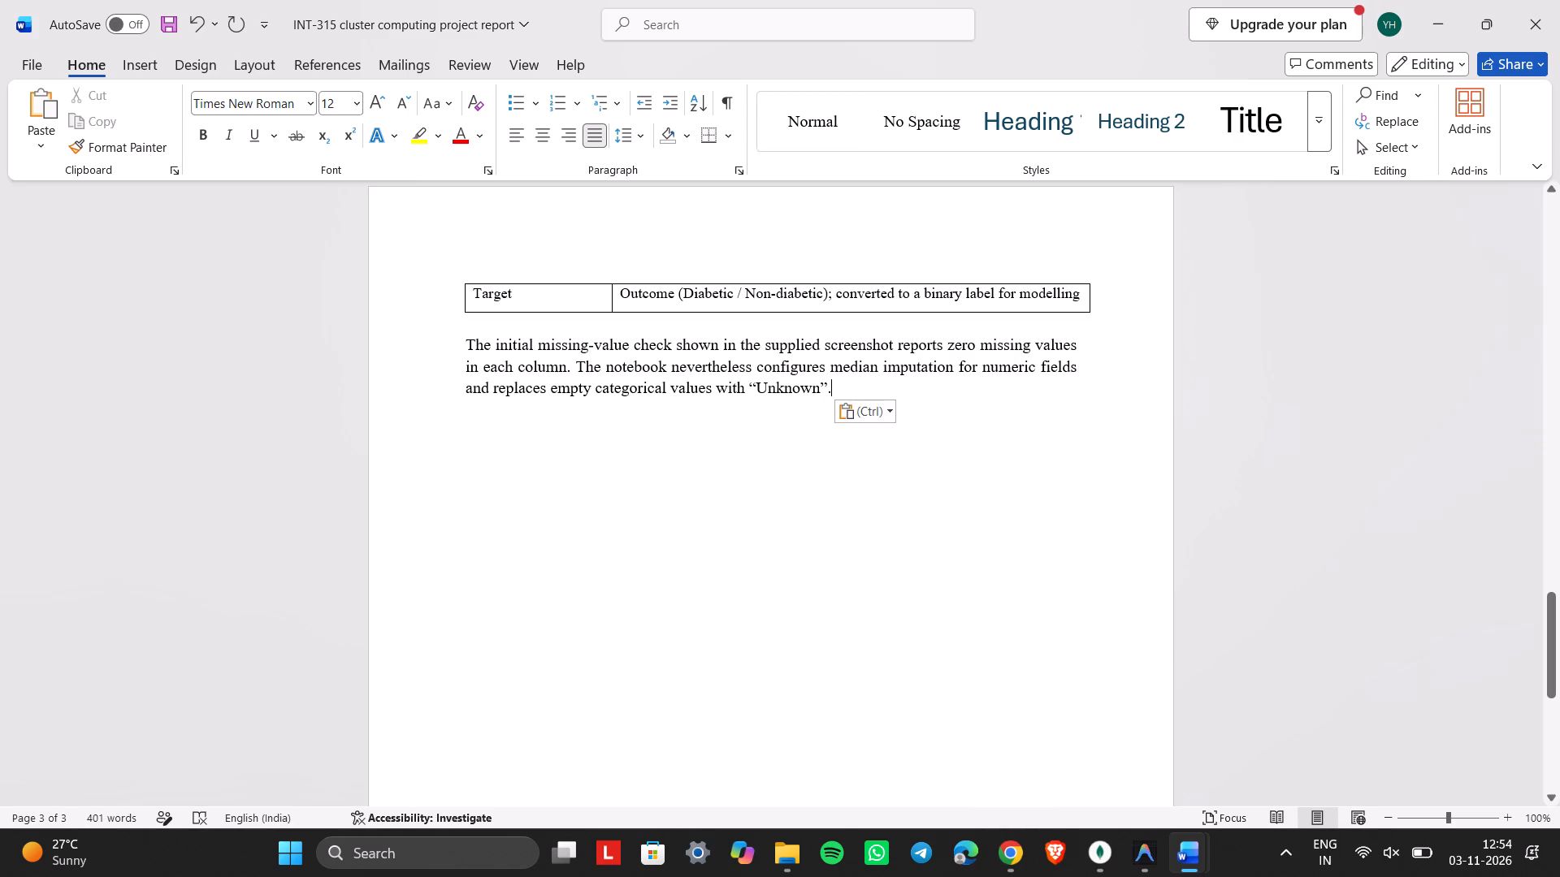
Add two line breaks after the missing-value paragraph and bring over the "5. Dataset Source" heading from the diabetes report.
key("Return")
key("Return")
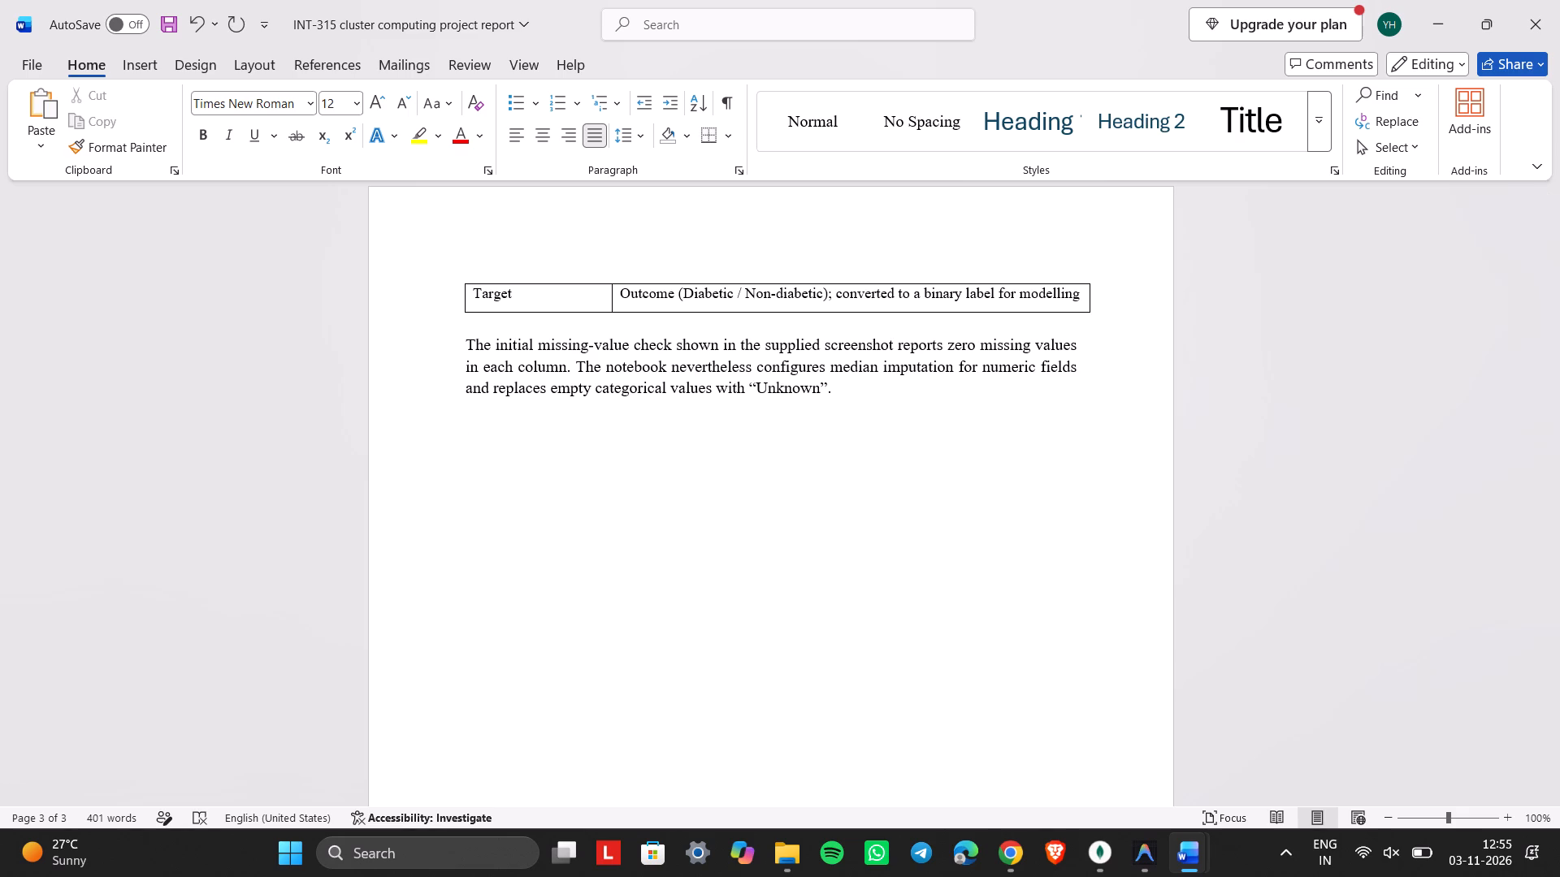
key("alt+Tab")
scroll(969, 380, "down", 1)
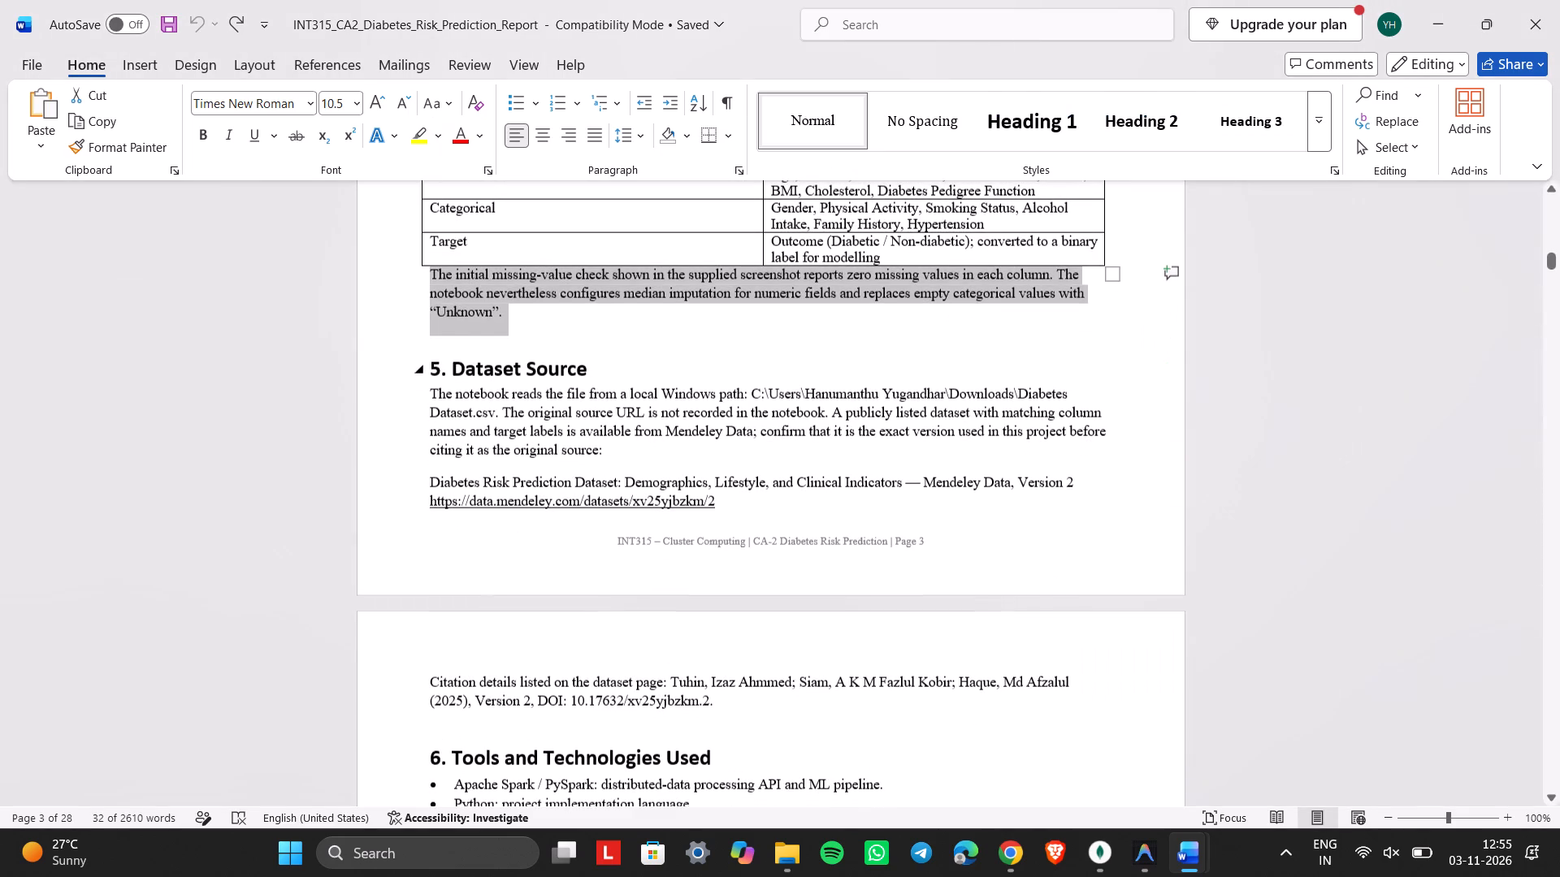
left_click(591, 381)
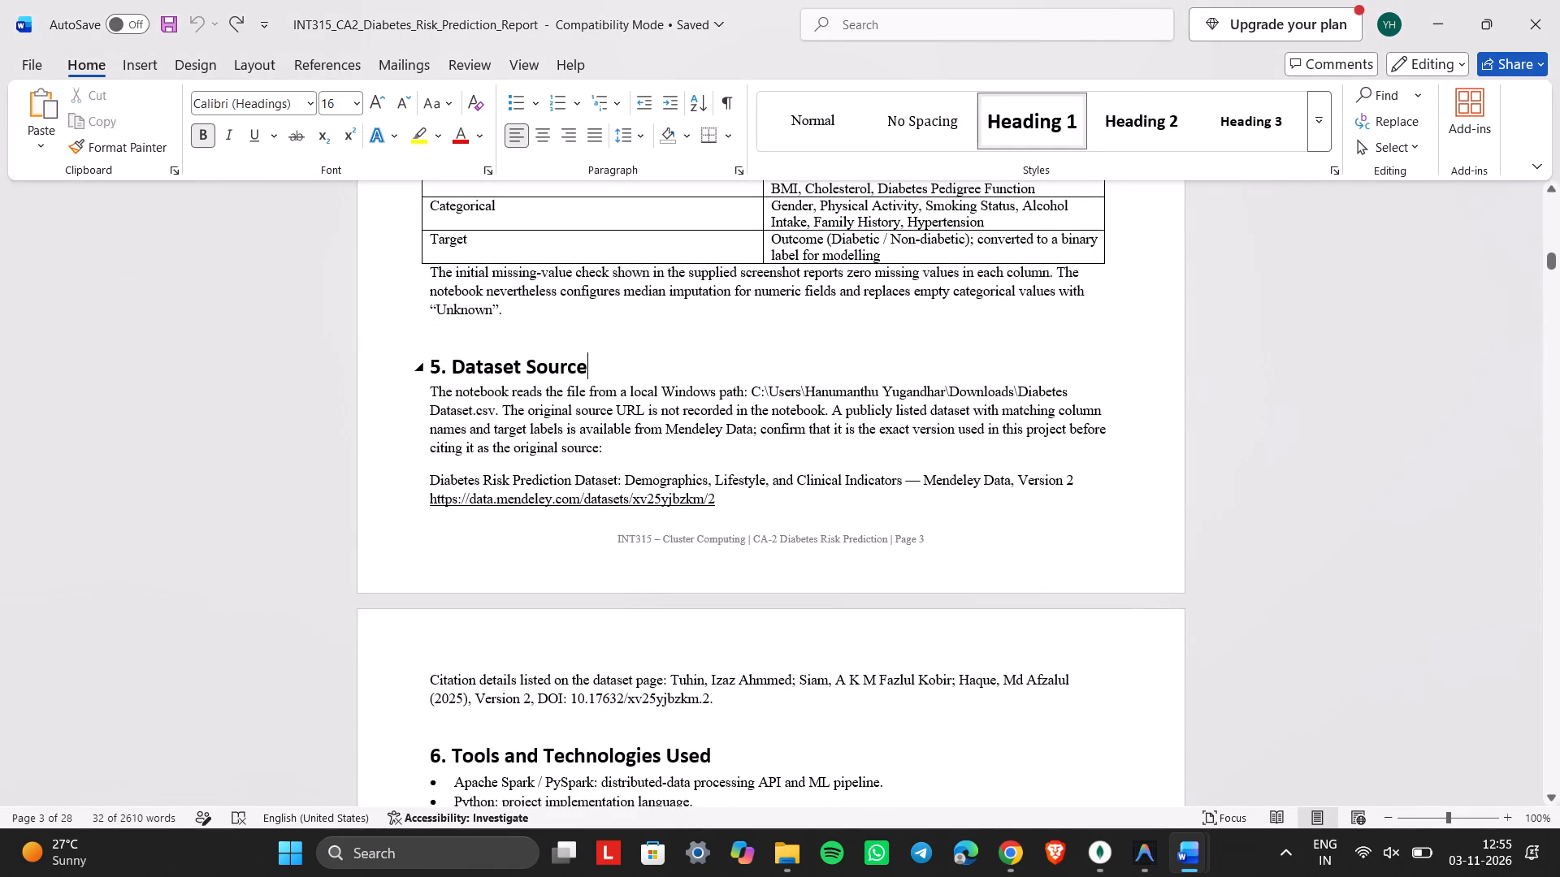
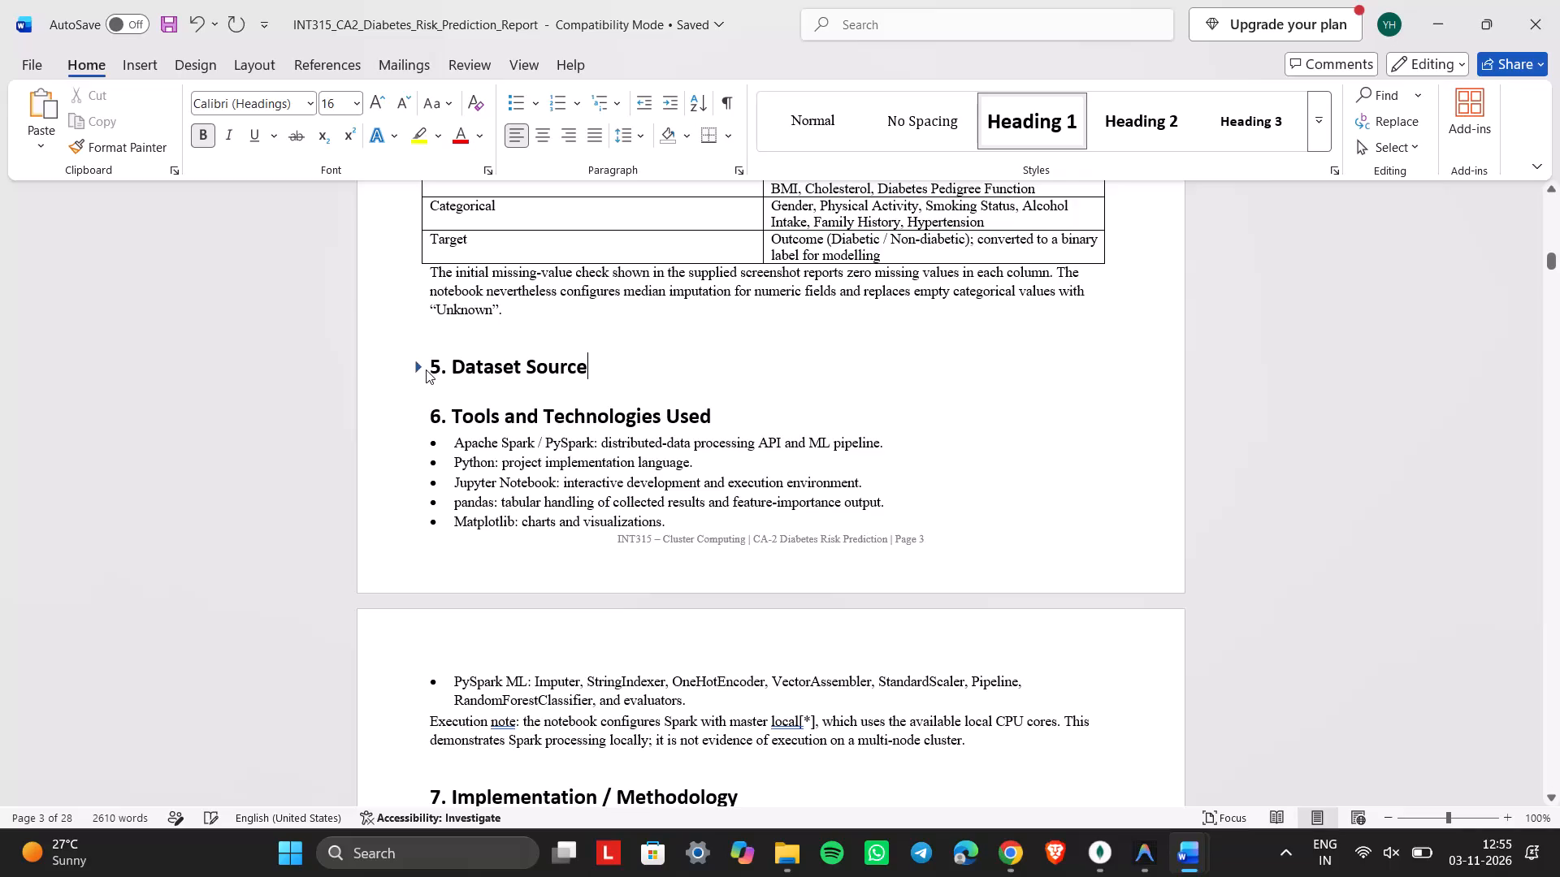
Copy the "5. Dataset Source" heading and its first paragraph from the diabetes report into the cluster computing report below the missing-value paragraph.
left_click_drag(615, 450, 530, 424)
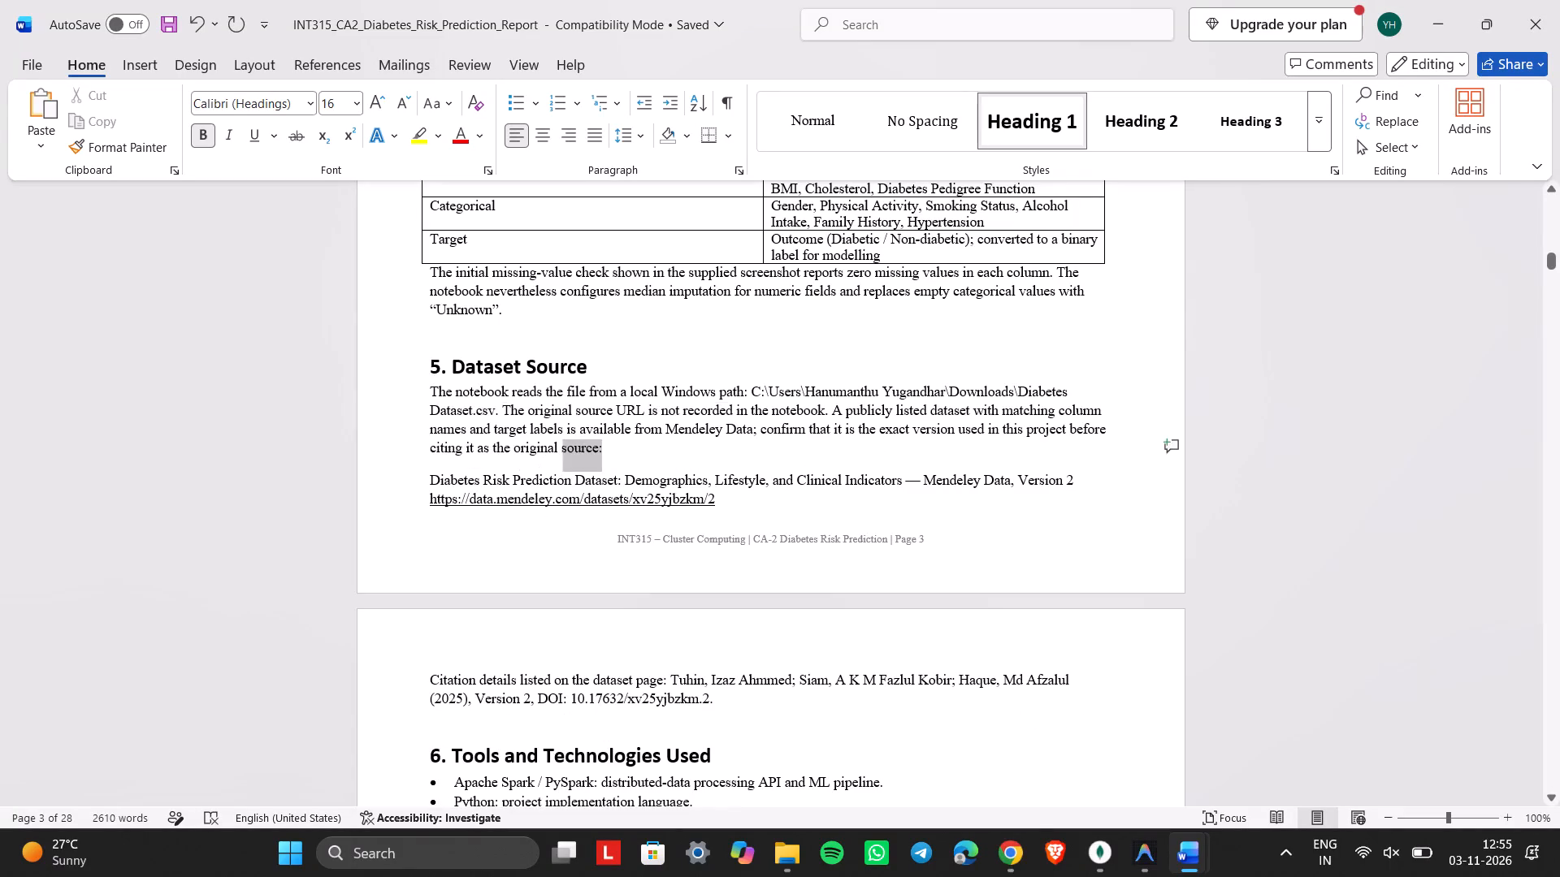
left_click_drag(530, 424, 431, 366)
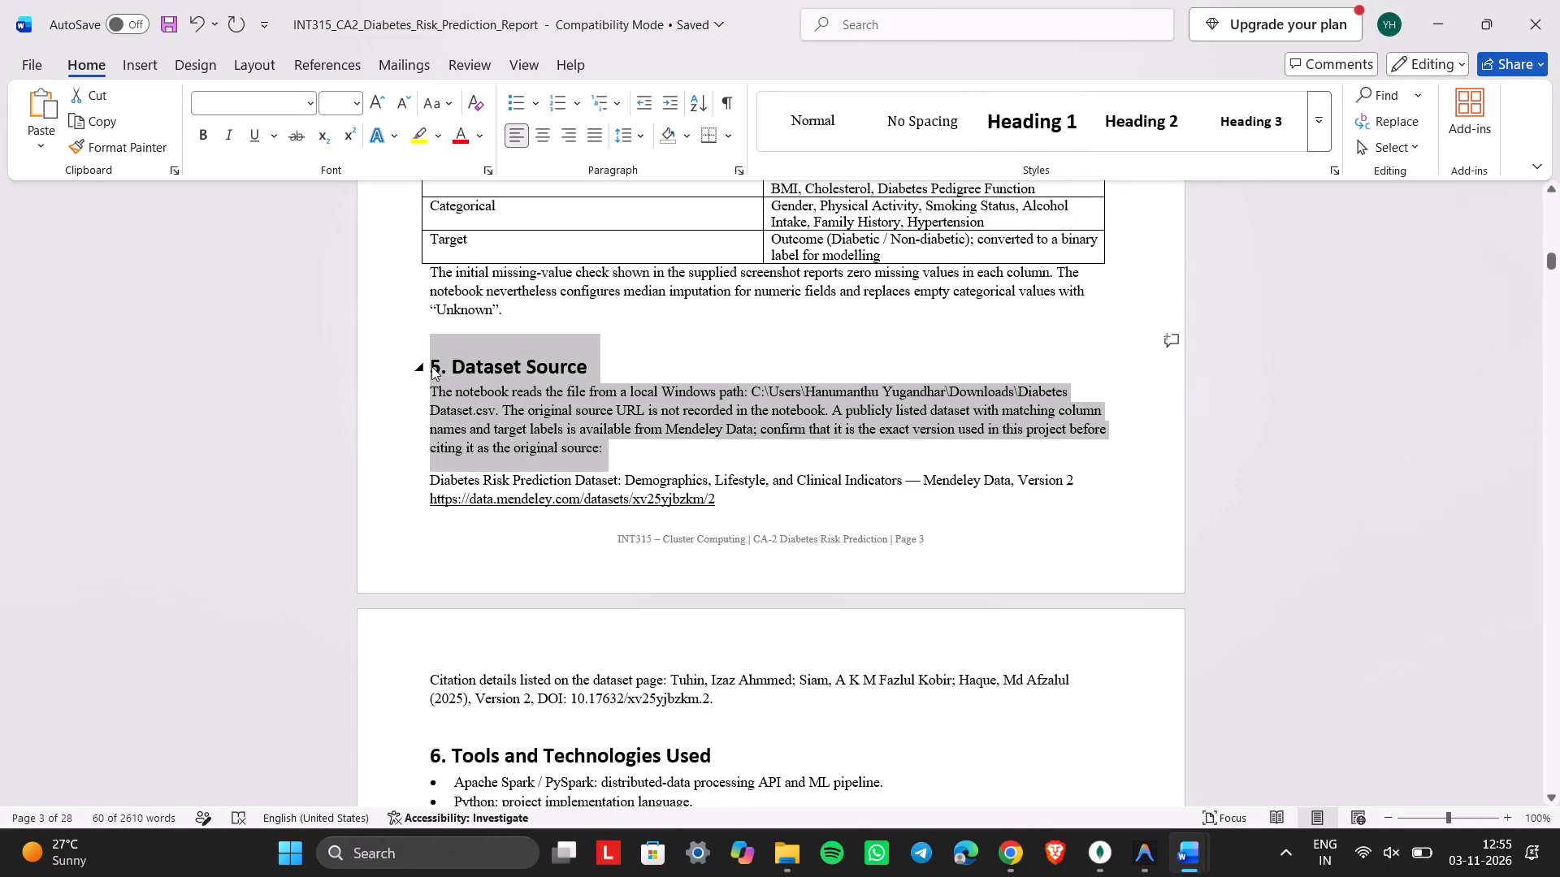
key("ctrl+c")
key("alt+Tab")
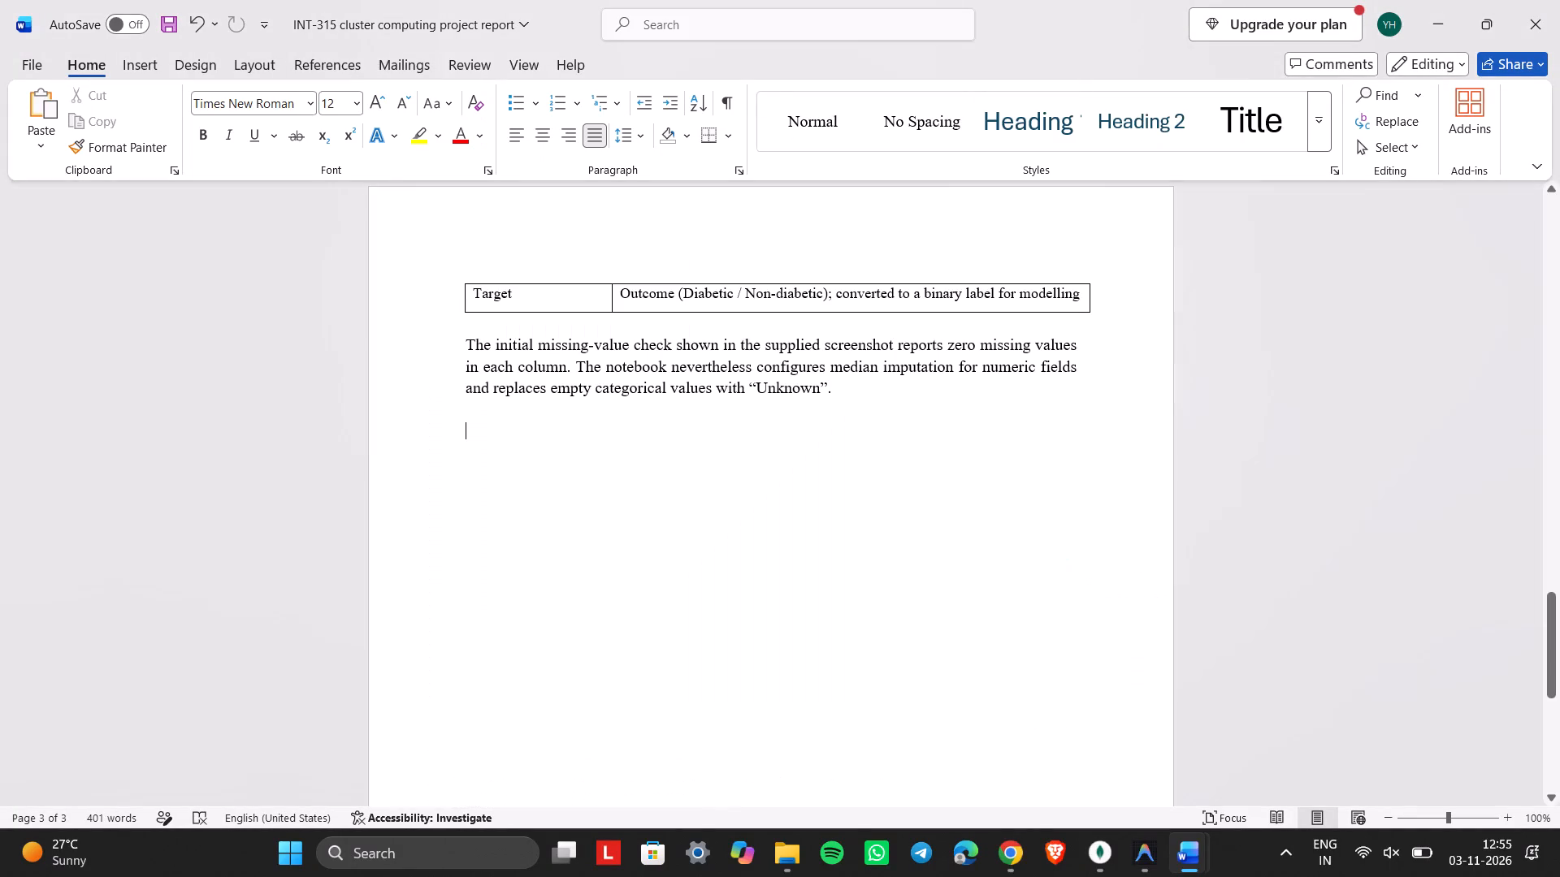
key("ctrl+v")
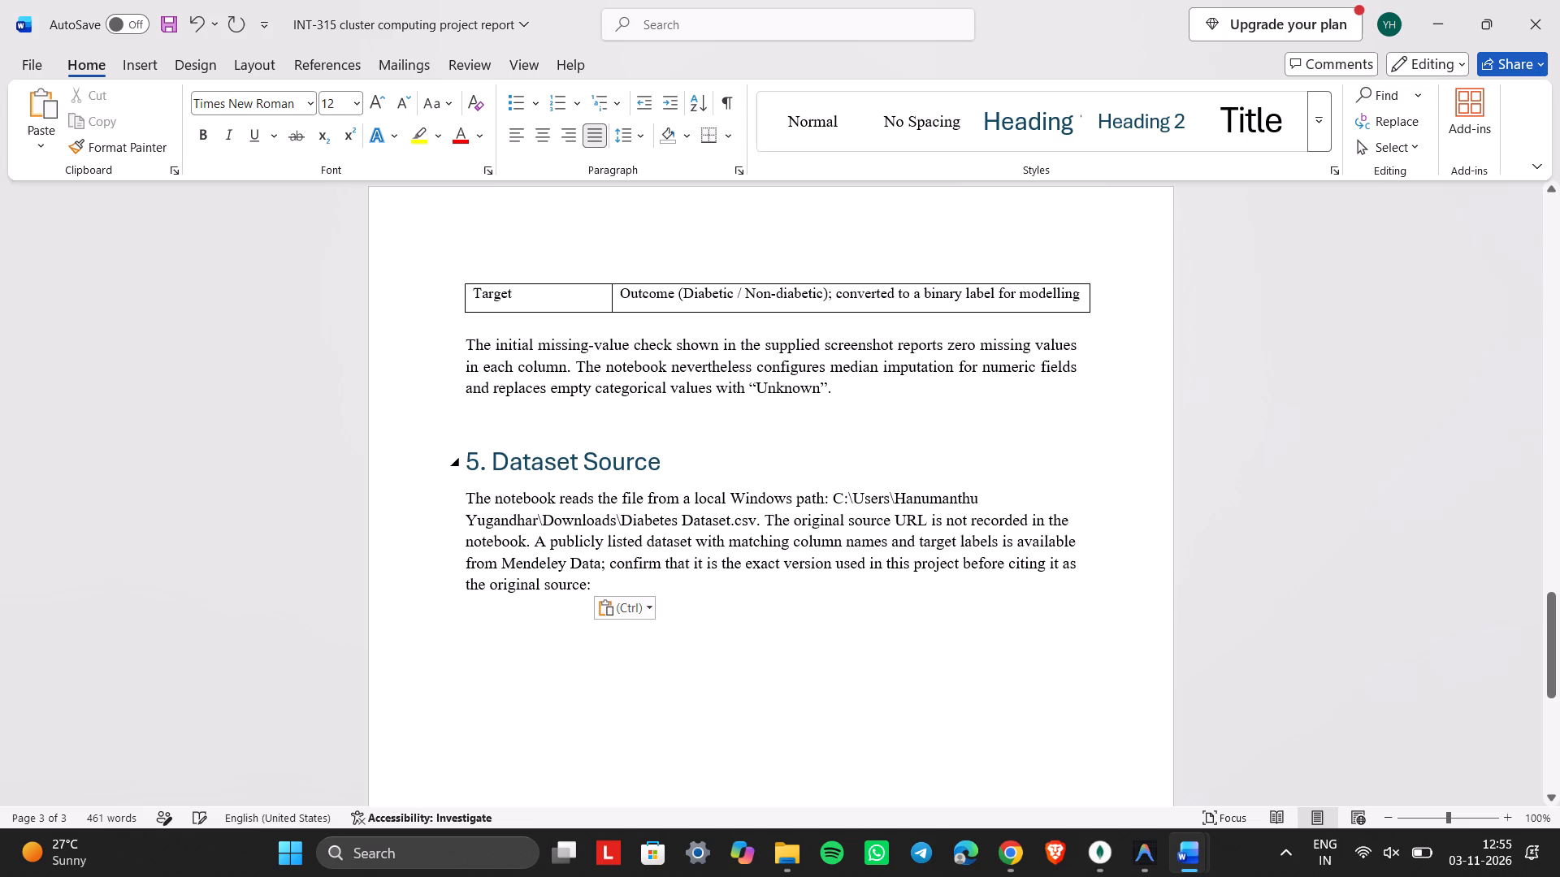
Format the "5. Dataset Source" heading as Normal style, 14 pt bold, and end it with a colon.
left_click_drag(668, 468, 474, 470)
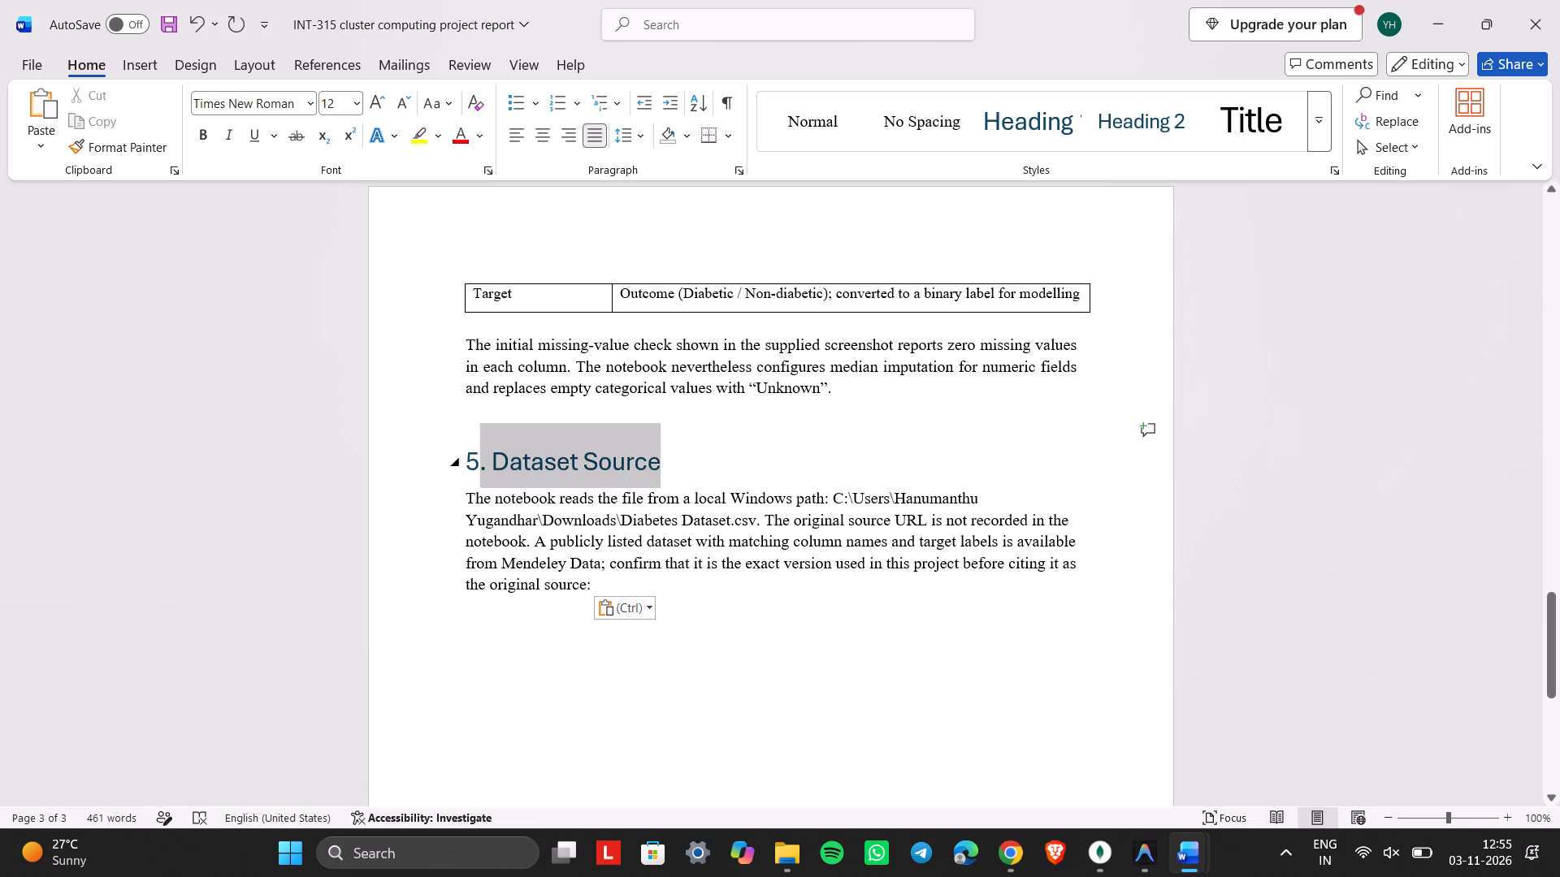
left_click_drag(474, 470, 463, 468)
left_click(792, 104)
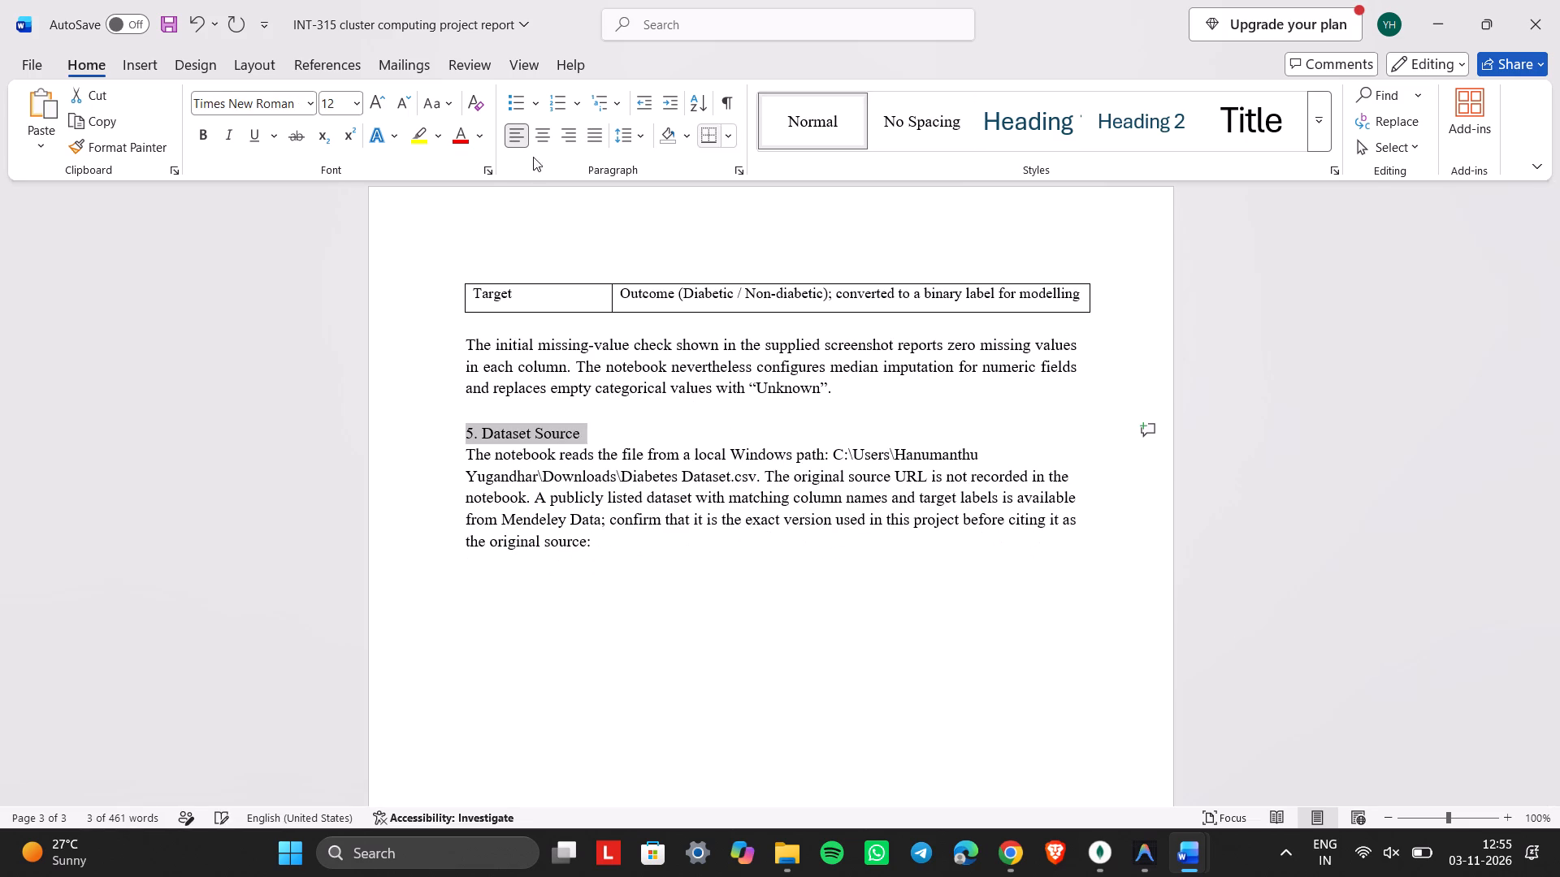
left_click(357, 98)
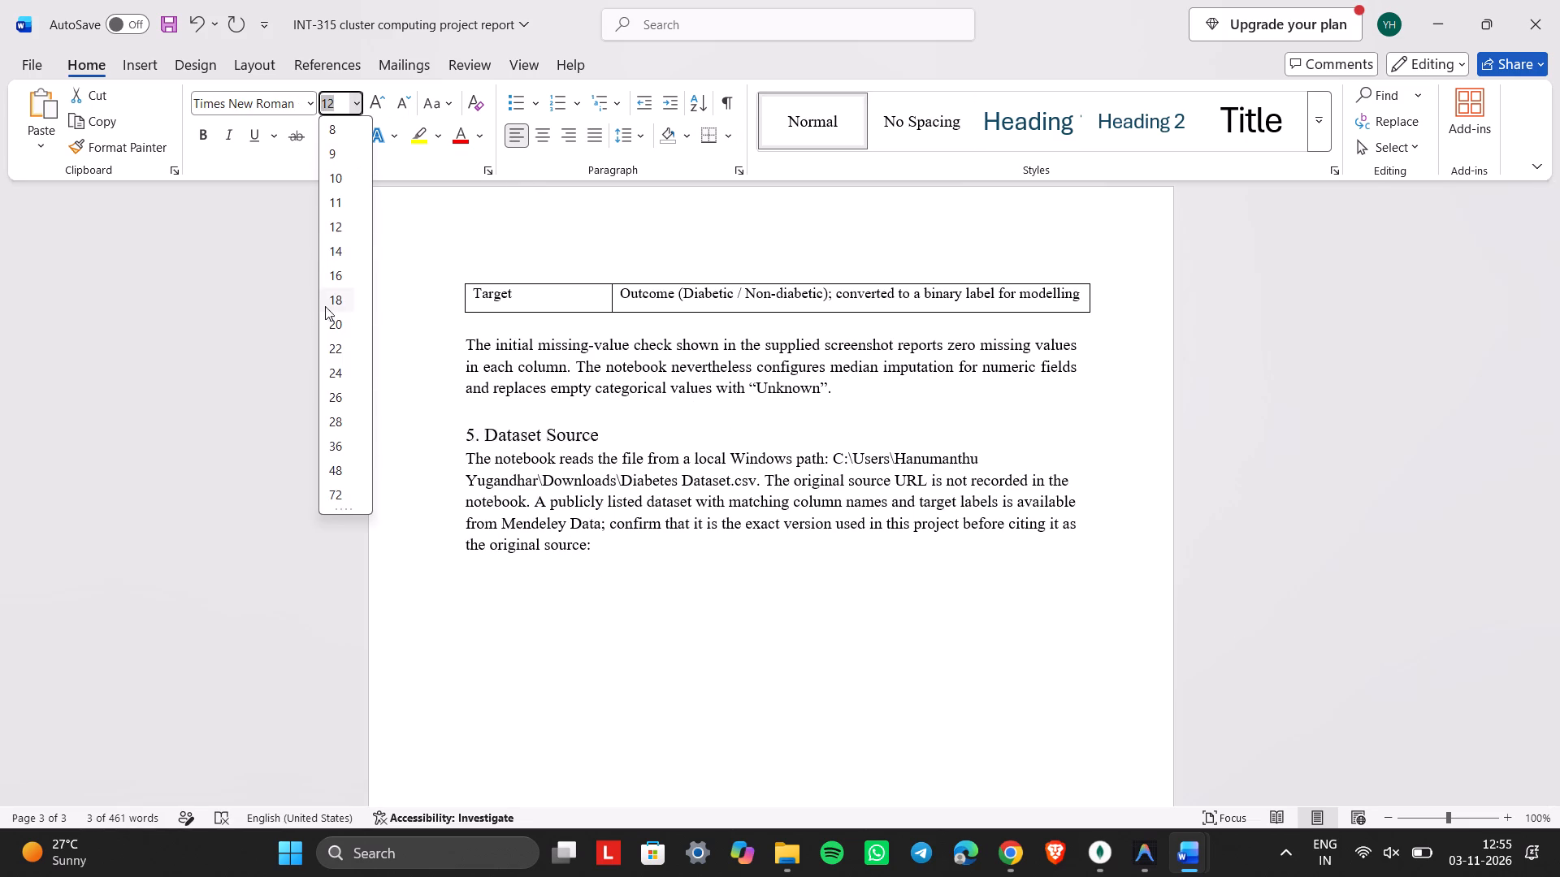
left_click(338, 253)
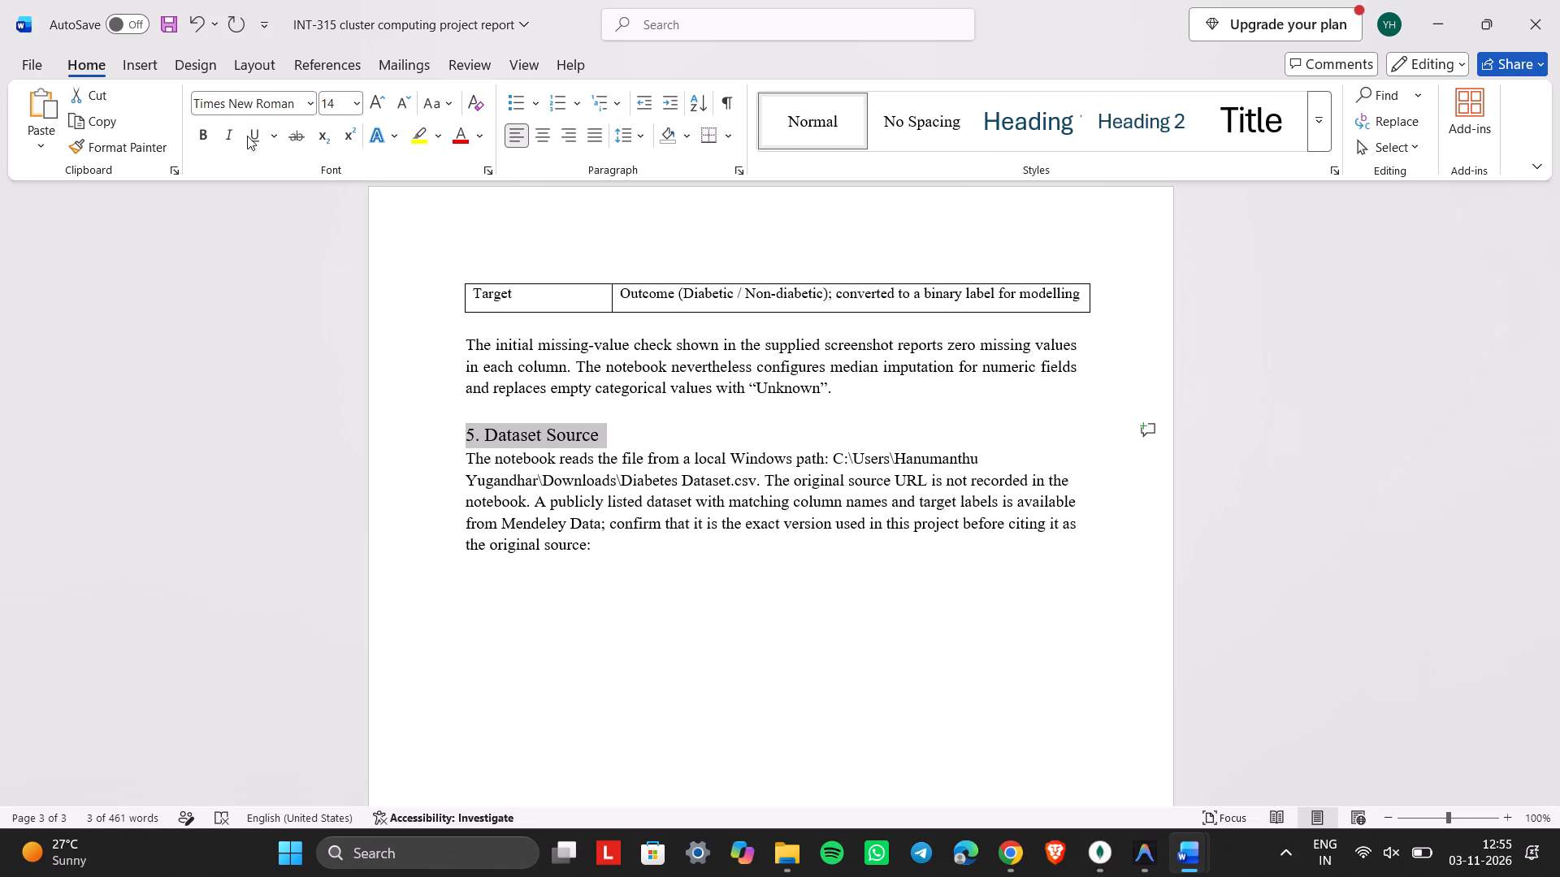
left_click(204, 126)
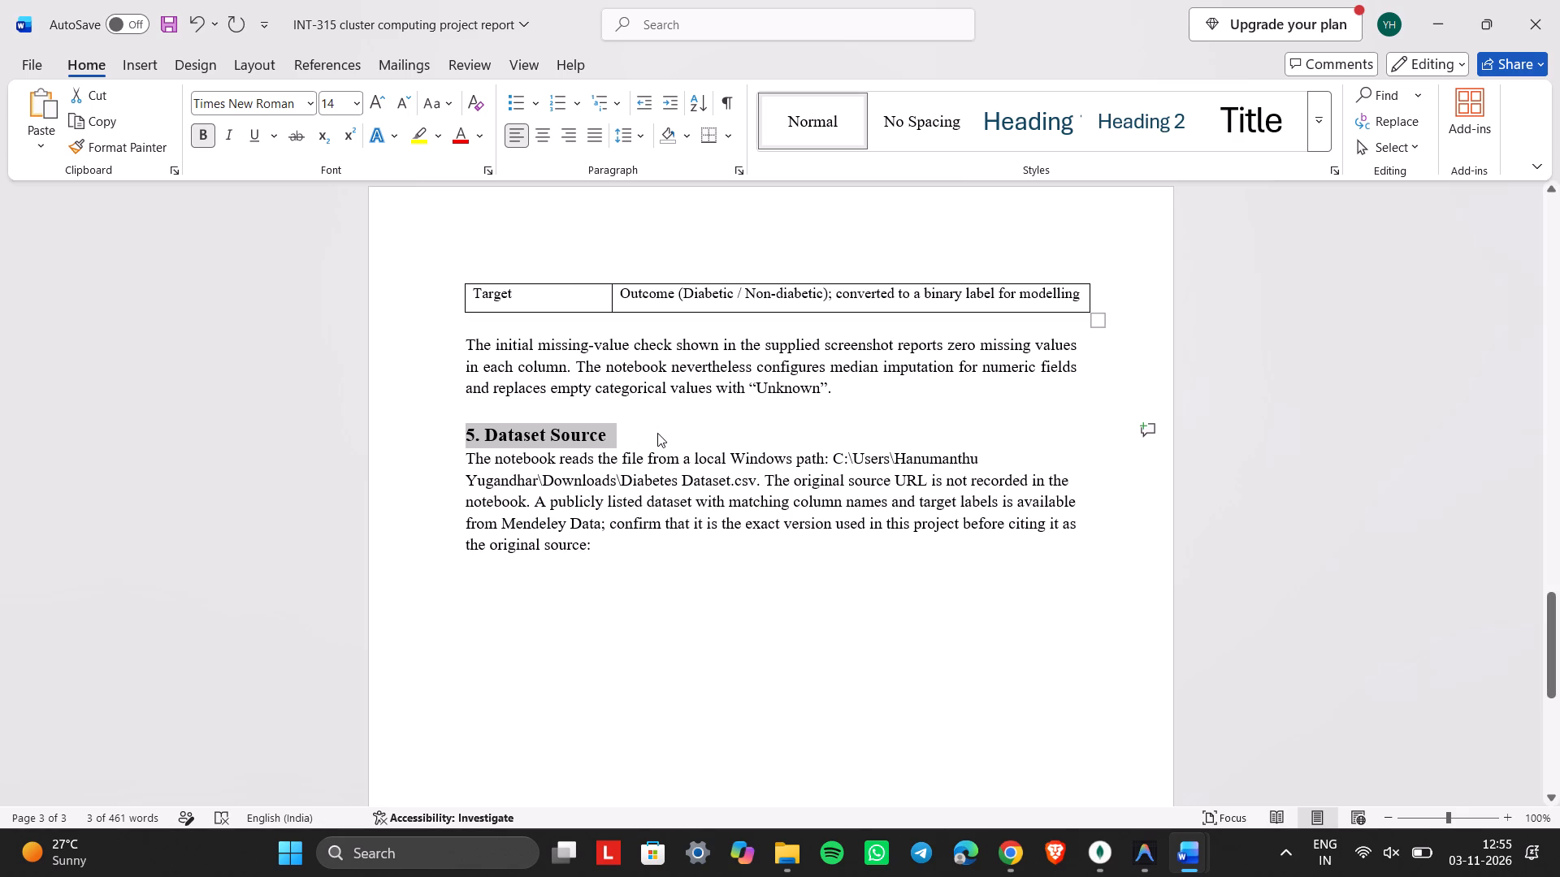
left_click(657, 433)
key("shift+colon")
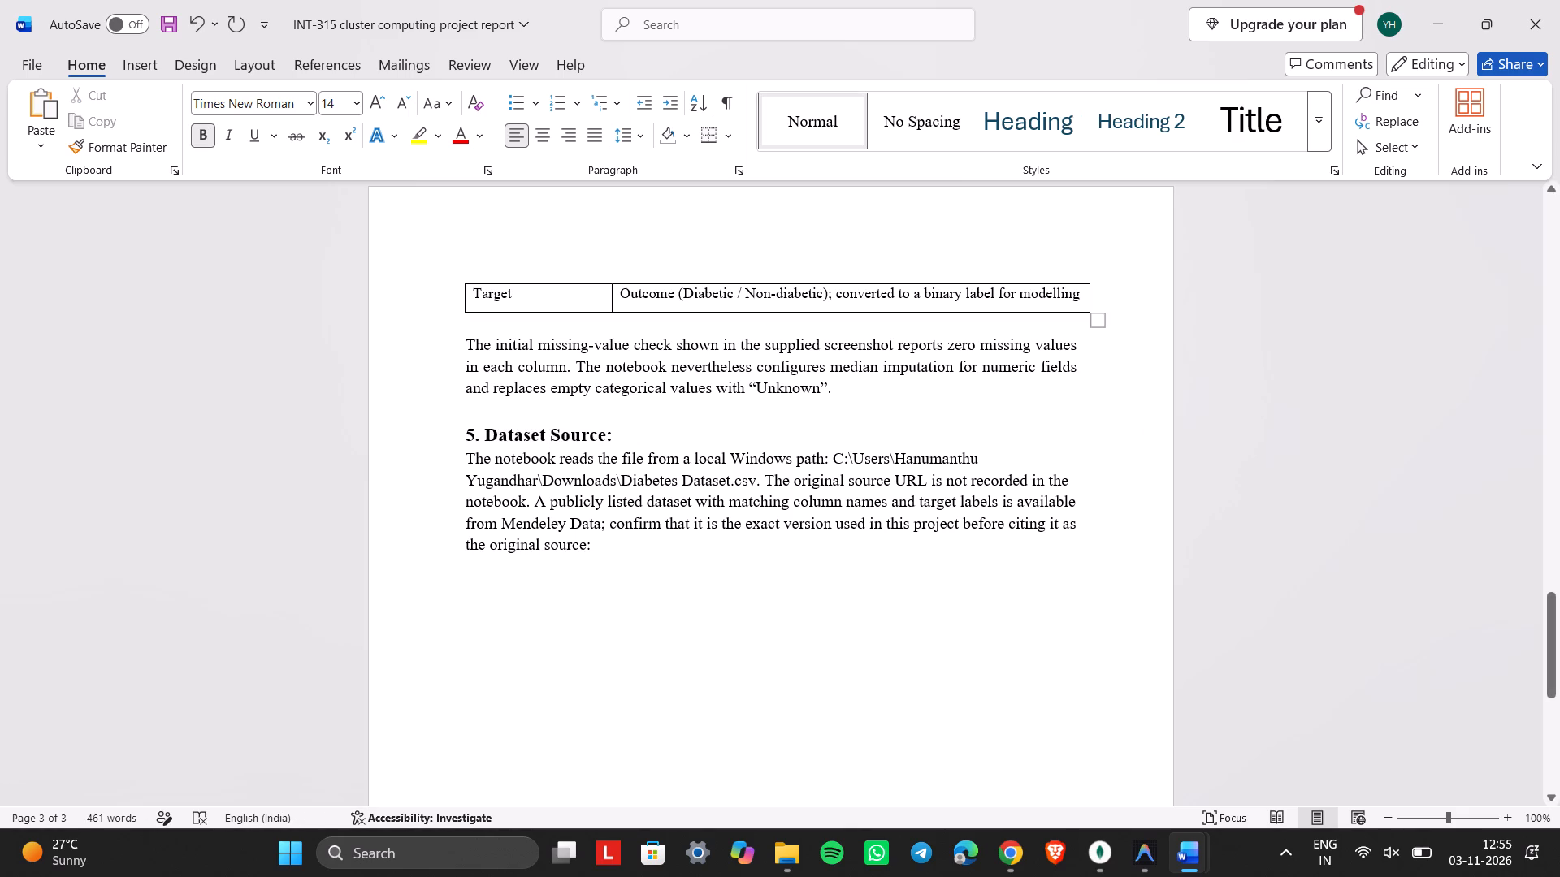
Add space before the paragraph starting "The notebook reads the file" under the Dataset Source heading.
left_click(650, 460)
left_click(627, 135)
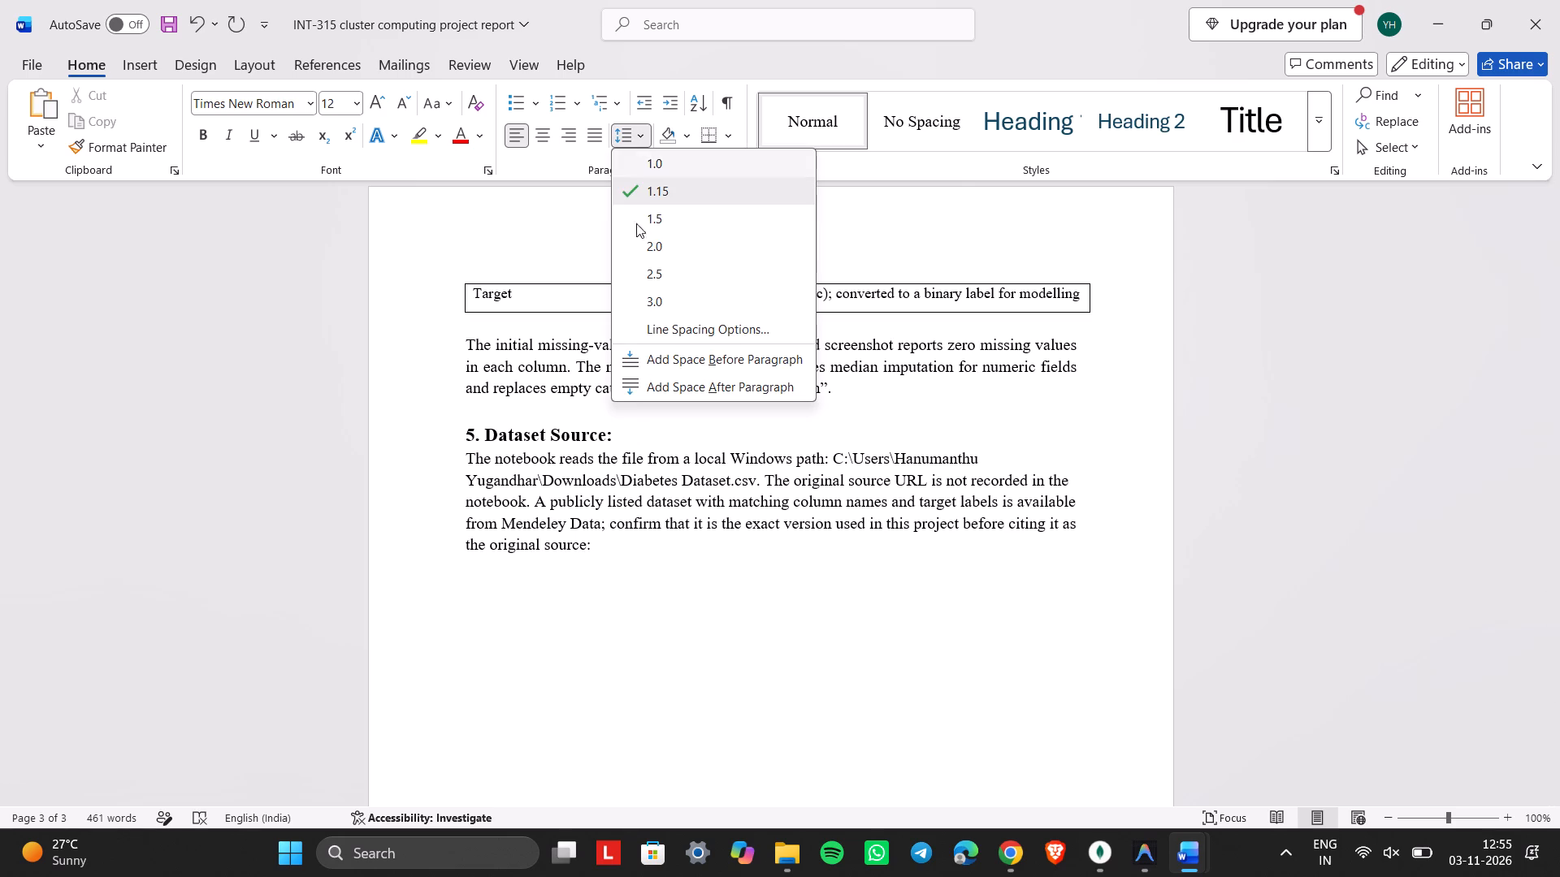
left_click(648, 349)
Replace the blank line above the "5. Dataset Source:" heading with paragraph space before the heading.
left_click(634, 407)
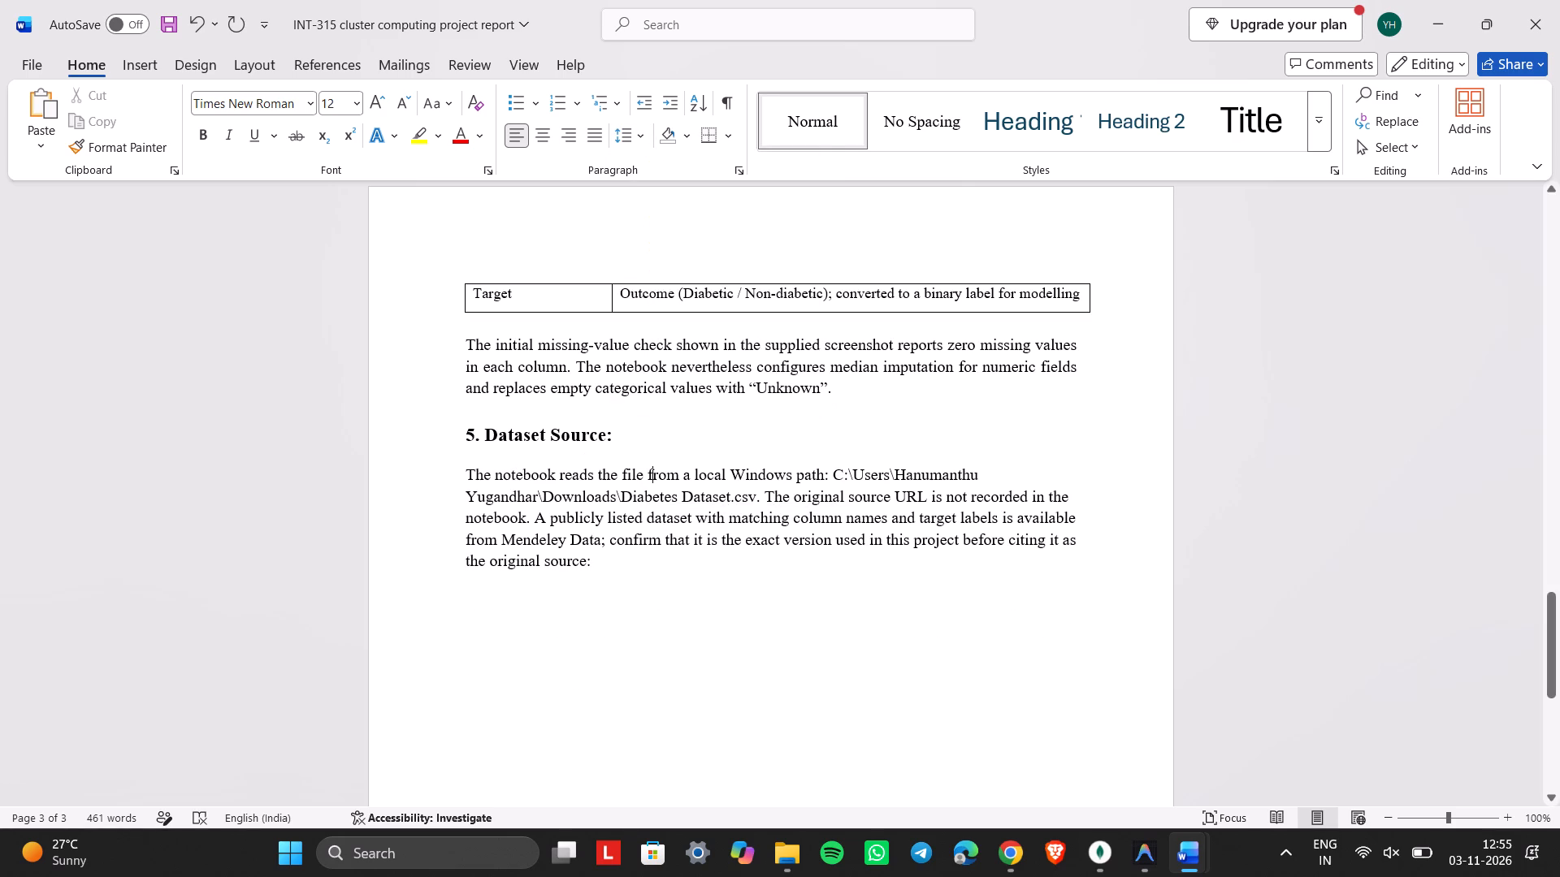
key("BackSpace")
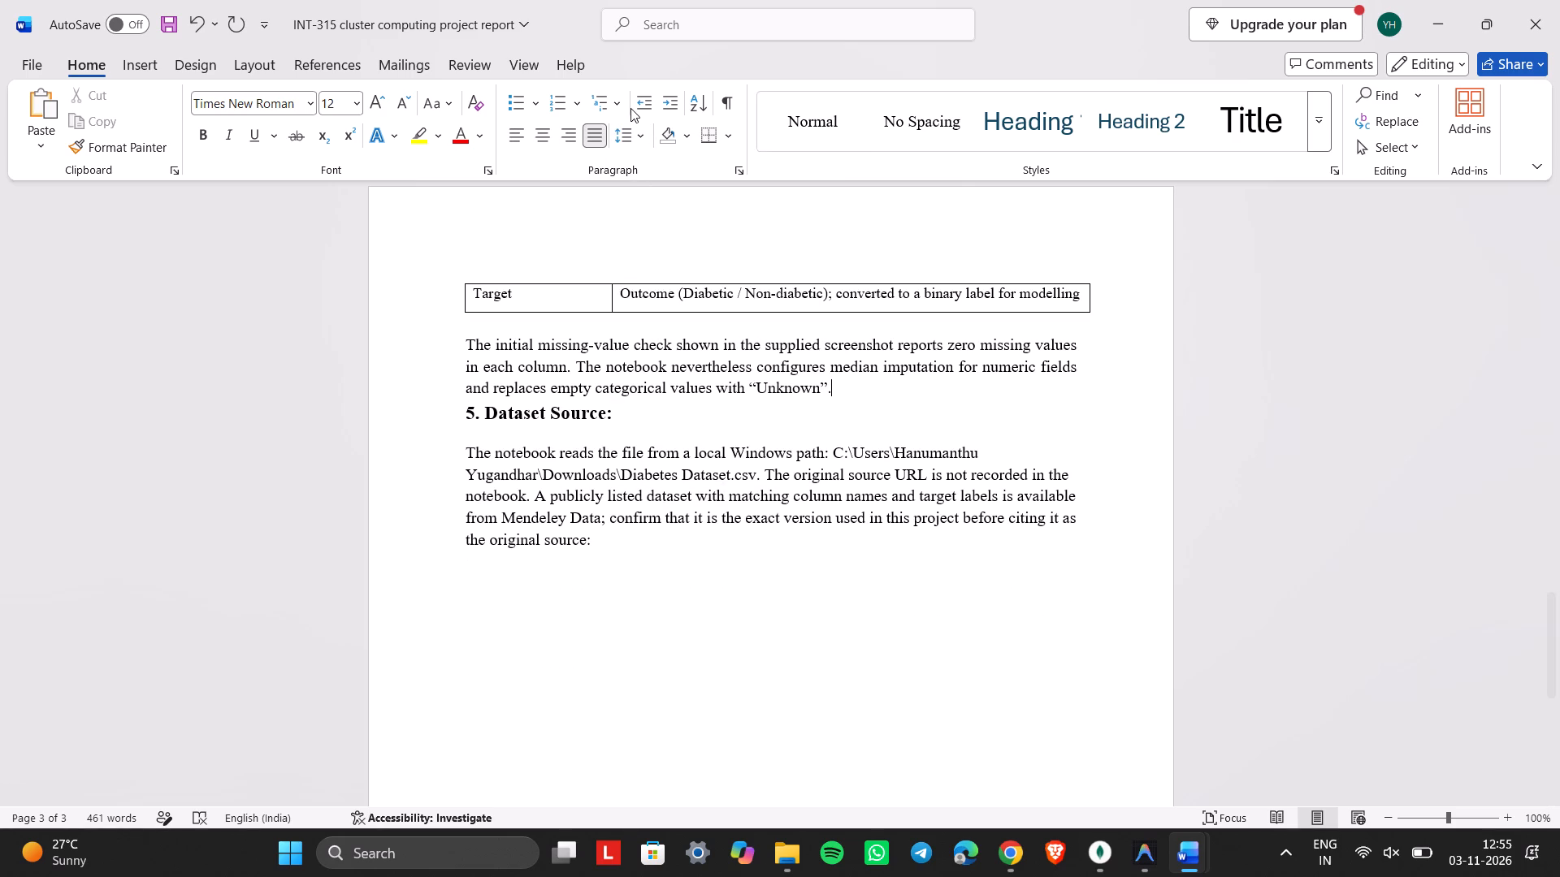
left_click(632, 119)
left_click(629, 136)
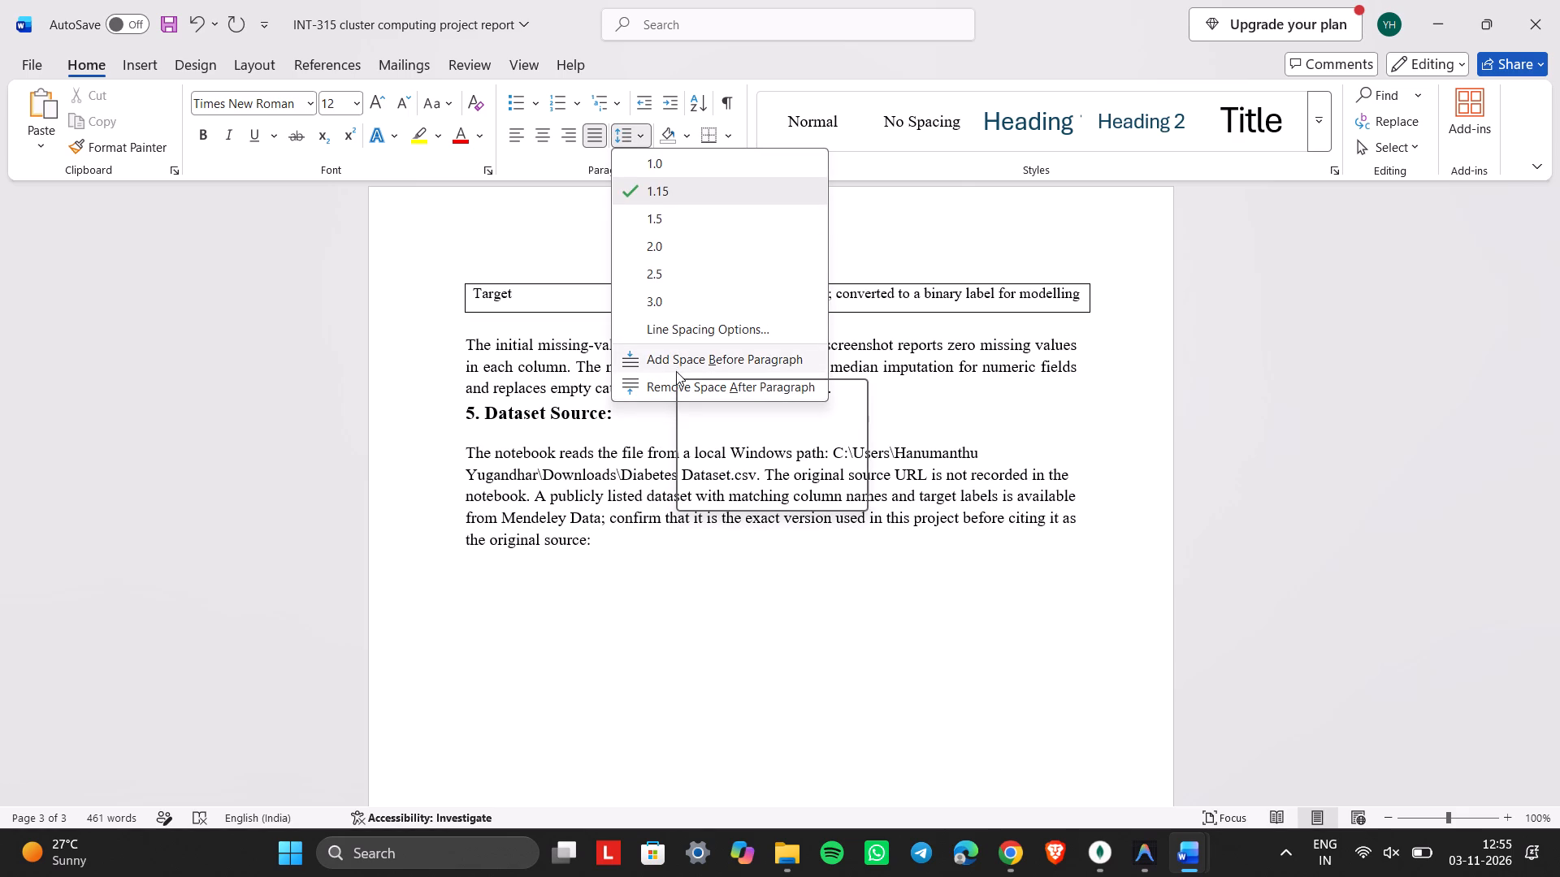
left_click(561, 413)
left_click(561, 413)
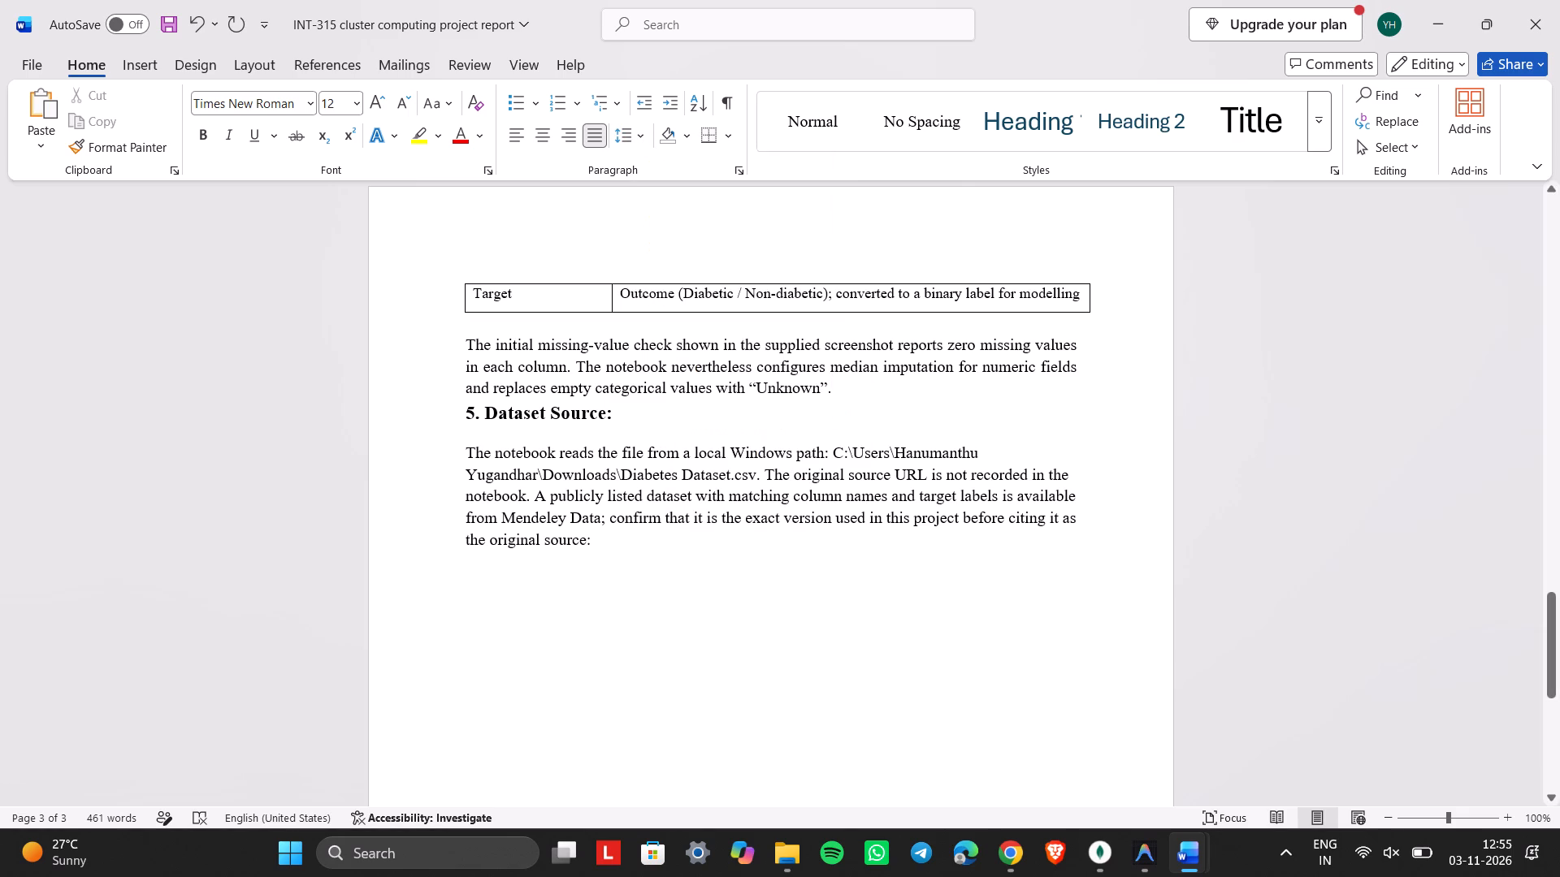
left_click(623, 140)
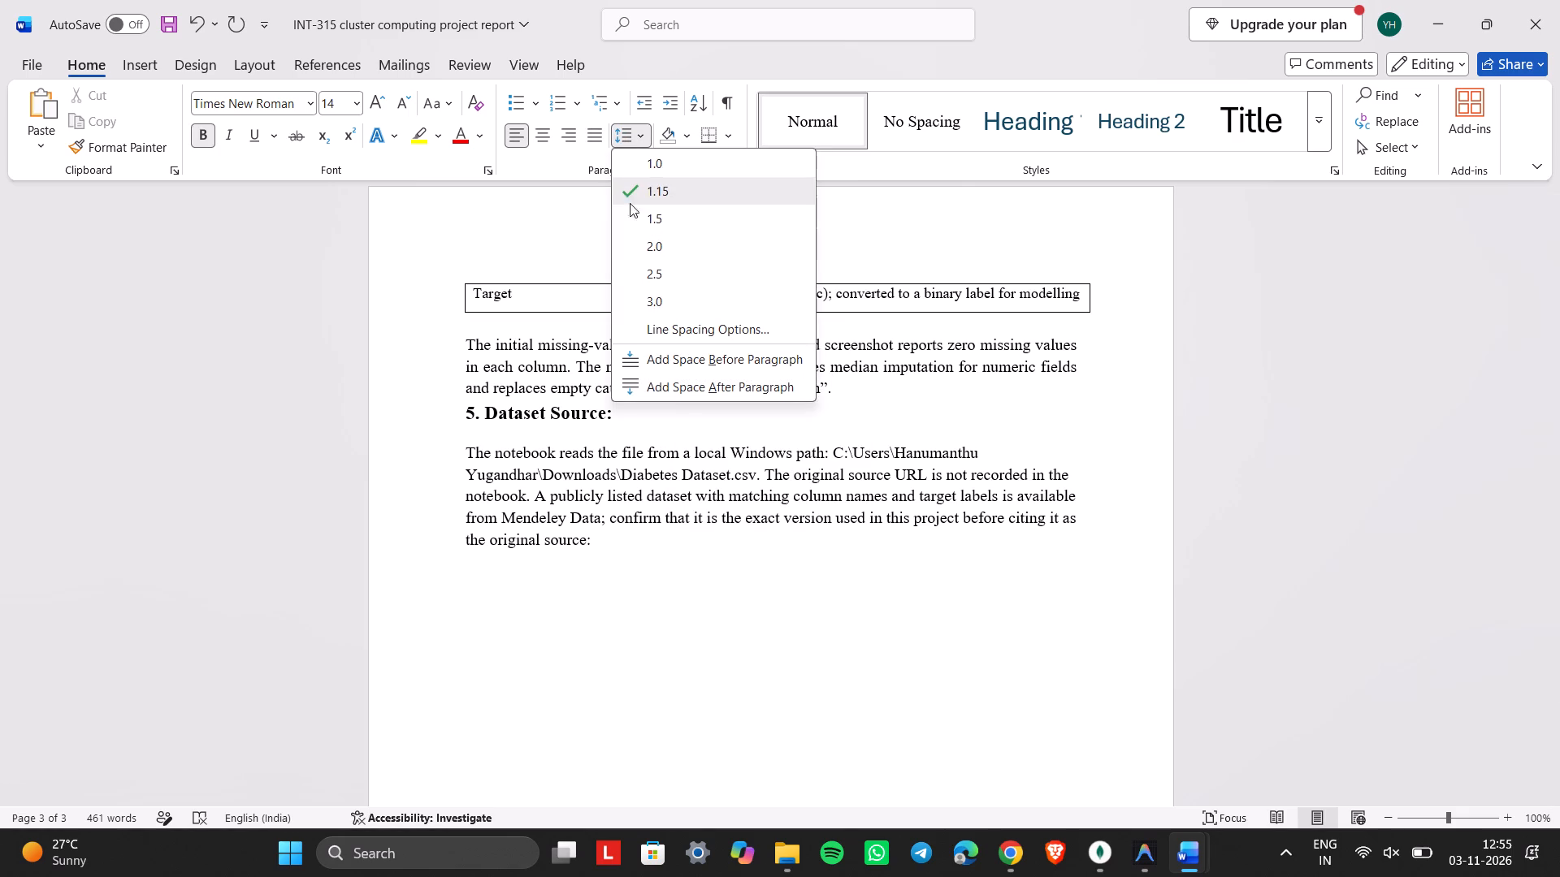
left_click(652, 359)
Copy the dataset title and Mendeley URL lines from the diabetes report to directly below the Dataset Source paragraph, keeping text only.
left_click(745, 633)
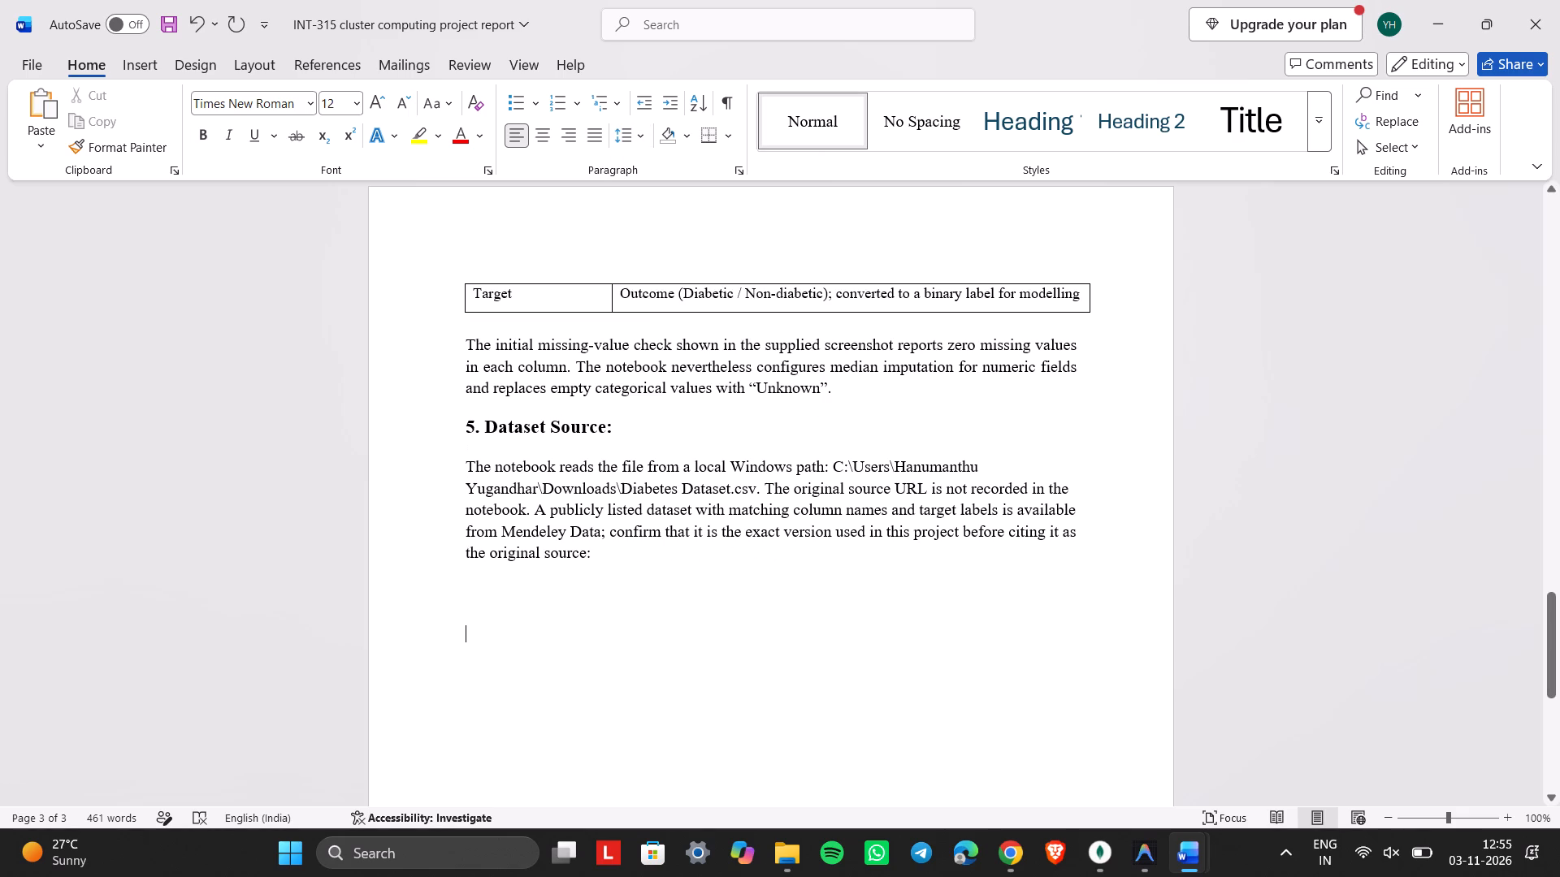
key("BackSpace")
key("BackSpace")
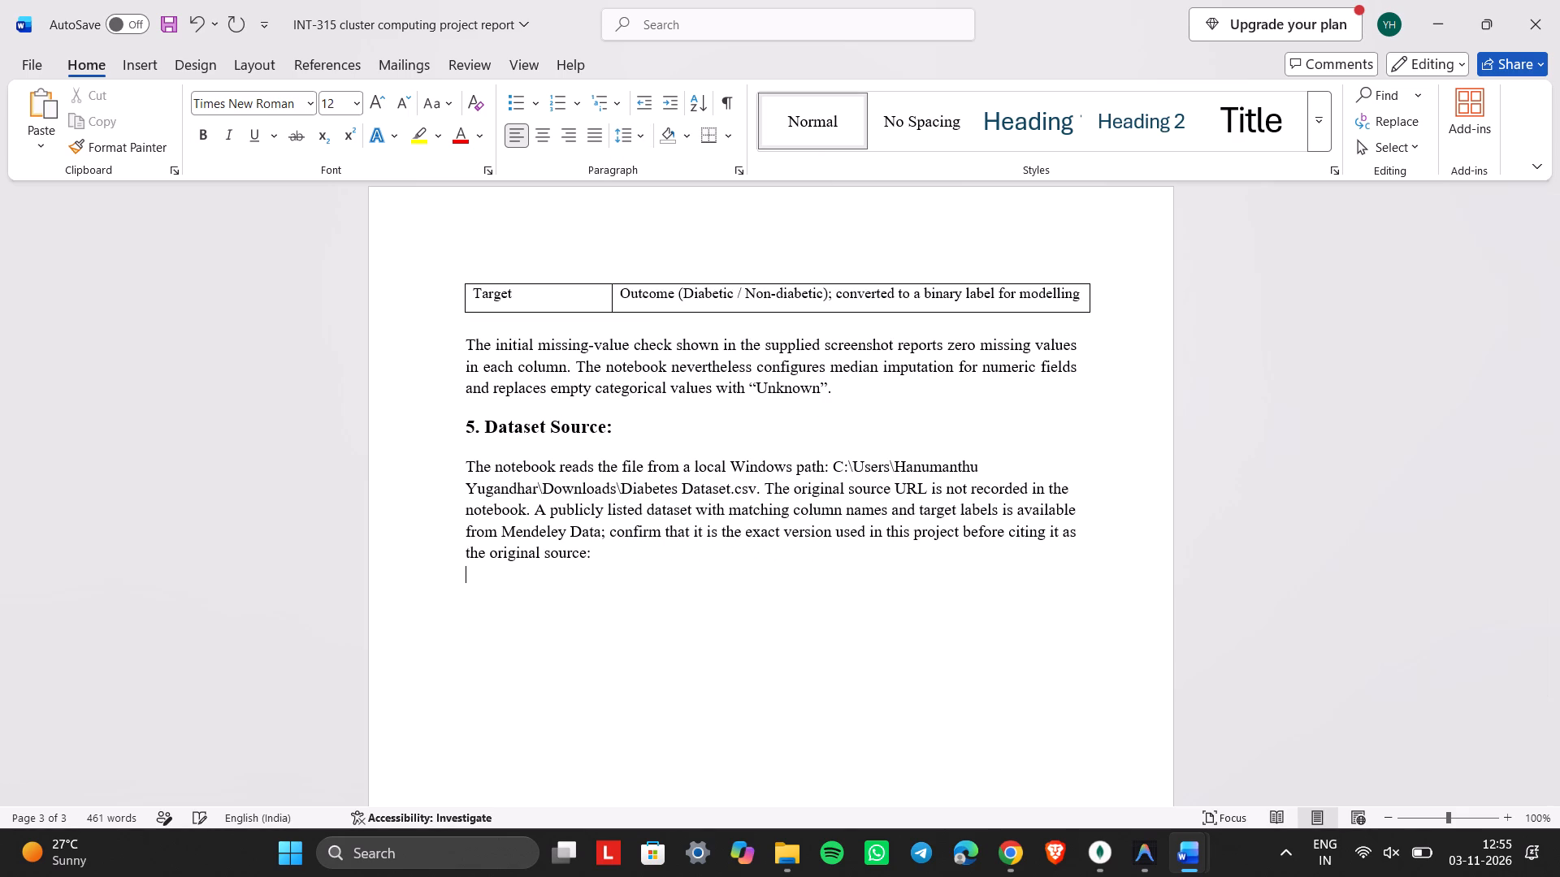
key("alt+Tab")
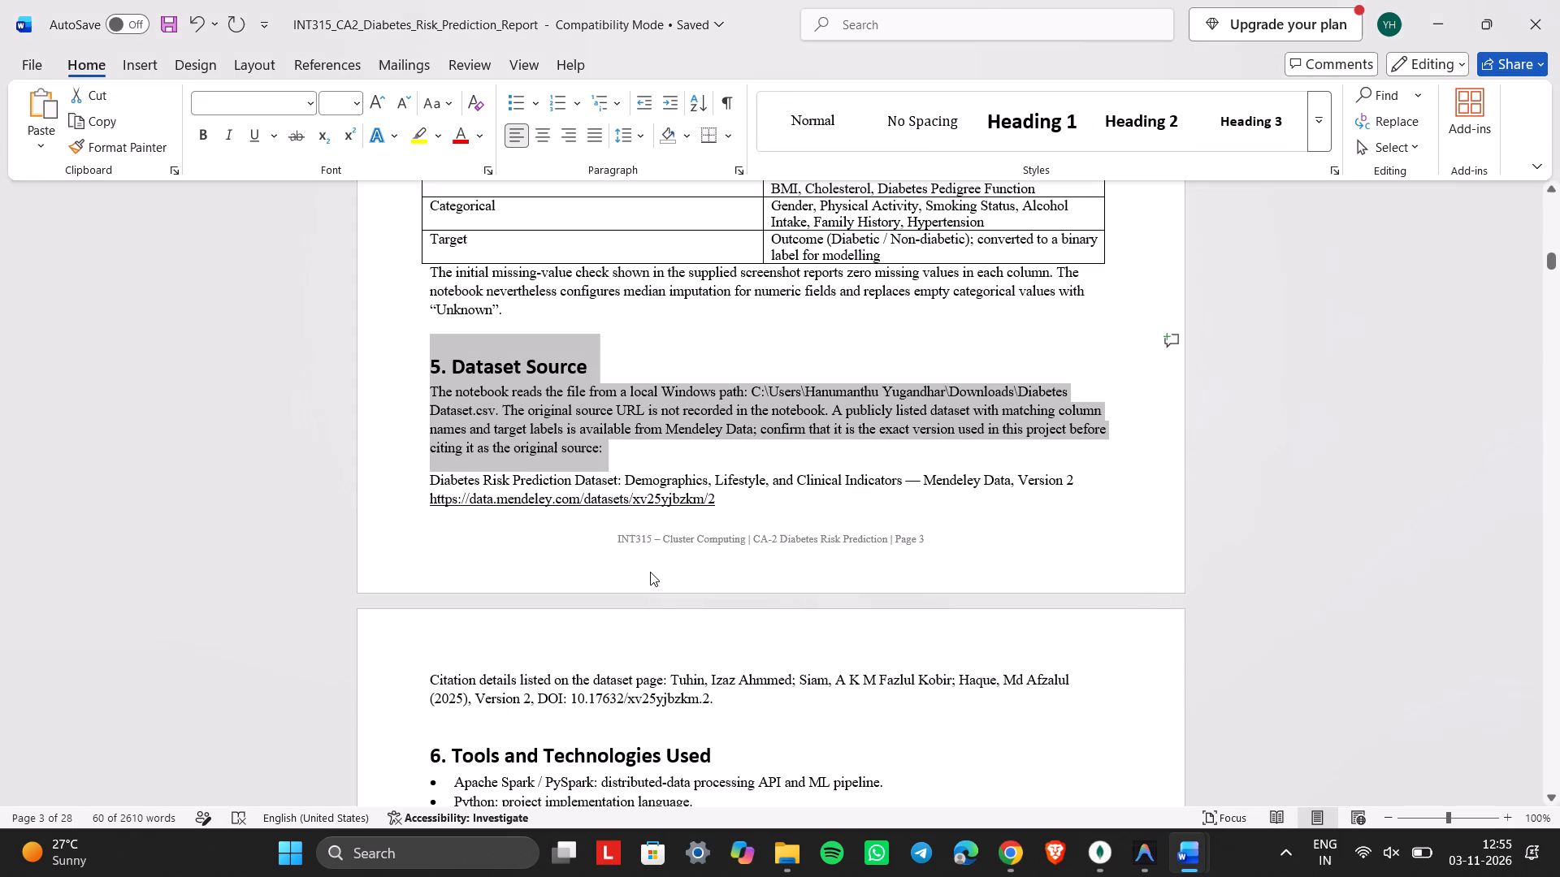
left_click(733, 498)
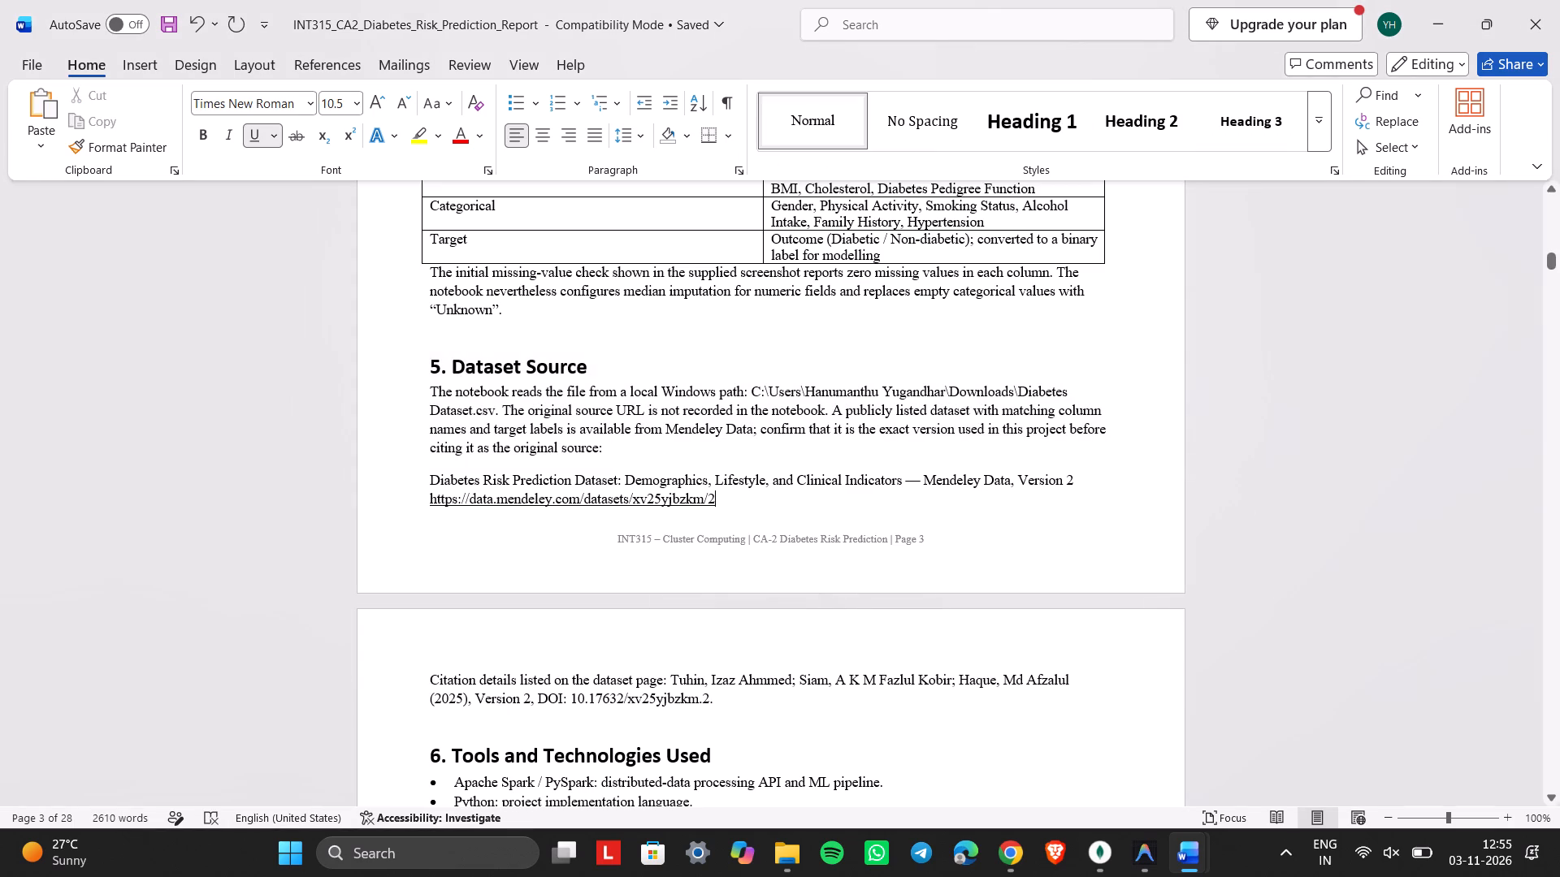
left_click_drag(750, 511, 424, 487)
key("ctrl+c")
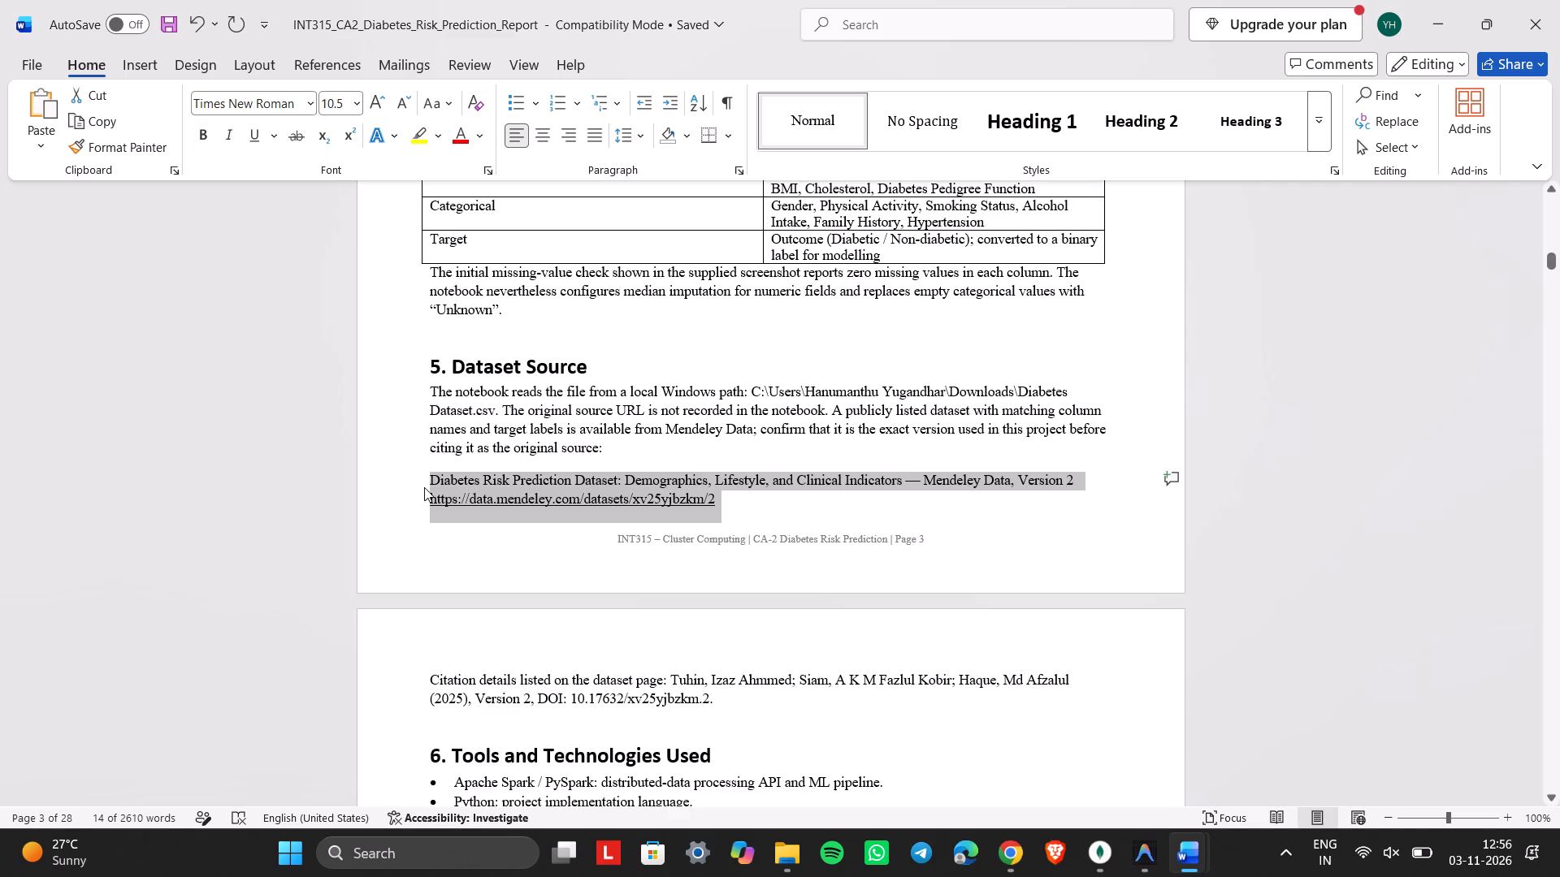
key("alt+Tab")
key("ctrl+v")
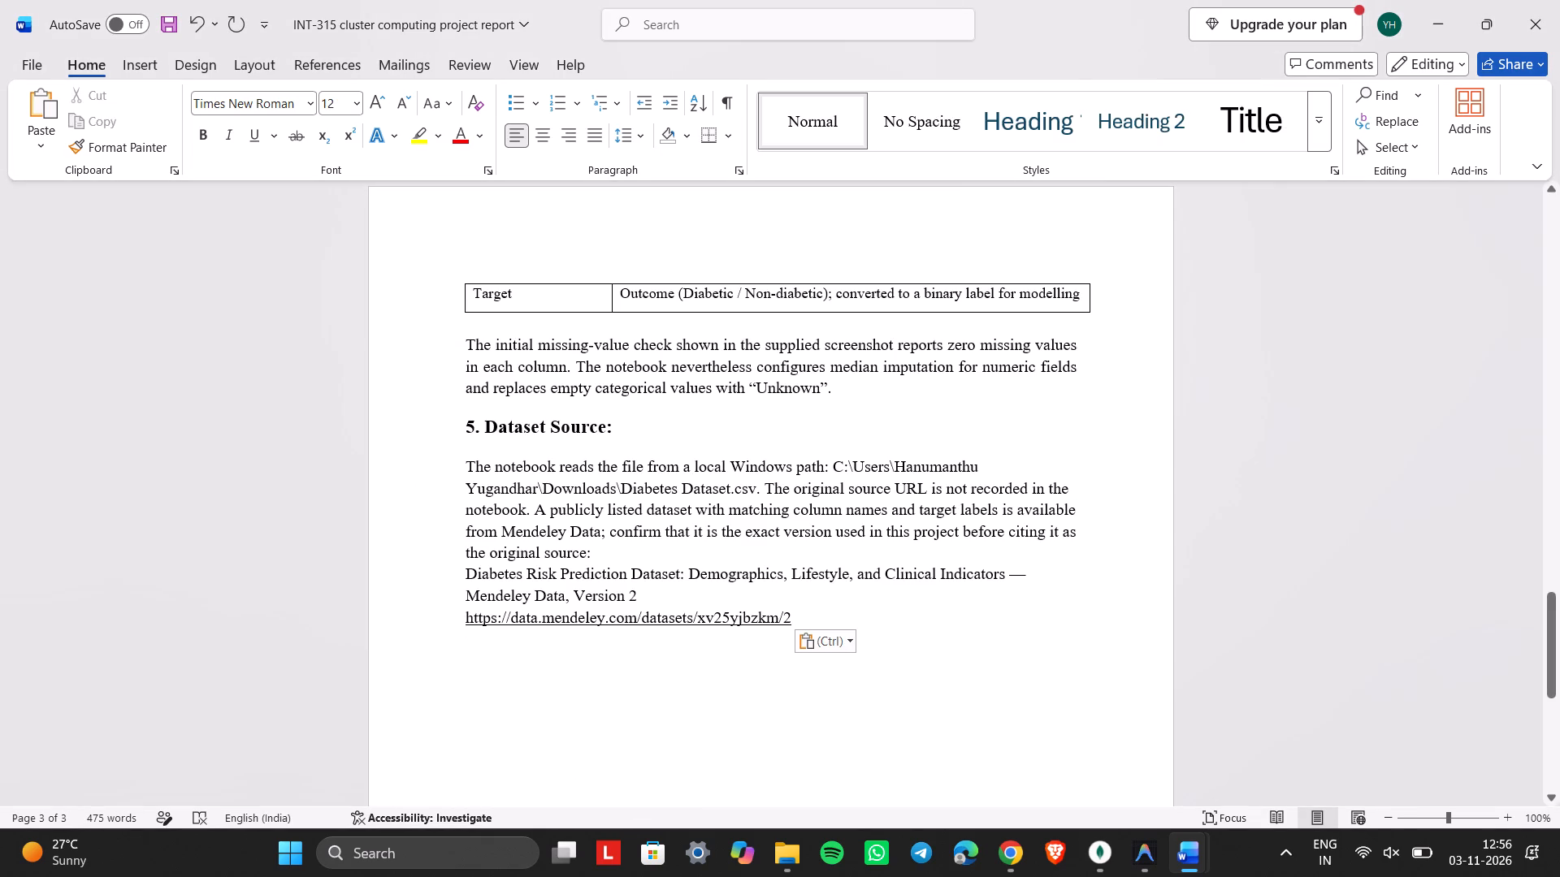
left_click(846, 644)
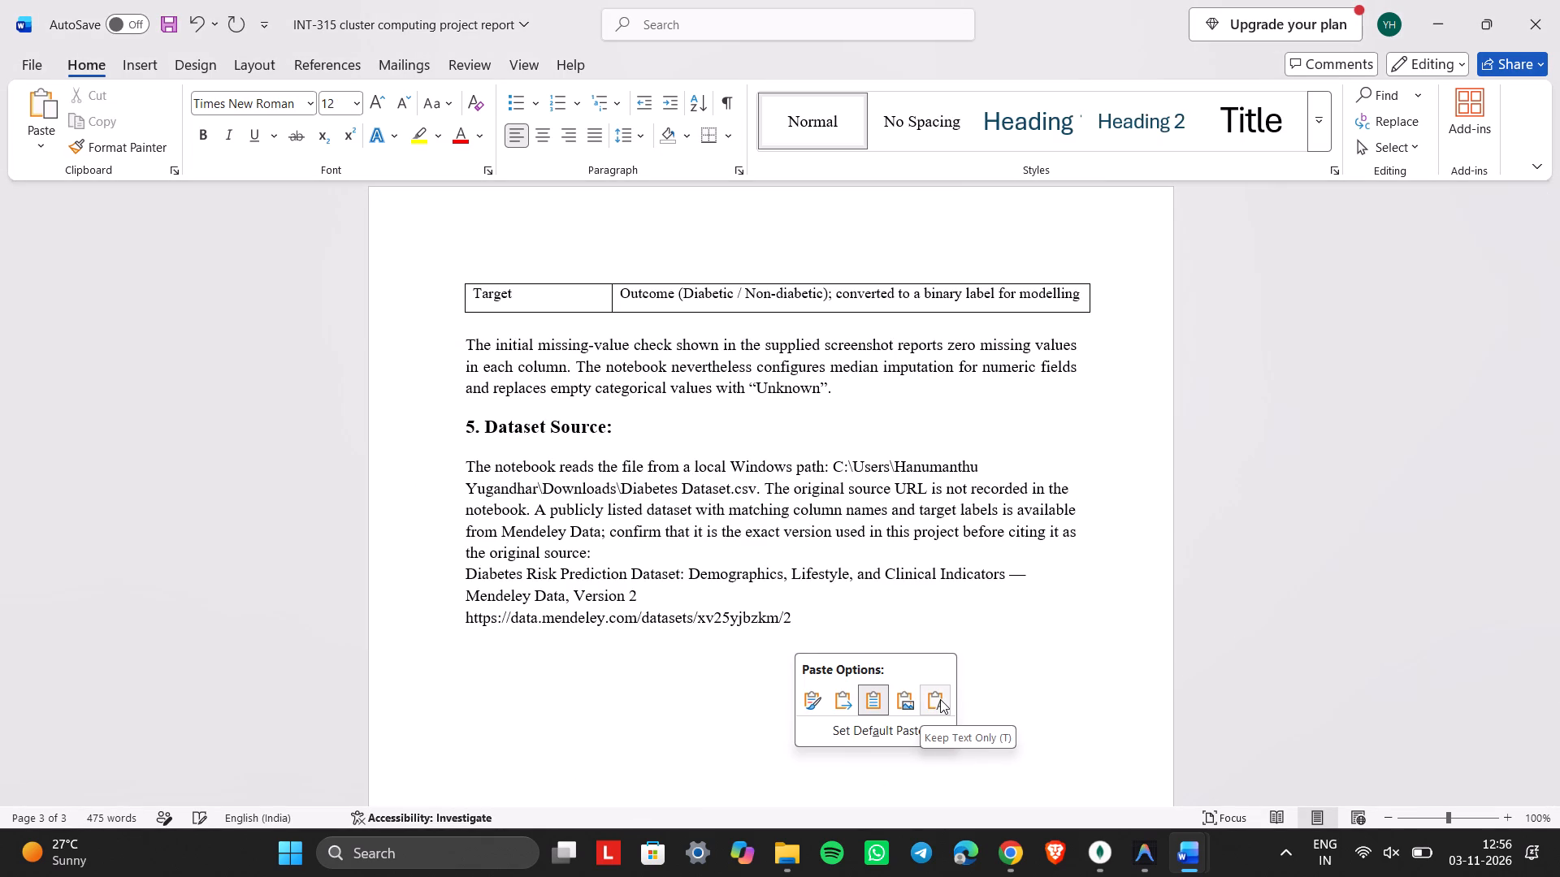
left_click(940, 699)
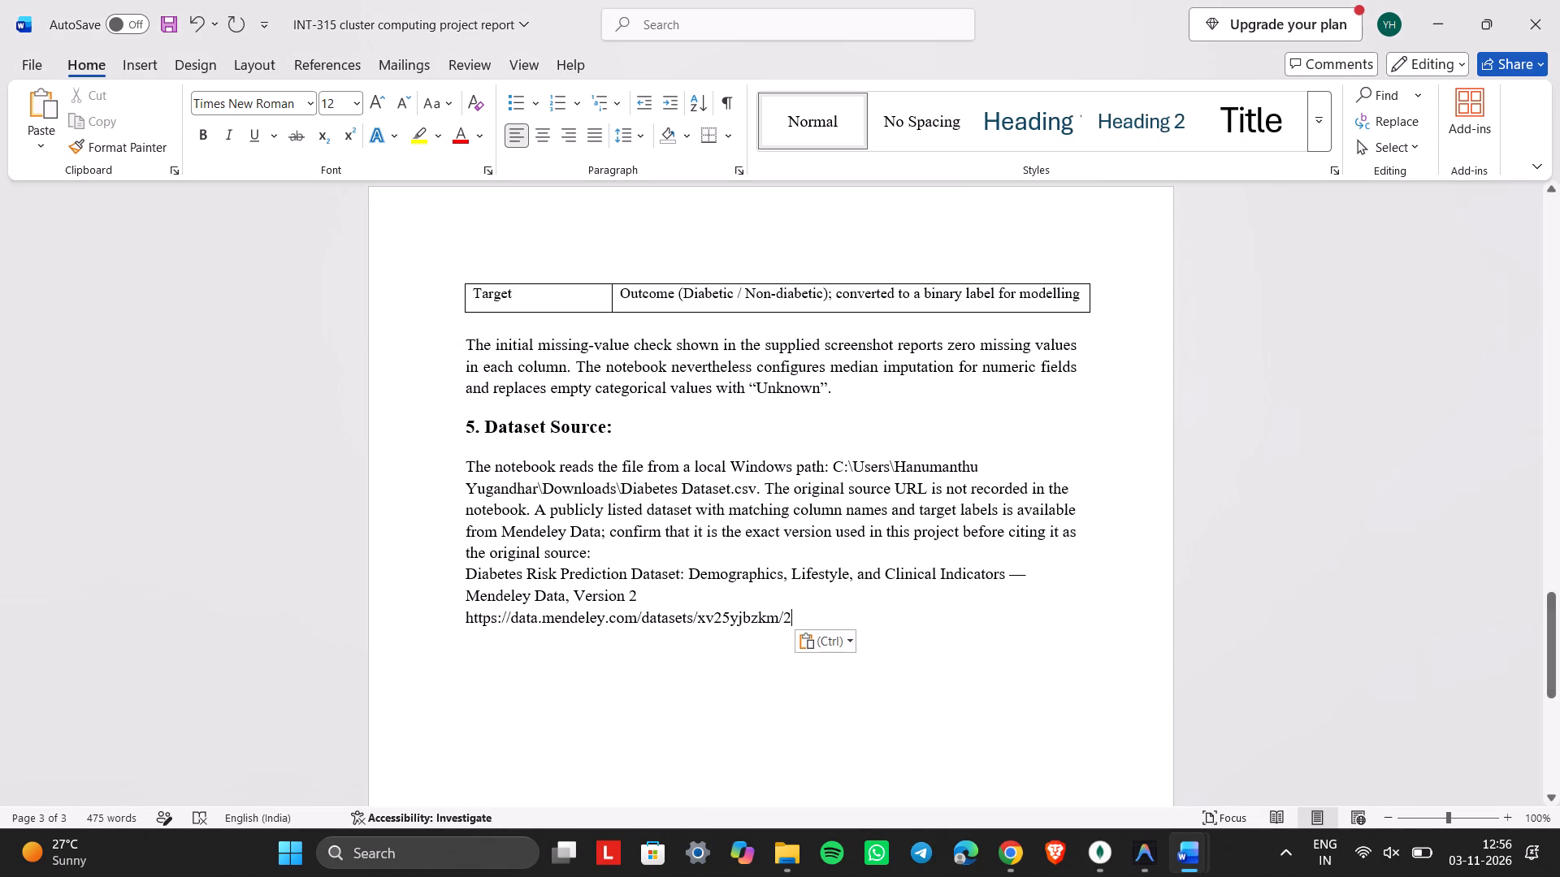
left_click_drag(799, 616, 488, 620)
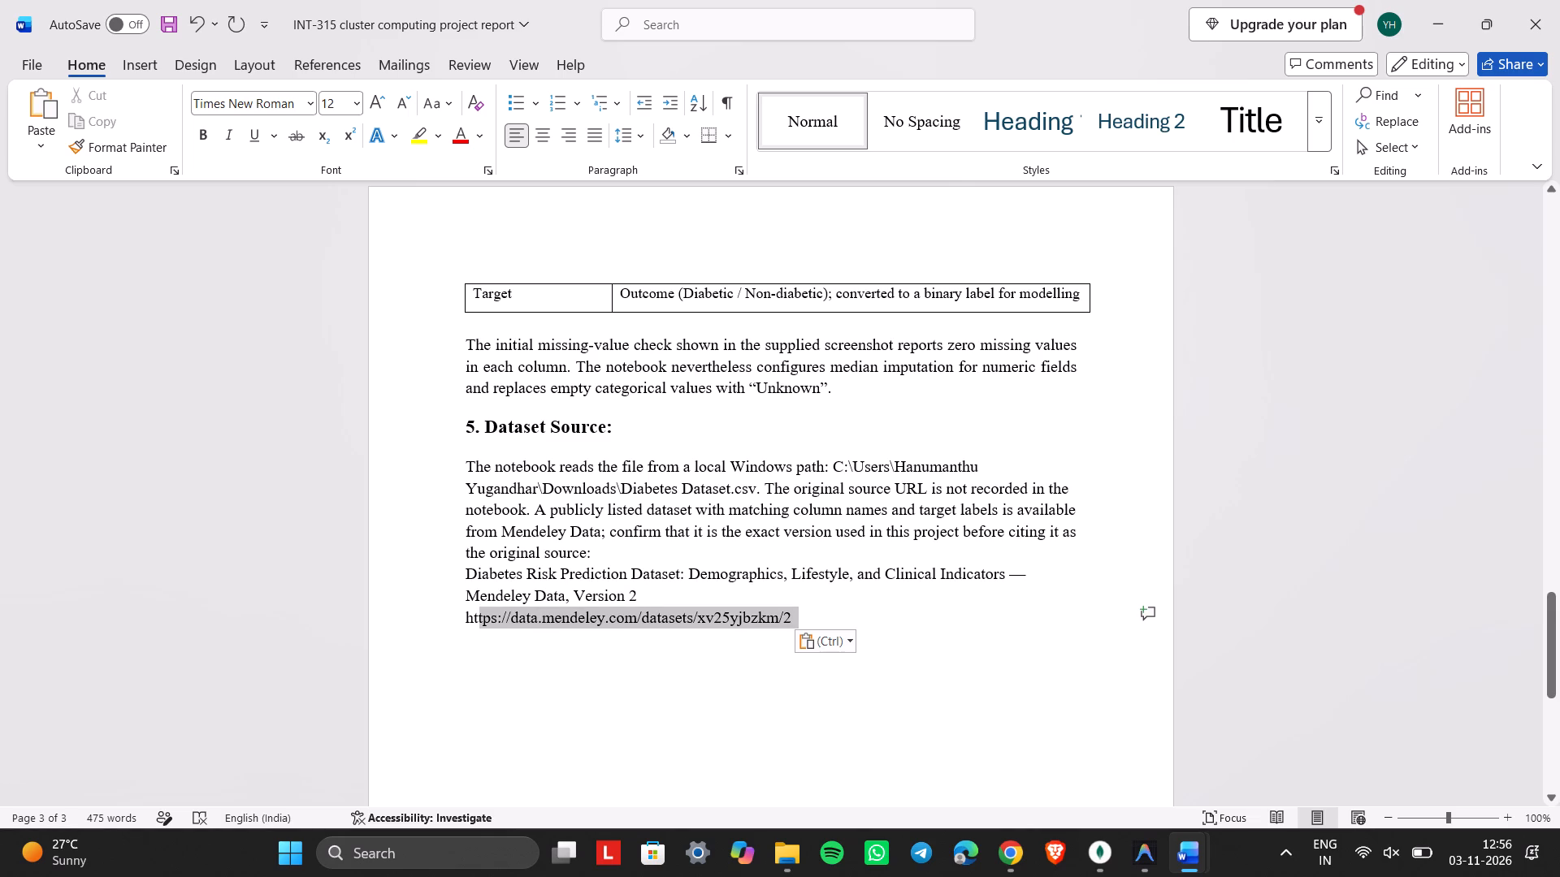
left_click_drag(488, 620, 474, 621)
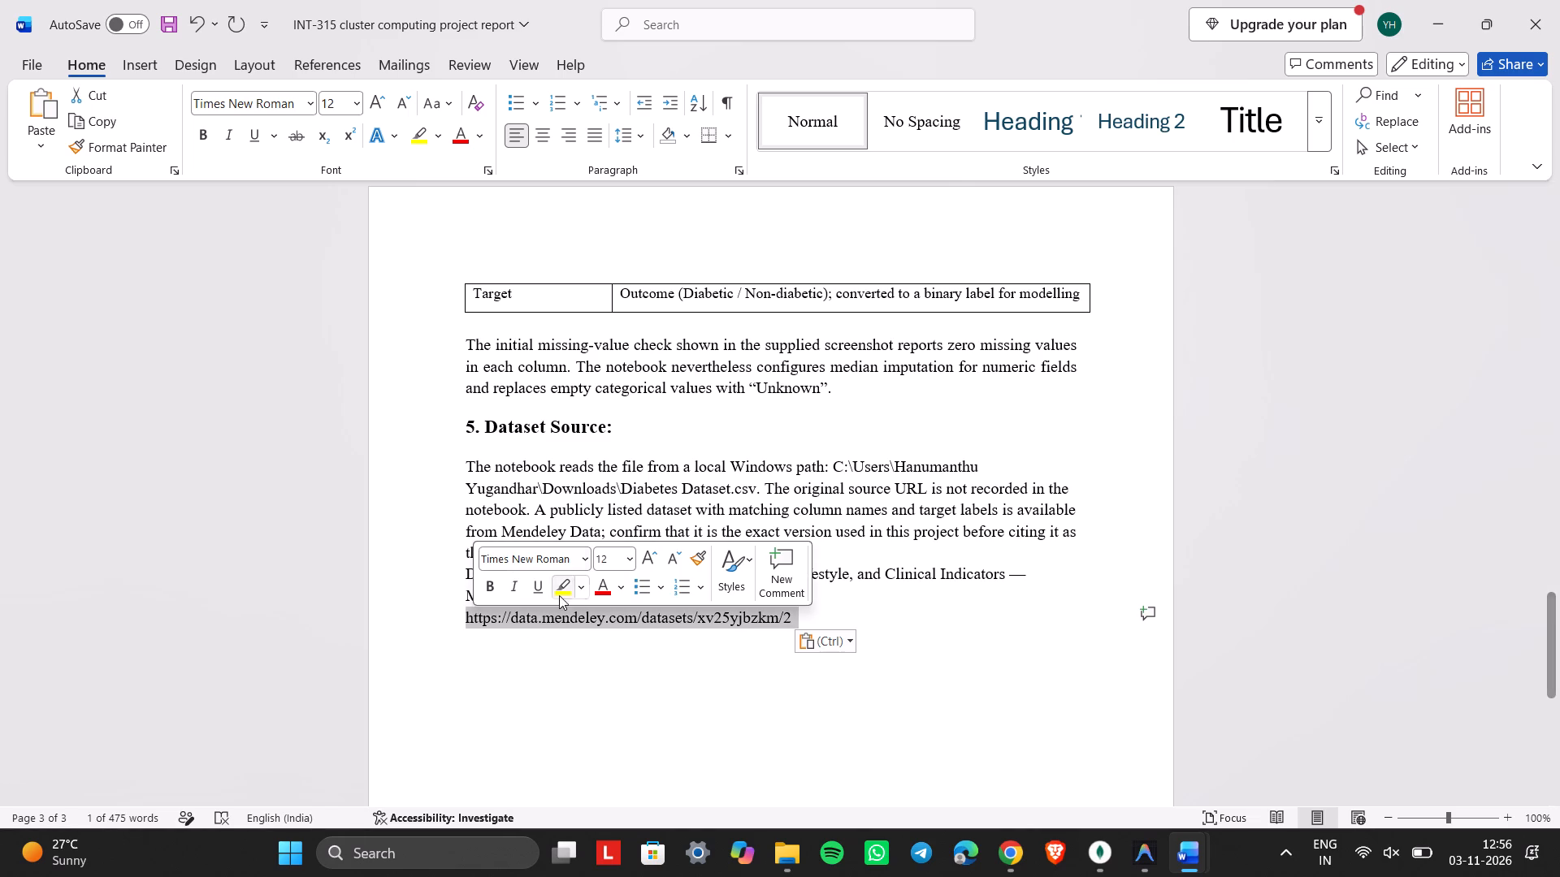
right_click(568, 618)
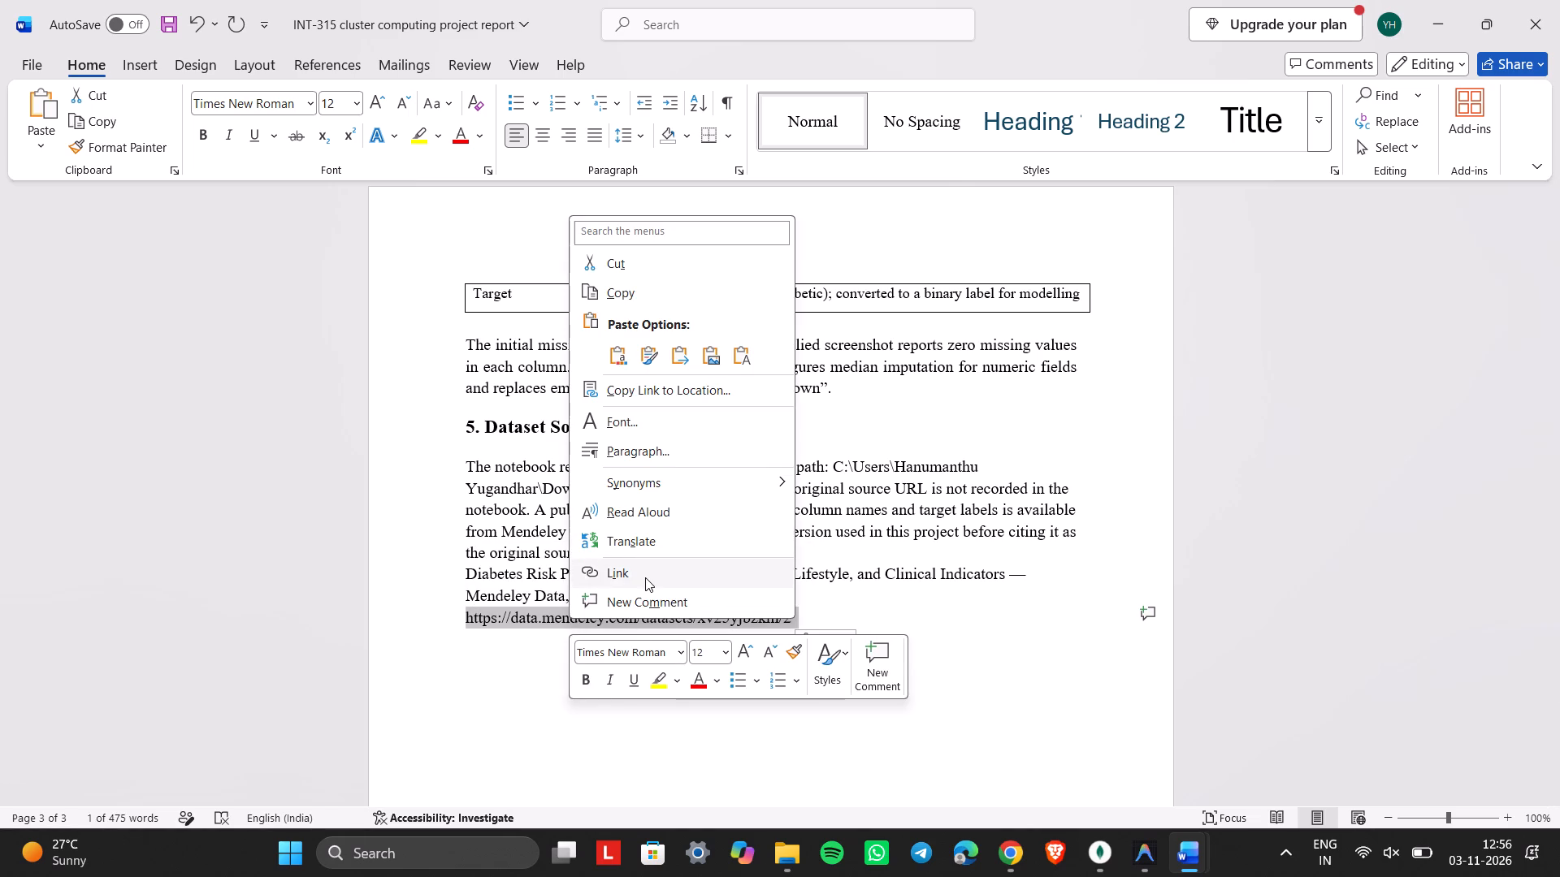
left_click(645, 577)
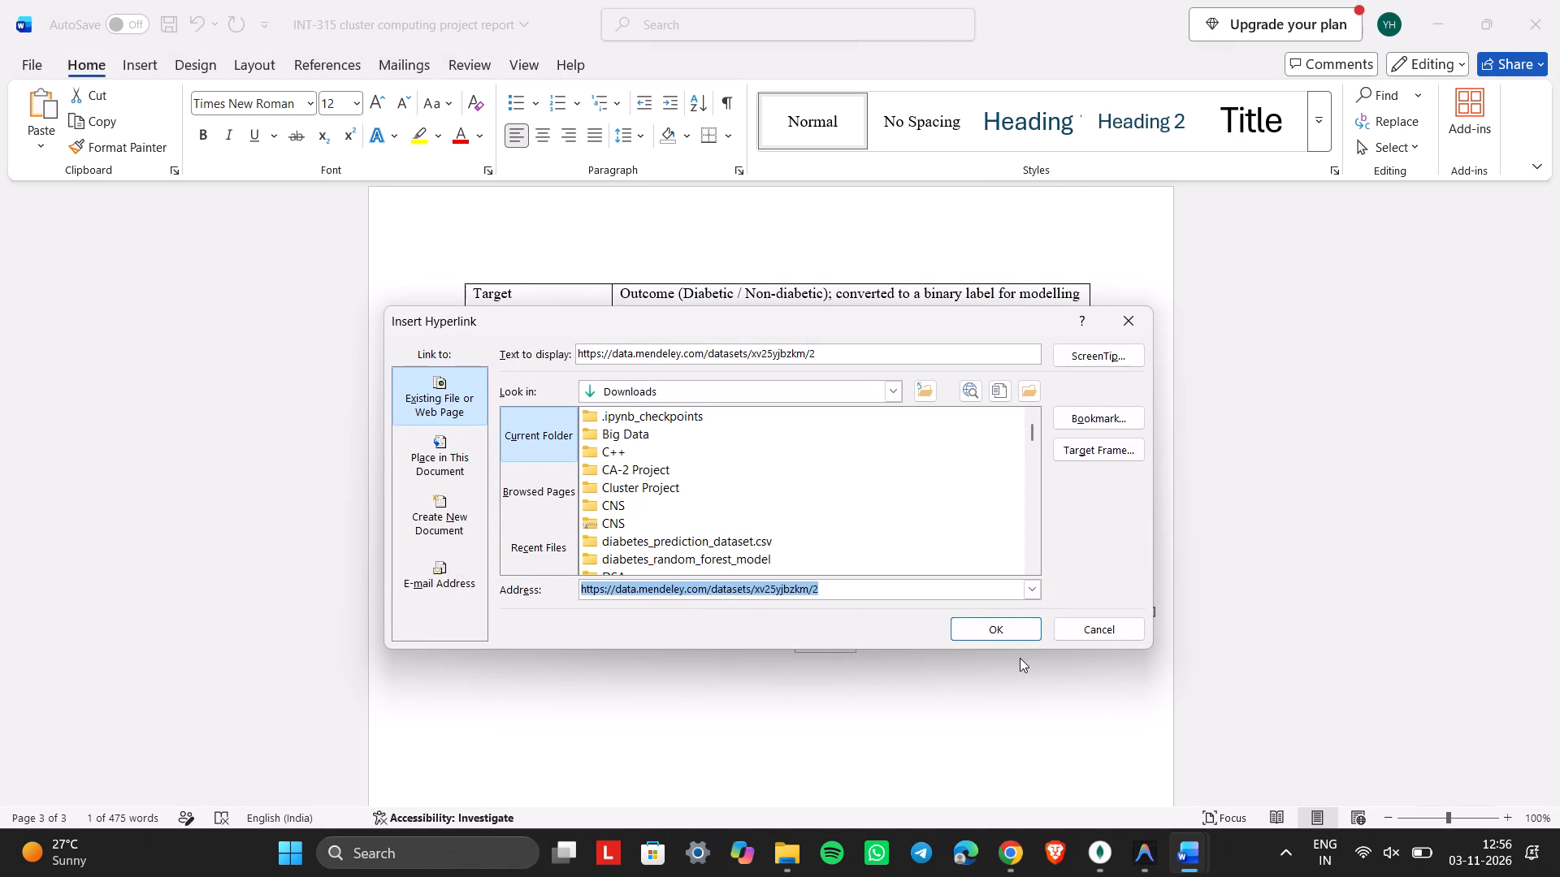
left_click(1000, 631)
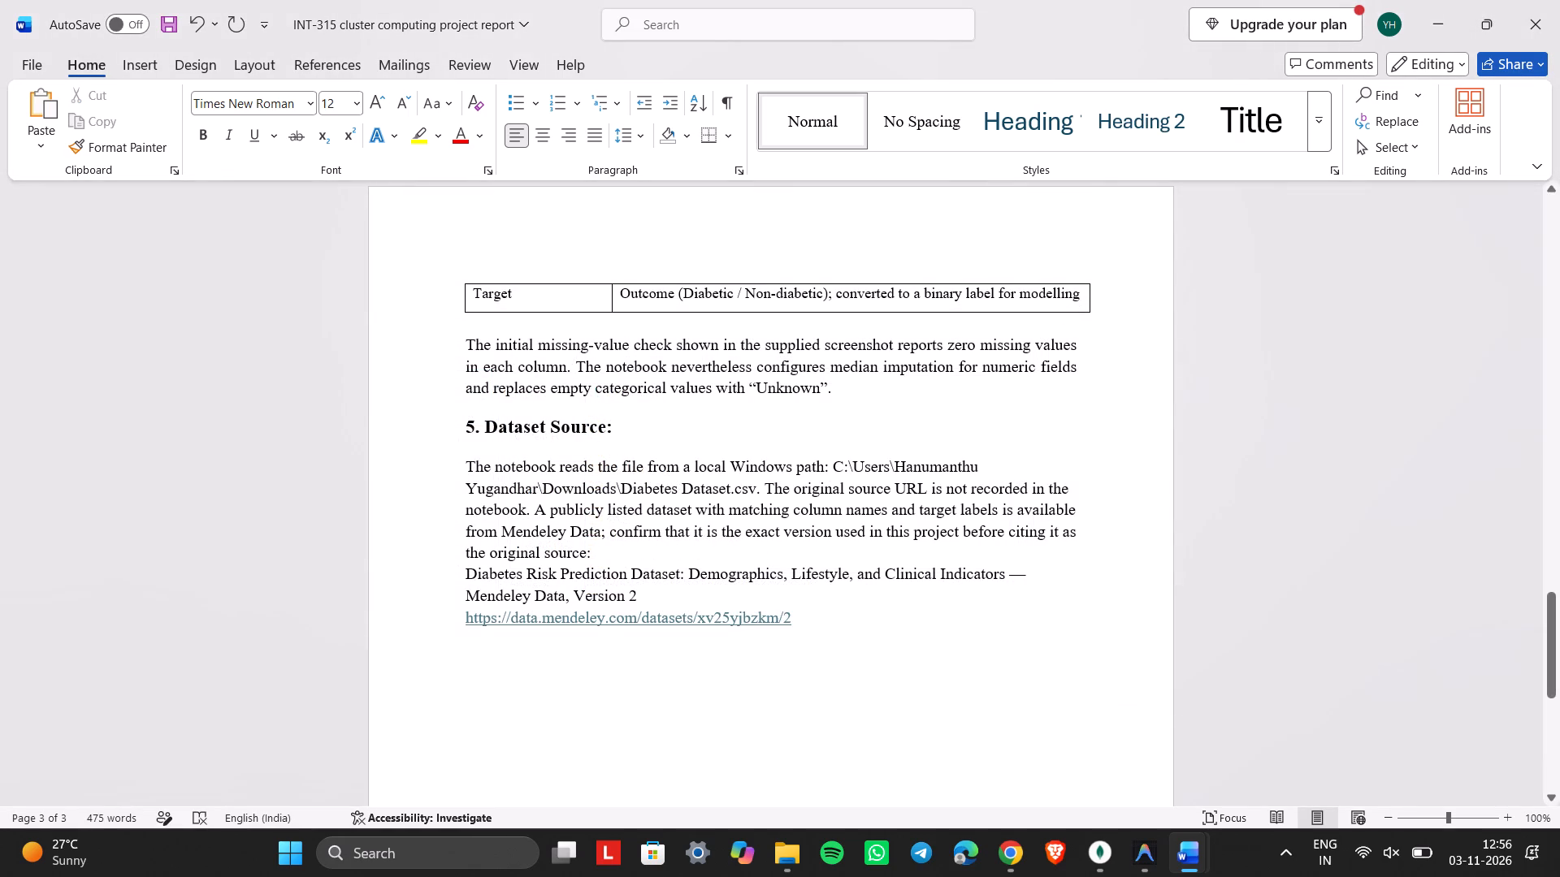
Open the Mendeley dataset link in the browser and examine the dataset page's description, files and citation details.
left_click(756, 612, "ctrl")
left_click(738, 620, "ctrl")
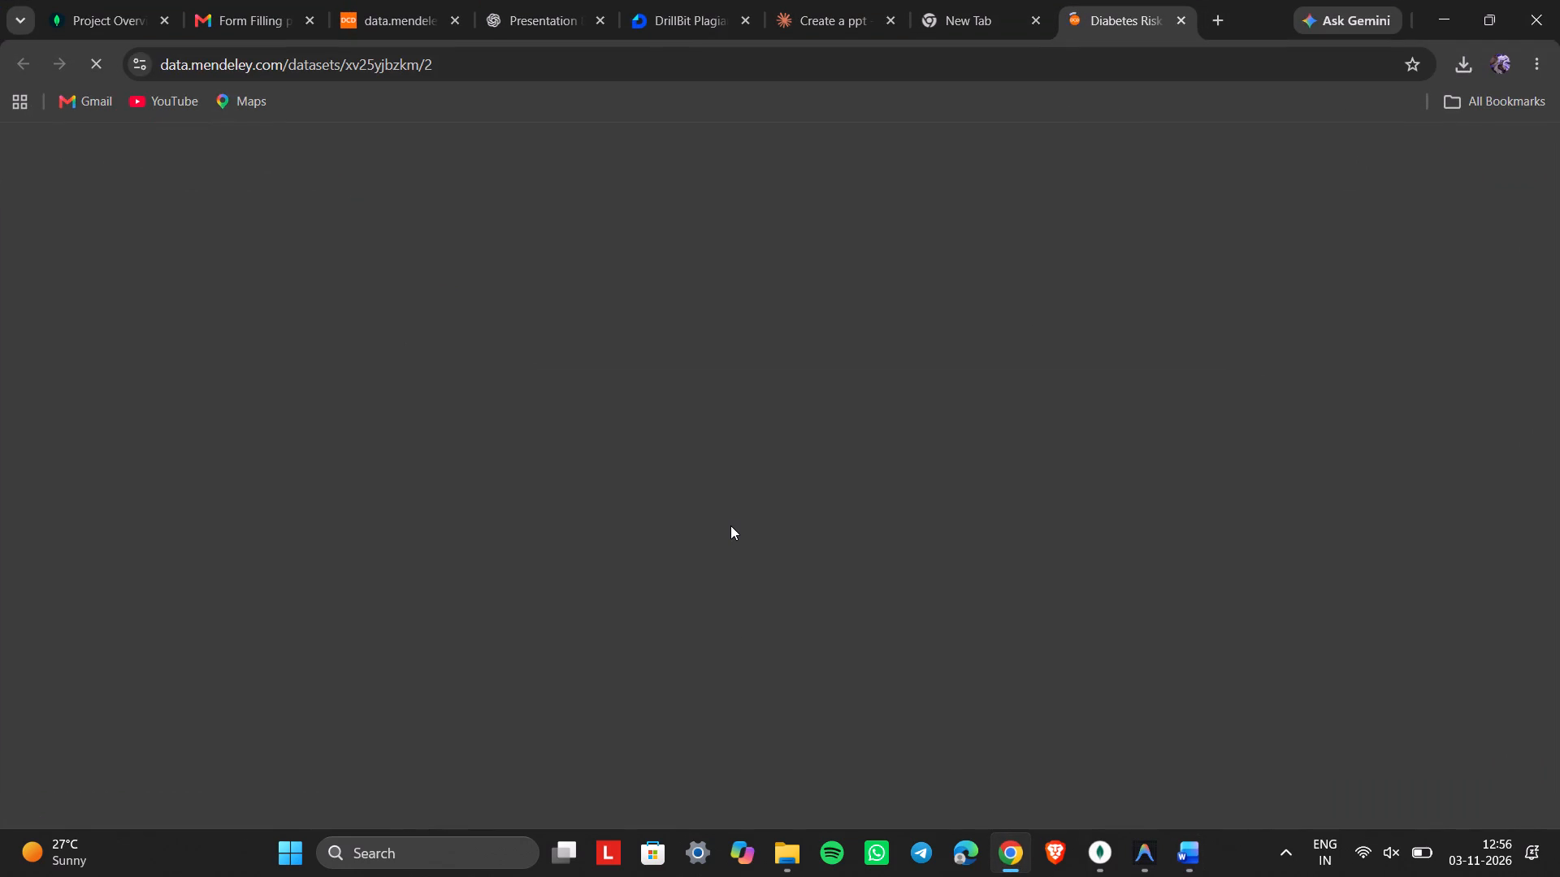
scroll(730, 525, "down", 1)
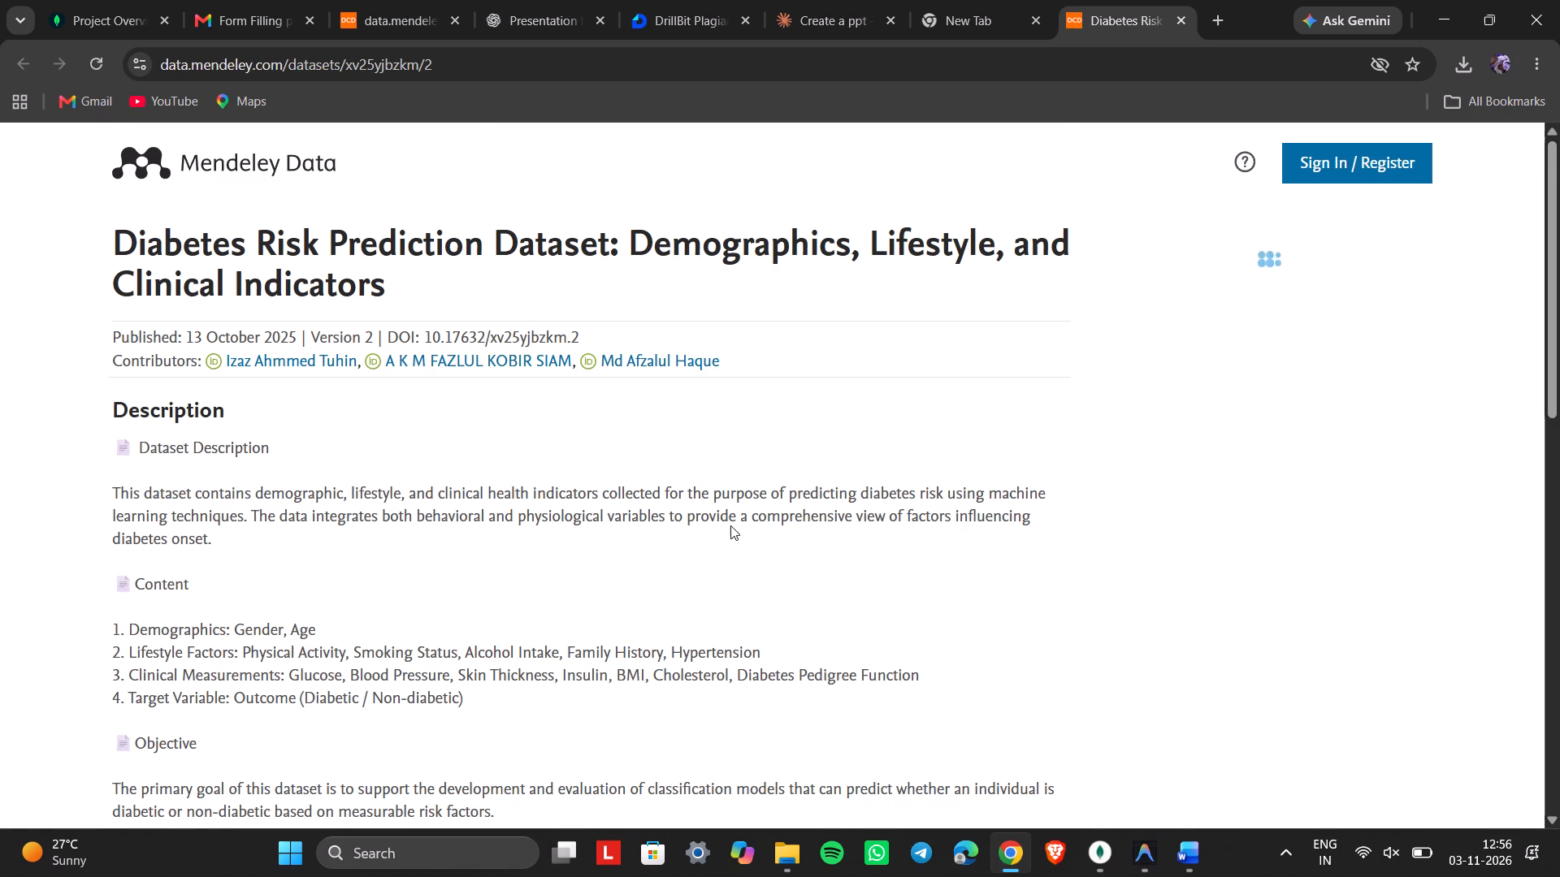
scroll(730, 525, "down", 6)
scroll(730, 525, "up", 3)
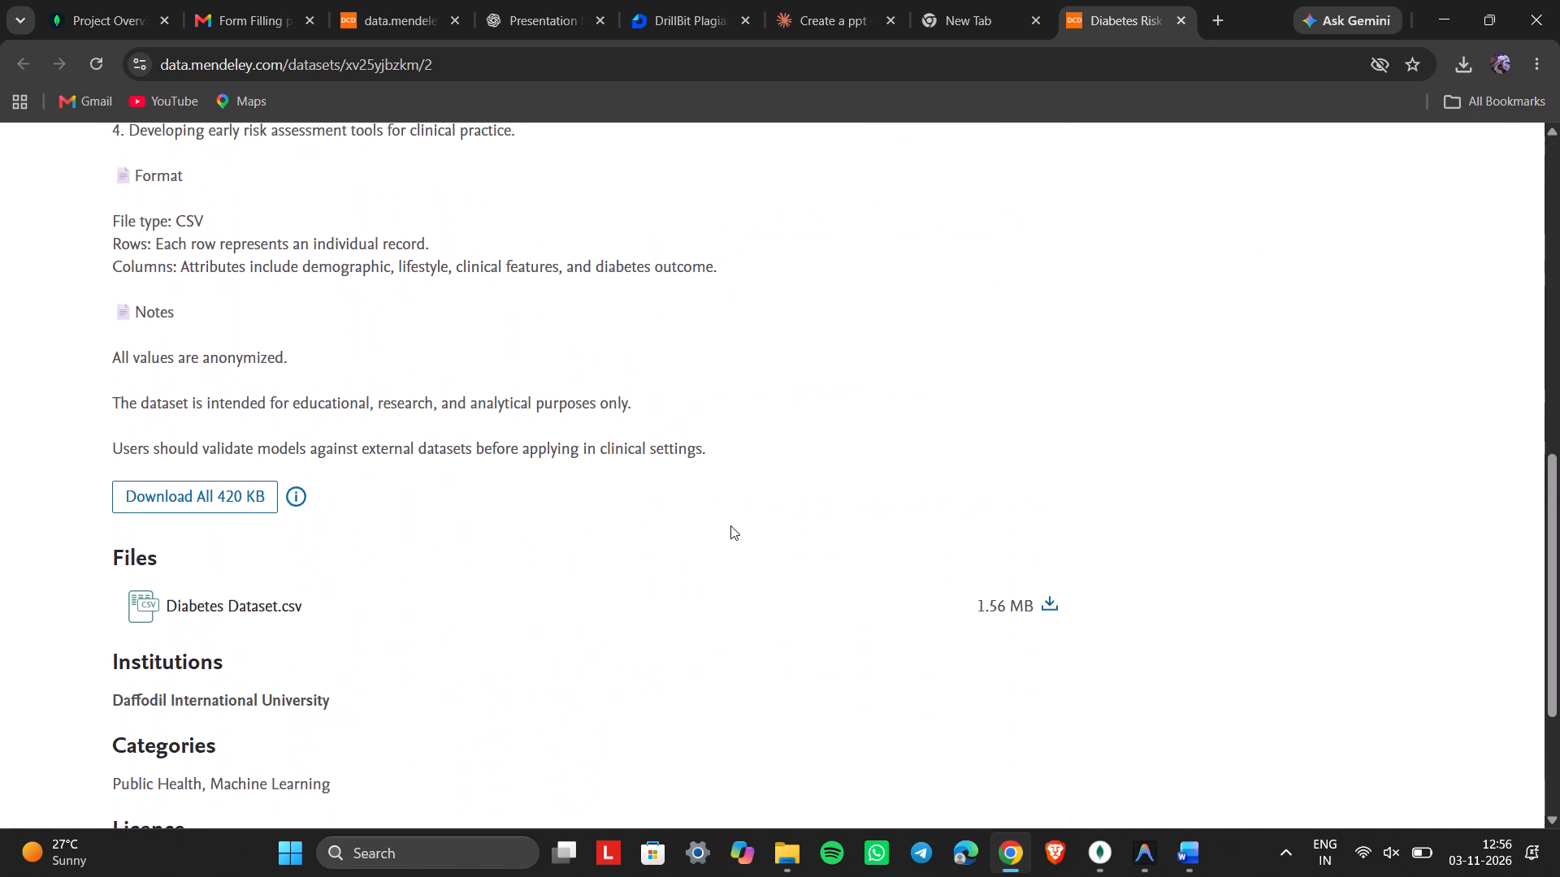
scroll(730, 525, "up", 2)
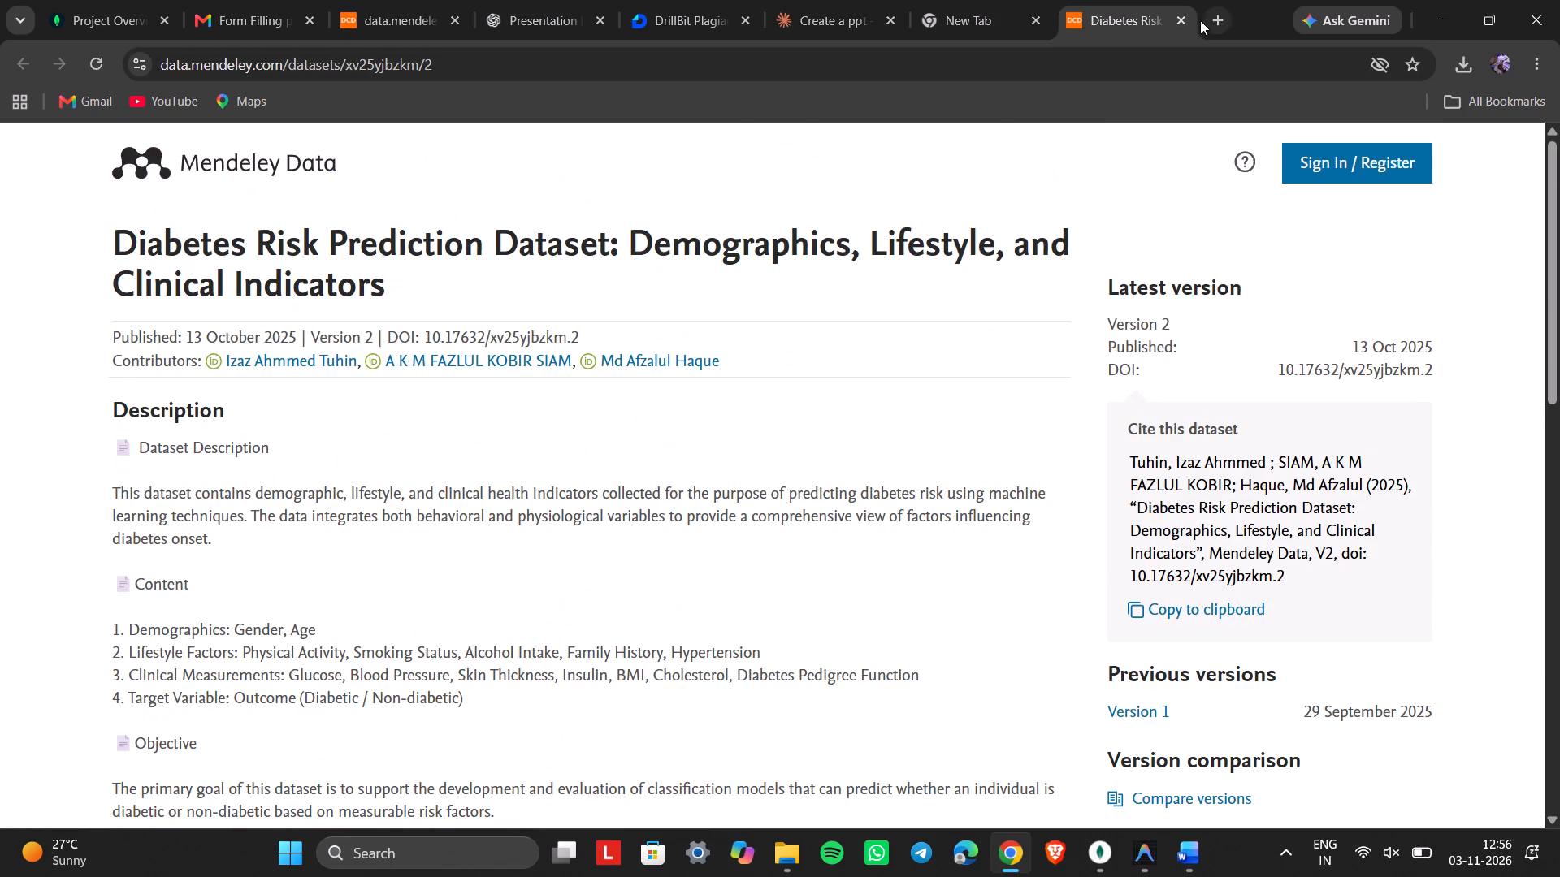
Close the Mendeley dataset page and return to the INT-315 project report.
left_click(1182, 21)
left_click(1430, 4)
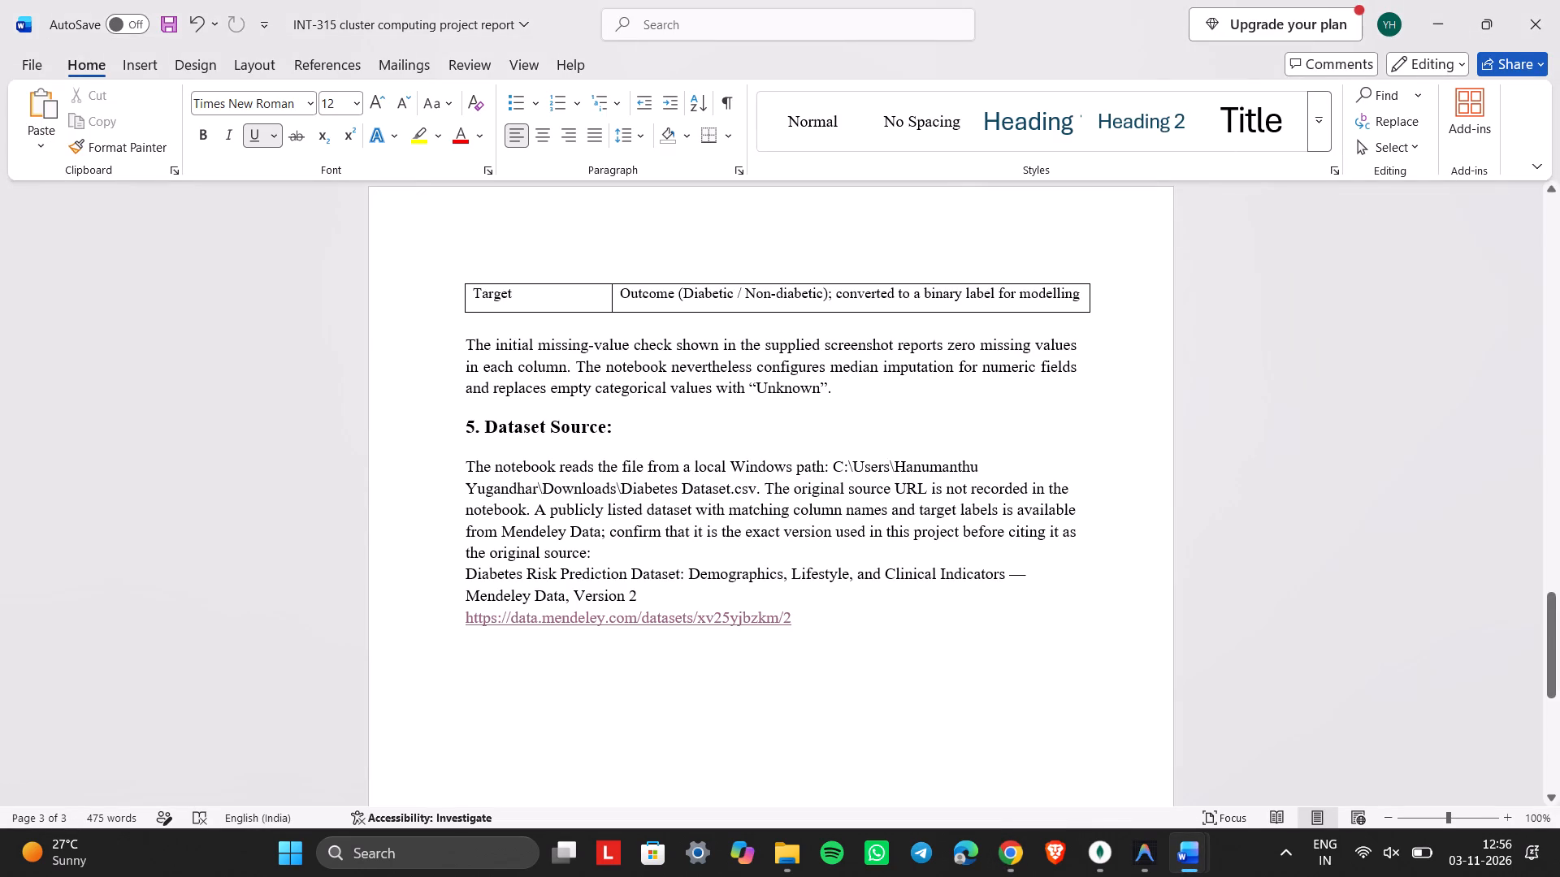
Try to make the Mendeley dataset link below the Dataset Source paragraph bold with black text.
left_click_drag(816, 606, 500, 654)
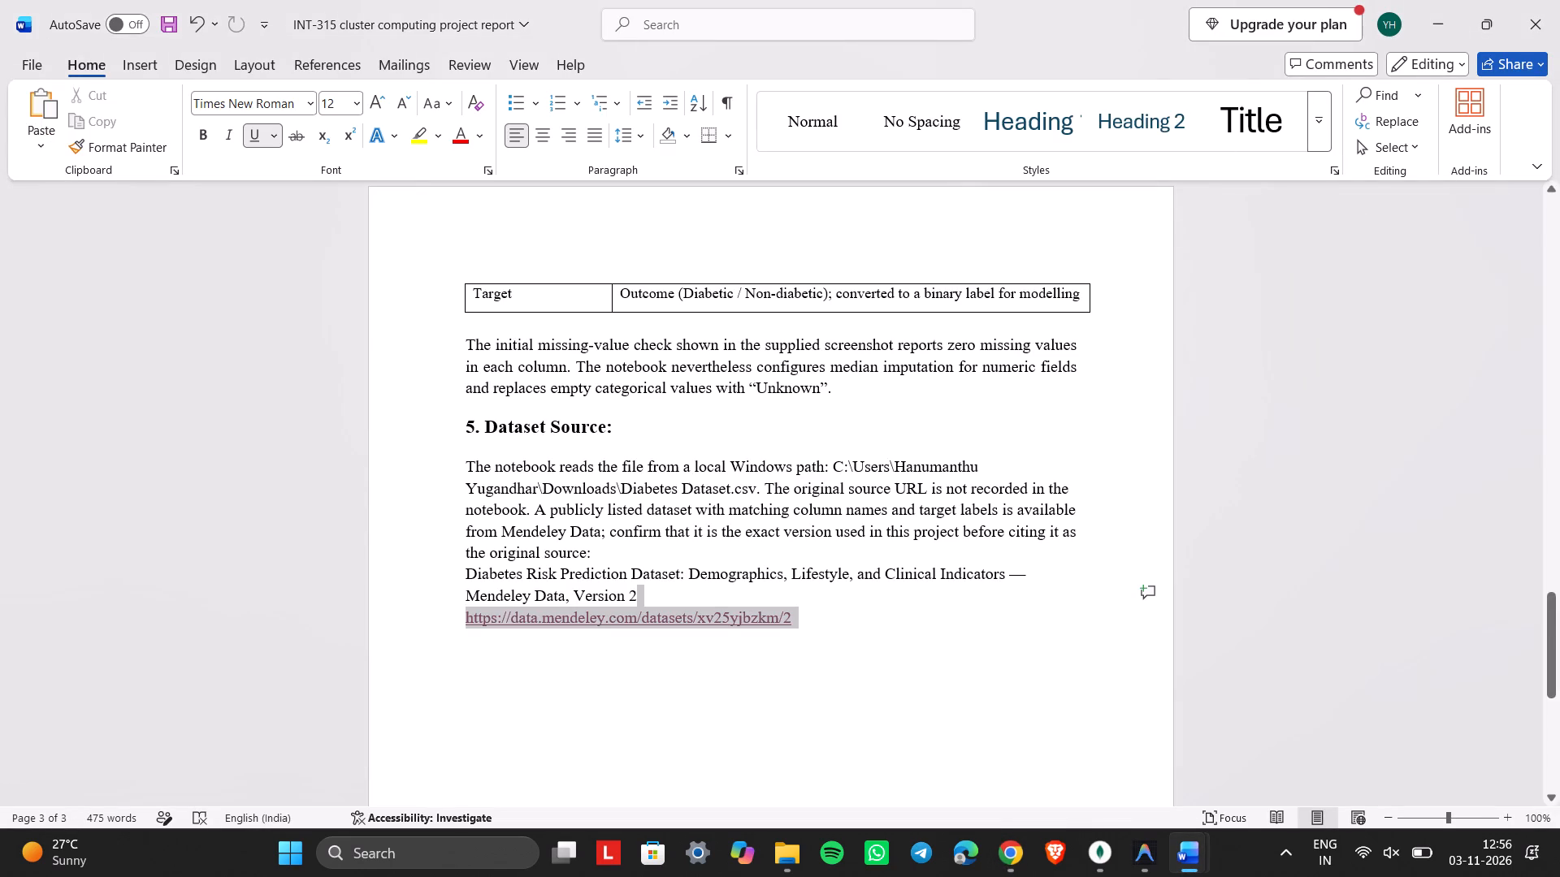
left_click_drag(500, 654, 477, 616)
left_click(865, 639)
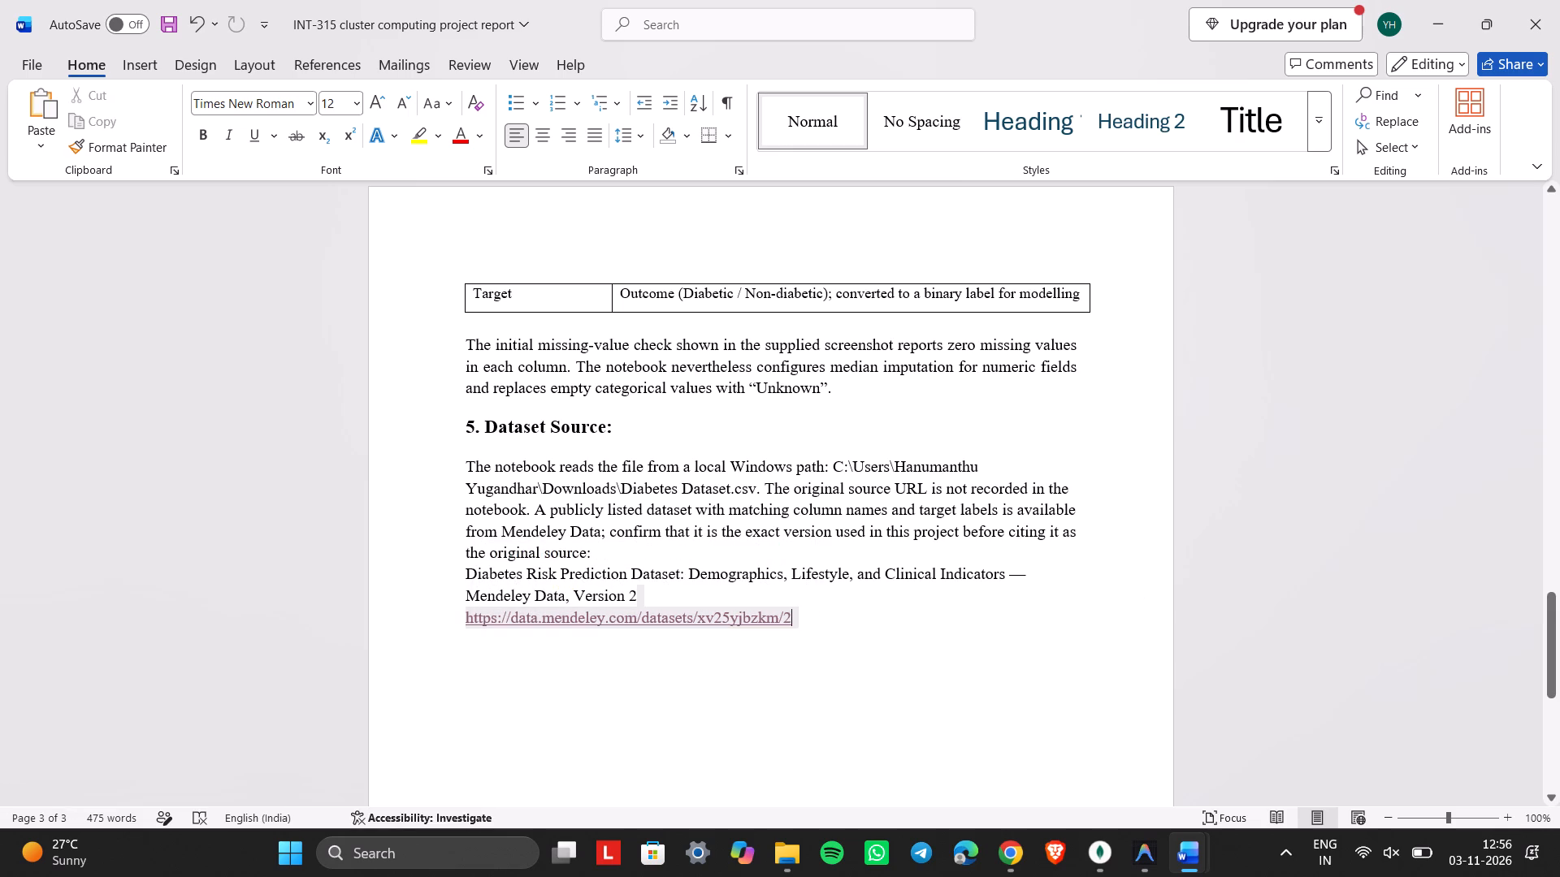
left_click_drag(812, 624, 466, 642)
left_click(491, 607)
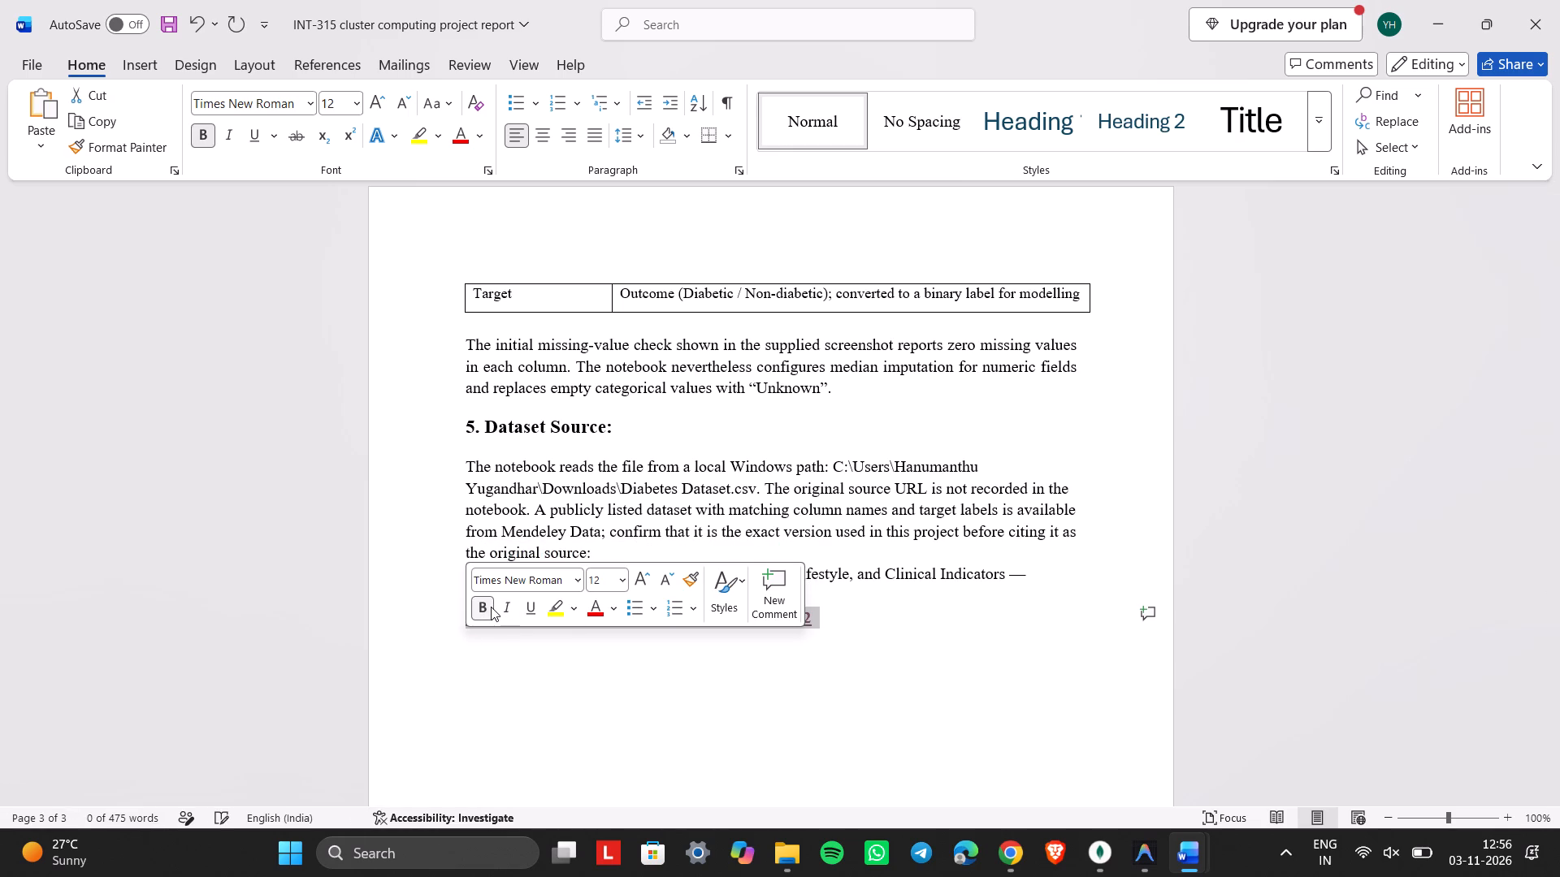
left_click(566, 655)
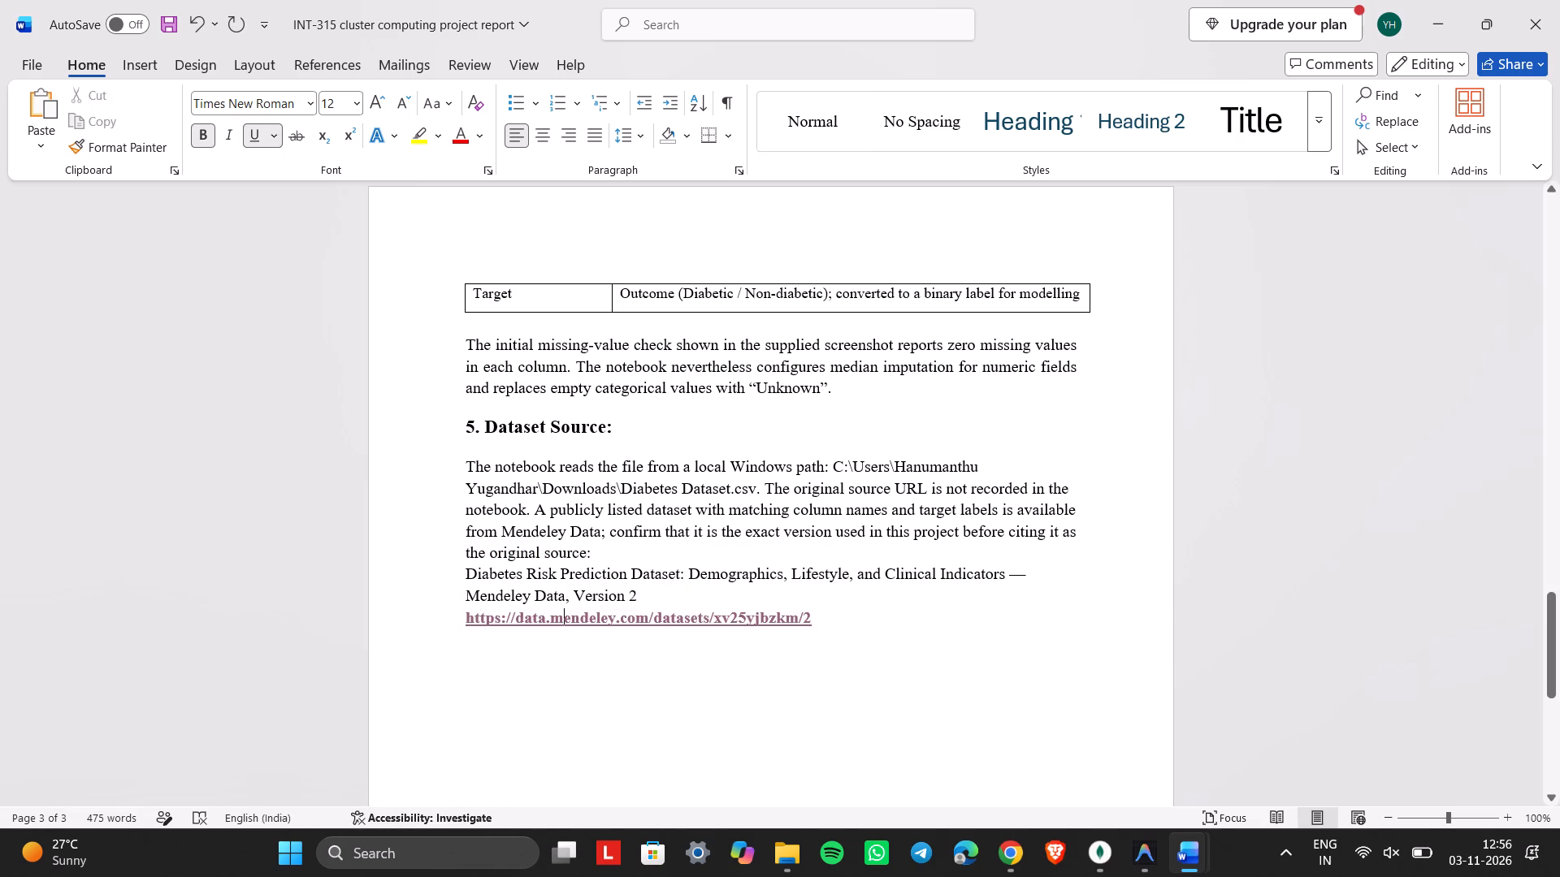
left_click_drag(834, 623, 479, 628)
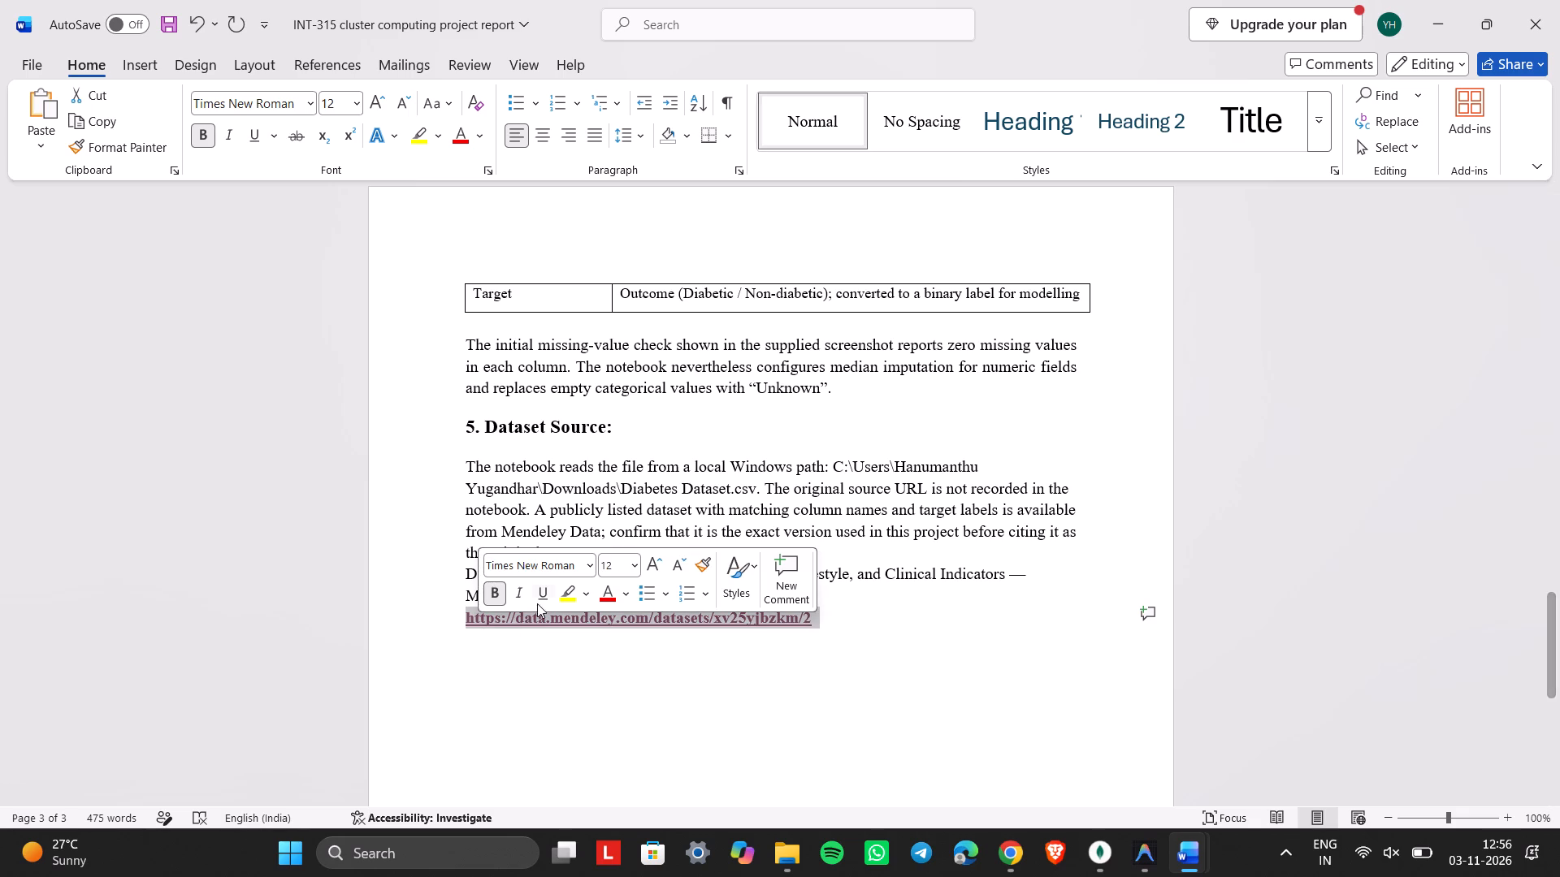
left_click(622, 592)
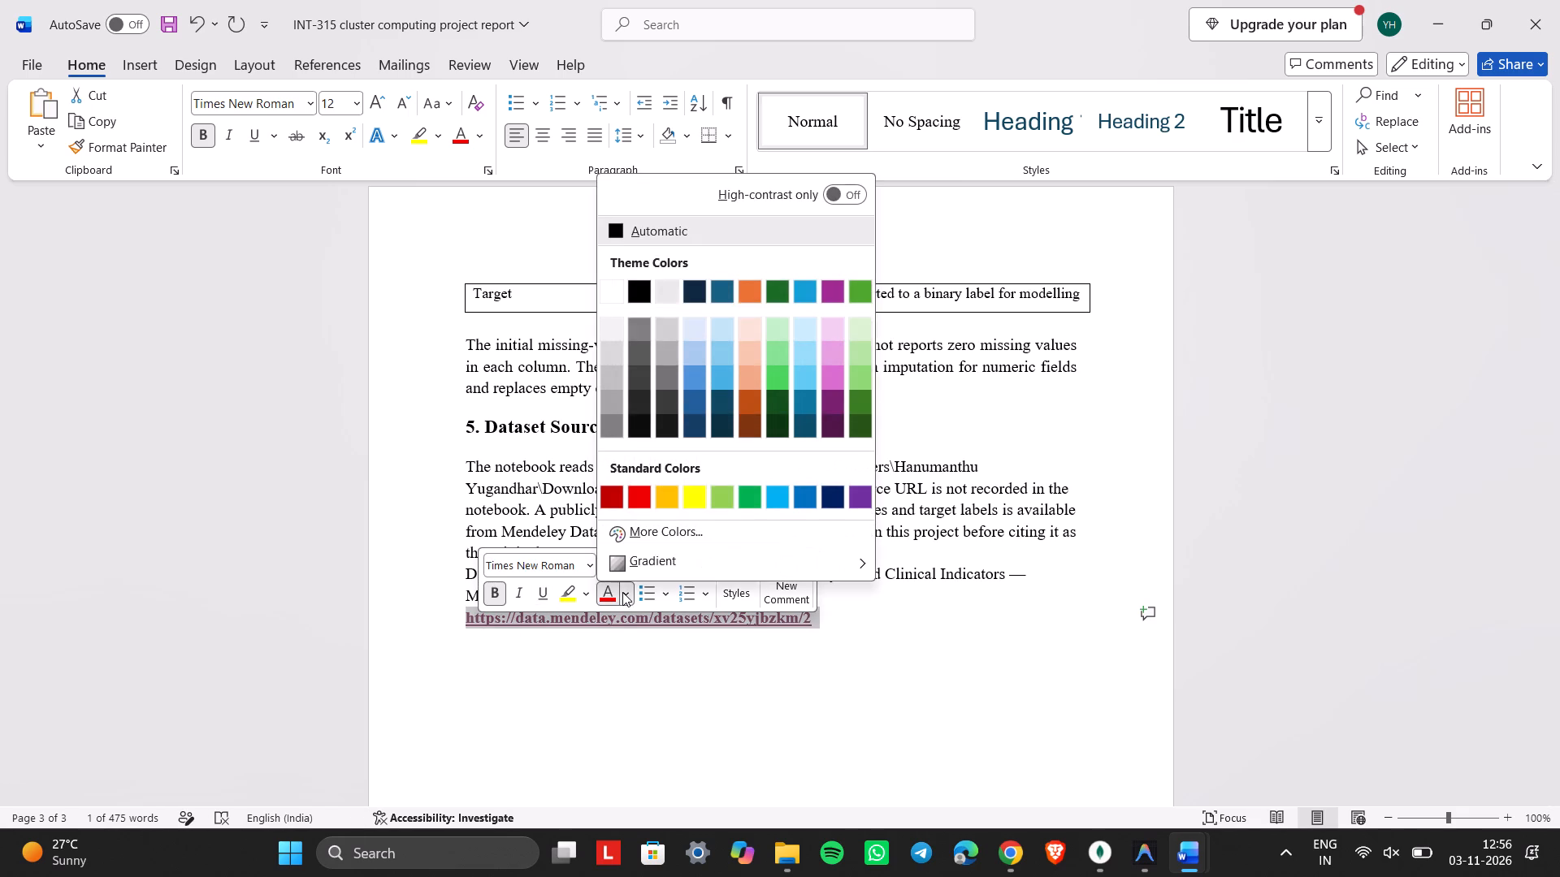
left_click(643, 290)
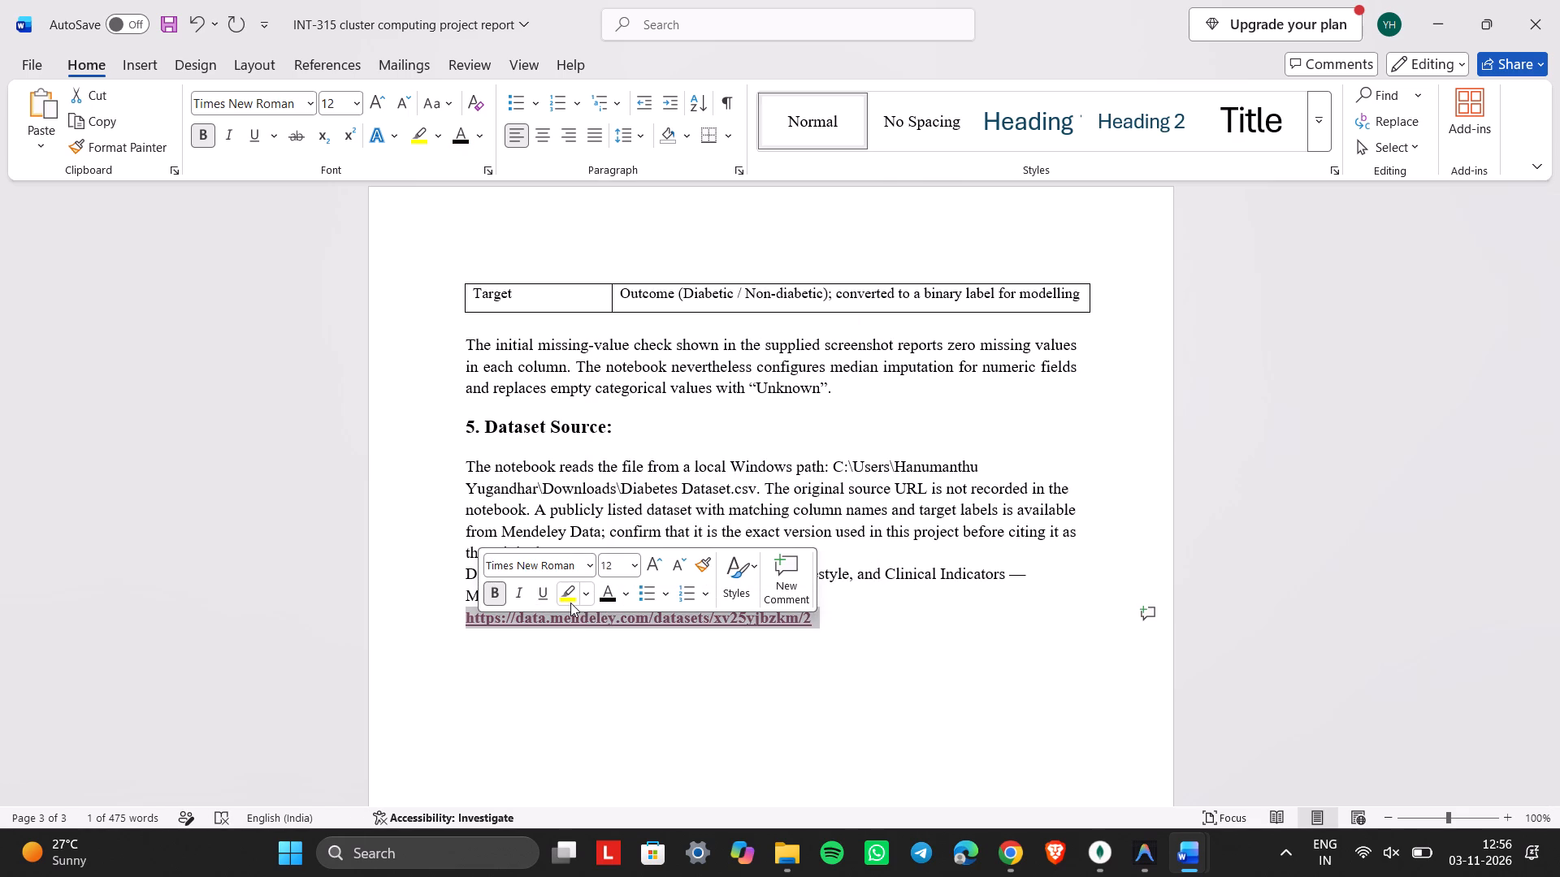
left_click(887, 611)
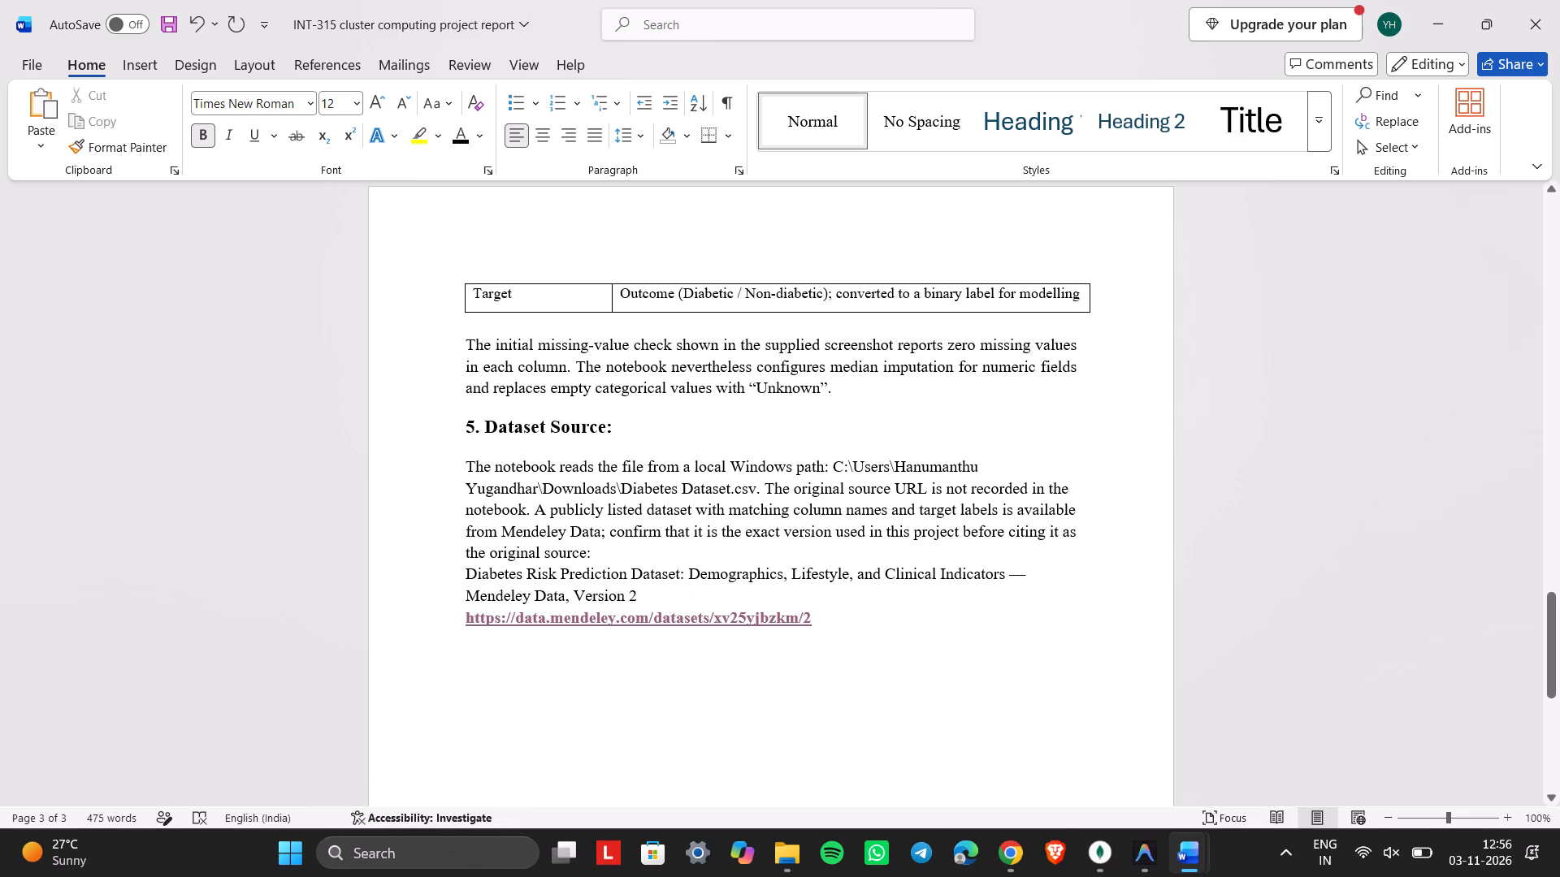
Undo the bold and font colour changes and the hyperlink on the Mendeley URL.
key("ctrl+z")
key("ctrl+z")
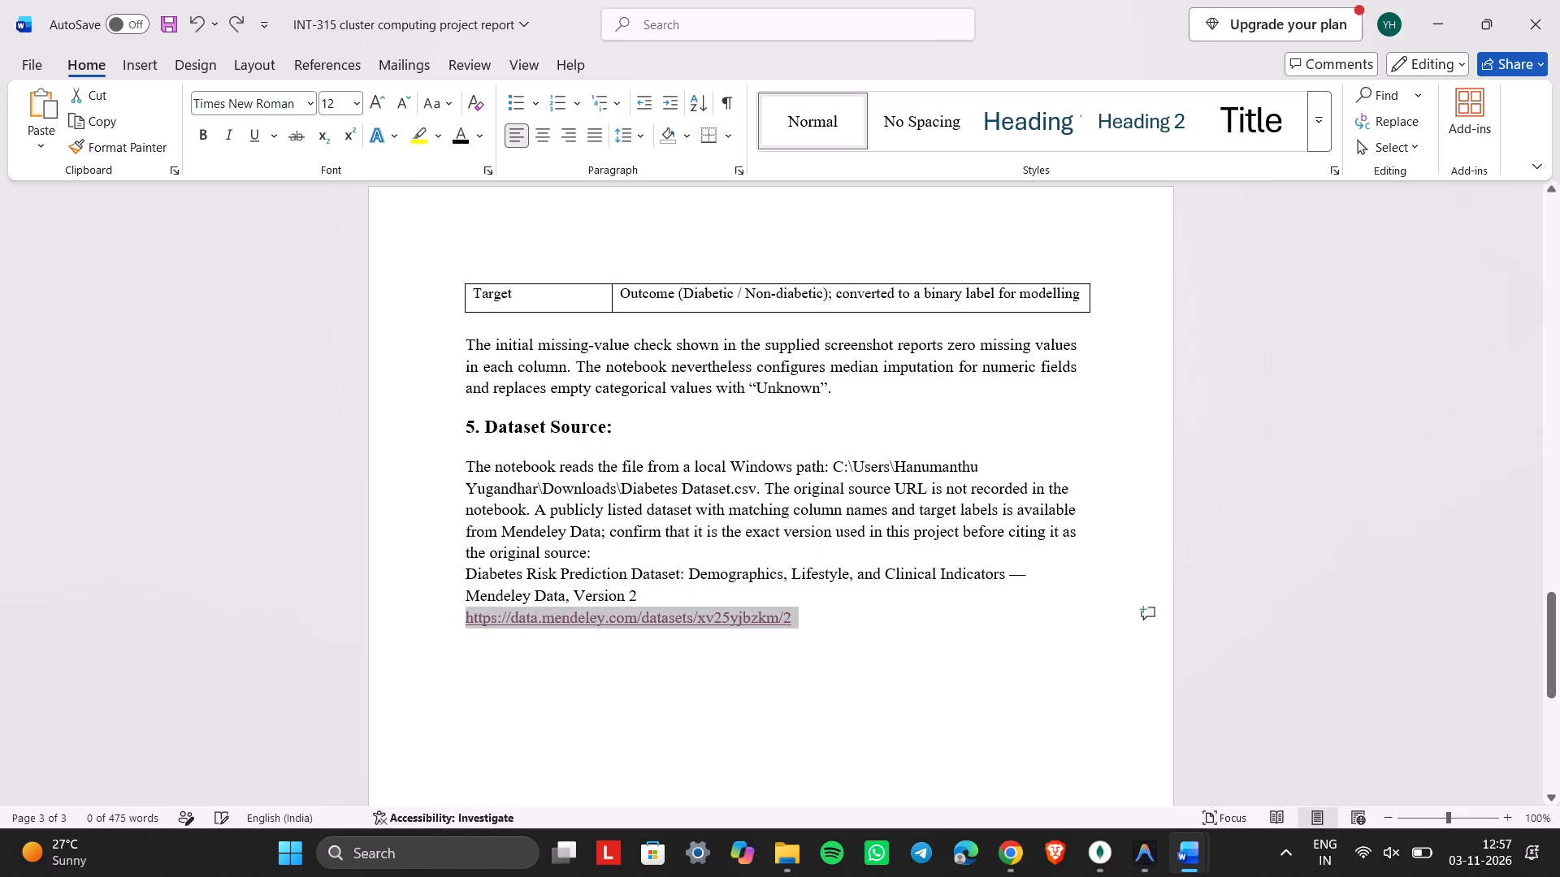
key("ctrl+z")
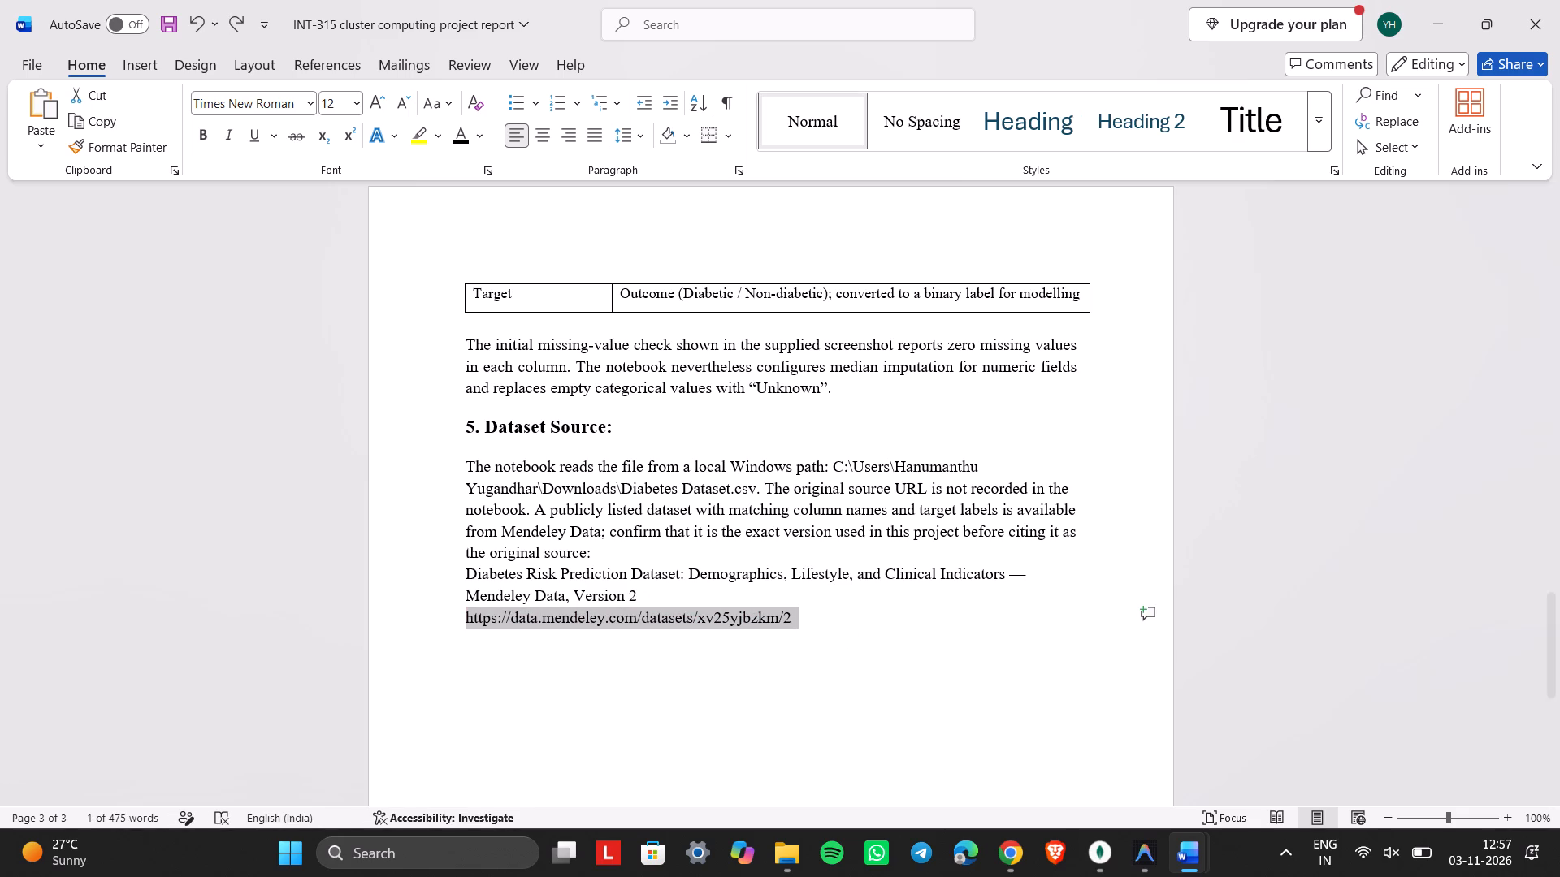
right_click(769, 617)
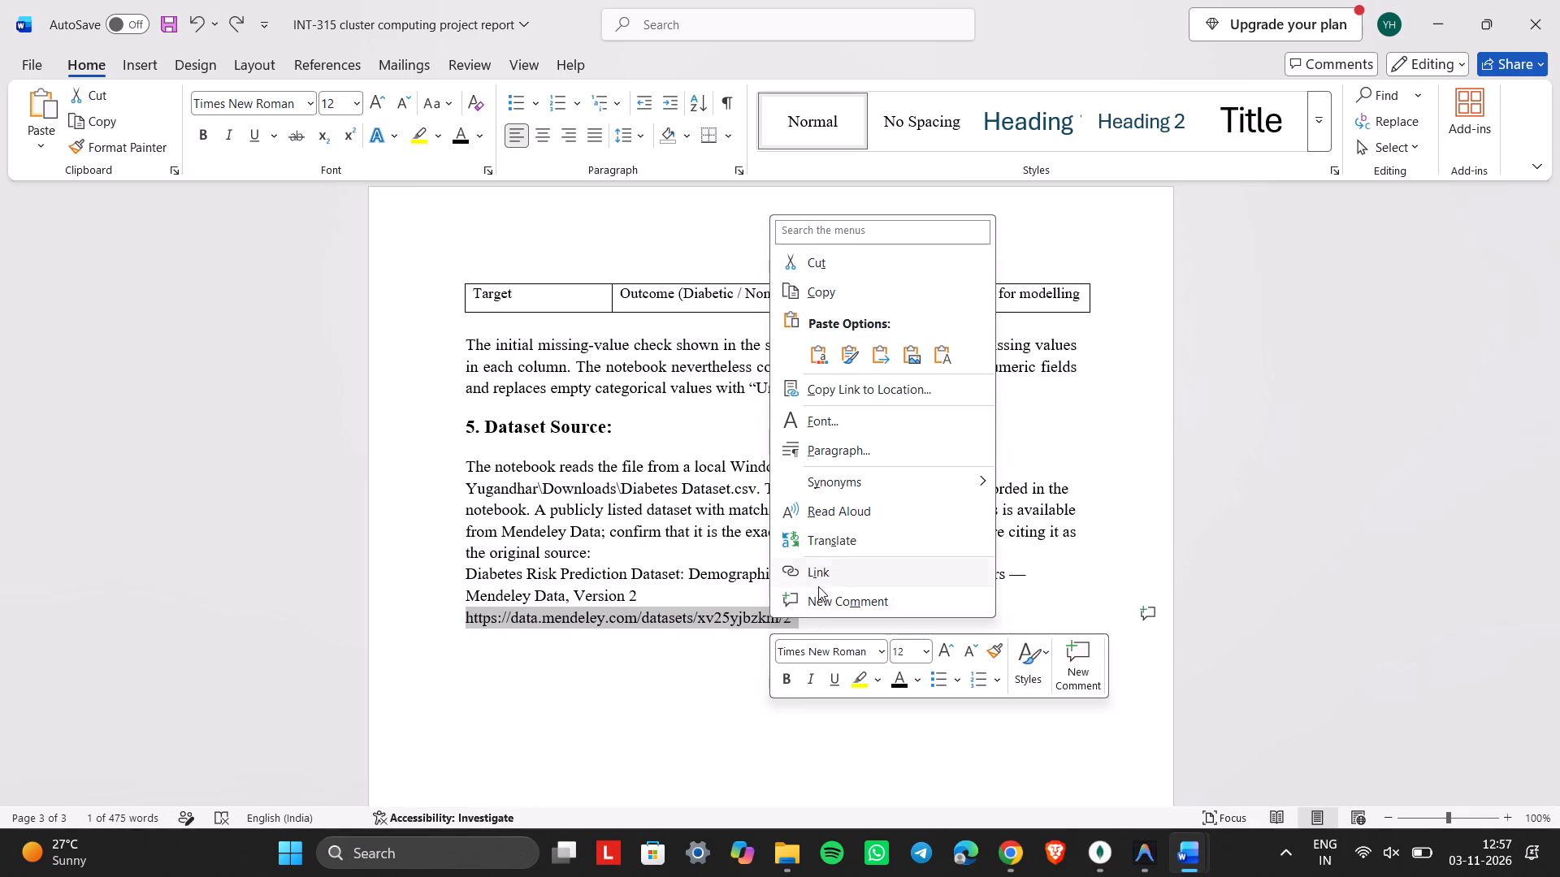
left_click(824, 567)
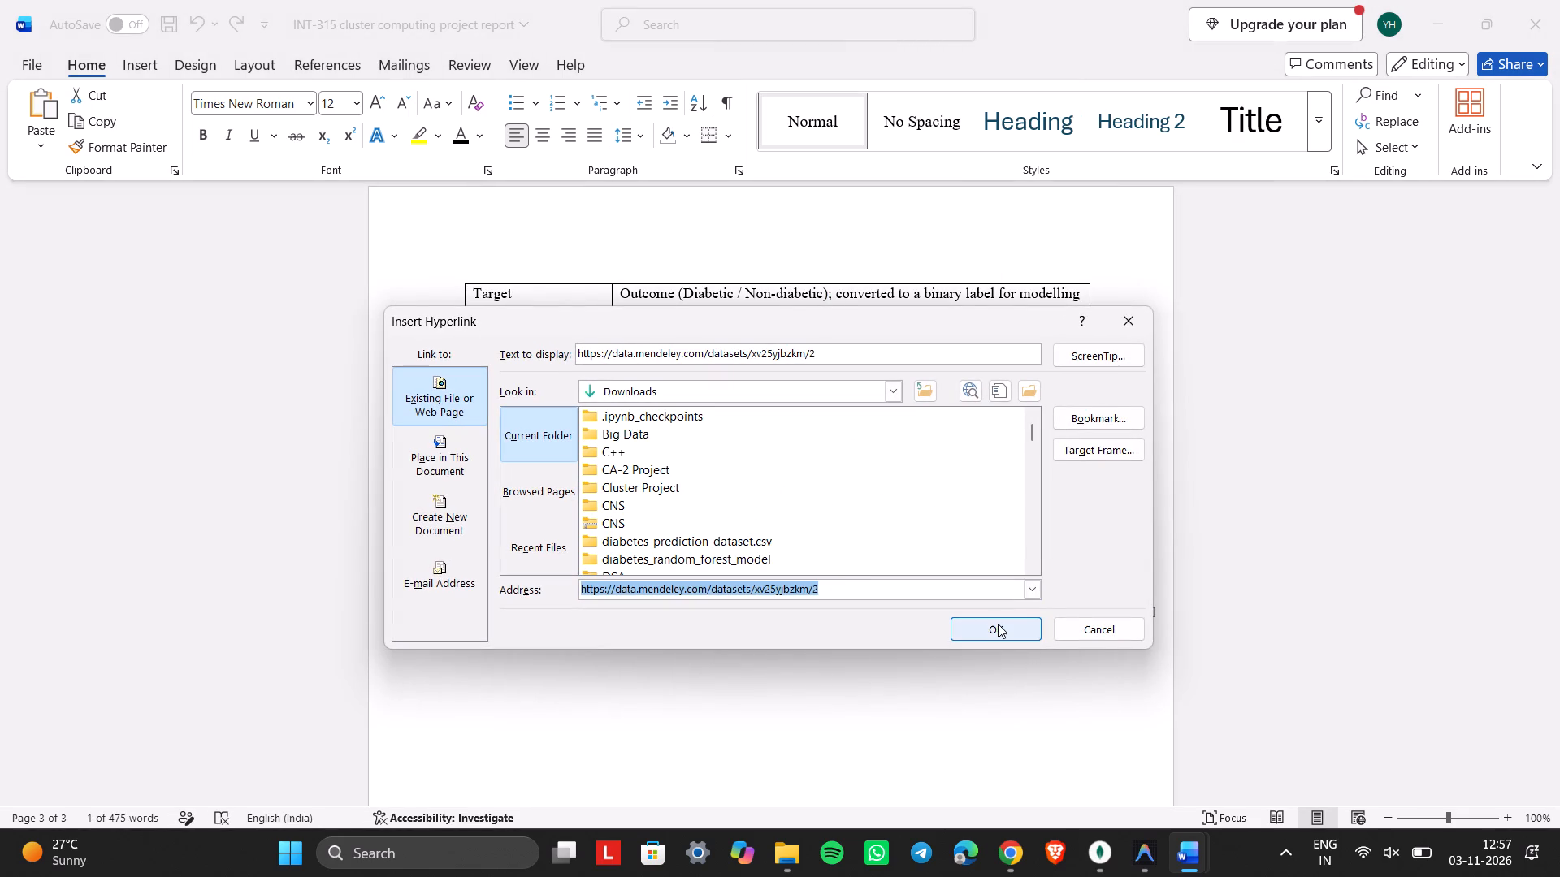
left_click(998, 624)
Make the Mendeley dataset hyperlink black and bold.
left_click_drag(804, 619, 795, 619)
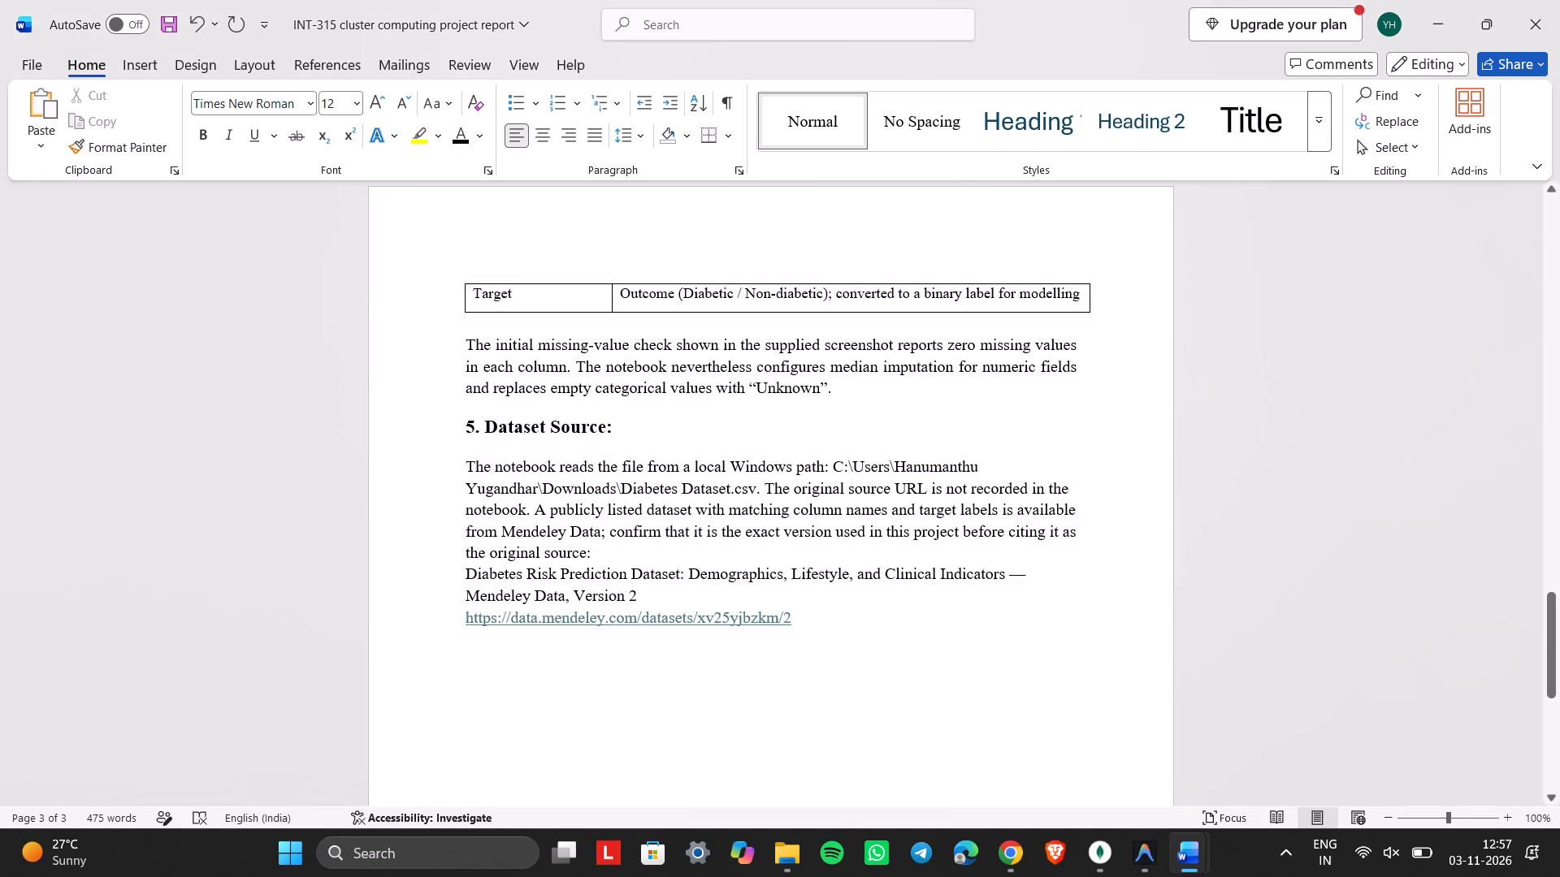
left_click_drag(795, 619, 423, 625)
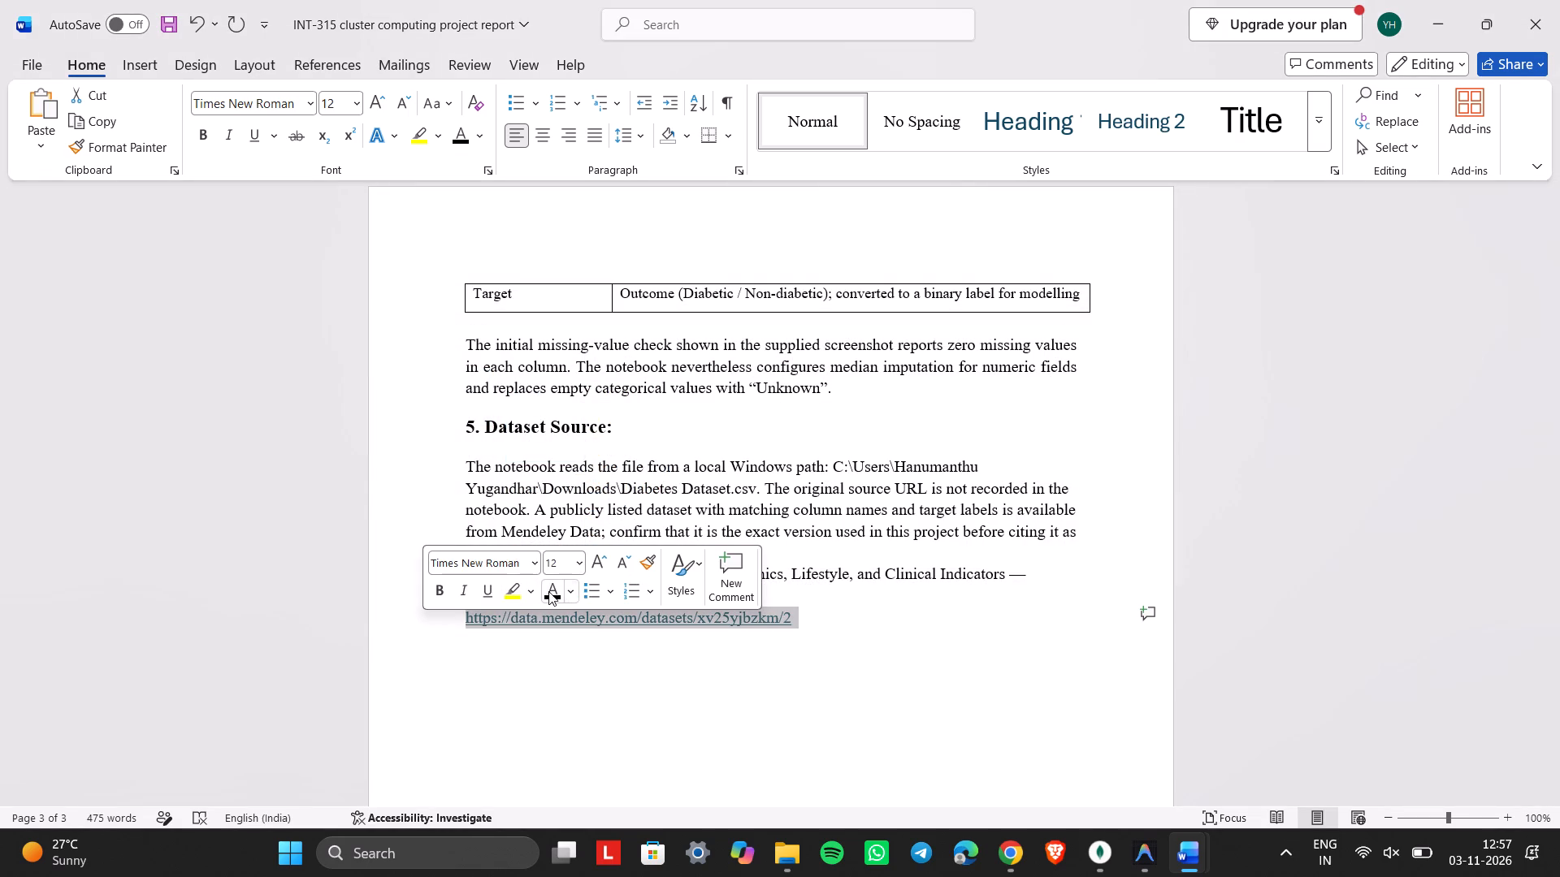
left_click(547, 591)
left_click(444, 585)
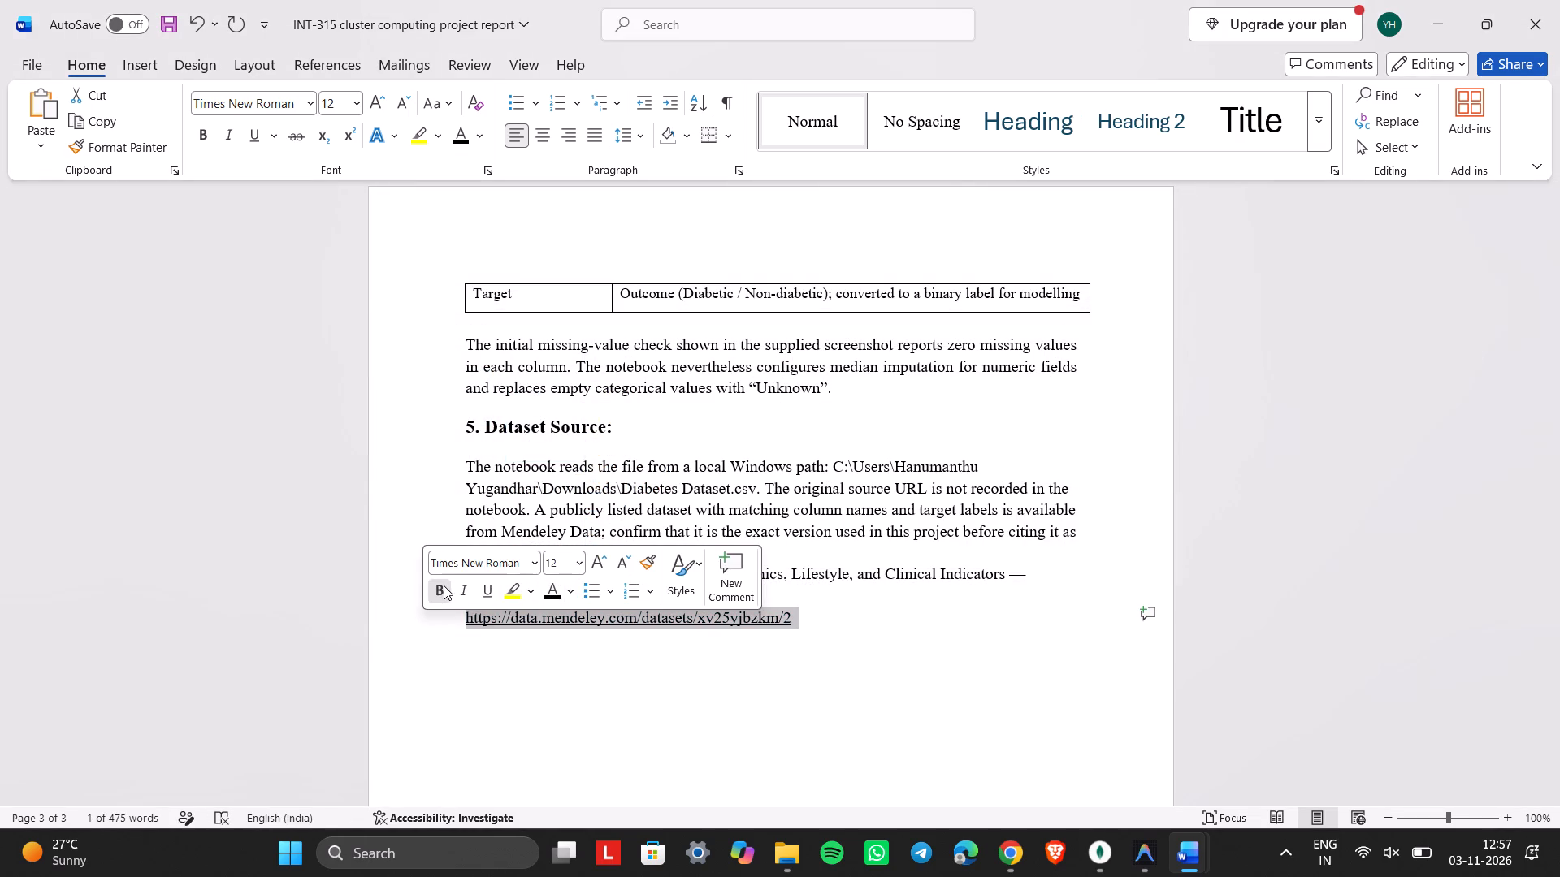
Copy the "Citation details listed on the dataset page" paragraph from the diabetes report to the line below the Mendeley link, keeping text only.
left_click(863, 617)
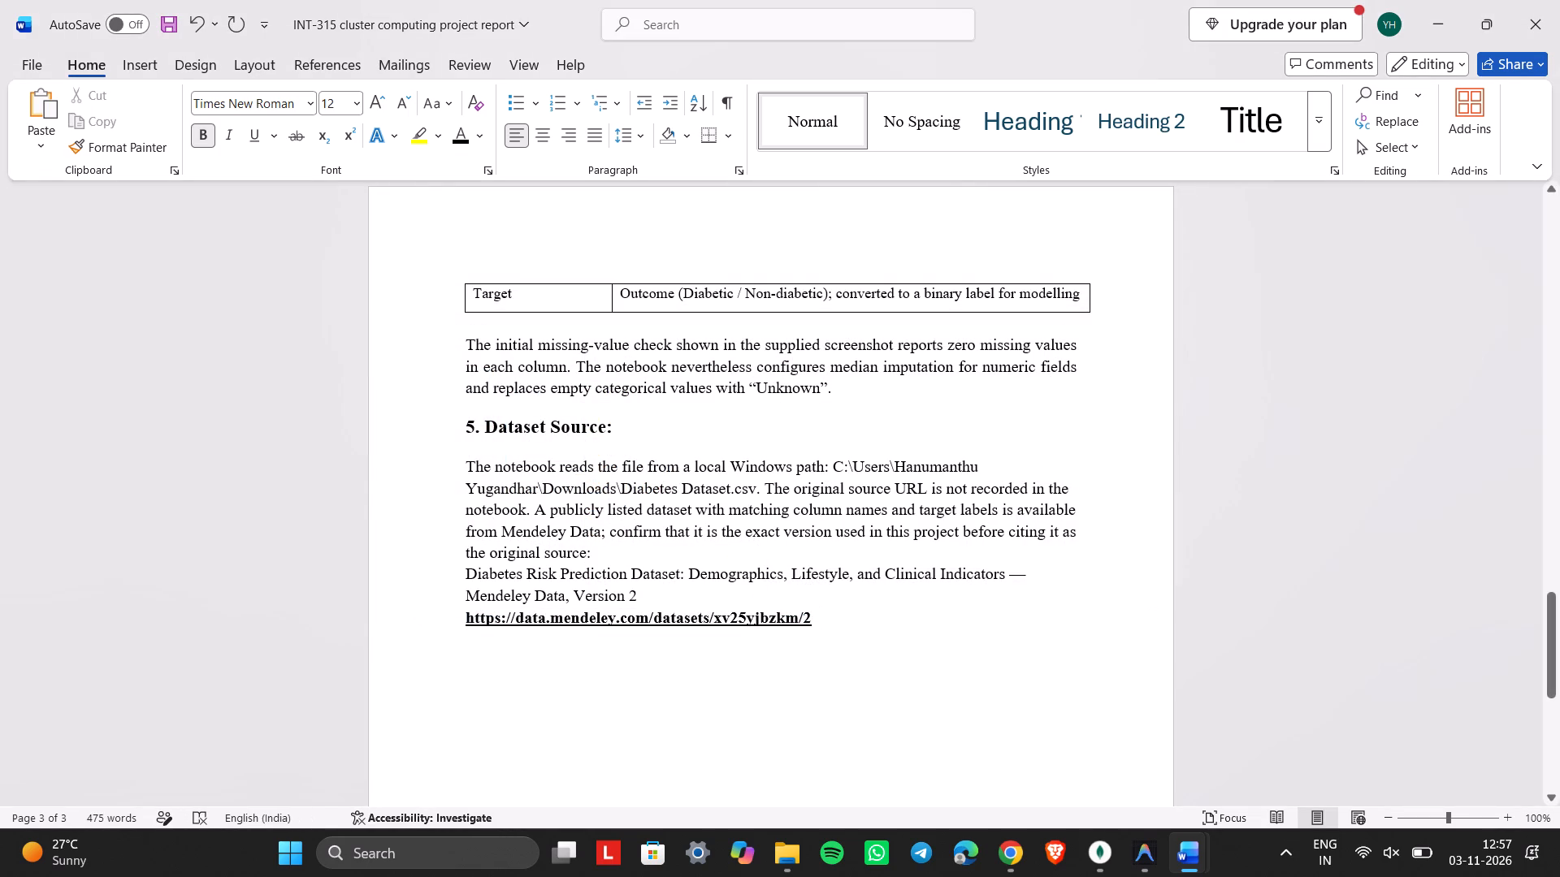
key("Return")
key("Return")
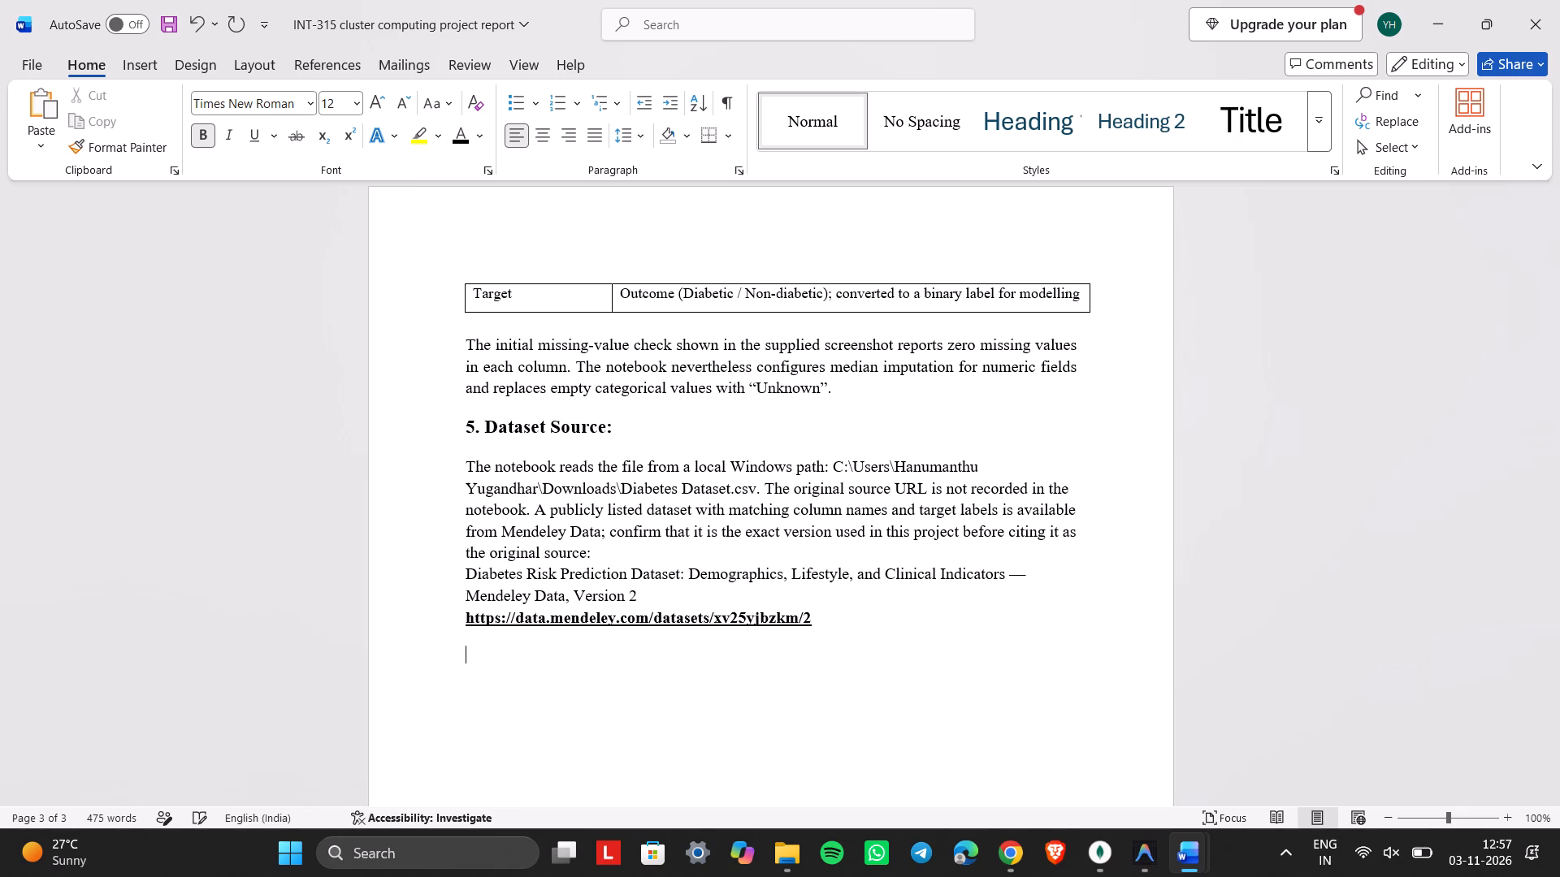
key("alt+Tab")
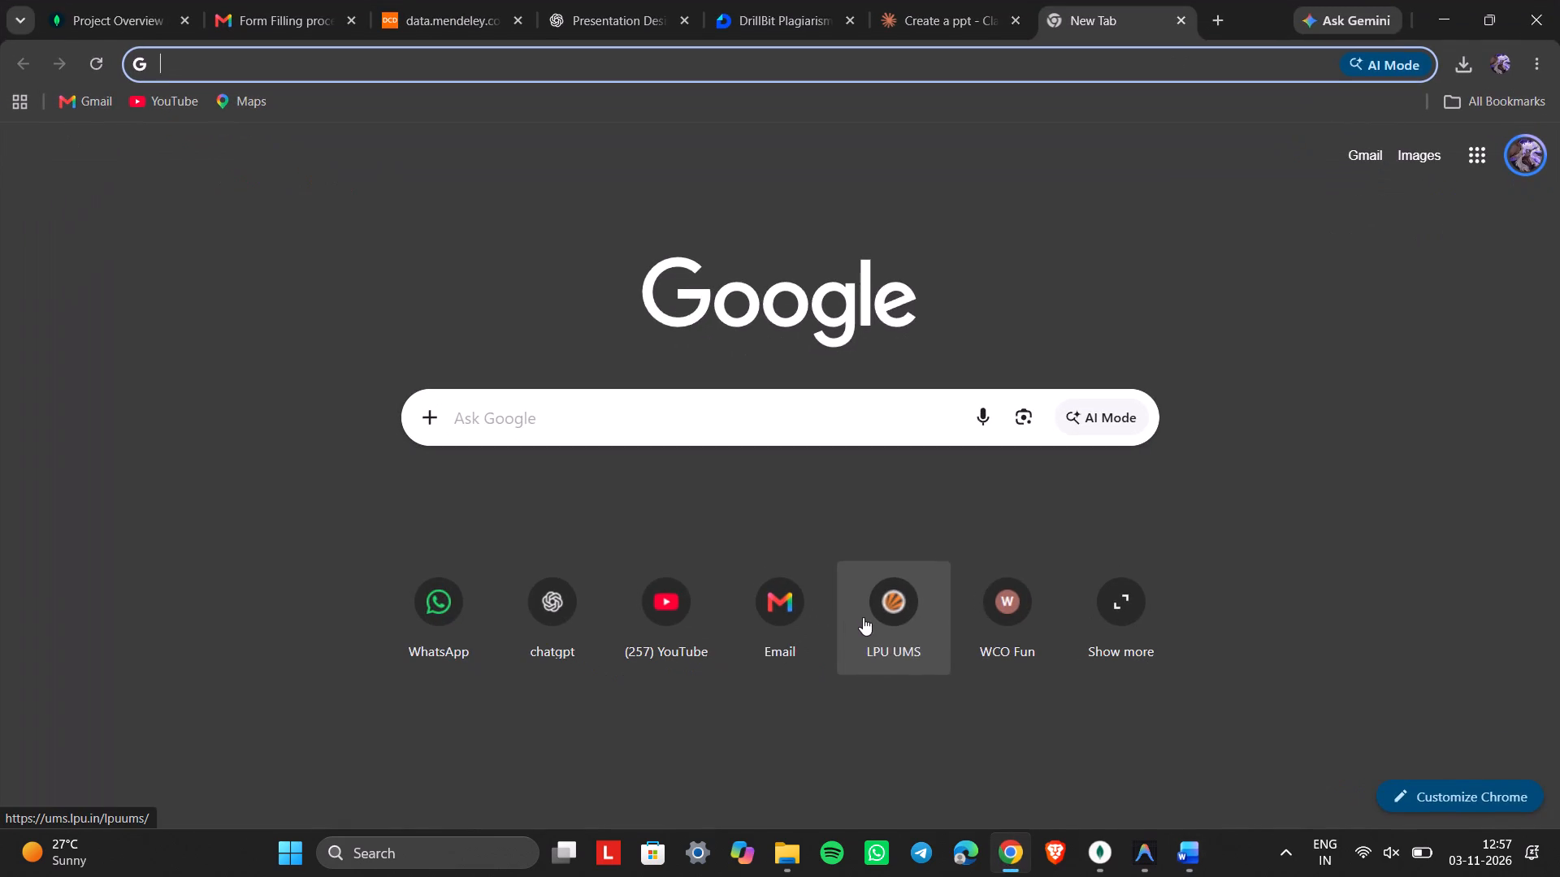
key("alt+Tab")
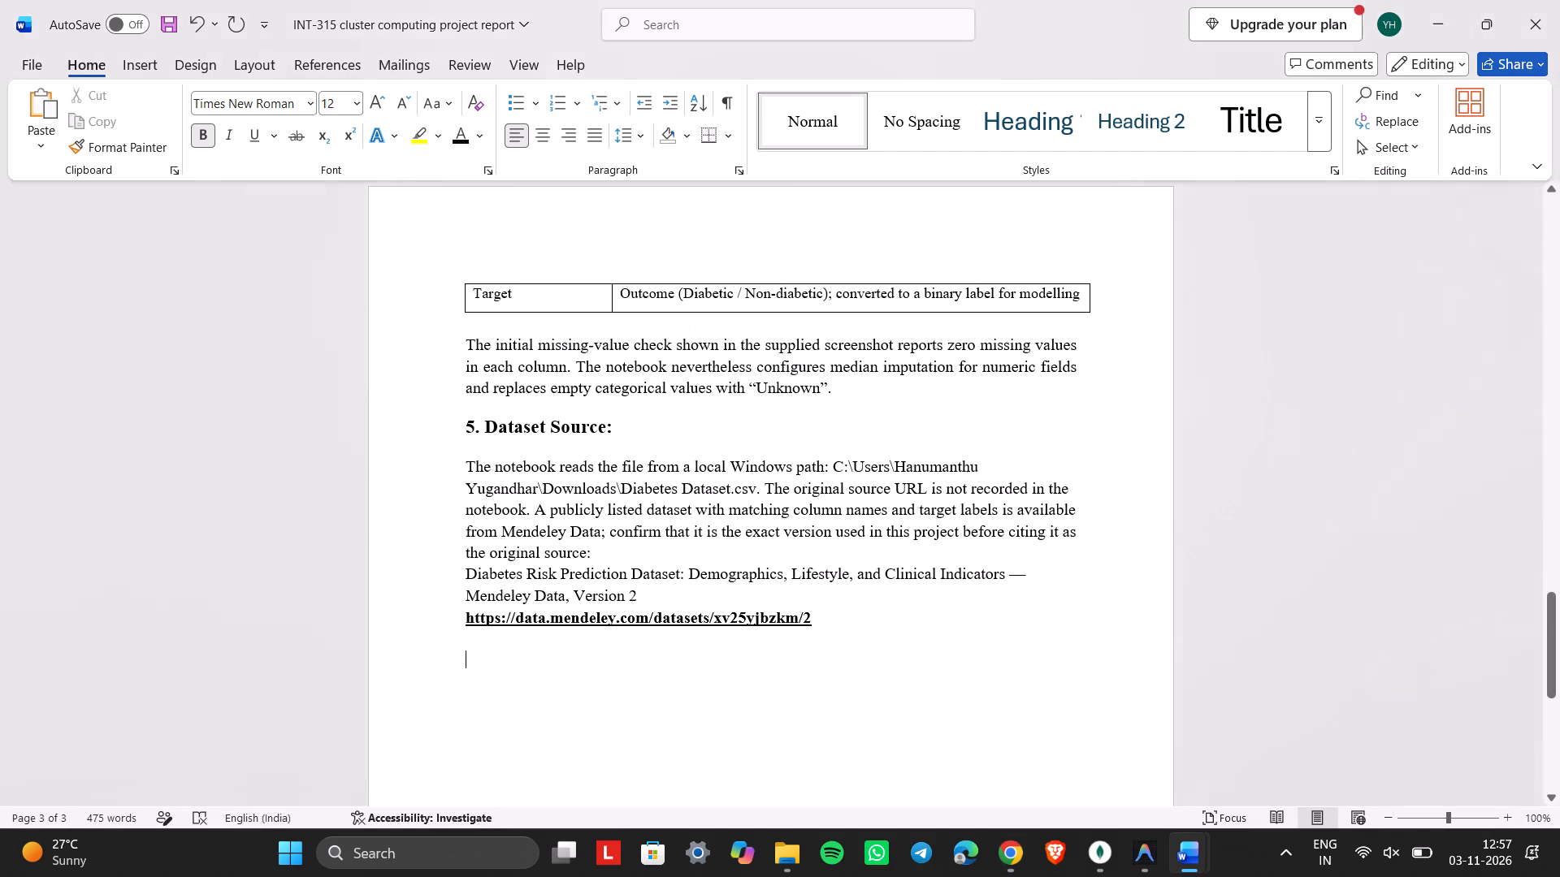
key("alt+Tab")
key("alt+Tab")
scroll(863, 617, "down", 1)
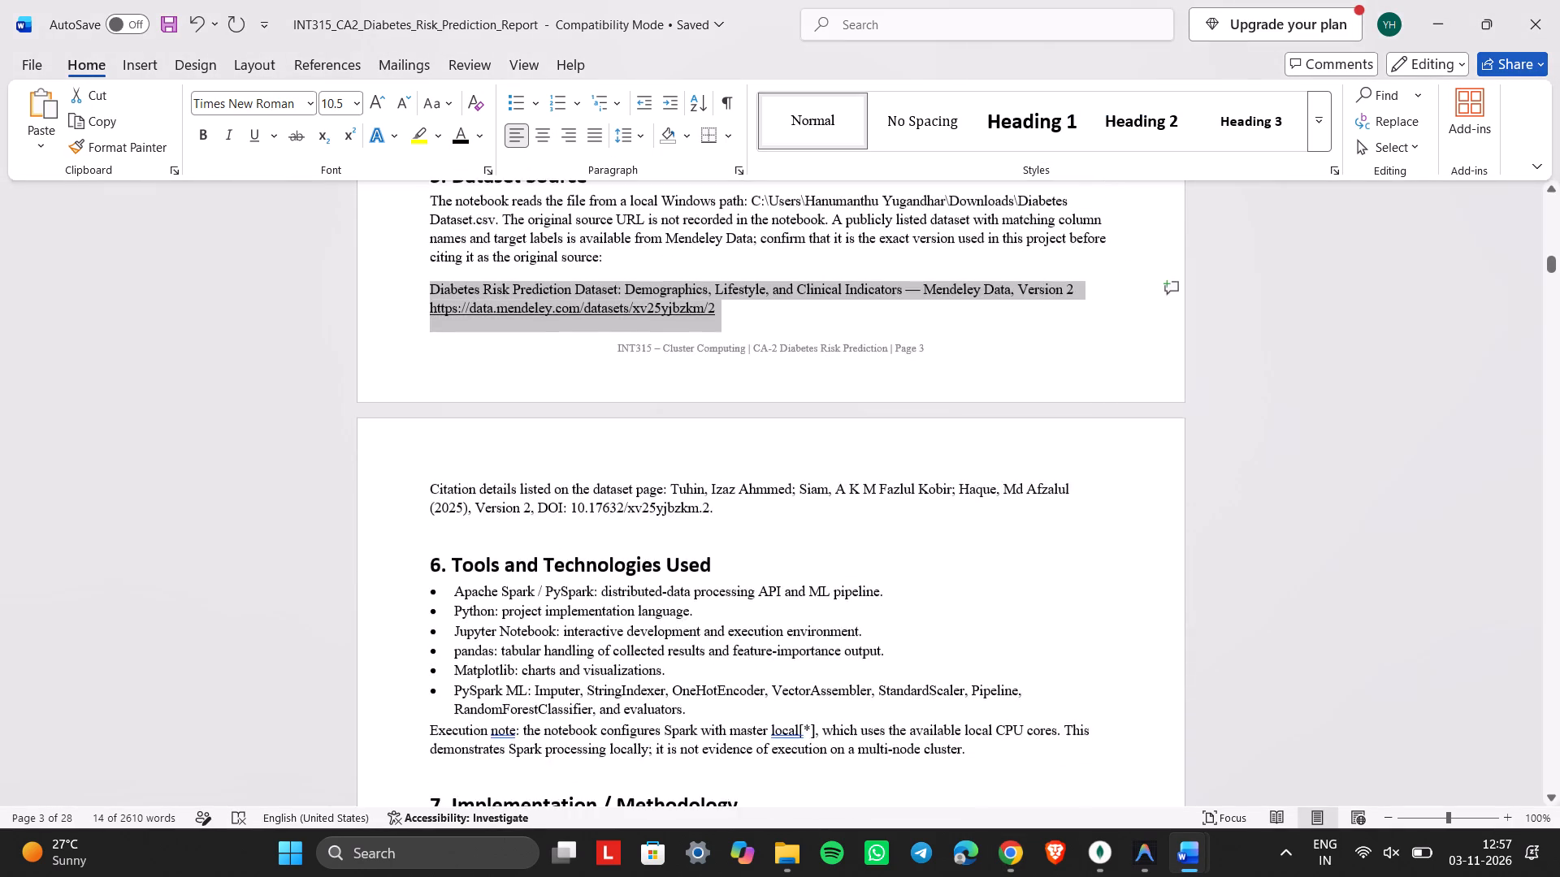
scroll(863, 617, "down", 1)
left_click_drag(731, 496, 464, 466)
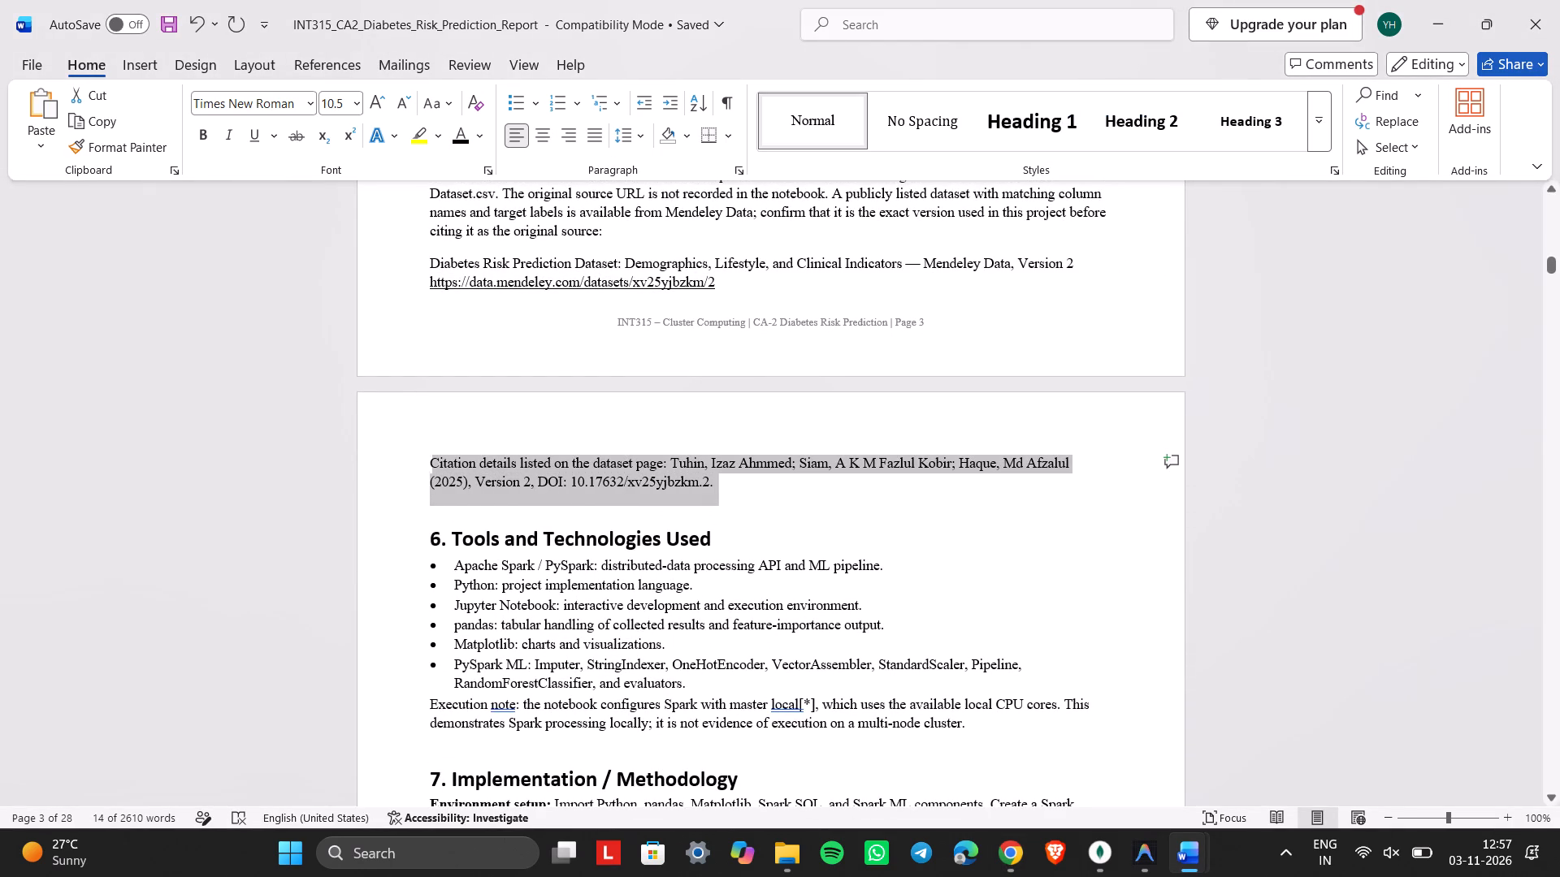
left_click_drag(464, 466, 462, 465)
key("ctrl+c")
key("alt+Tab")
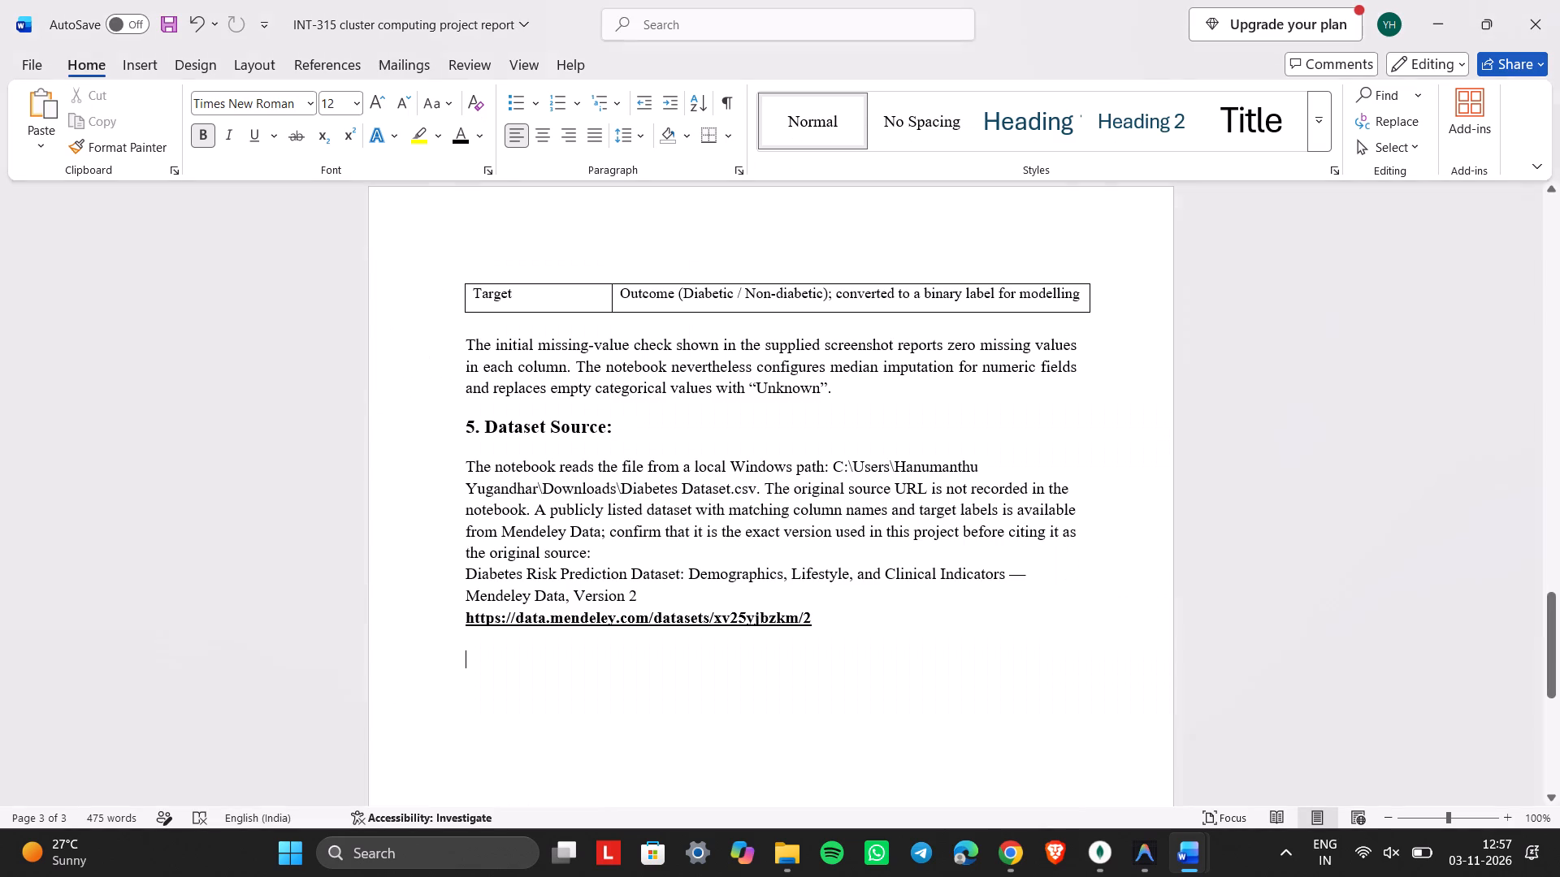
key("BackSpace")
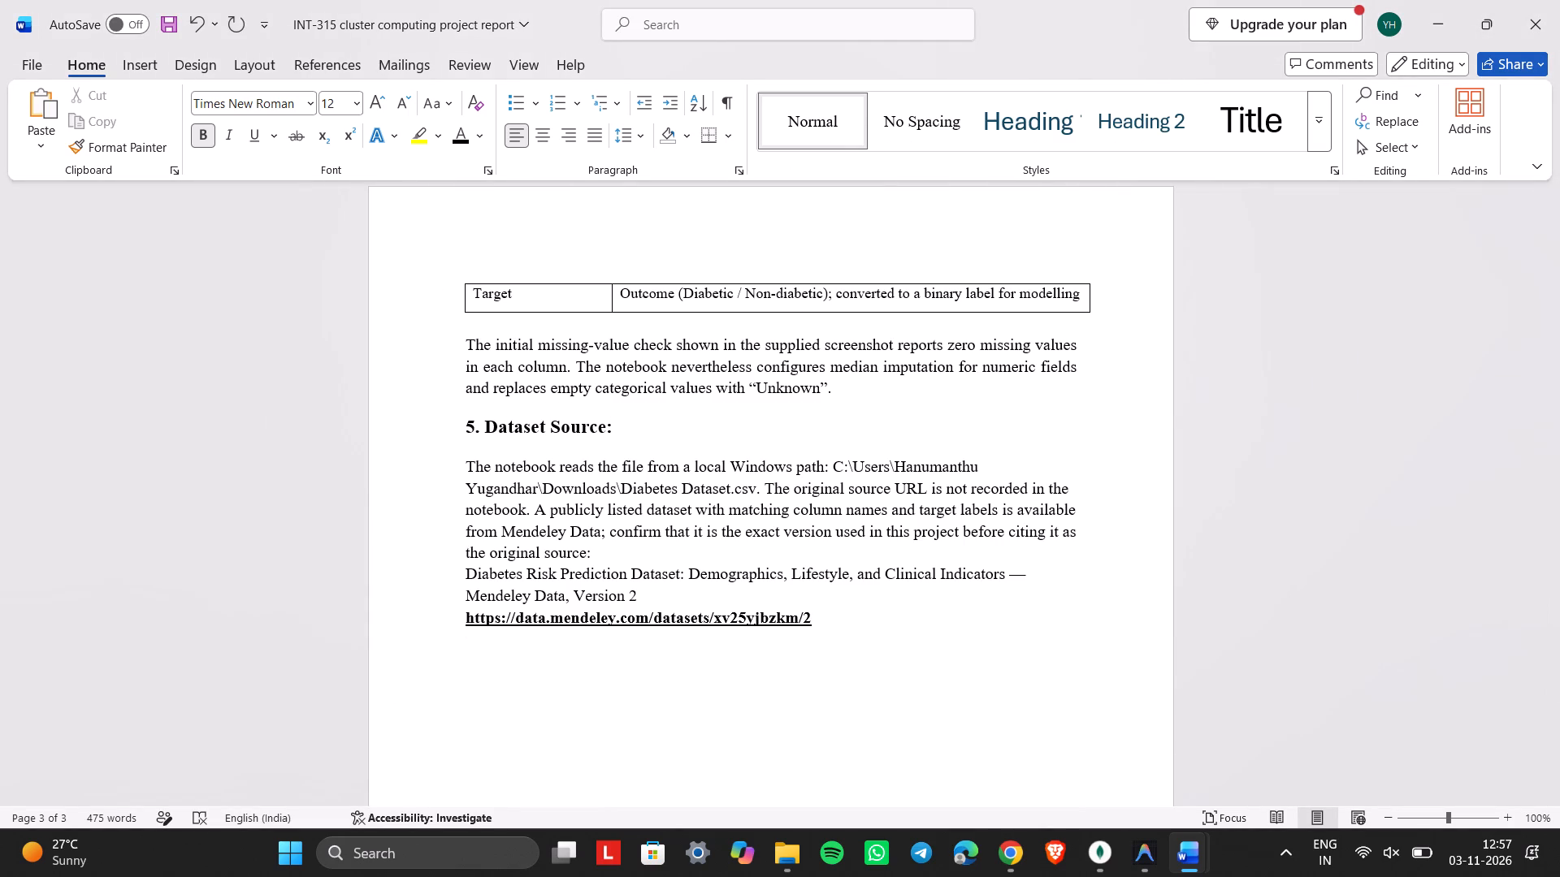
key("ctrl+v")
left_click(948, 682)
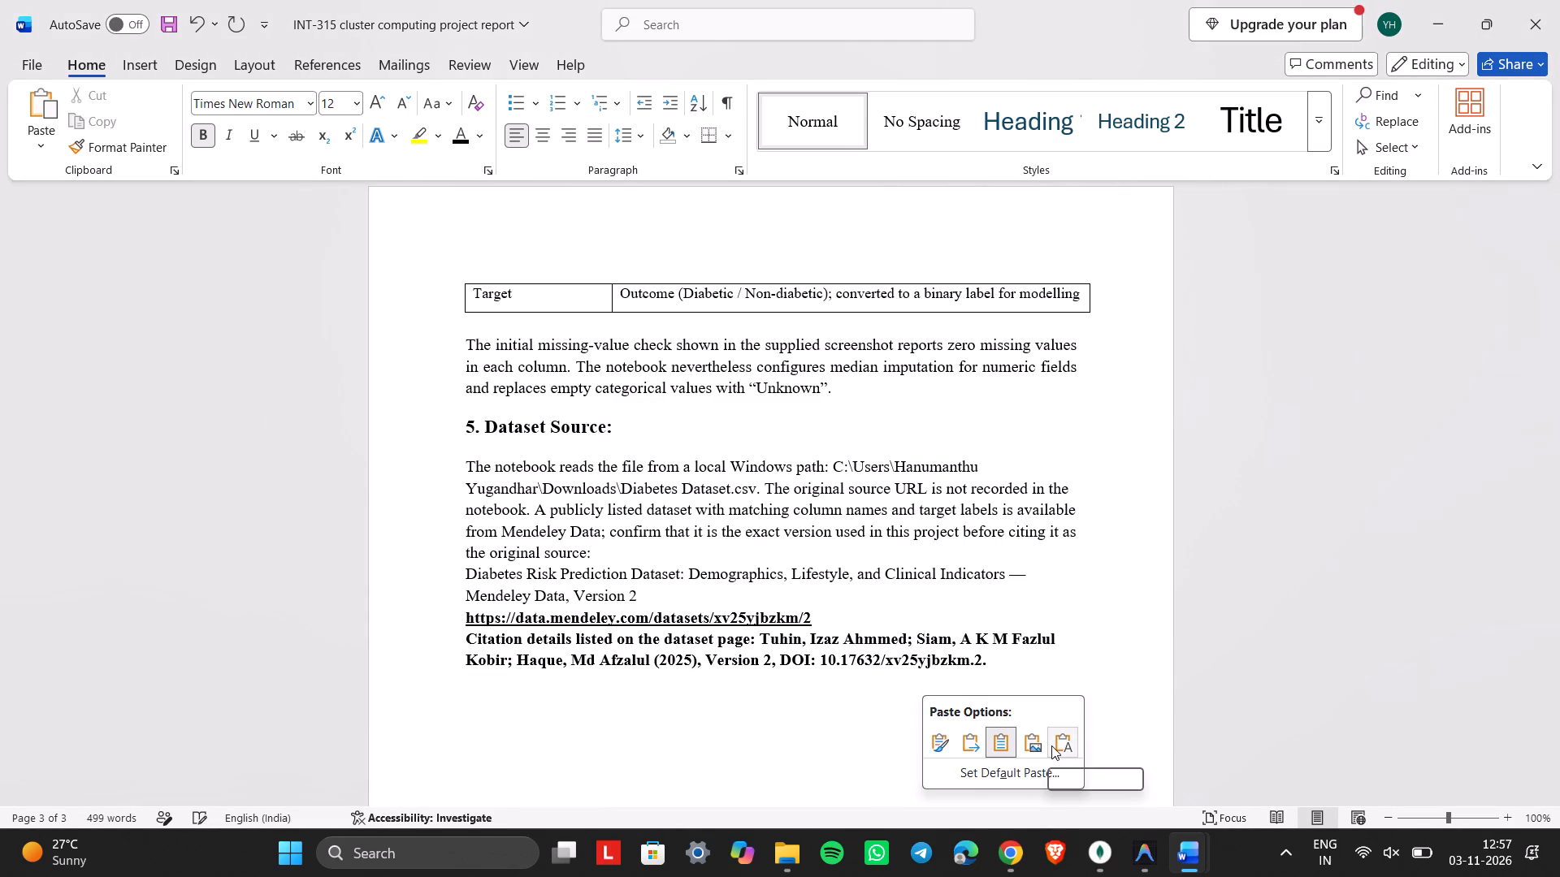
left_click(1051, 745)
Remove the bold formatting from the pasted citation details paragraph.
left_click_drag(1006, 667, 479, 650)
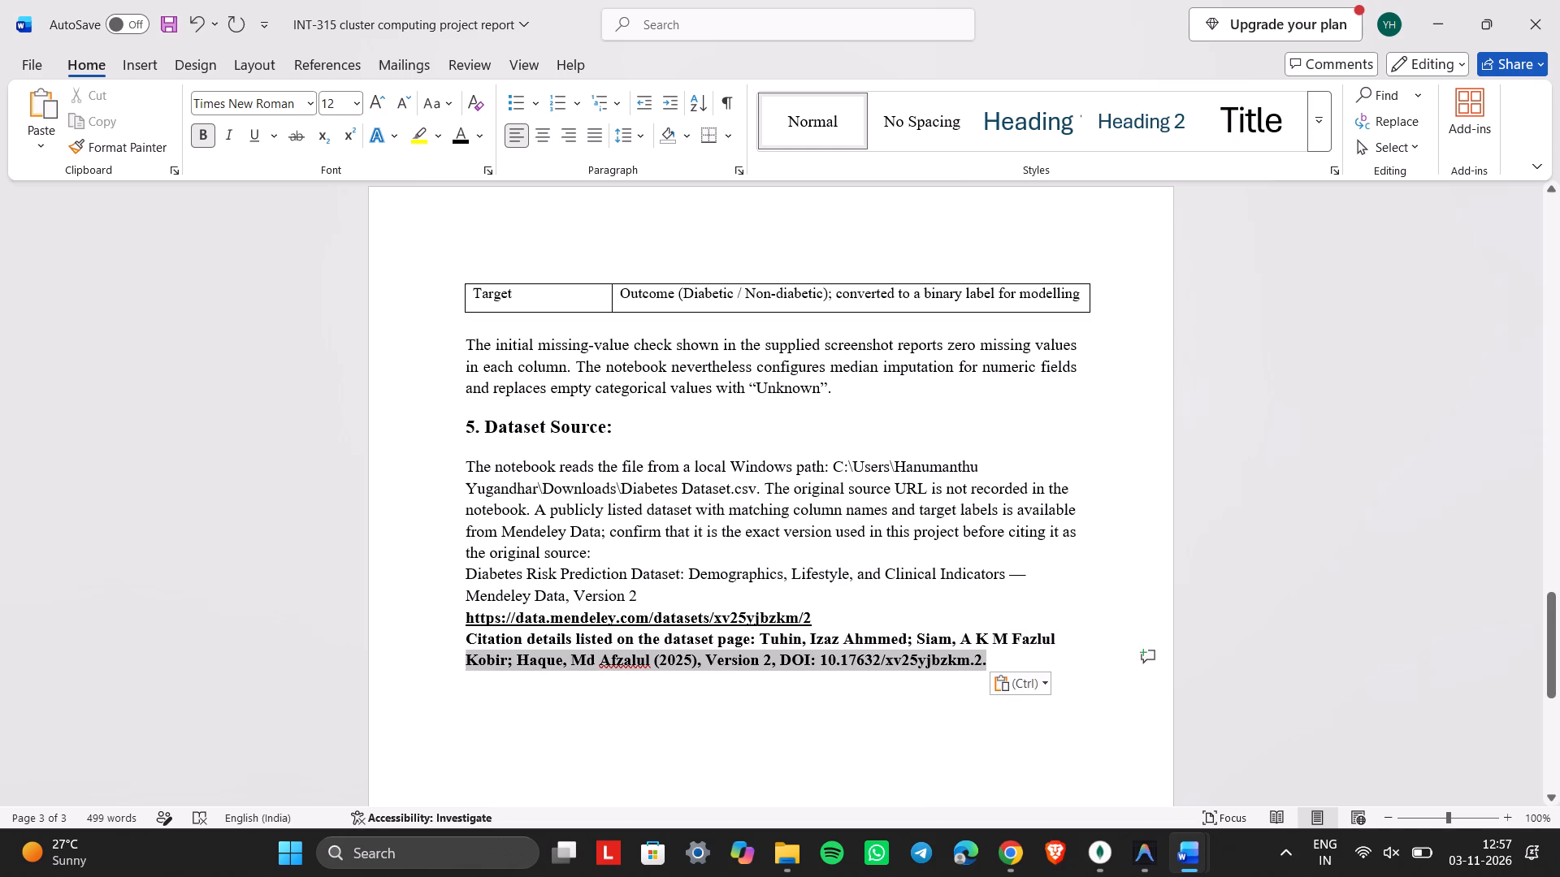
left_click_drag(479, 650, 376, 640)
key("ctrl+b")
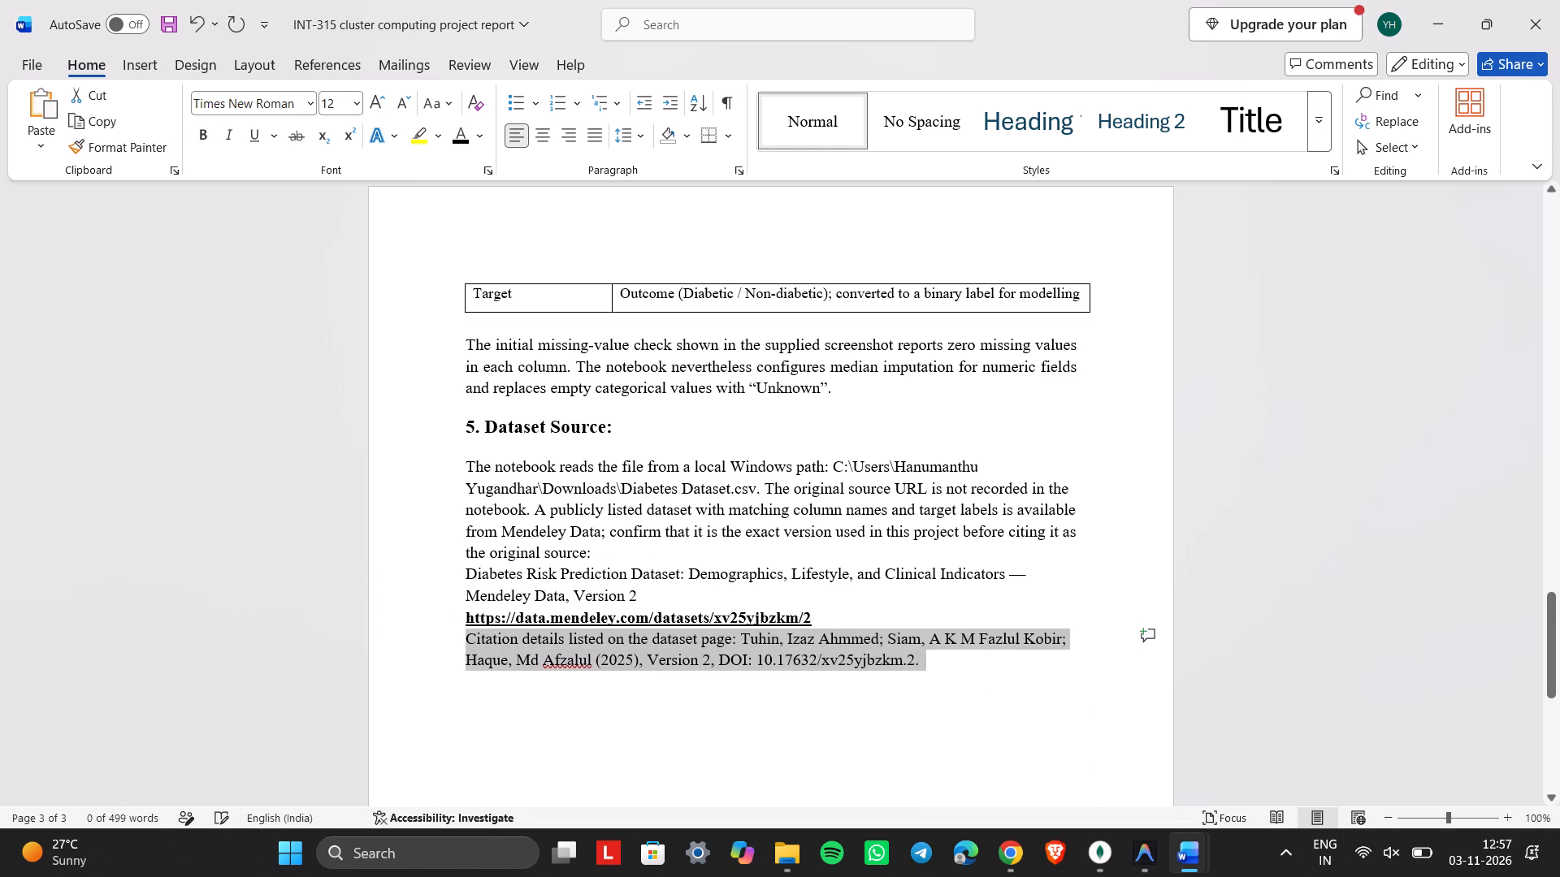
Copy section "6. Tools and Technologies Used", including its bullets and execution note, from the diabetes report to below the citation details in the project report.
left_click(971, 676)
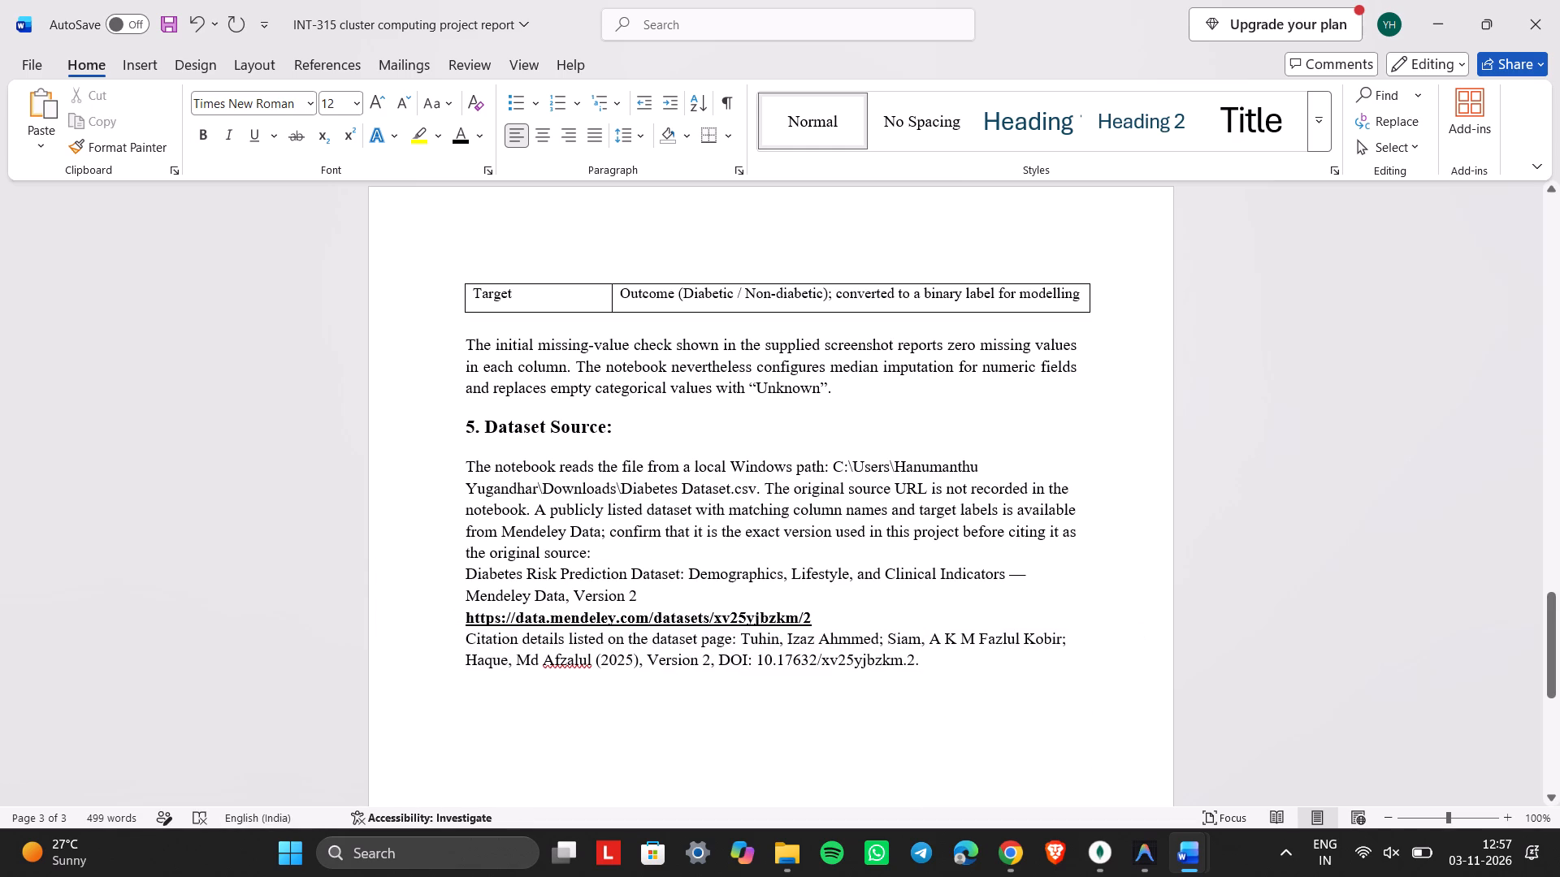
key("Return")
key("Return")
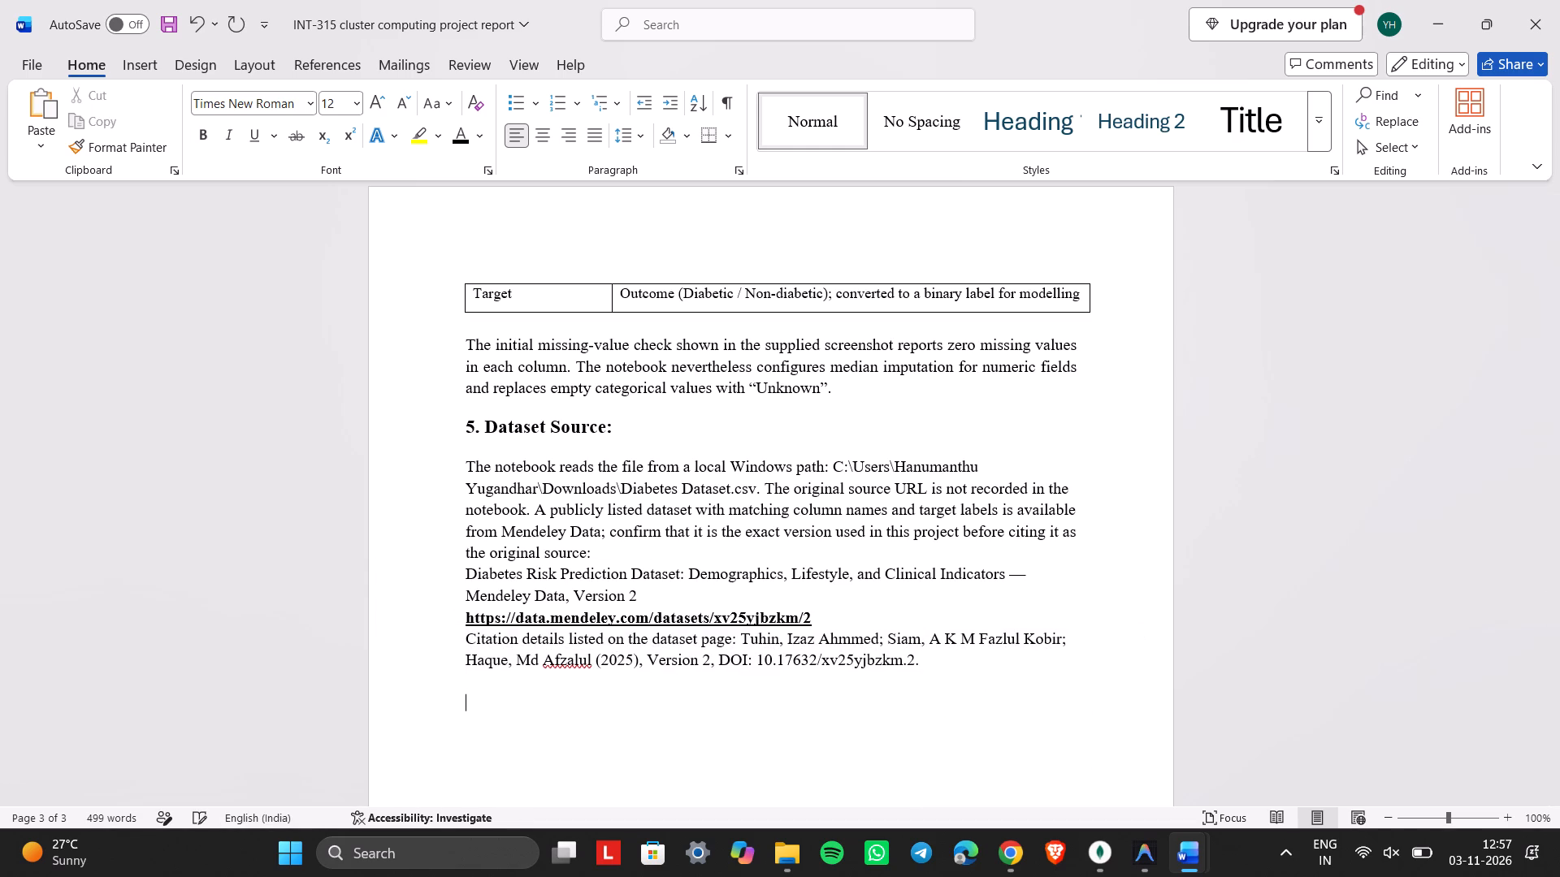
key("BackSpace")
key("alt+Tab")
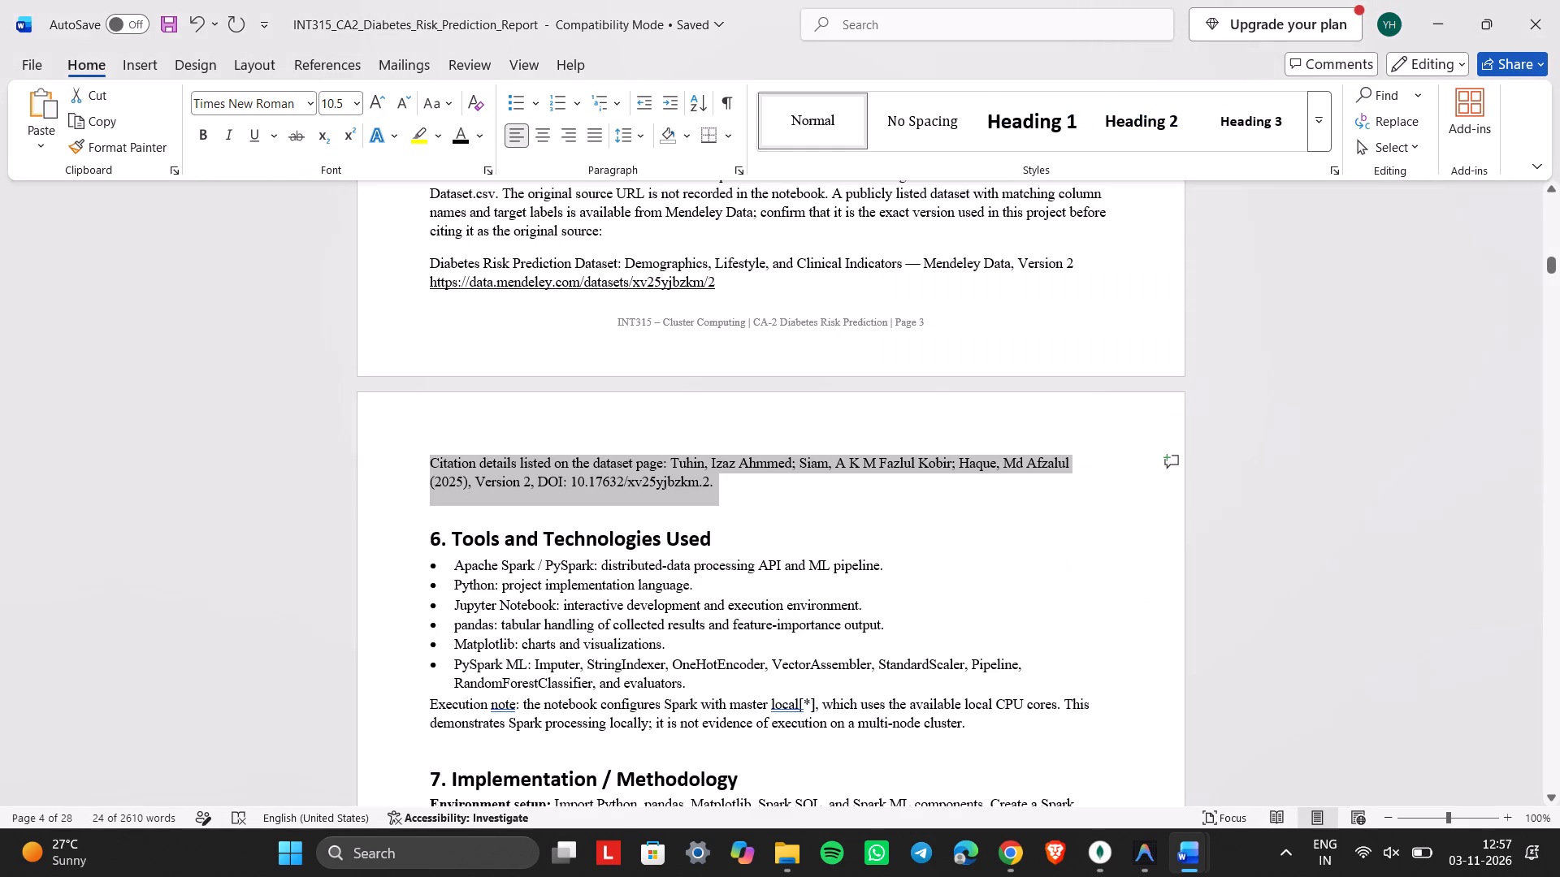
scroll(971, 676, "down", 1)
scroll(483, 648, "down", 1)
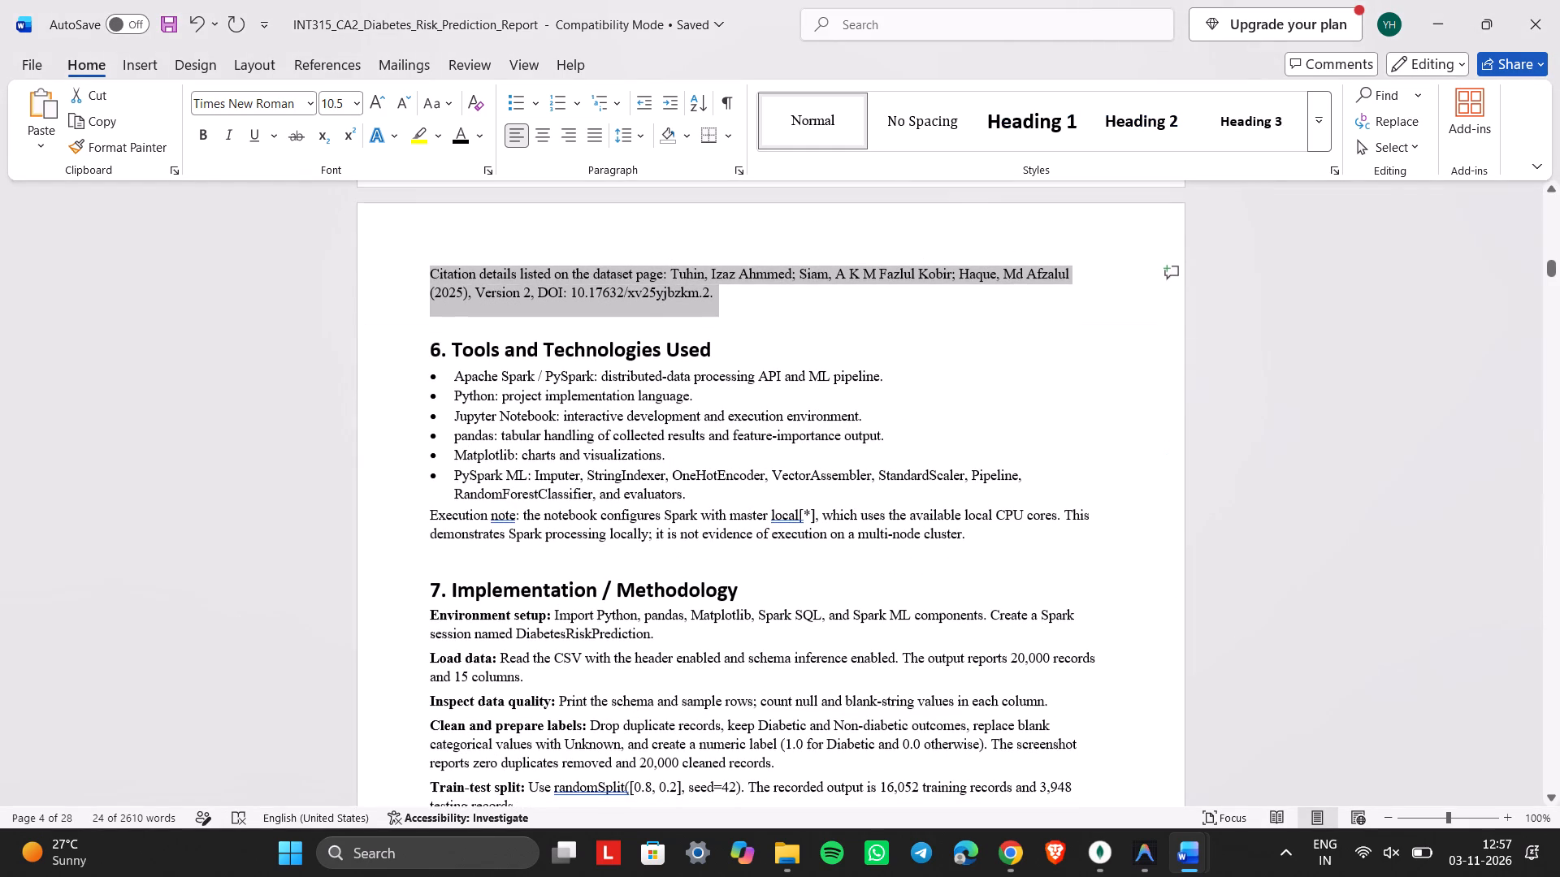
left_click_drag(431, 355, 511, 433)
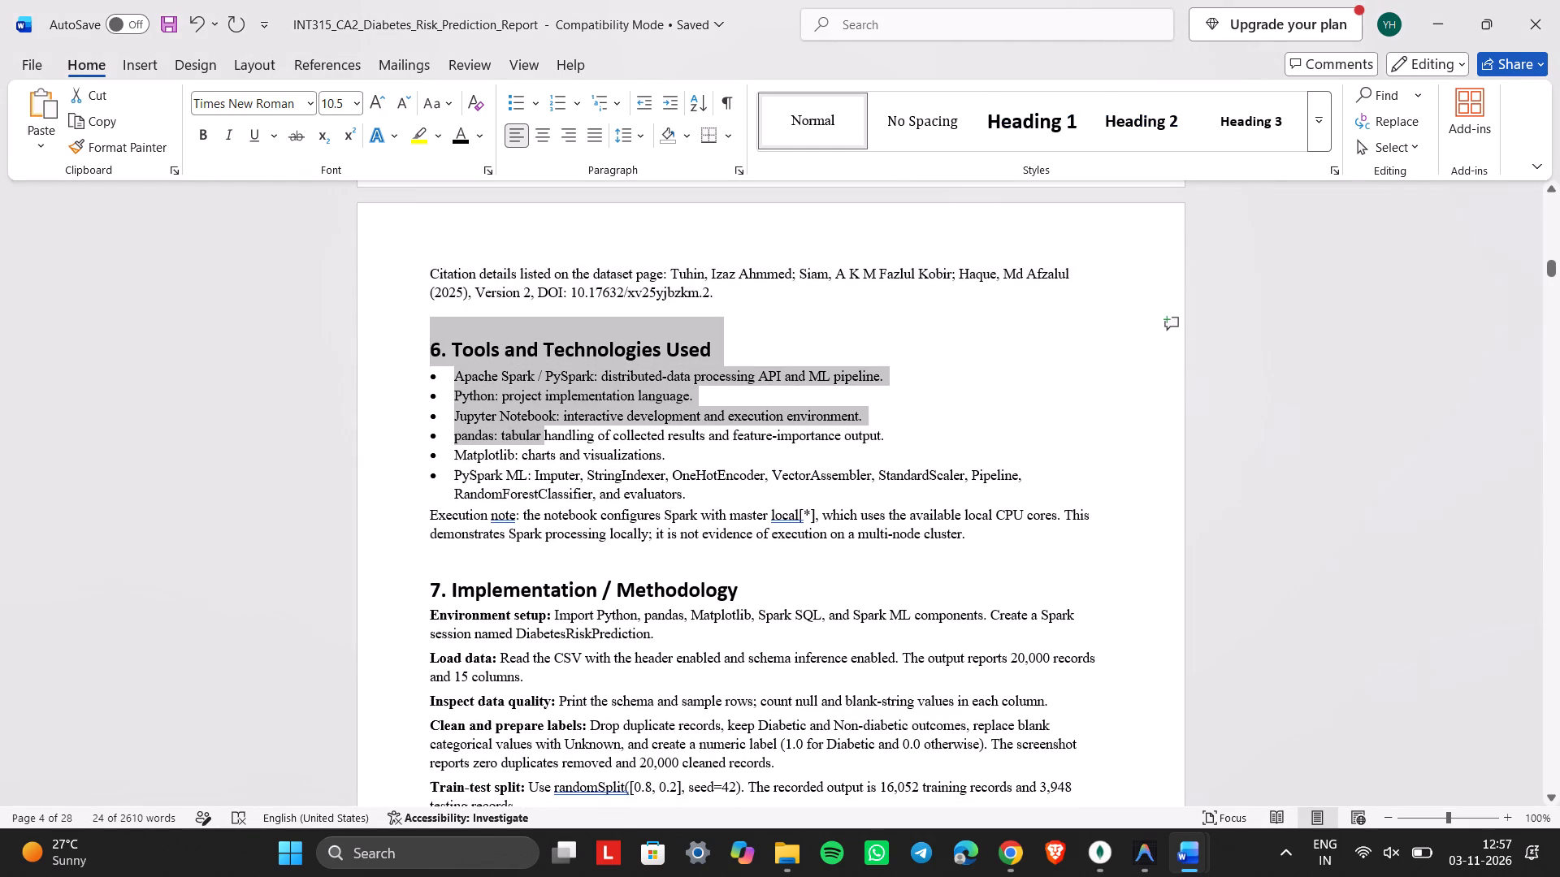
left_click_drag(511, 433, 652, 501)
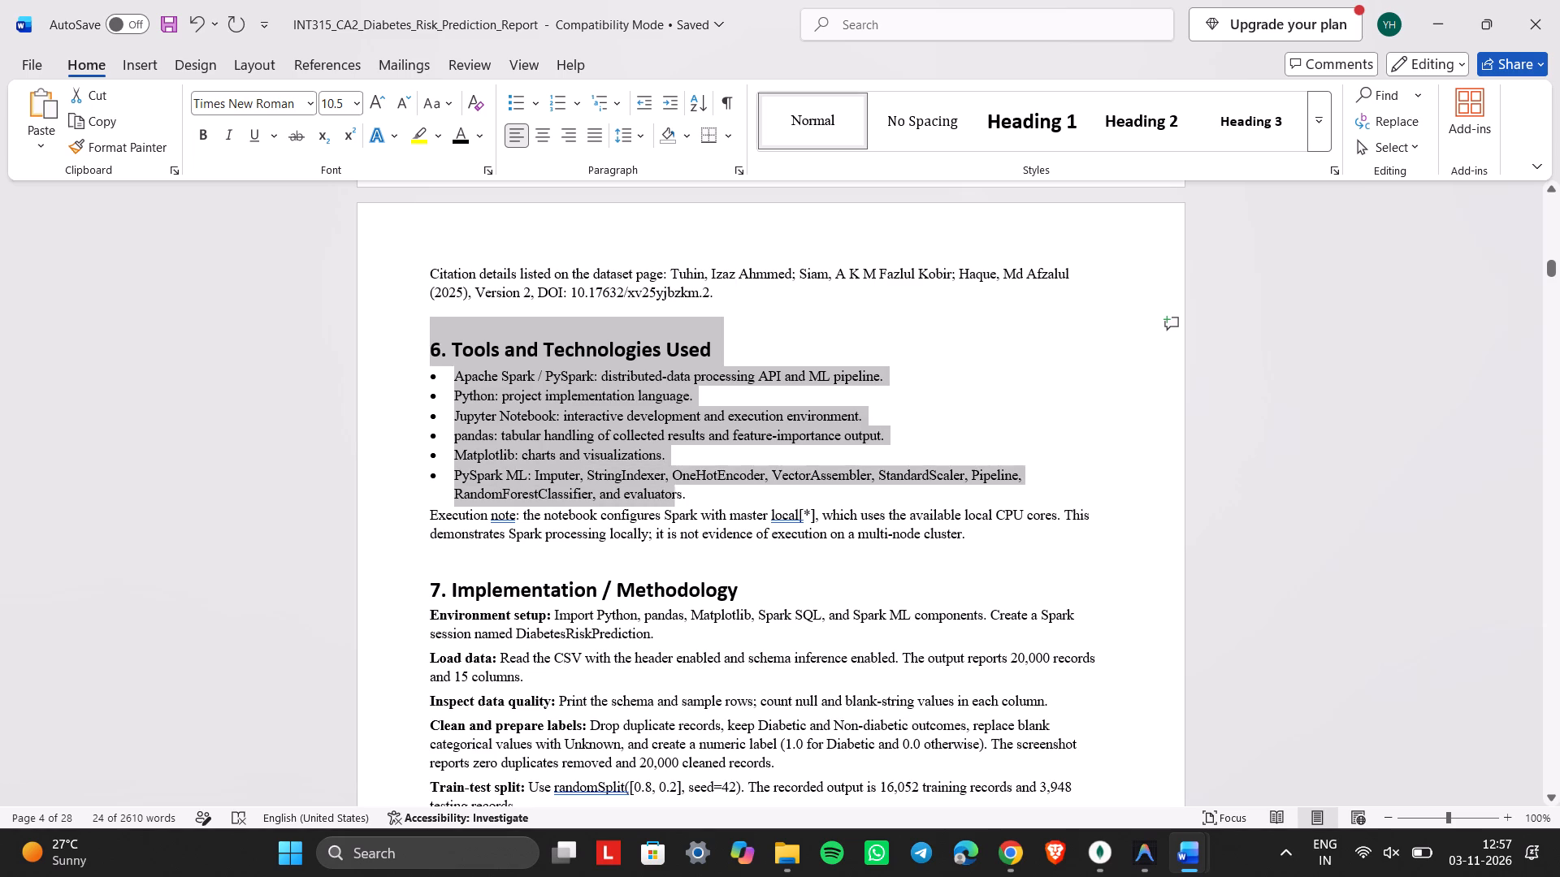
left_click_drag(652, 501, 971, 536)
key("ctrl+c")
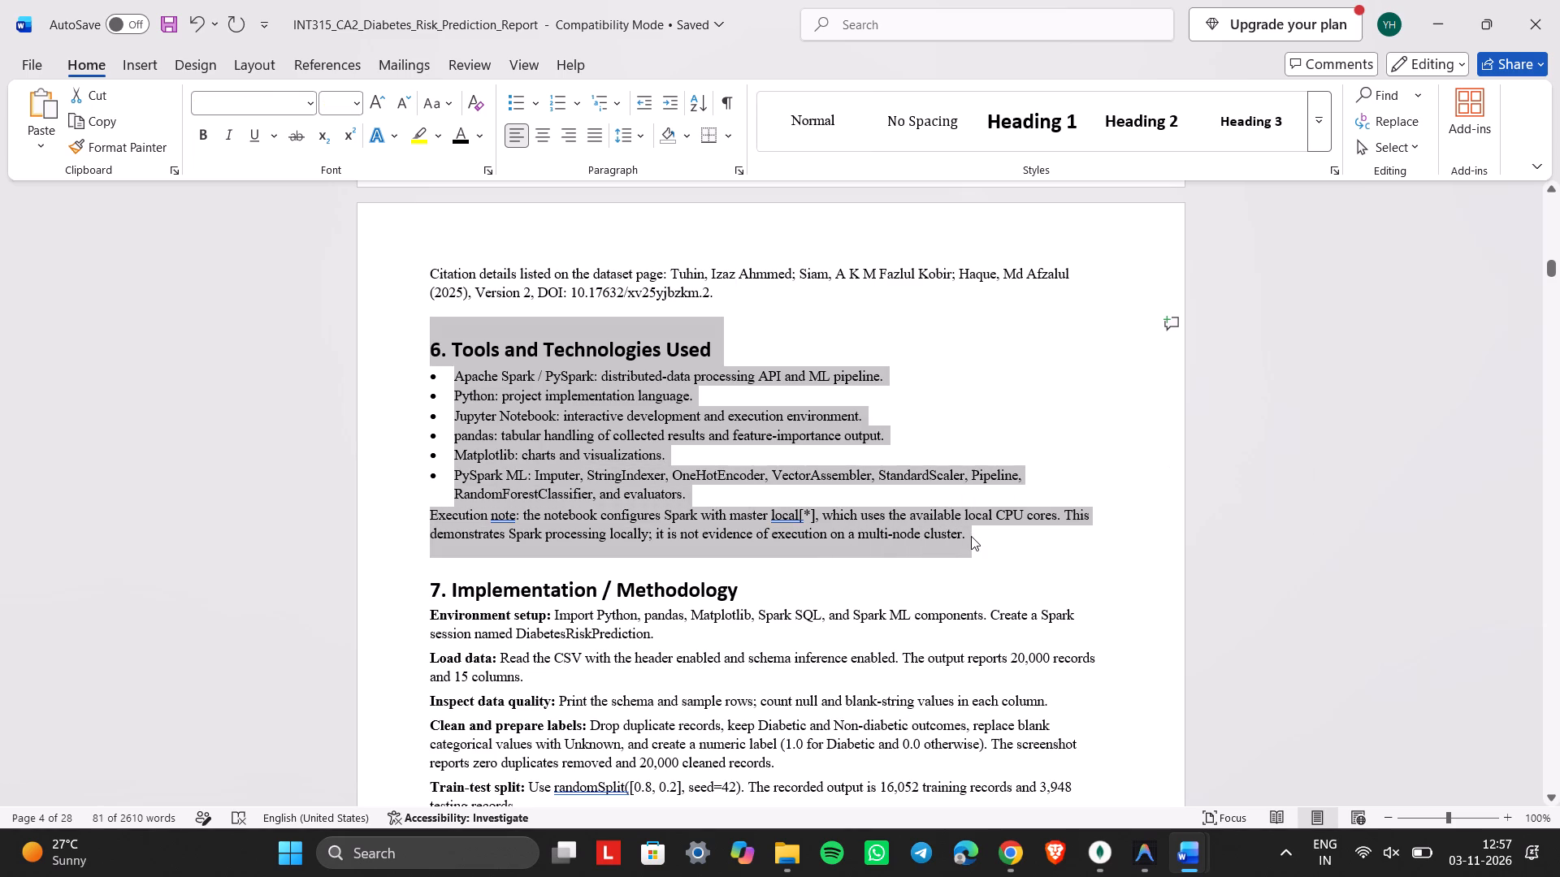
key("alt+Tab")
key("ctrl+v")
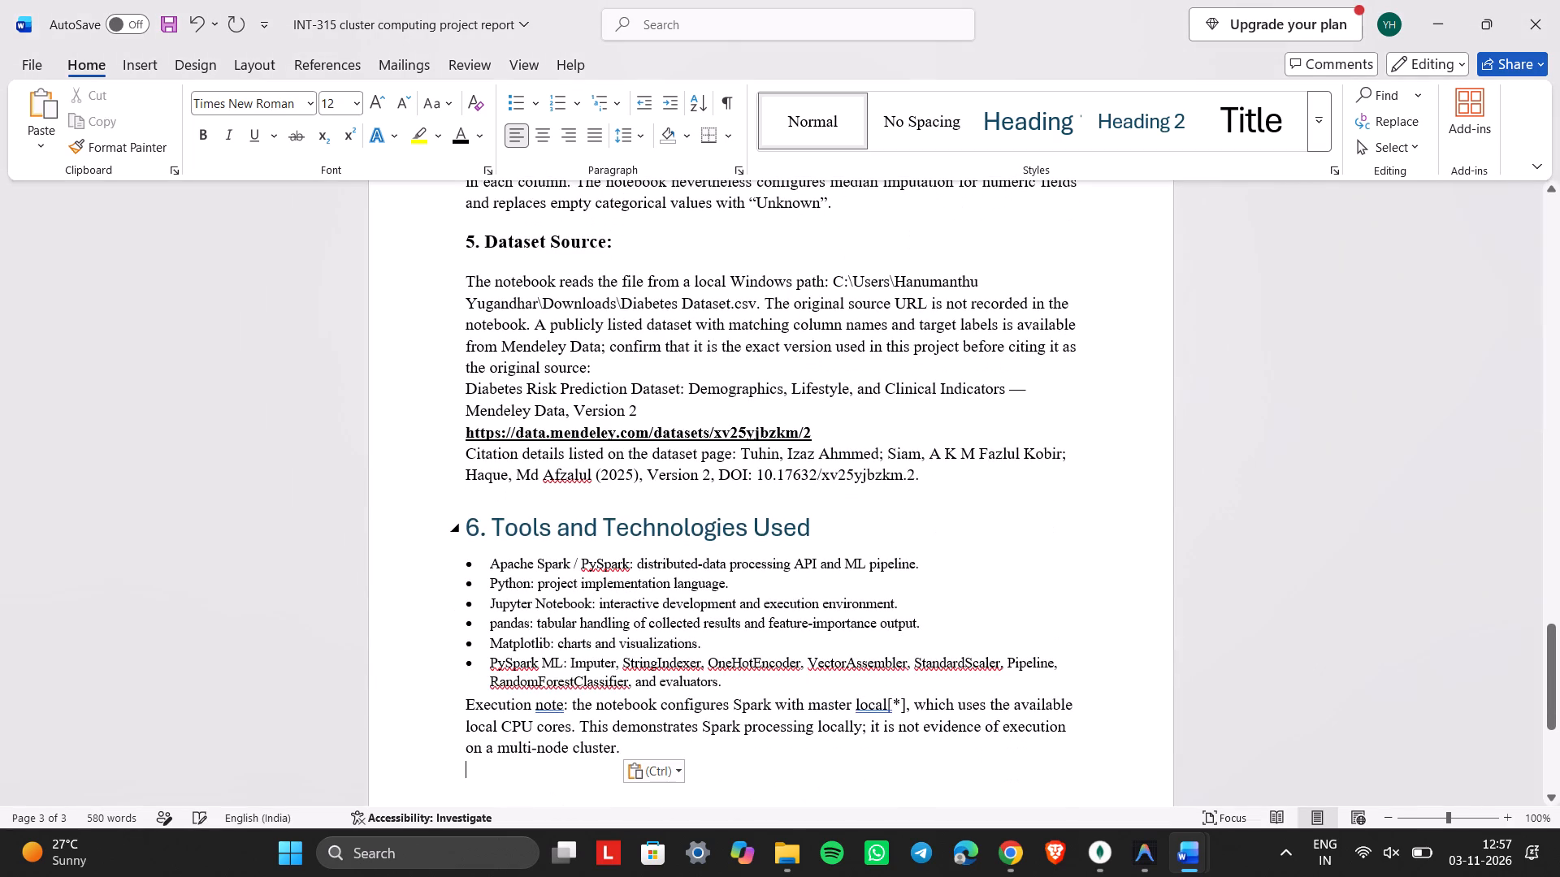
Apply the Normal style to the pasted "6. Tools and Technologies Used" heading and set its font size to 14.
left_click_drag(840, 527, 461, 530)
left_click(786, 142)
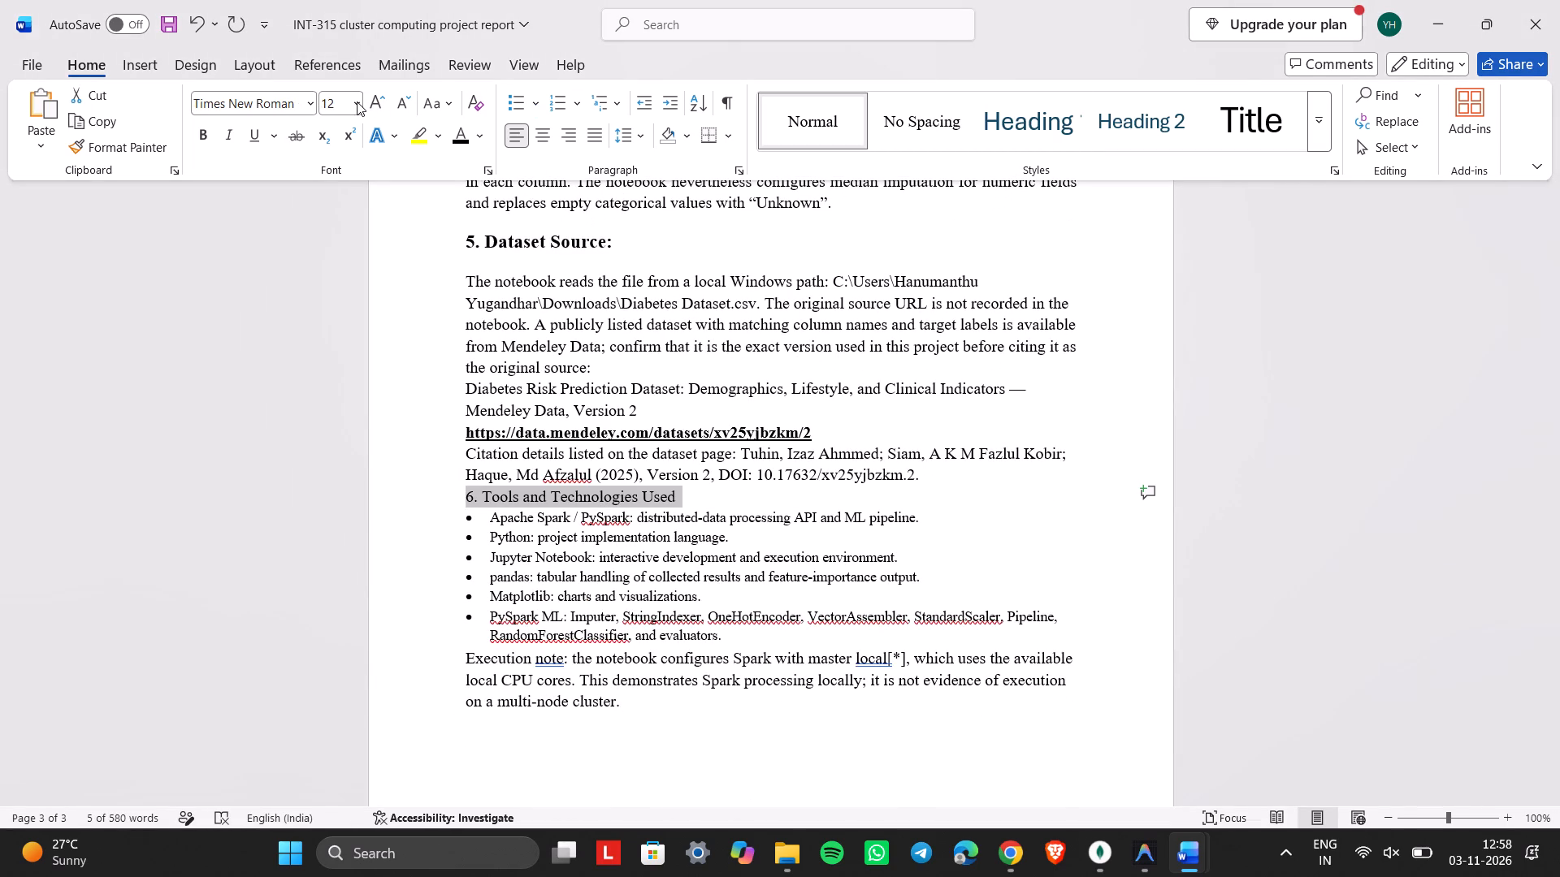
left_click_drag(357, 102, 337, 244)
left_click(337, 244)
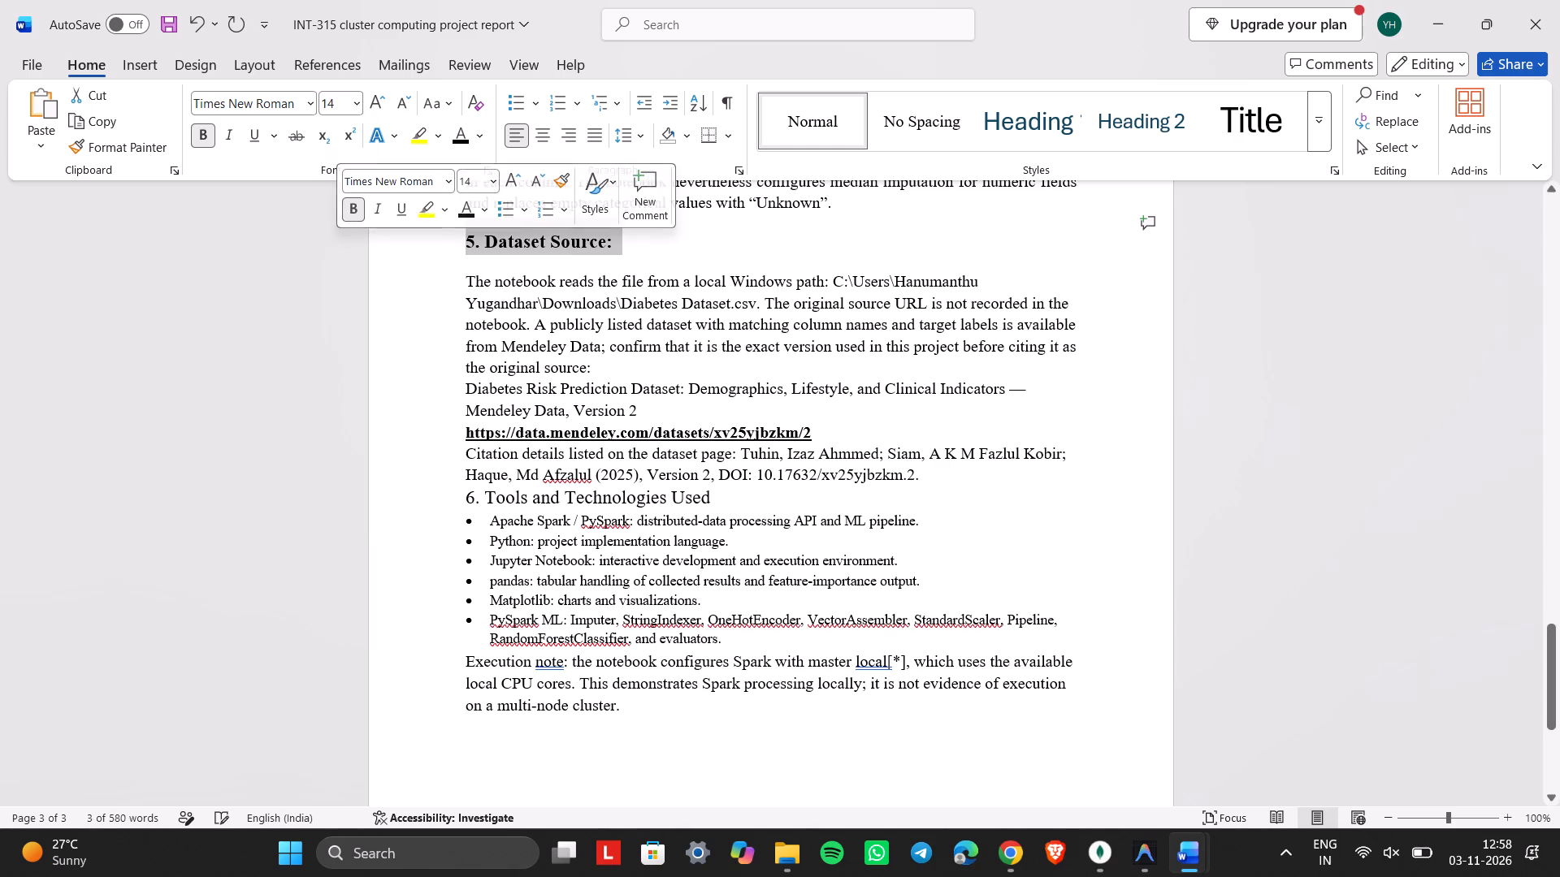
Add a colon at the end of the section 6 heading and make the whole heading bold.
left_click(743, 491)
key("shift+colon")
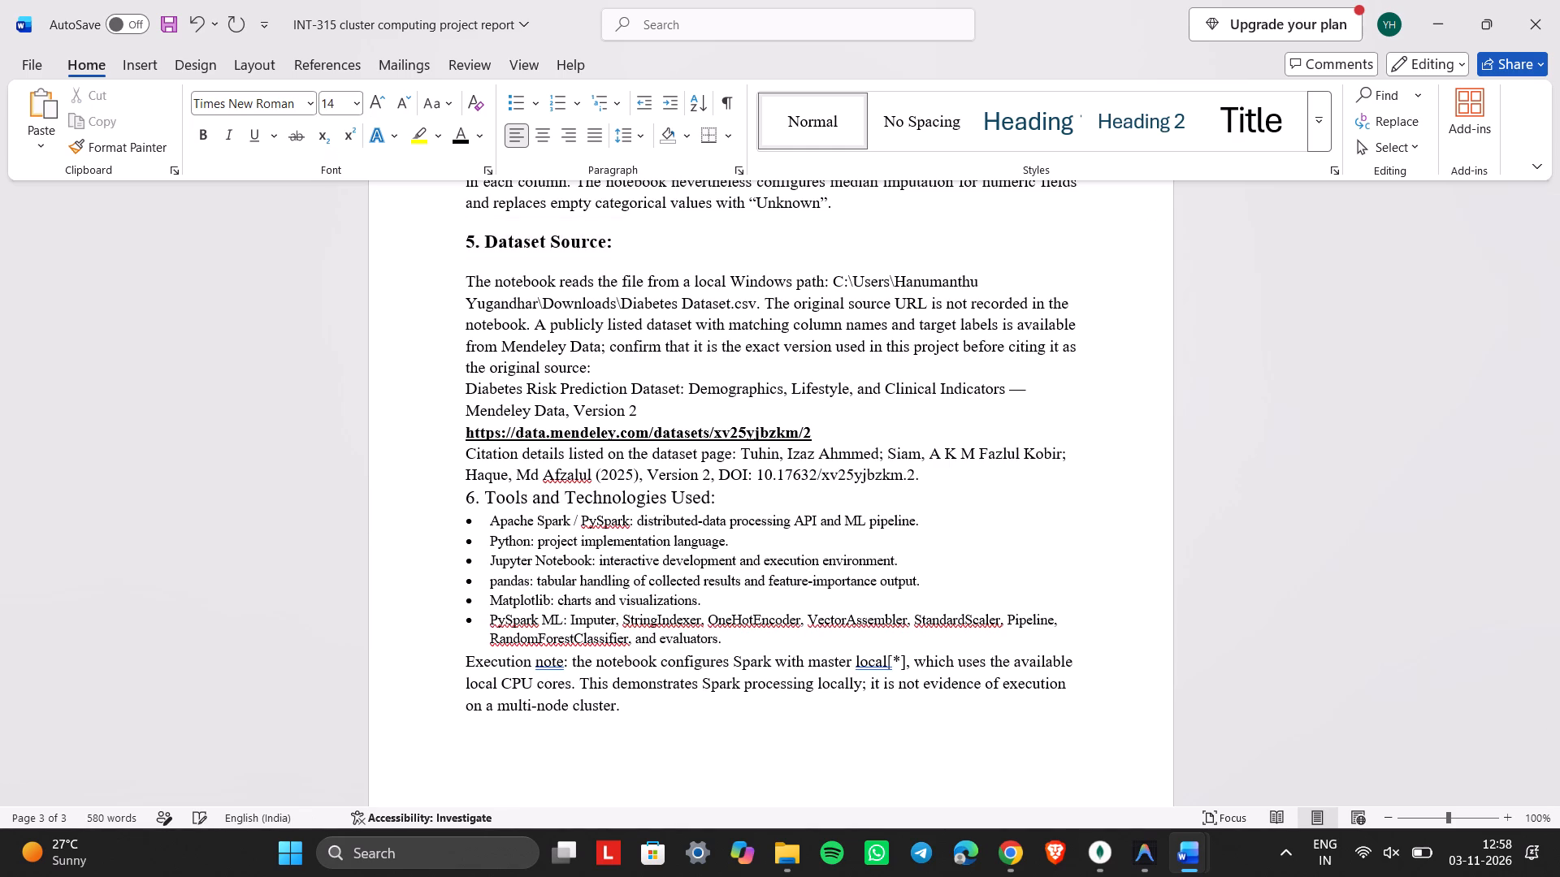
left_click_drag(743, 491, 479, 494)
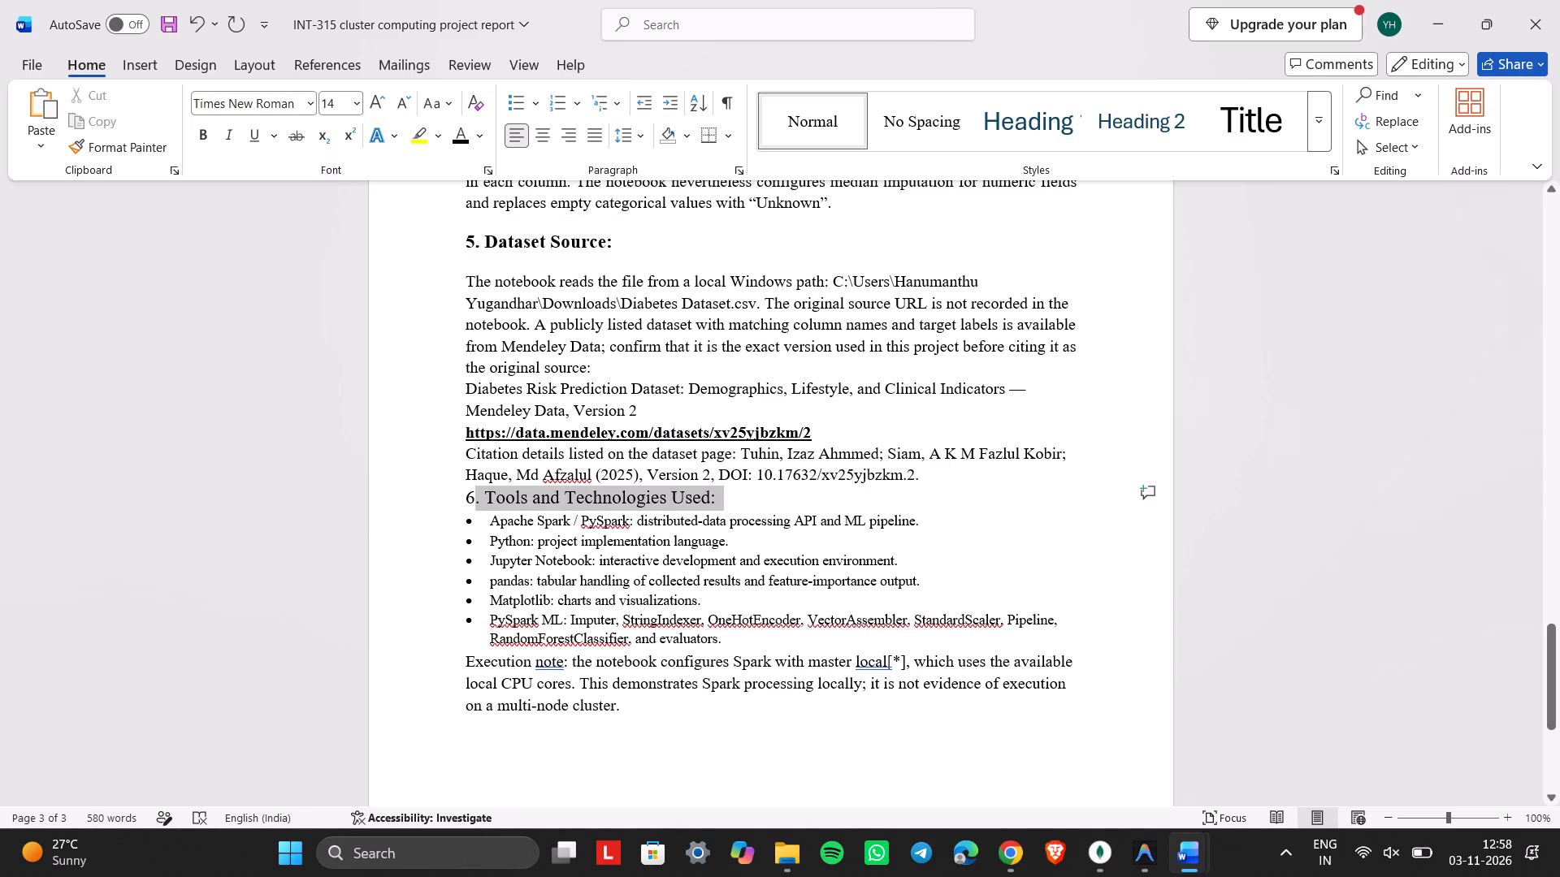
left_click_drag(479, 494, 469, 494)
left_click(483, 457)
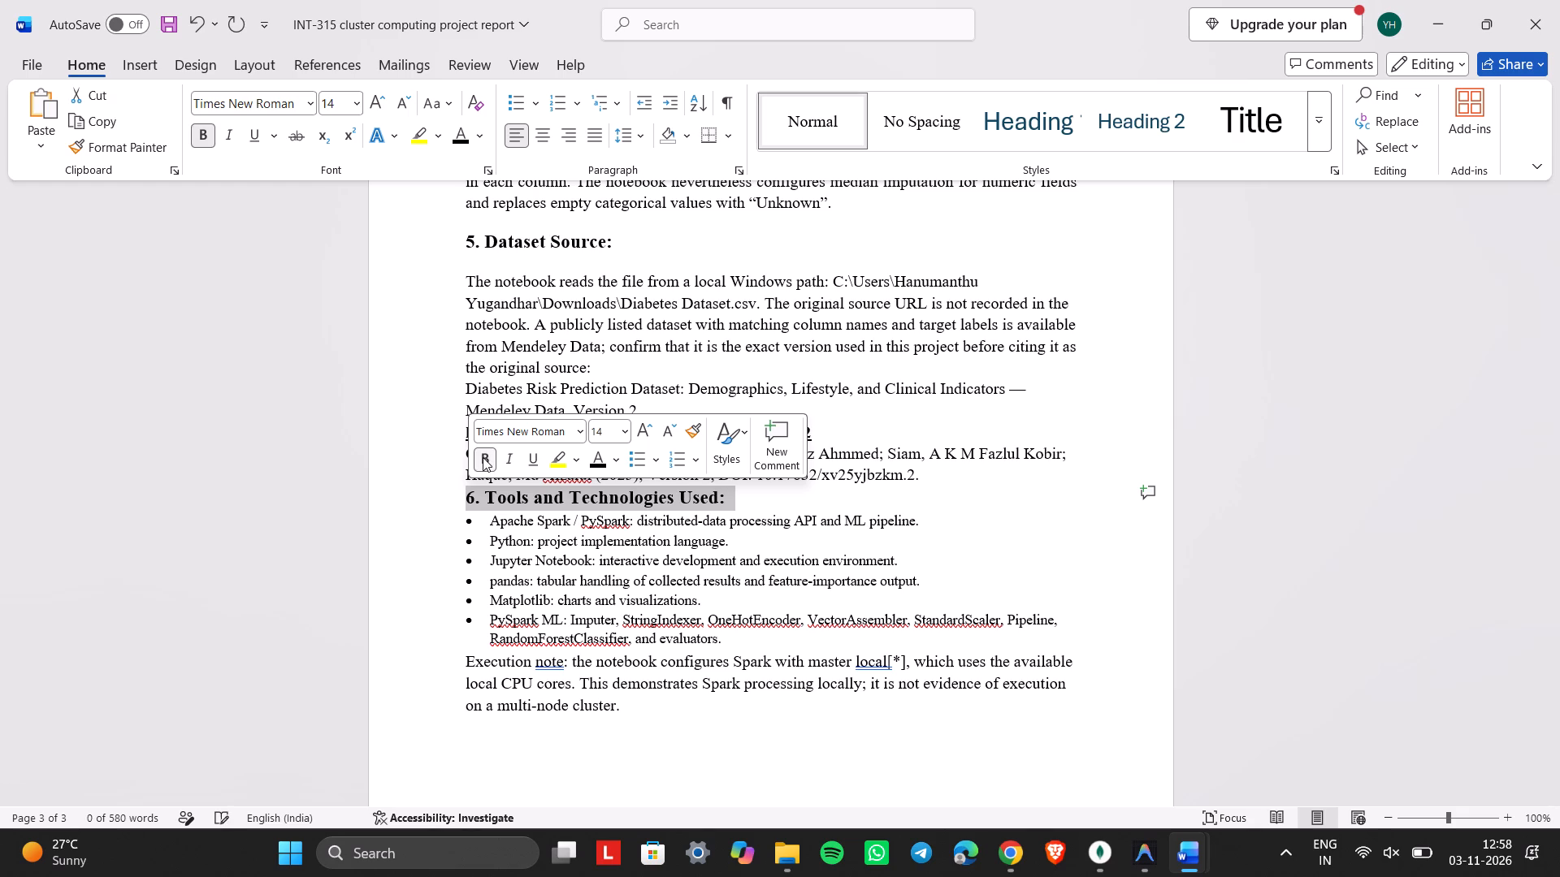
Add space before the "6. Tools and Technologies Used:" heading paragraph.
left_click(788, 495)
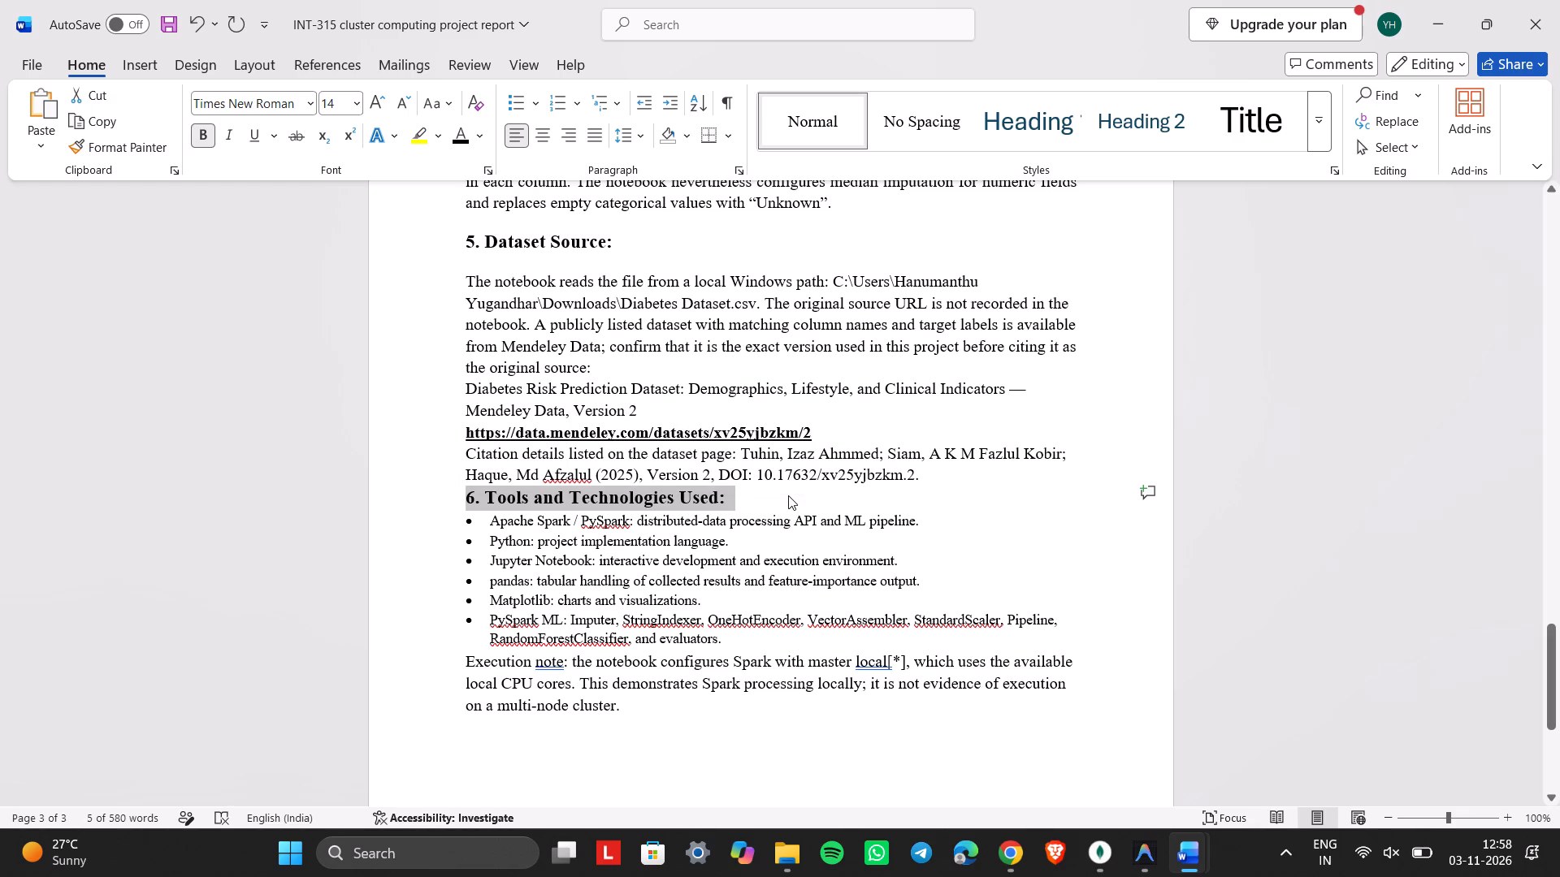
left_click(637, 145)
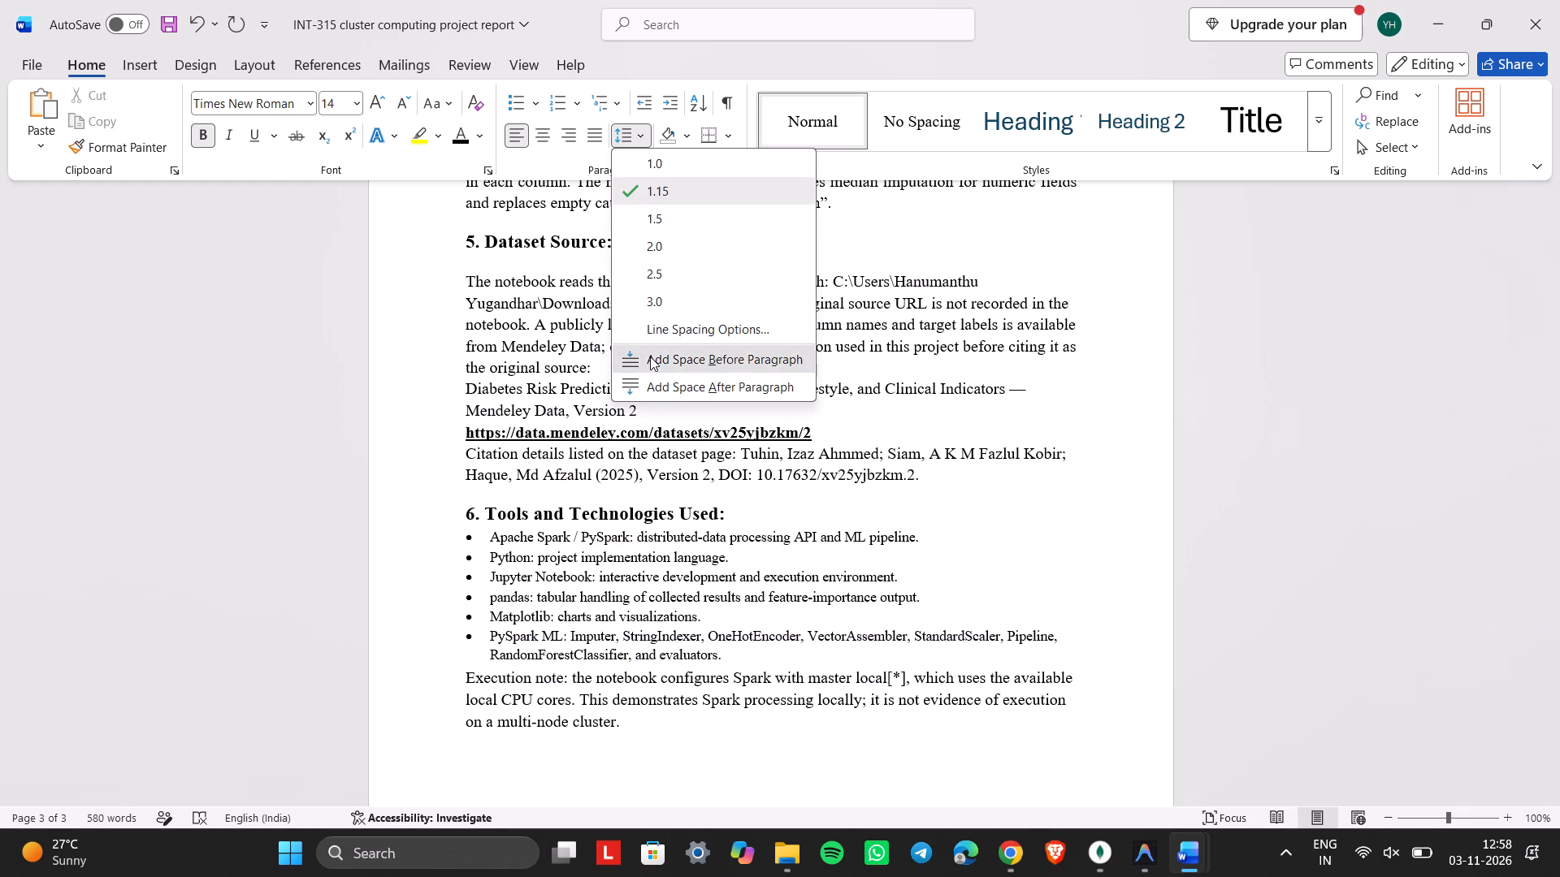
left_click(650, 356)
Set the font size of the section 6 bullets and the execution note to 12.
left_click(697, 531)
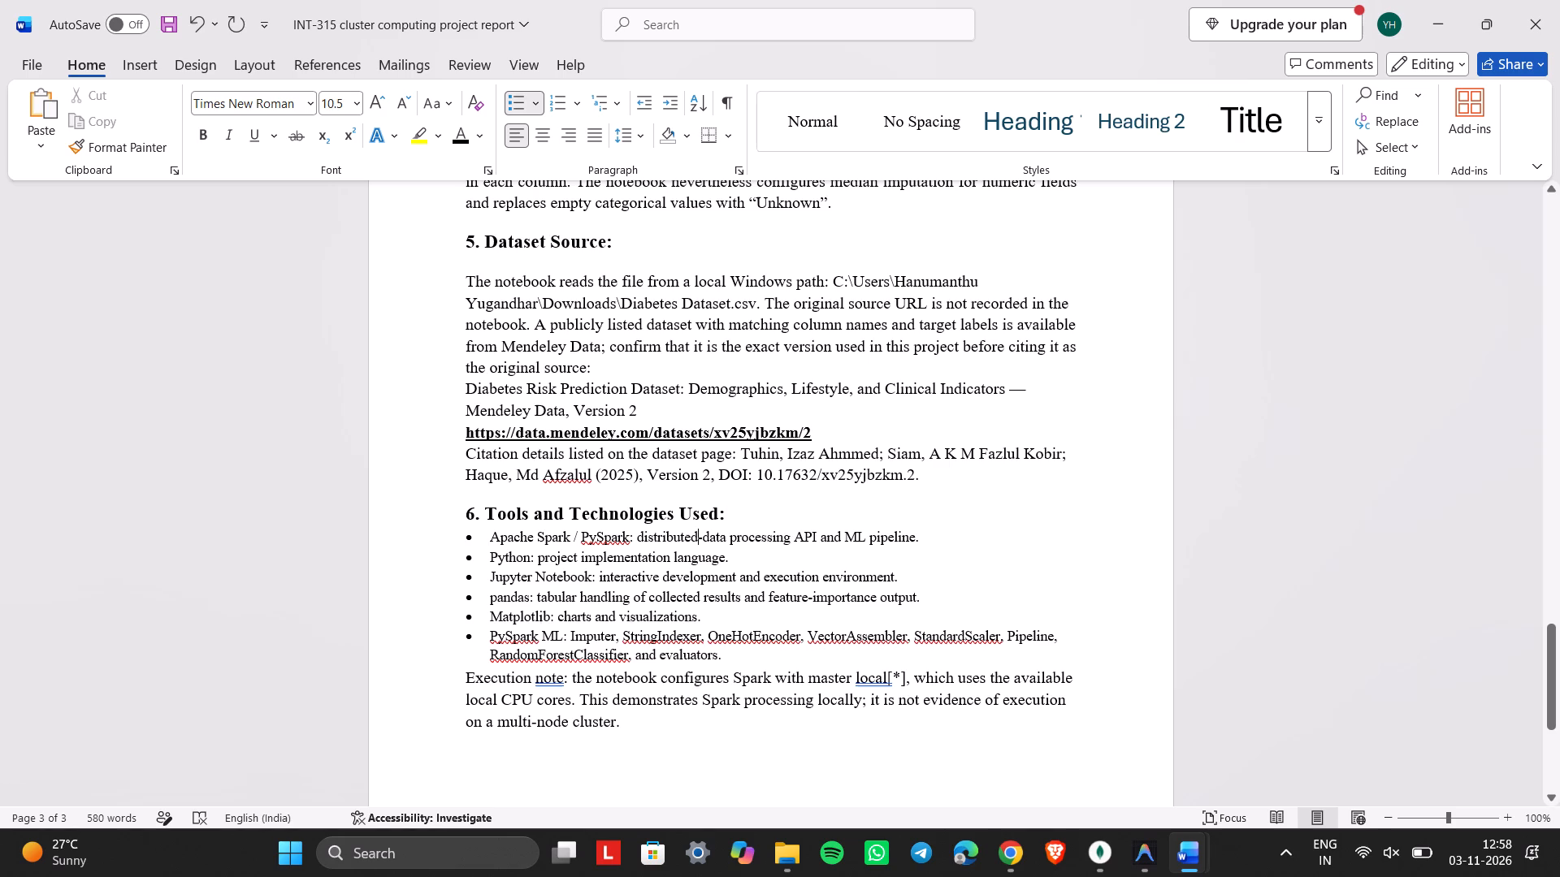
left_click_drag(478, 538, 606, 679)
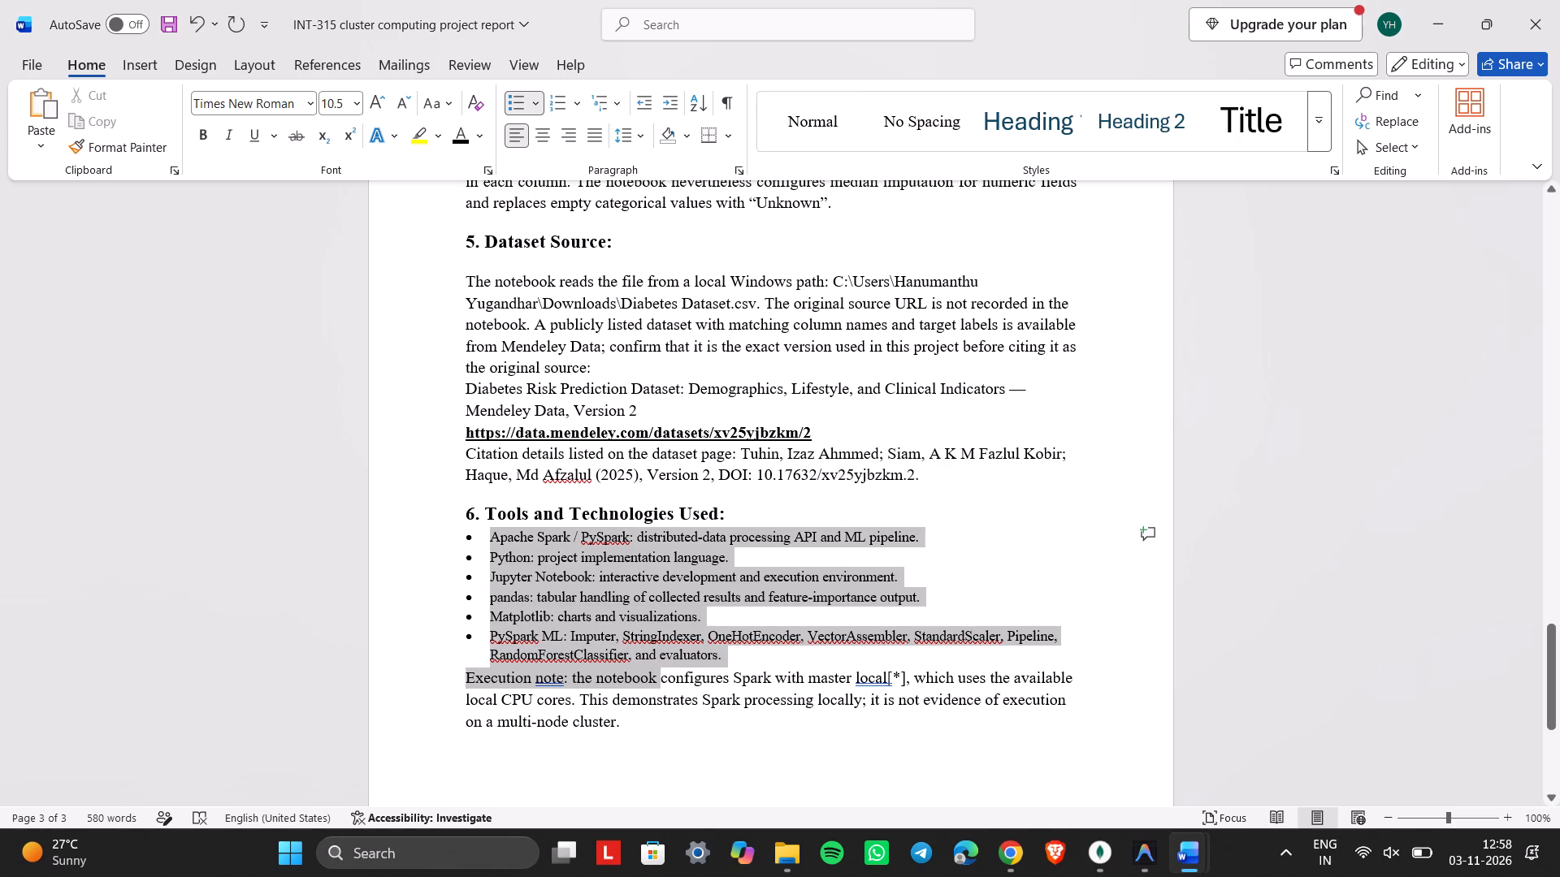
left_click_drag(606, 679, 621, 715)
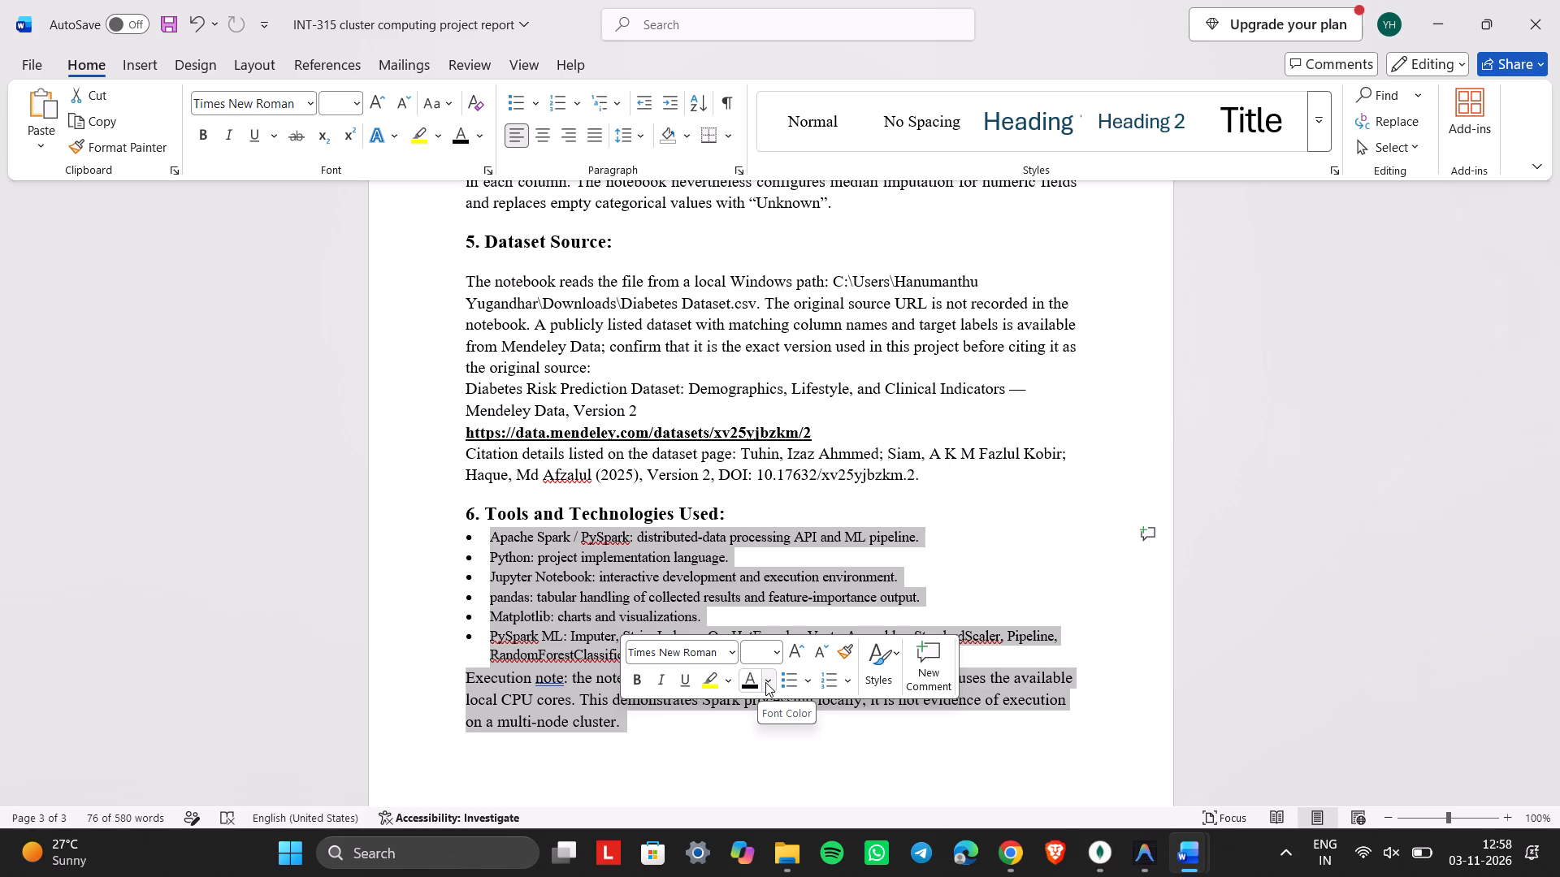
left_click(777, 649)
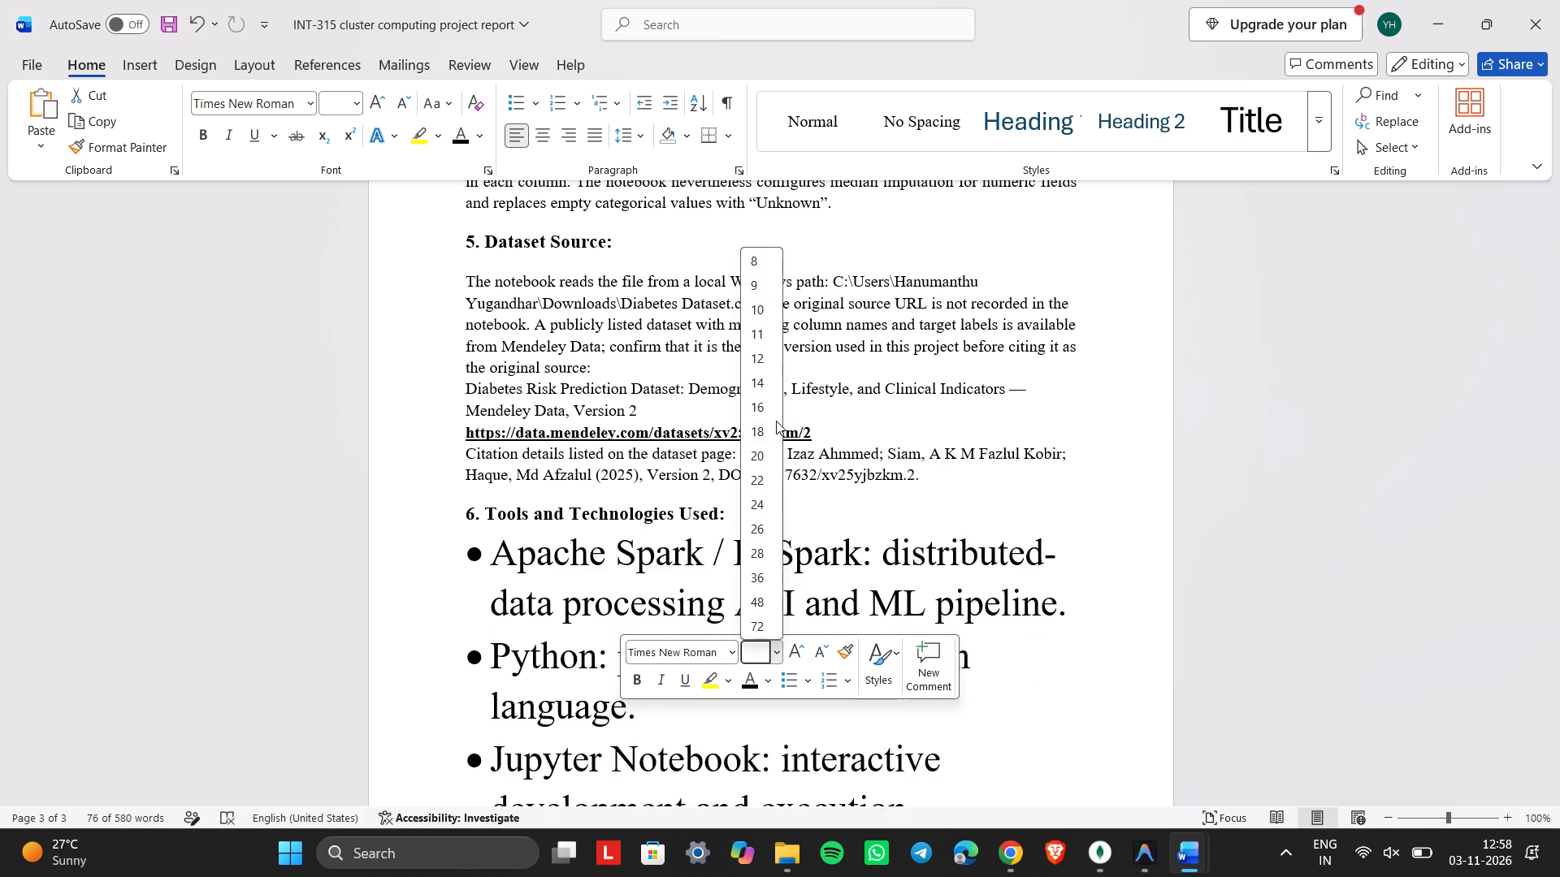
left_click(768, 359)
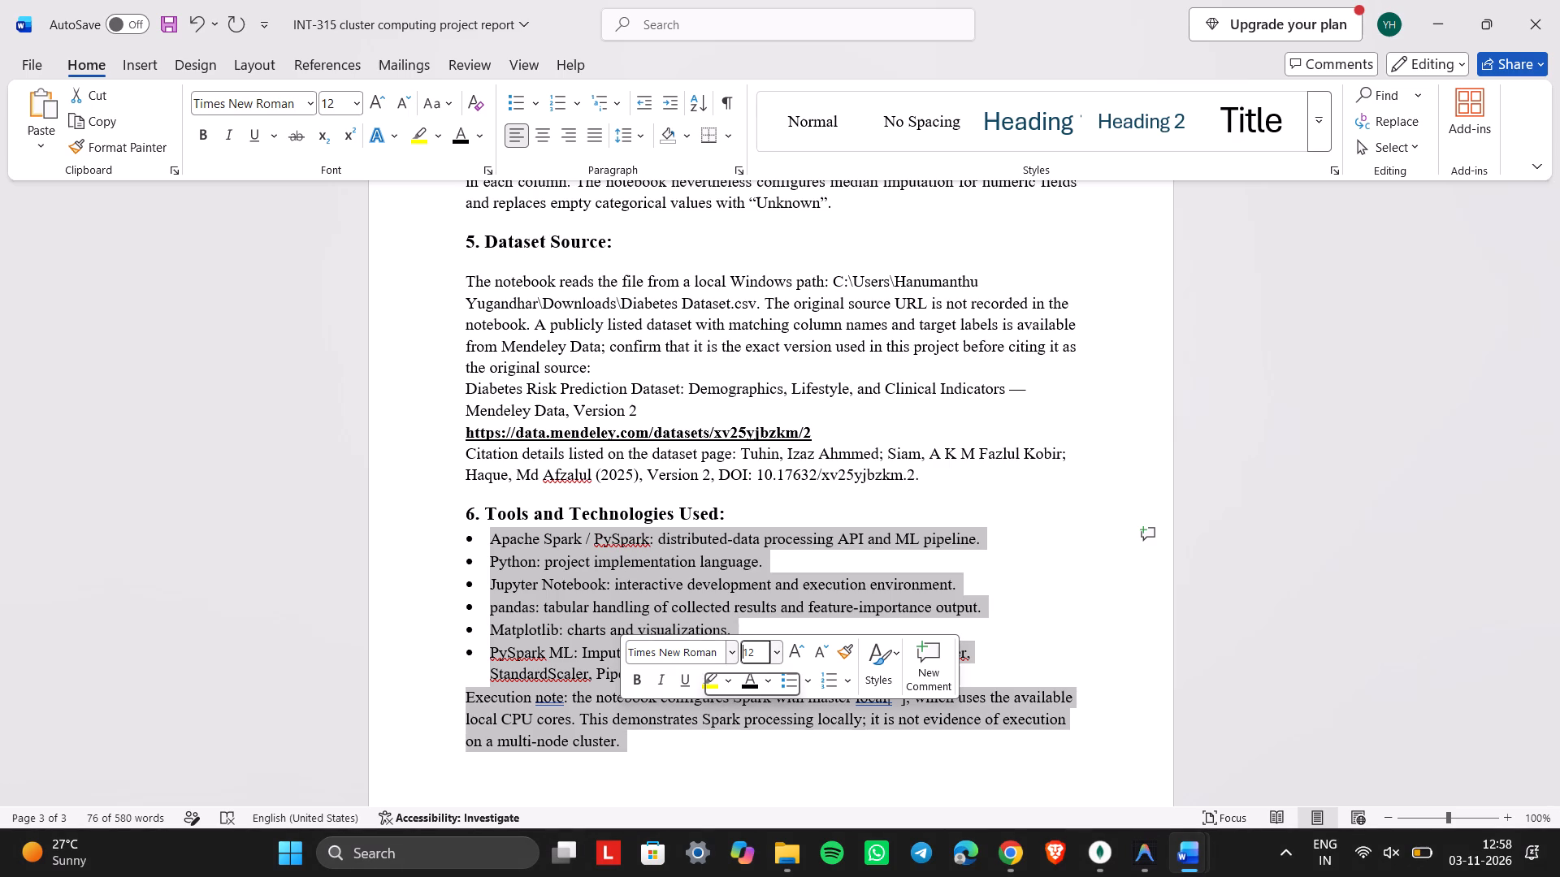
Add space before the first section 6 bullet, "Apache Spark / PySpark".
left_click(769, 576)
left_click(758, 542)
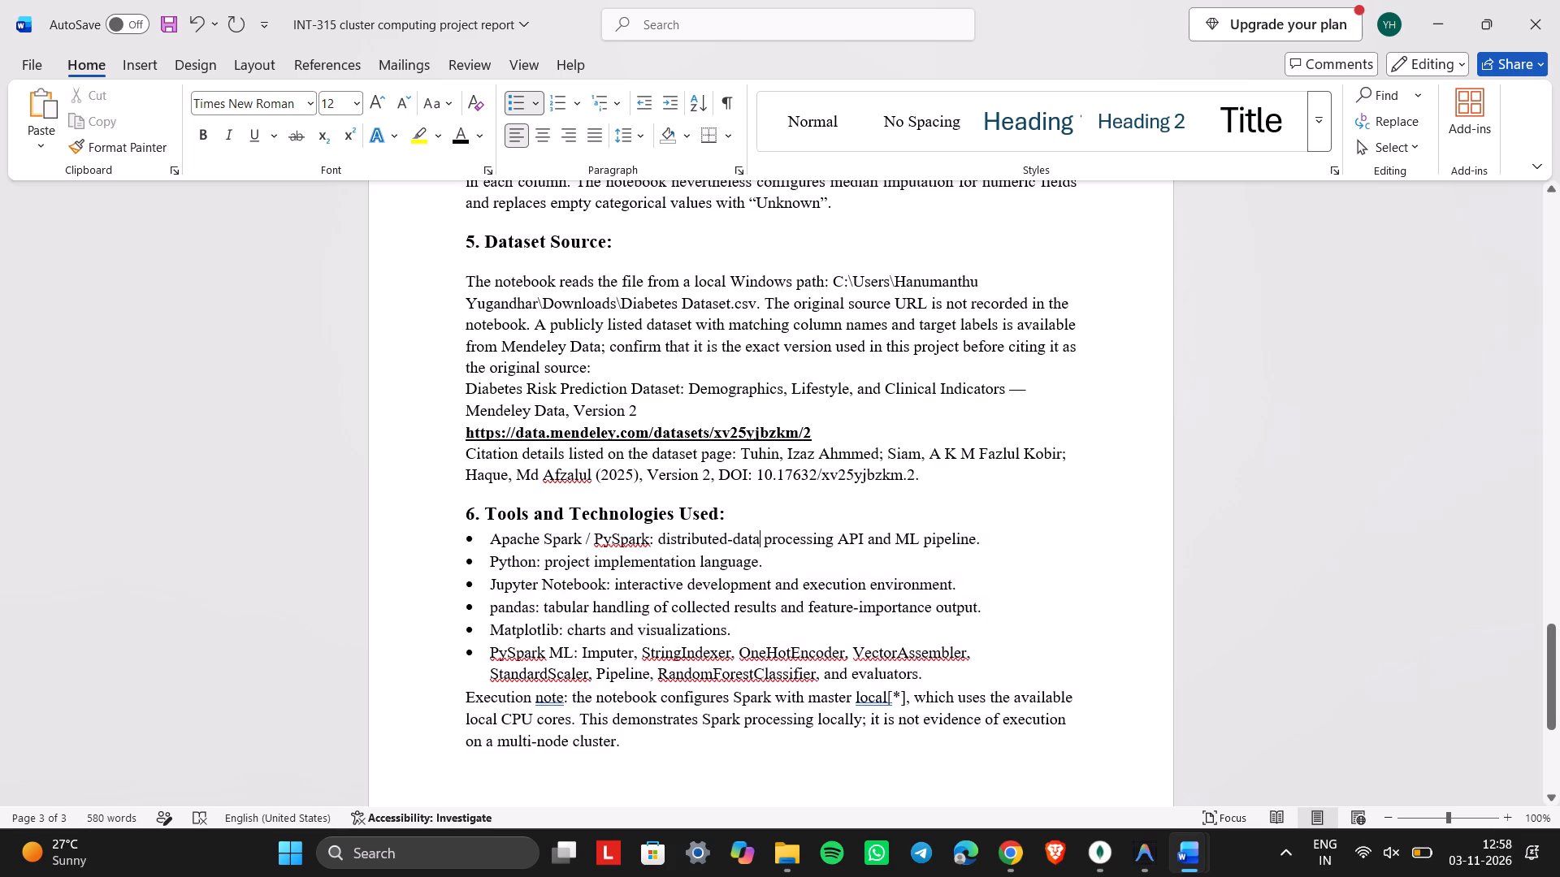
left_click(633, 140)
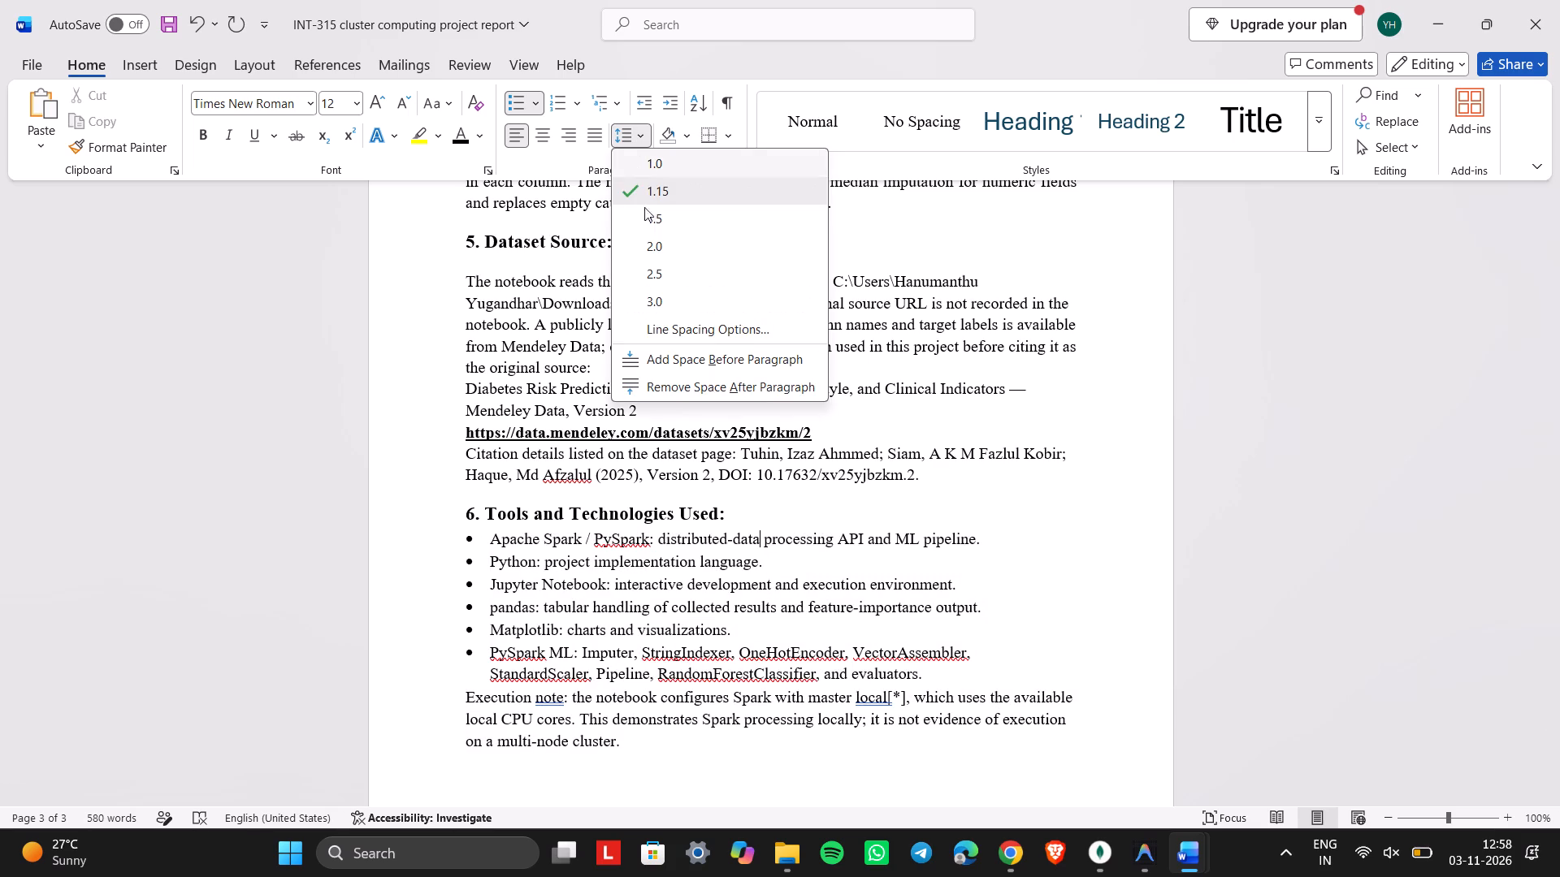
left_click(640, 352)
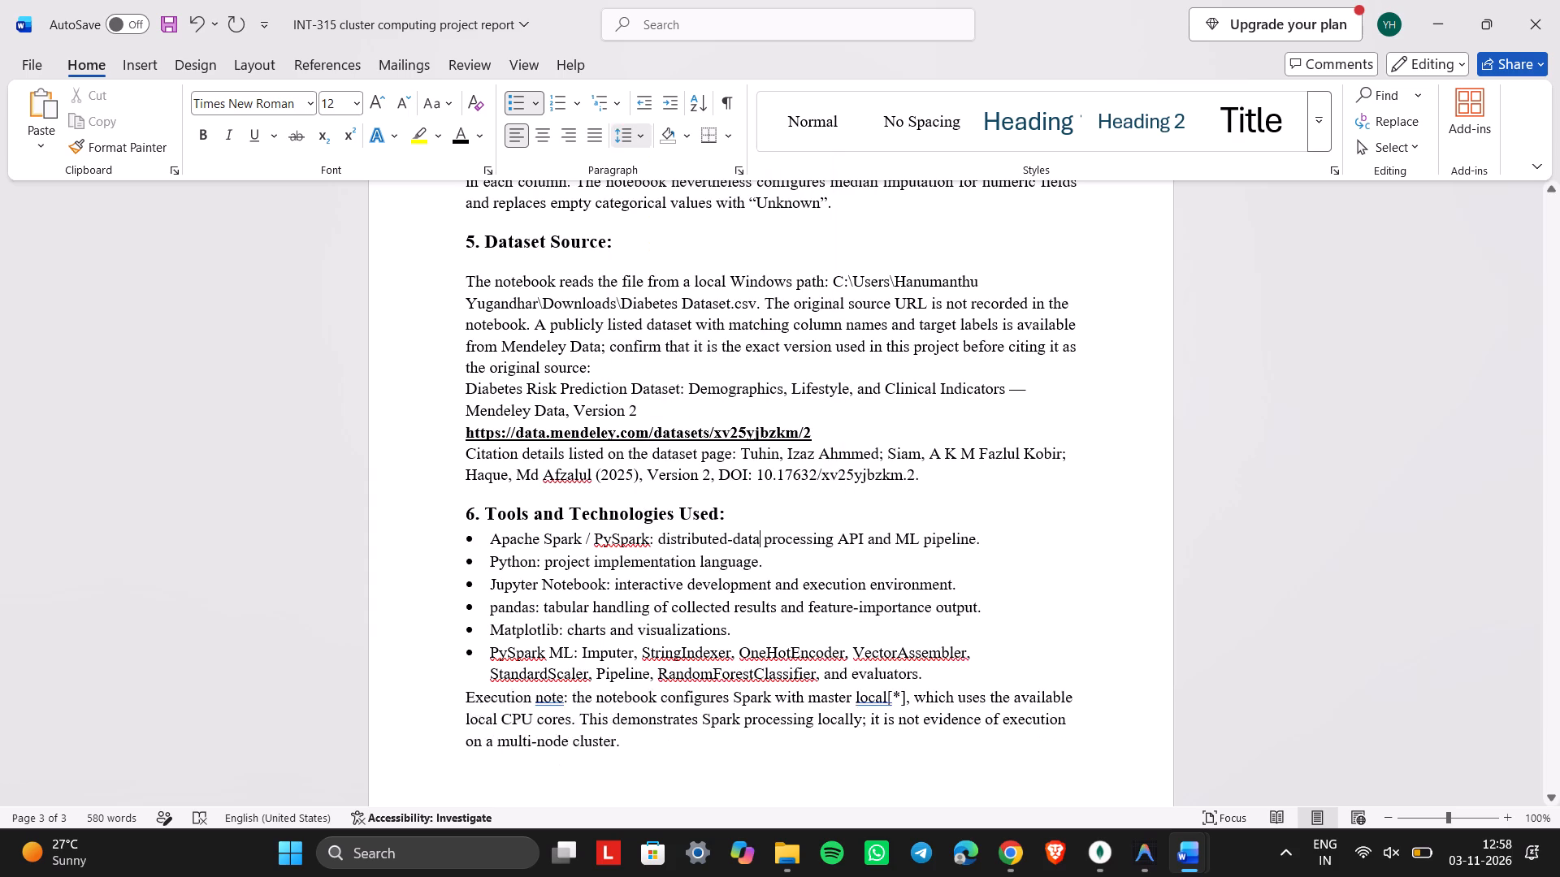
Review the project report from the cover page through section 6, checking headings, spacing and layout.
left_click(1012, 518)
scroll(1012, 518, "up", 3)
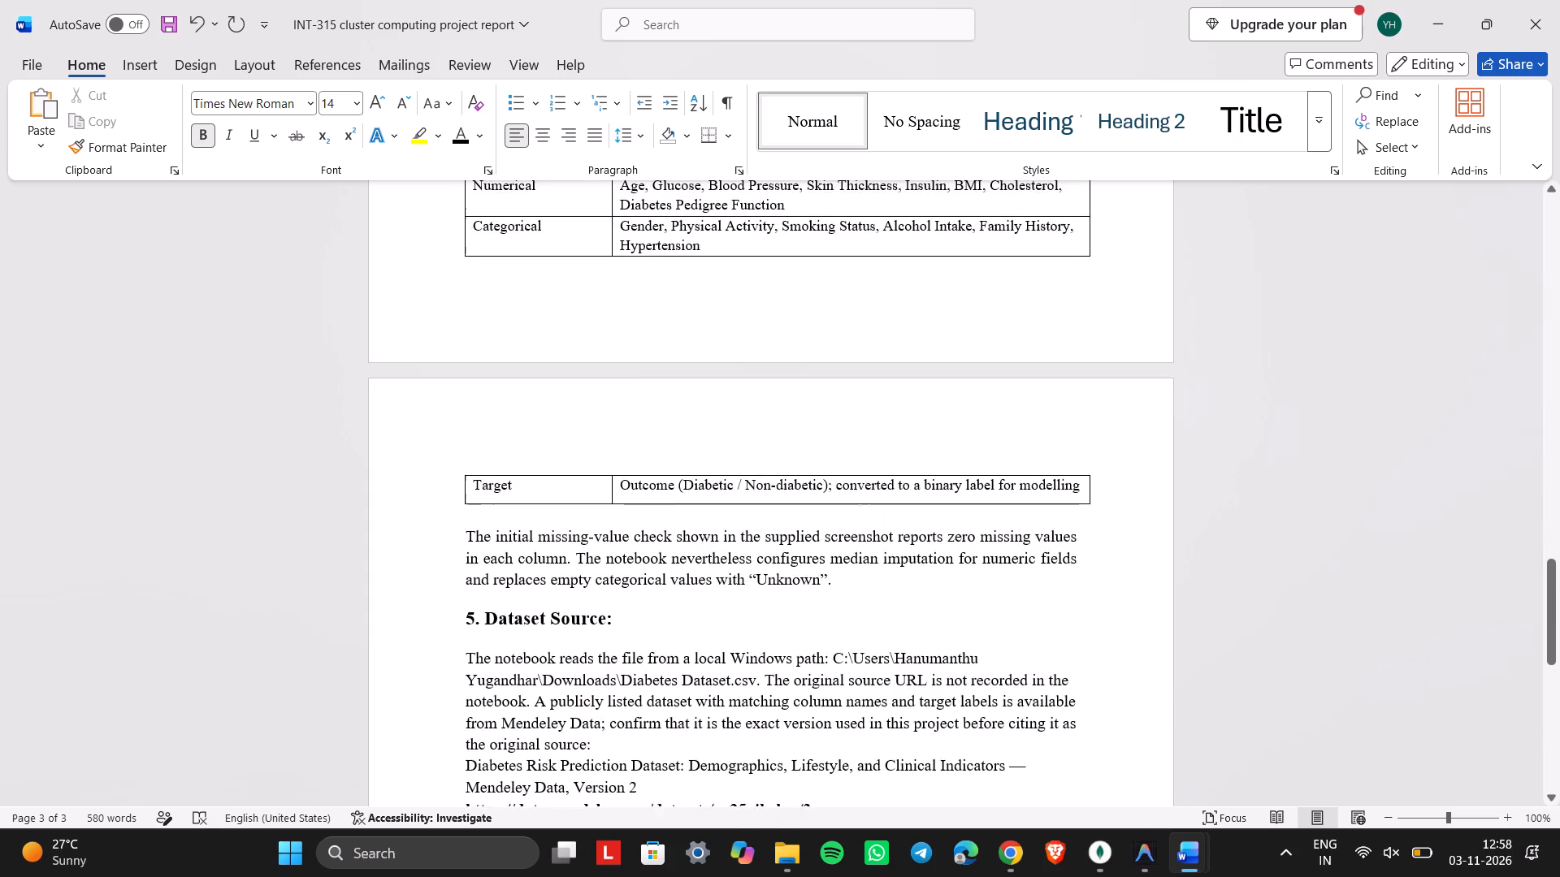
scroll(1012, 518, "up", 10)
scroll(1012, 518, "down", 8)
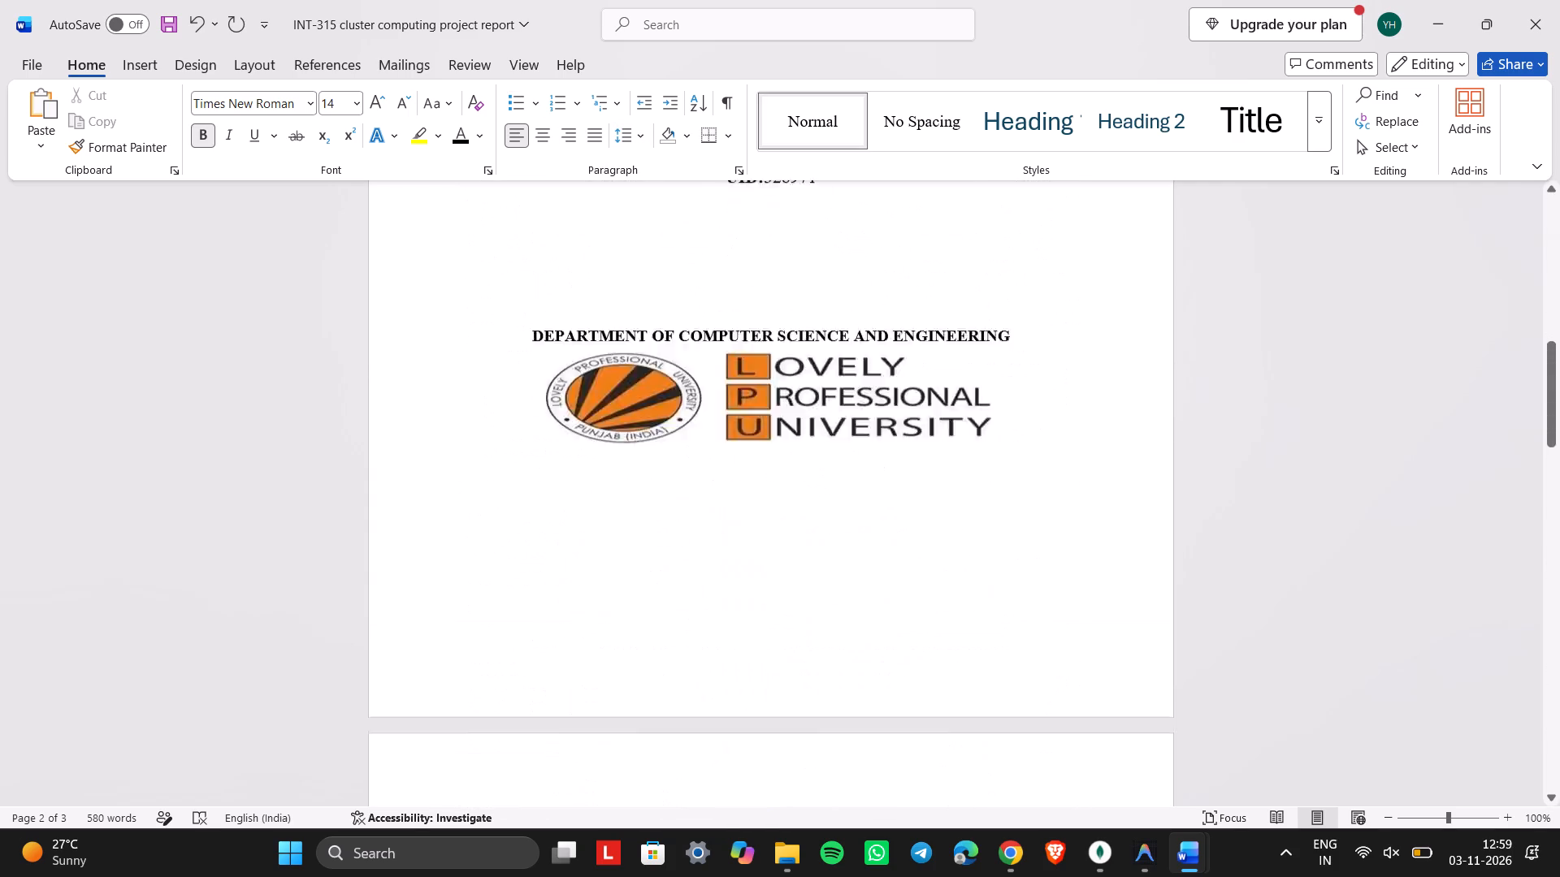
scroll(1012, 518, "down", 2)
scroll(1012, 518, "up", 1)
scroll(1012, 518, "down", 1)
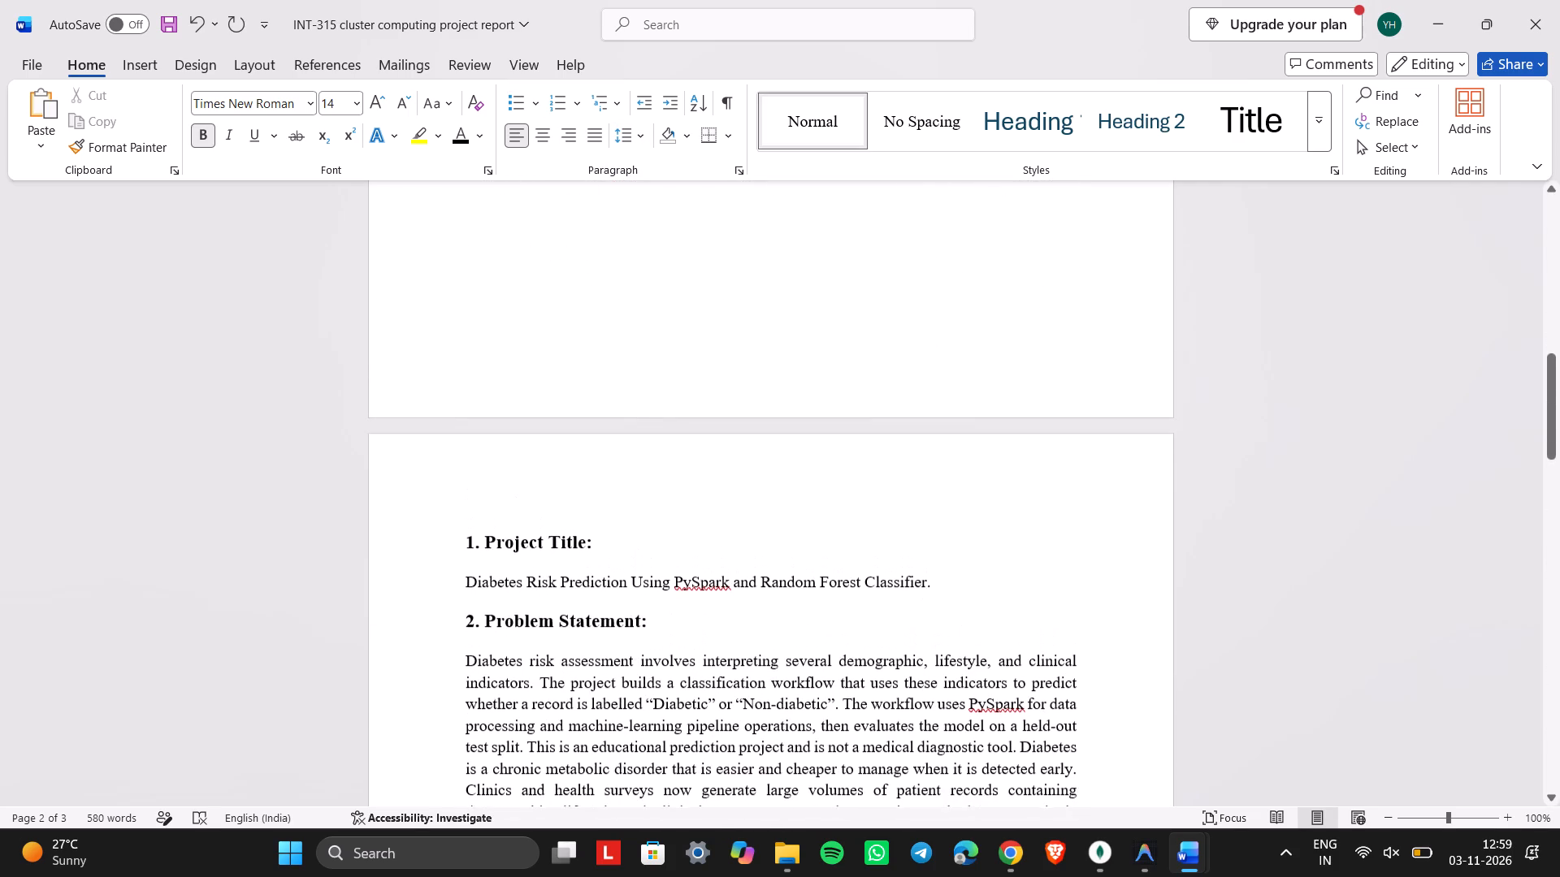
scroll(1012, 518, "down", 3)
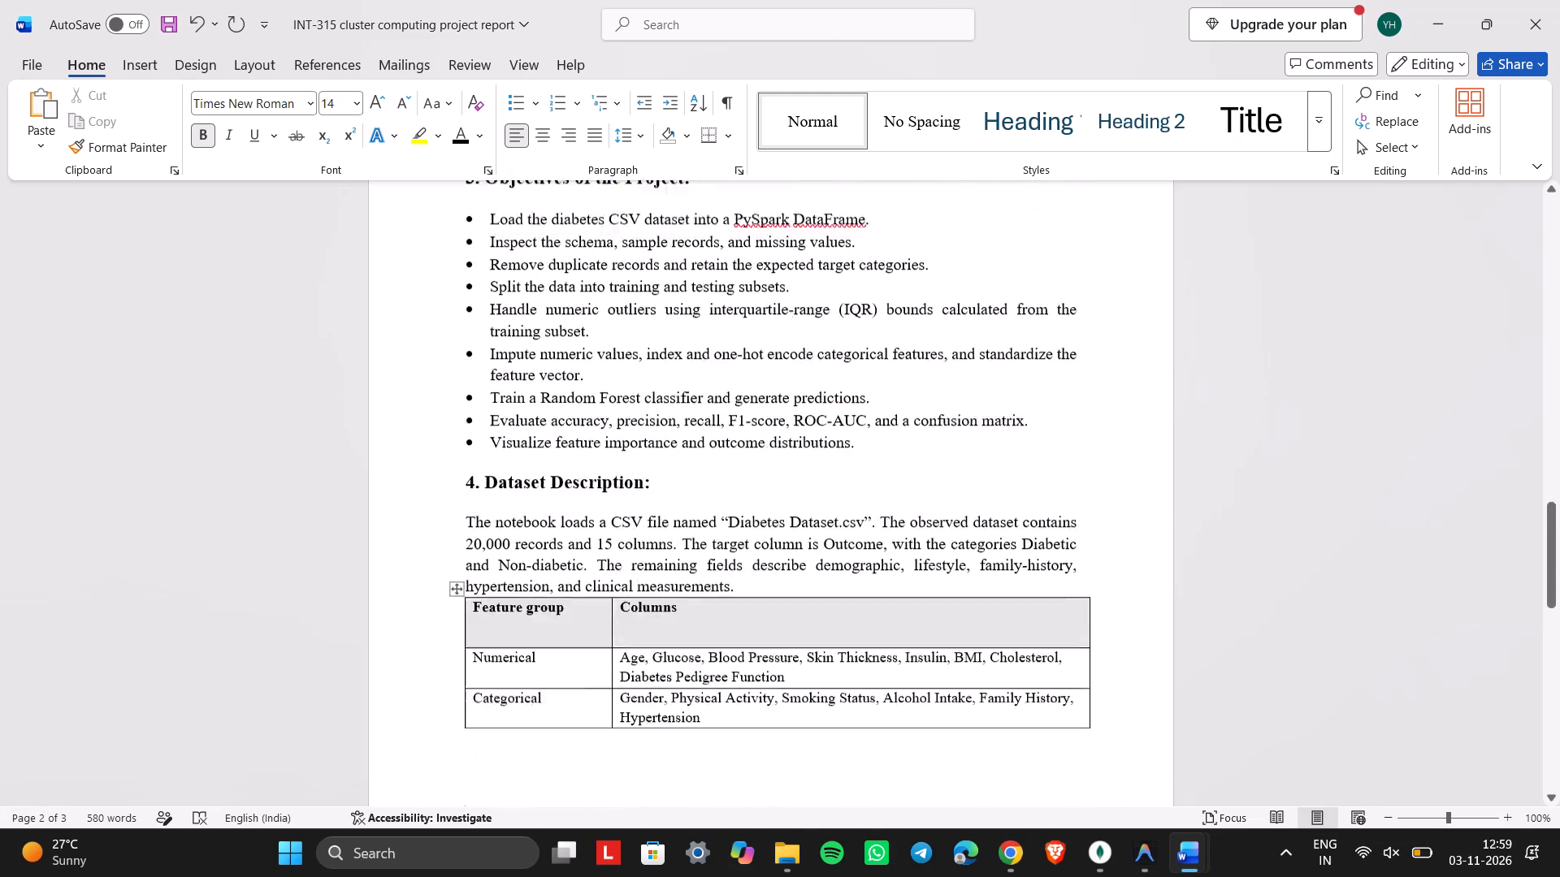
scroll(1012, 518, "down", 3)
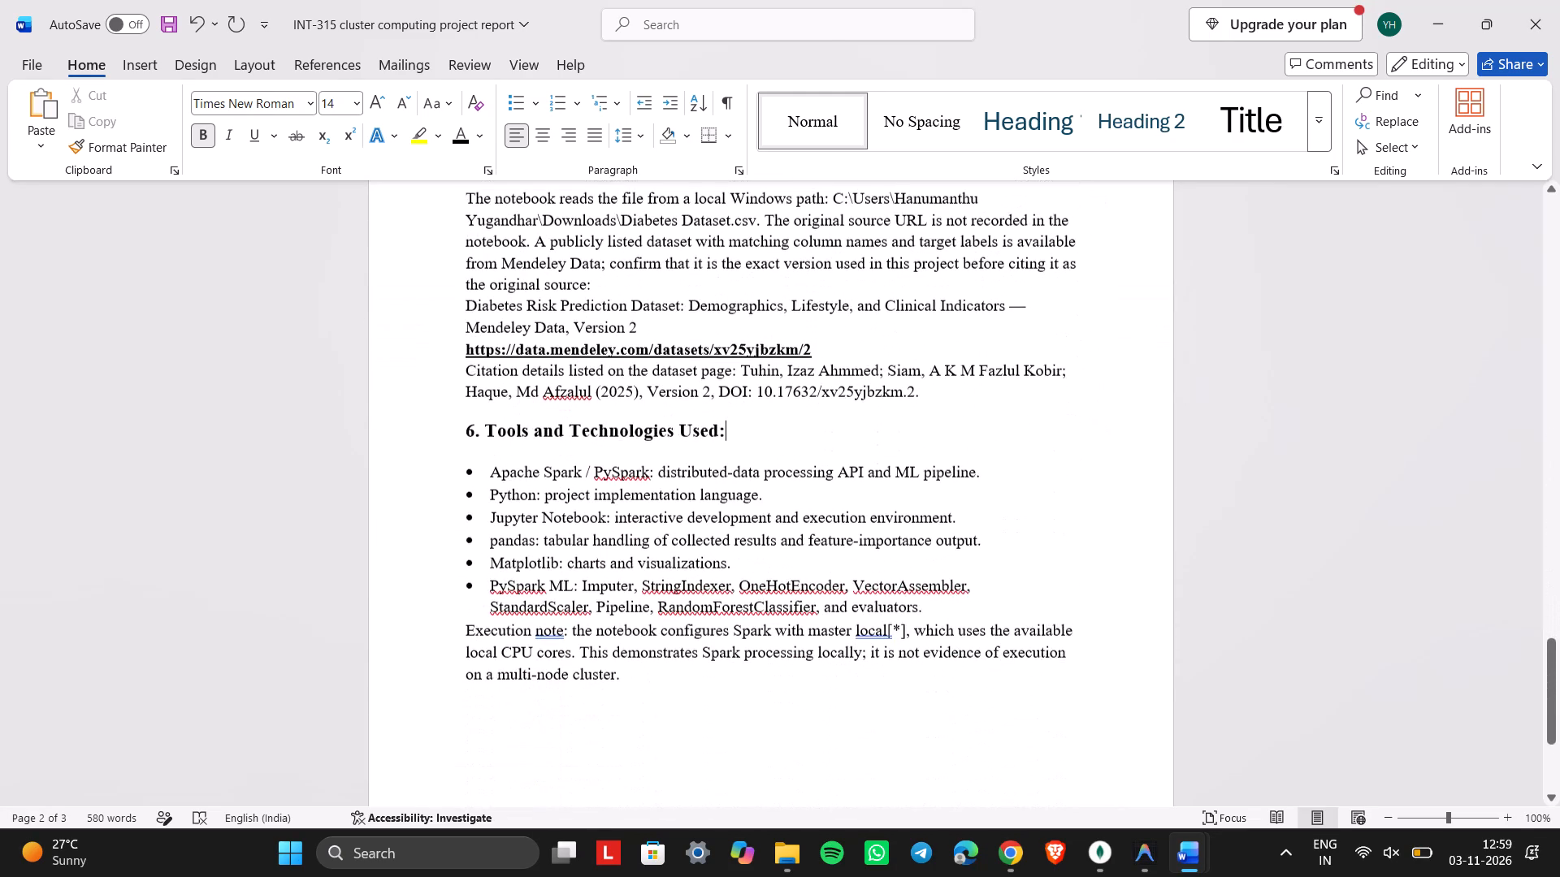
scroll(1012, 518, "down", 2)
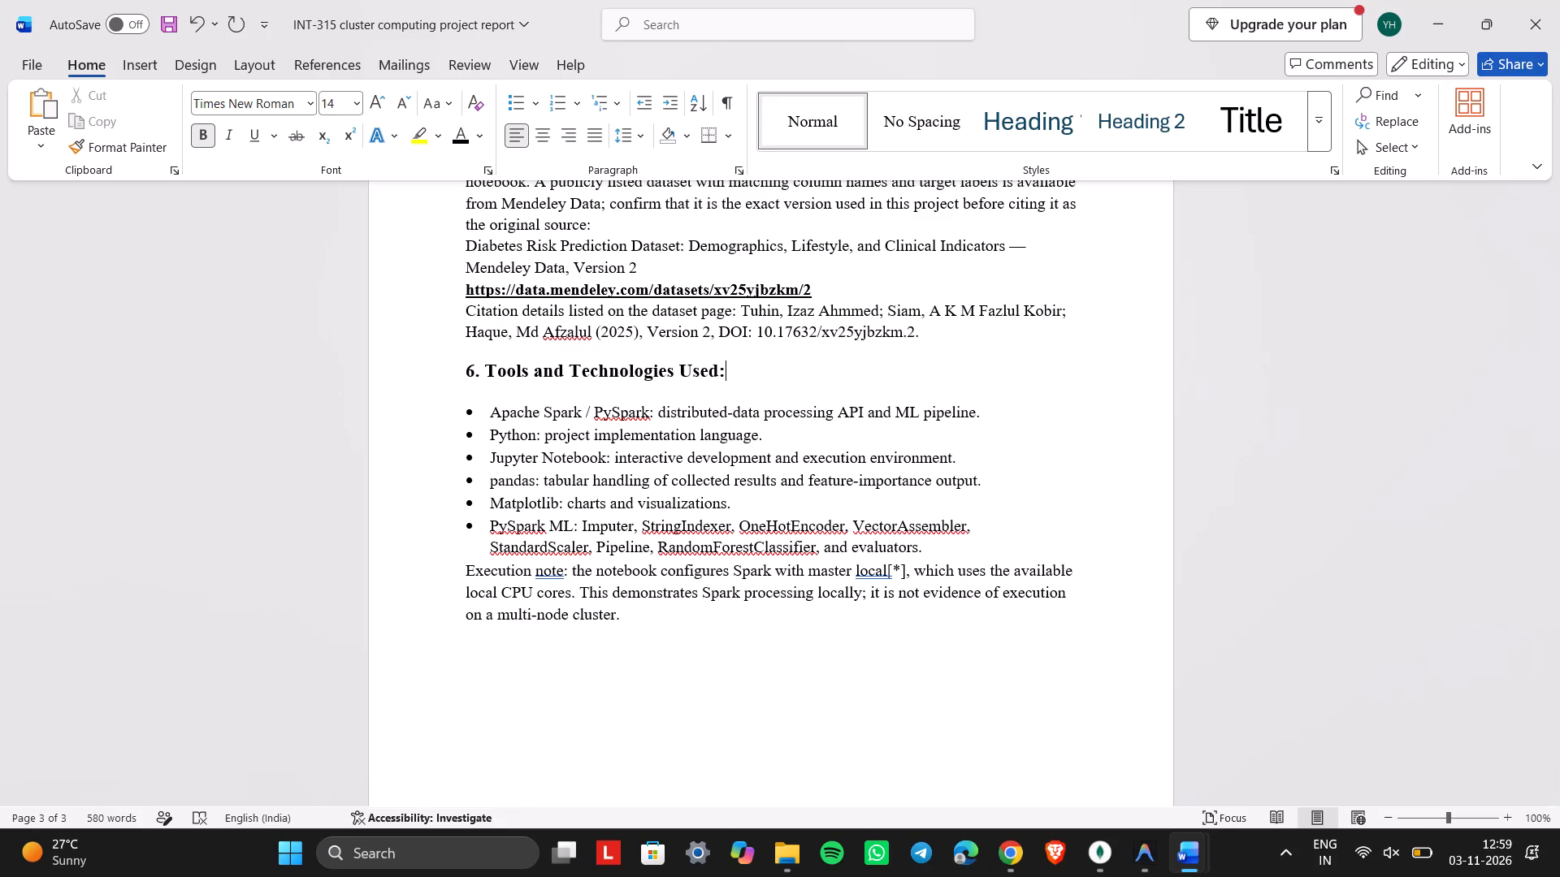
Delete the "Execution note" paragraph below the section 6 bullets, along with its empty line.
left_click_drag(673, 618, 465, 574)
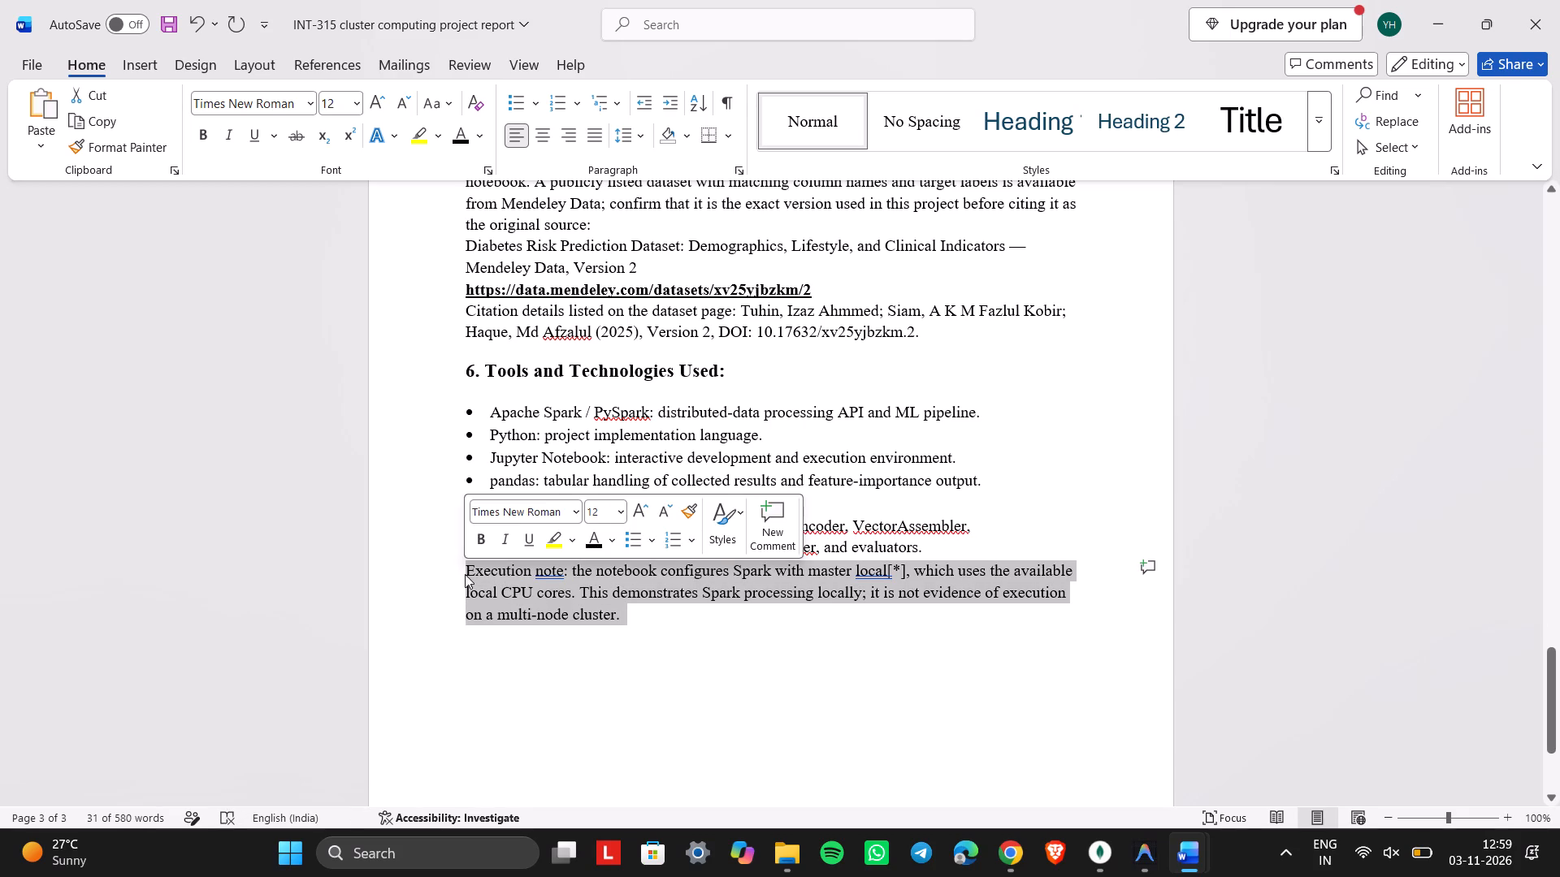
key("BackSpace")
key("BackSpace")
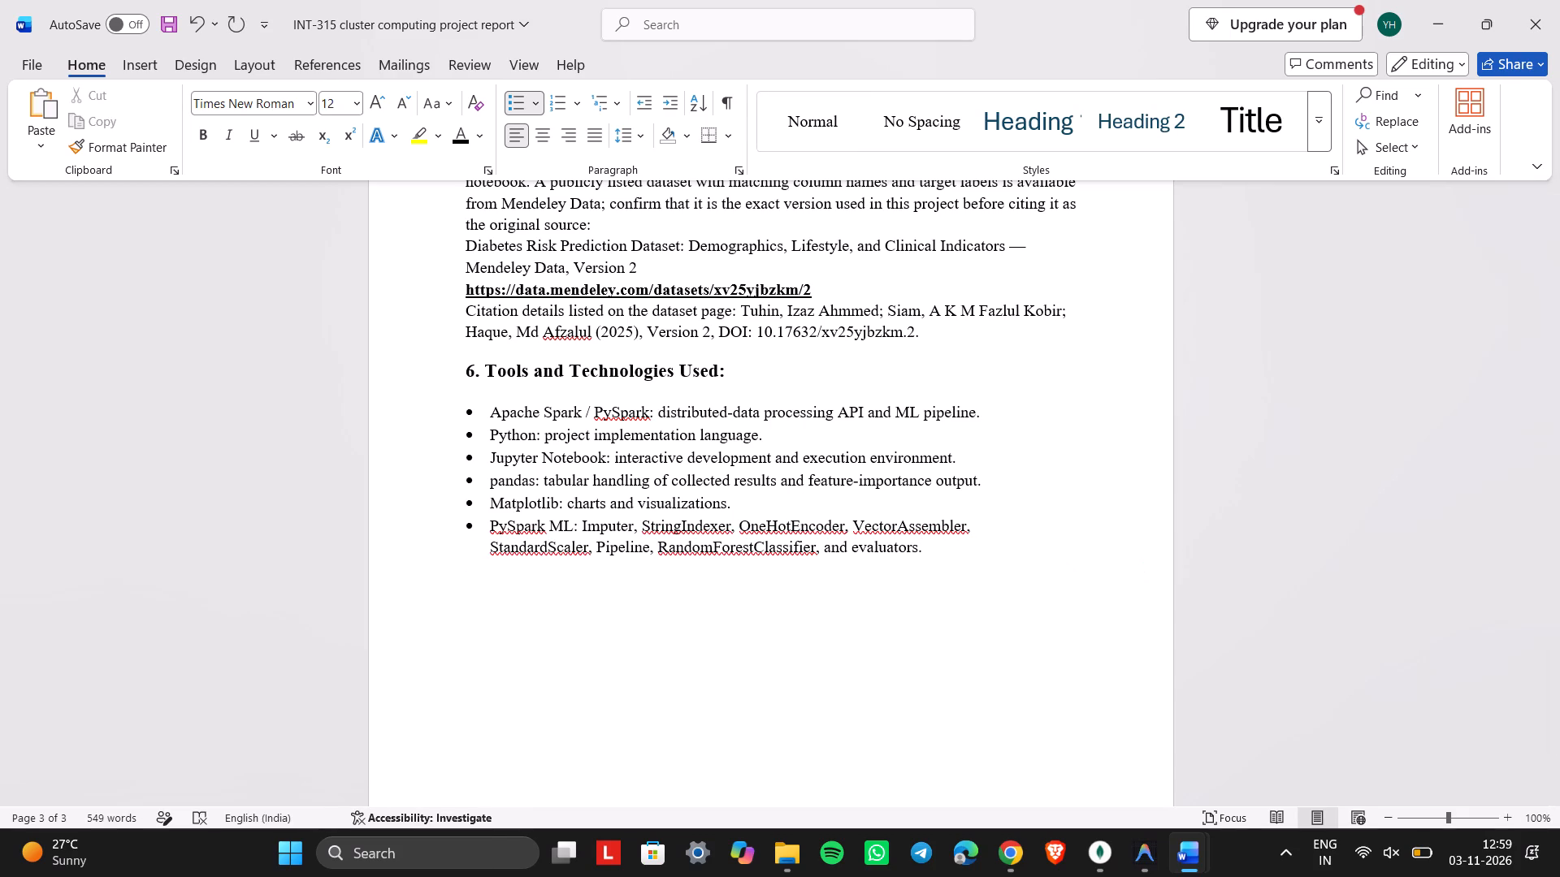
Start an empty line without a bullet after the "PySpark ML" item that ends section 6.
key("Down")
key("Down")
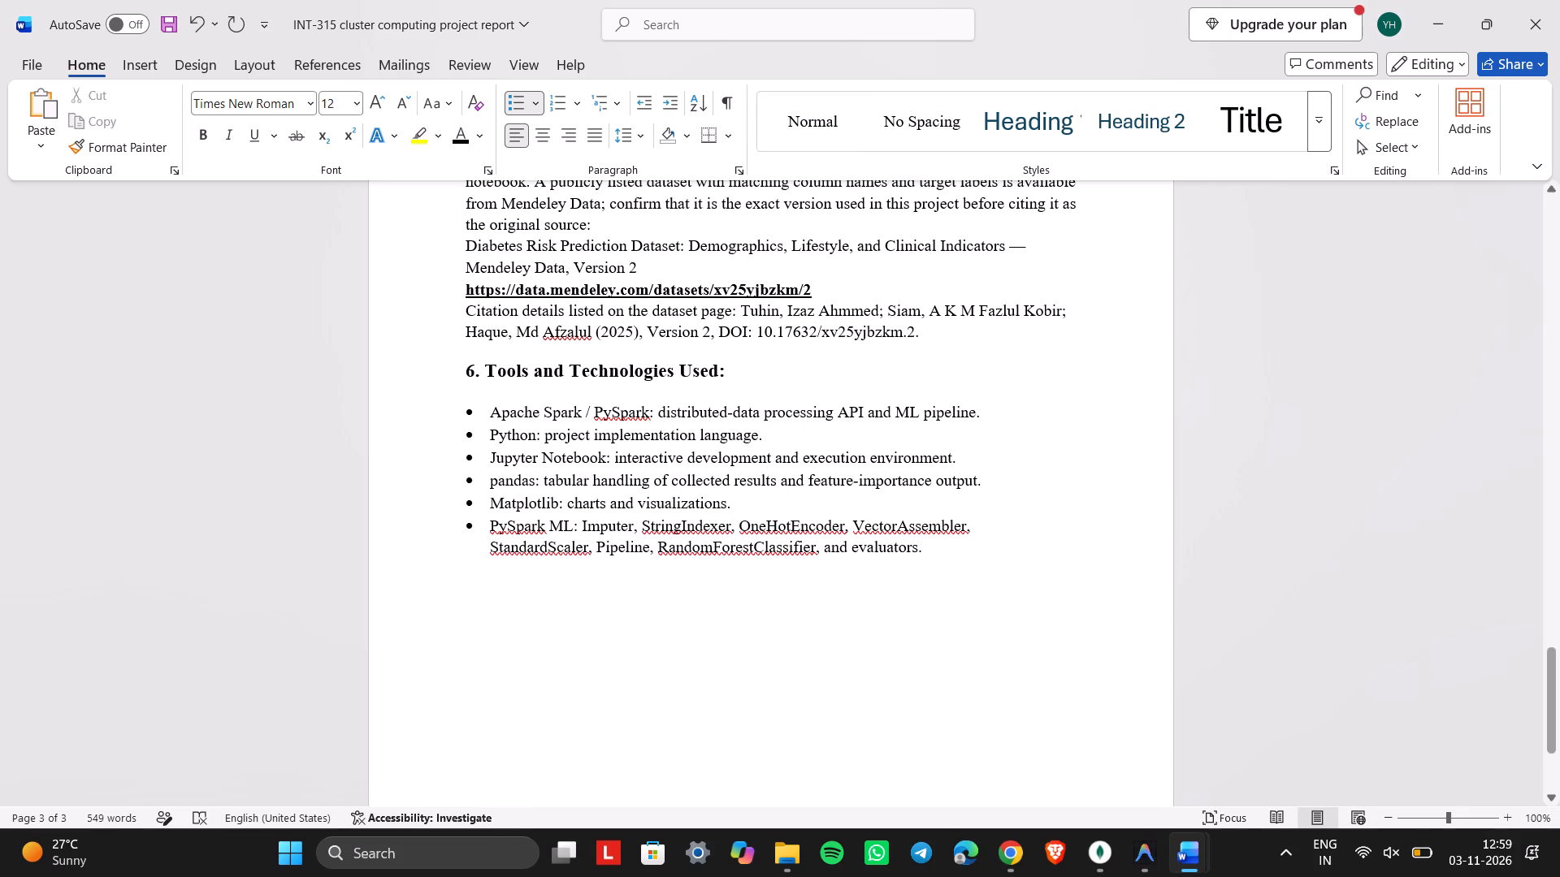
left_click(470, 594)
key("Down")
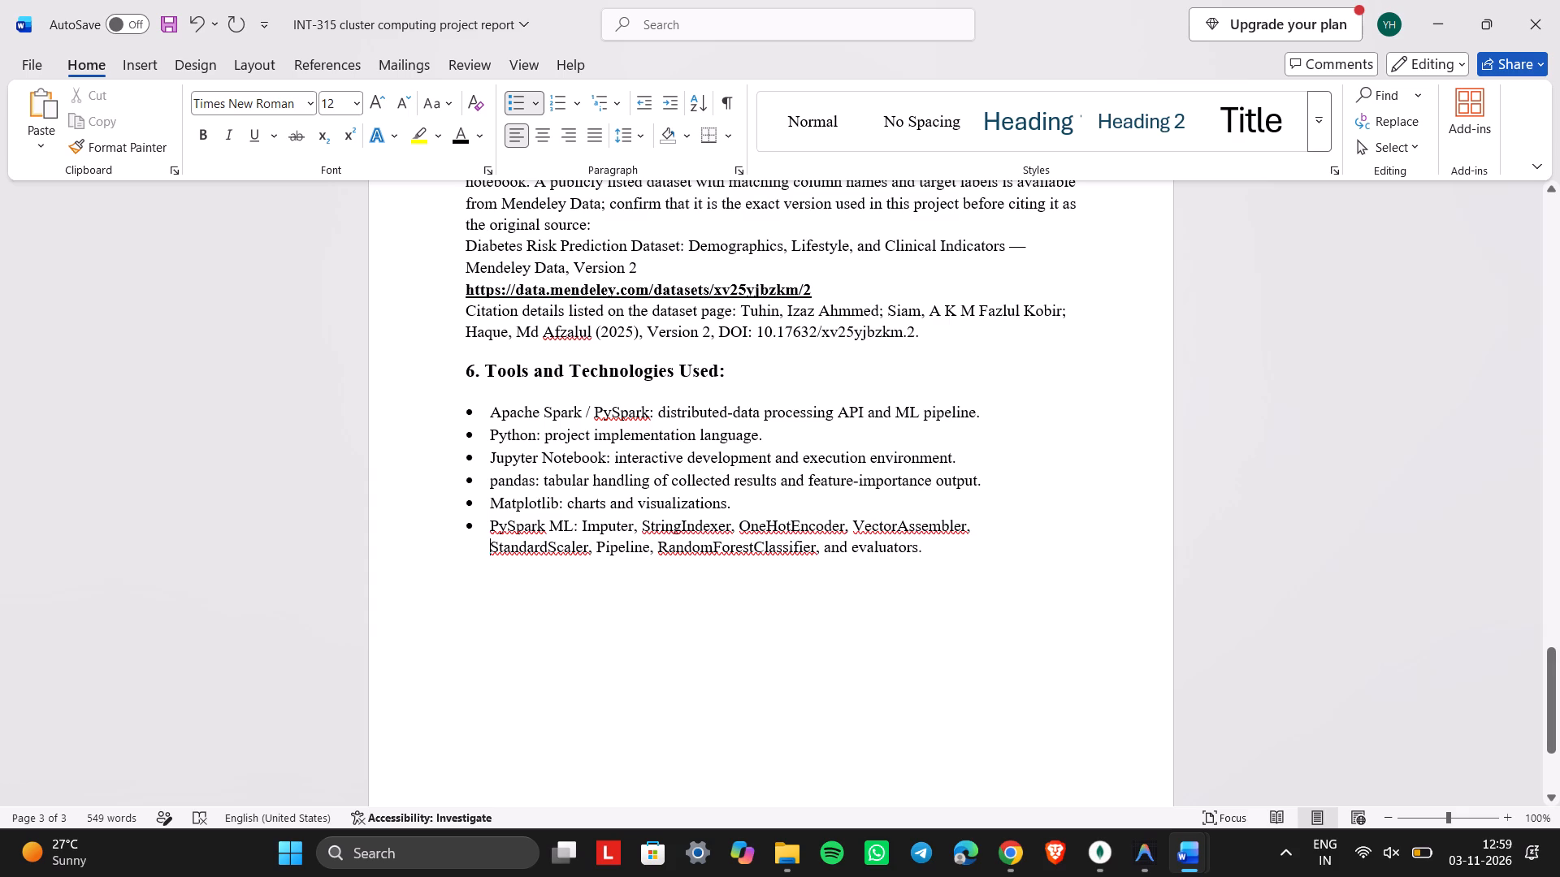
left_click(945, 548)
key("Return")
key("BackSpace")
key("BackSpace")
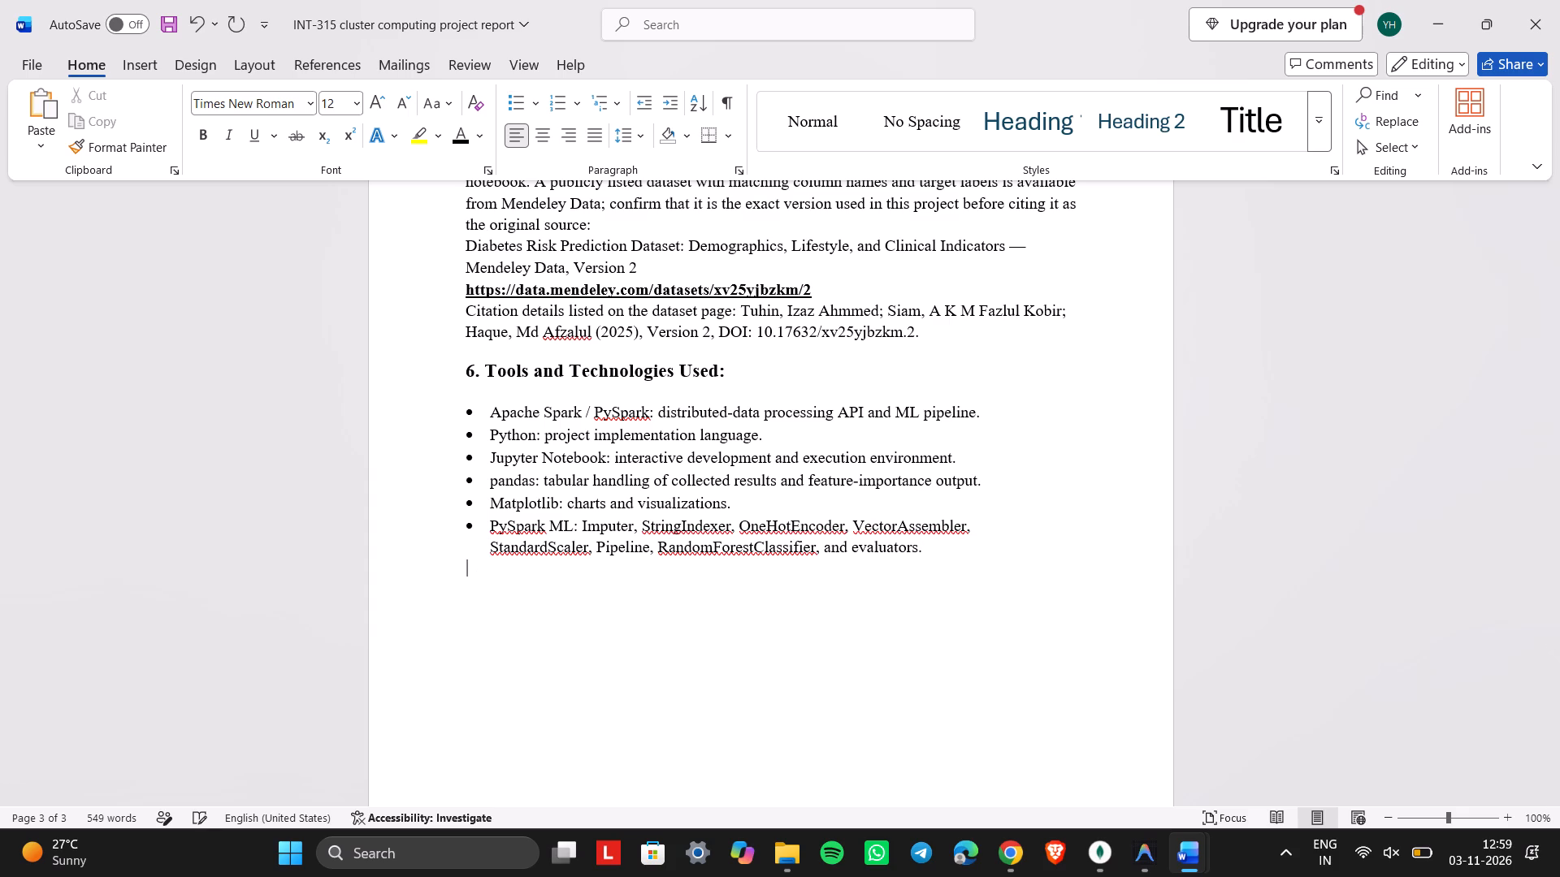
Add another empty line below the section 6 bullets.
scroll(945, 548, "up", 1)
key("Return")
scroll(945, 548, "down", 2)
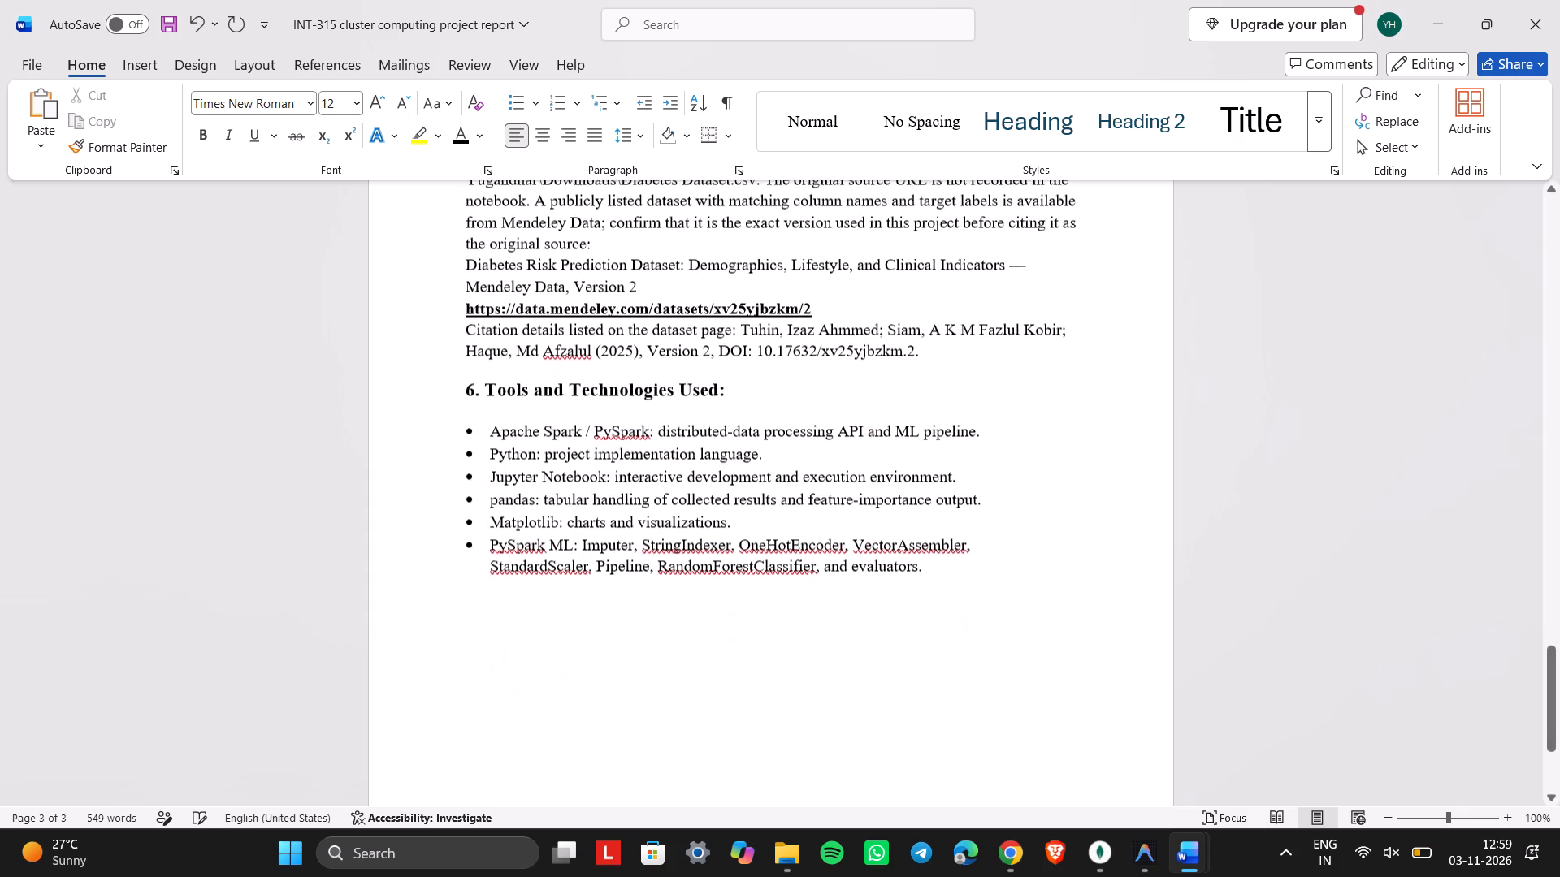
Copy sections 7 and 8, from "Implementation / Methodology" through the source code introduction, from the diabetes risk prediction report to below the project report's section 6.
key("alt+Tab")
left_click(945, 548)
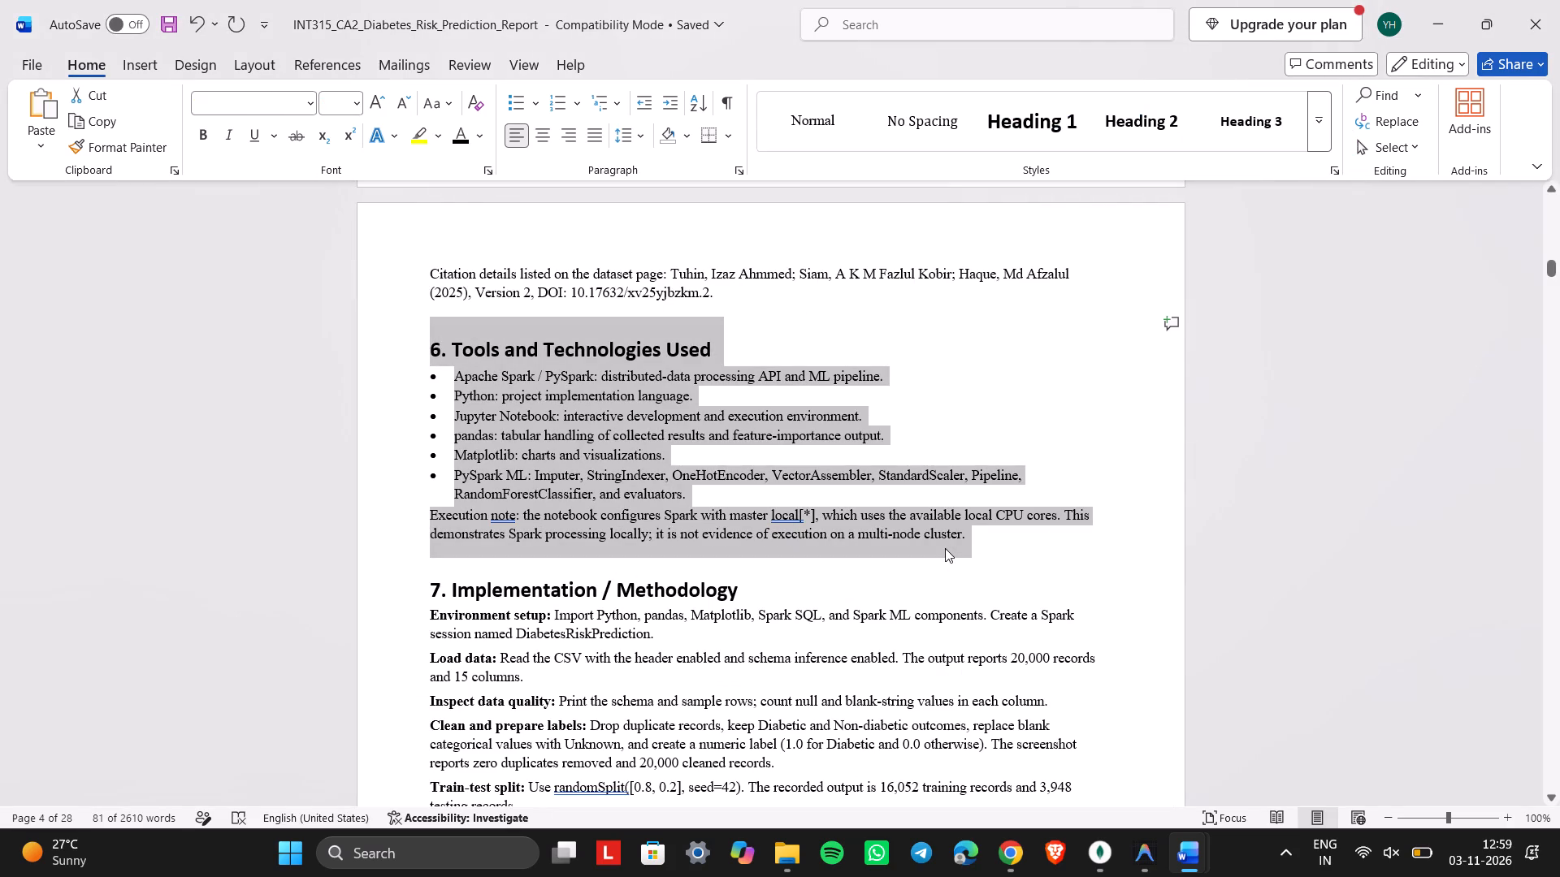
scroll(1006, 557, "down", 1)
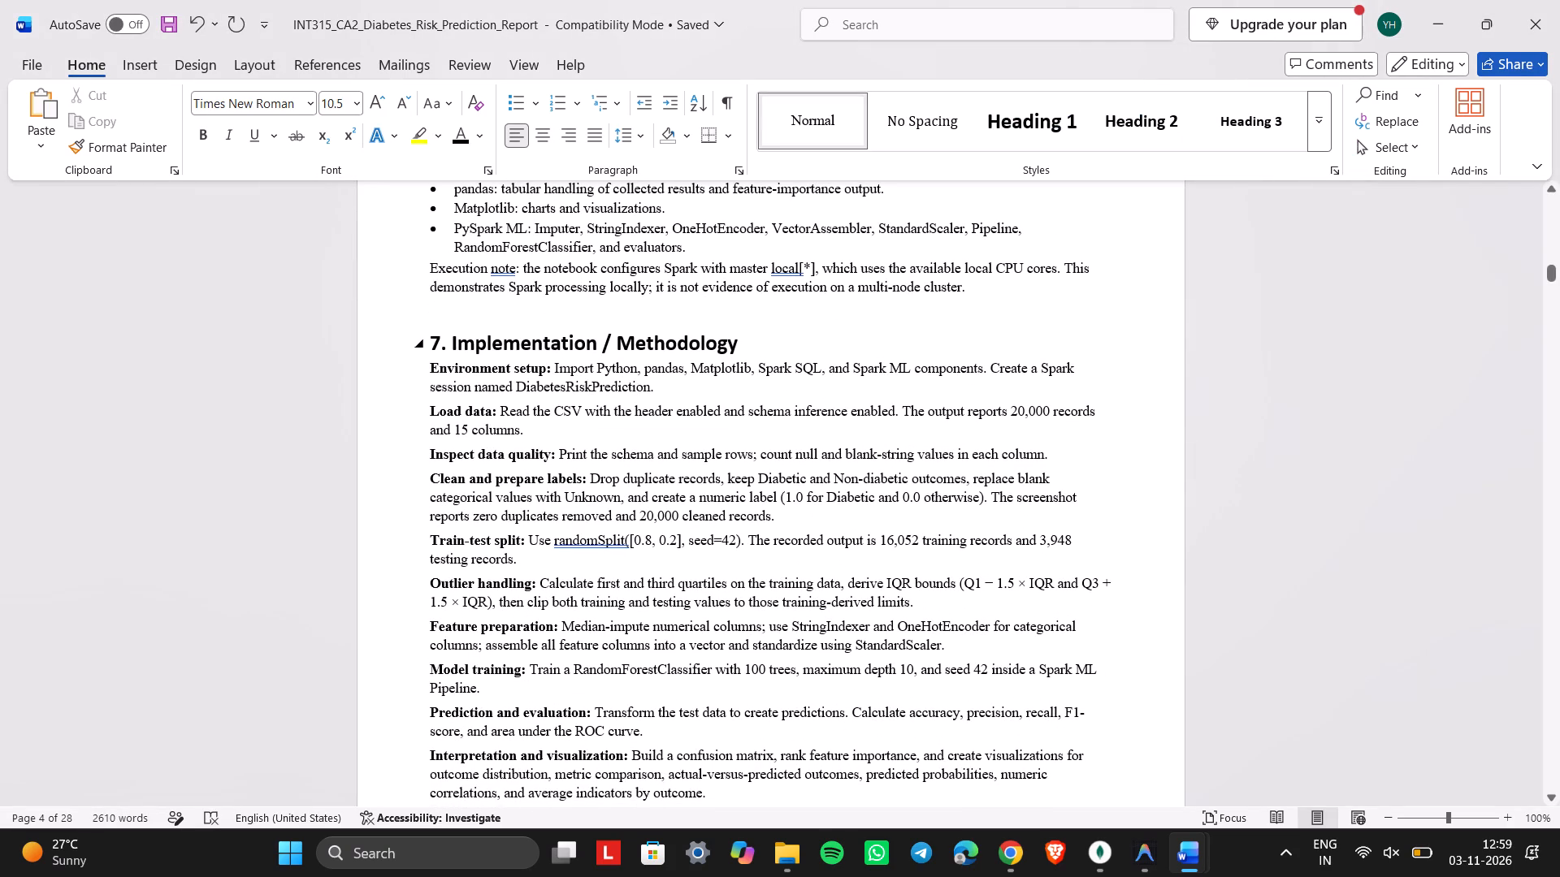
left_click_drag(428, 339, 703, 810)
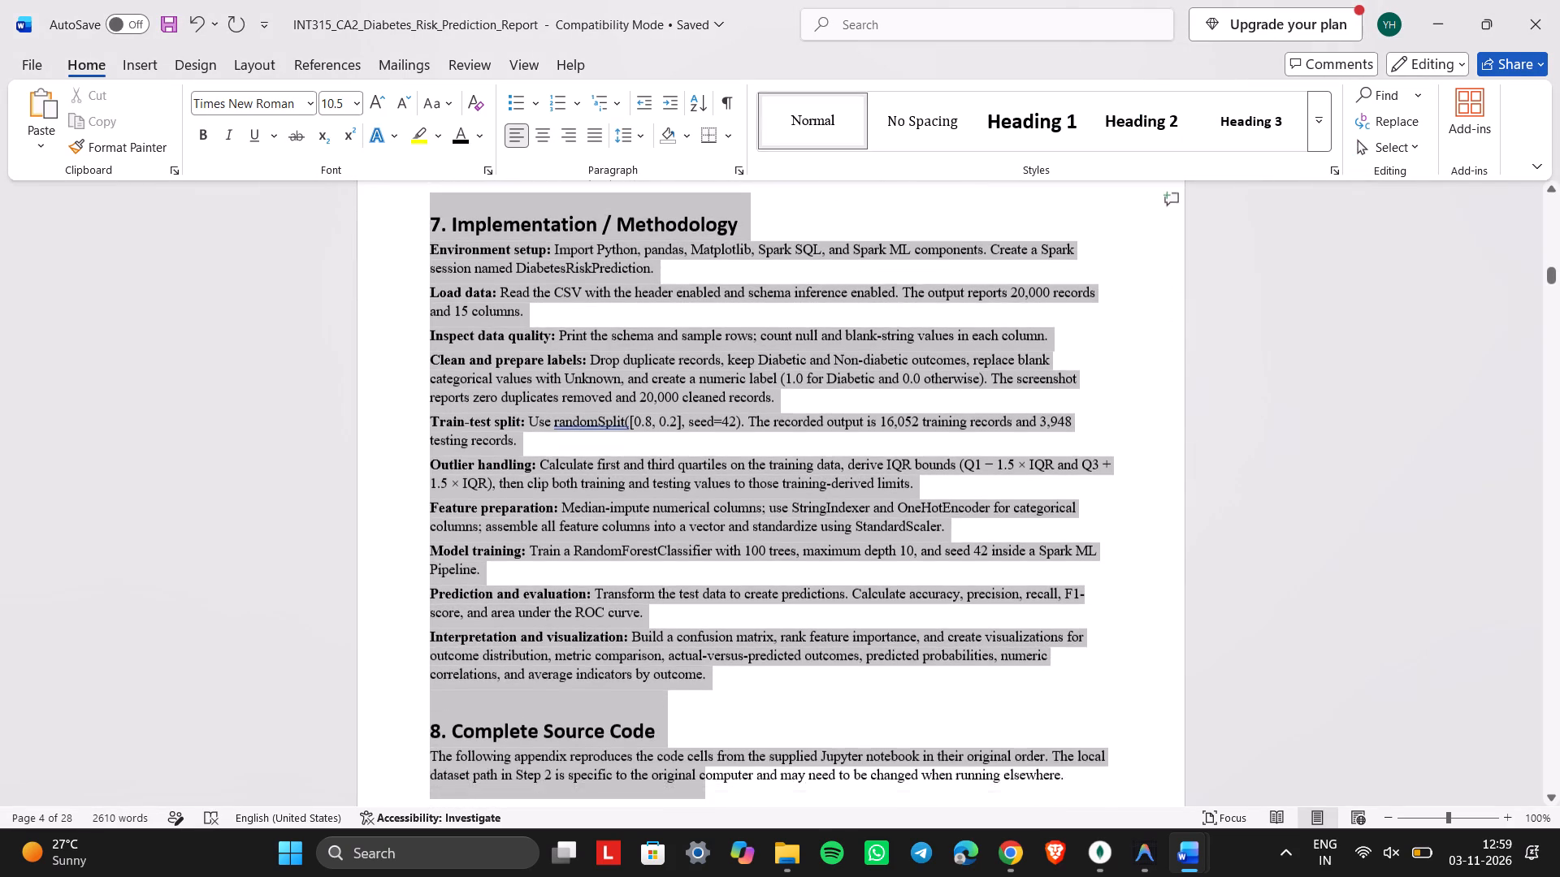
left_click_drag(703, 810, 778, 815)
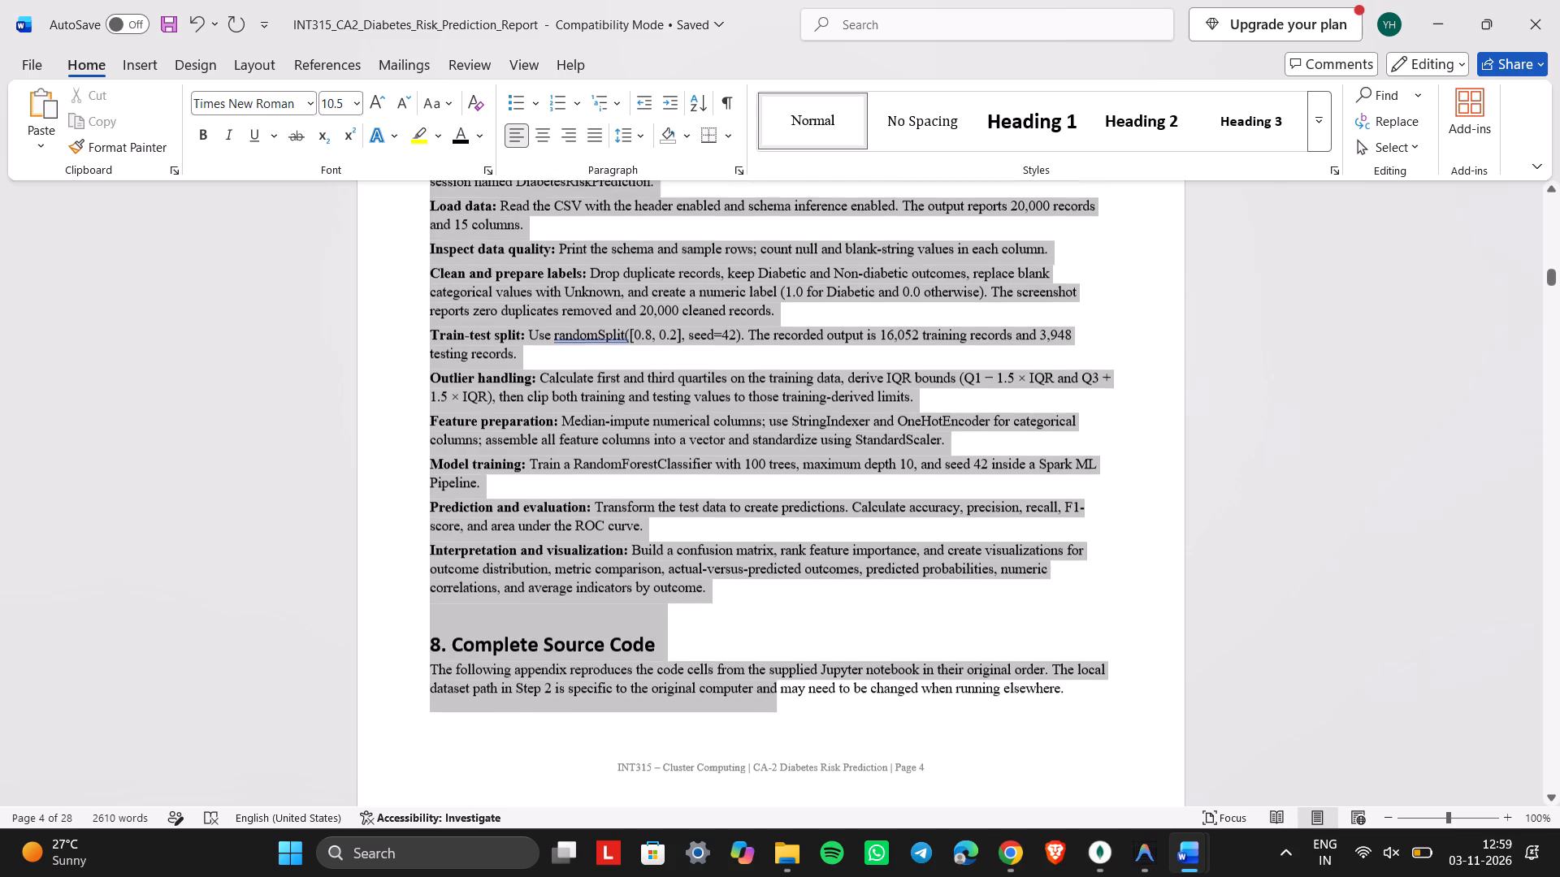
left_click_drag(778, 815, 1074, 365)
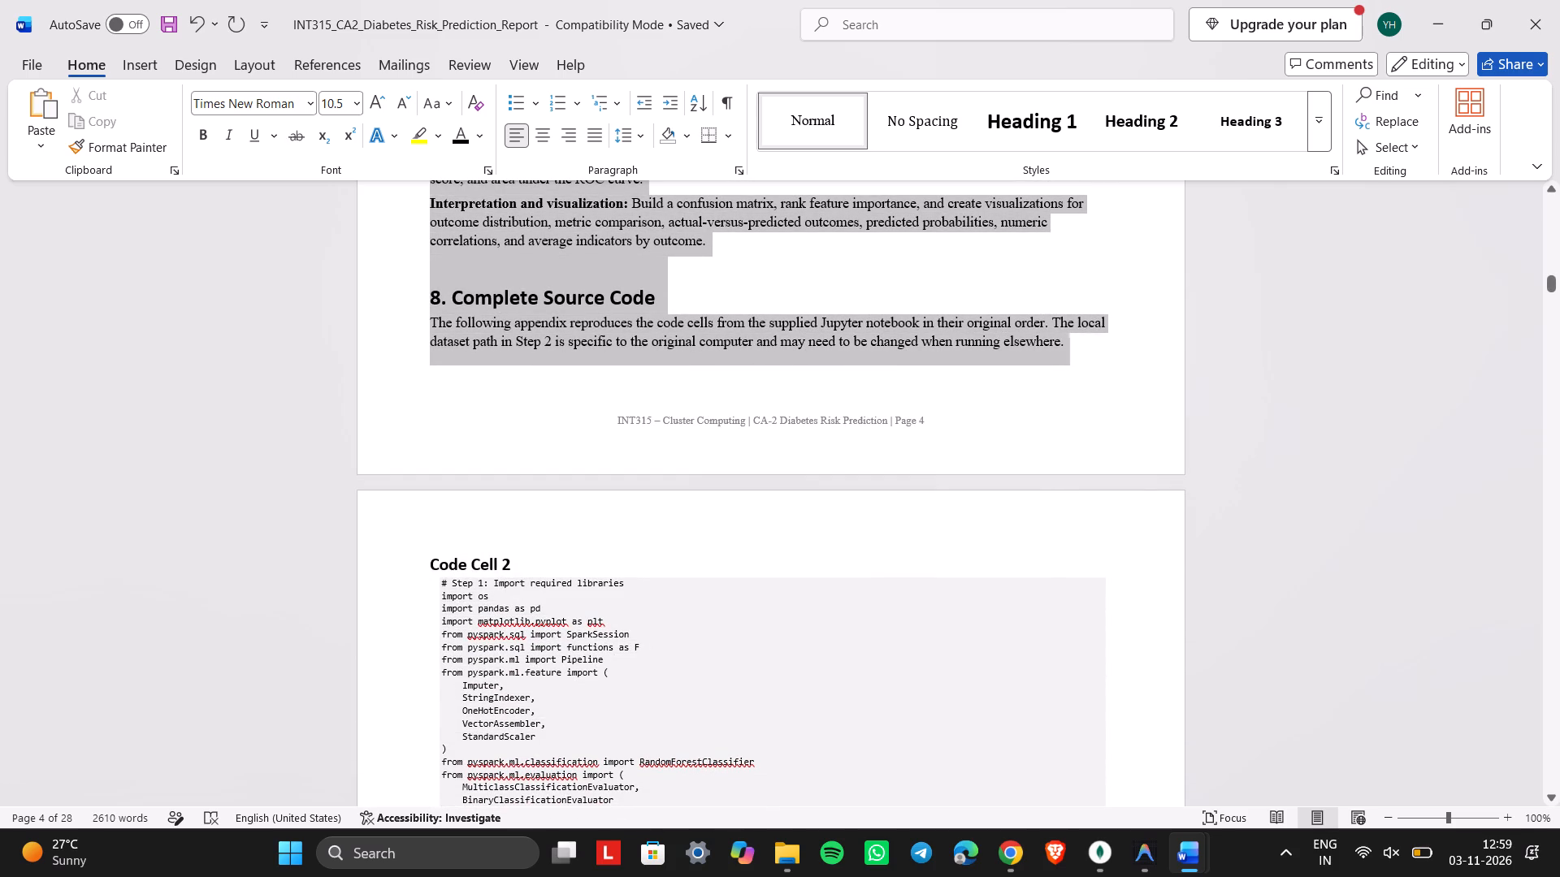
left_click_drag(1074, 365, 1075, 363)
key("ctrl+c")
key("alt+Tab")
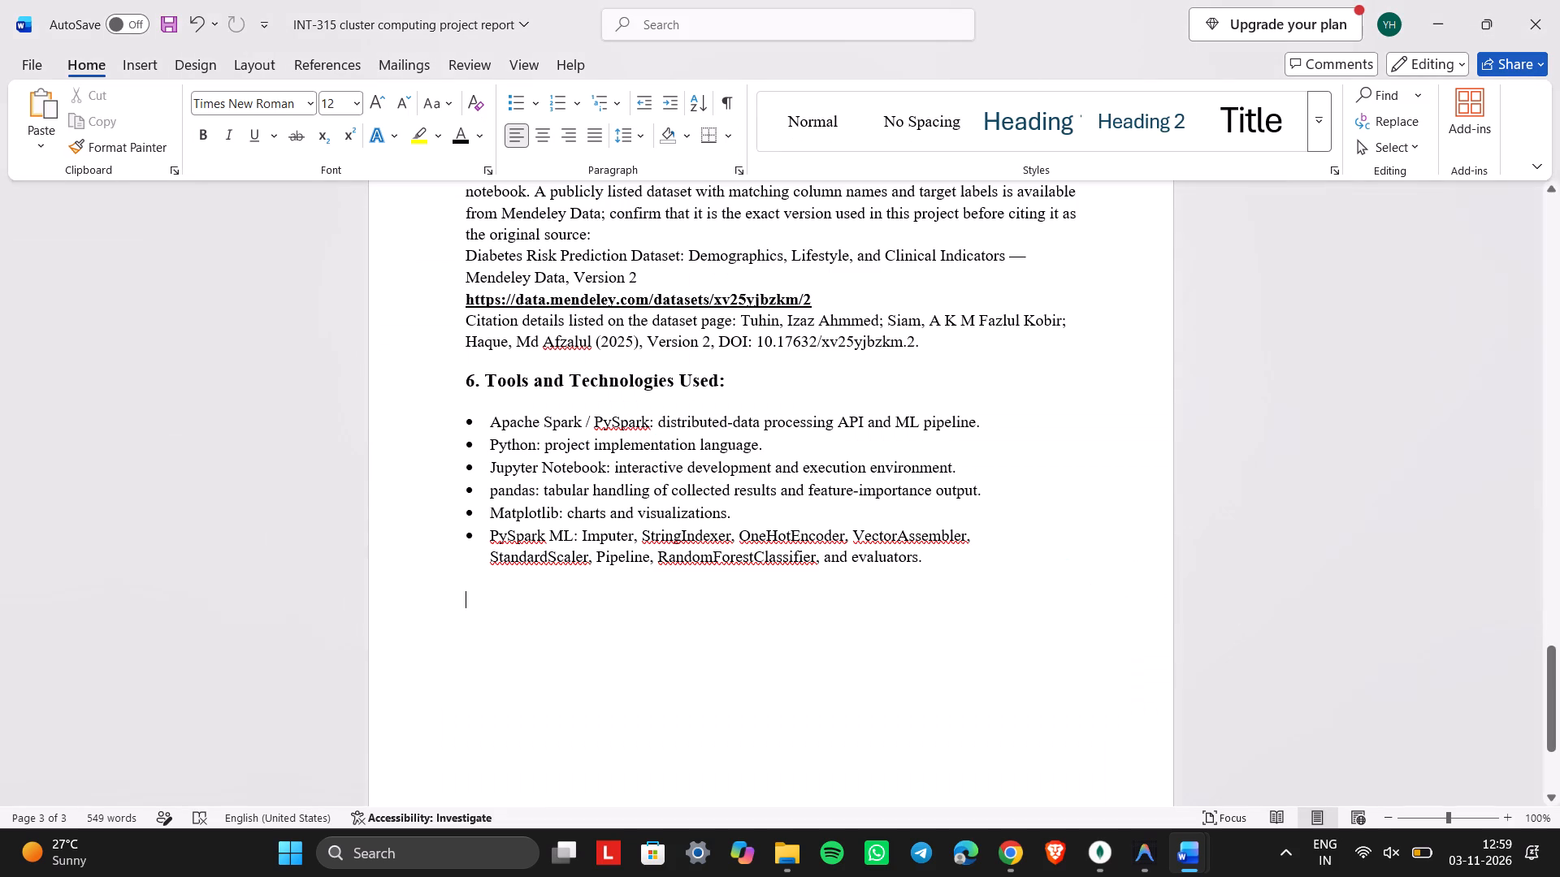
key("ctrl+v")
Format the "7. Implementation / Methodology" heading as Normal style, size 14, bold, and end it with a colon.
scroll(1075, 363, "up", 2)
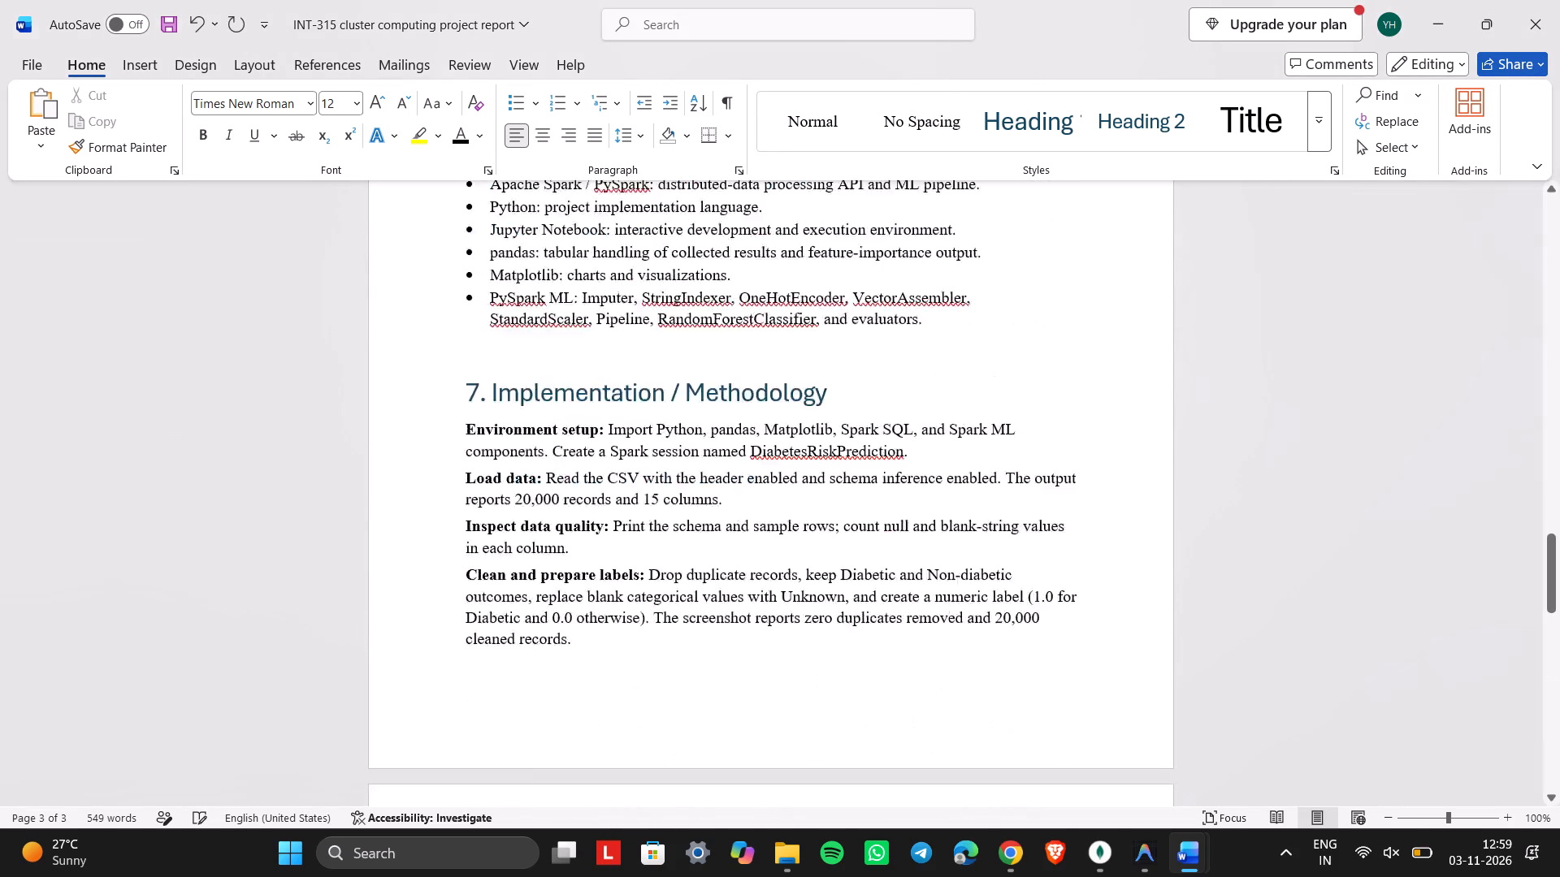
scroll(1075, 363, "up", 1)
left_click_drag(848, 722, 684, 729)
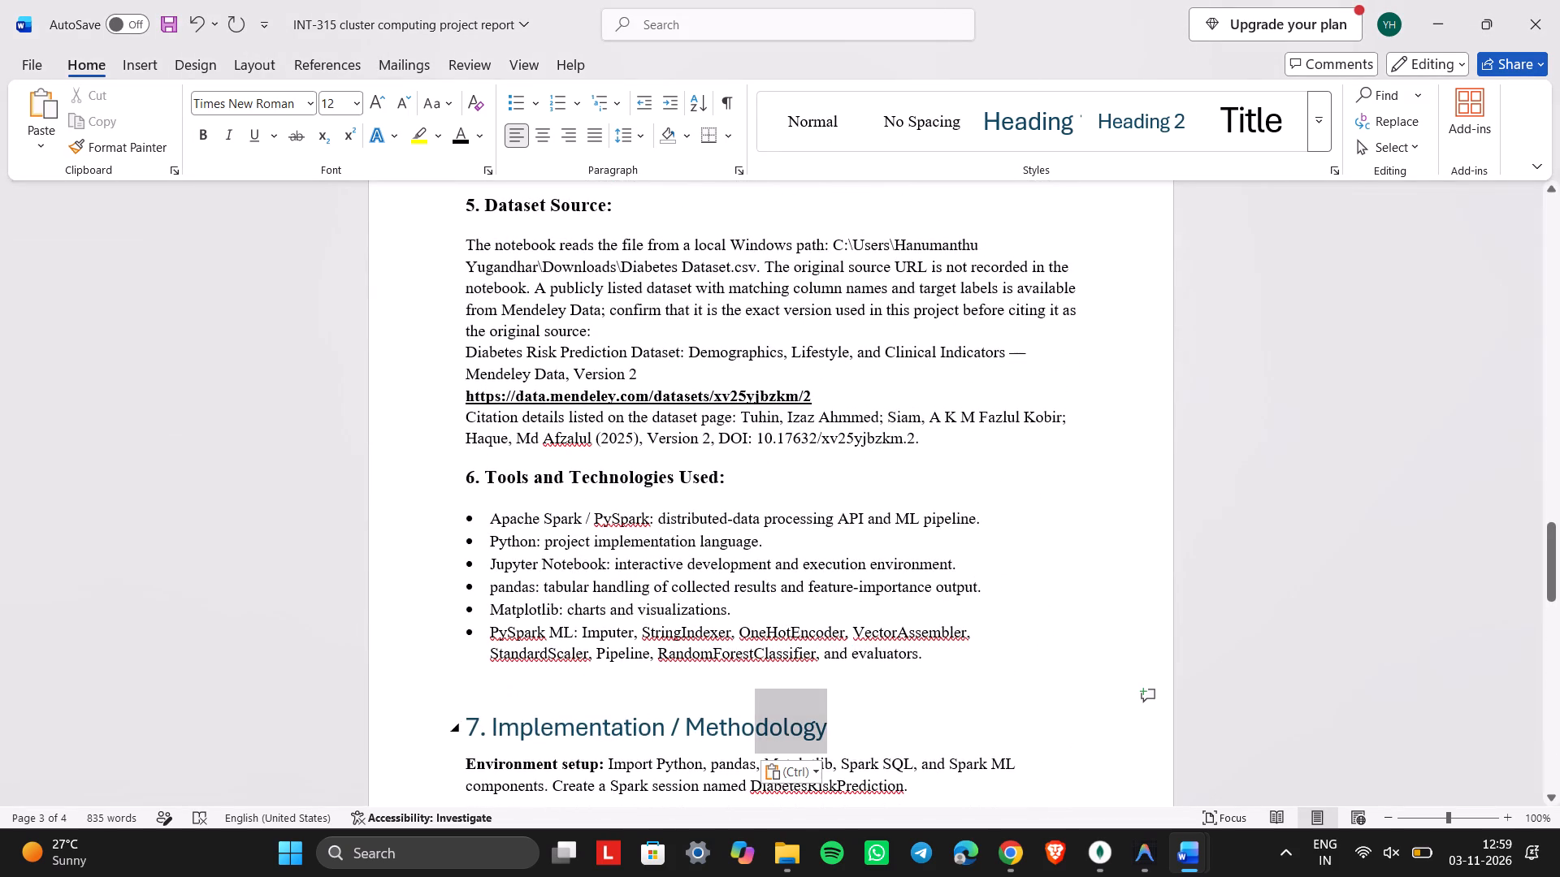
left_click_drag(684, 729, 427, 724)
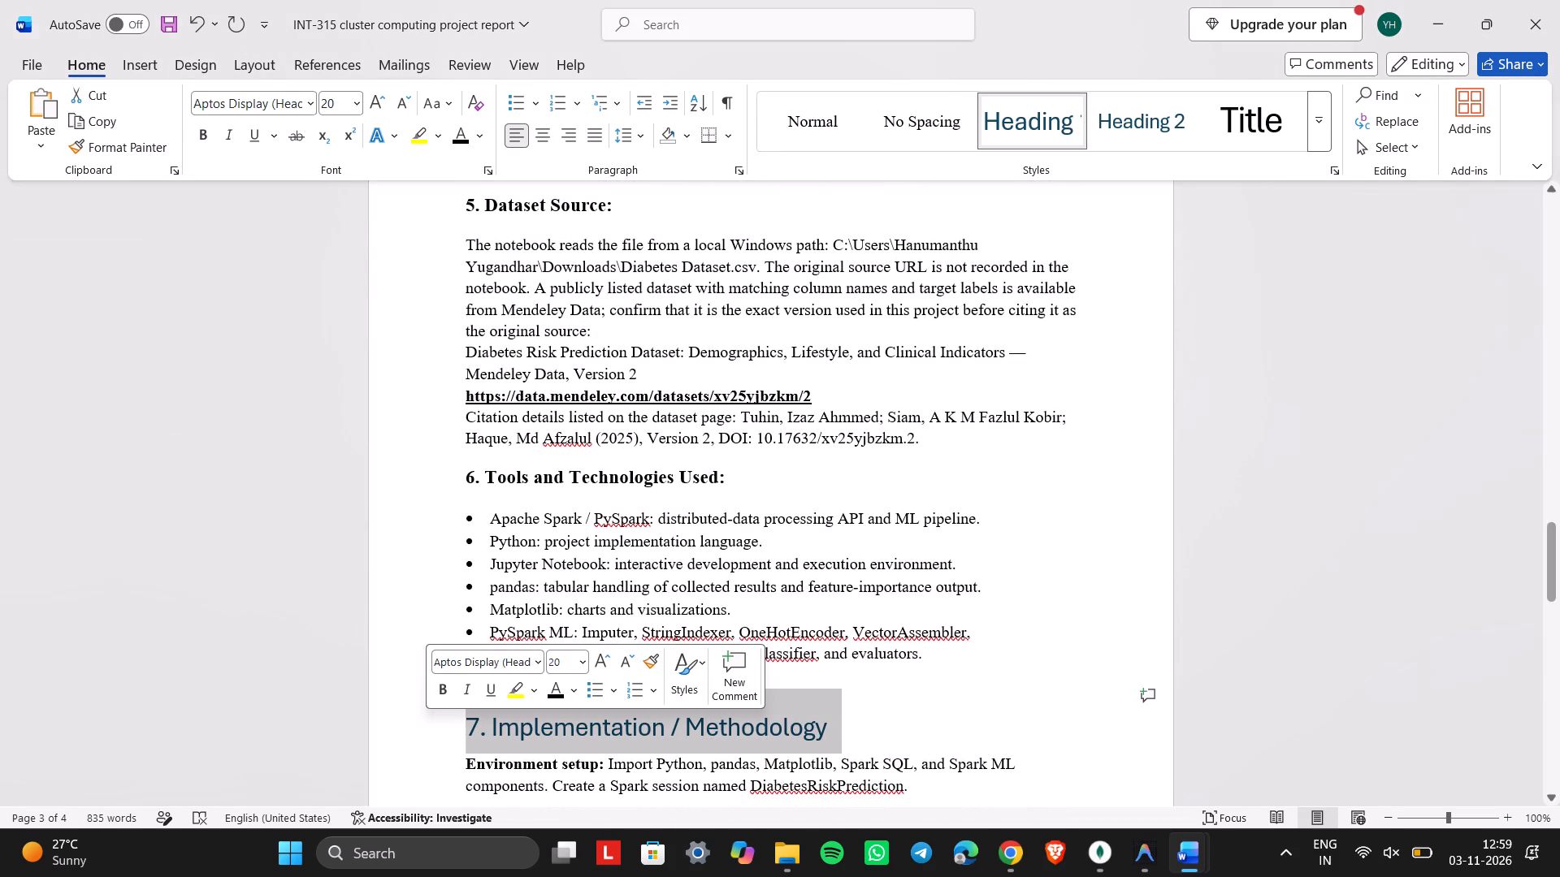
left_click(787, 118)
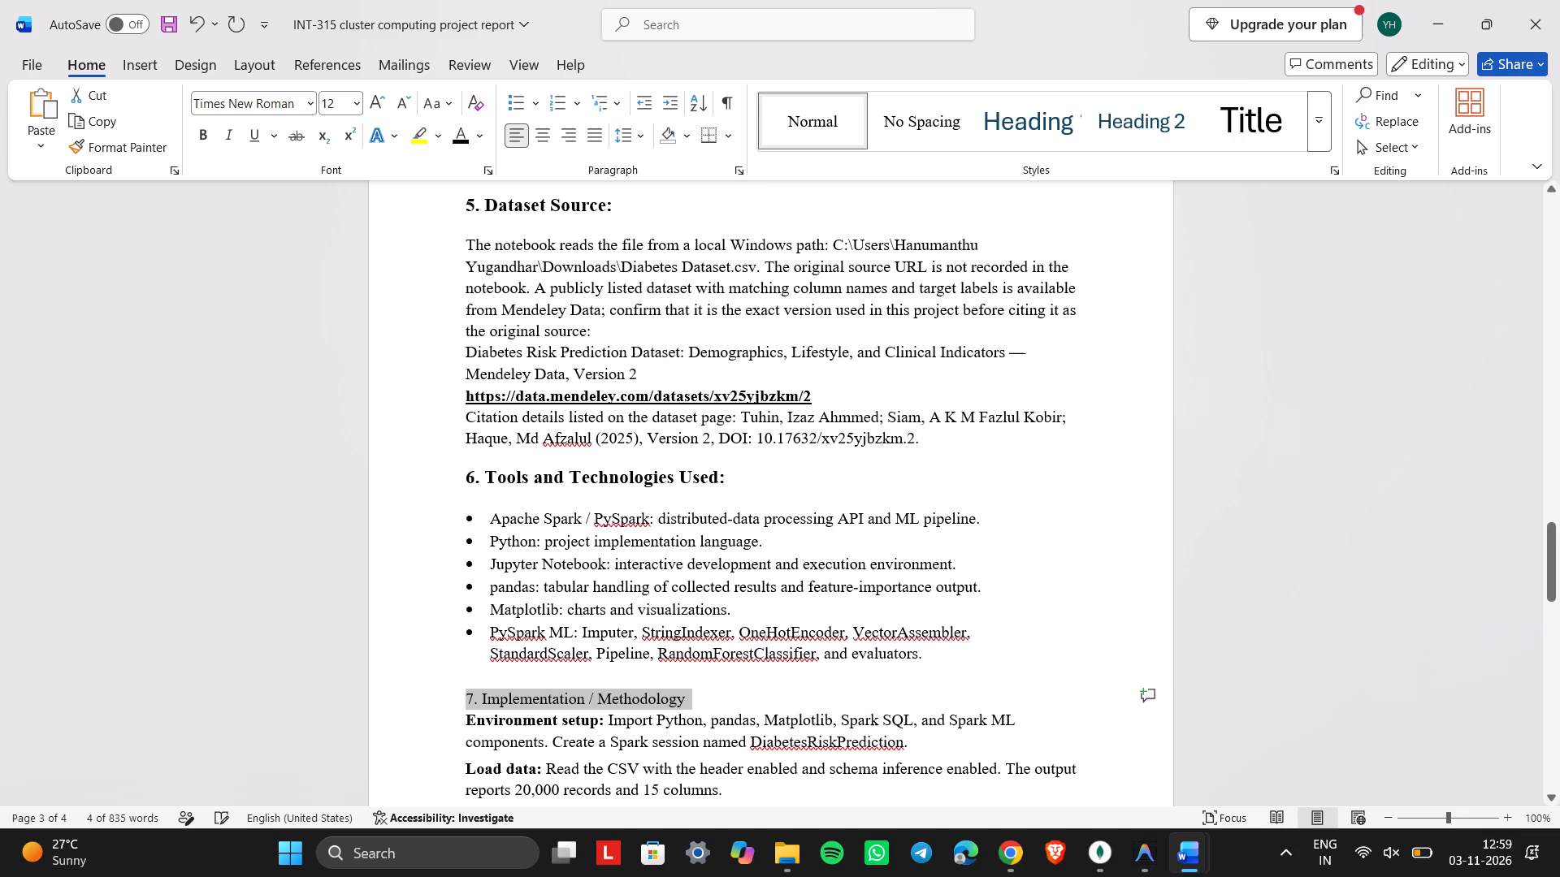
left_click(357, 103)
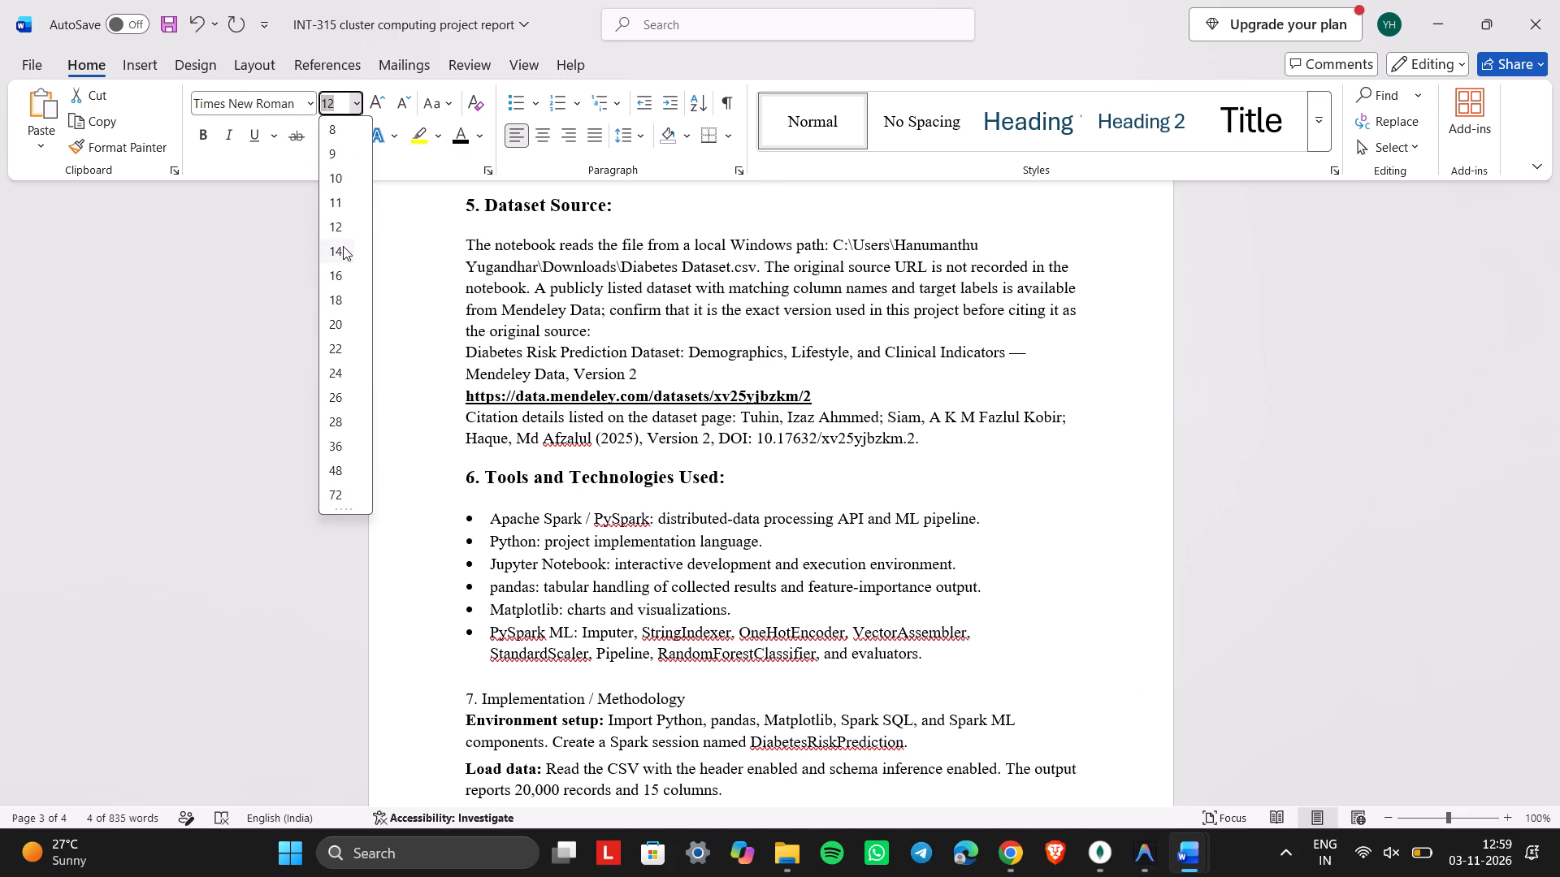
left_click(343, 248)
left_click(204, 144)
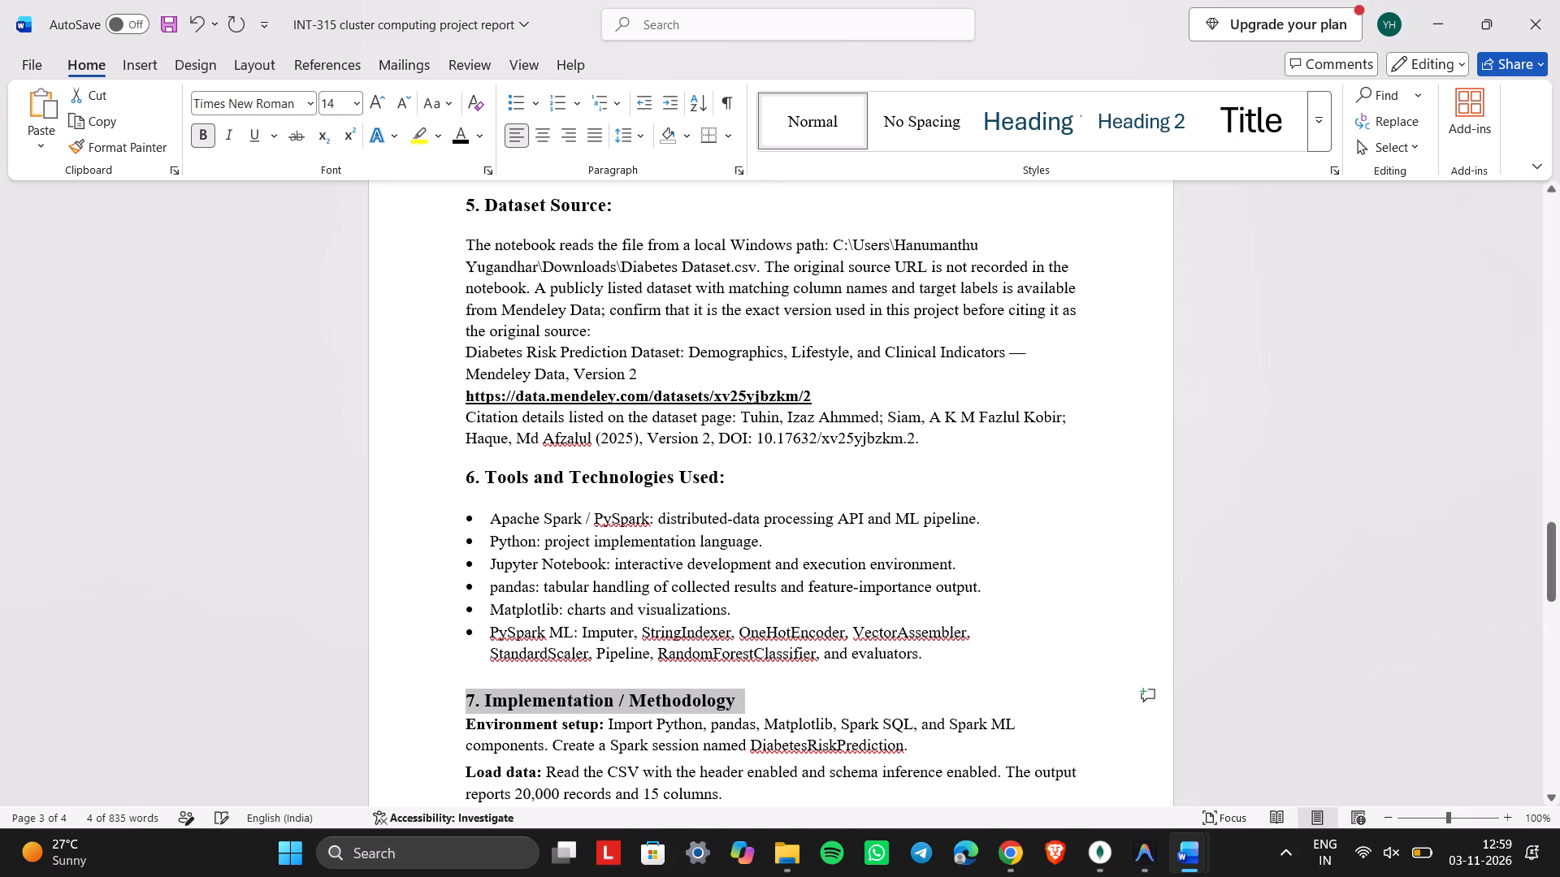
left_click(768, 698)
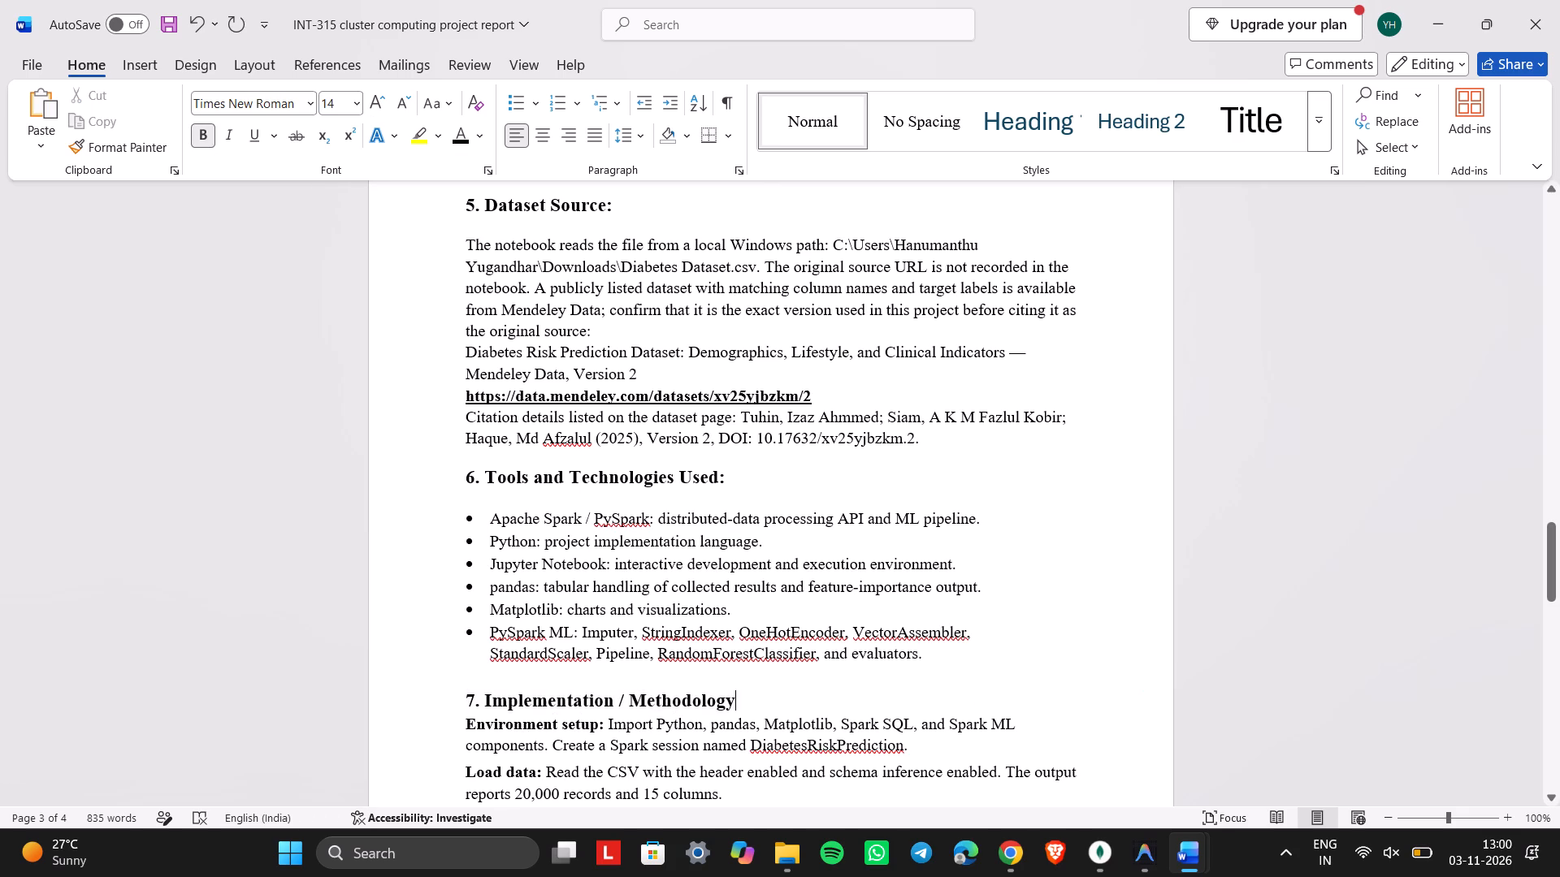
key("shift+colon")
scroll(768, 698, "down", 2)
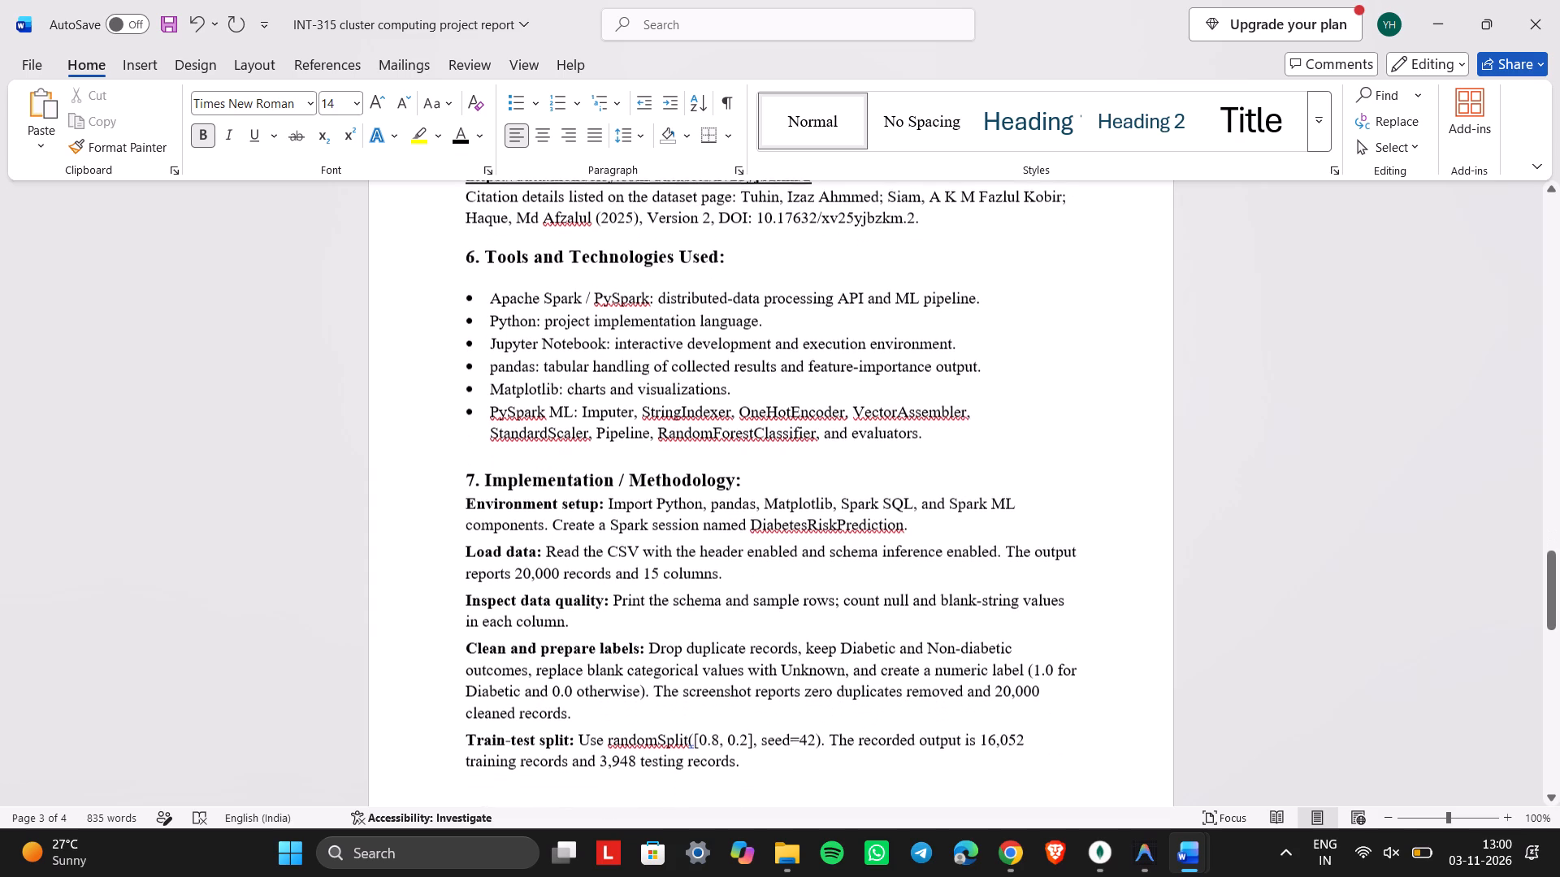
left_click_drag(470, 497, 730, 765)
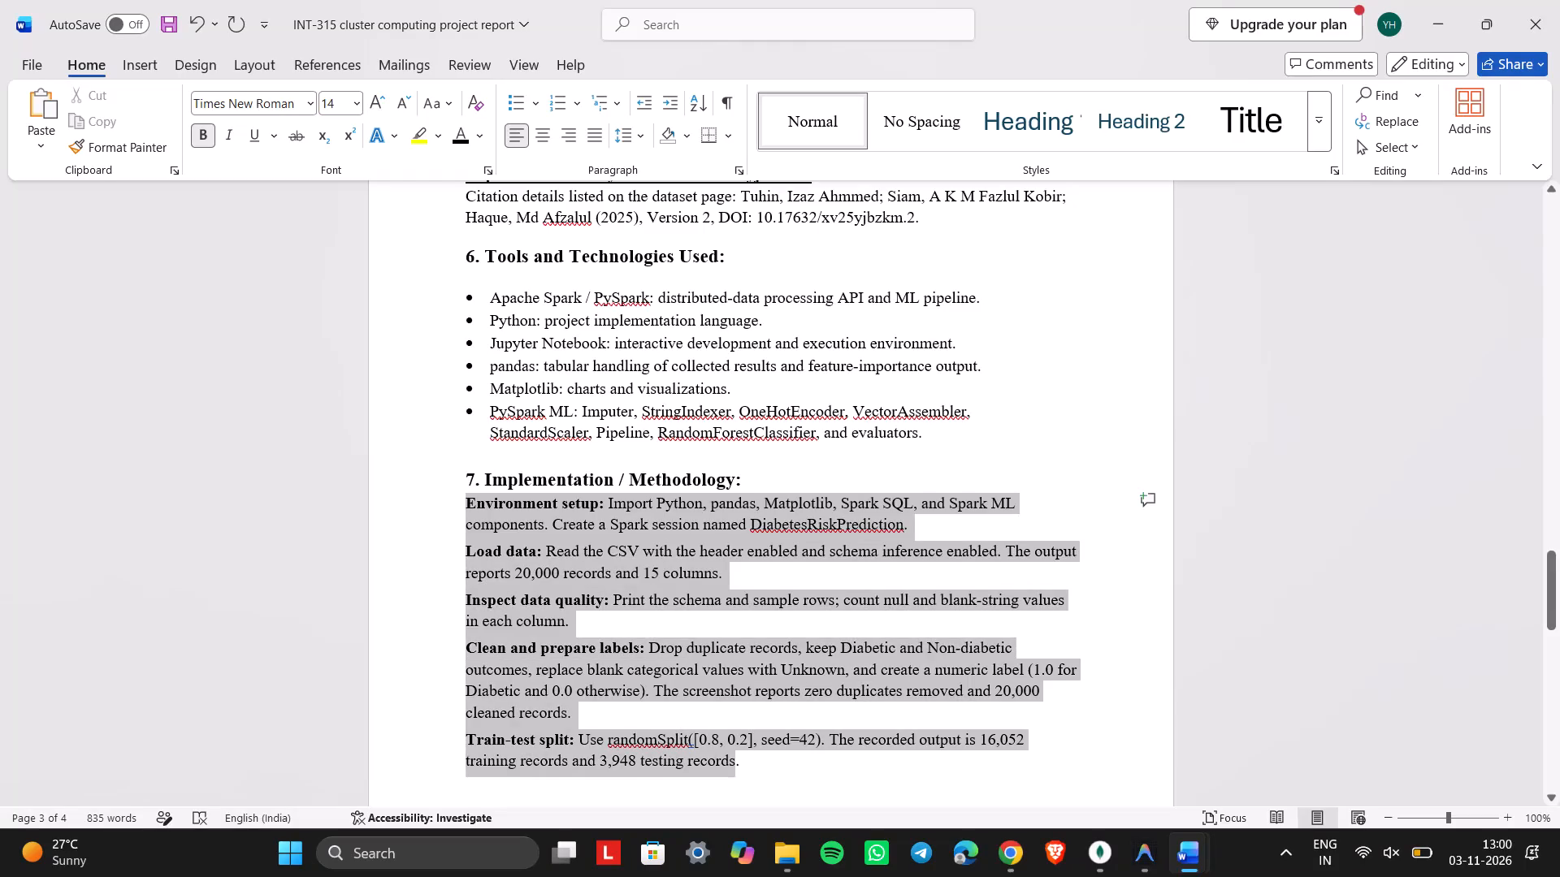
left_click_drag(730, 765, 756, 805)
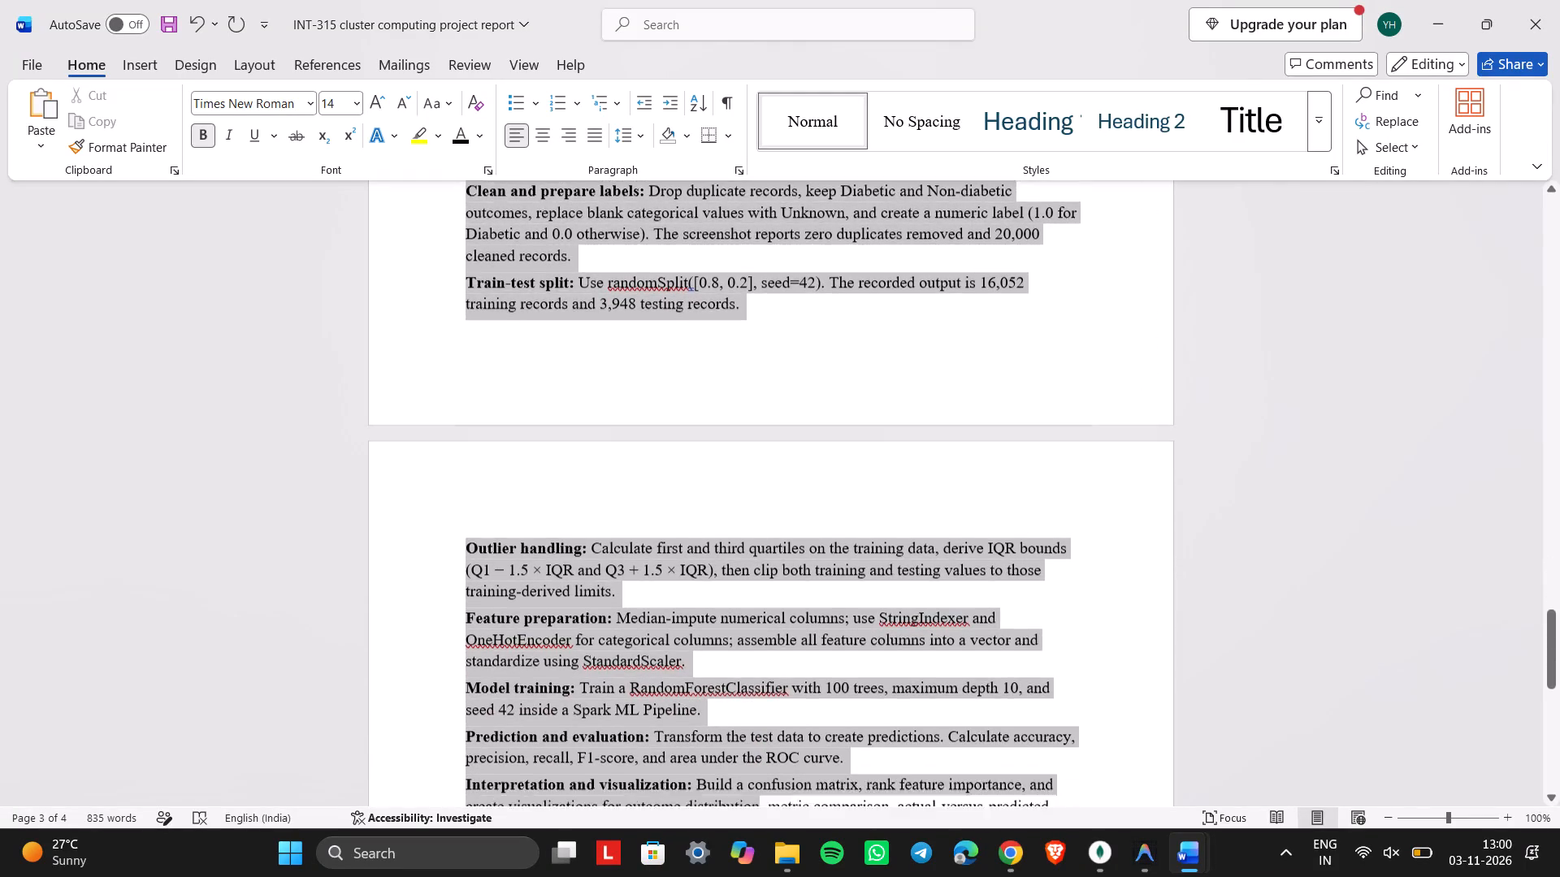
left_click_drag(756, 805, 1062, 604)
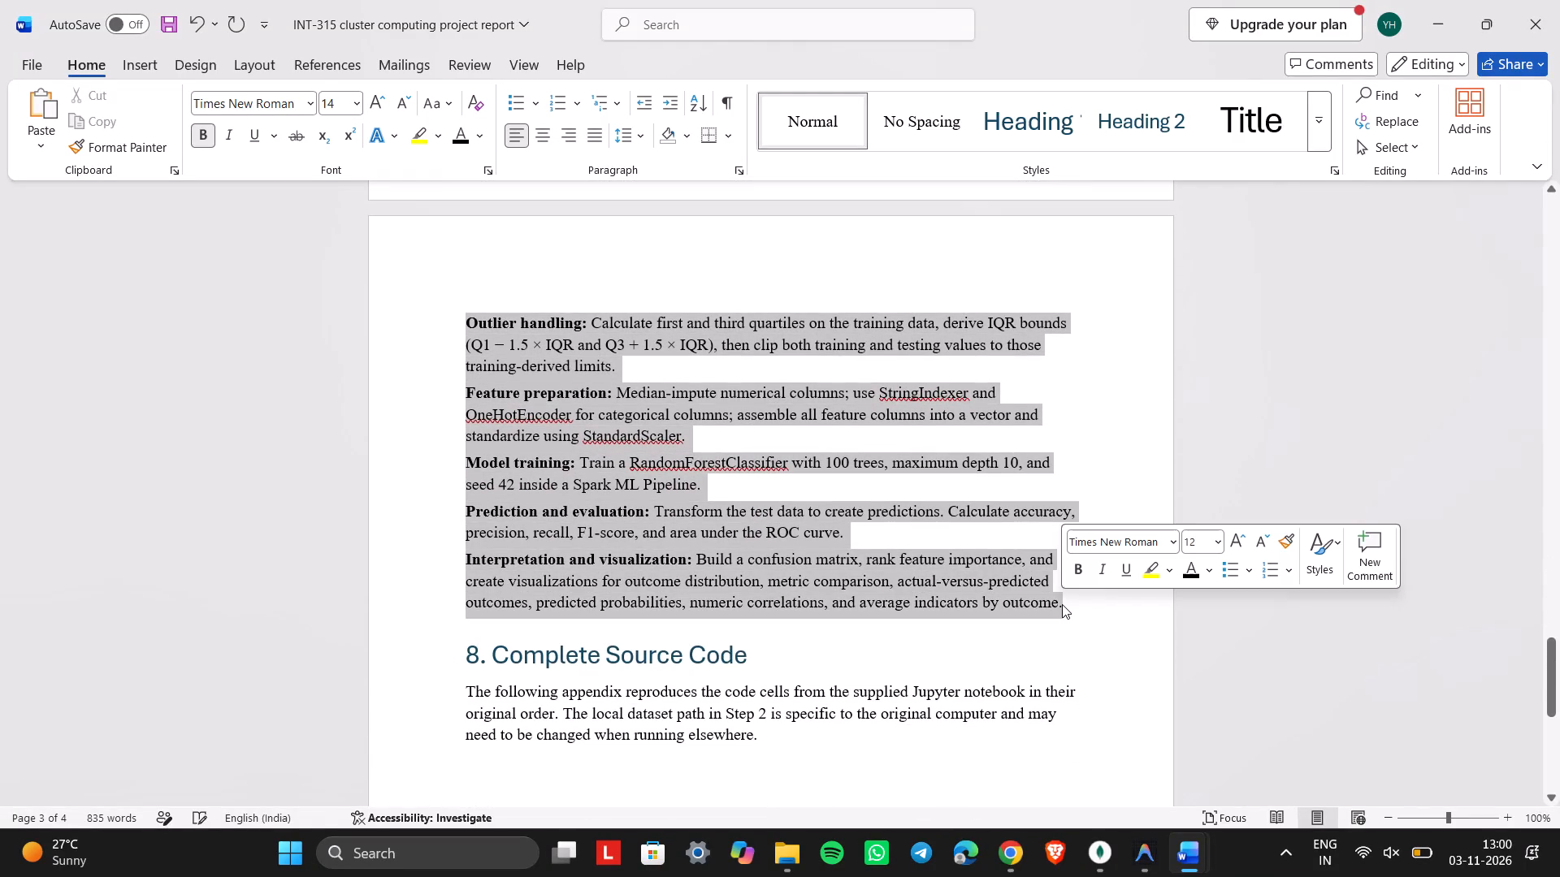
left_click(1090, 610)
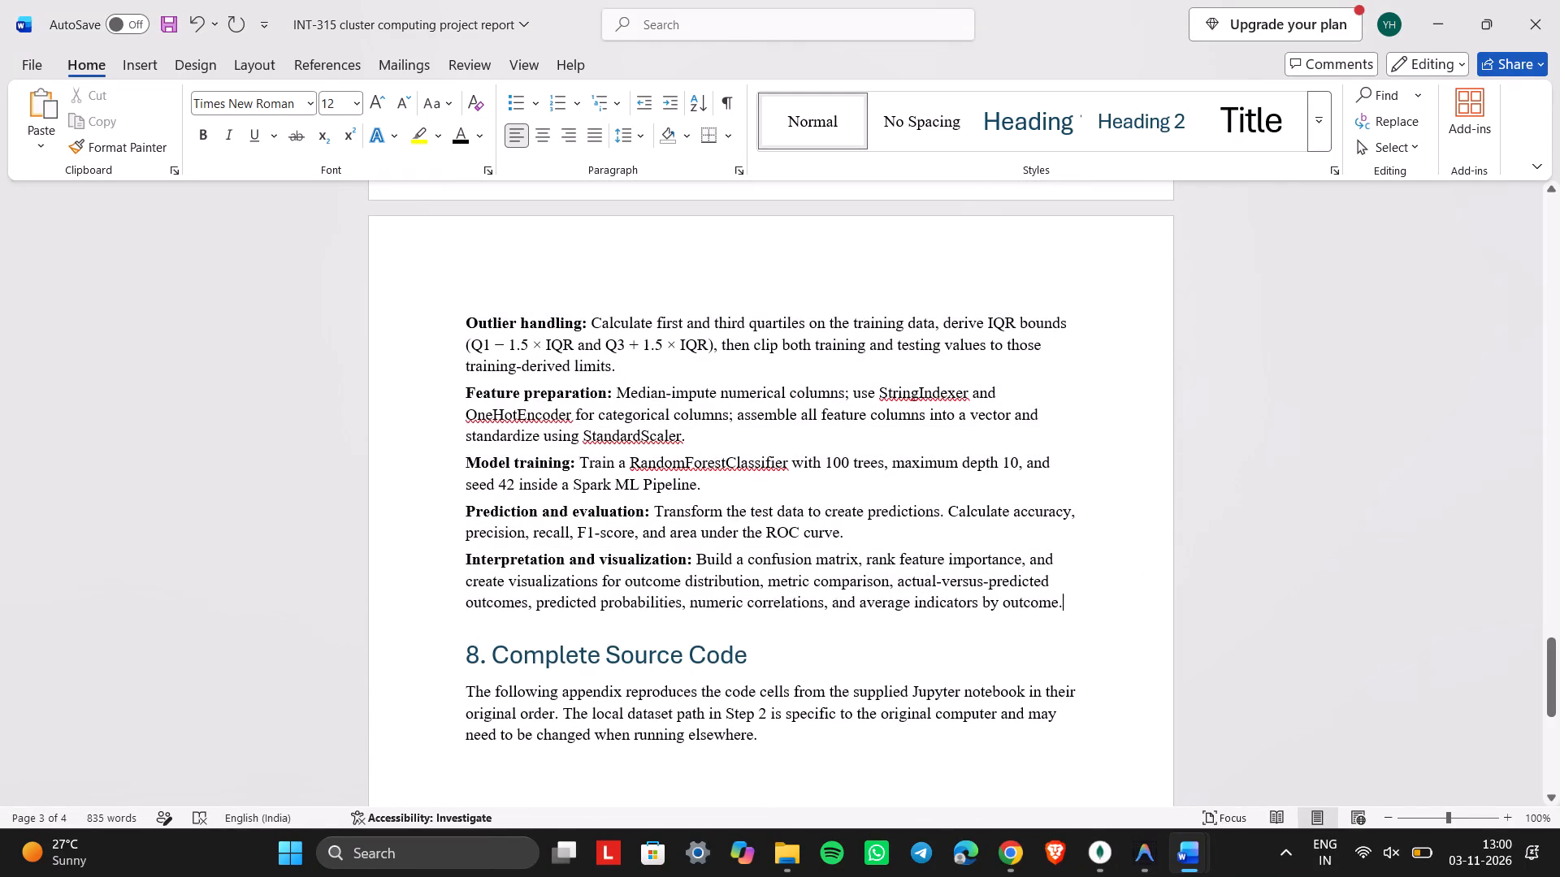
Format the "8. Complete Source Code" heading as Normal style, size 14, bold, and end it with a colon.
left_click_drag(758, 660, 464, 657)
left_click(792, 122)
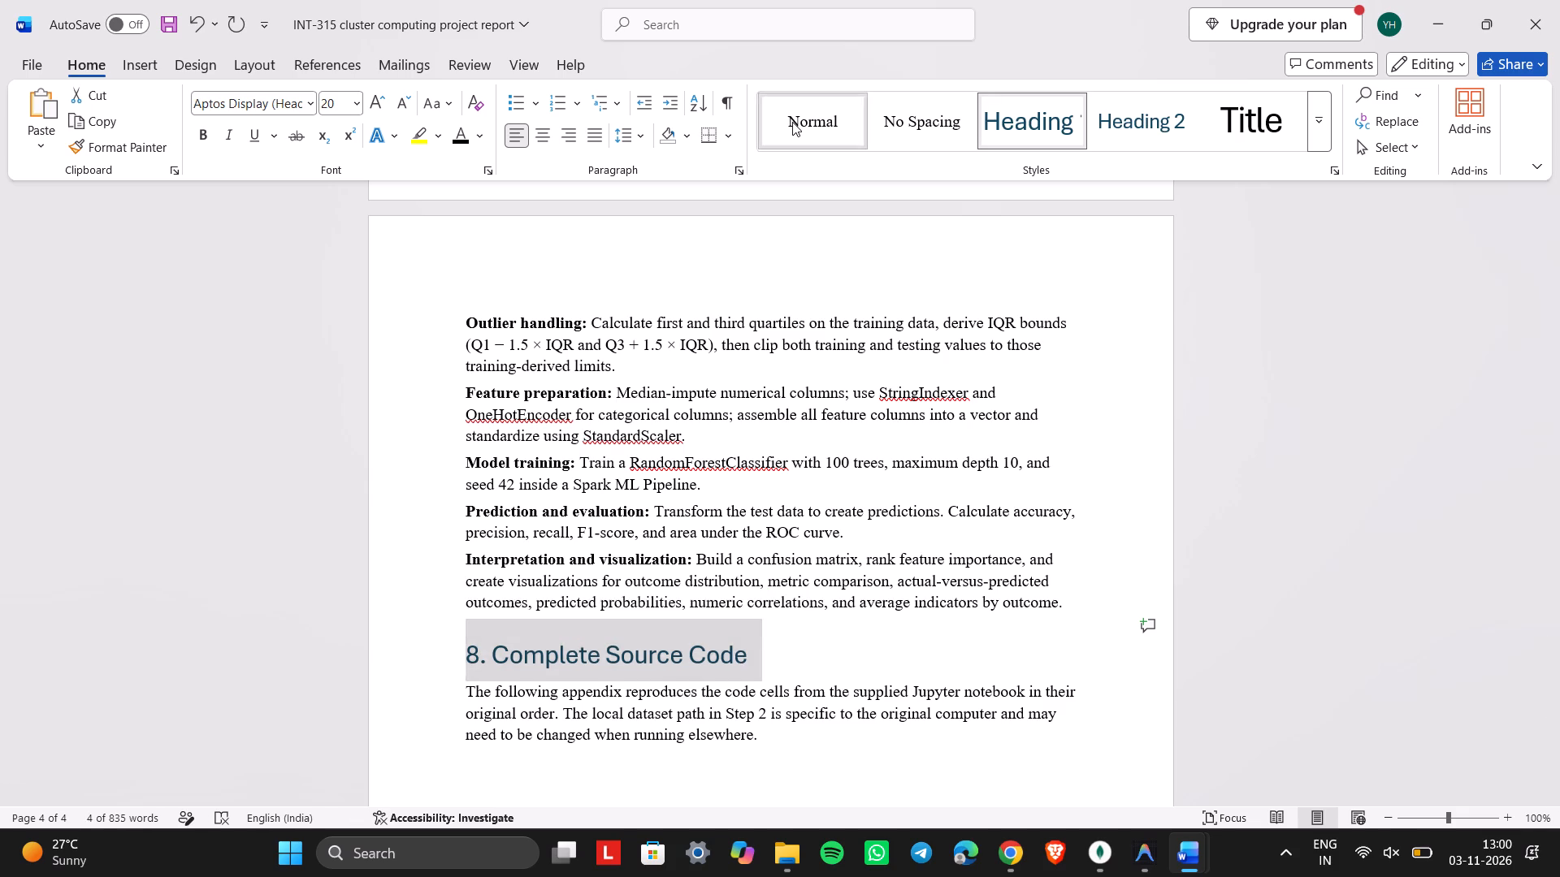
left_click(356, 102)
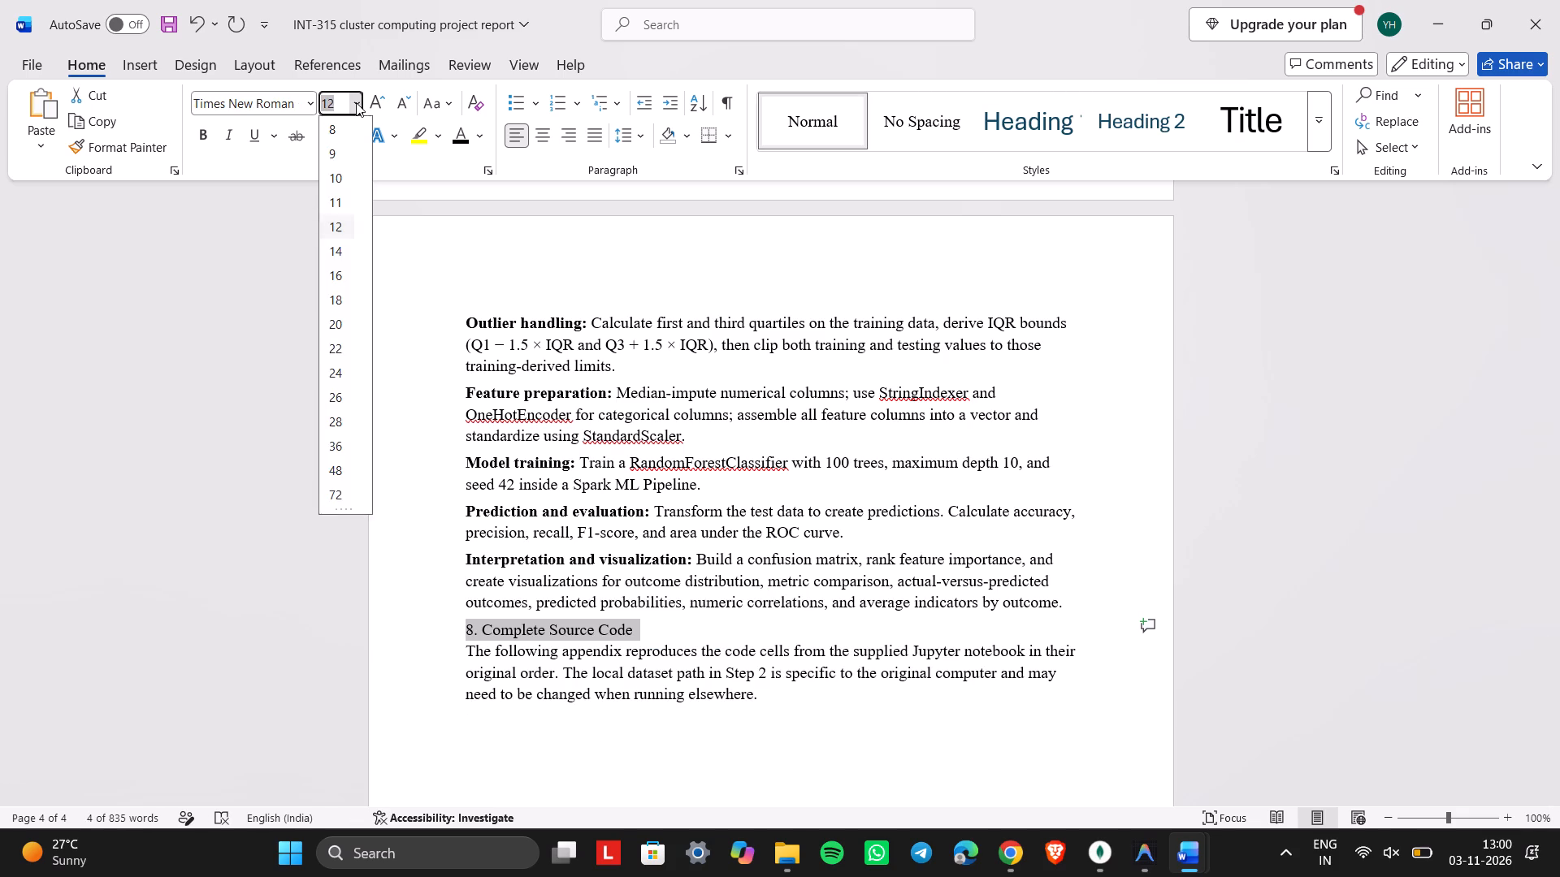
left_click(343, 245)
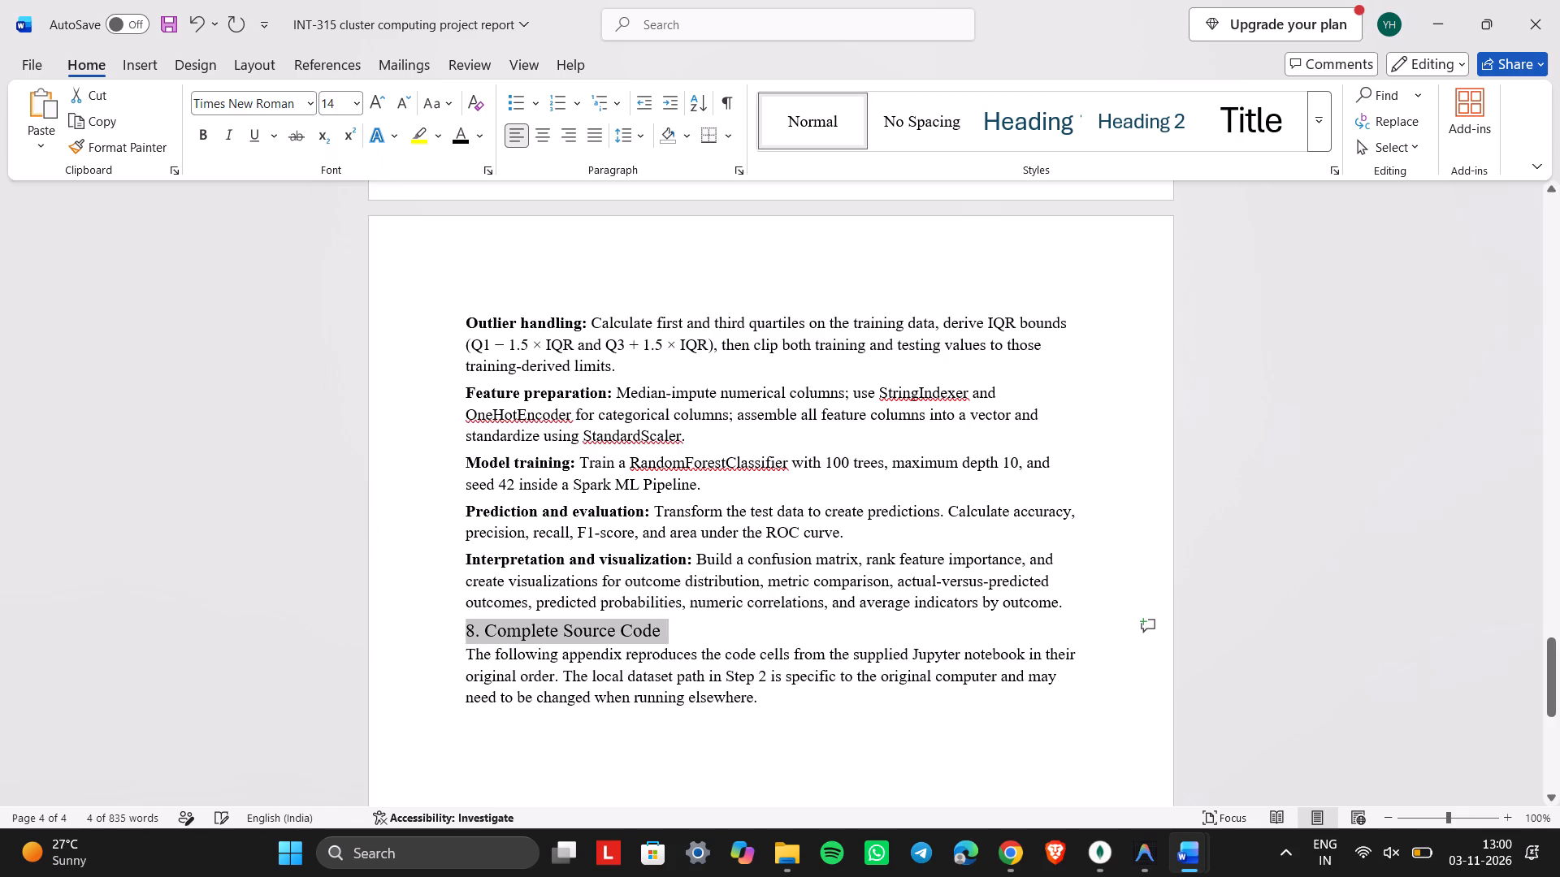
left_click(214, 127)
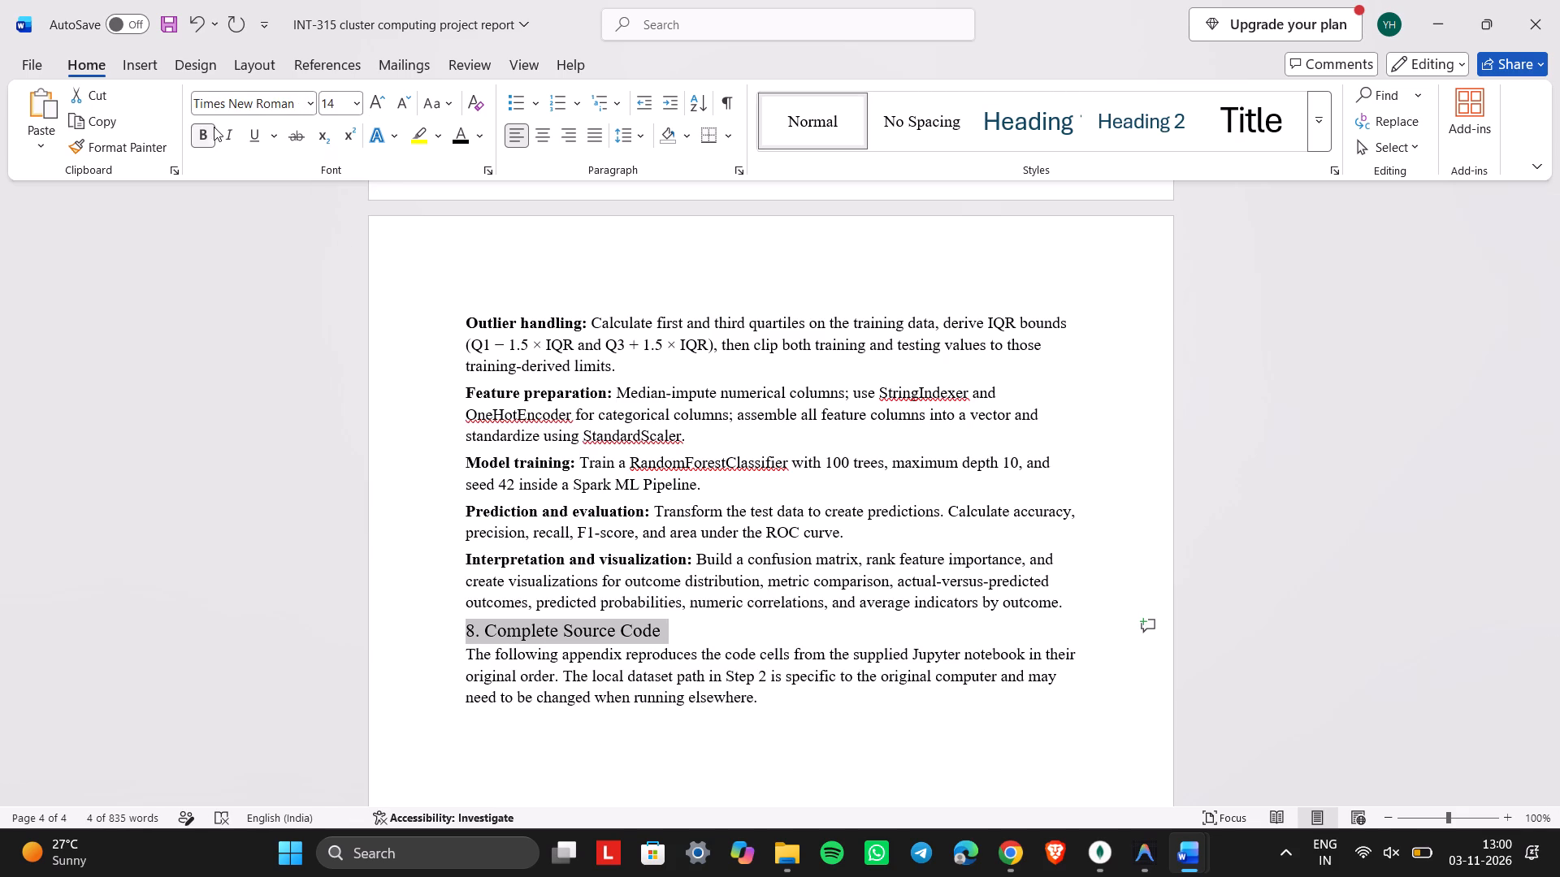
left_click(686, 630)
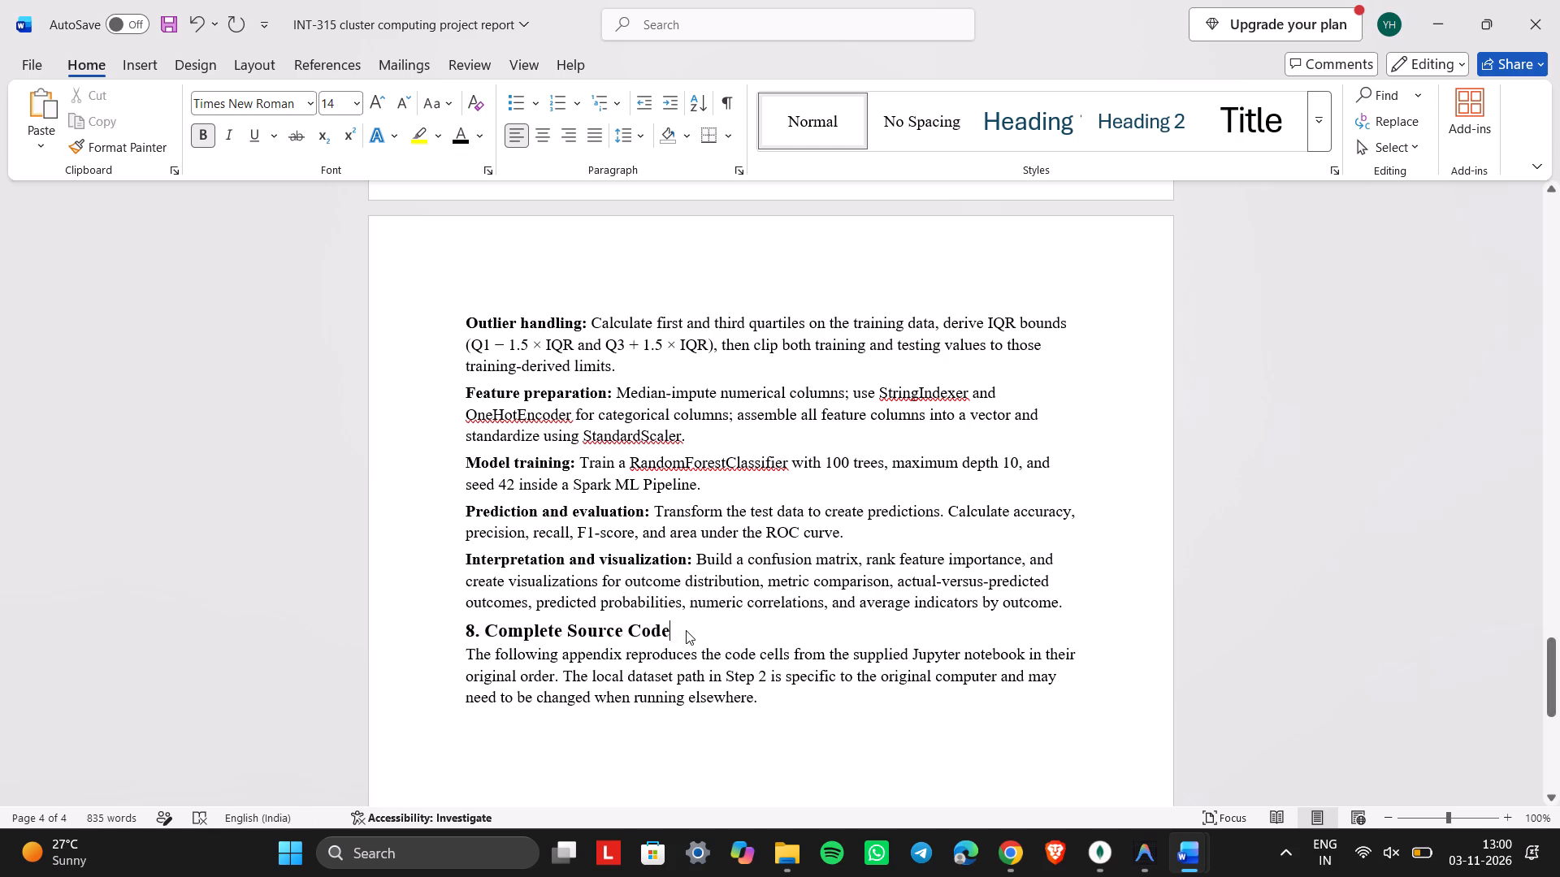
key("shift+colon")
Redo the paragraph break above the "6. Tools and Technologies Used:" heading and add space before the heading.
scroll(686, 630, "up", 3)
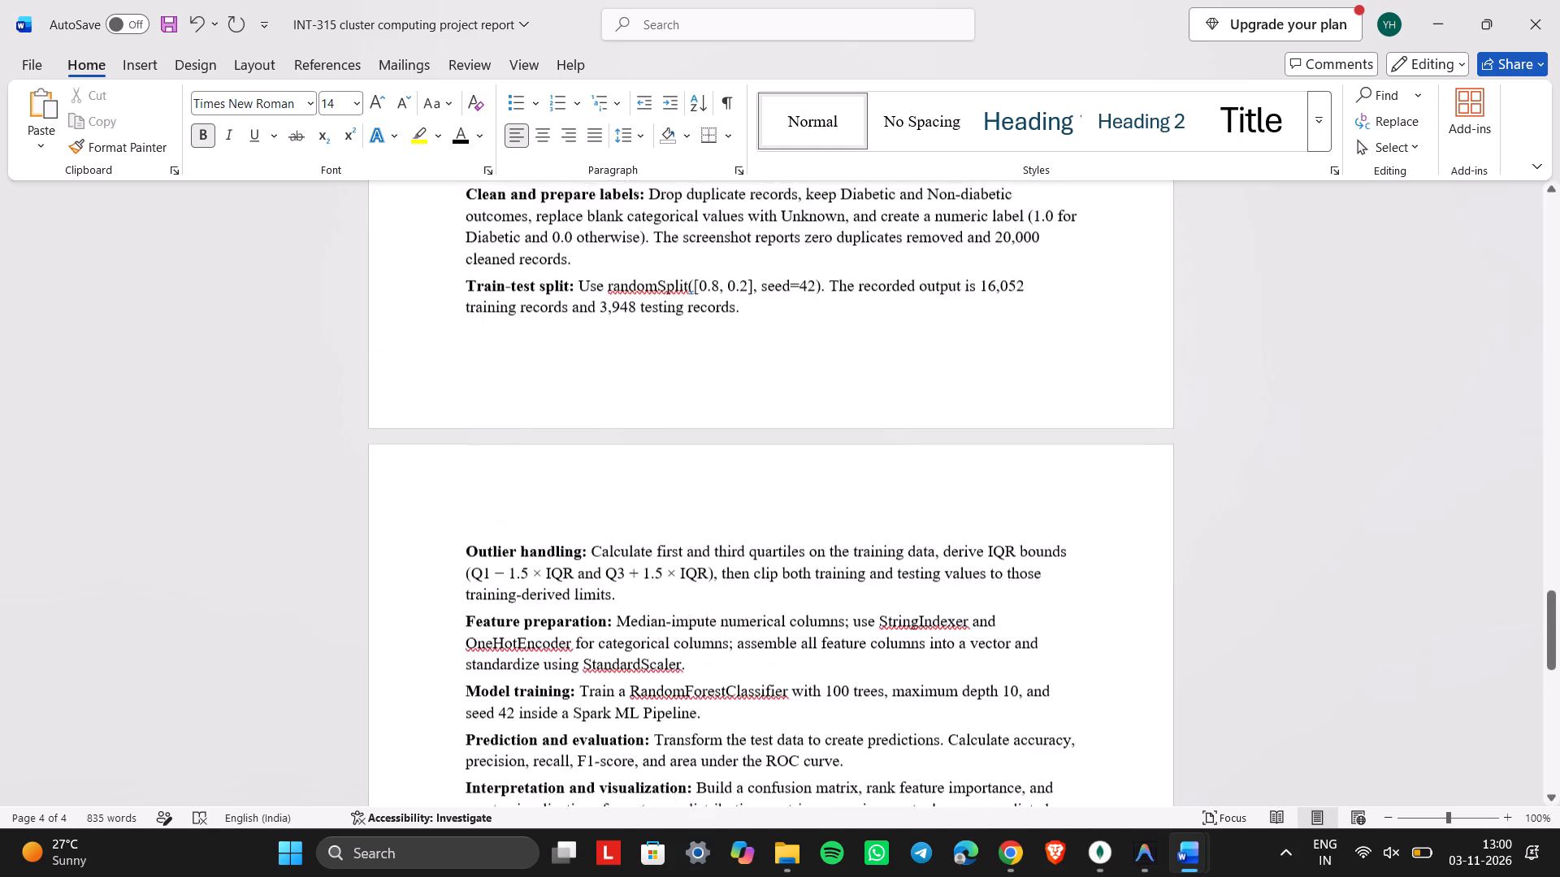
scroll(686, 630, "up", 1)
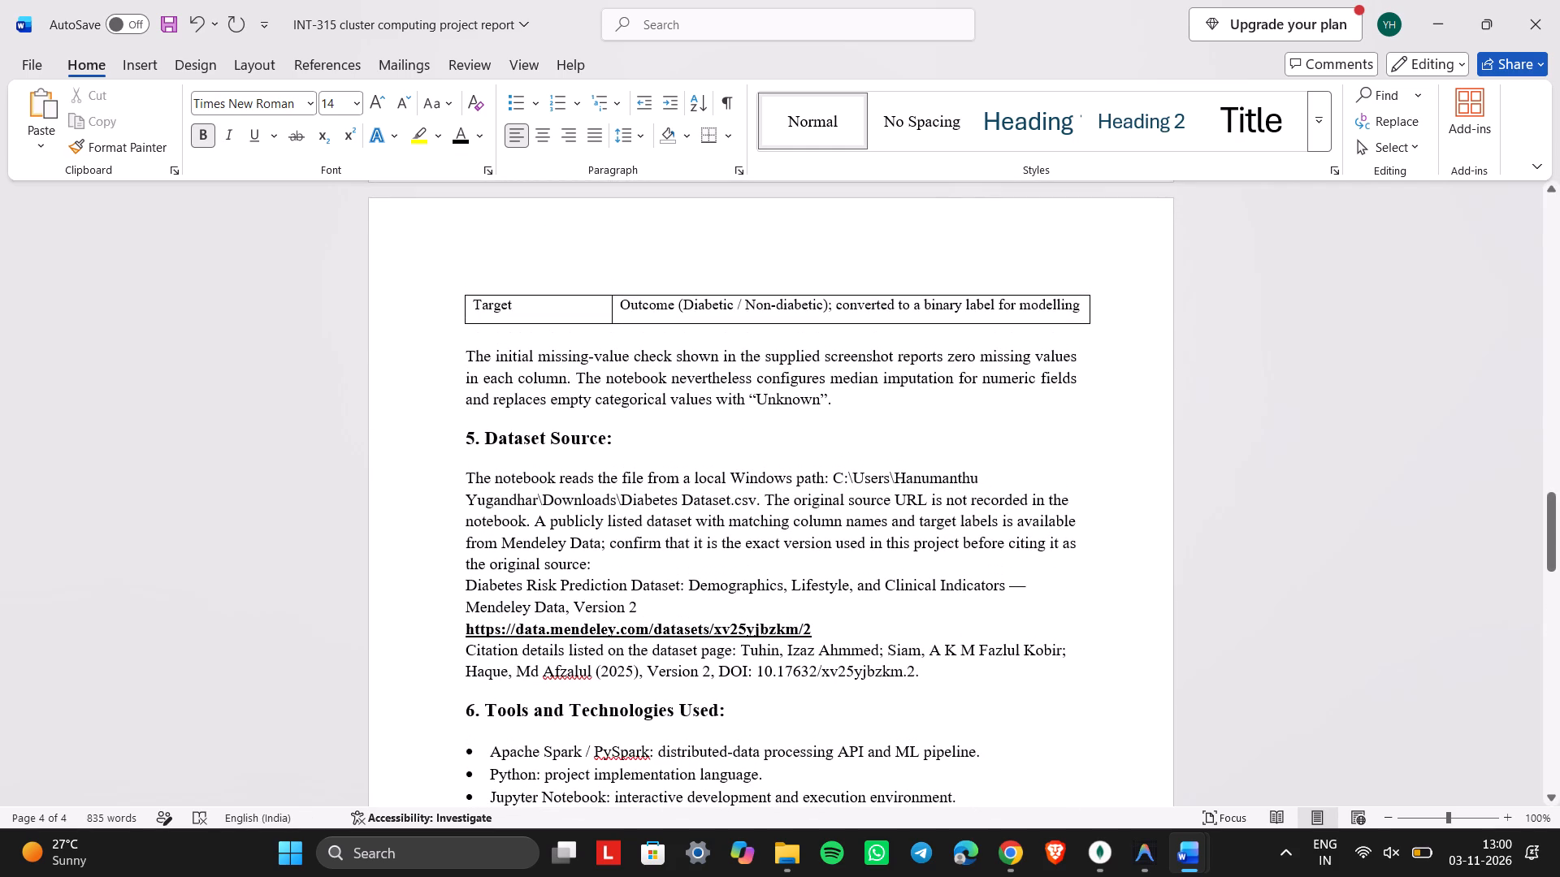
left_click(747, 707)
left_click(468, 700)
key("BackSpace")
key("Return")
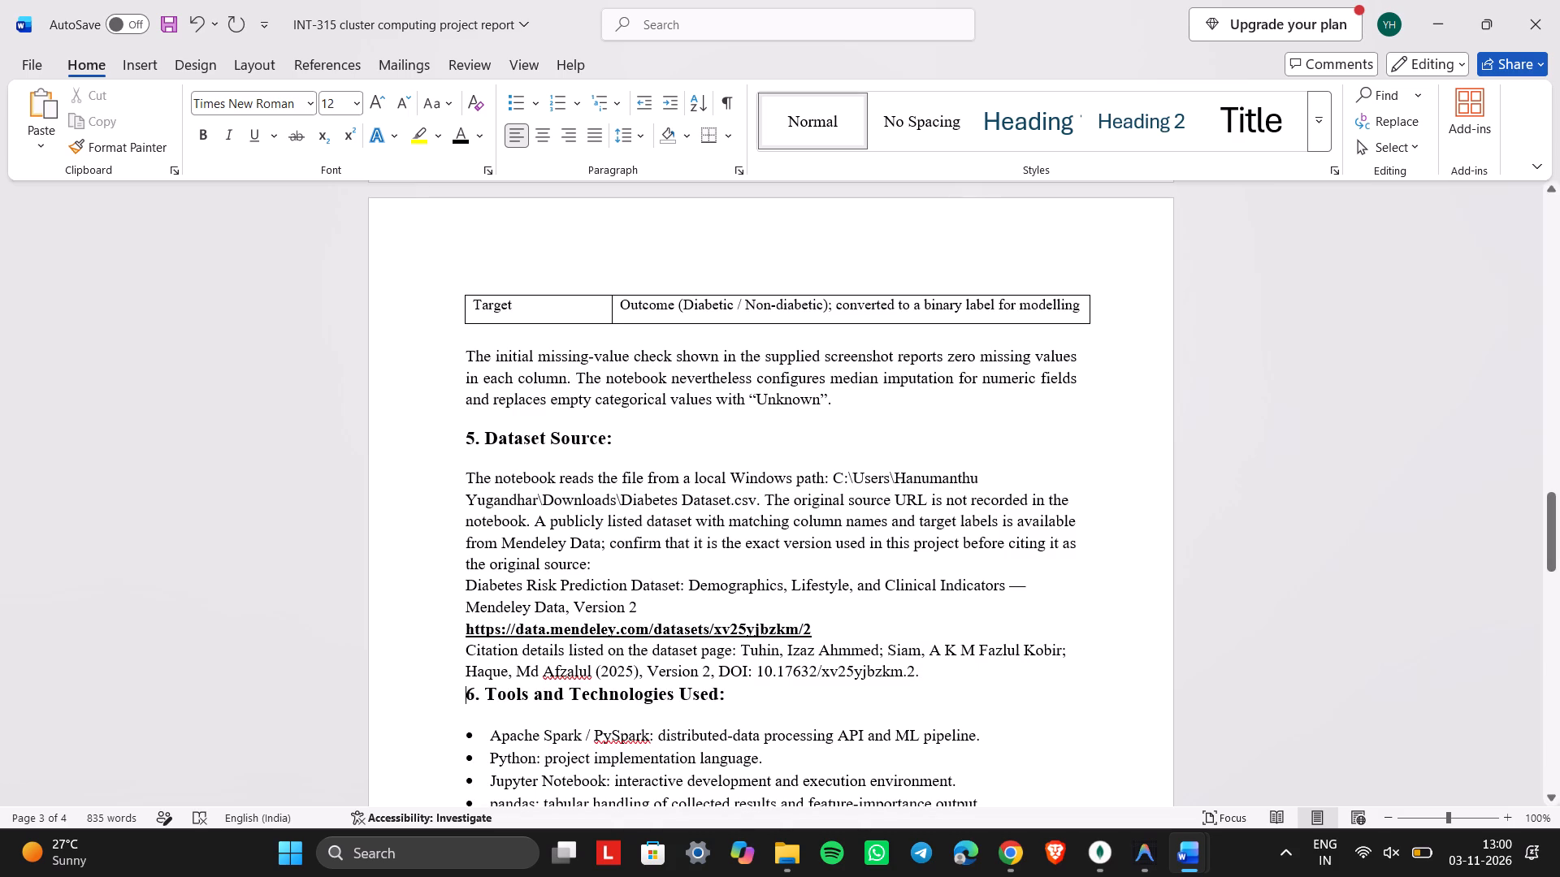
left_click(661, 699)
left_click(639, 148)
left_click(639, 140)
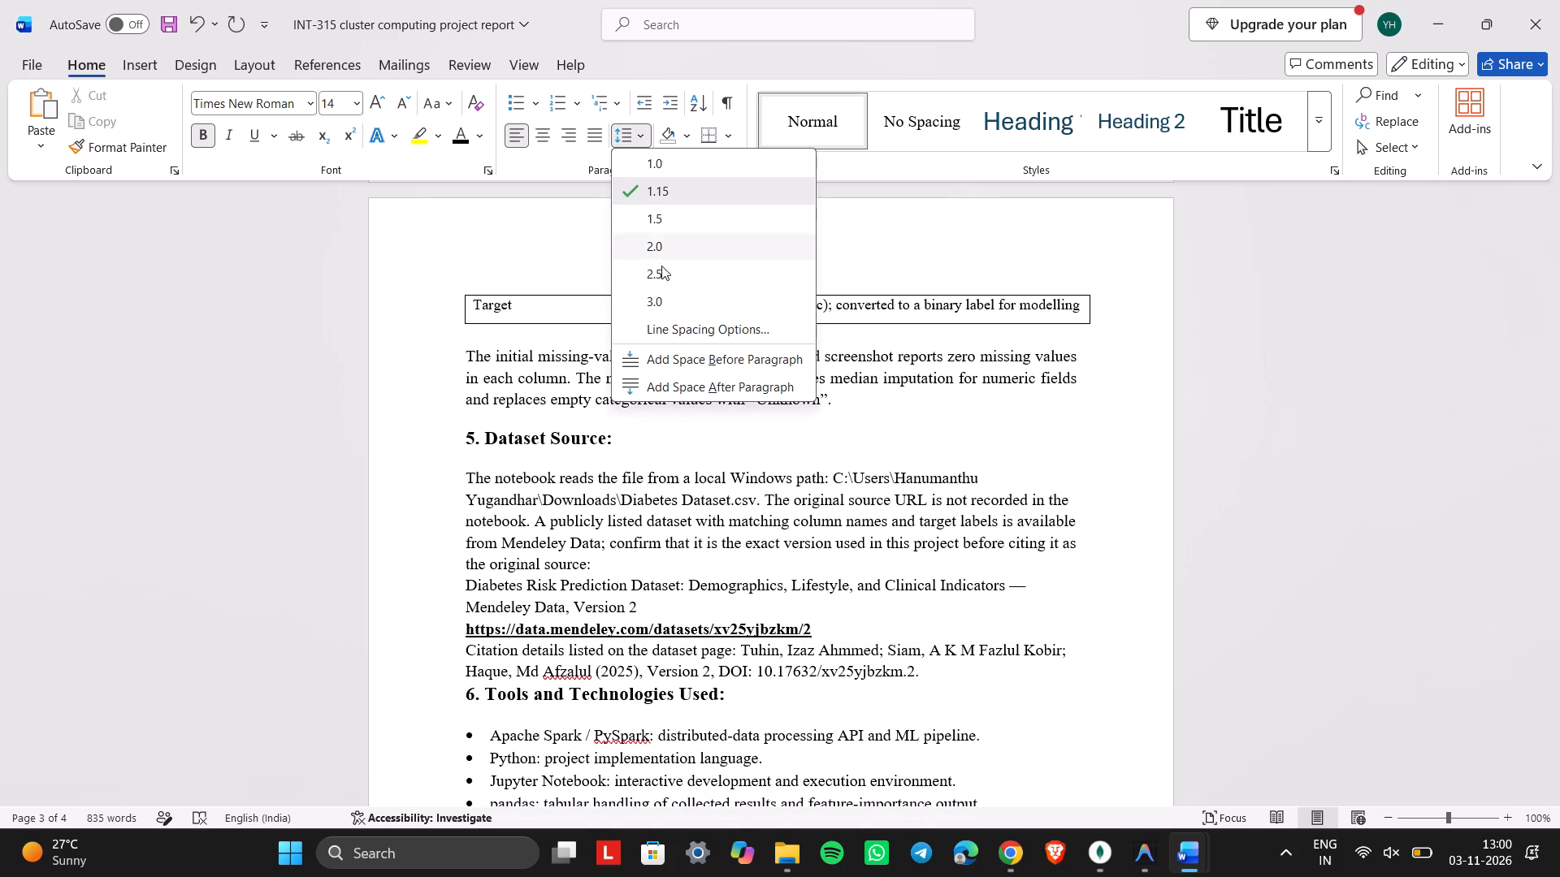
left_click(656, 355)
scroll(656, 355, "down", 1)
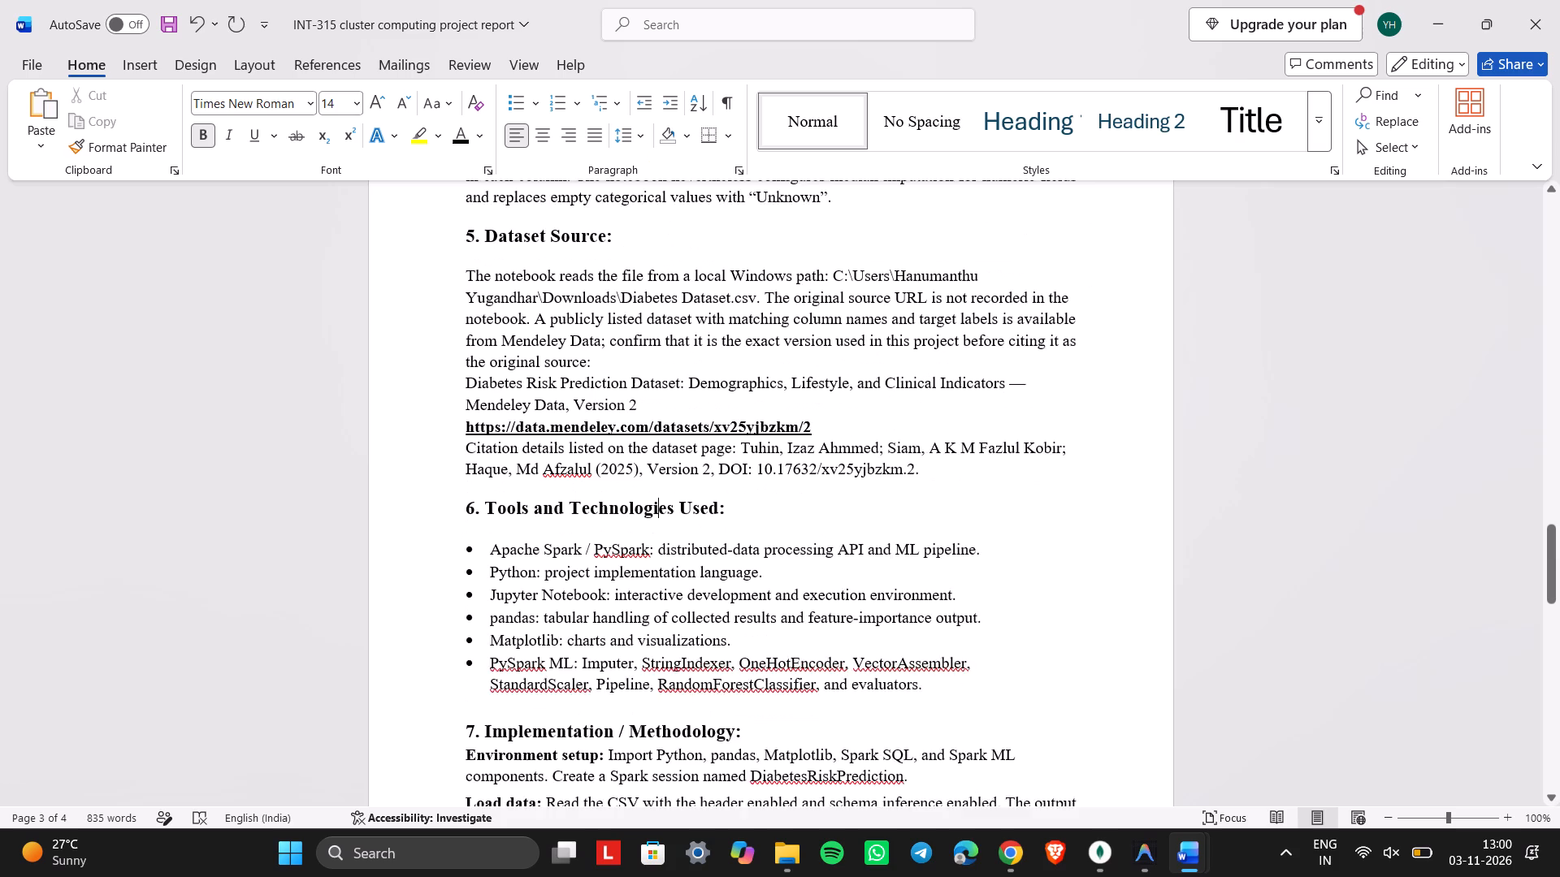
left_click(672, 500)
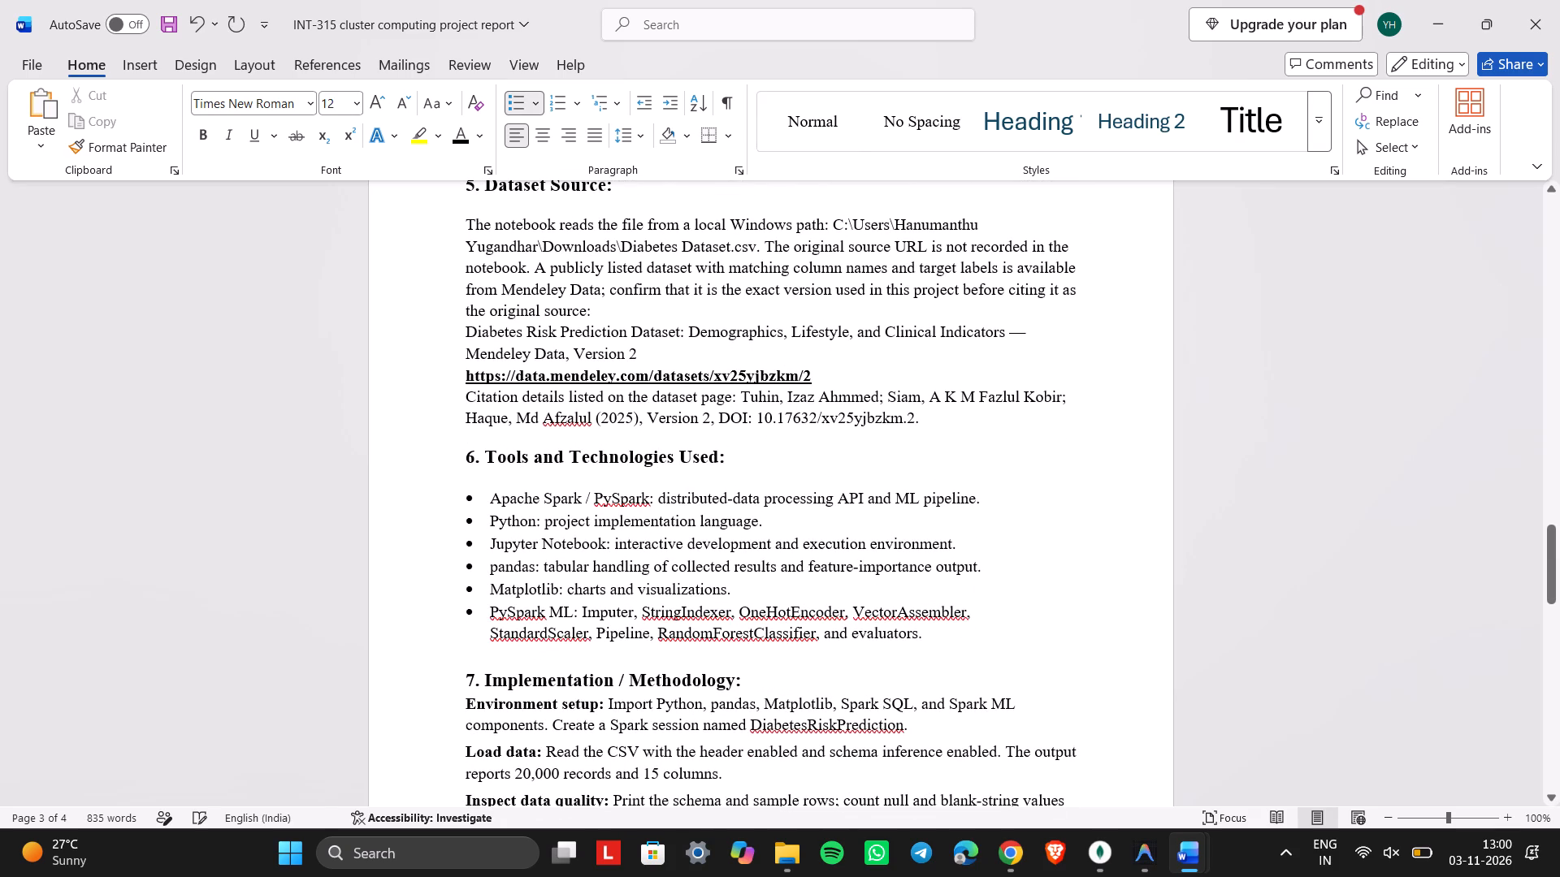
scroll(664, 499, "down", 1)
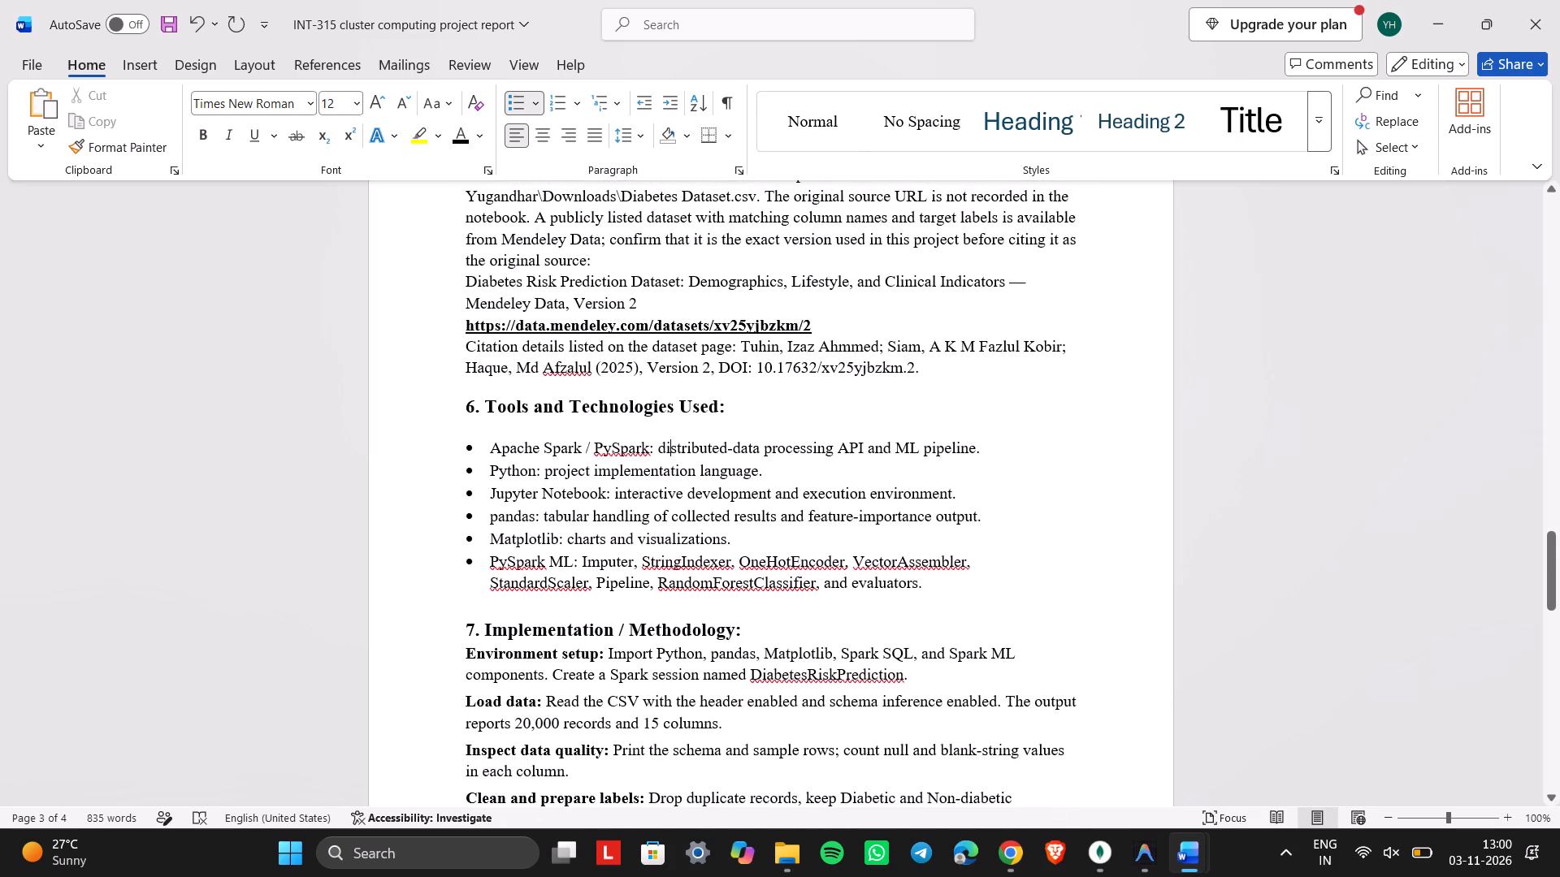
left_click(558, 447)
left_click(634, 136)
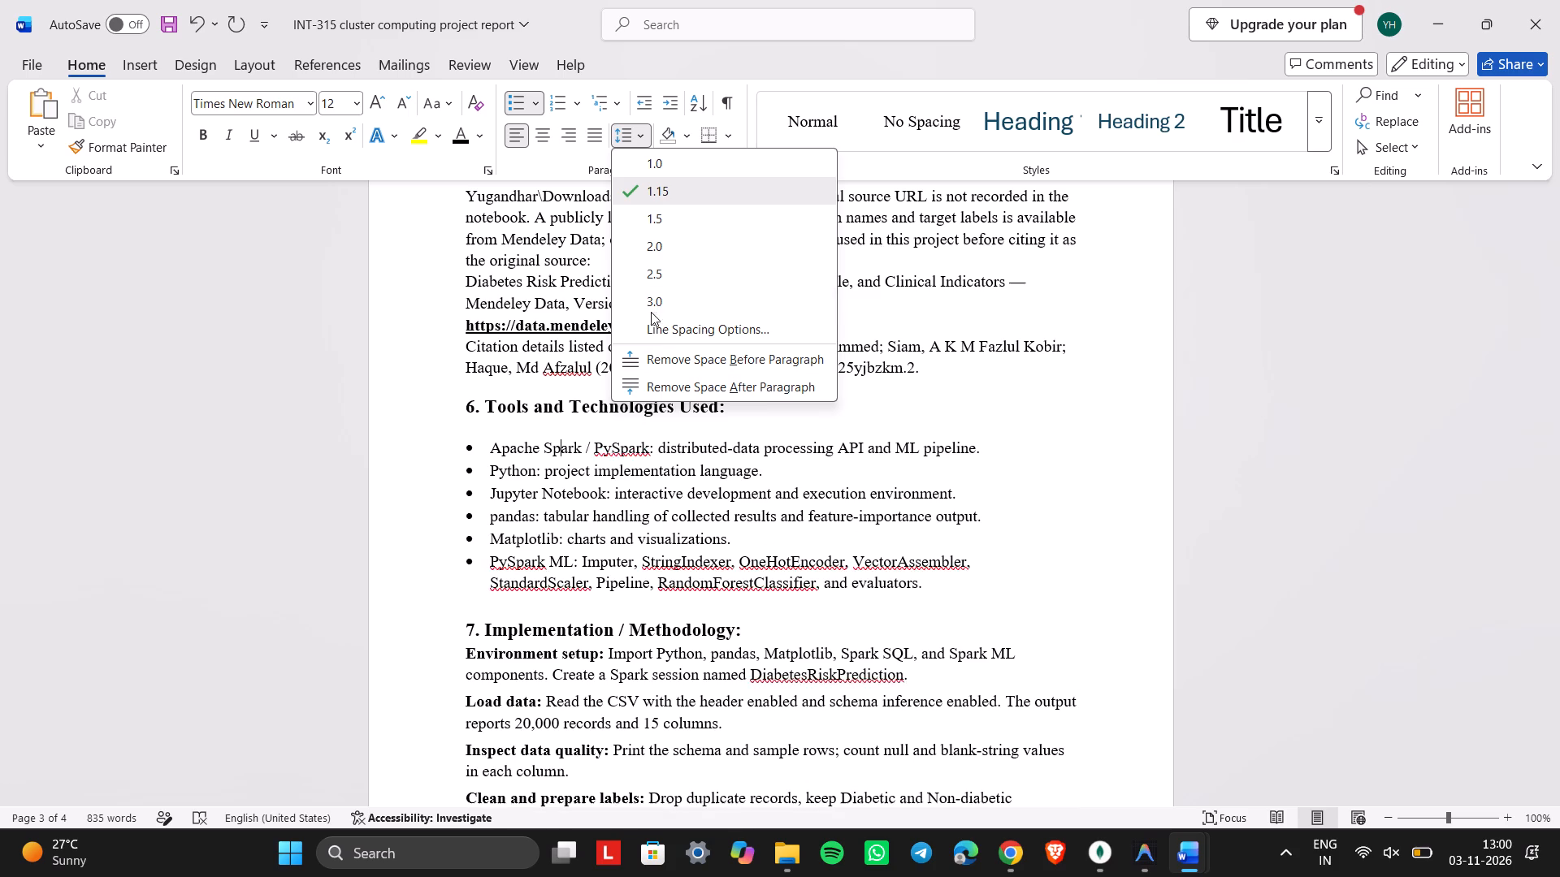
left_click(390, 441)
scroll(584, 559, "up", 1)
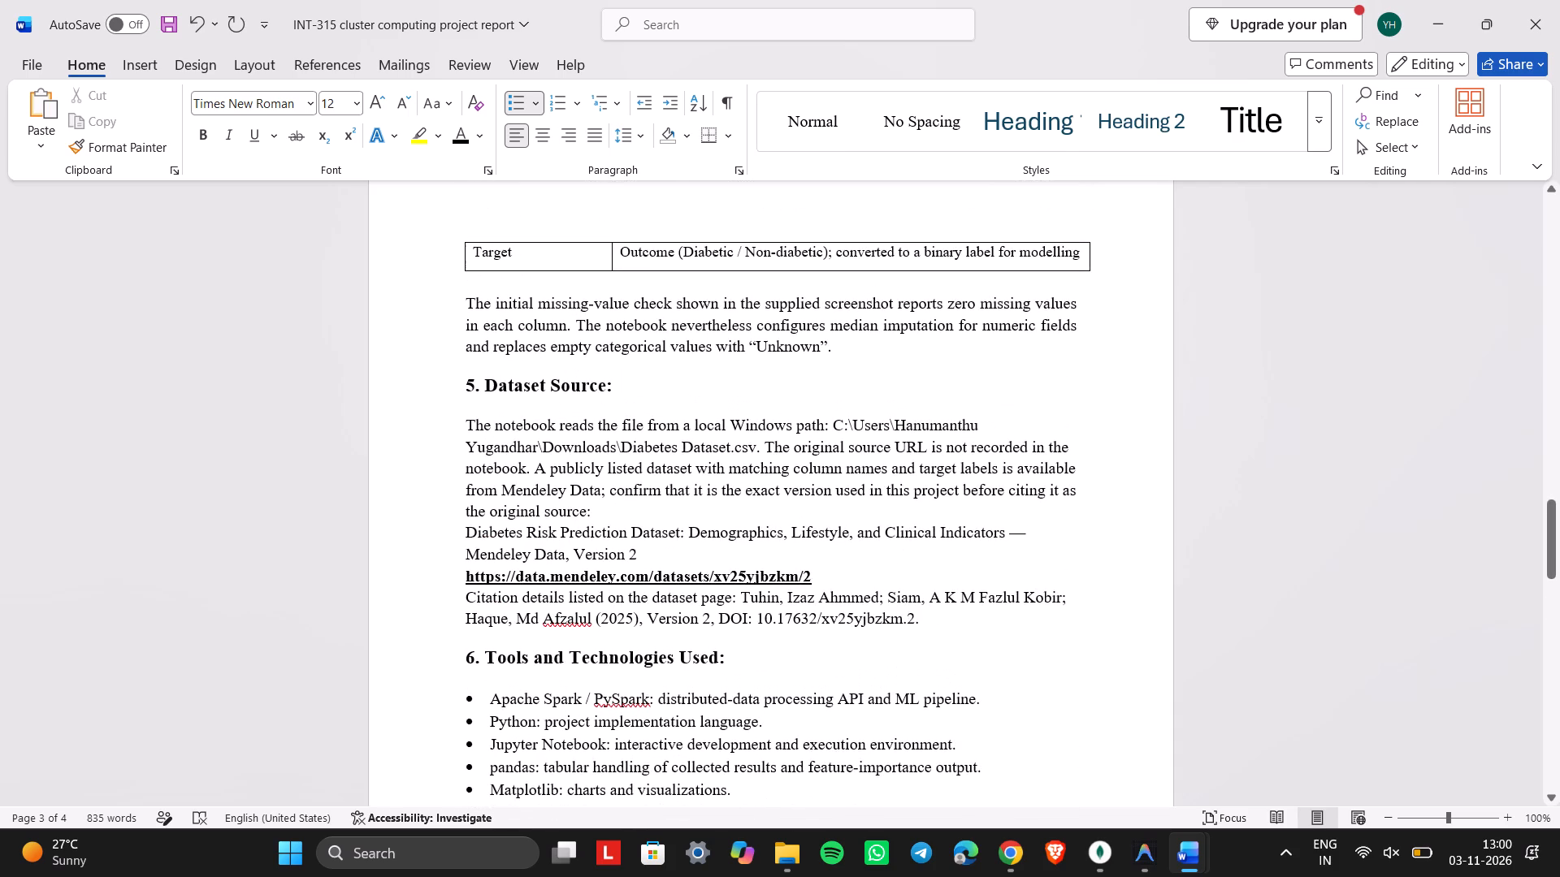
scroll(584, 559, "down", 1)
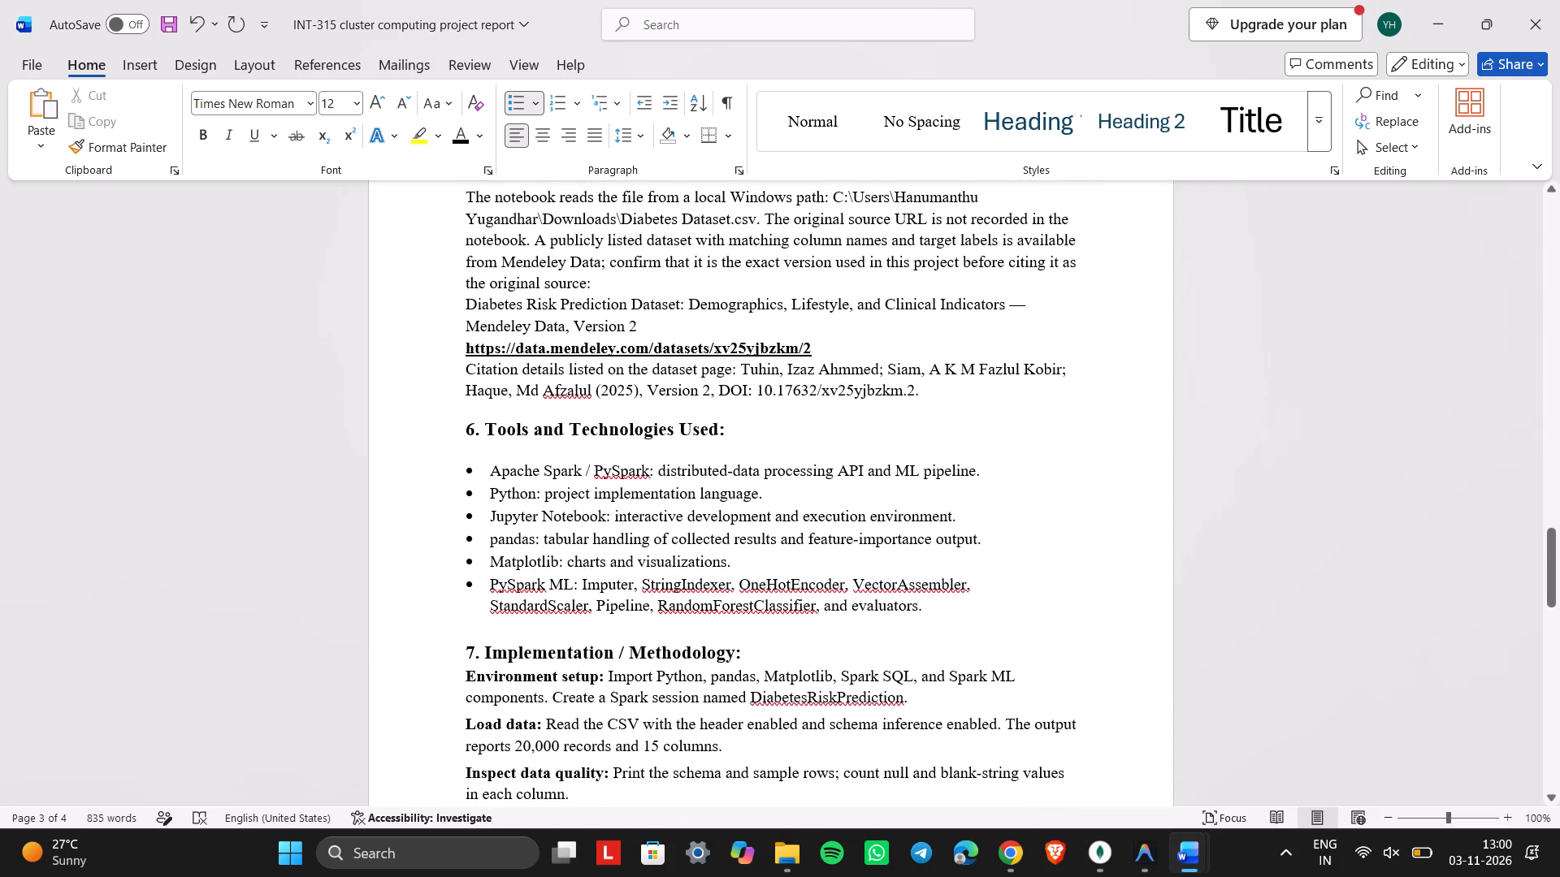
Remove the paragraph break above the "7. Implementation / Methodology:" heading and re-create it so the heading directly follows the bulleted list.
left_click(750, 652)
left_click(470, 646)
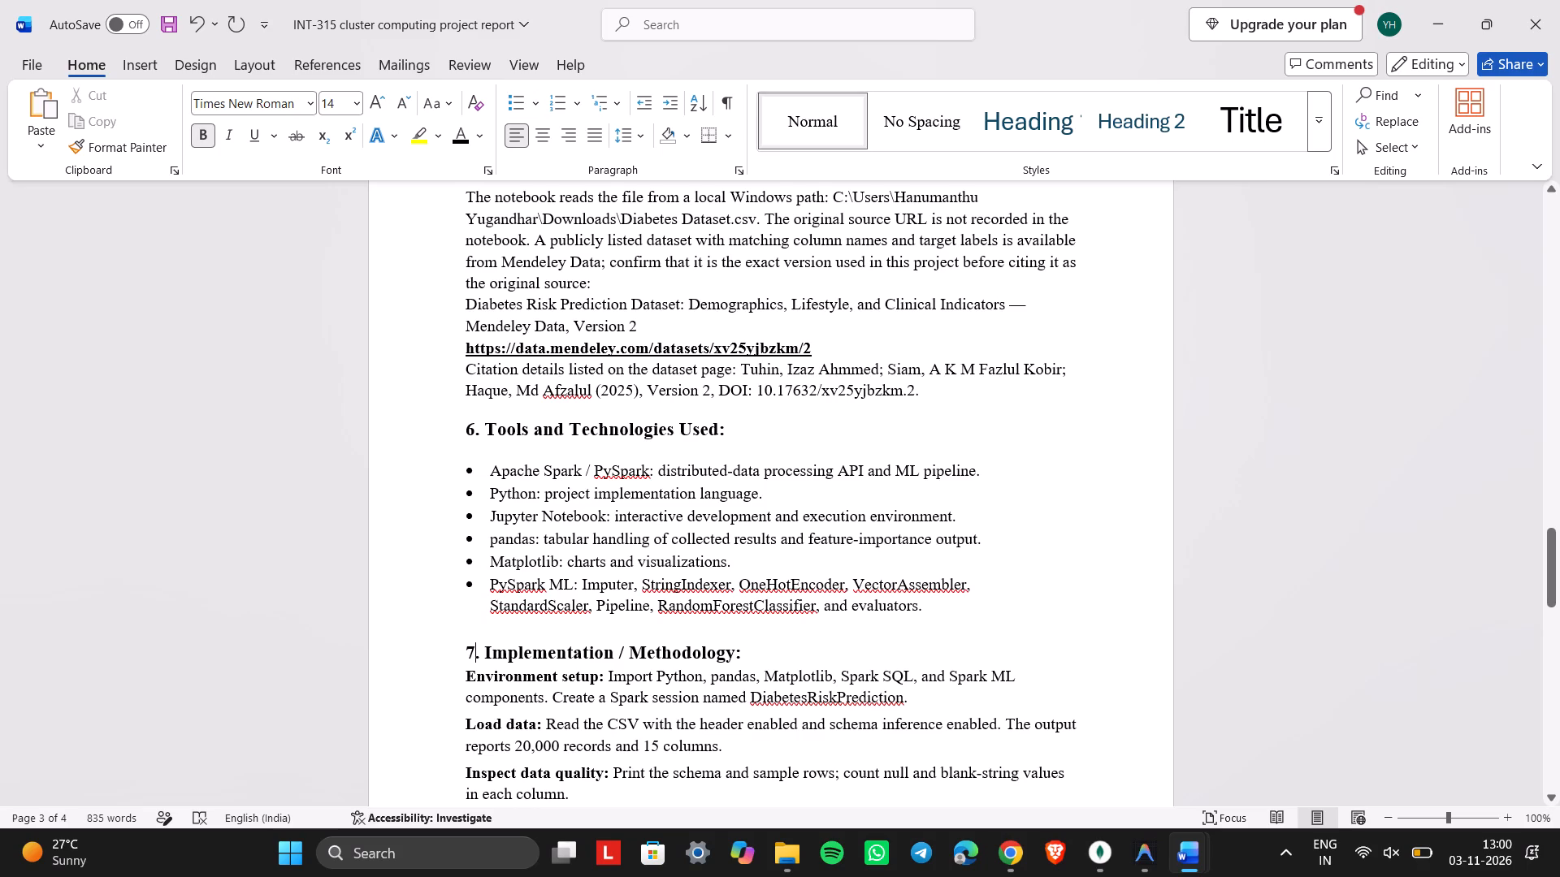
key("Left")
key("BackSpace")
key("BackSpace")
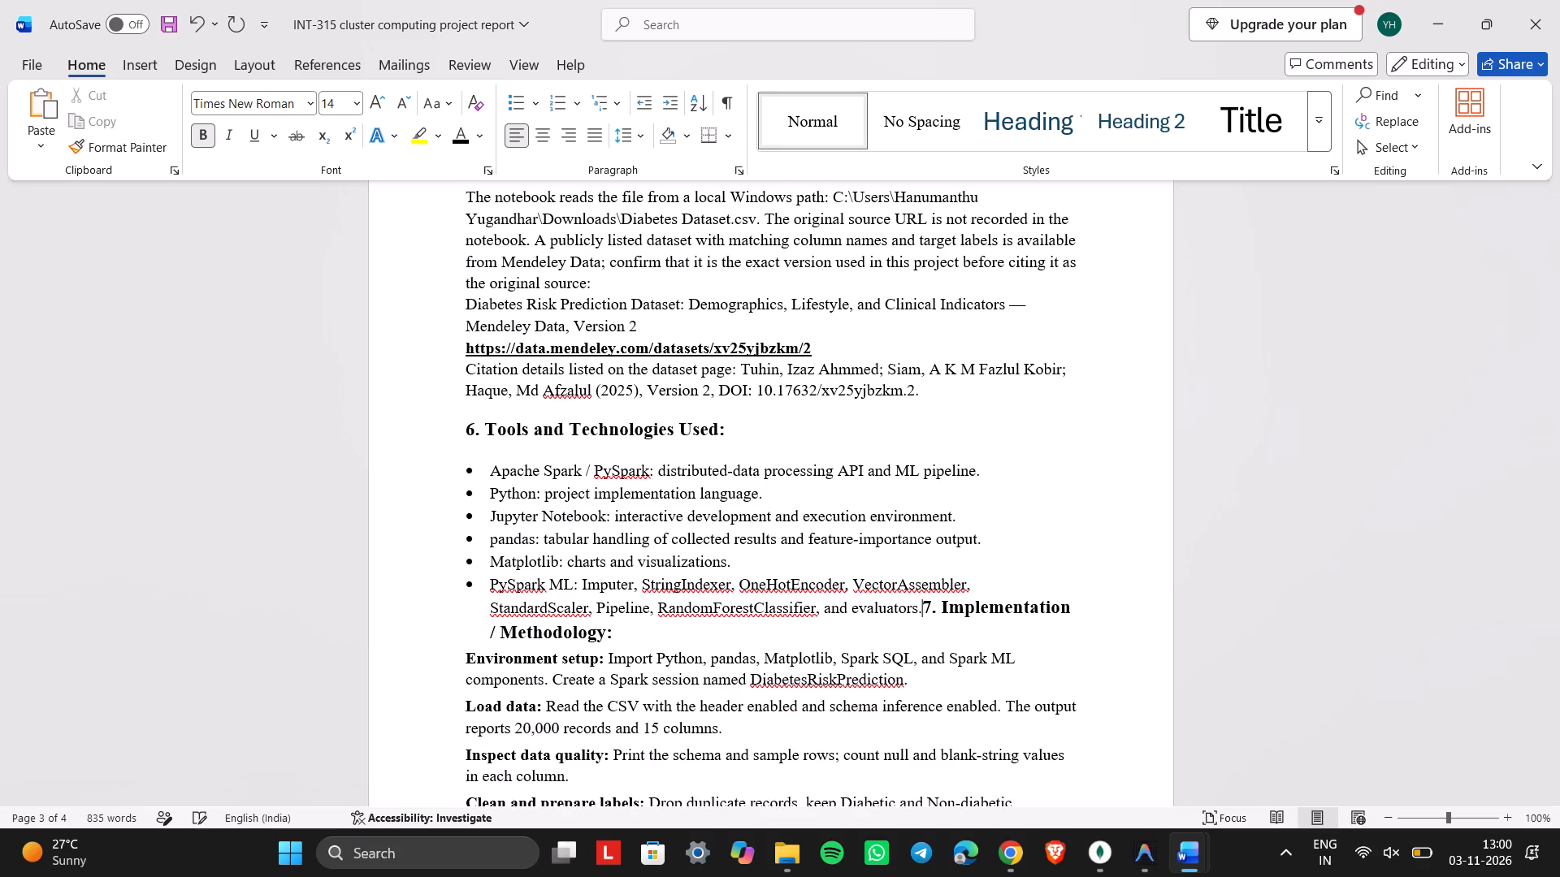
key("Return")
key("BackSpace")
key("BackSpace")
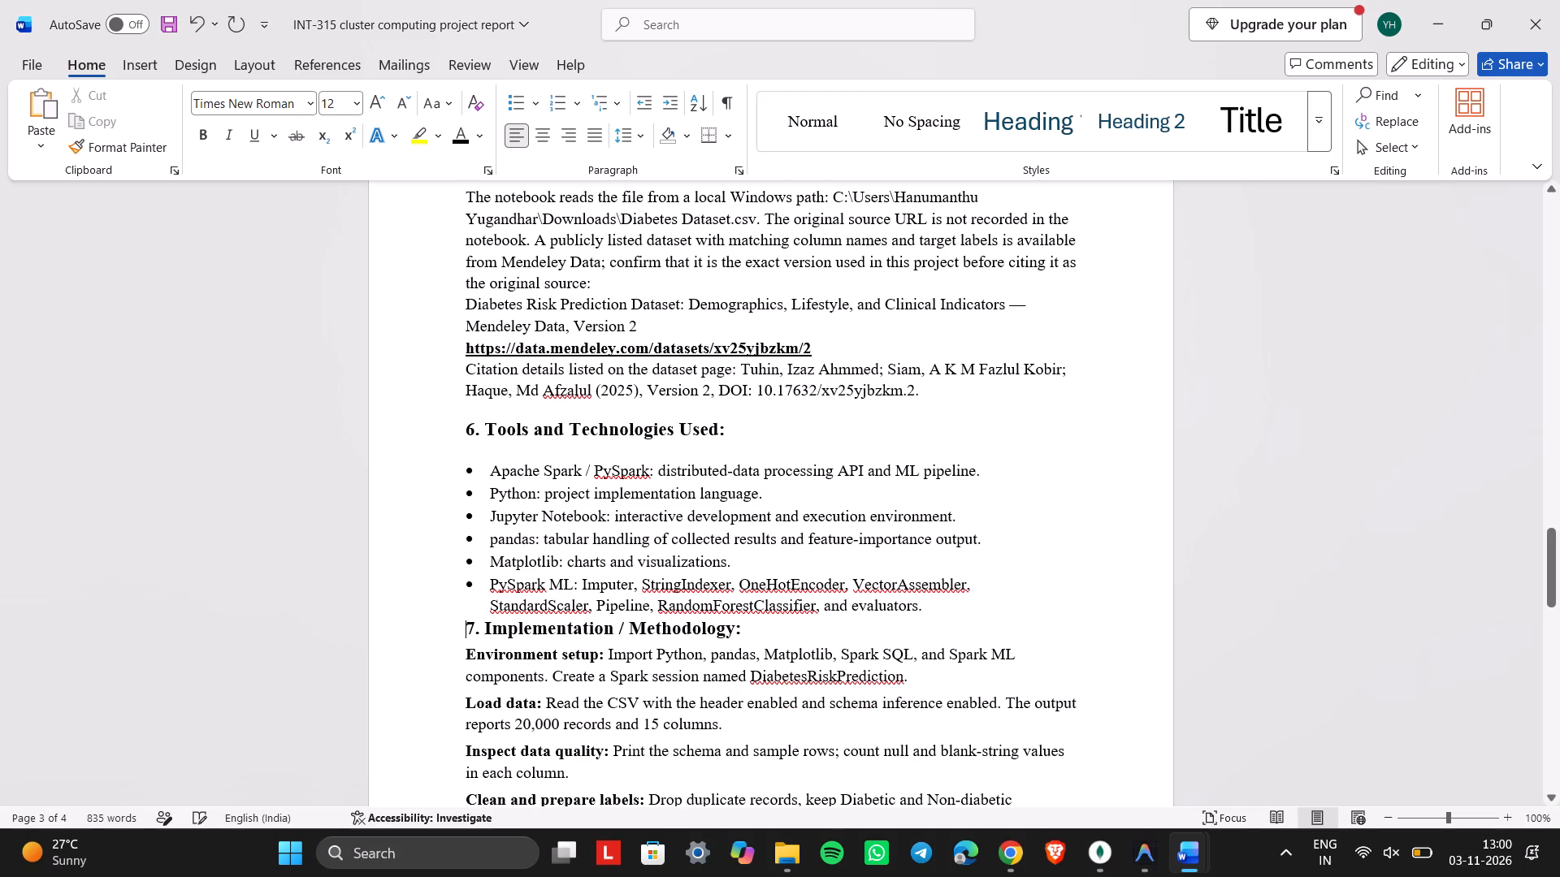
Apply space before the "7. Implementation / Methodology:" heading and insert a blank line above it.
left_click(558, 632)
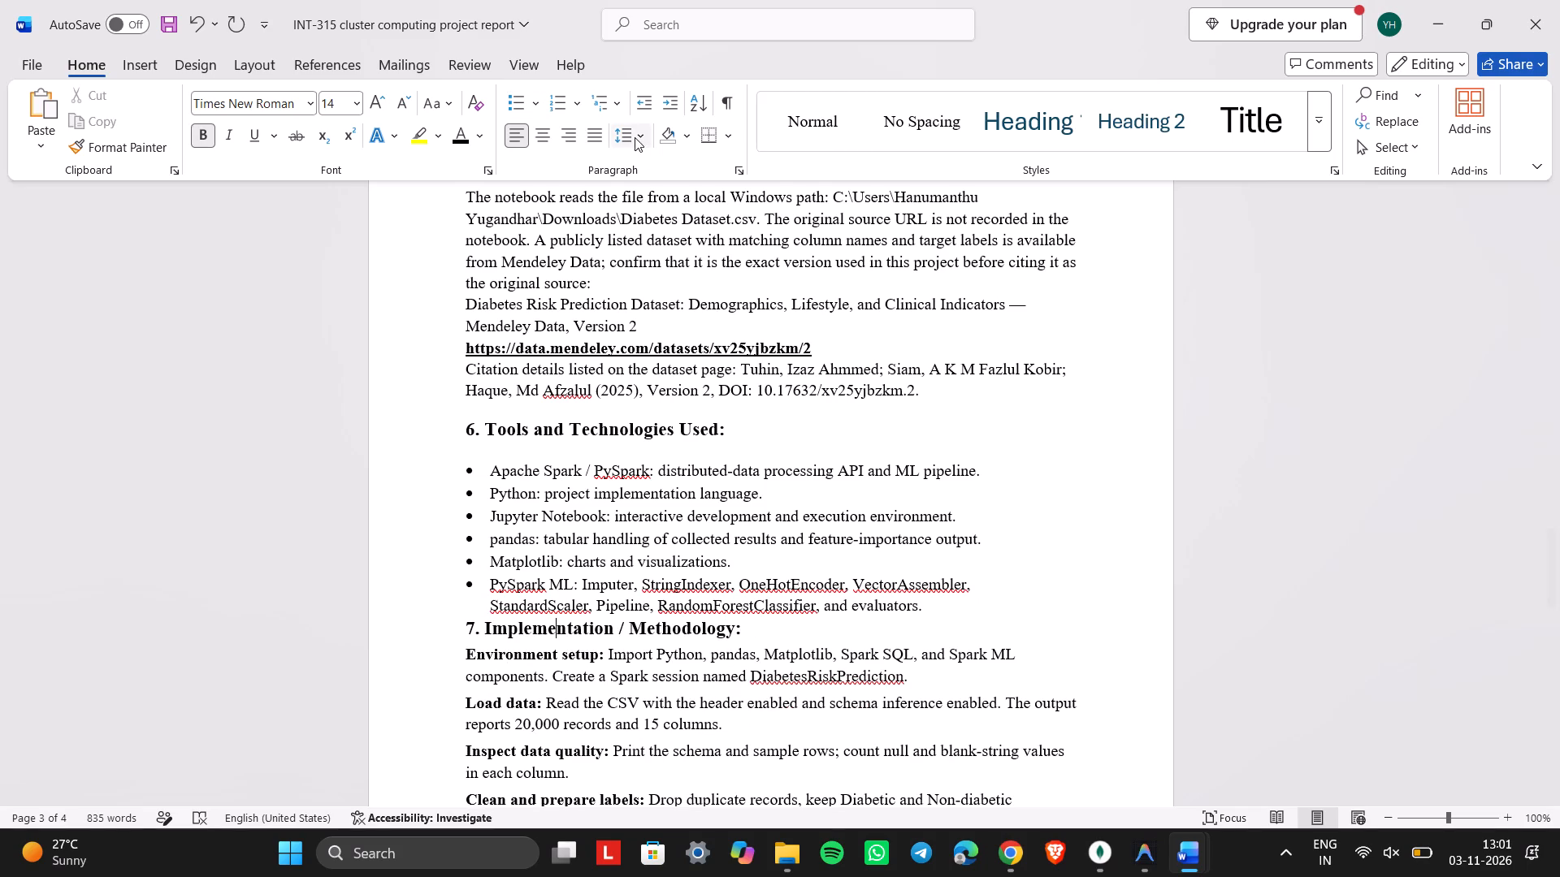
left_click(635, 137)
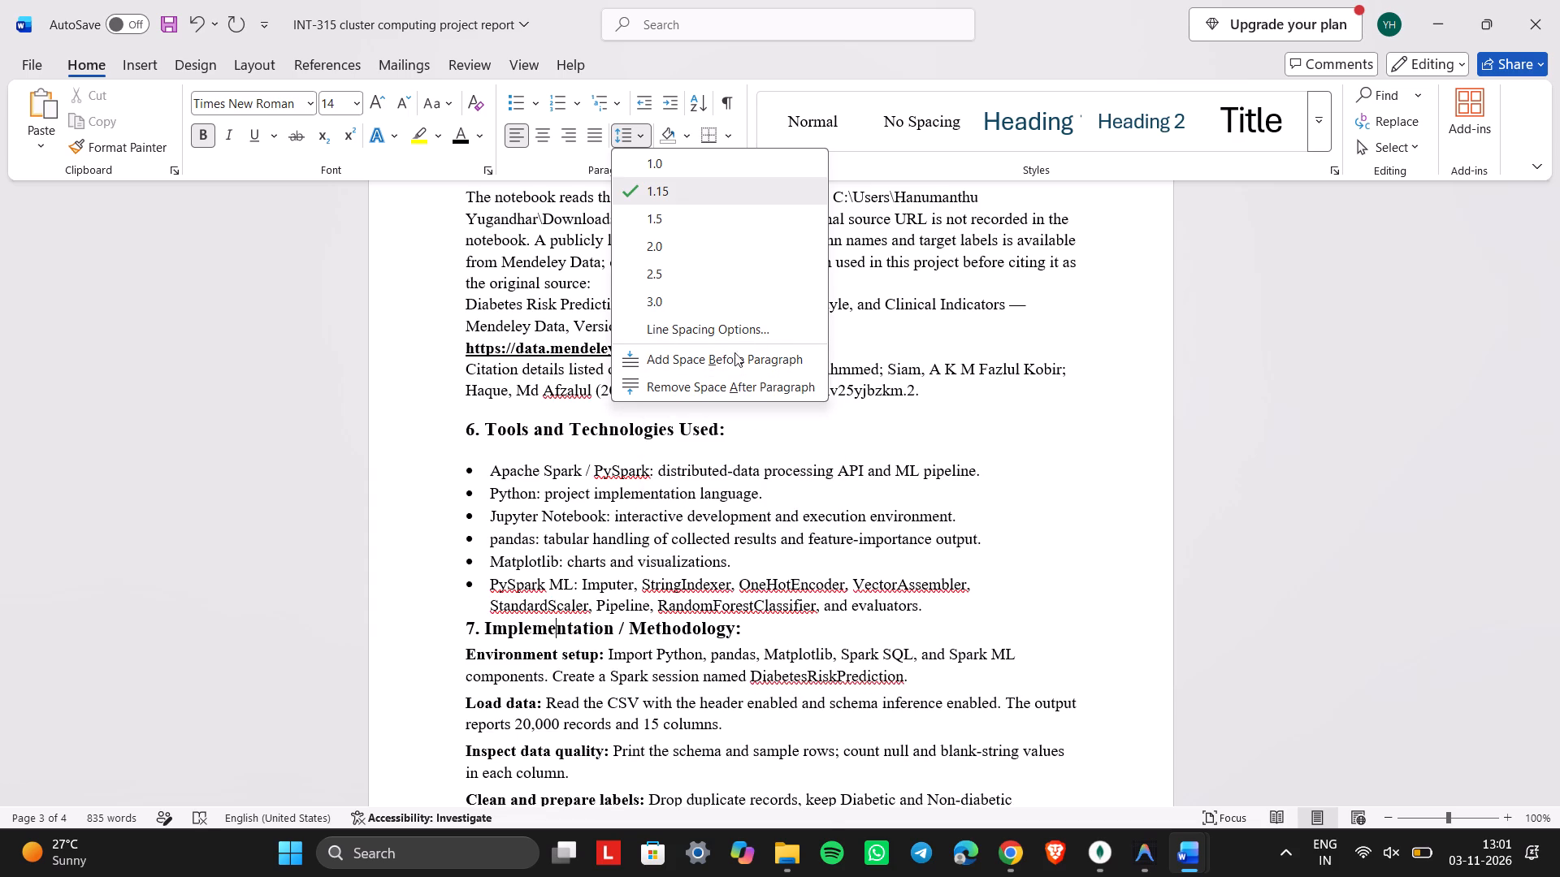
left_click(748, 634)
left_click(748, 634)
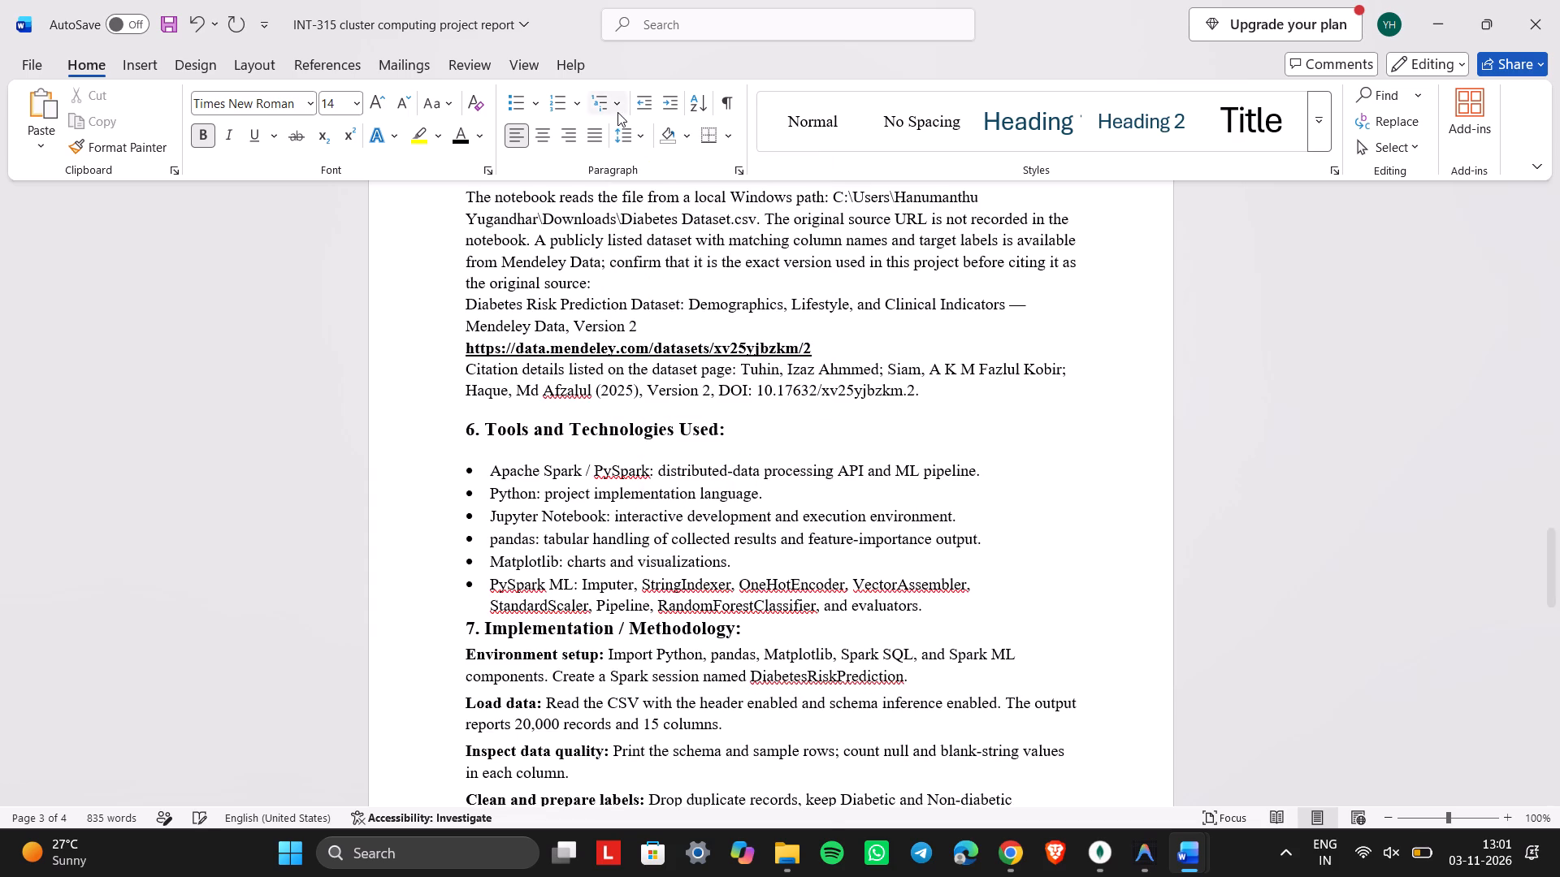
left_click(626, 136)
left_click(670, 364)
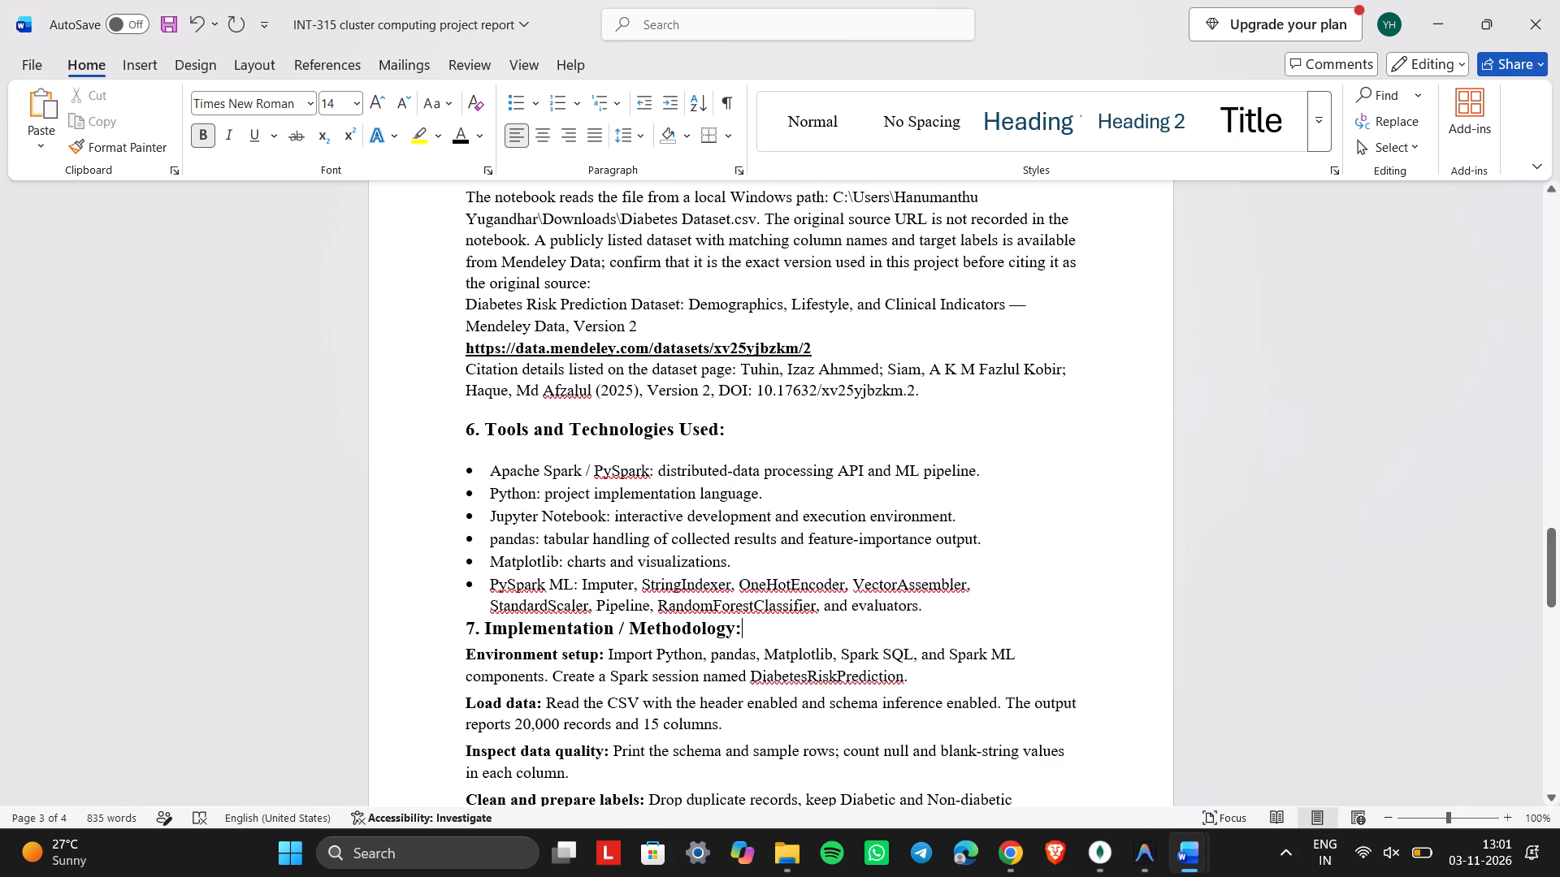
left_click(470, 629)
key("Return")
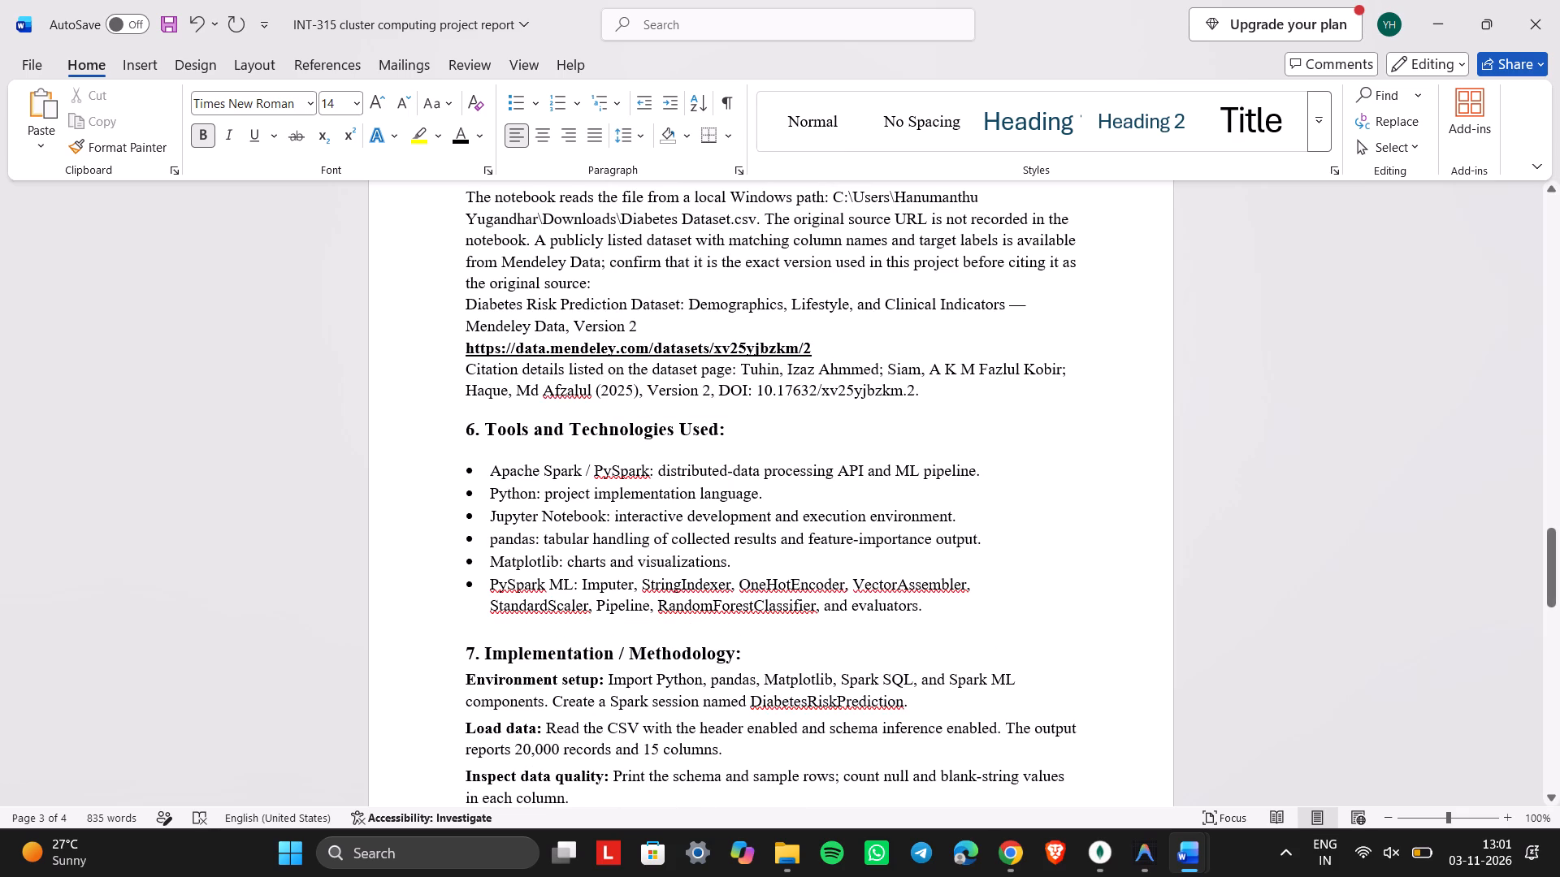
left_click(761, 663)
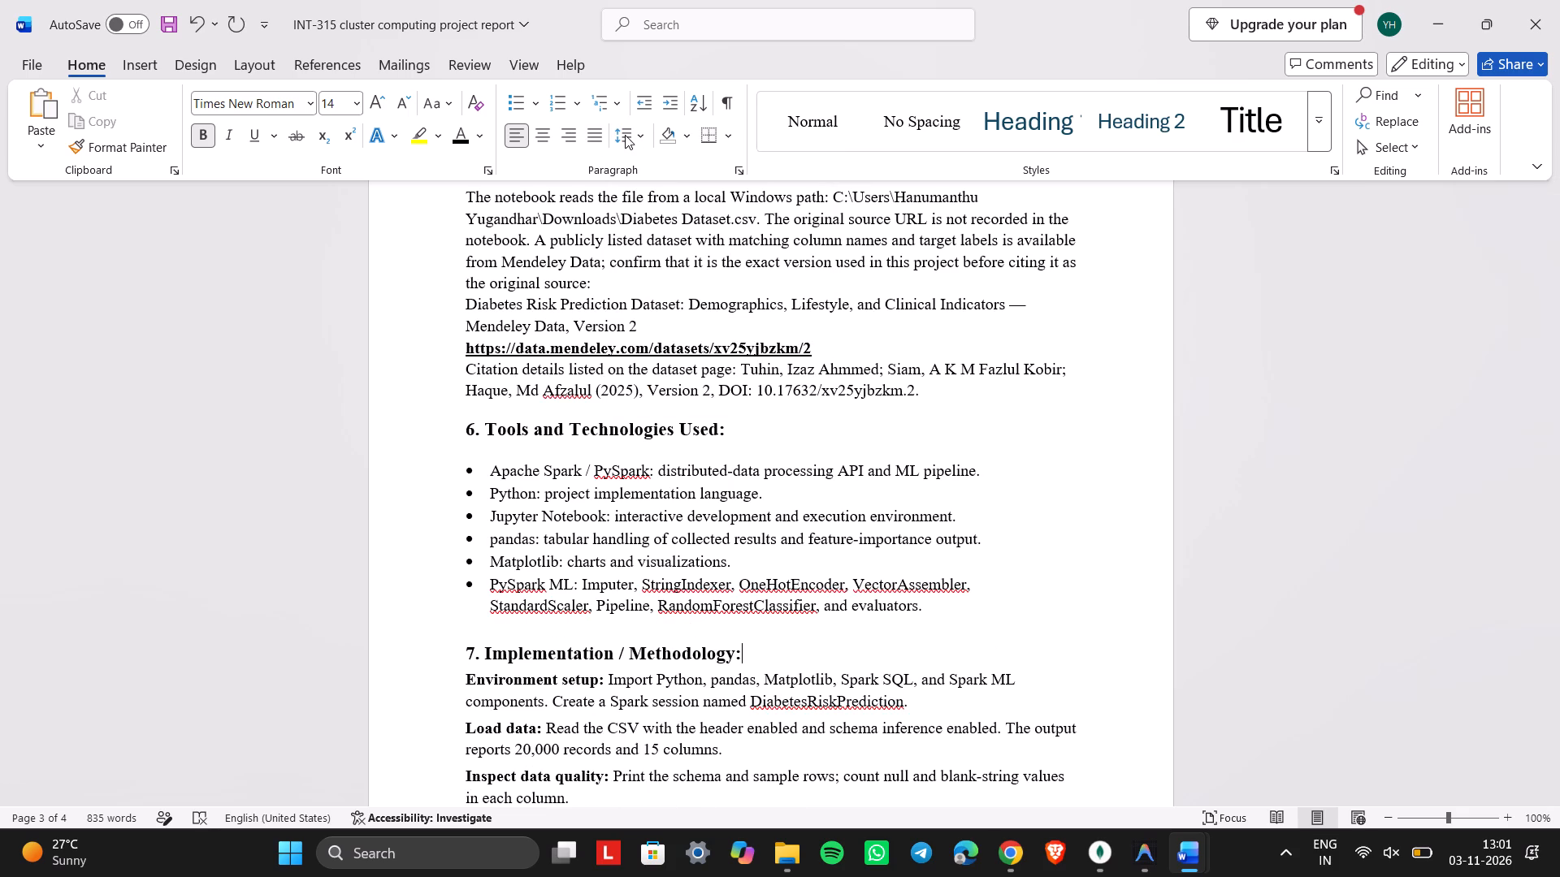
left_click(625, 135)
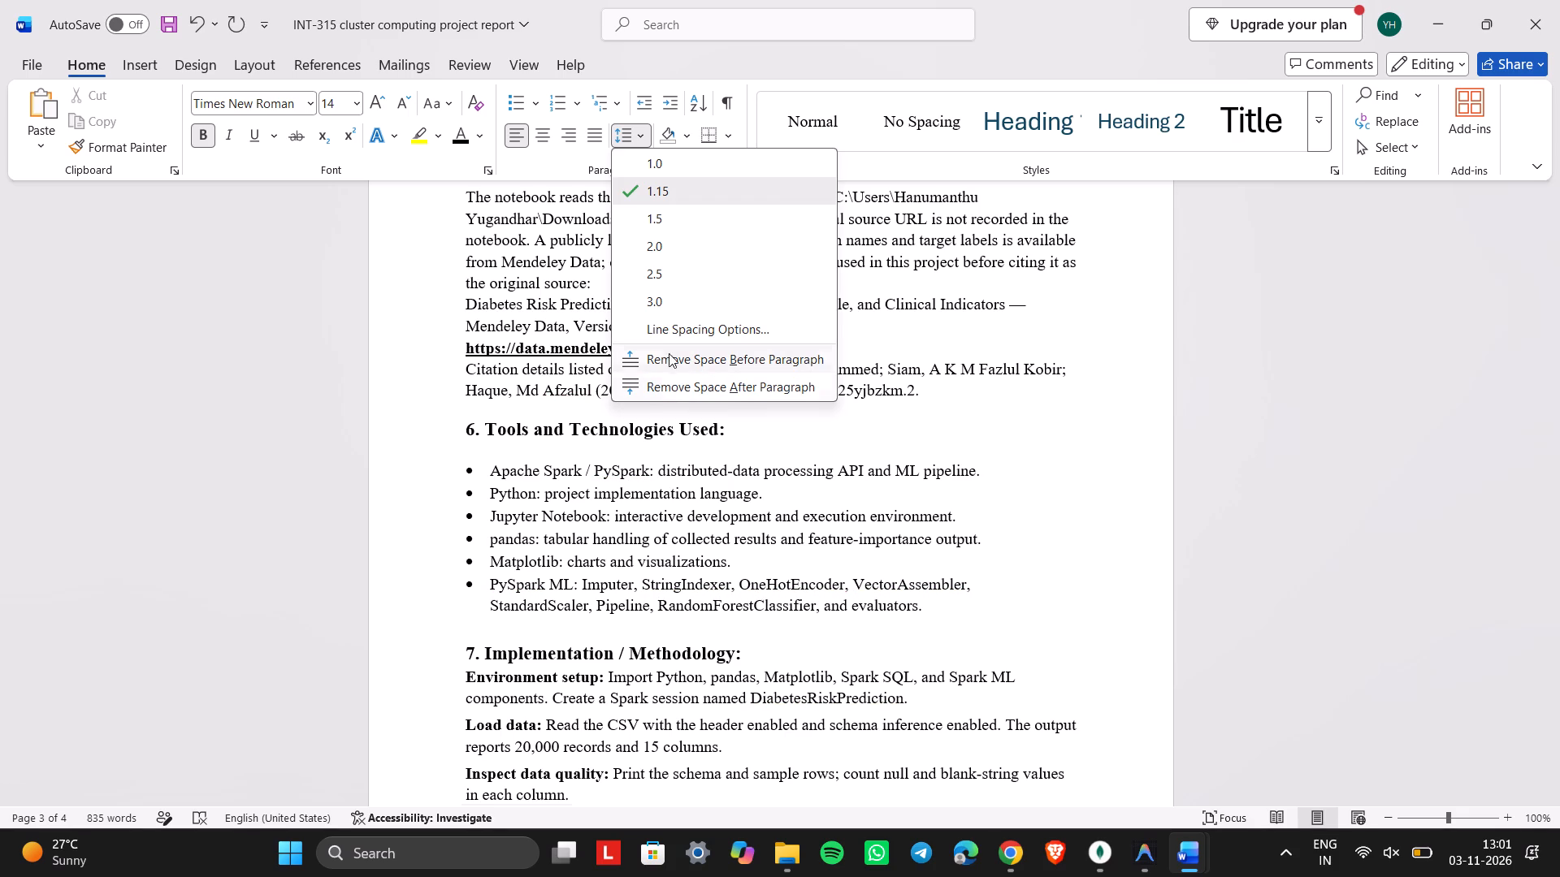
left_click(778, 637)
Add space before the "Environment setup" paragraph under the section 7 heading.
left_click(778, 672)
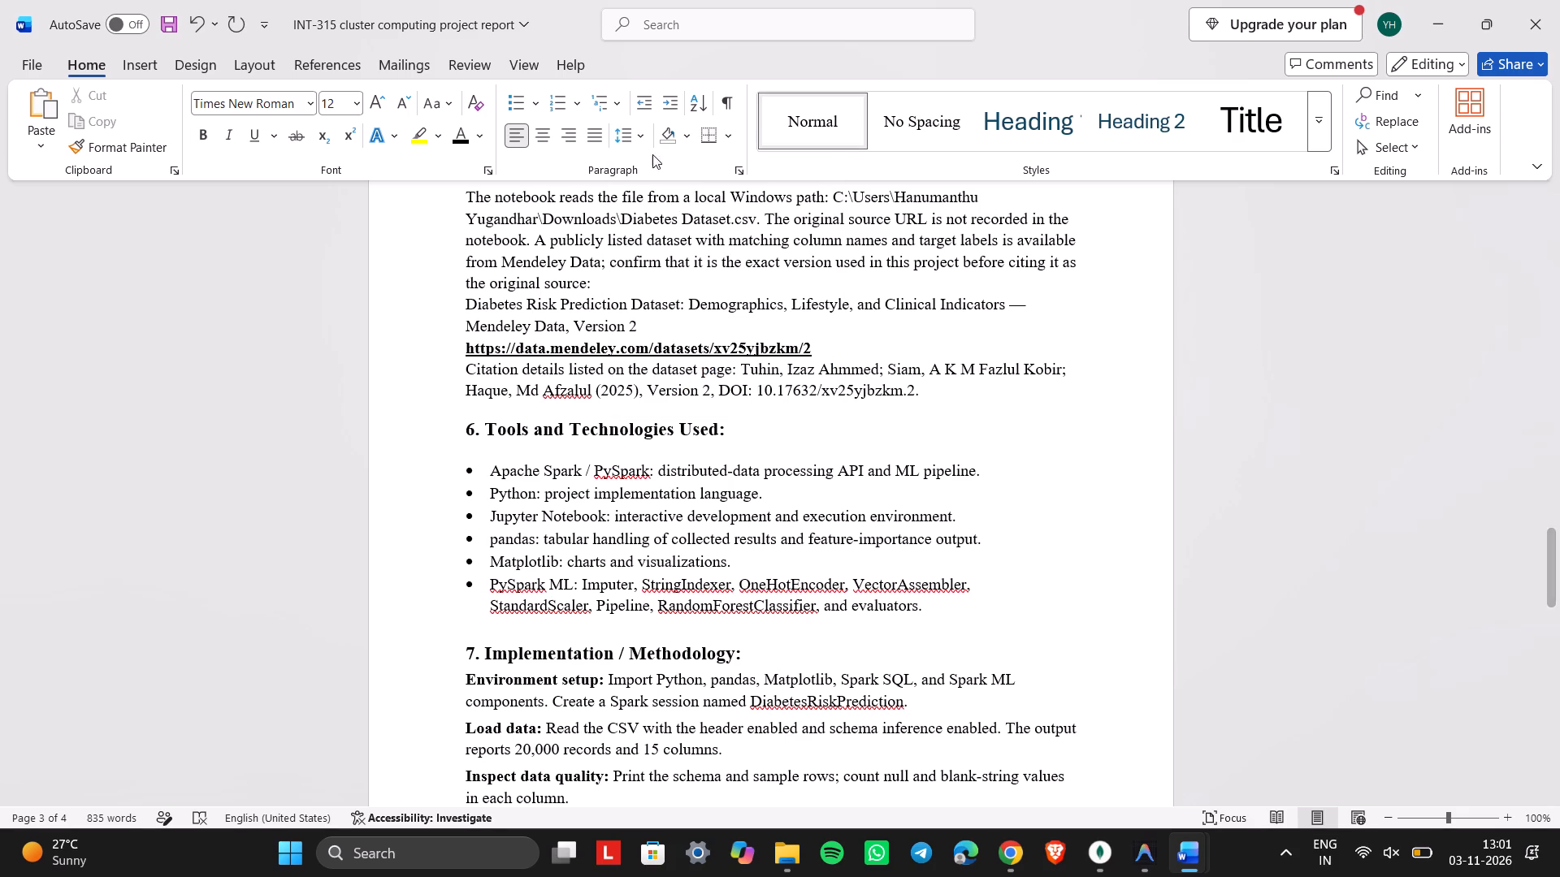
left_click(624, 142)
left_click(671, 363)
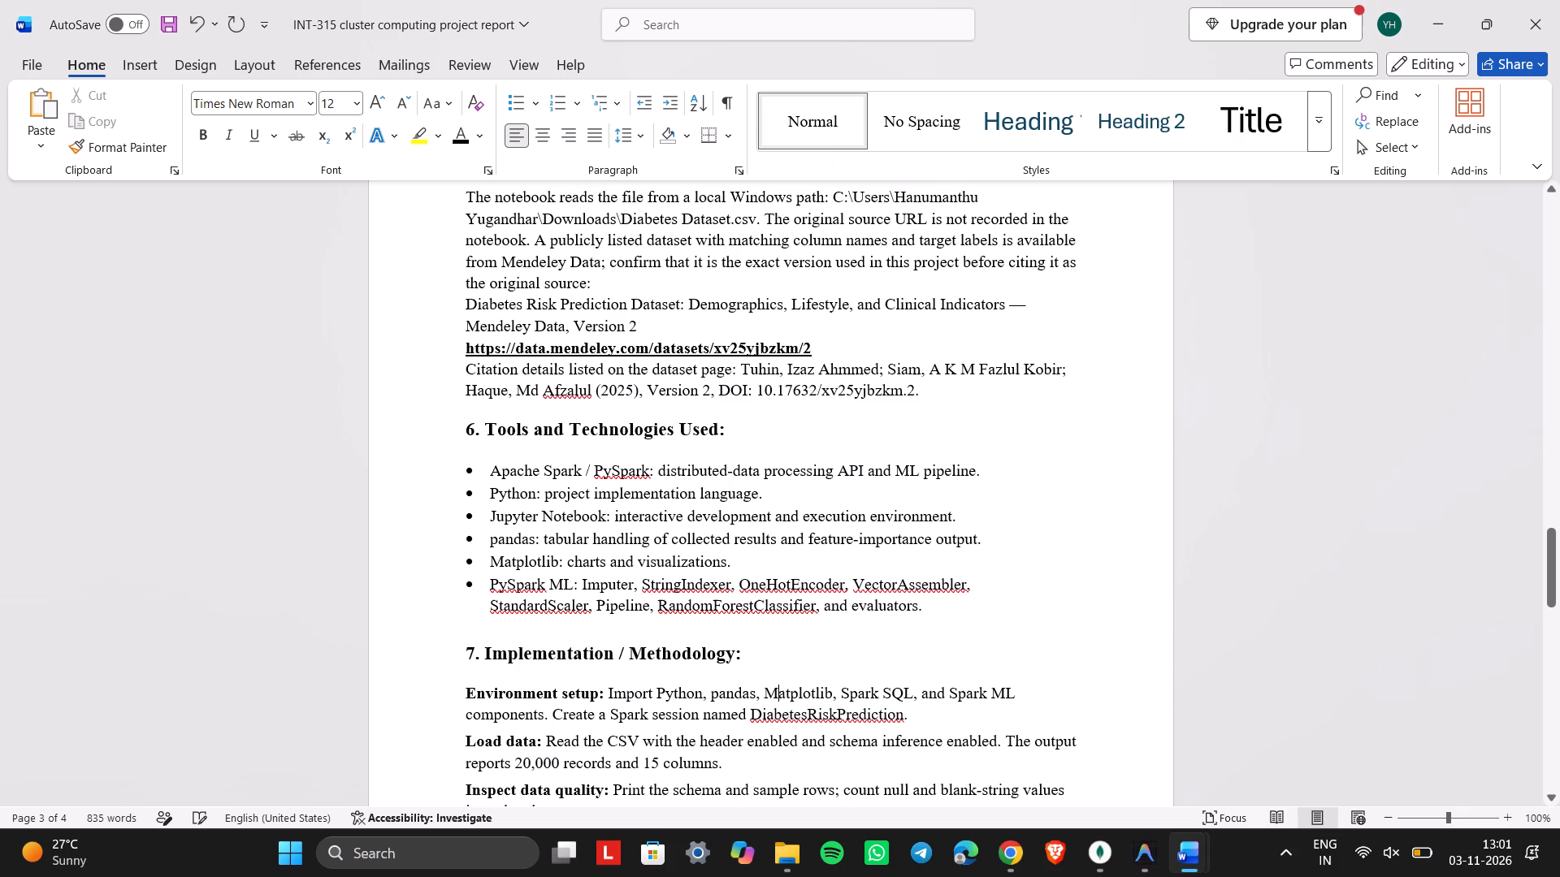
left_click(863, 629)
Separate the Spark session name in the "Environment setup" paragraph into the words "Diabetes Risk Prediction".
scroll(863, 629, "down", 2)
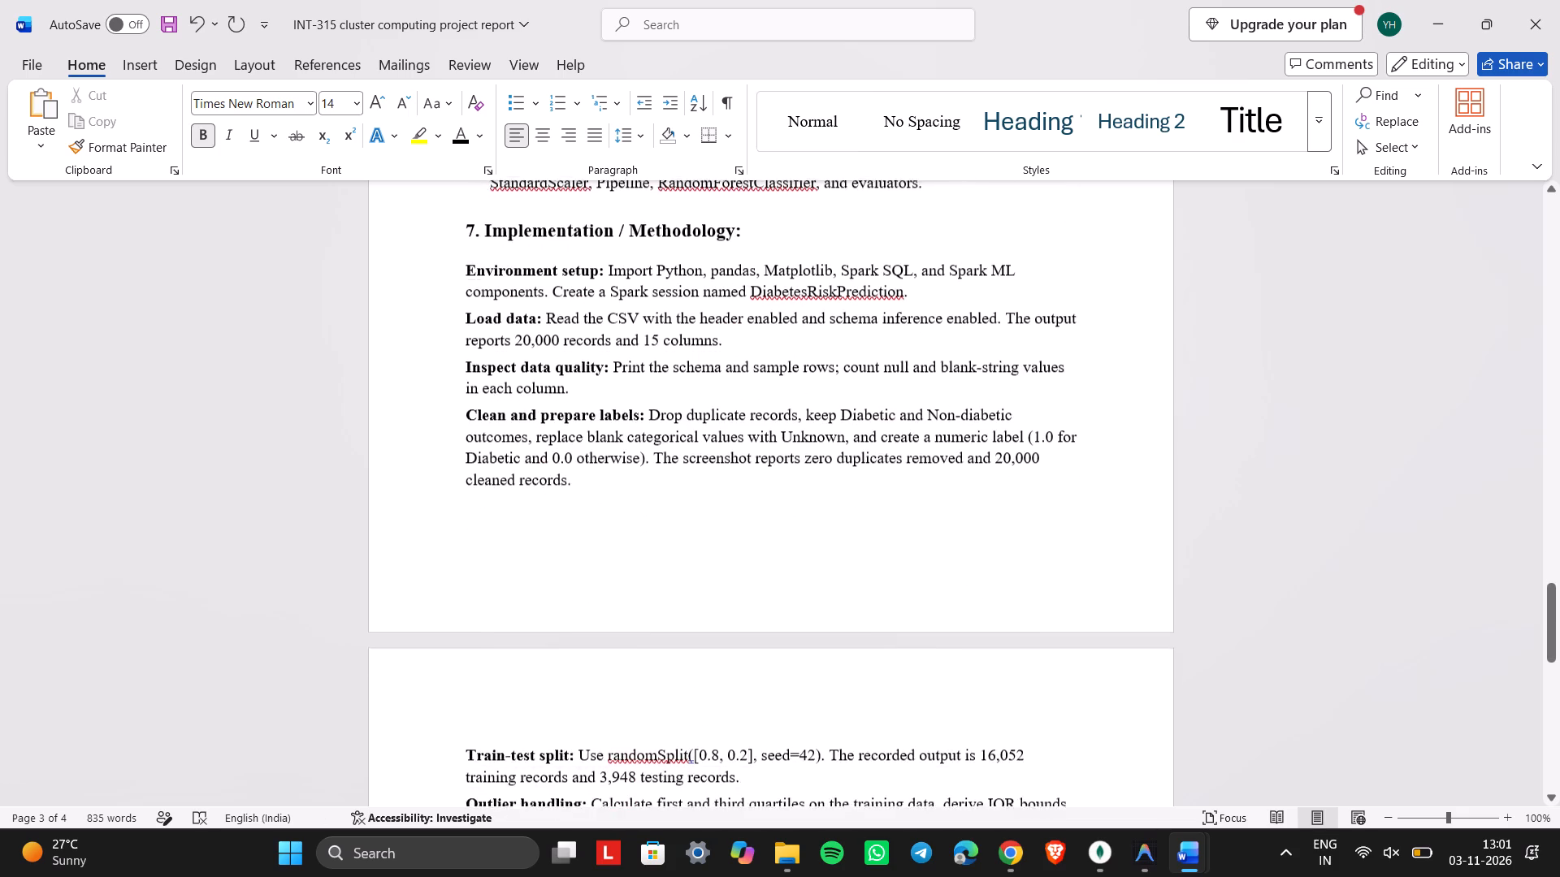
scroll(863, 629, "up", 1)
left_click(858, 413)
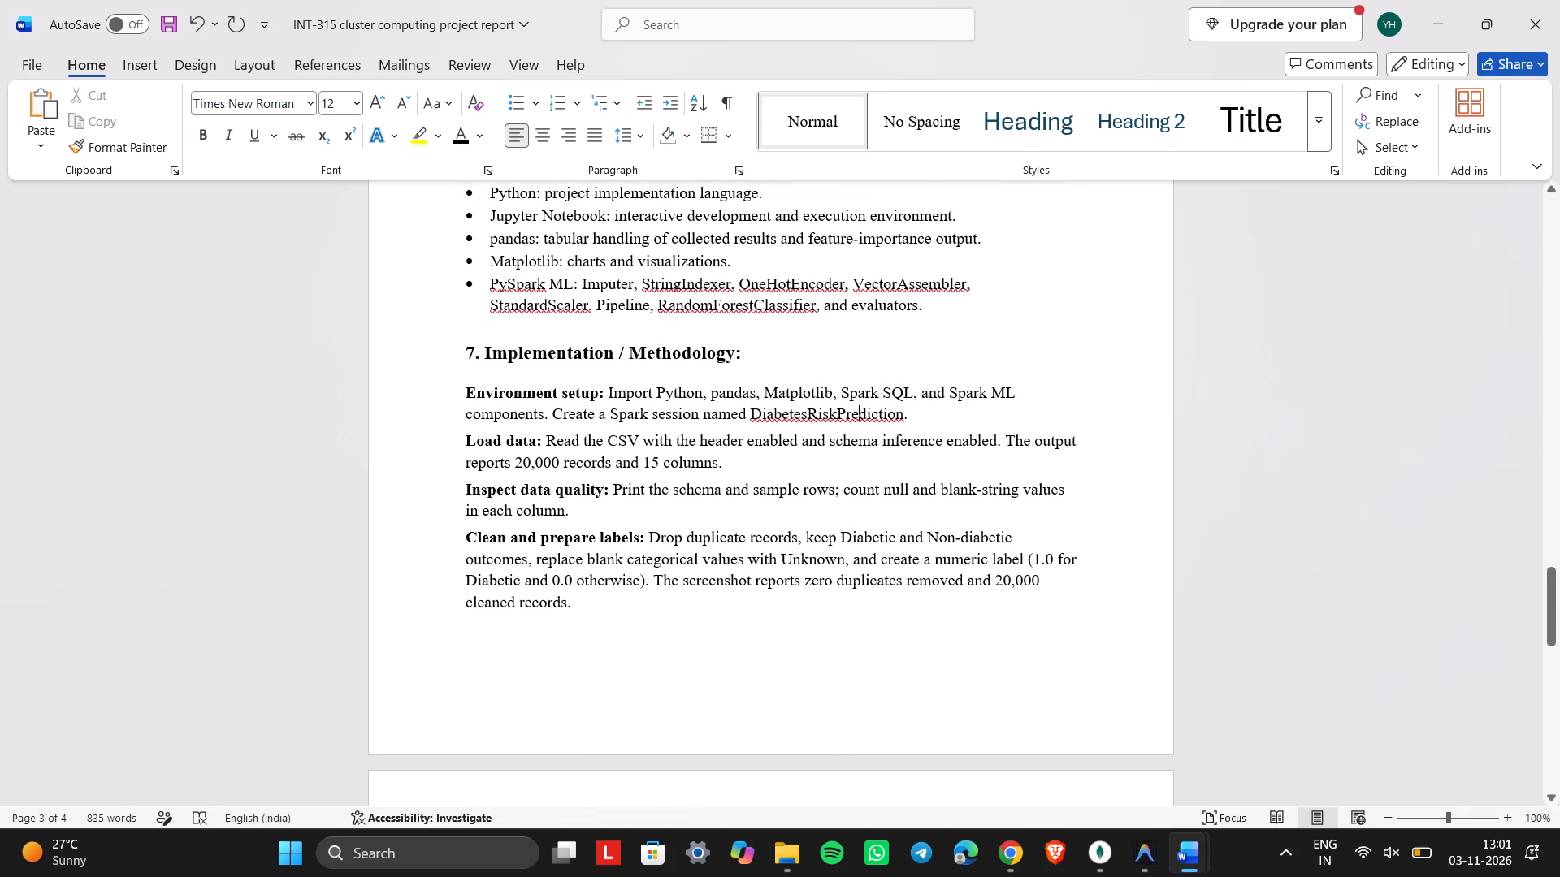
left_click(595, 391)
left_click(838, 419)
key("Left")
key("Left")
key("Left")
key("Left")
key("space")
key("Right")
key("Right")
key("Right")
key("Right")
key("space")
key("Right")
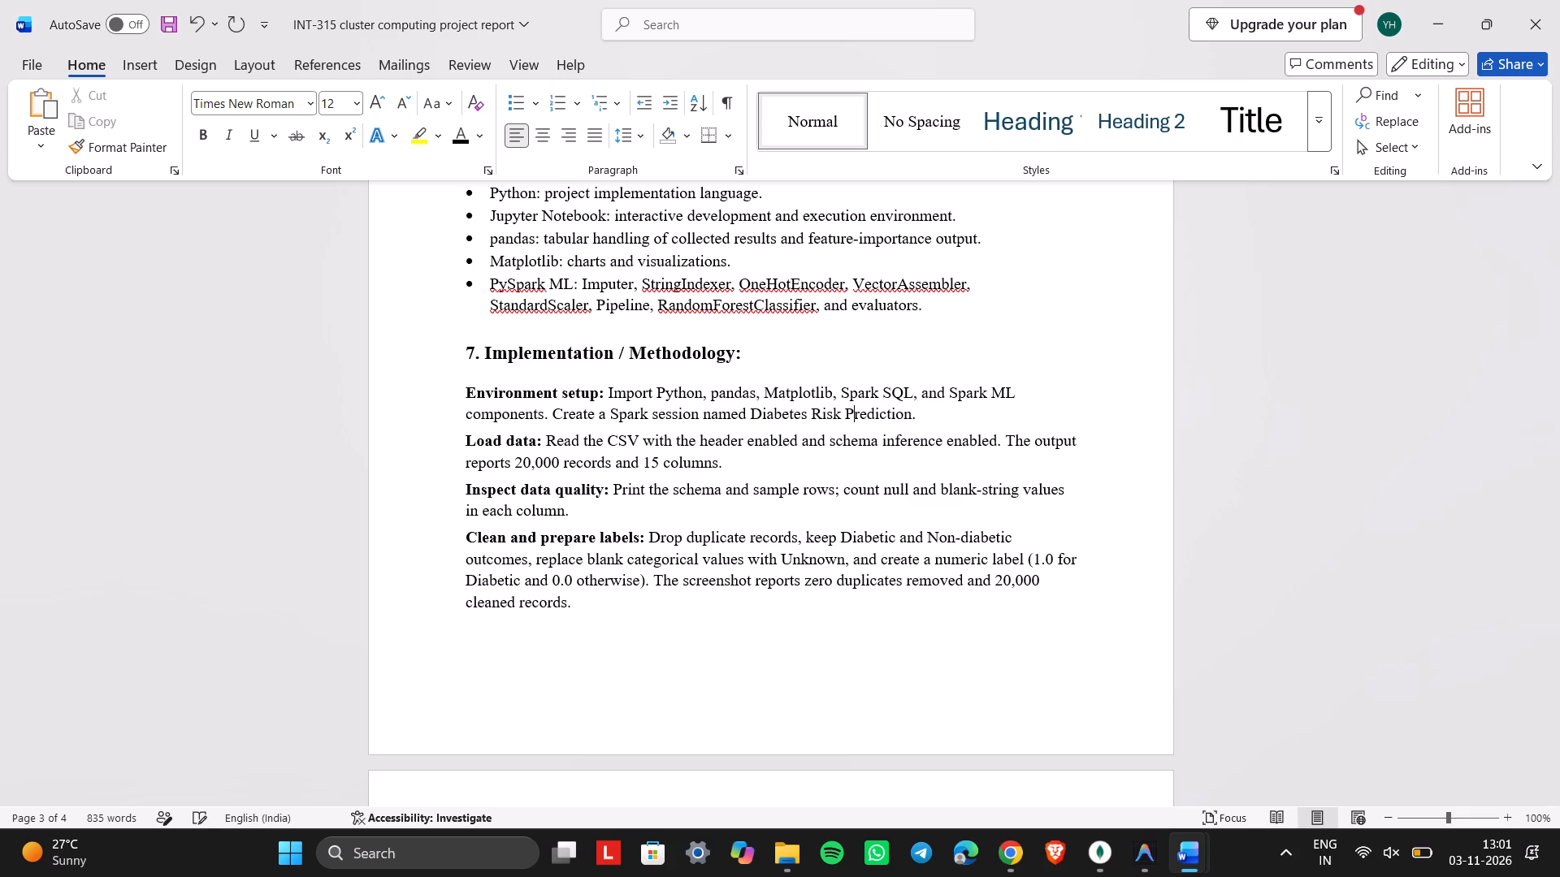
Review the spacing and layout of sections 5 to 7, from the dataset source through the methodology paragraphs.
scroll(676, 370, "up", 1)
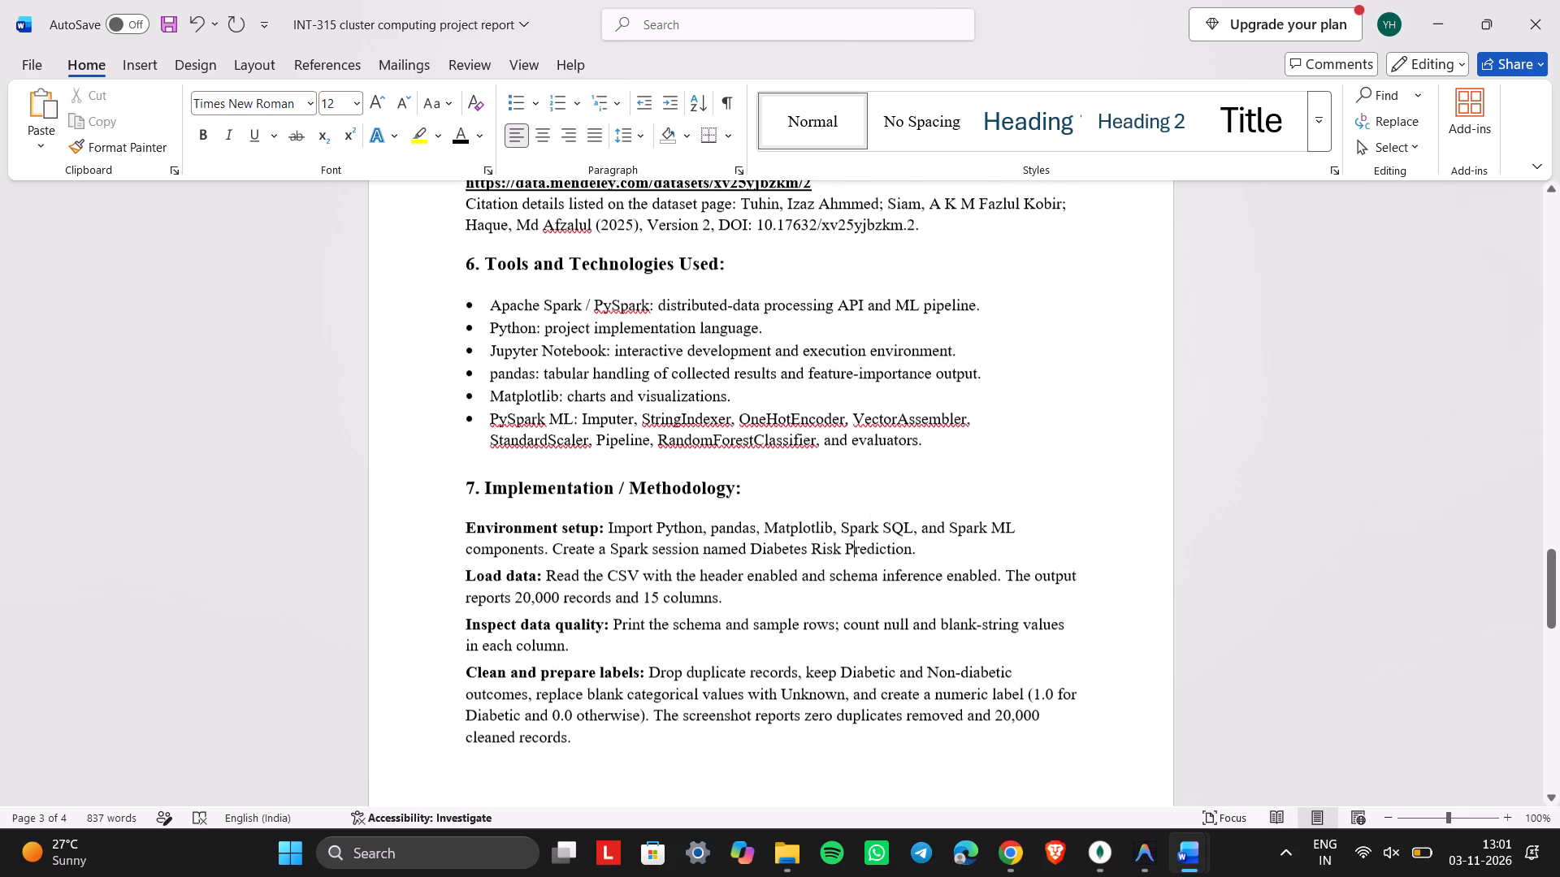
scroll(676, 370, "up", 2)
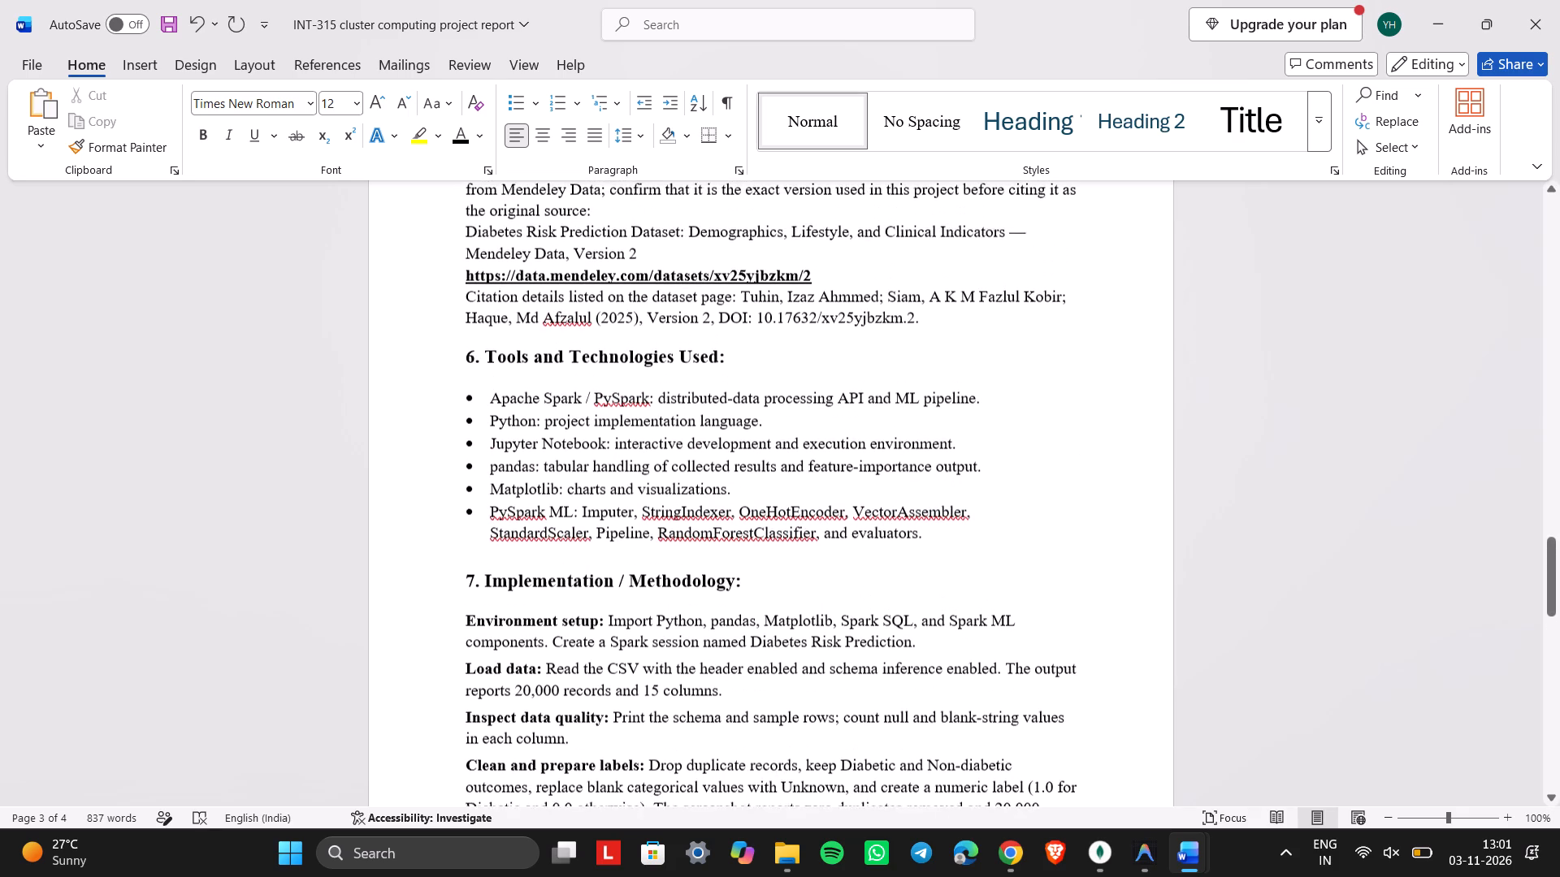
scroll(676, 370, "up", 1)
scroll(676, 370, "down", 1)
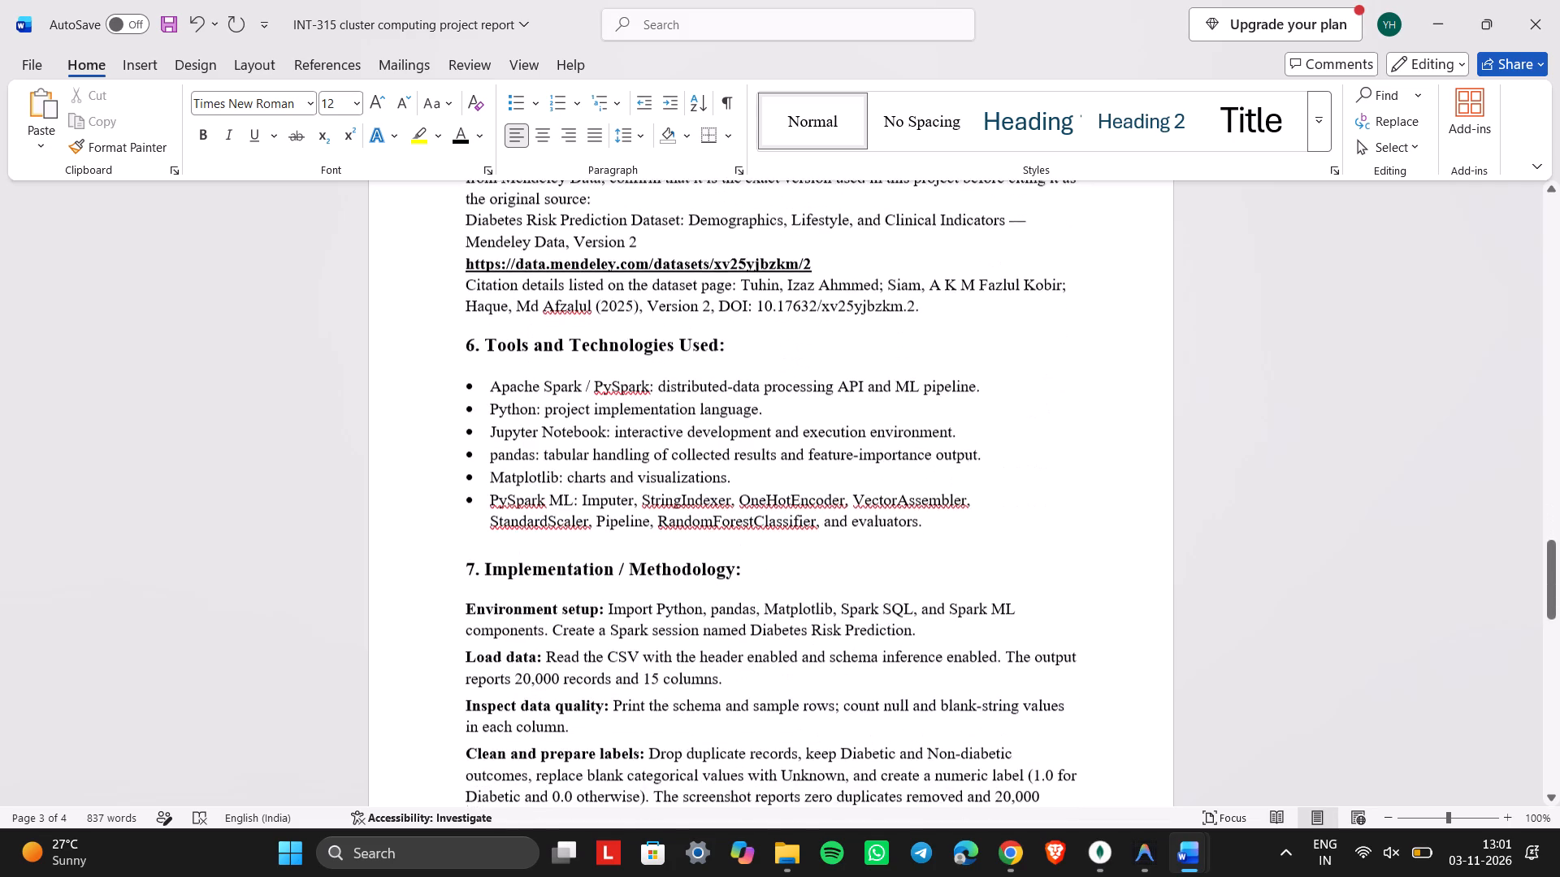
scroll(676, 370, "down", 1)
scroll(583, 512, "down", 1)
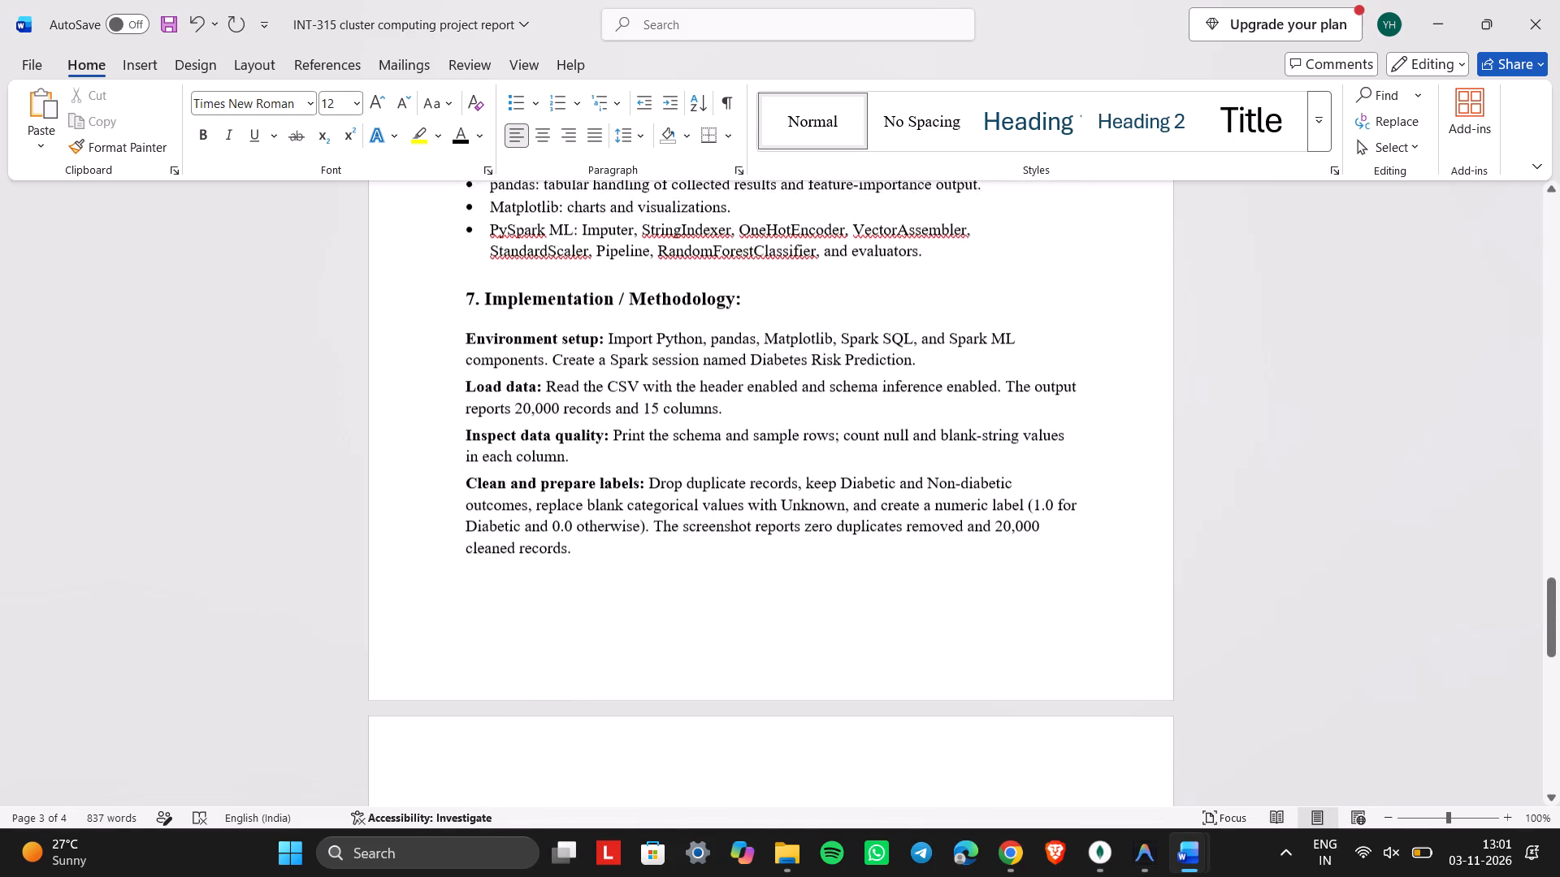
scroll(583, 512, "down", 1)
left_click(635, 495)
scroll(635, 495, "down", 1)
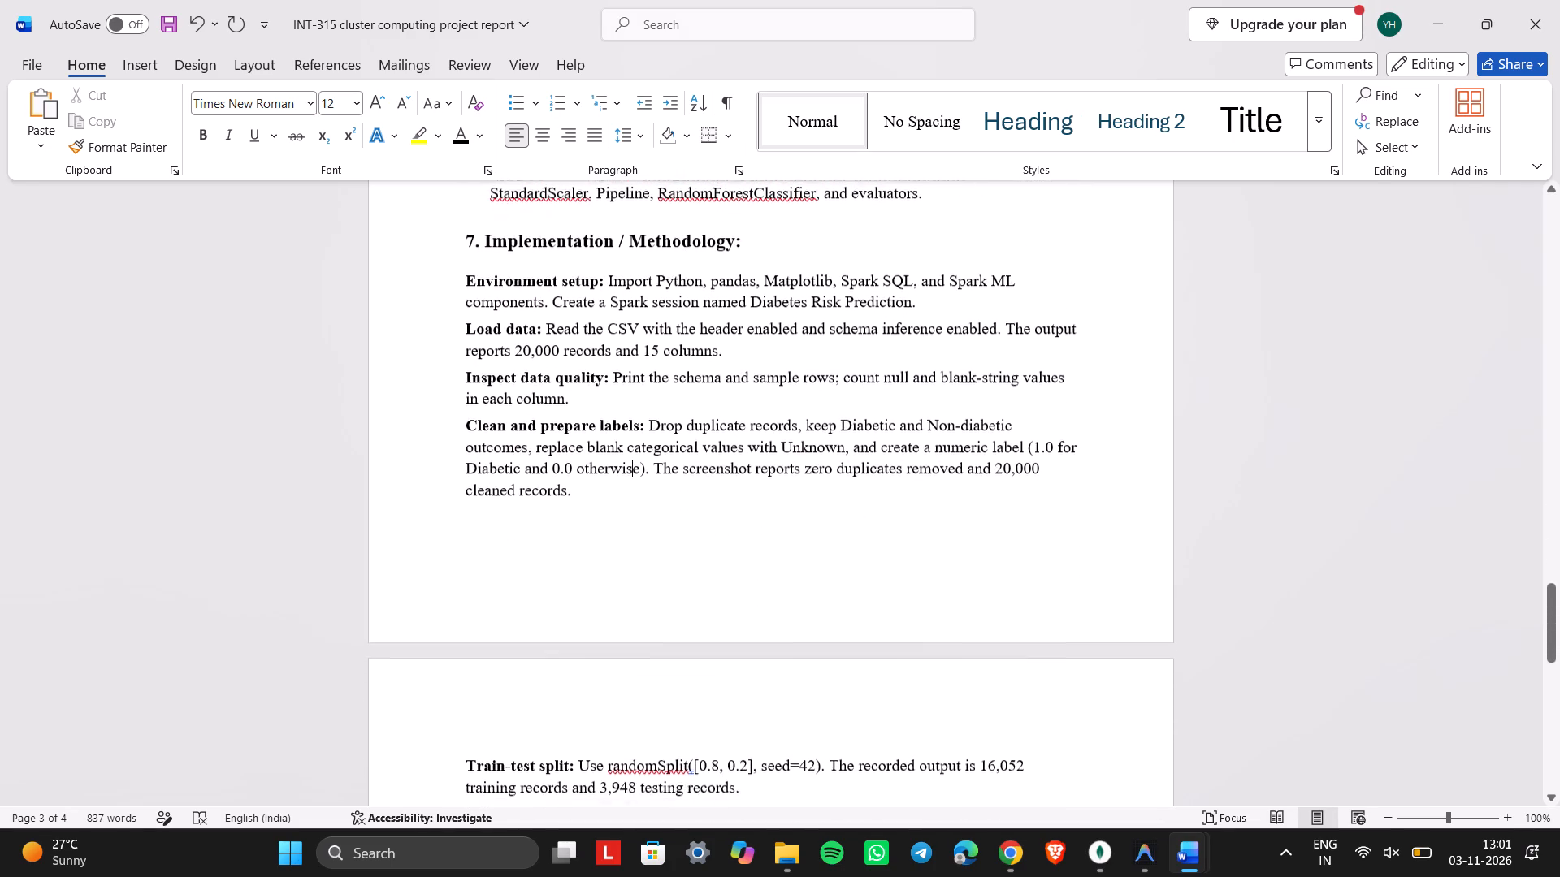
scroll(635, 495, "down", 3)
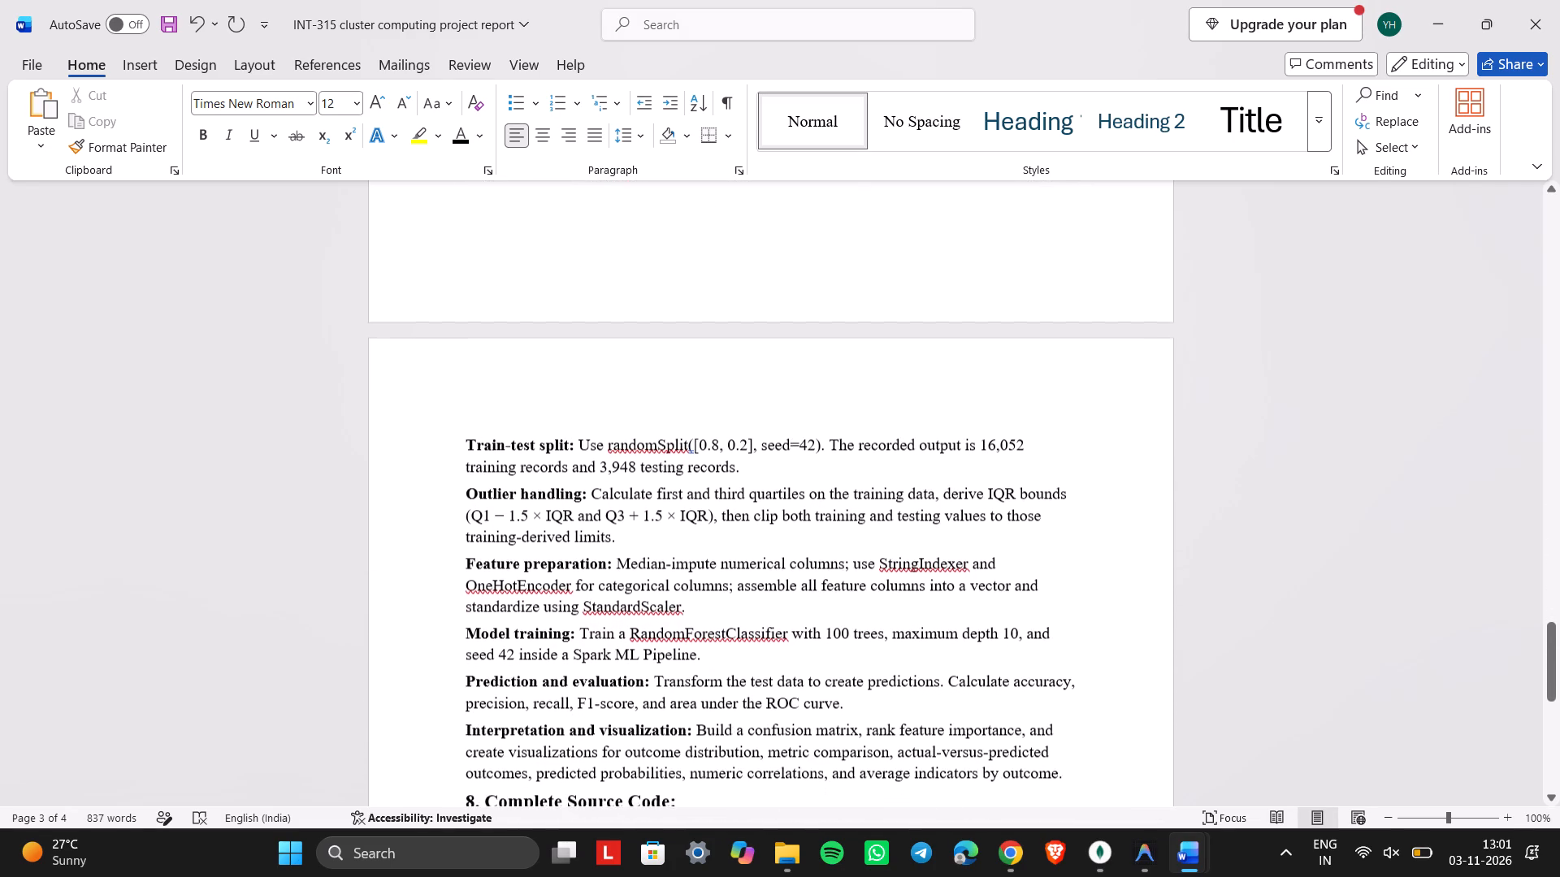
Add space before the "8. Complete Source Code:" heading.
scroll(635, 495, "down", 2)
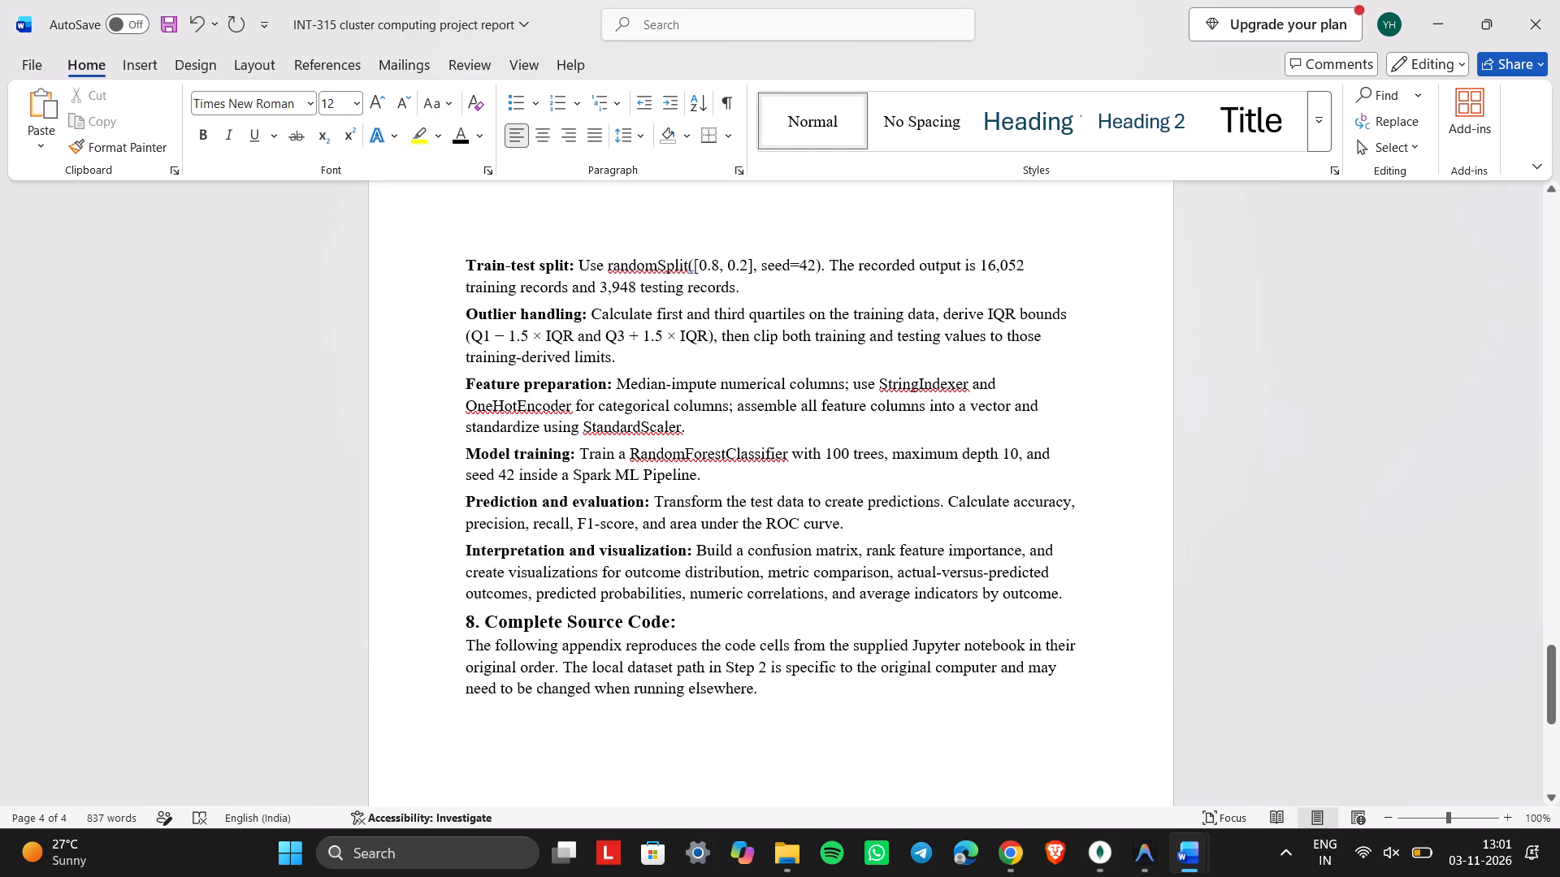
scroll(830, 478, "down", 1)
left_click(674, 418)
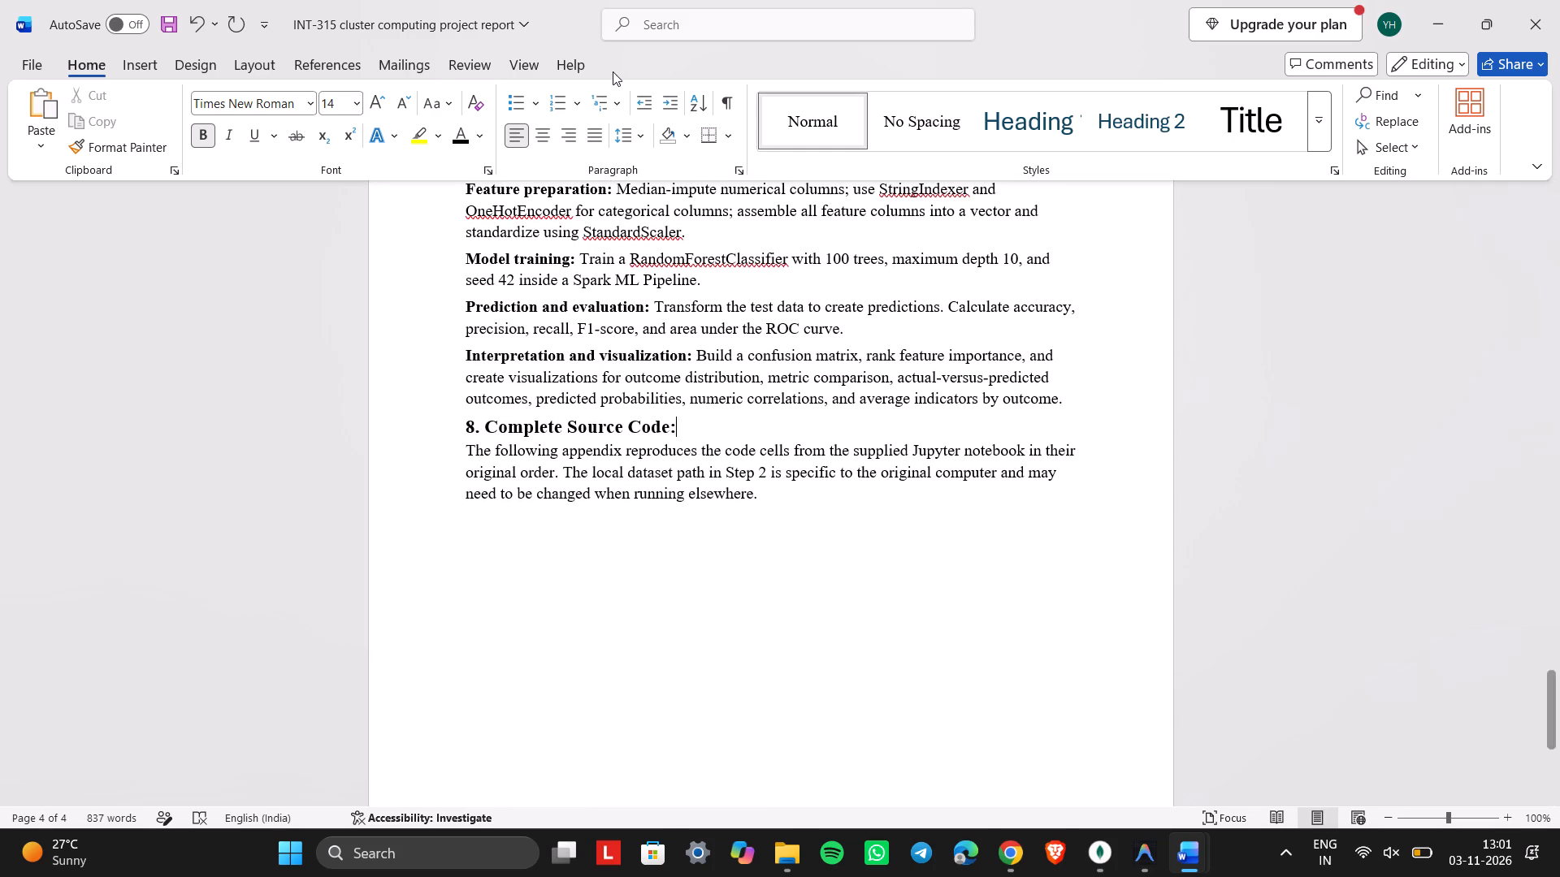
left_click(634, 133)
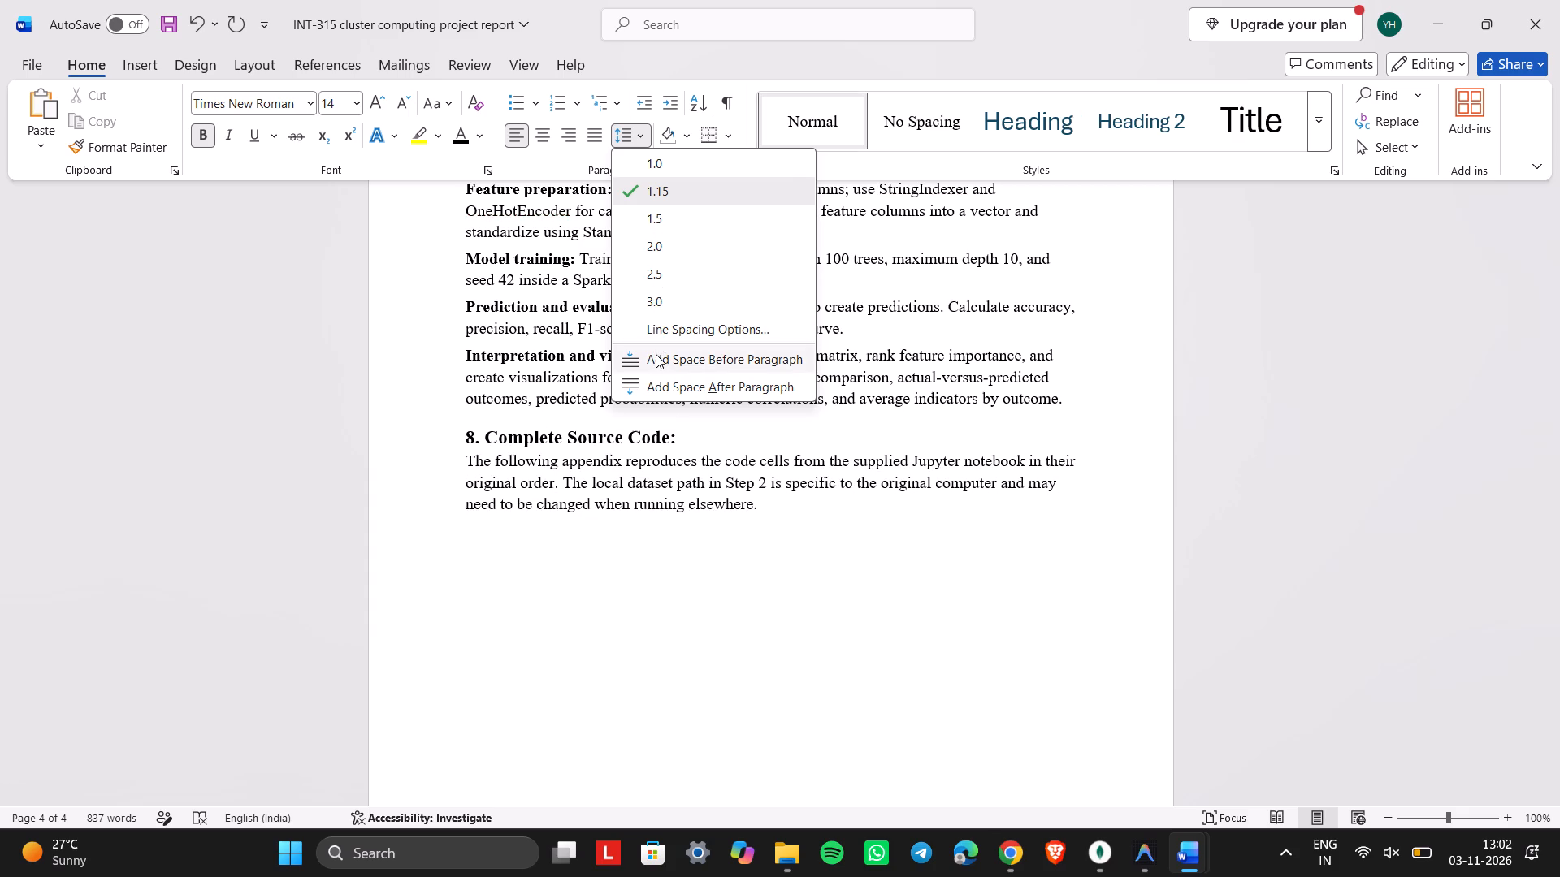
left_click(656, 354)
Add space before the paragraph under the "8. Complete Source Code:" heading and remove the space after it.
left_click(686, 456)
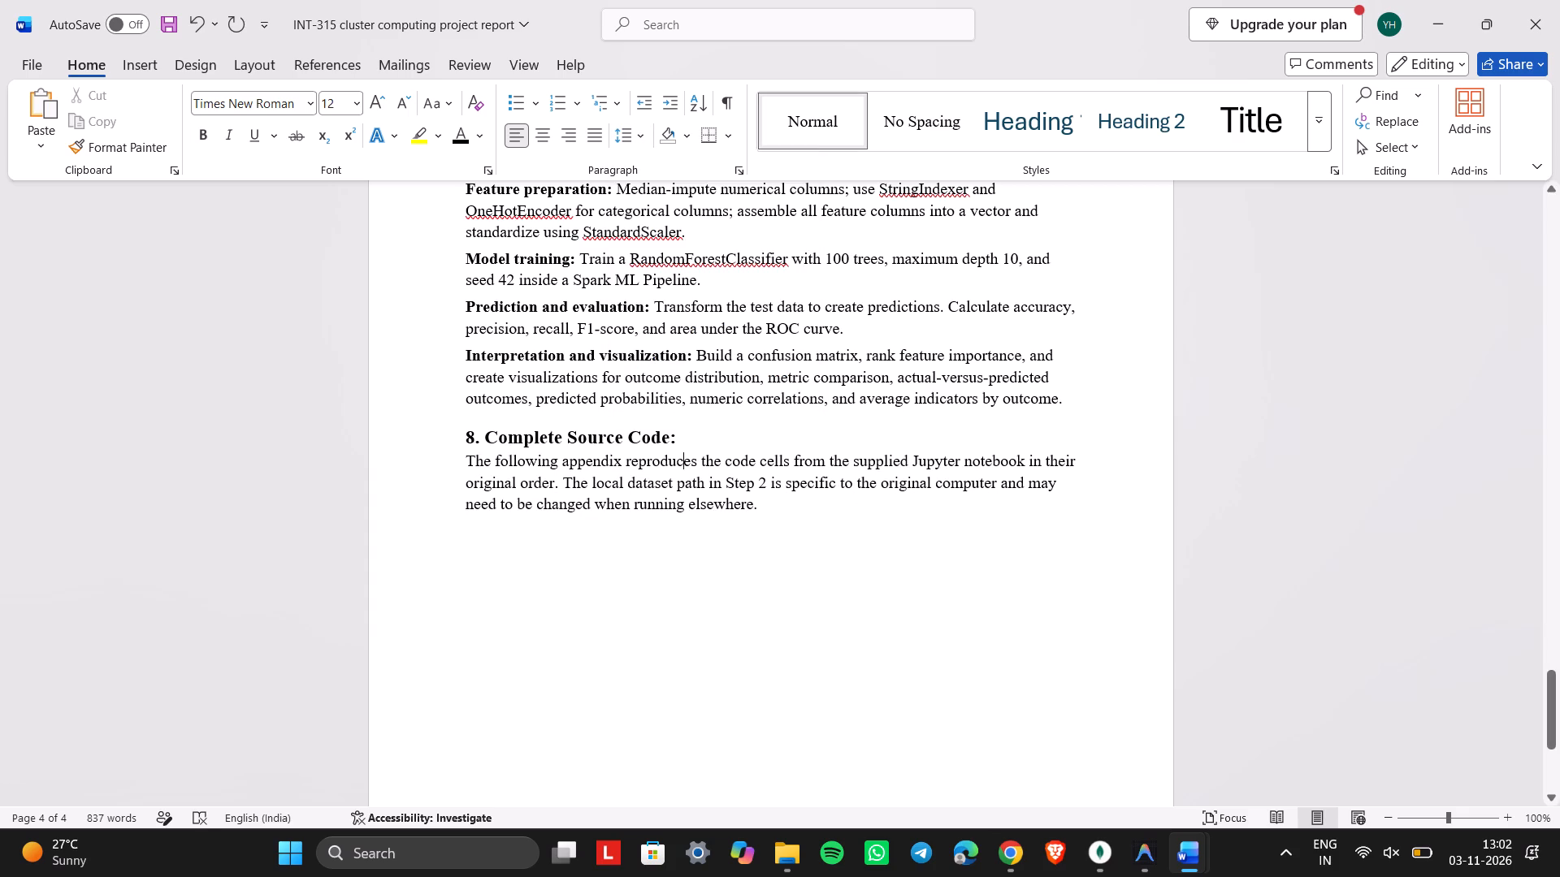
left_click(633, 136)
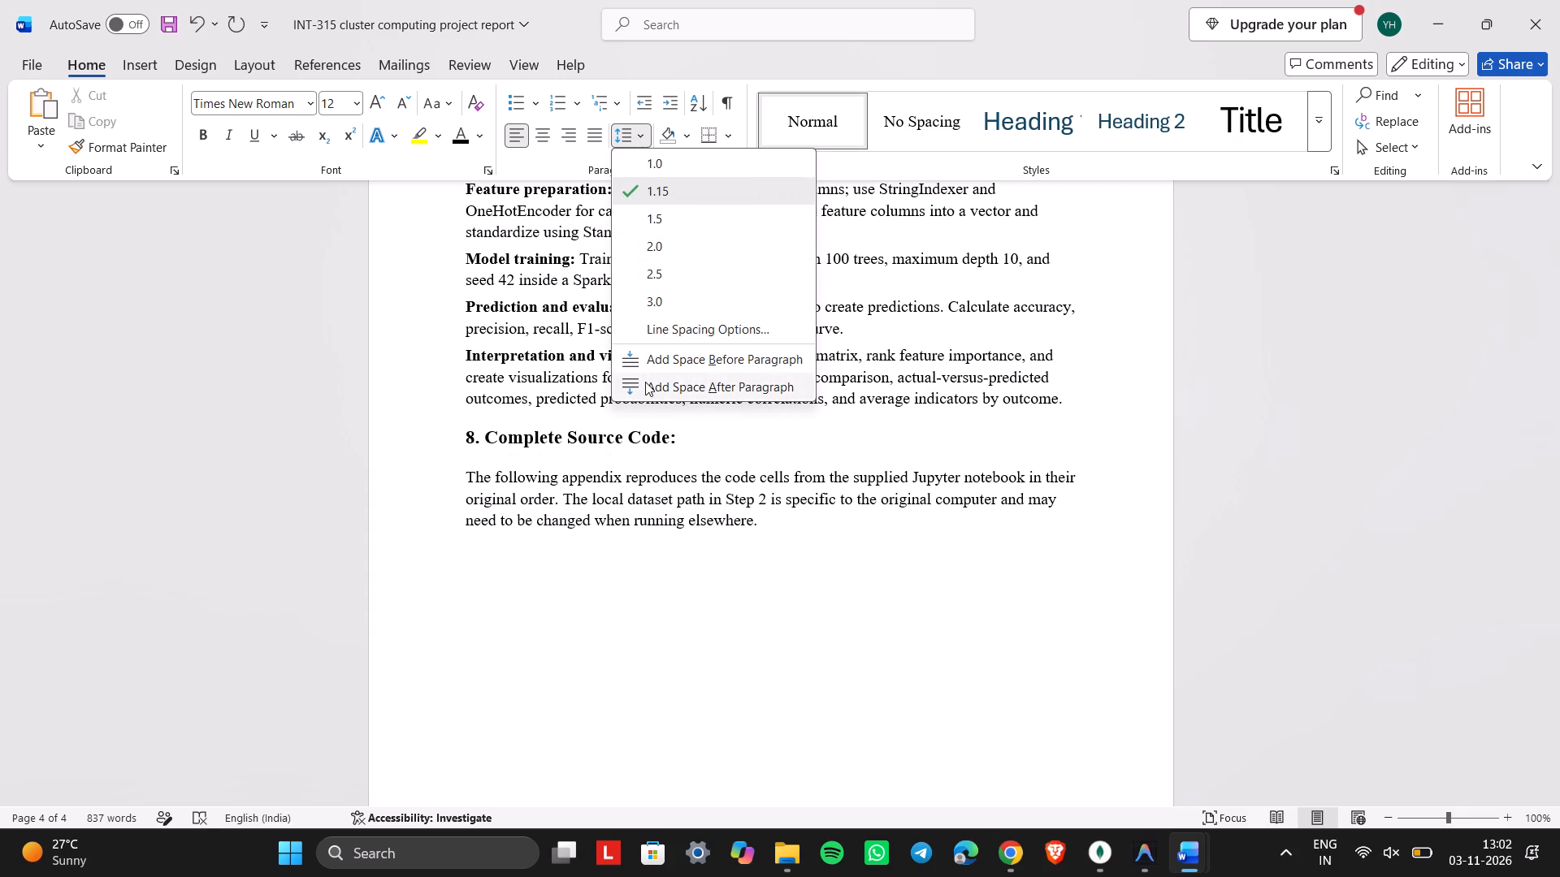
left_click(645, 382)
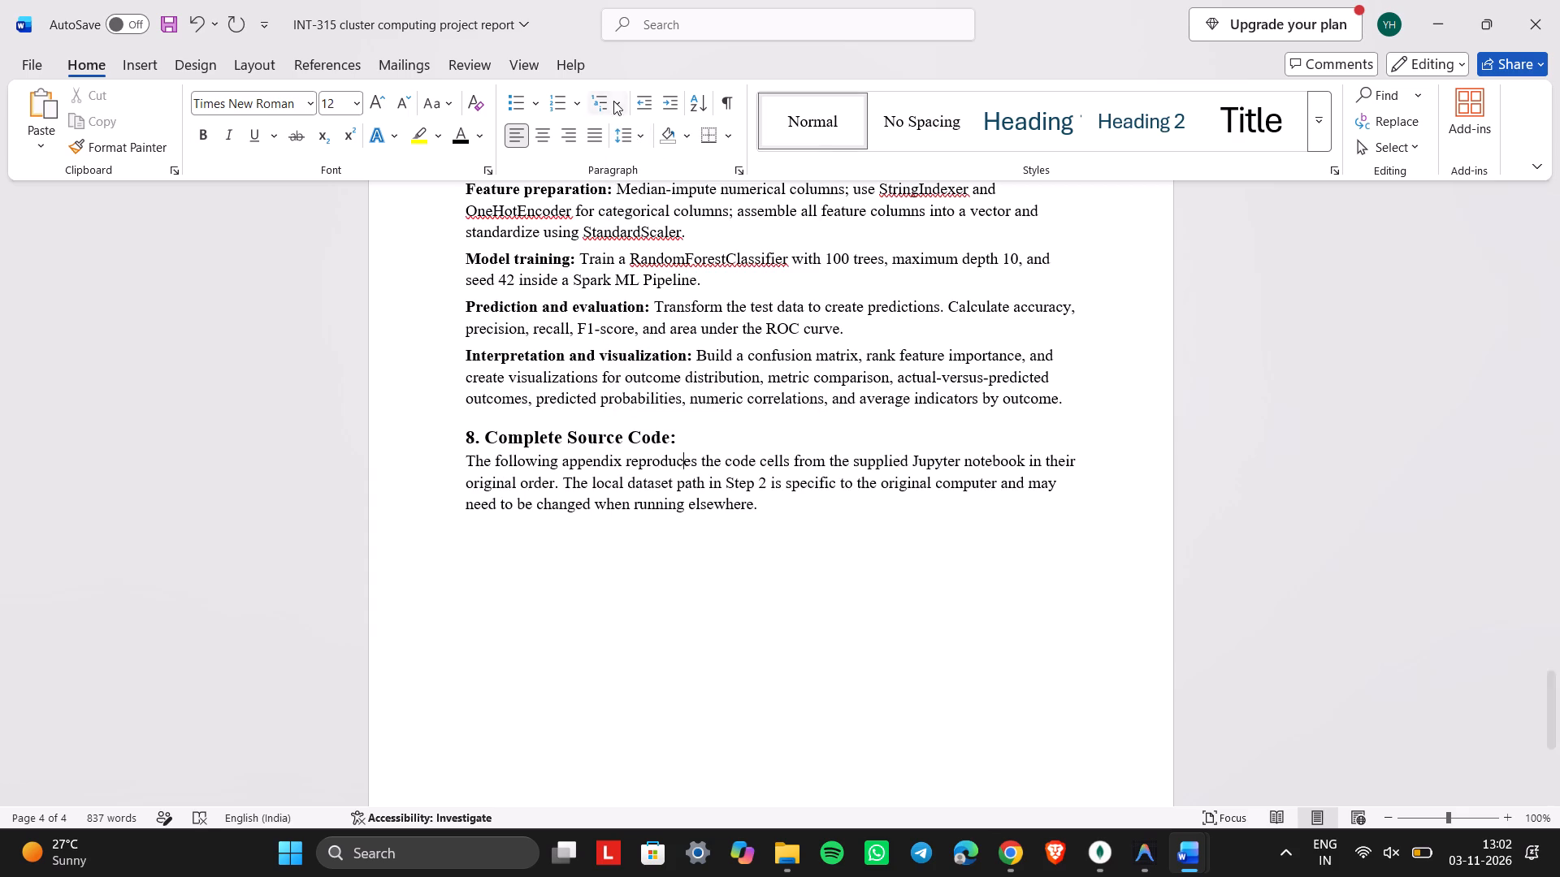
left_click_drag(628, 132, 665, 361)
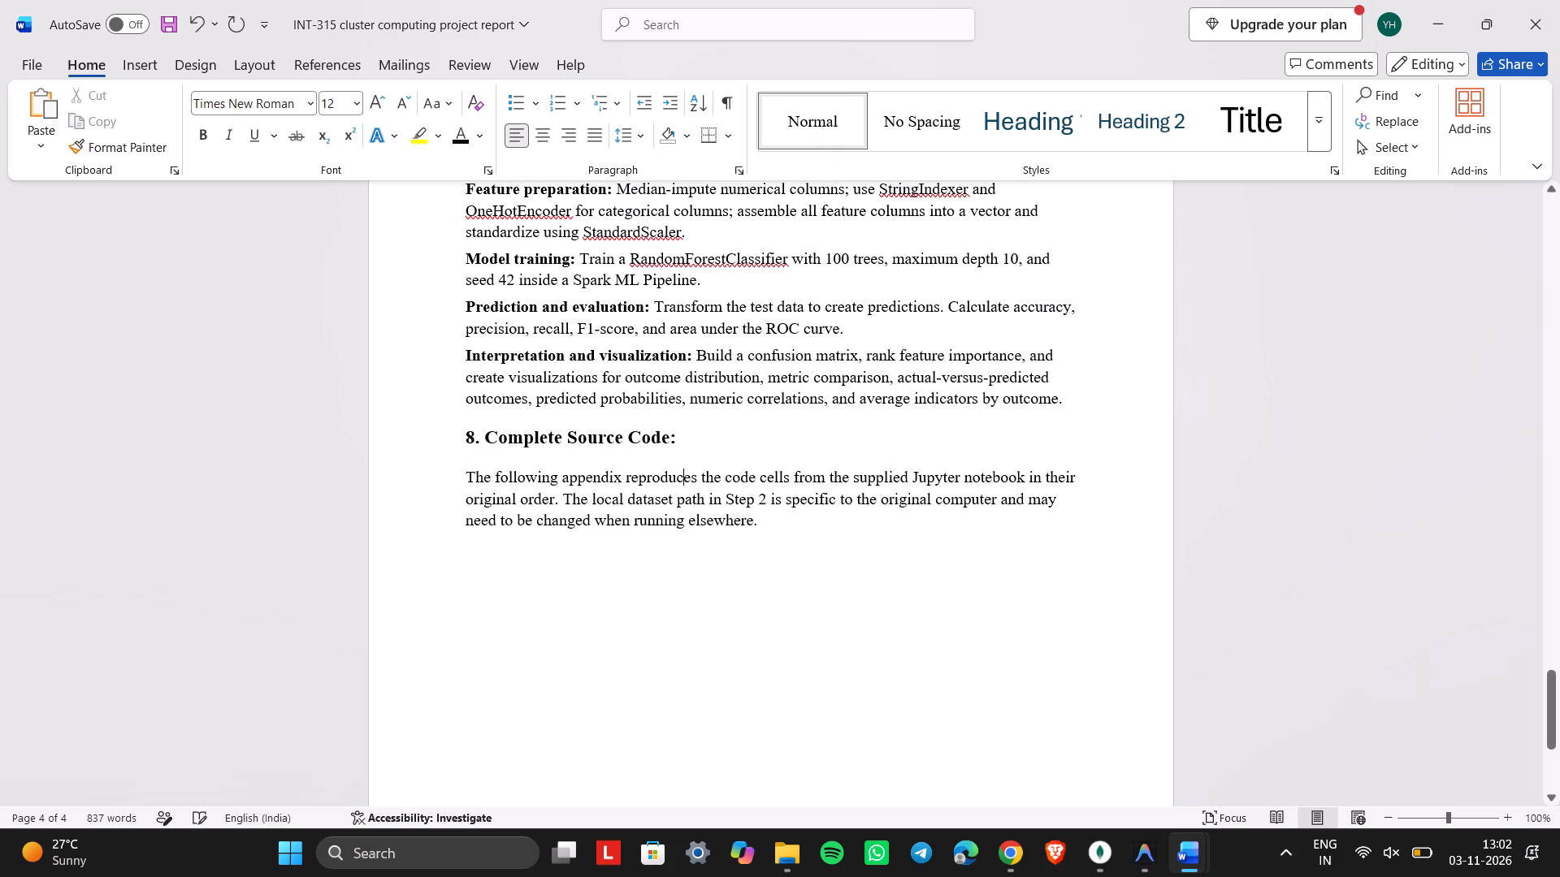
left_click(630, 135)
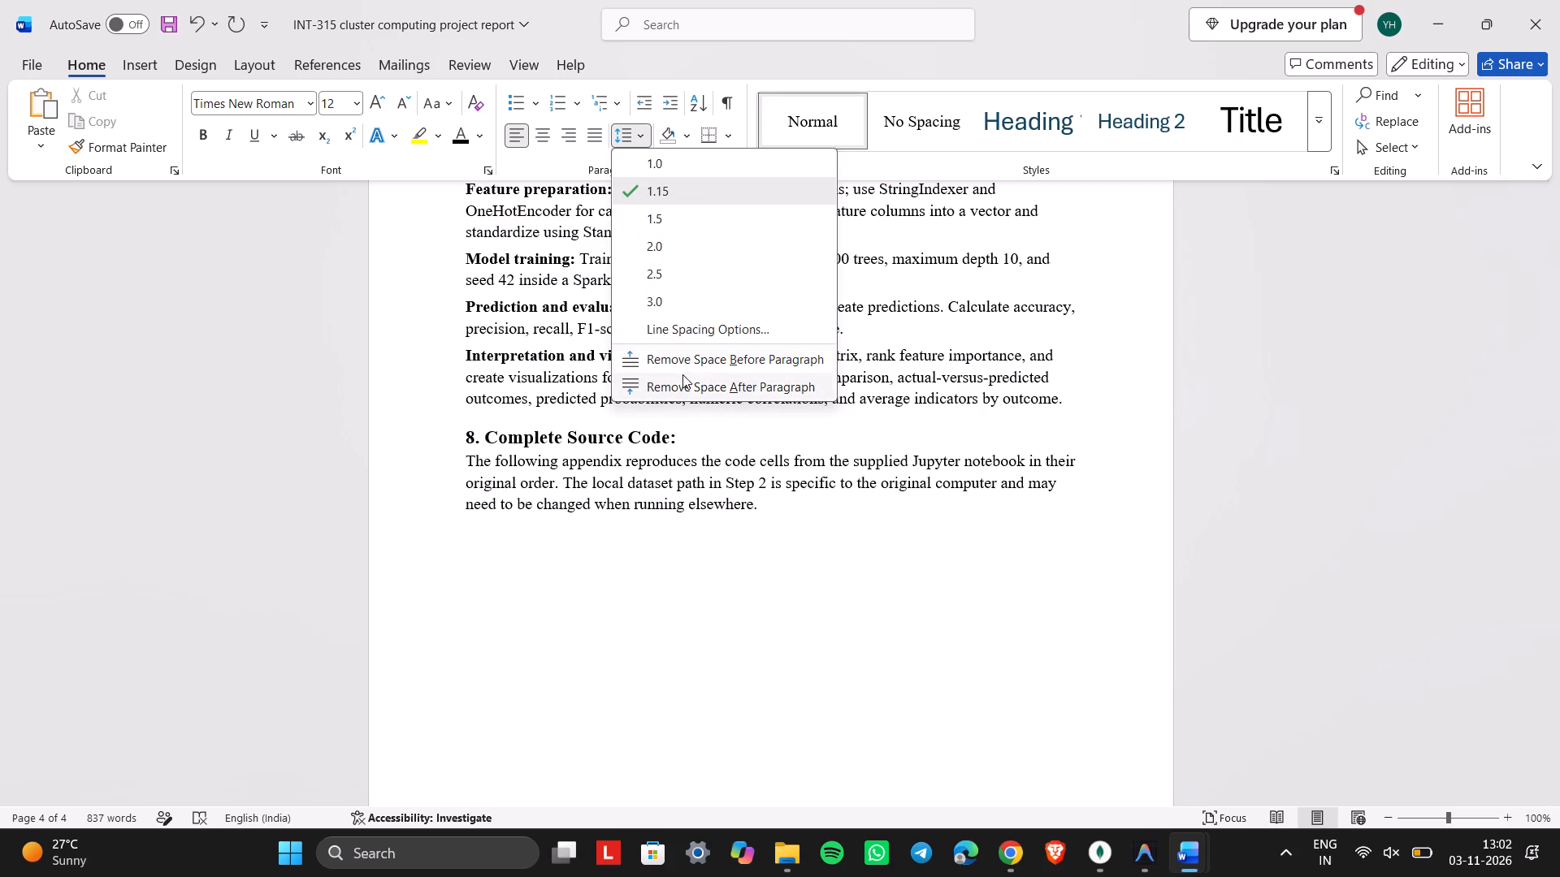
left_click(680, 382)
Copy Code Cells 2 through 28 from the diabetes risk prediction report into a new line below the section 8 paragraph of the project report.
left_click(797, 517)
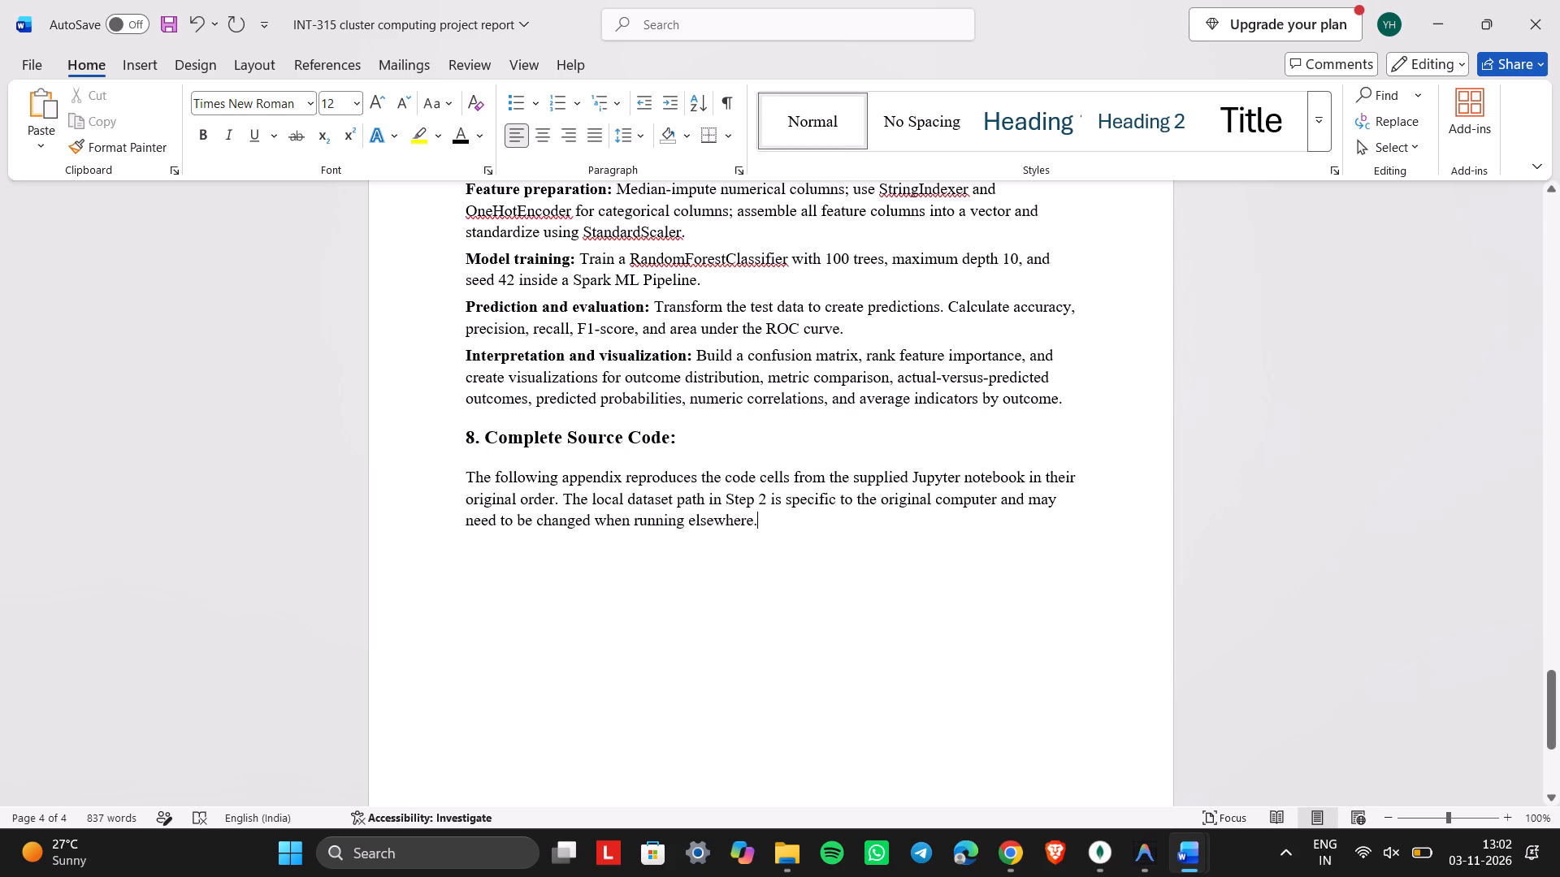
key("Return")
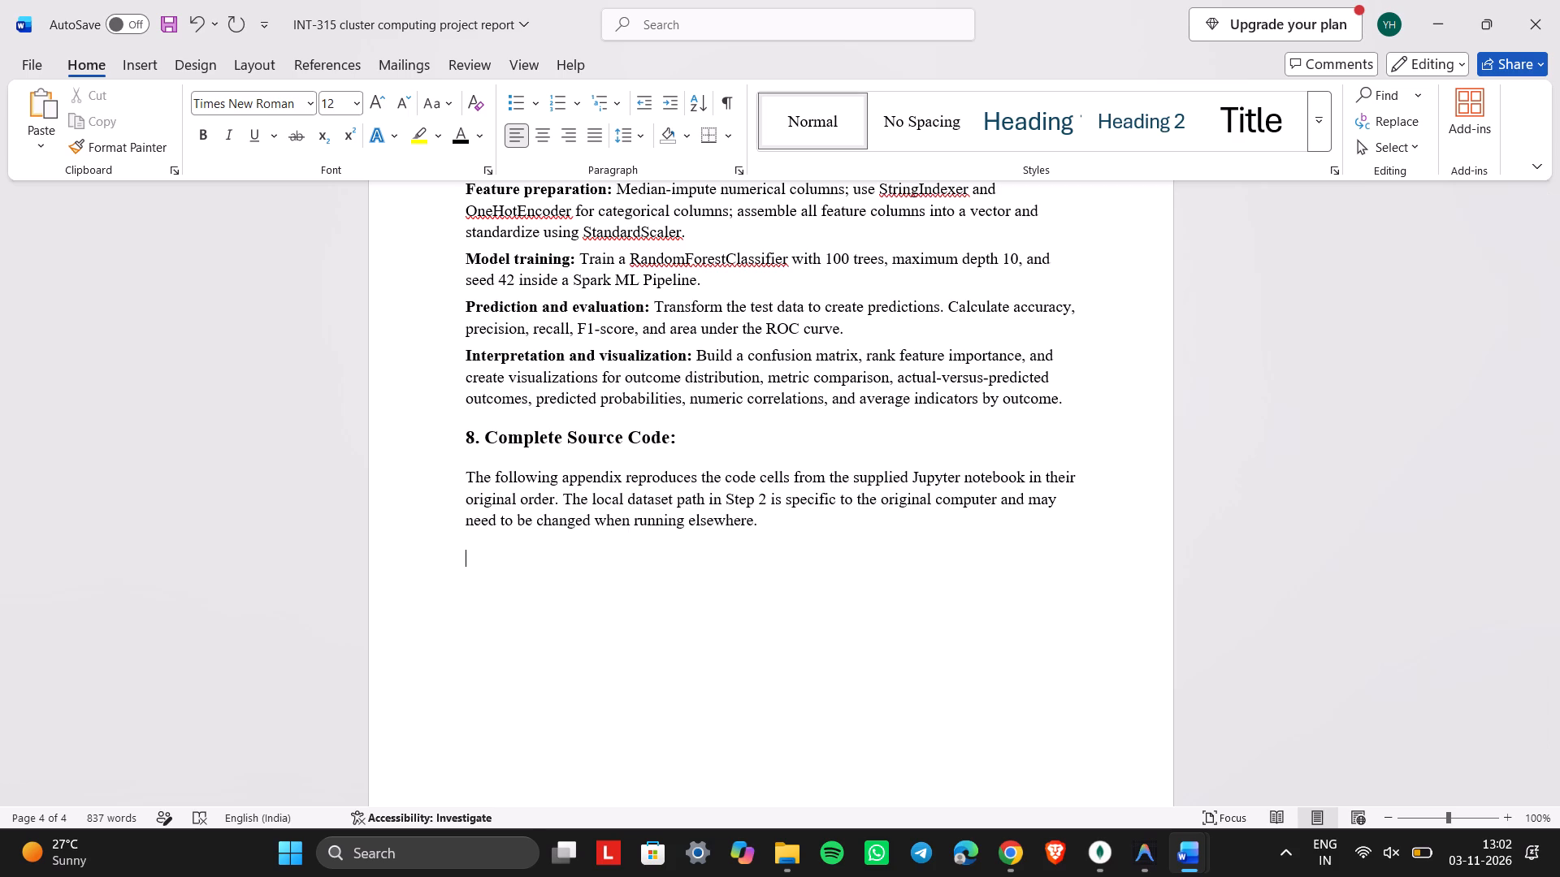
key("alt+Tab")
scroll(797, 517, "down", 1)
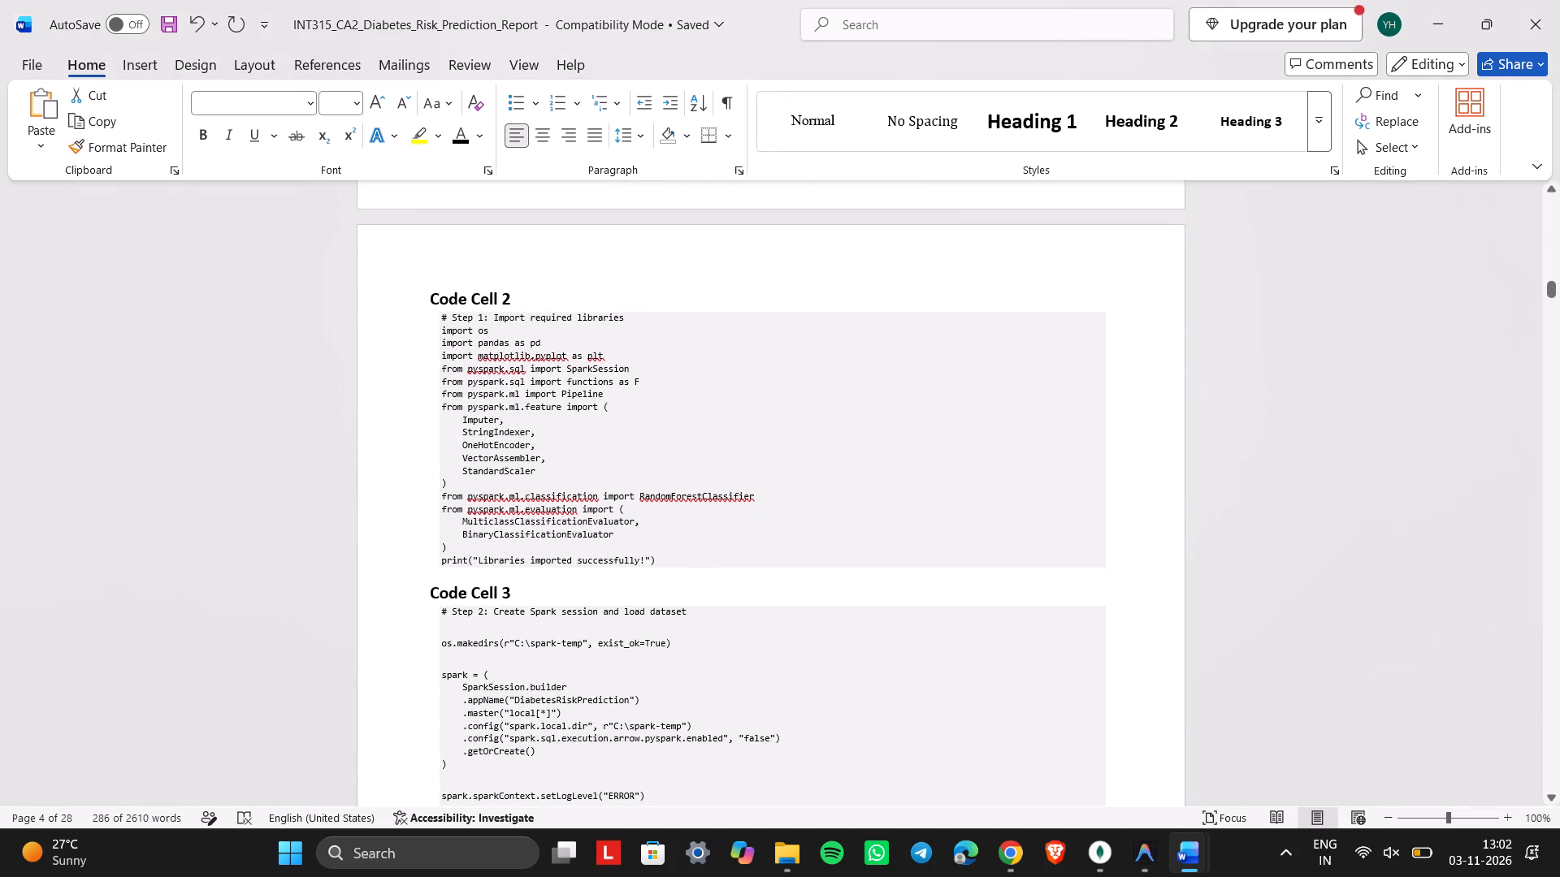
left_click(612, 274)
left_click(426, 292)
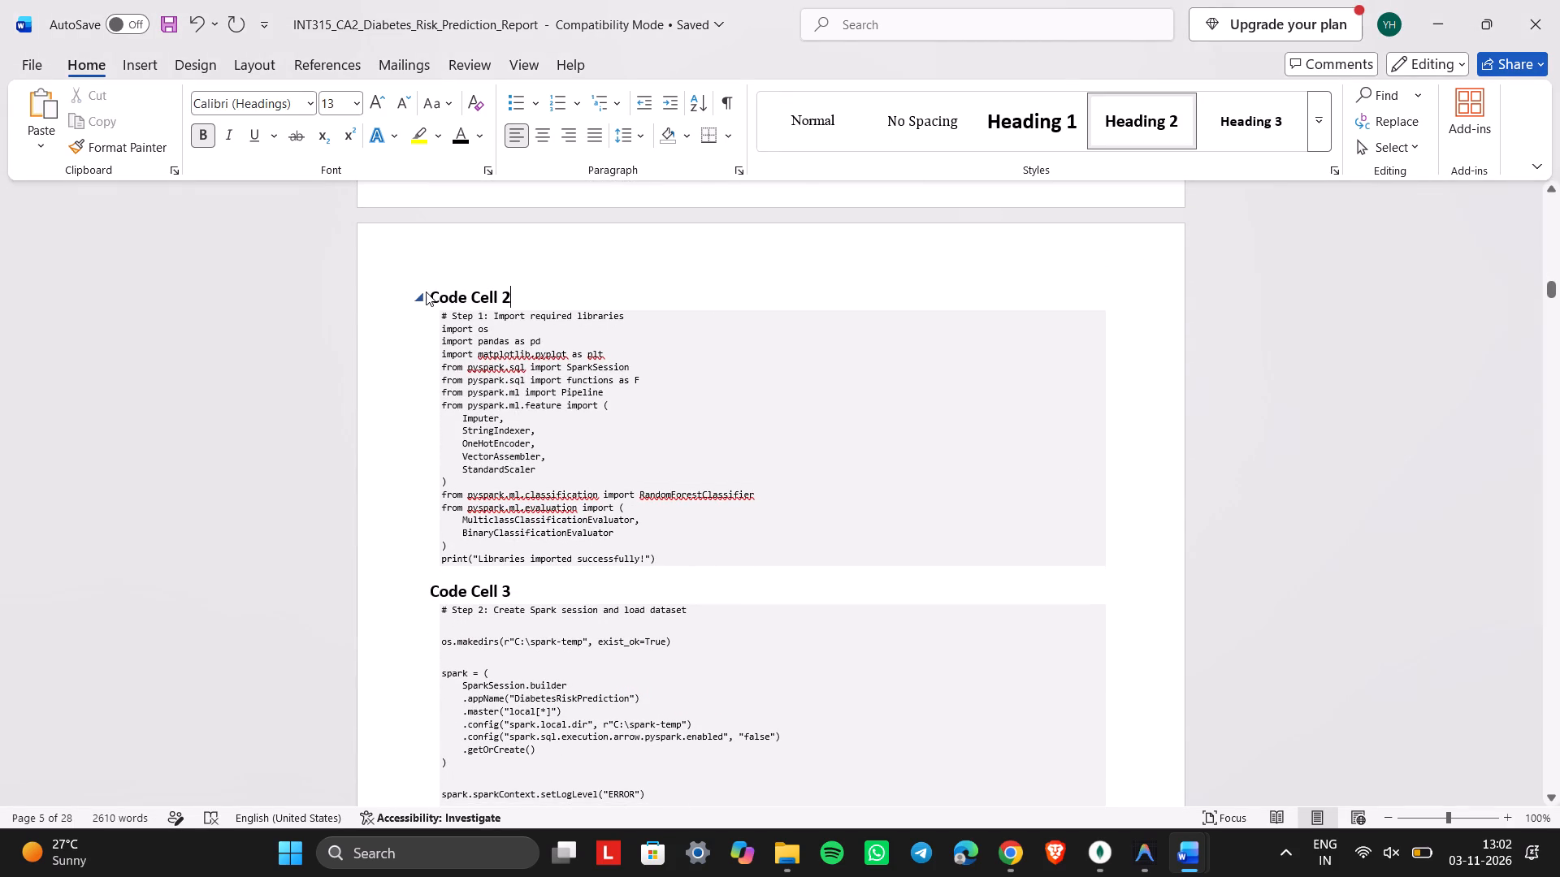
scroll(432, 296, "up", 1)
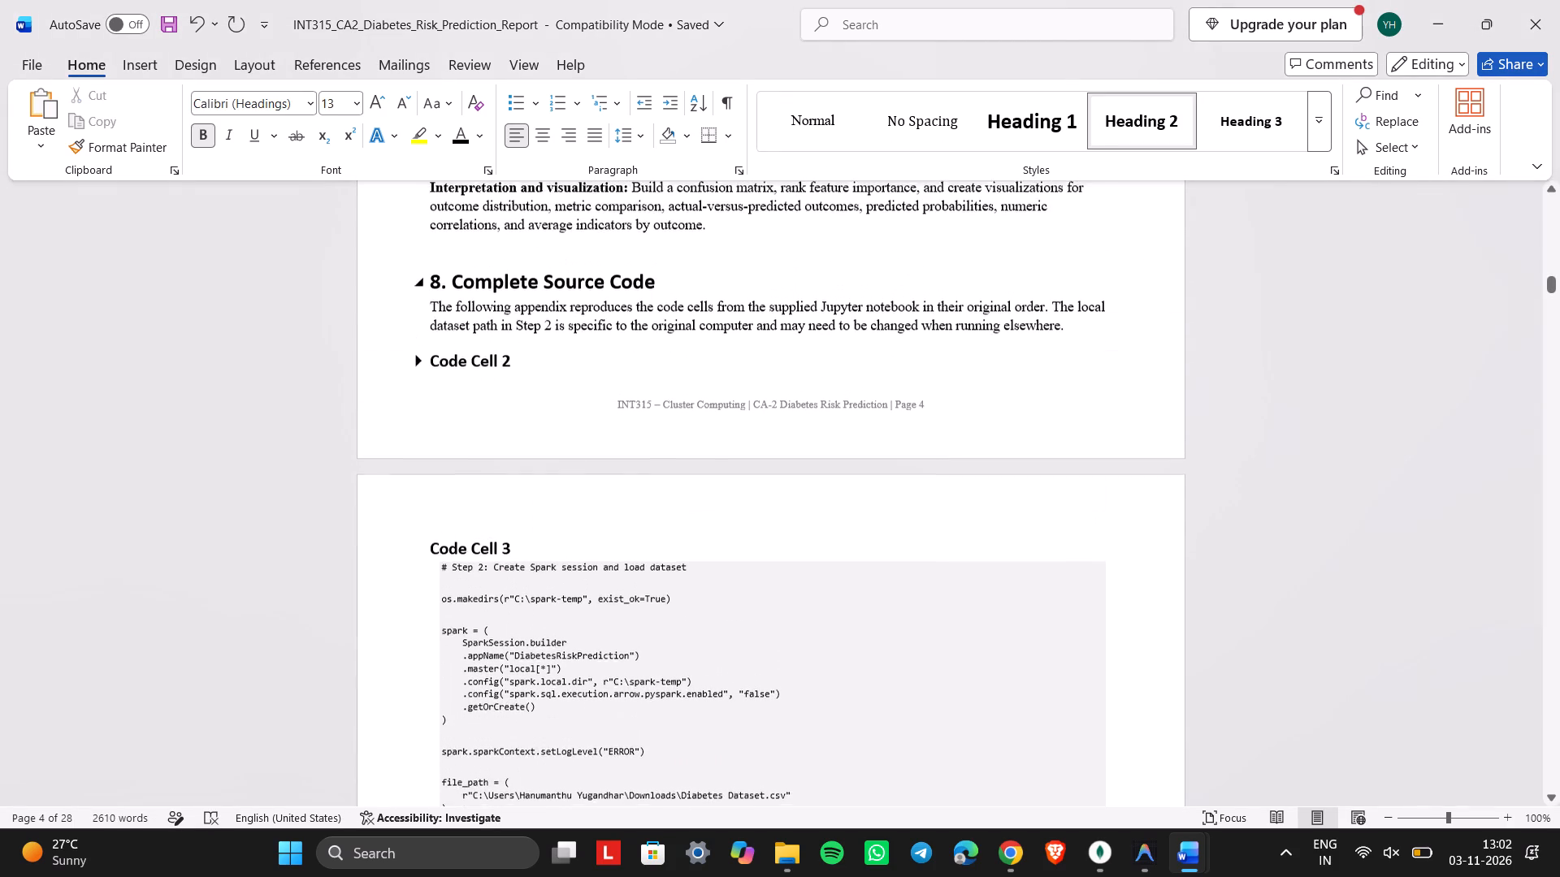
left_click(420, 365)
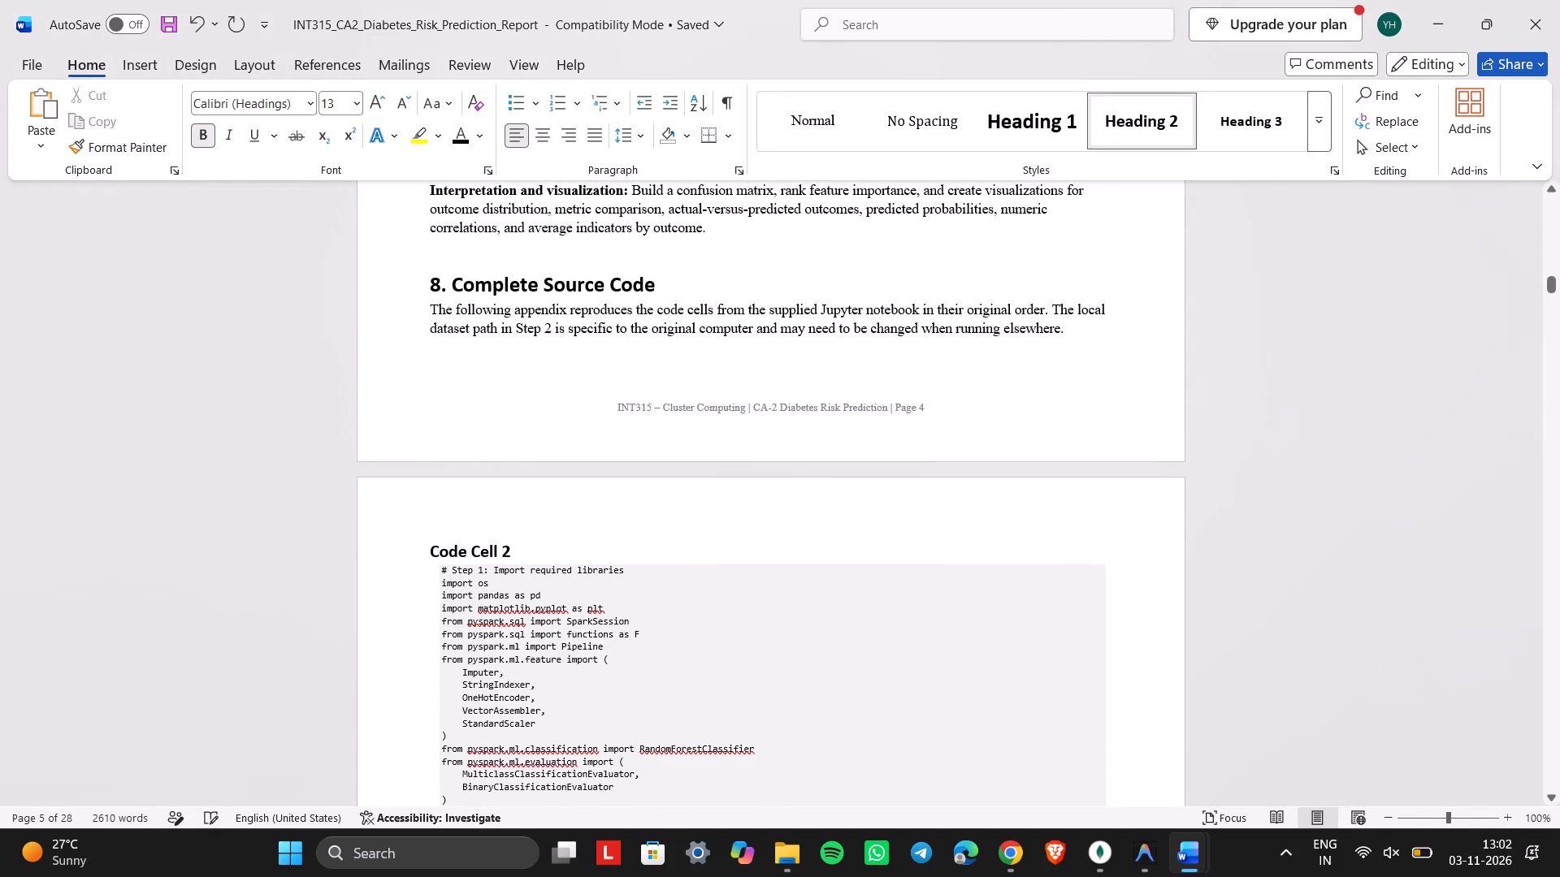
left_click_drag(420, 528, 682, 804)
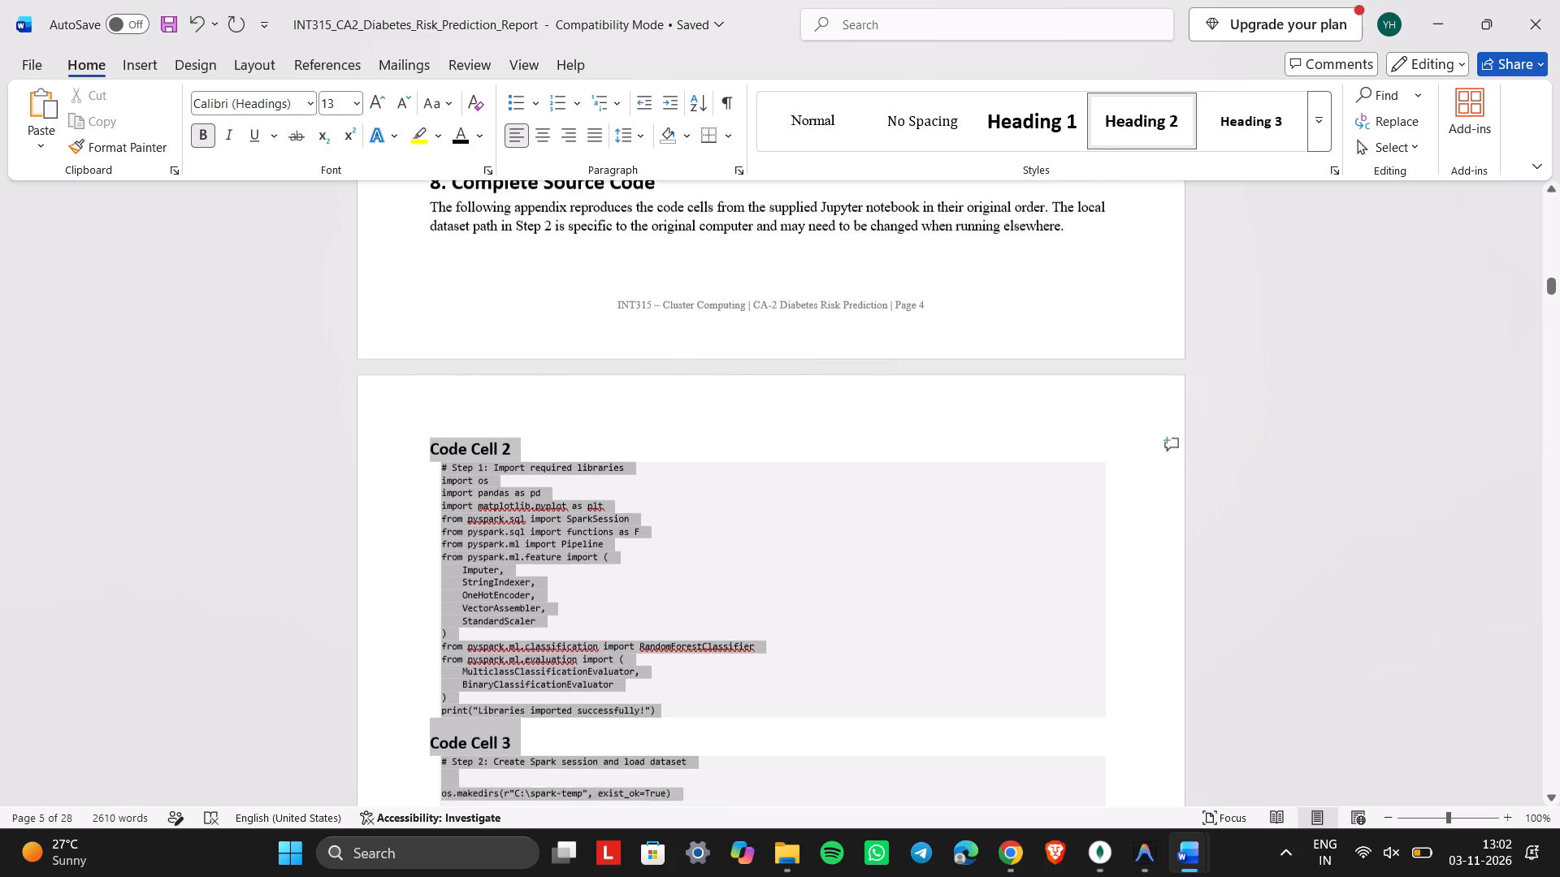
left_click_drag(682, 804, 703, 865)
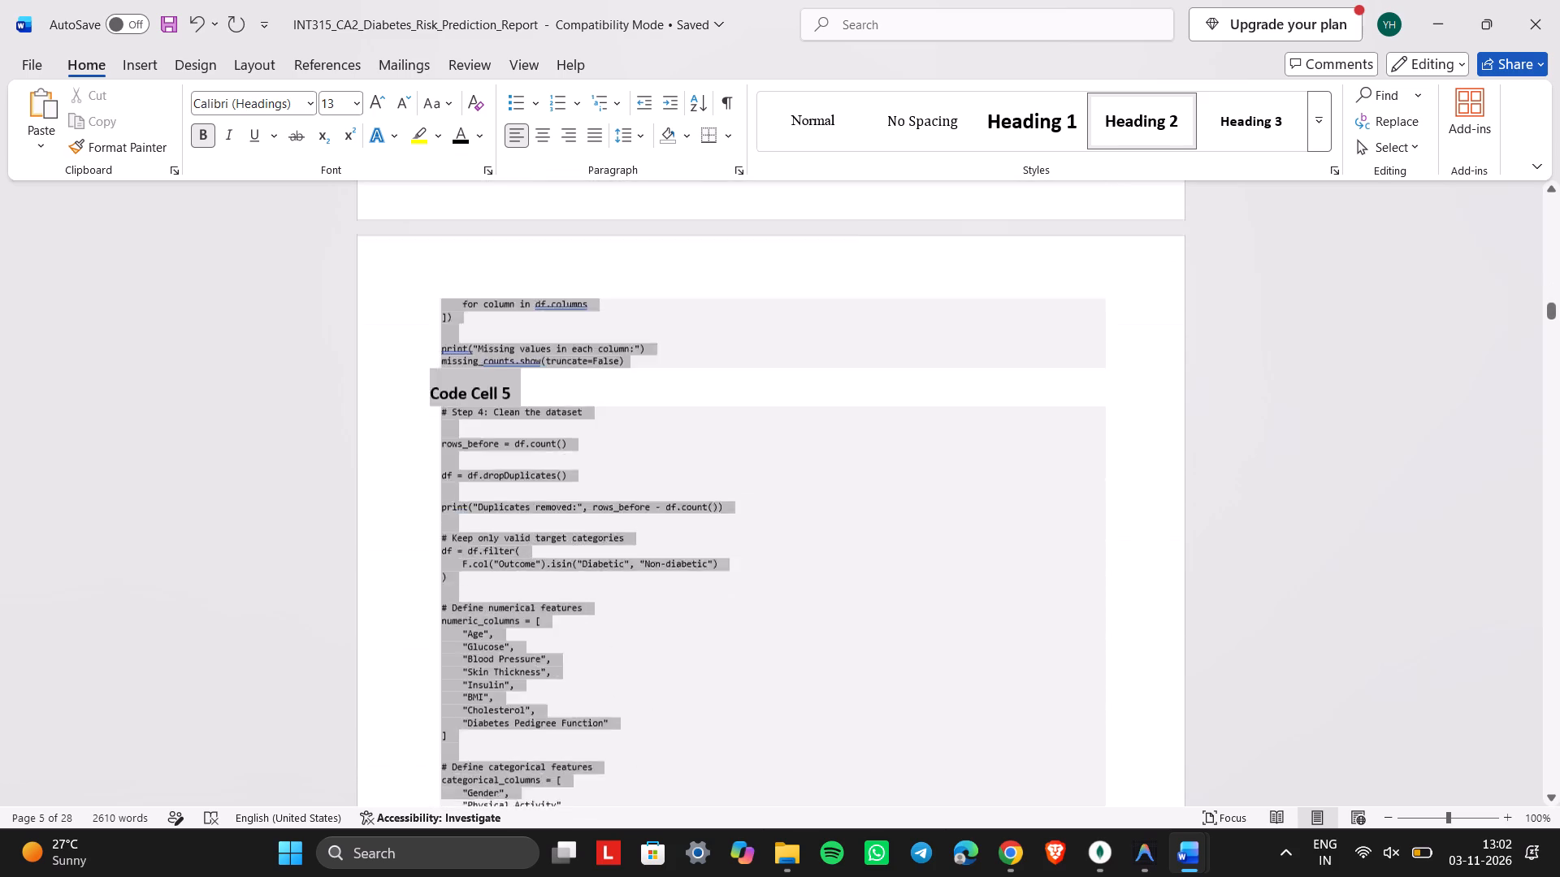
left_click_drag(703, 865, 670, 815)
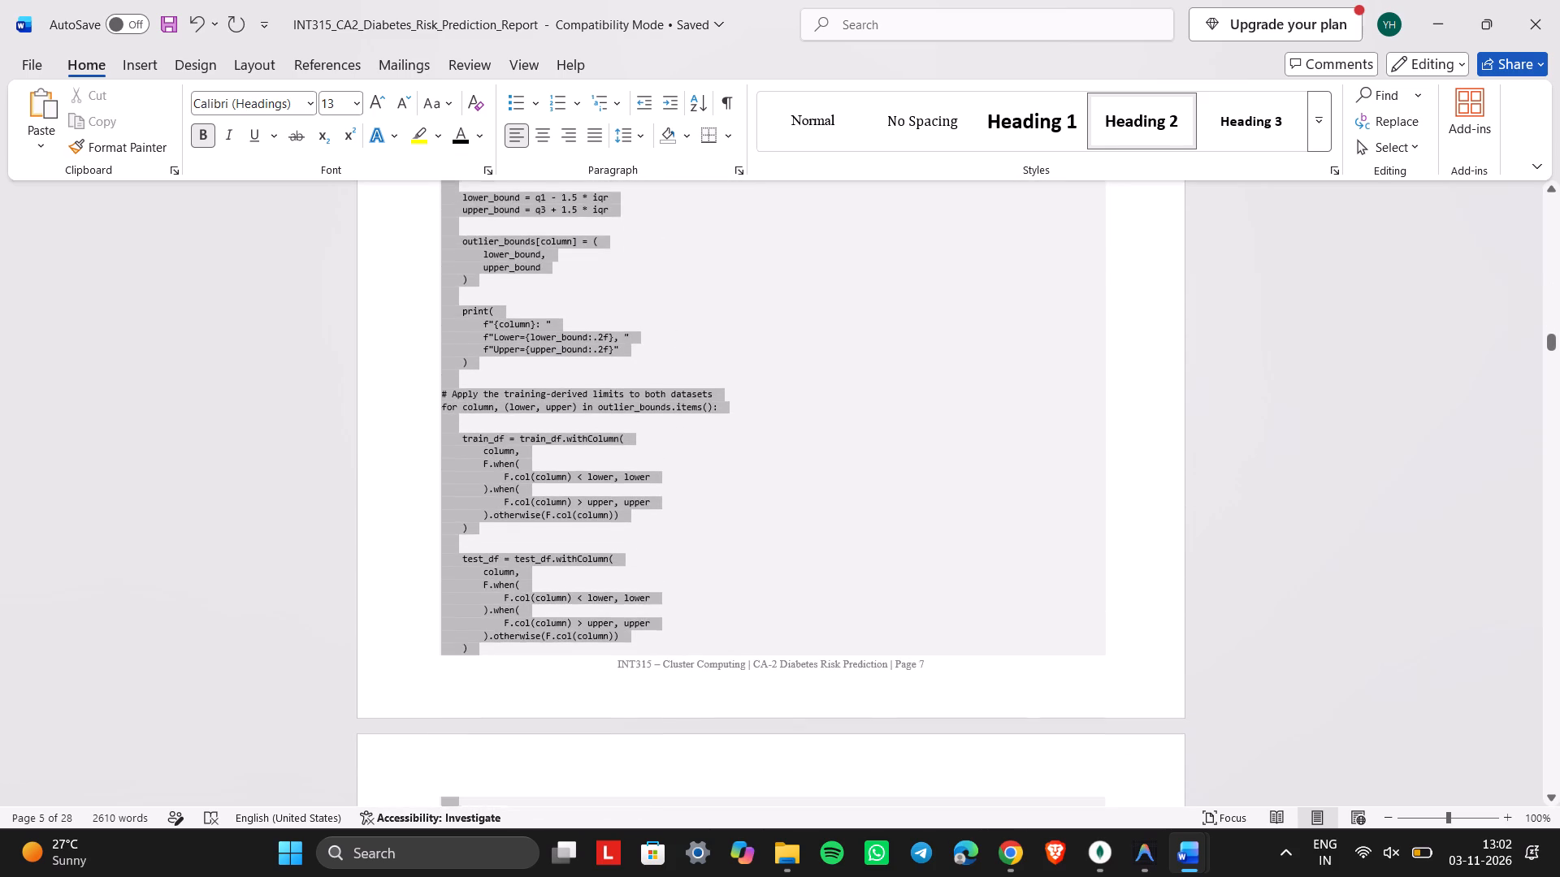
left_click_drag(670, 815, 671, 817)
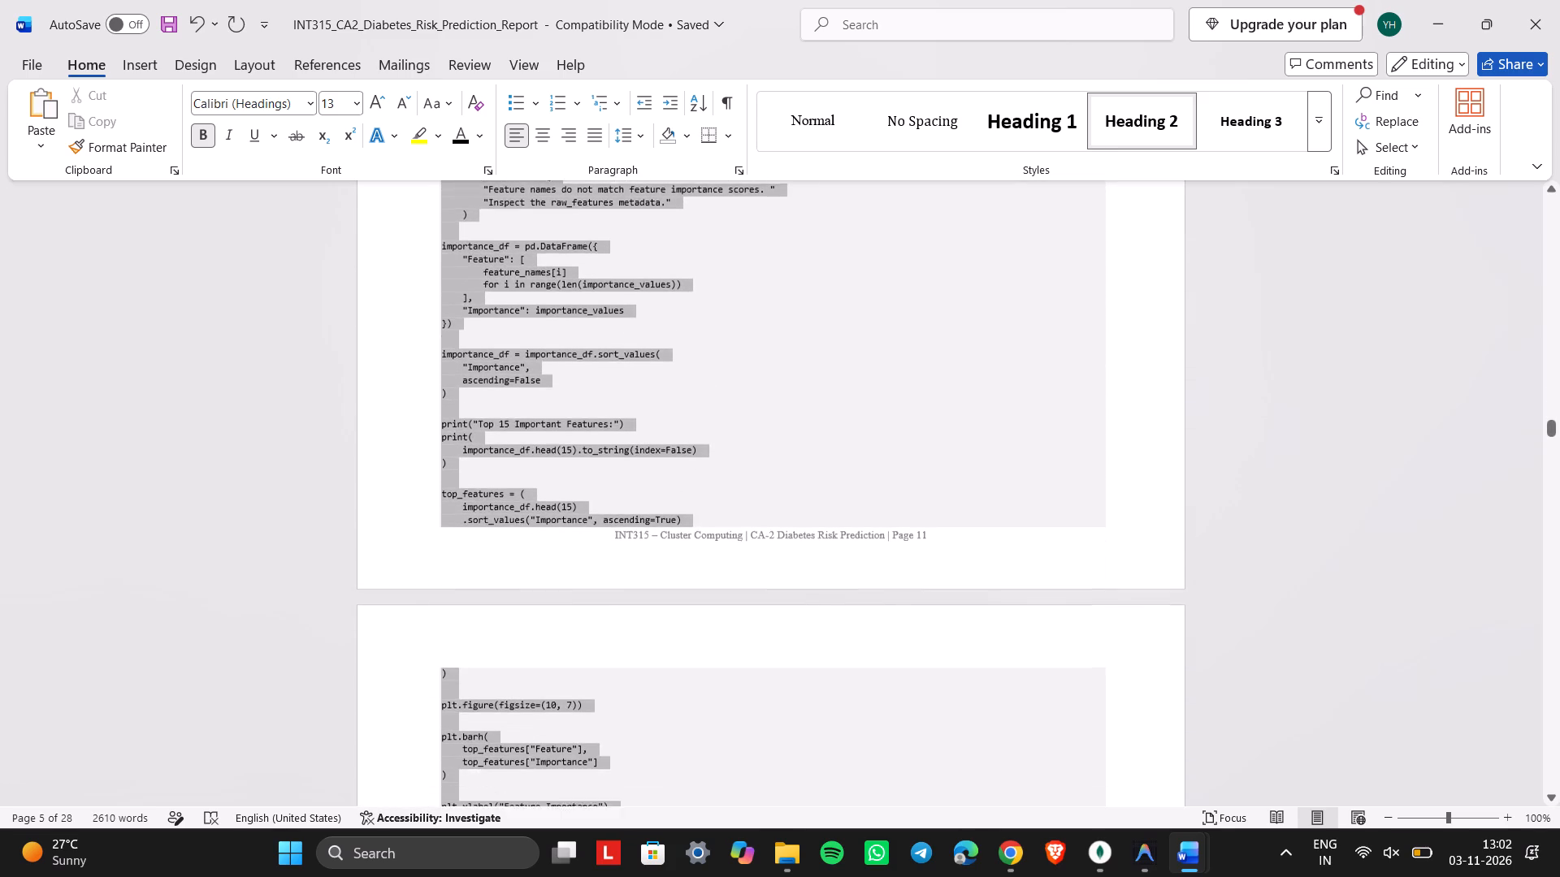
left_click_drag(671, 817, 677, 832)
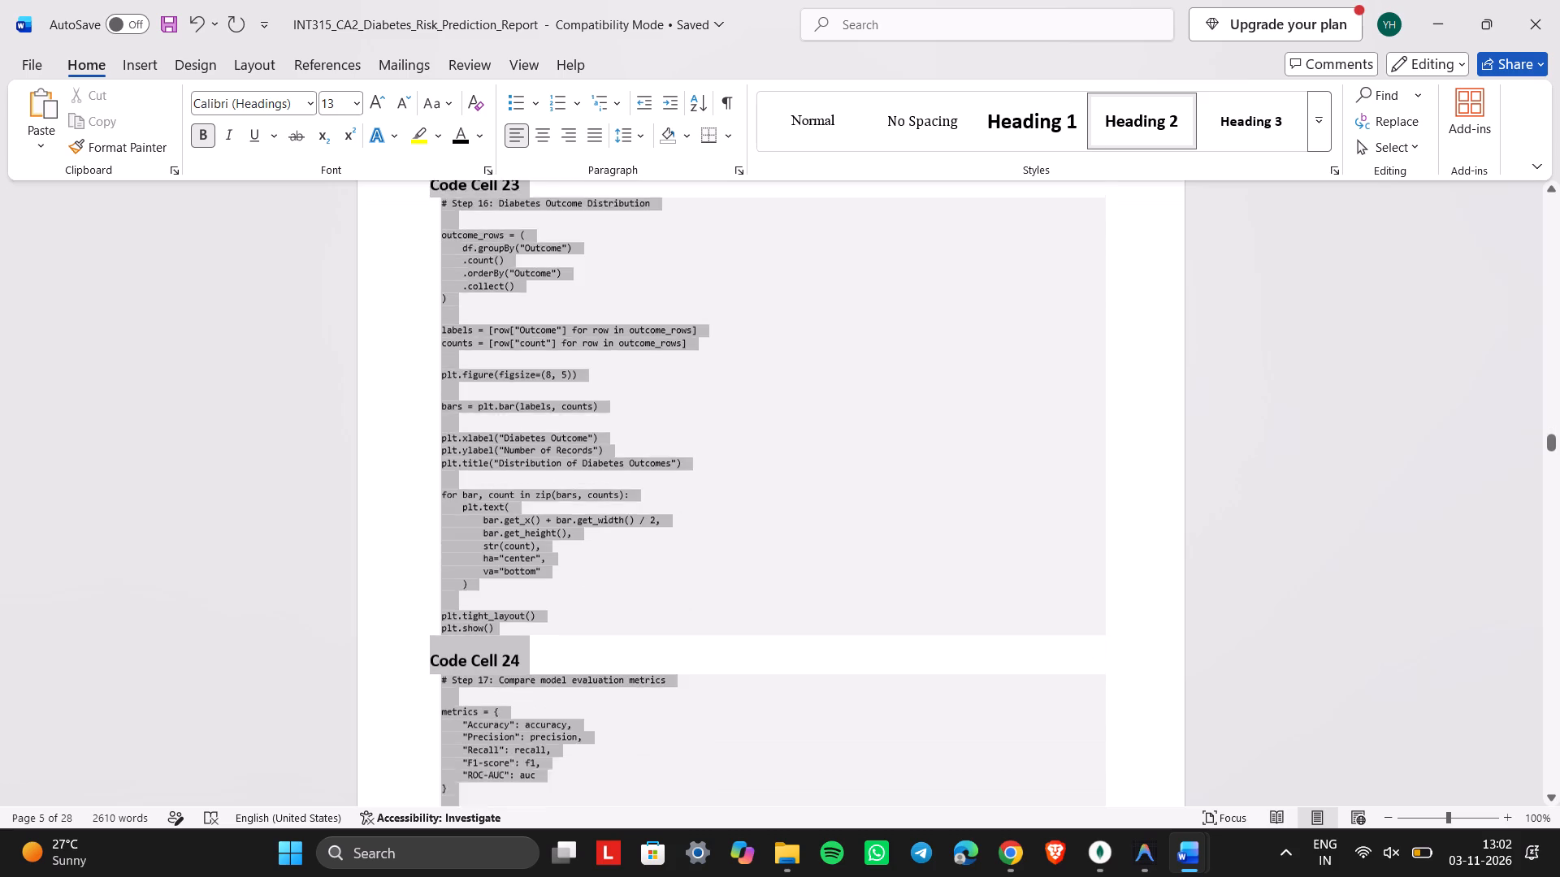
left_click_drag(677, 832, 679, 825)
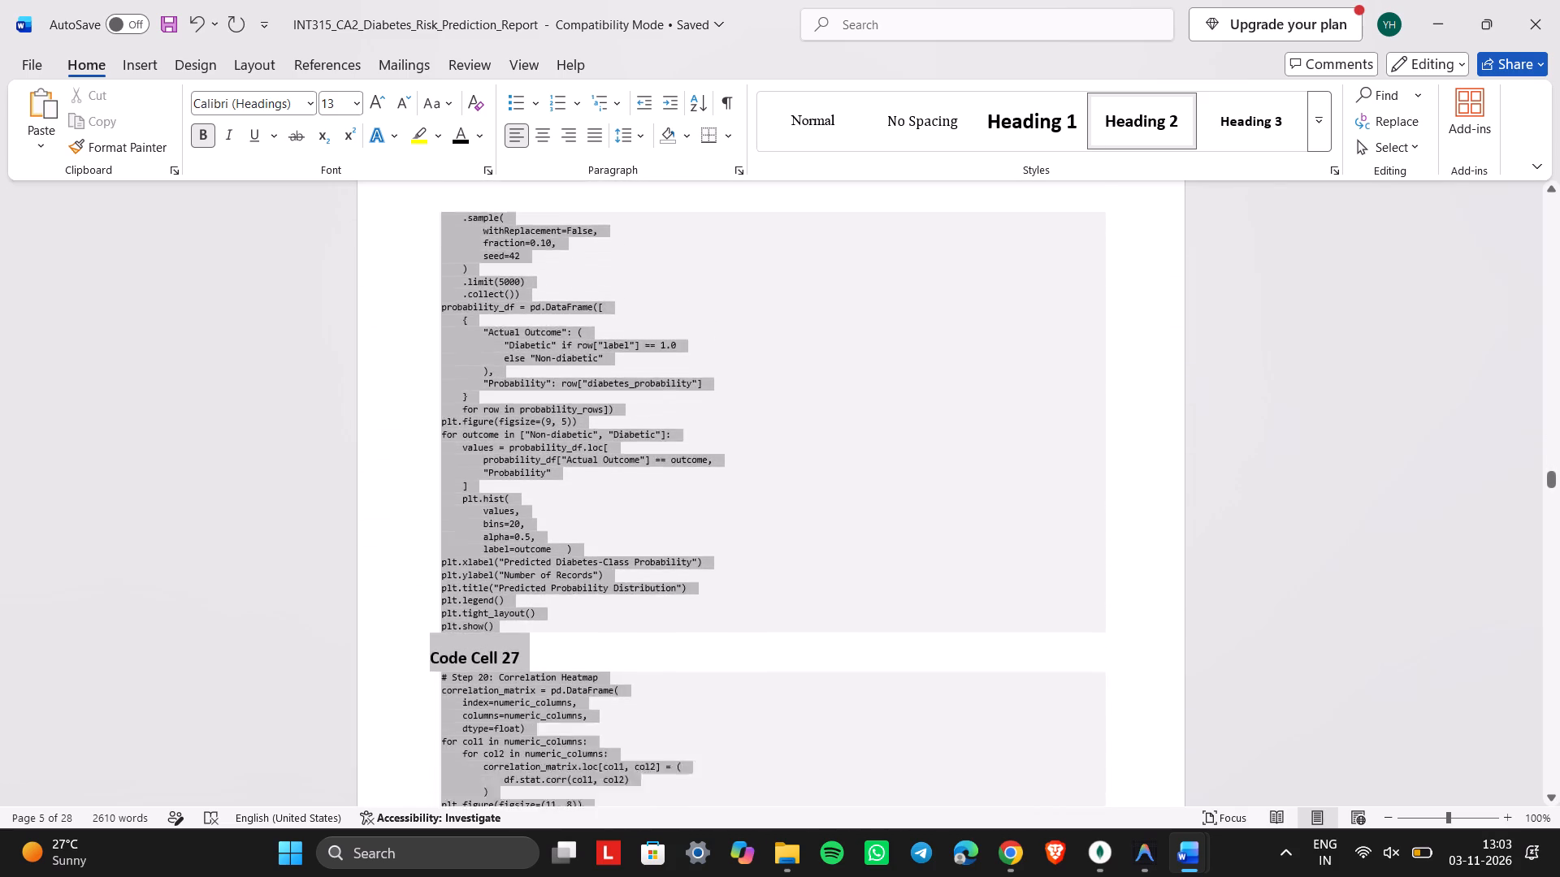
left_click_drag(679, 825, 680, 819)
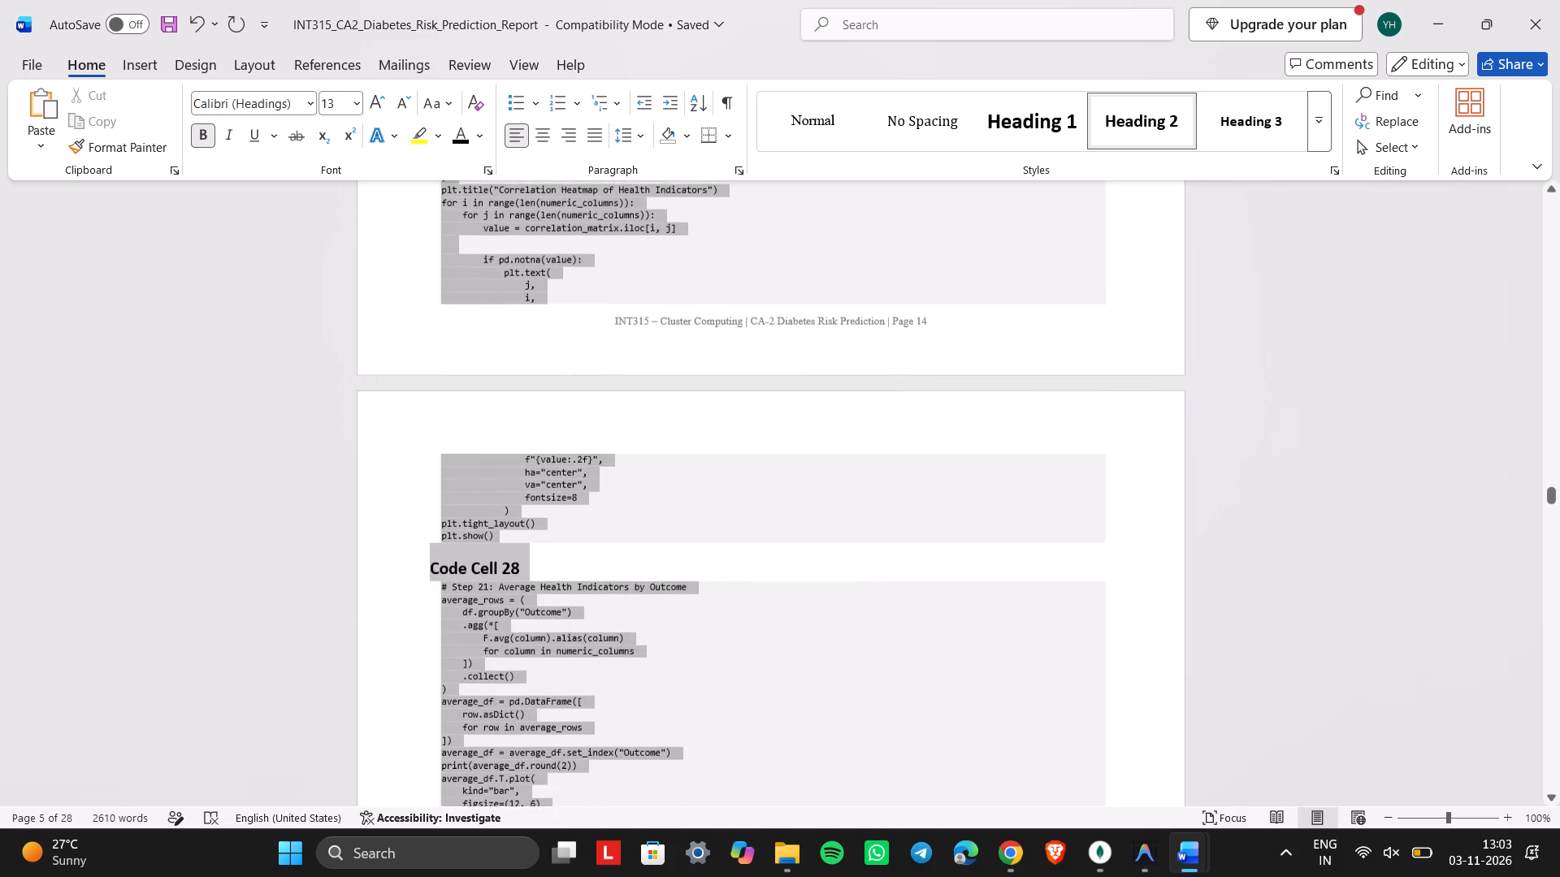
left_click_drag(680, 819, 574, 208)
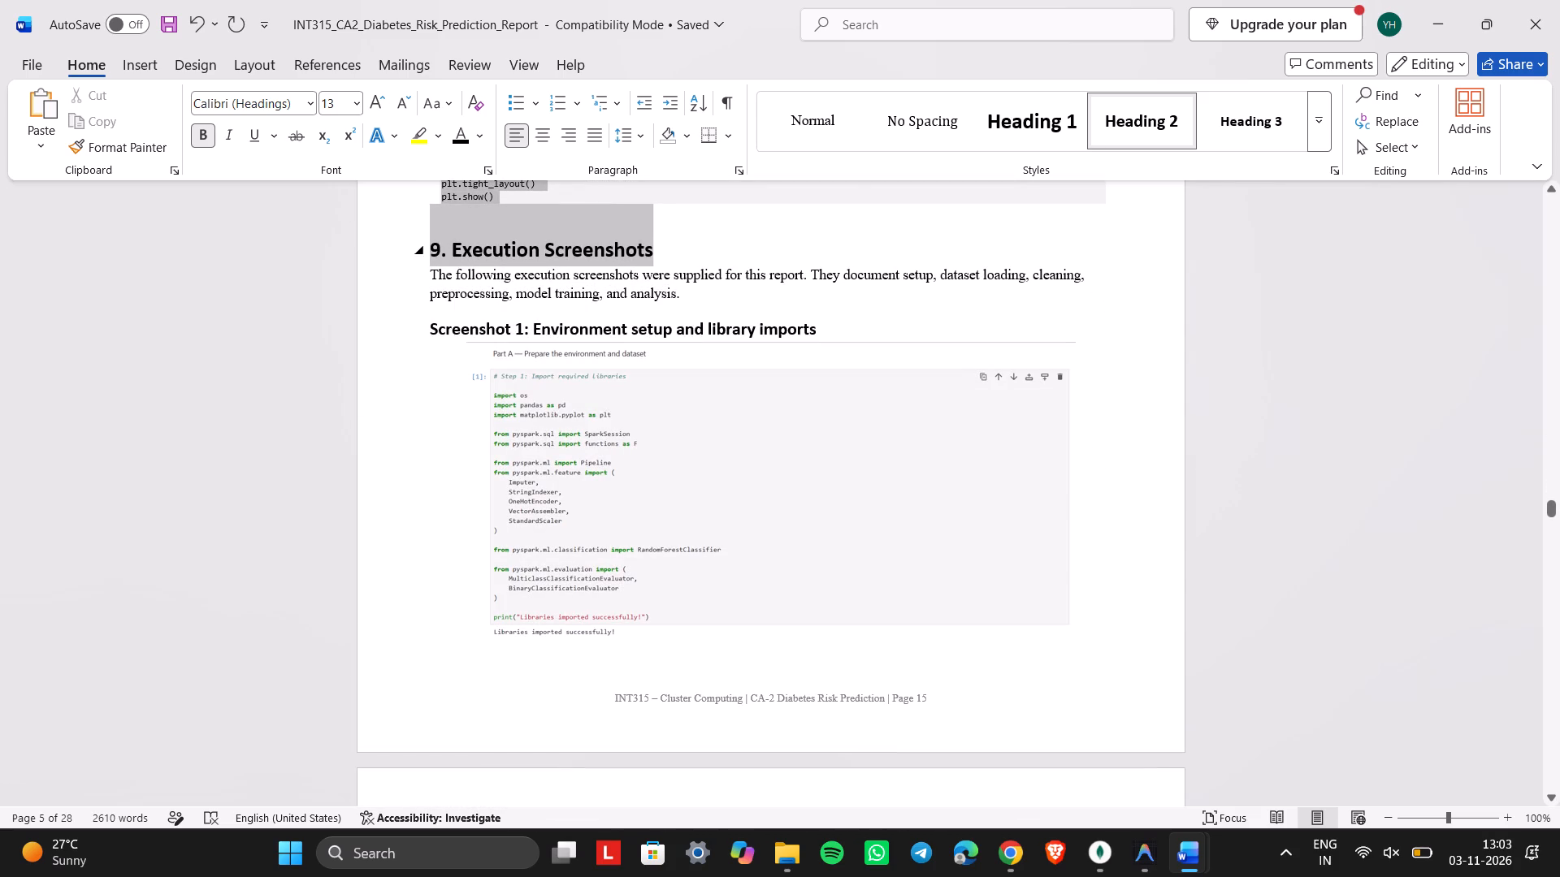
left_click_drag(574, 208, 515, 195)
key("ctrl+c")
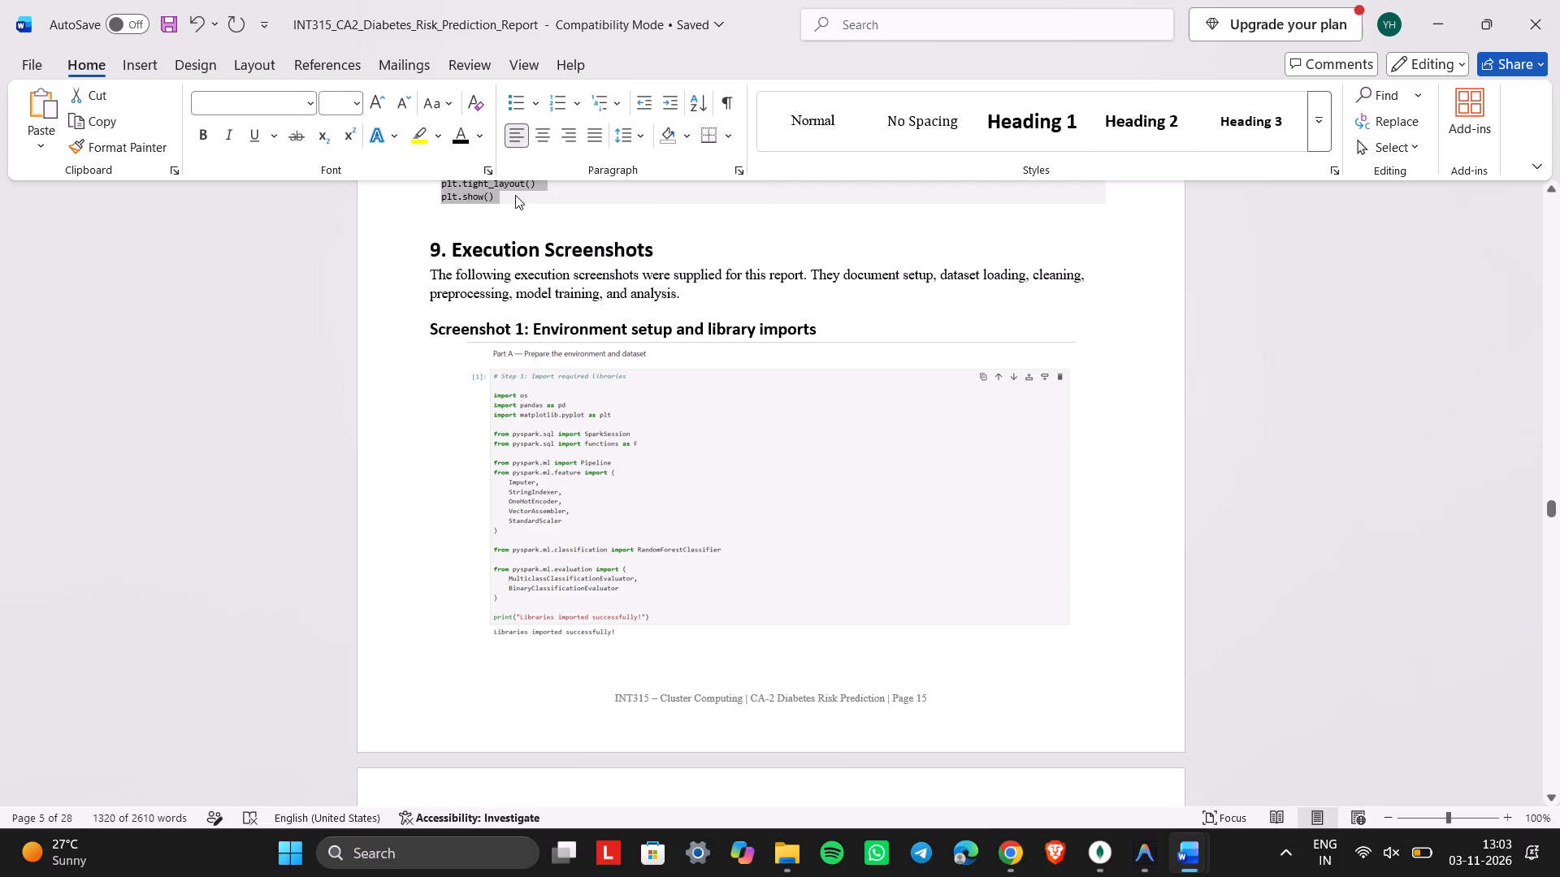
key("alt+Tab")
key("ctrl+v")
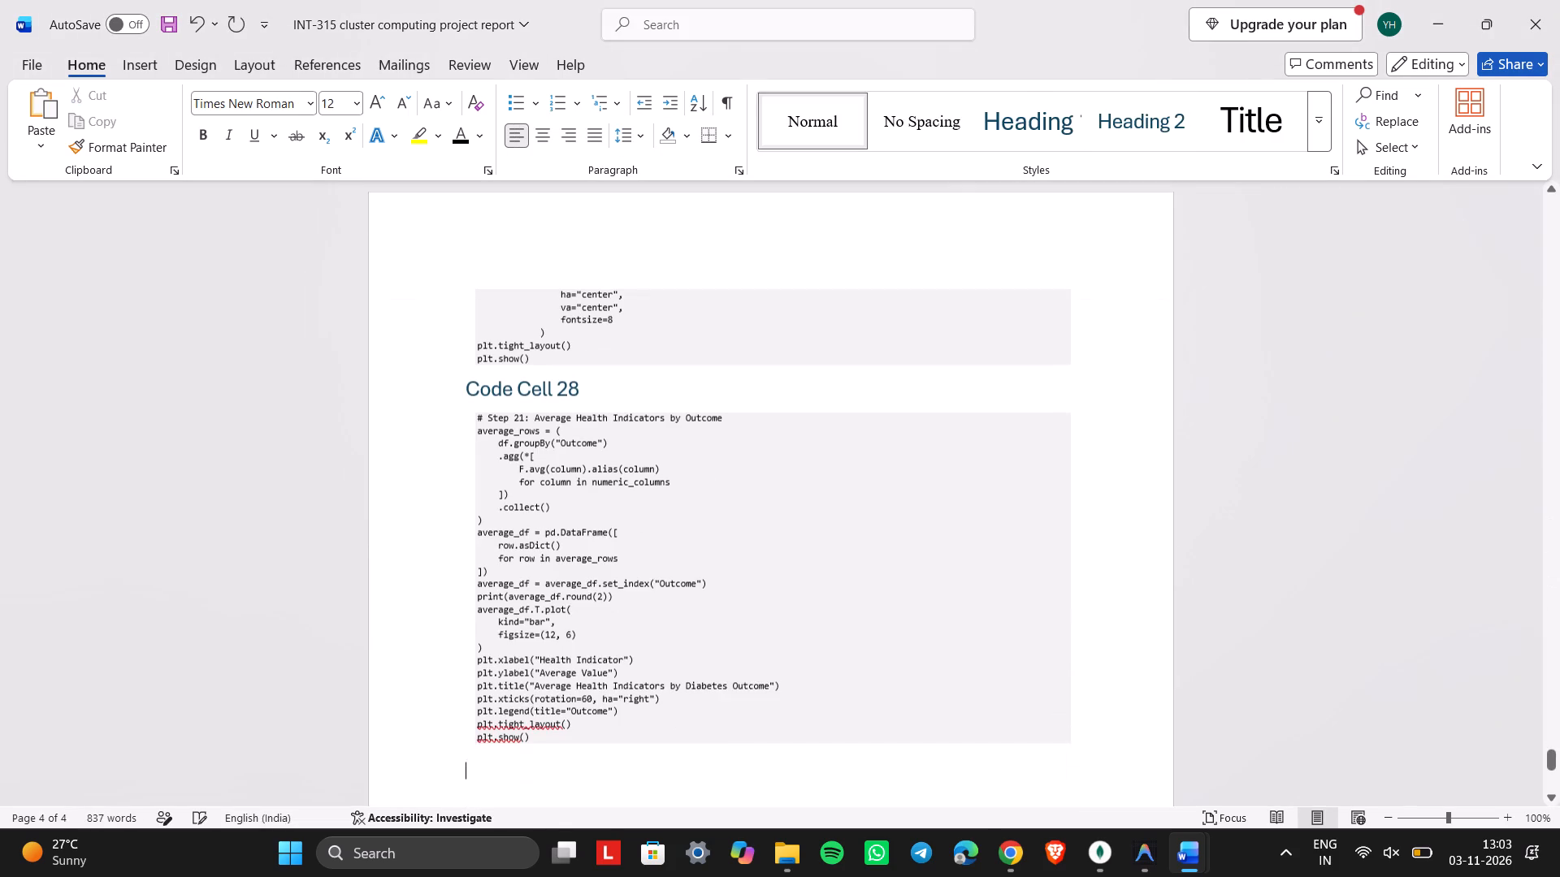
Review the layout and heading formatting of the pasted code cells, from Code Cell 28 back to the start of section 8.
scroll(669, 440, "up", 12)
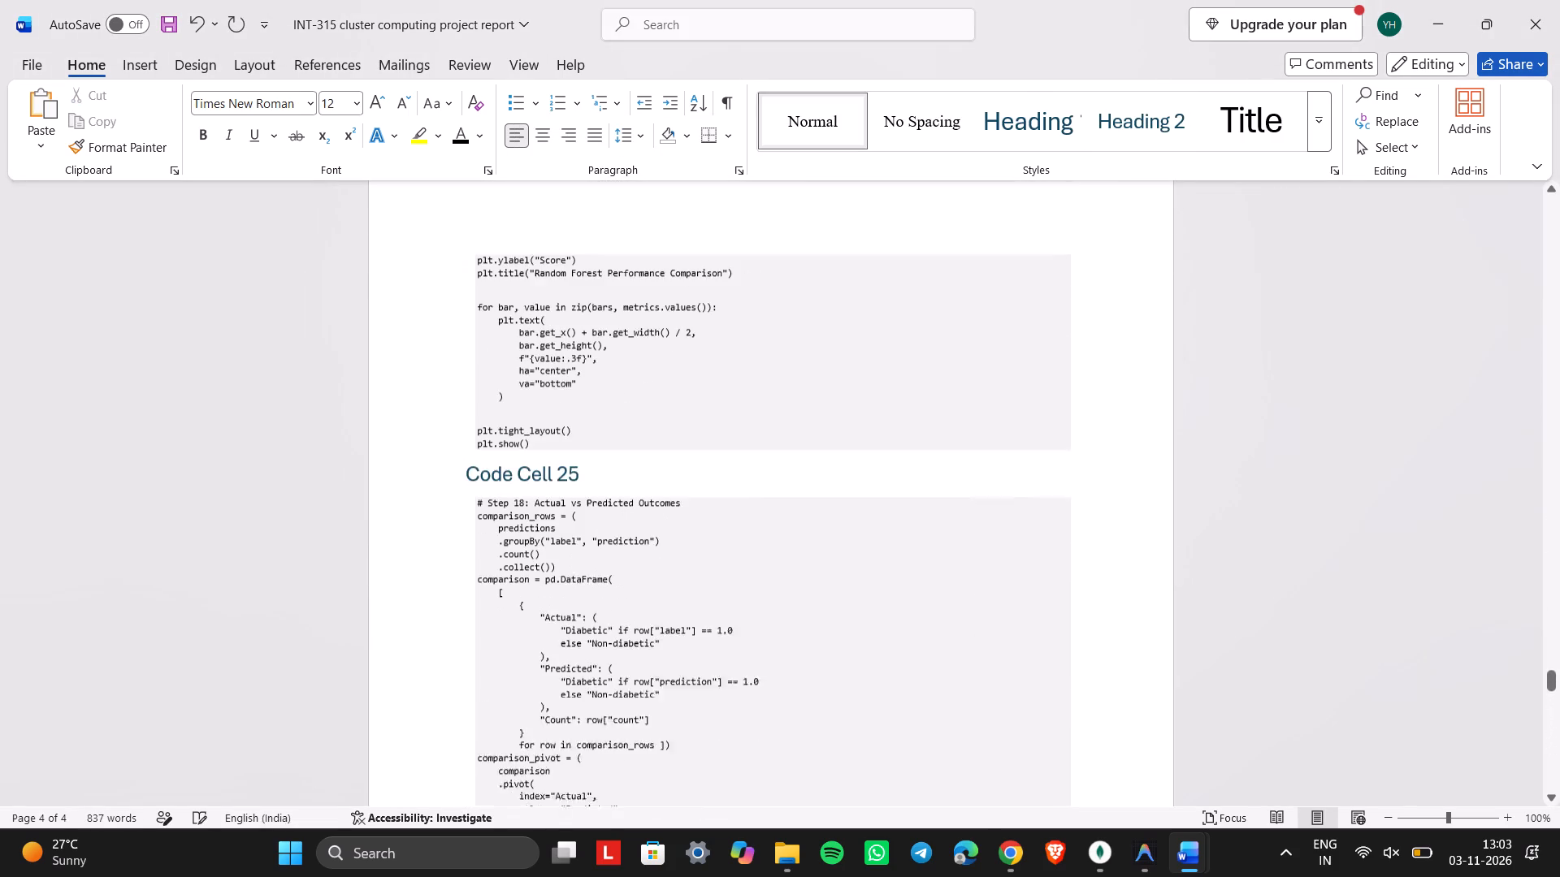
scroll(669, 440, "up", 8)
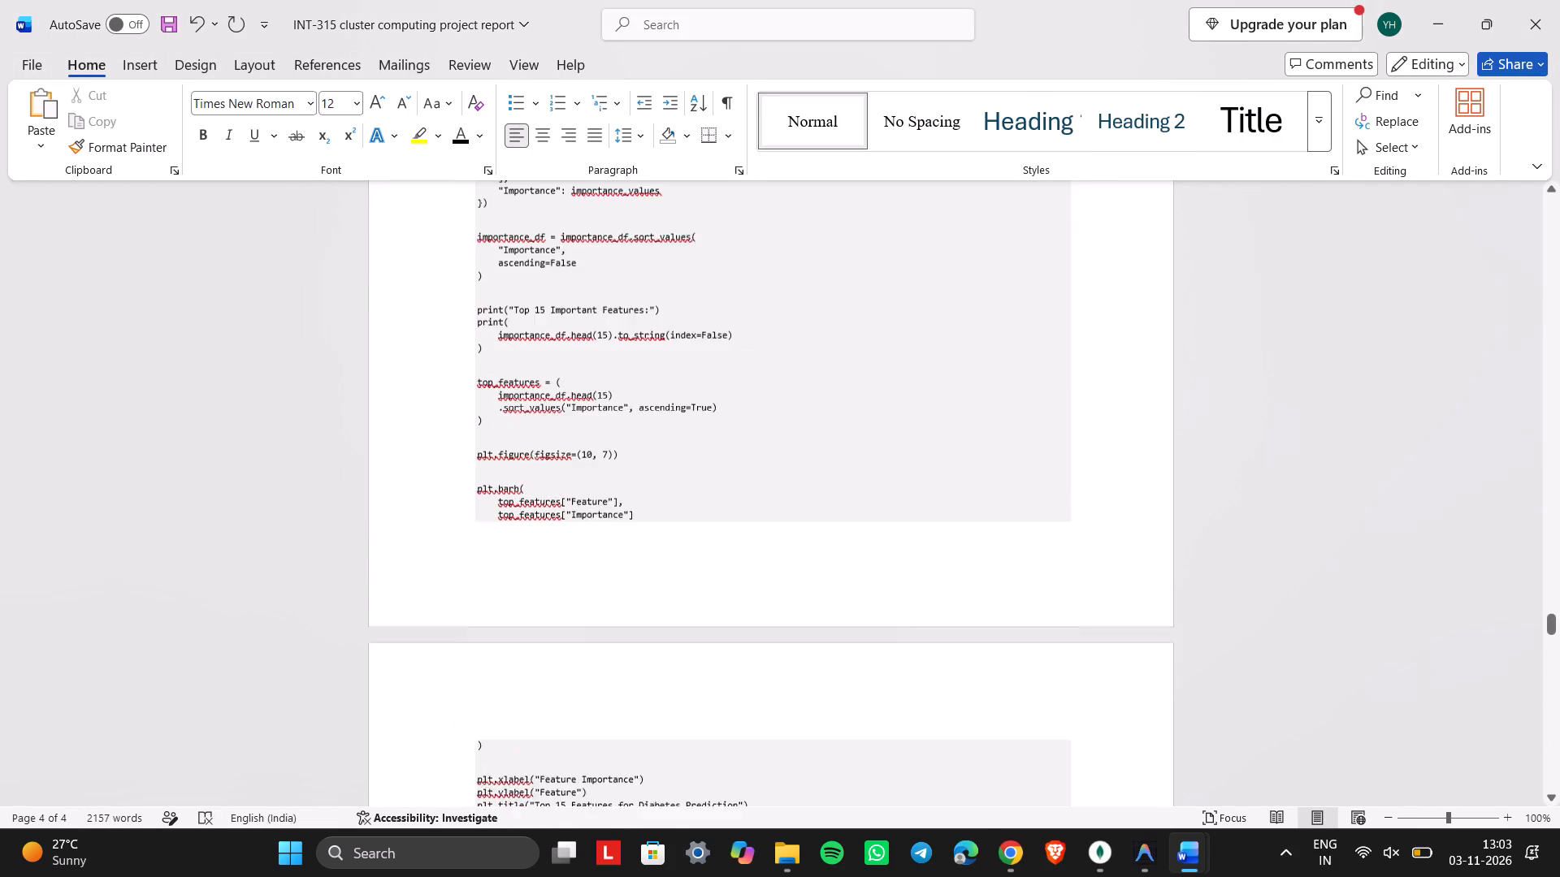
scroll(669, 440, "up", 6)
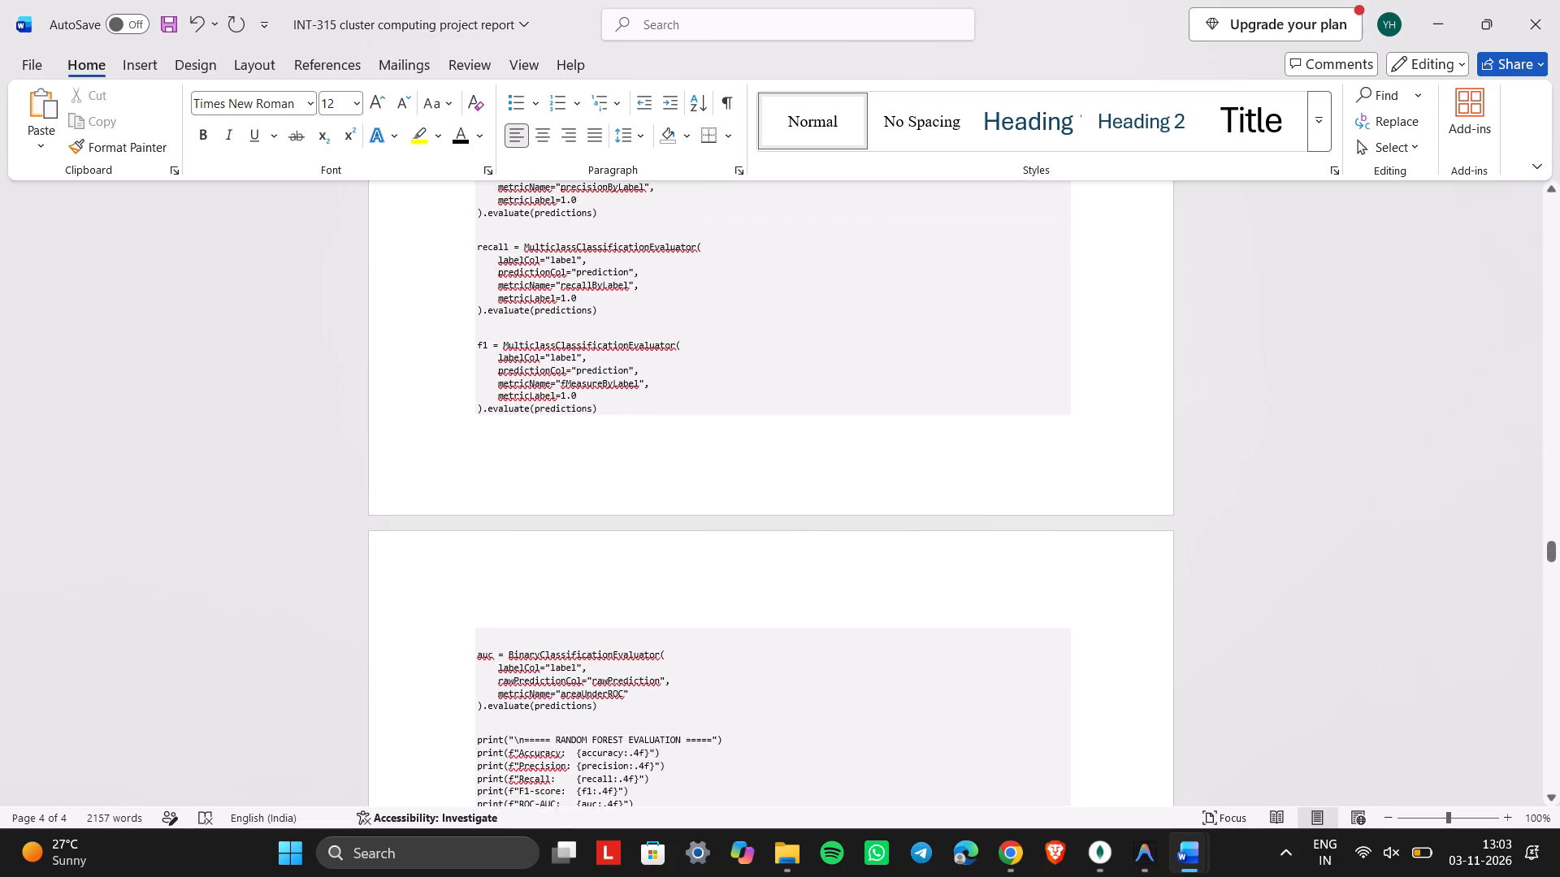
scroll(669, 440, "up", 5)
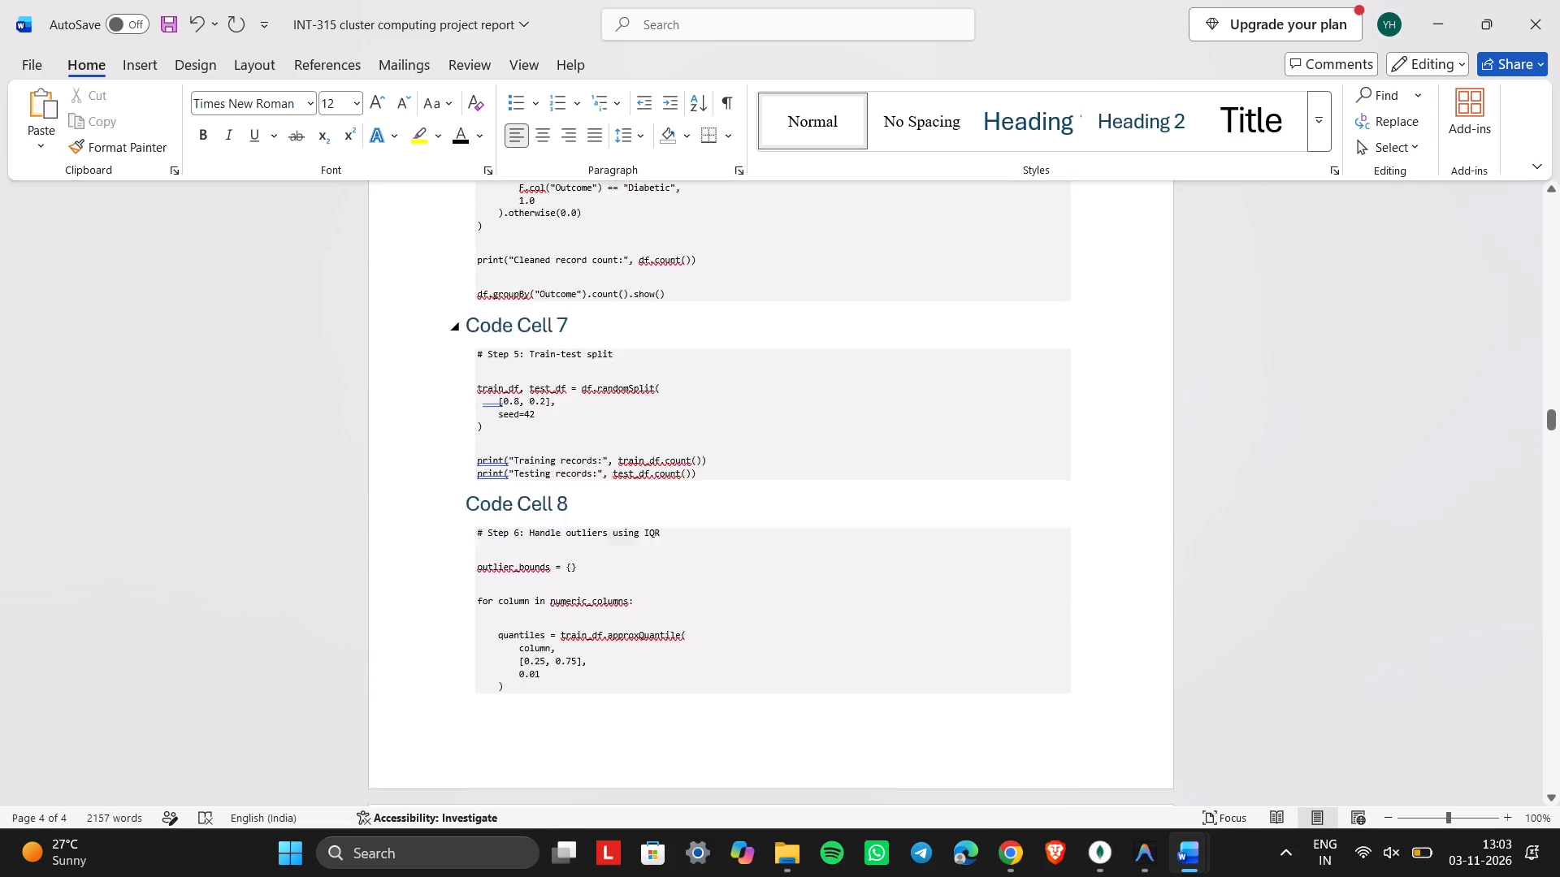
scroll(669, 440, "up", 7)
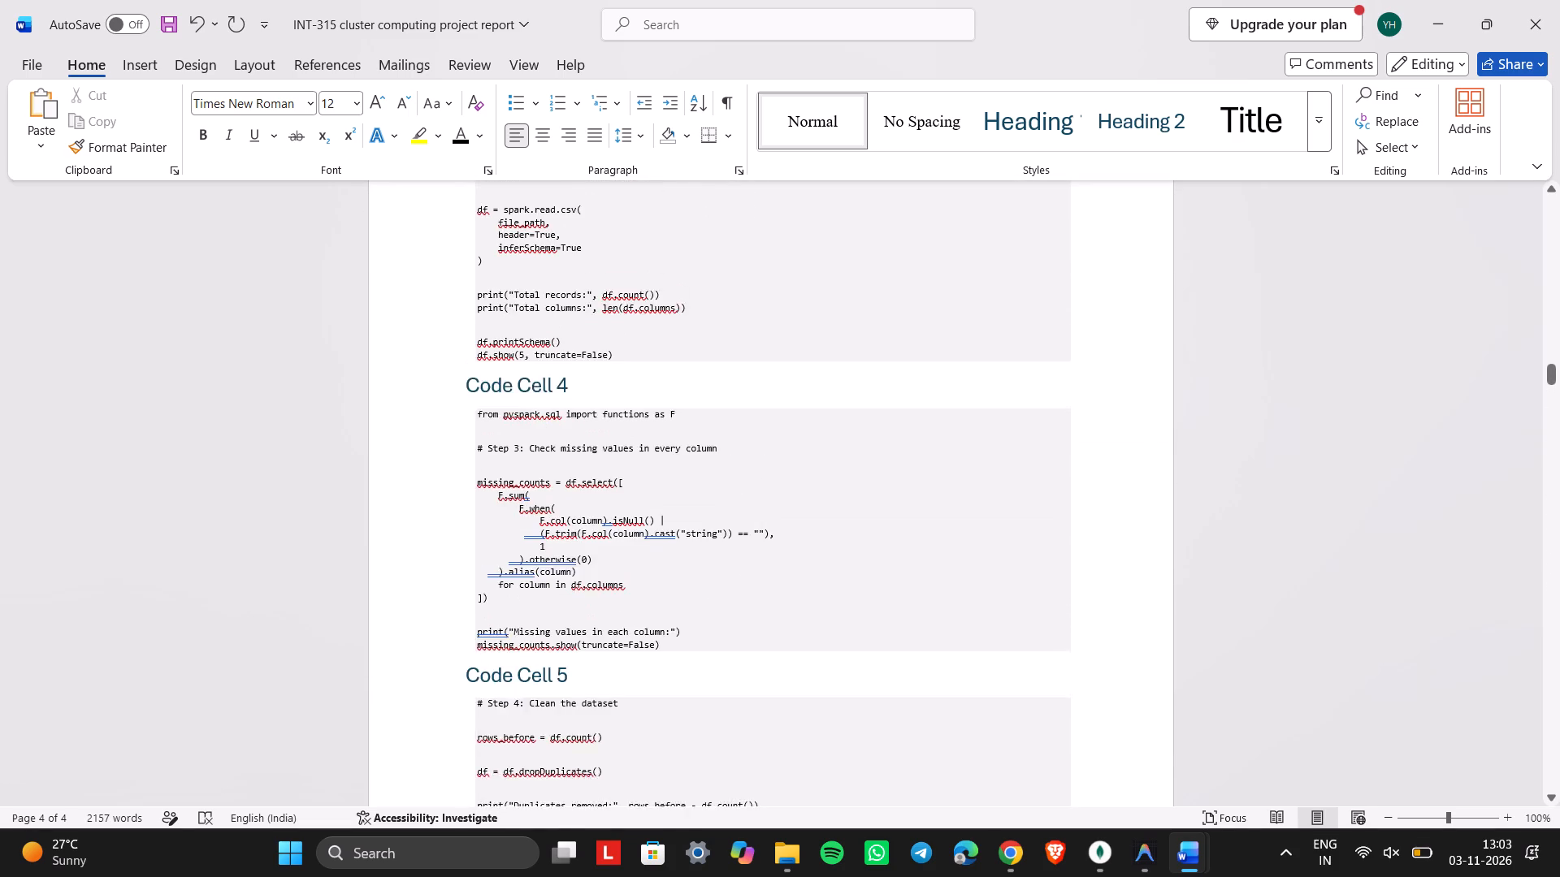
scroll(669, 440, "up", 4)
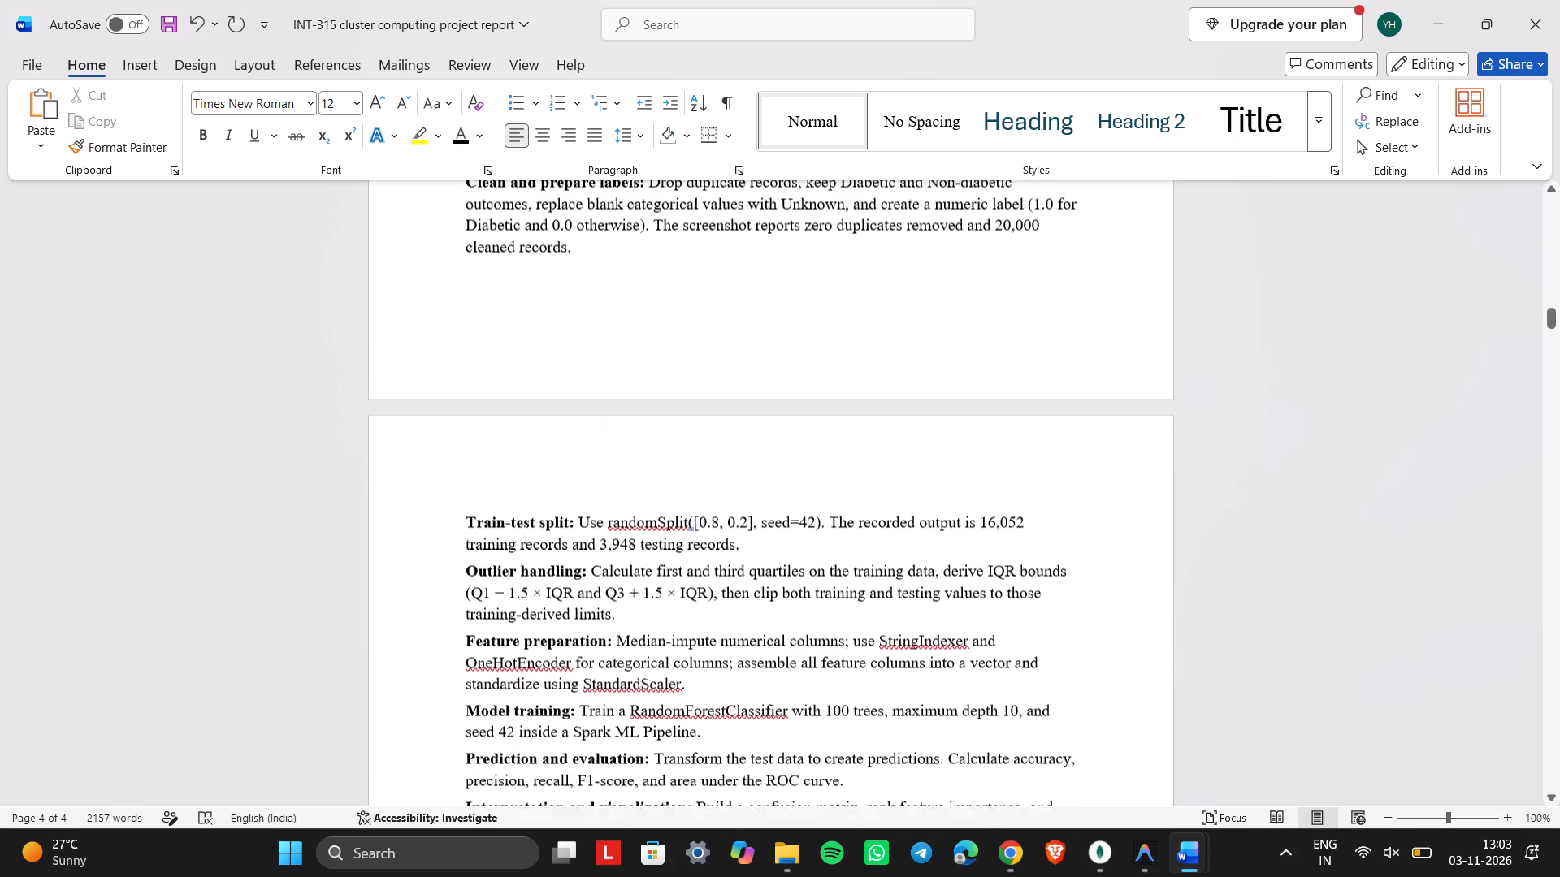
scroll(669, 440, "down", 3)
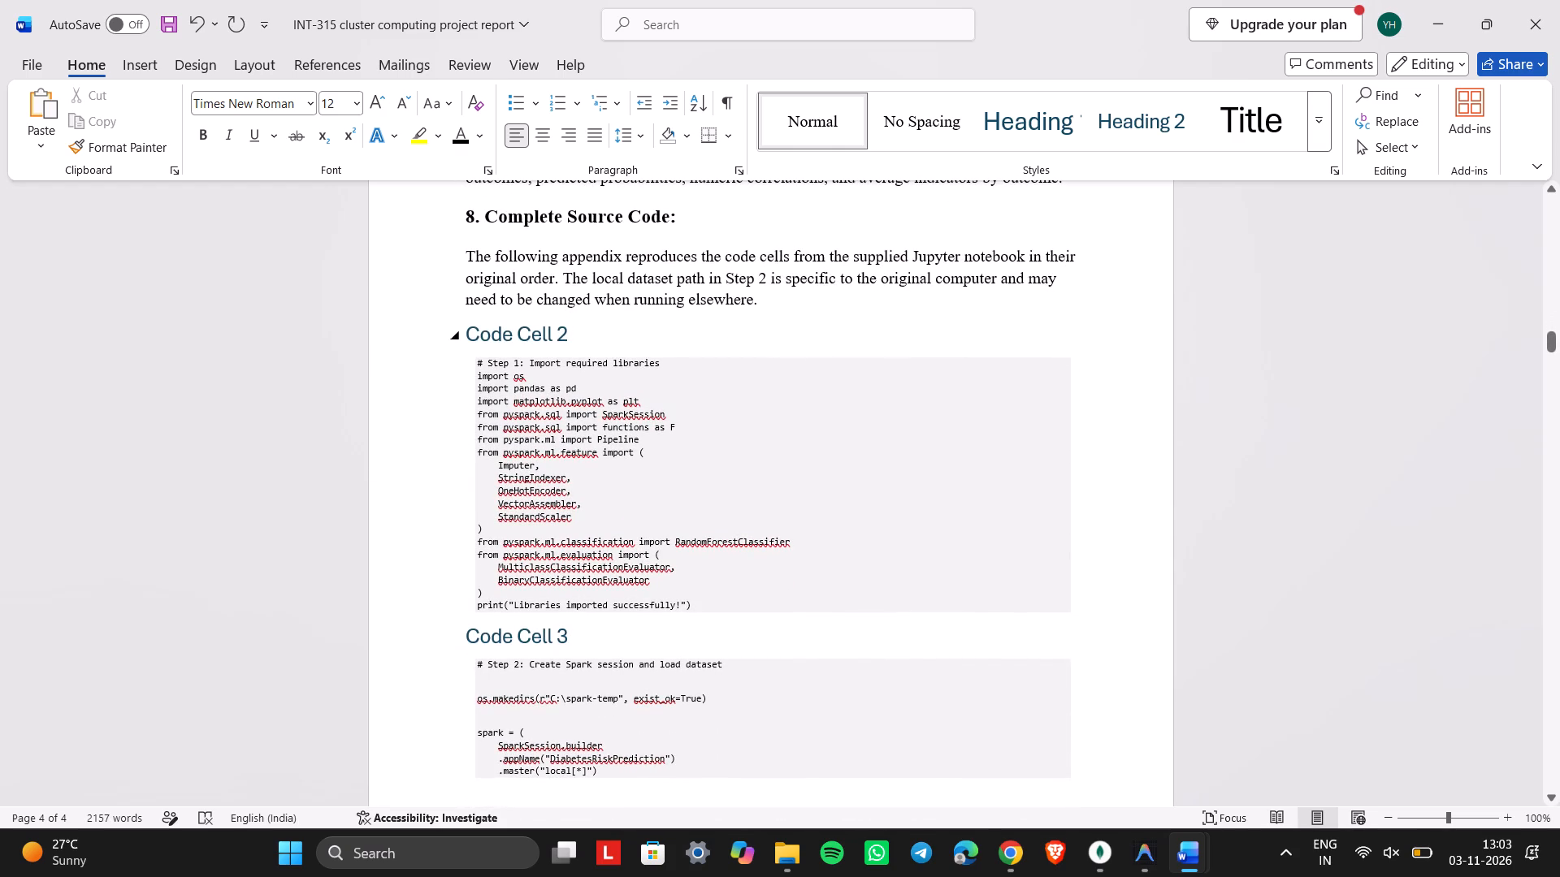
Restyle the "Code Cell 2" heading as bold Normal text and relabel it "Code Cell 1:".
left_click_drag(579, 336, 482, 337)
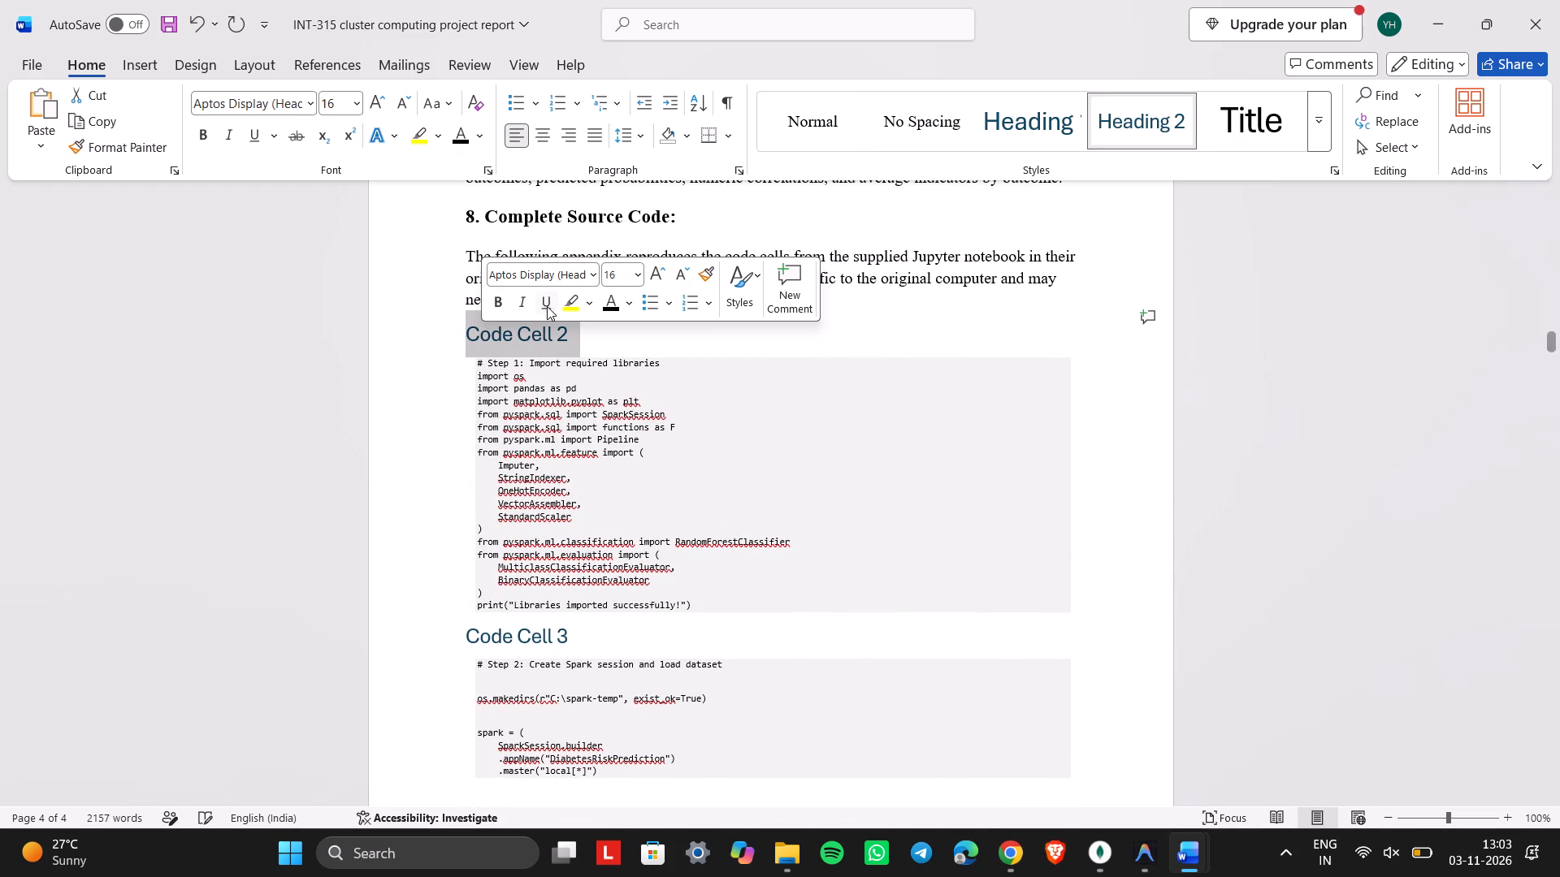
left_click(804, 120)
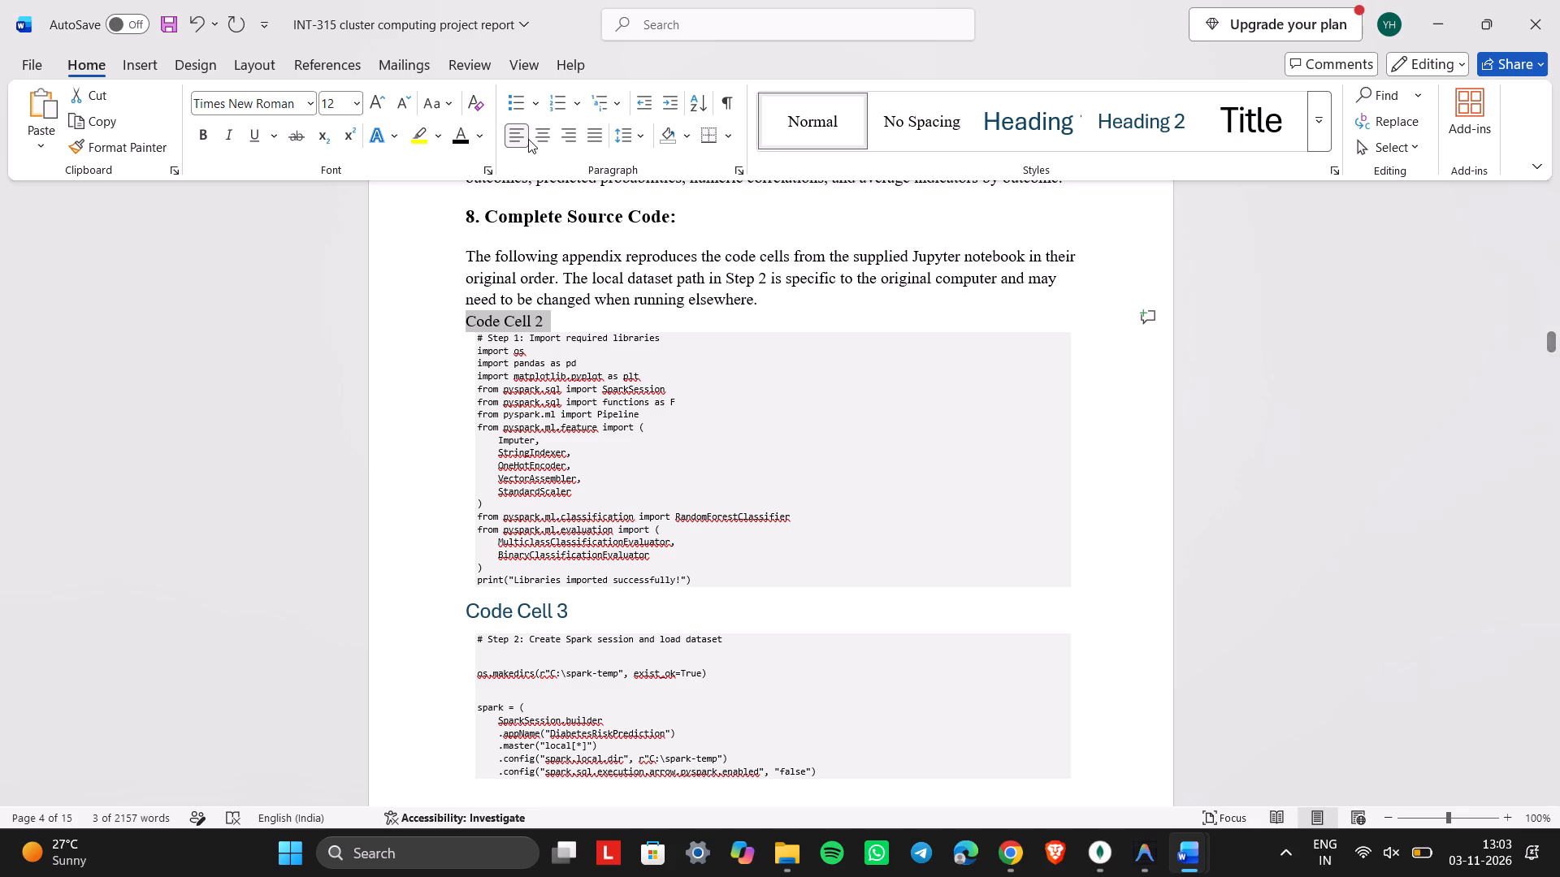
left_click(197, 134)
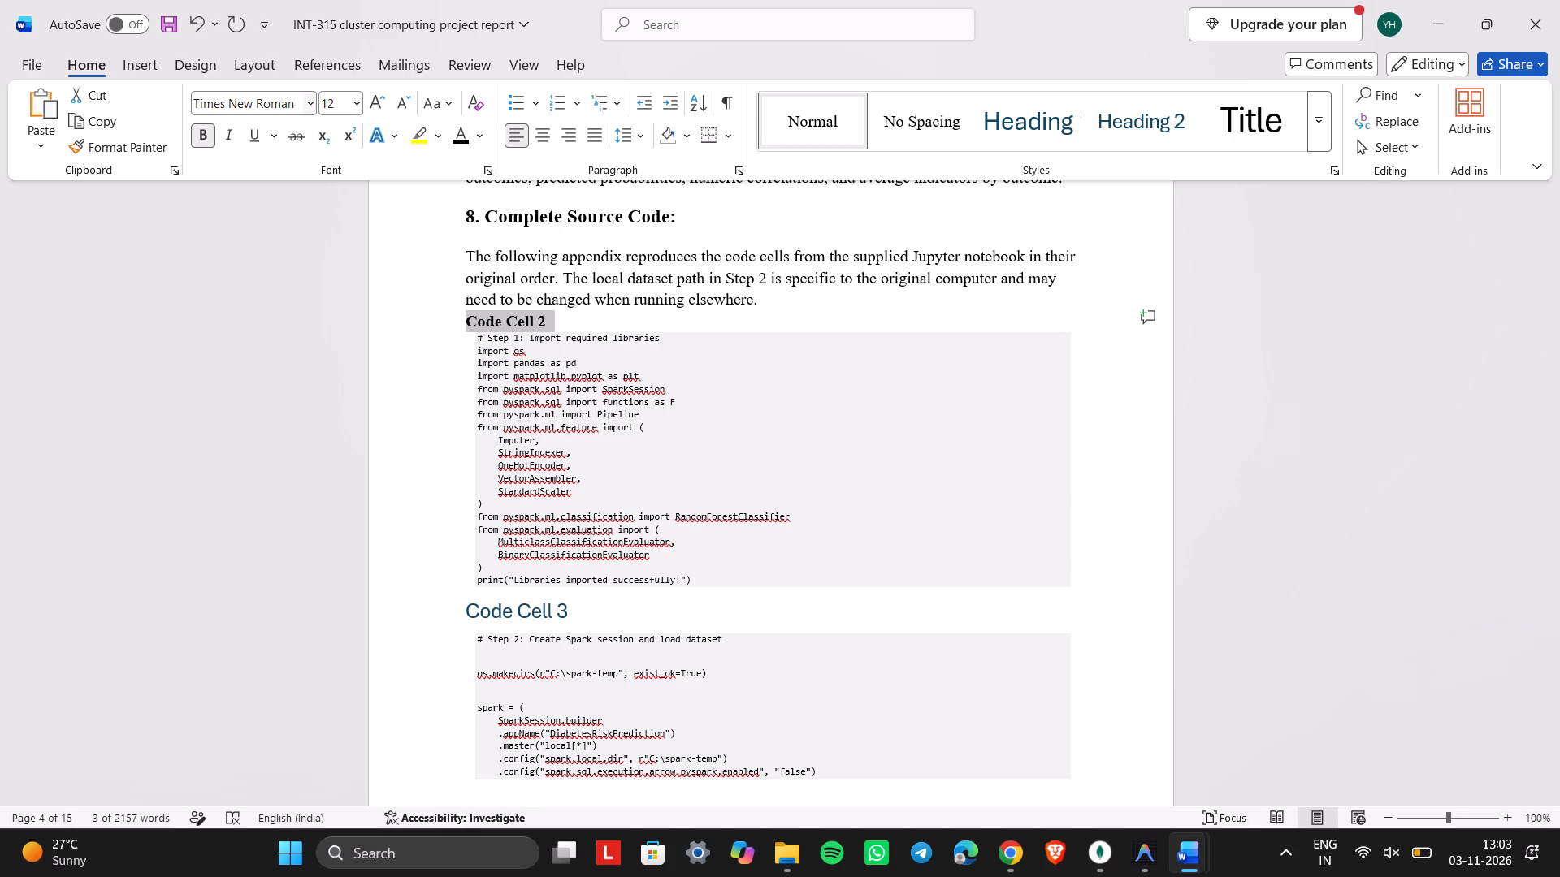
left_click(552, 330)
key("BackSpace")
type("1:")
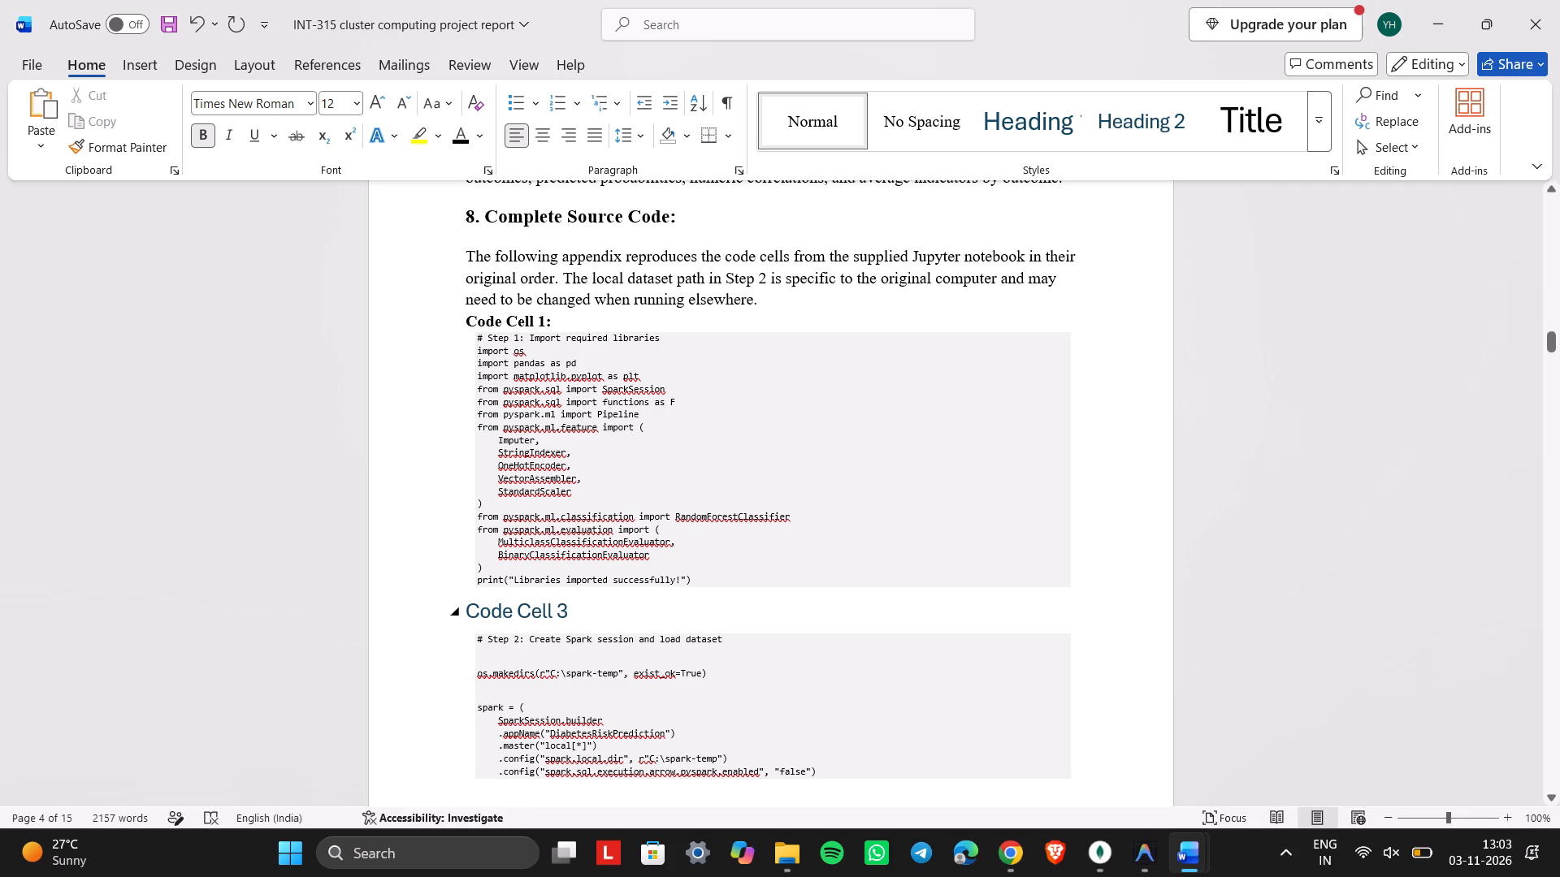
Restyle the "Code Cell 3" heading as bold Normal text and relabel it "Code Cell 2:".
left_click_drag(592, 612, 479, 611)
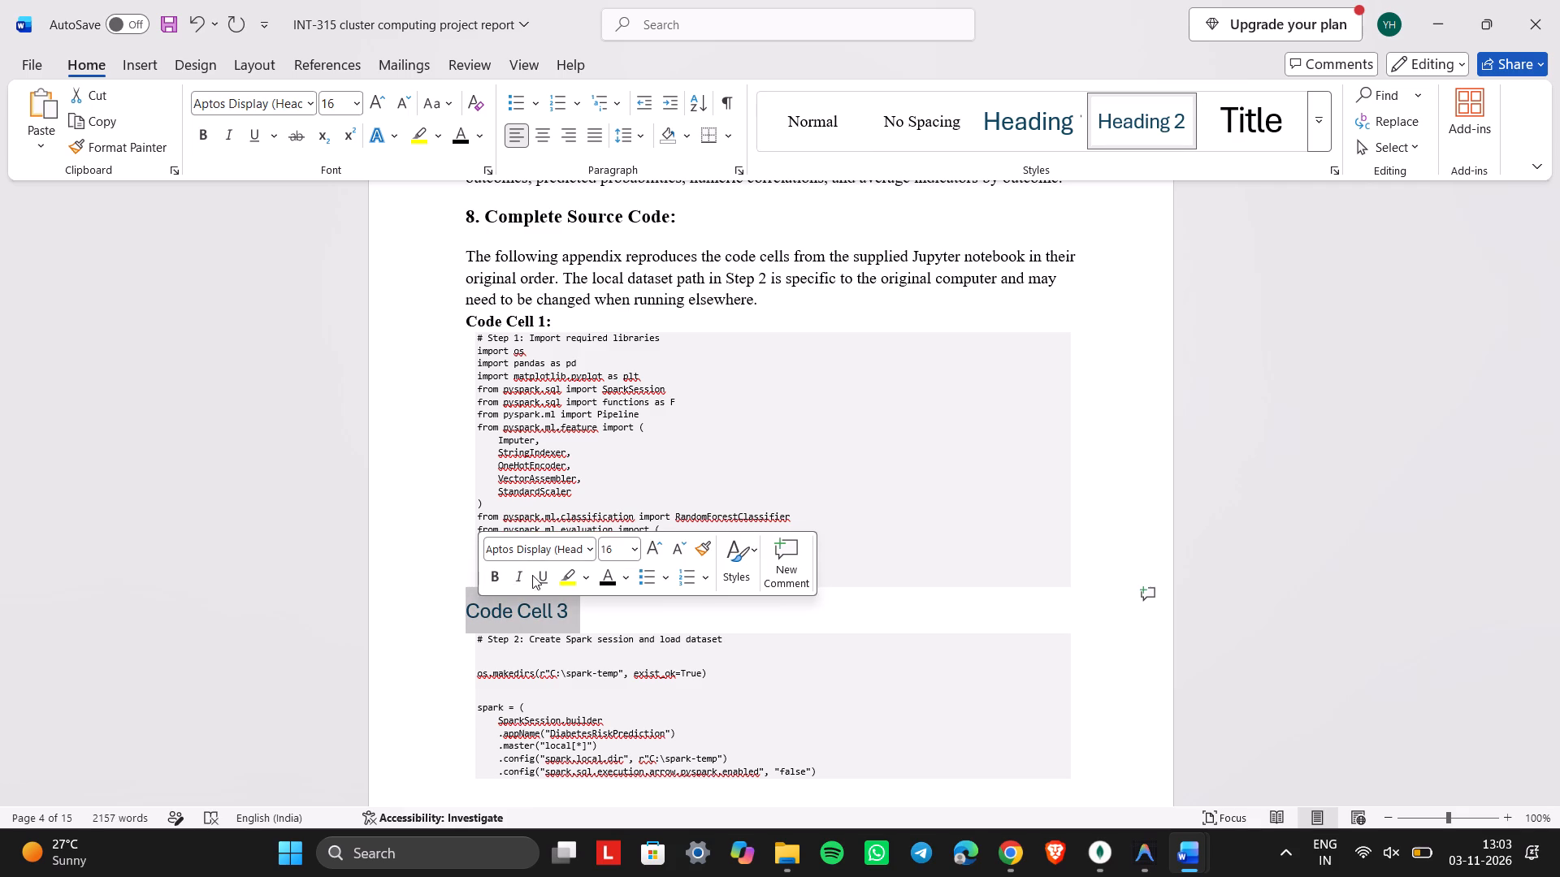
left_click(356, 103)
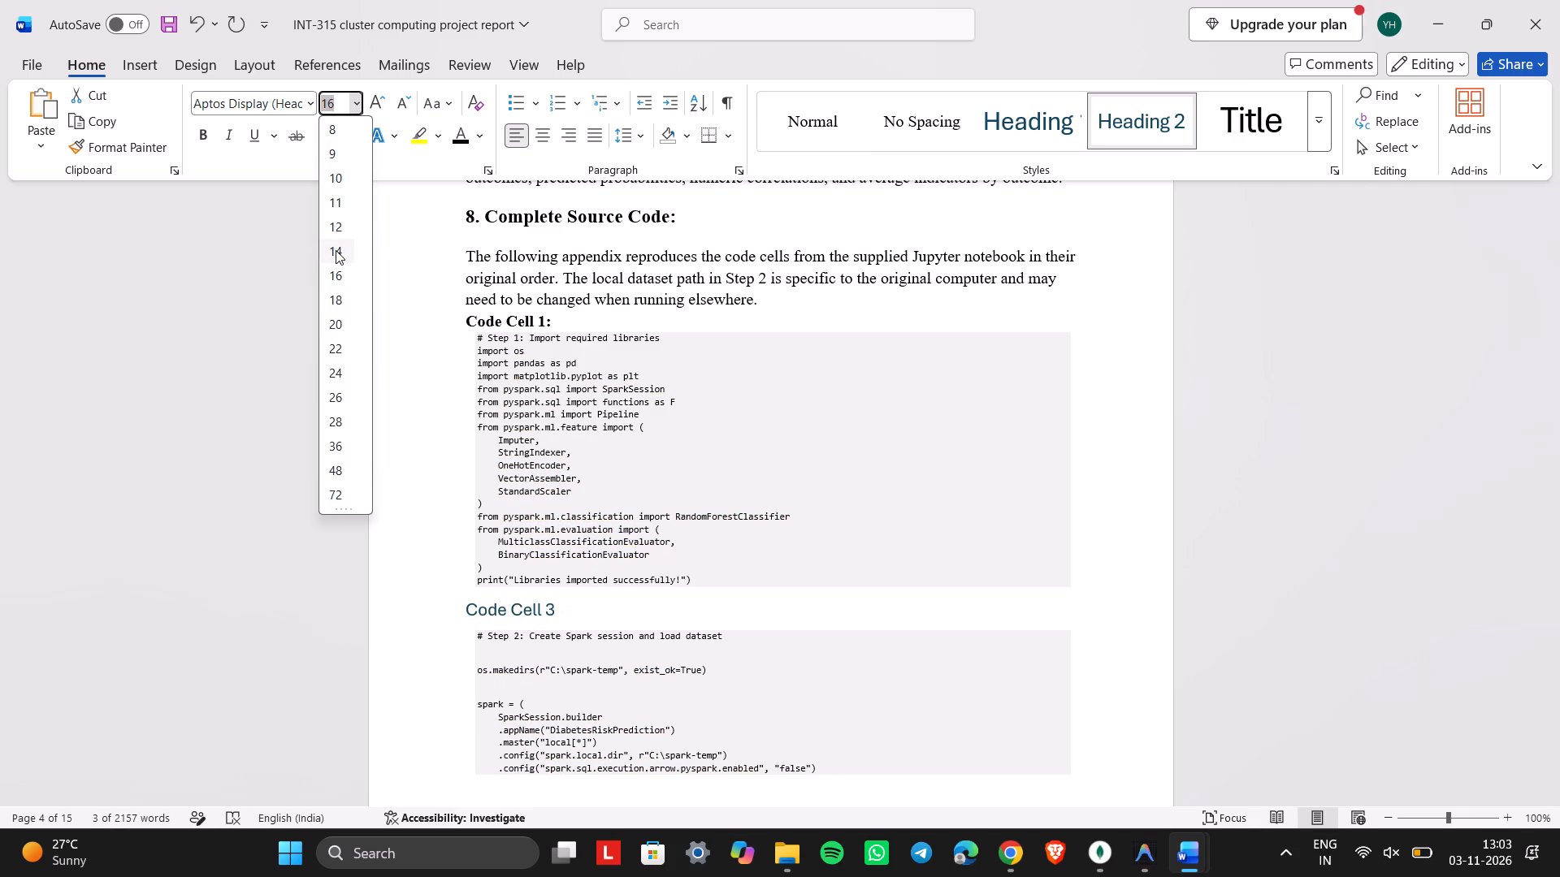
left_click(336, 236)
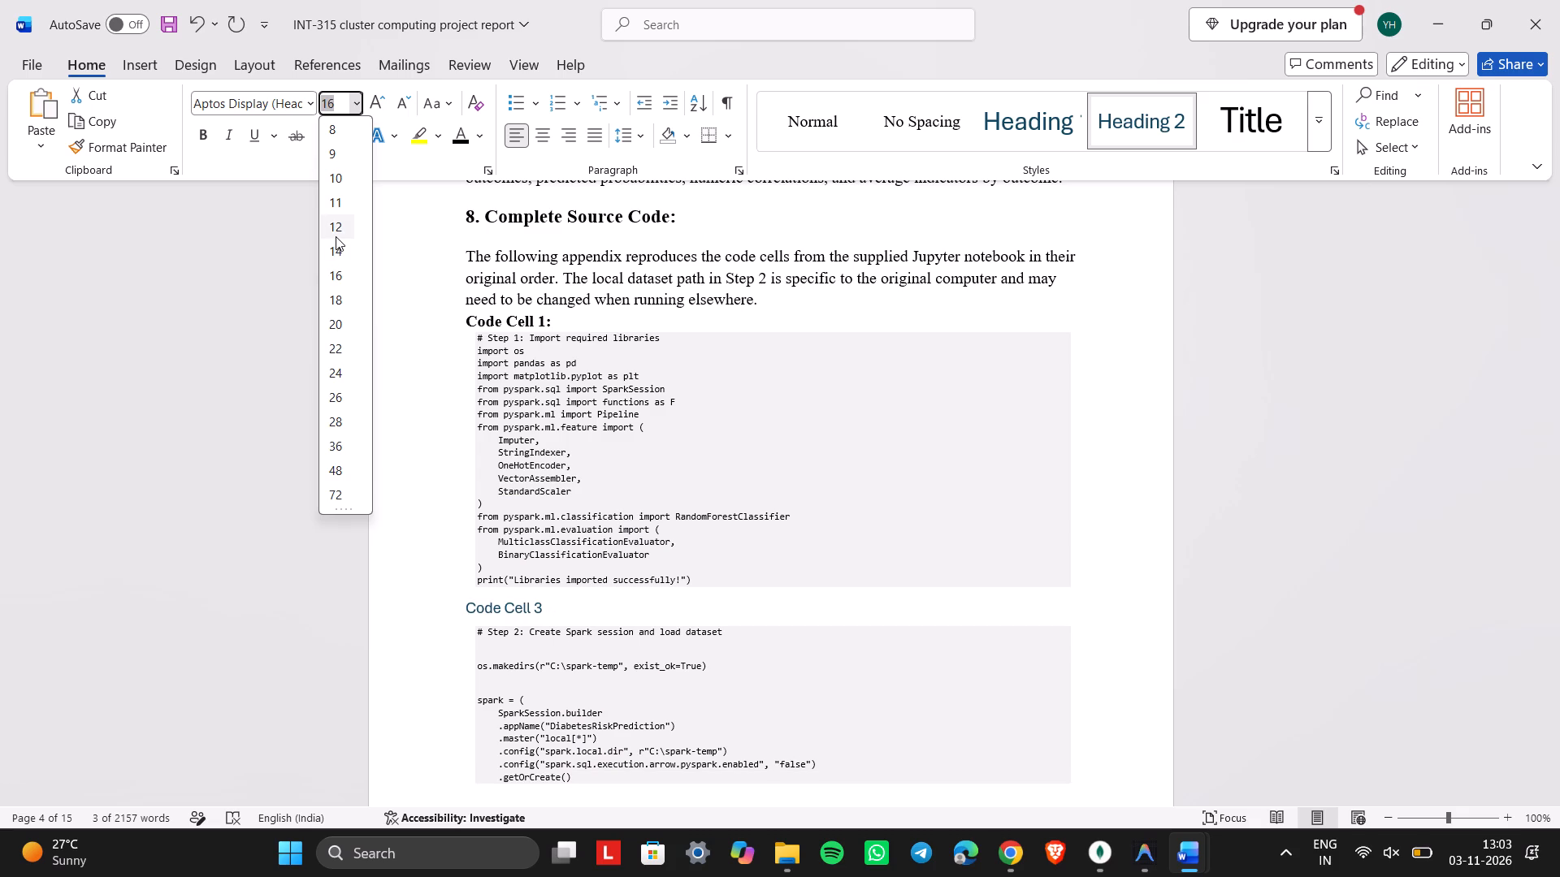
left_click(782, 135)
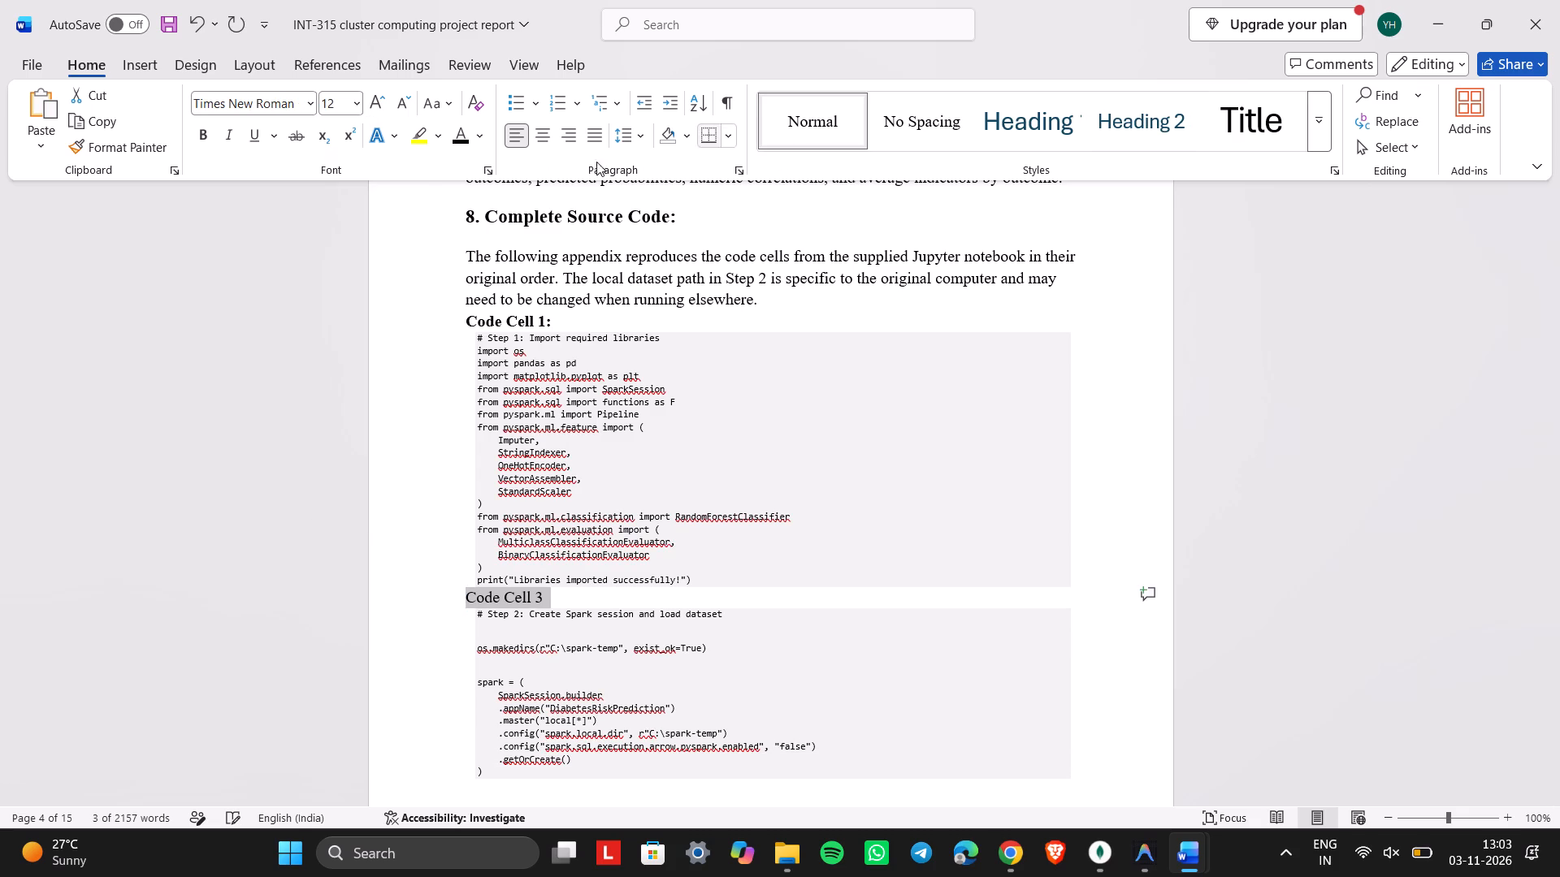
left_click(219, 135)
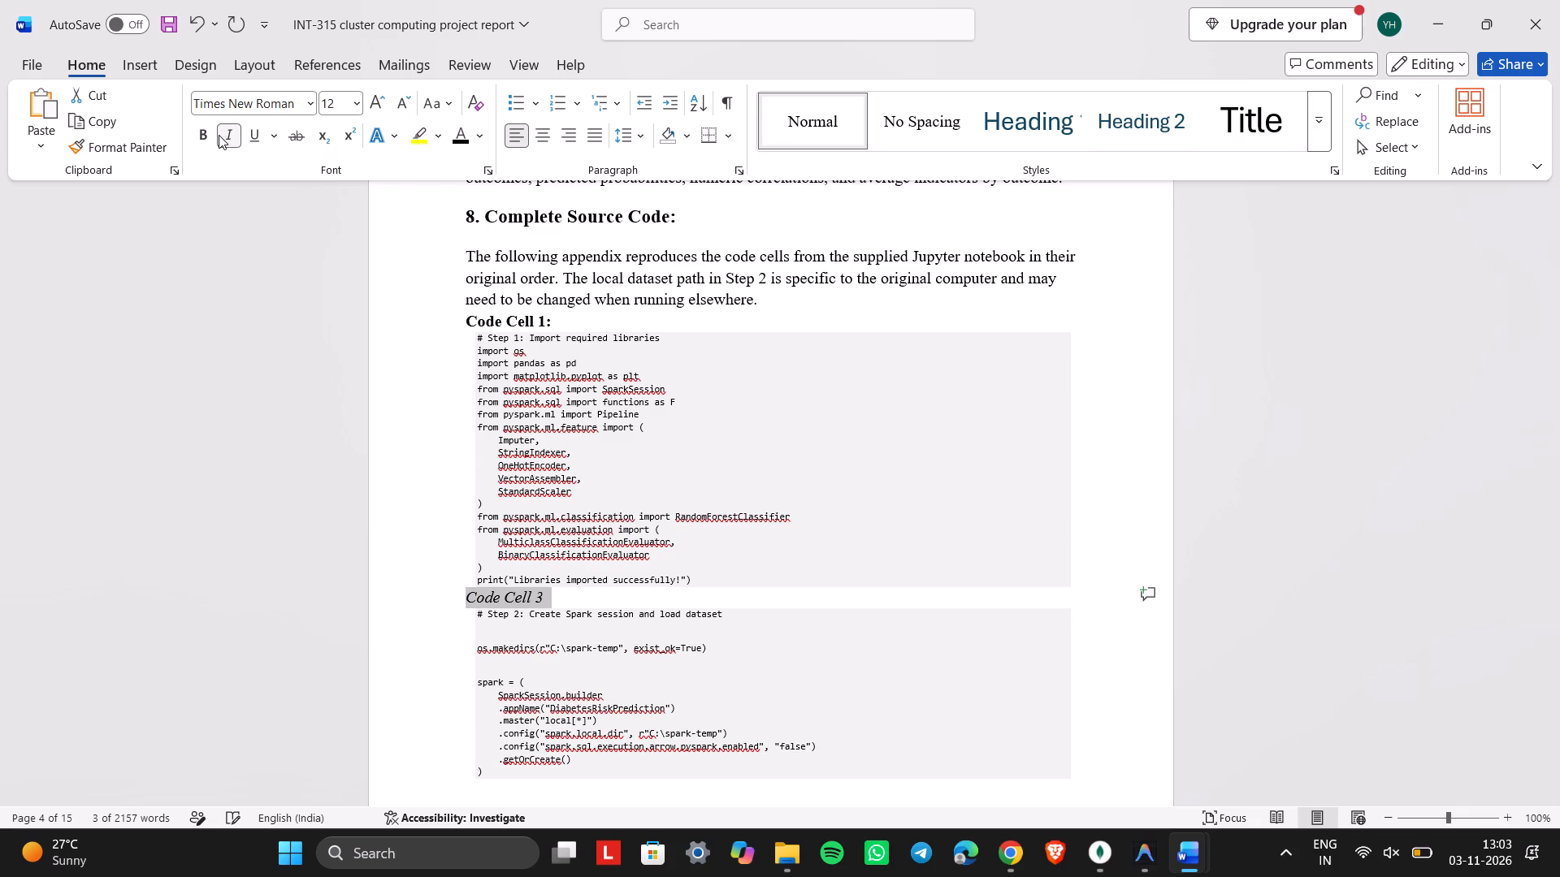
left_click(219, 135)
left_click(198, 138)
left_click(600, 600)
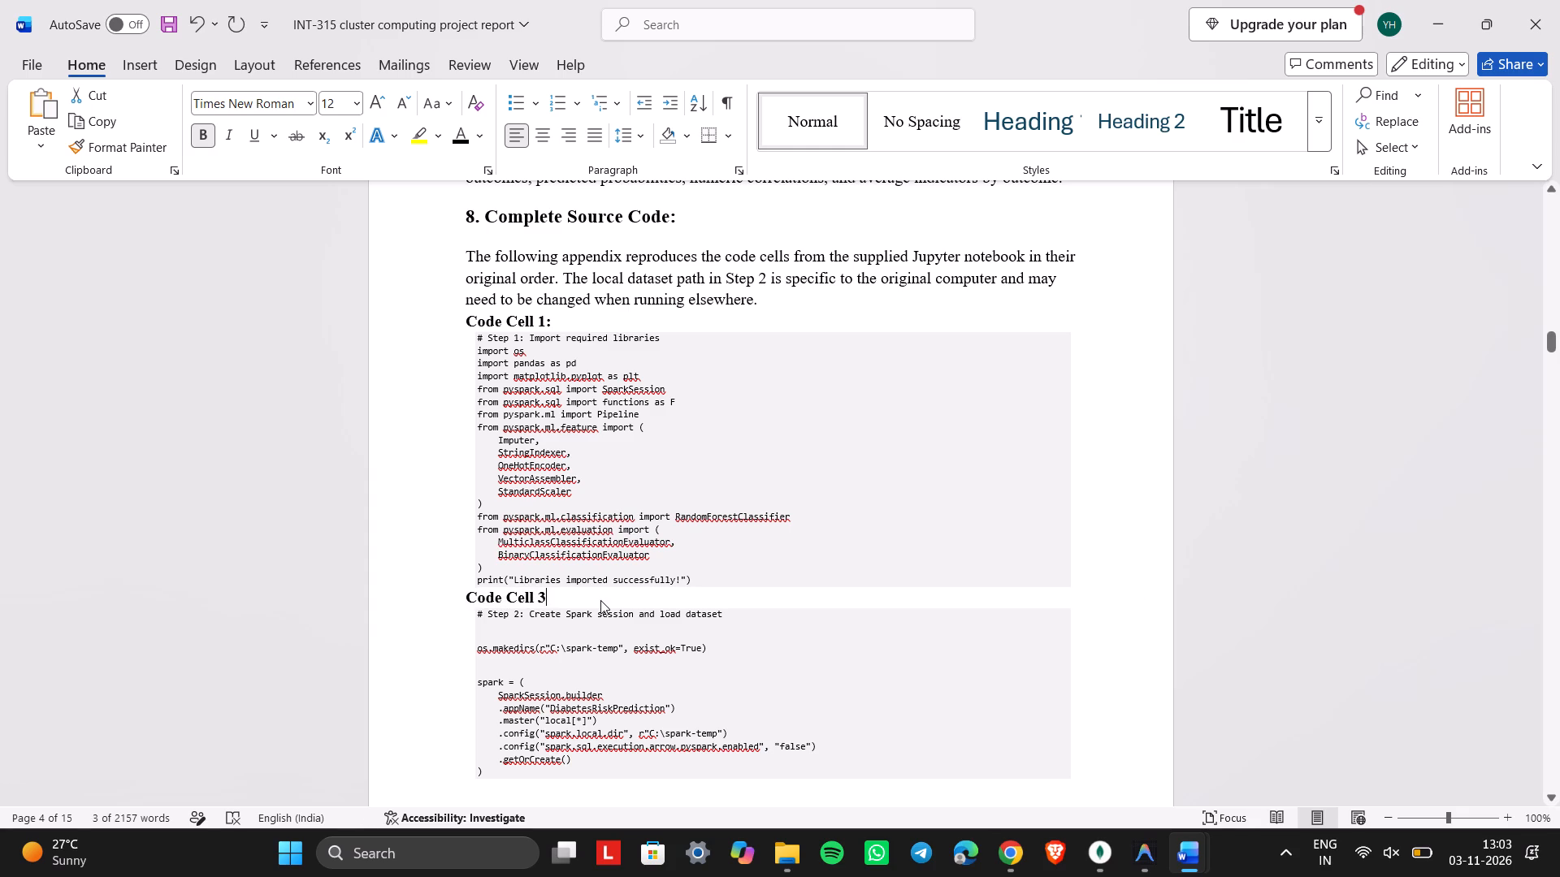
key("BackSpace")
type("2:")
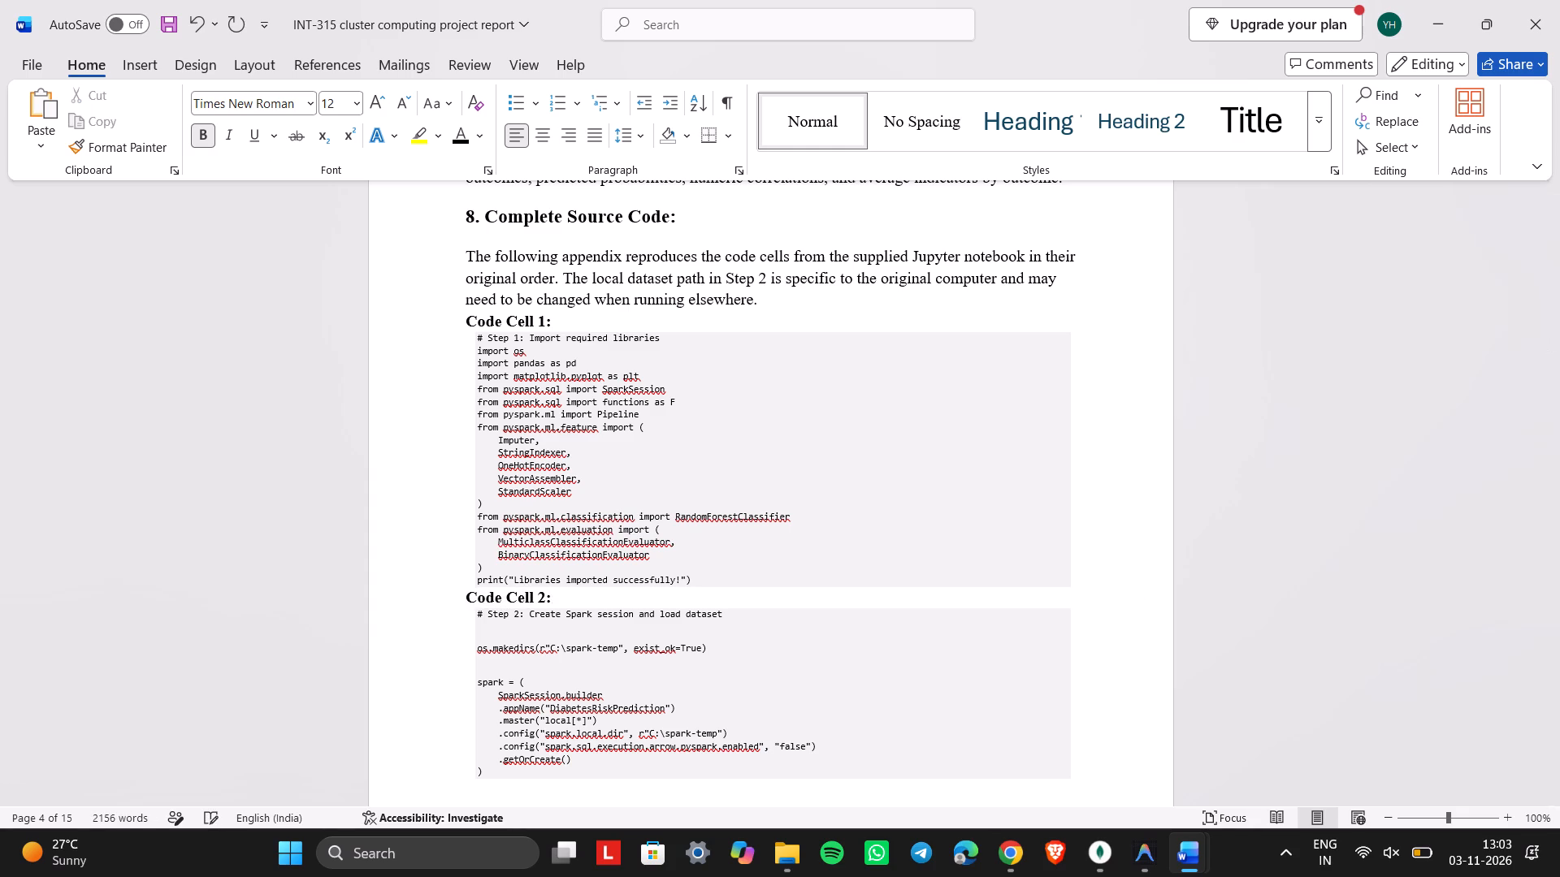
Add space after the introductory paragraph of section 8, above the "Code Cell 1:" heading.
left_click(813, 305)
key("Return")
key("BackSpace")
left_click(632, 143)
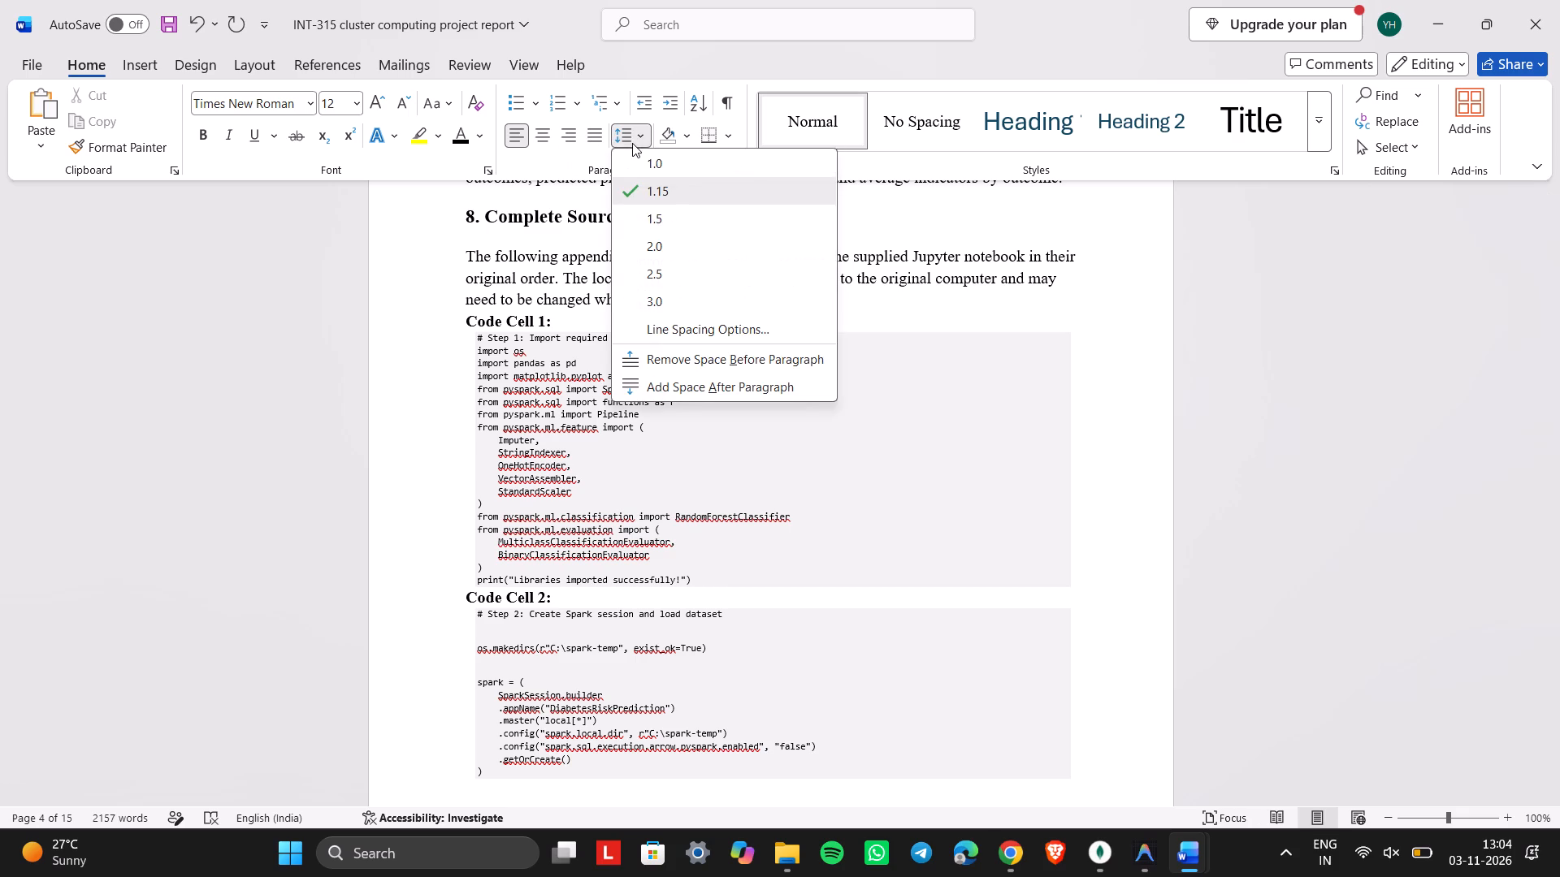
left_click(670, 387)
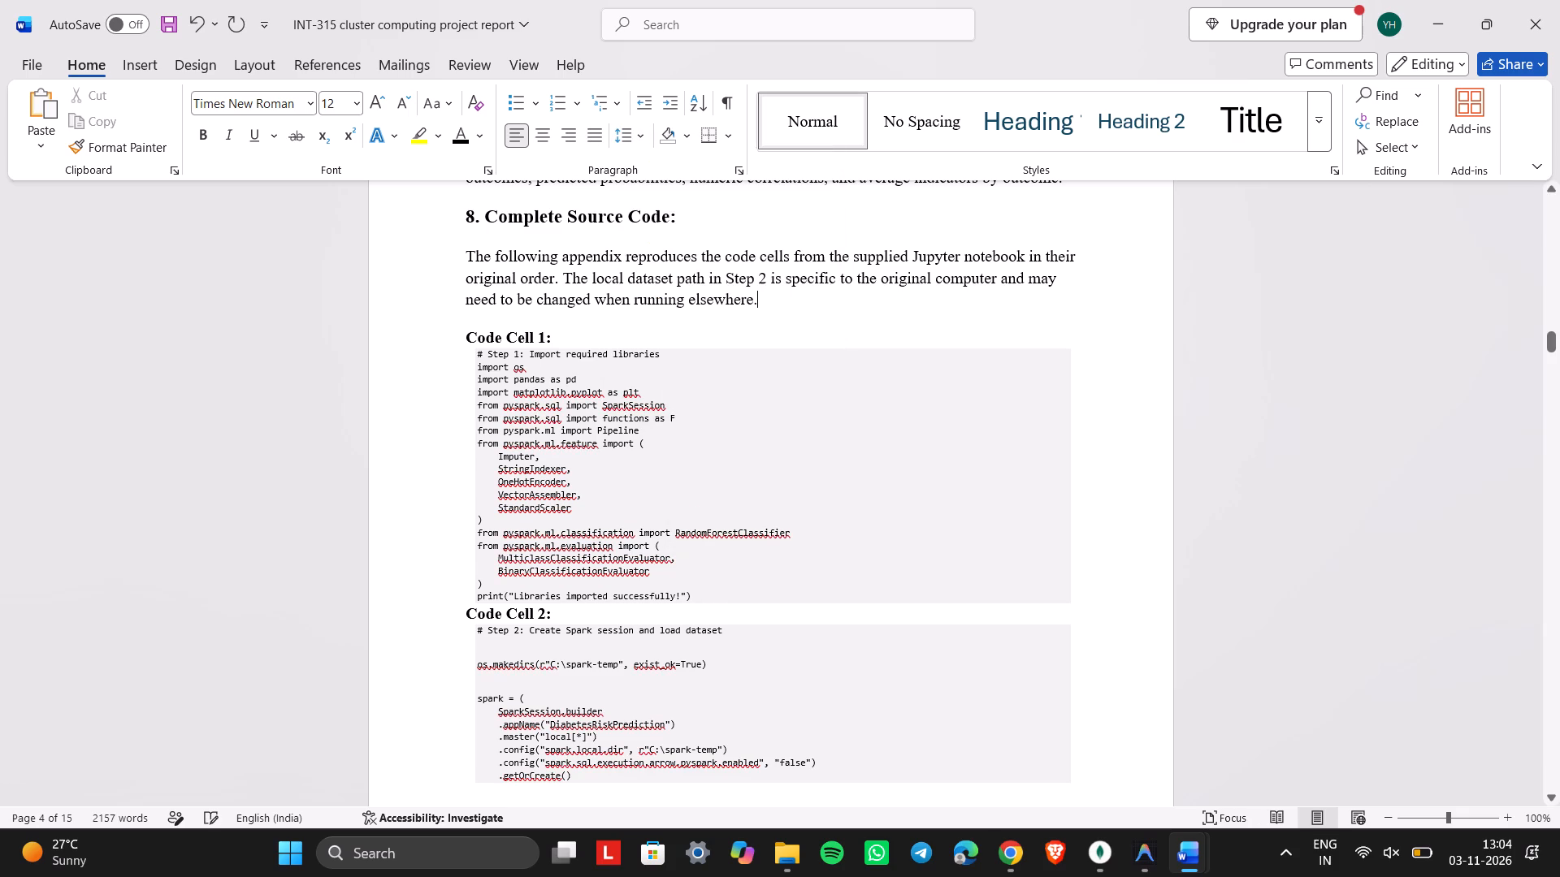
Insert a blank line between the Code Cell 1 code block and the "Code Cell 2:" heading.
left_click(1089, 605)
left_click(1082, 596)
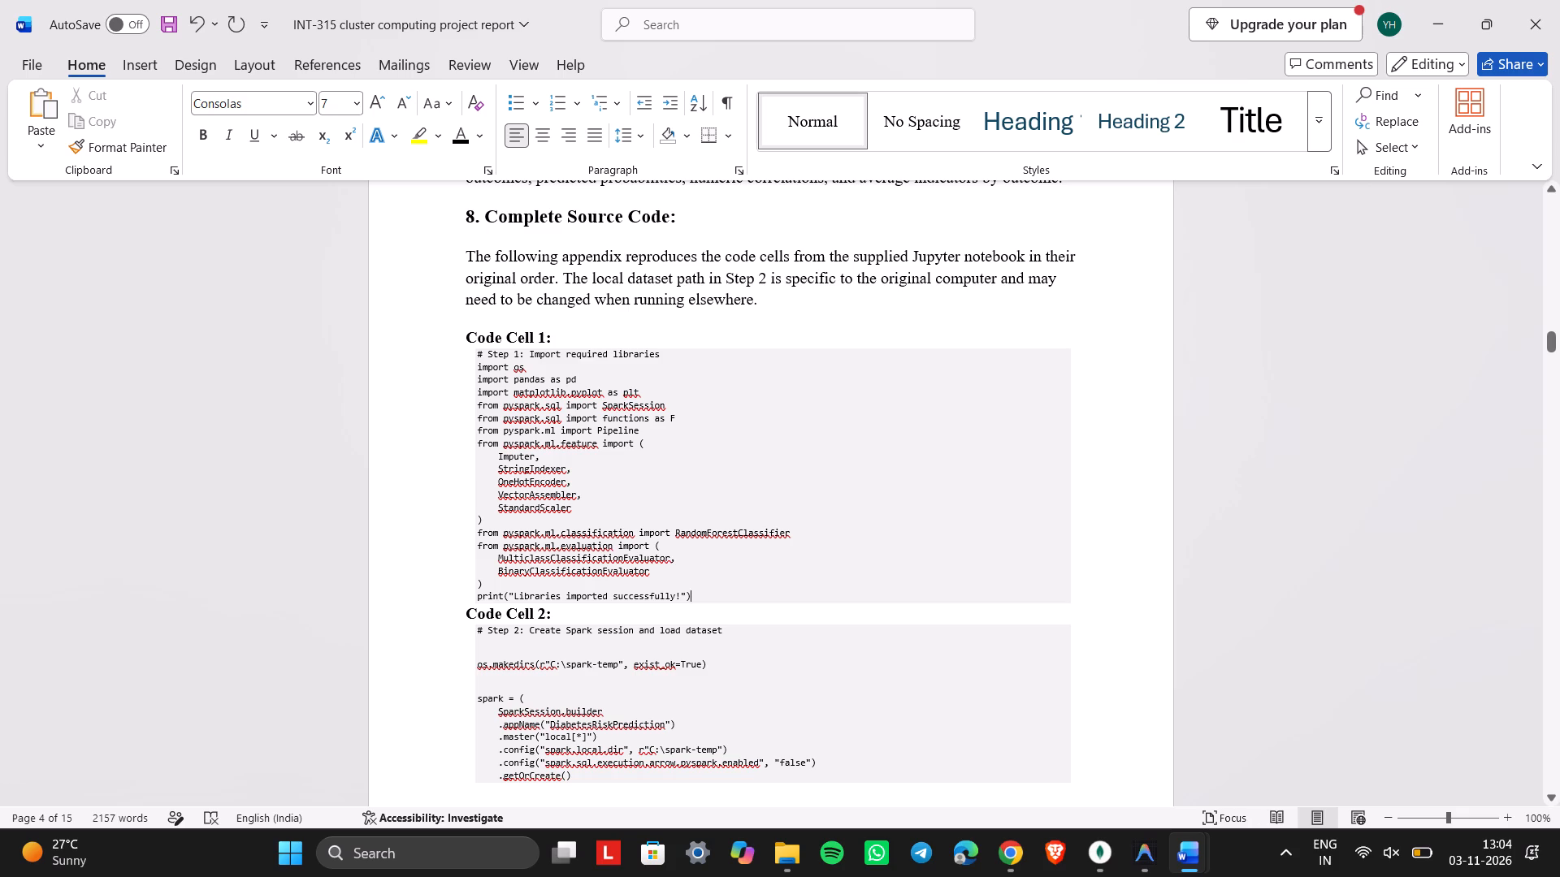
left_click(717, 542)
left_click(1064, 598)
scroll(1064, 598, "down", 1)
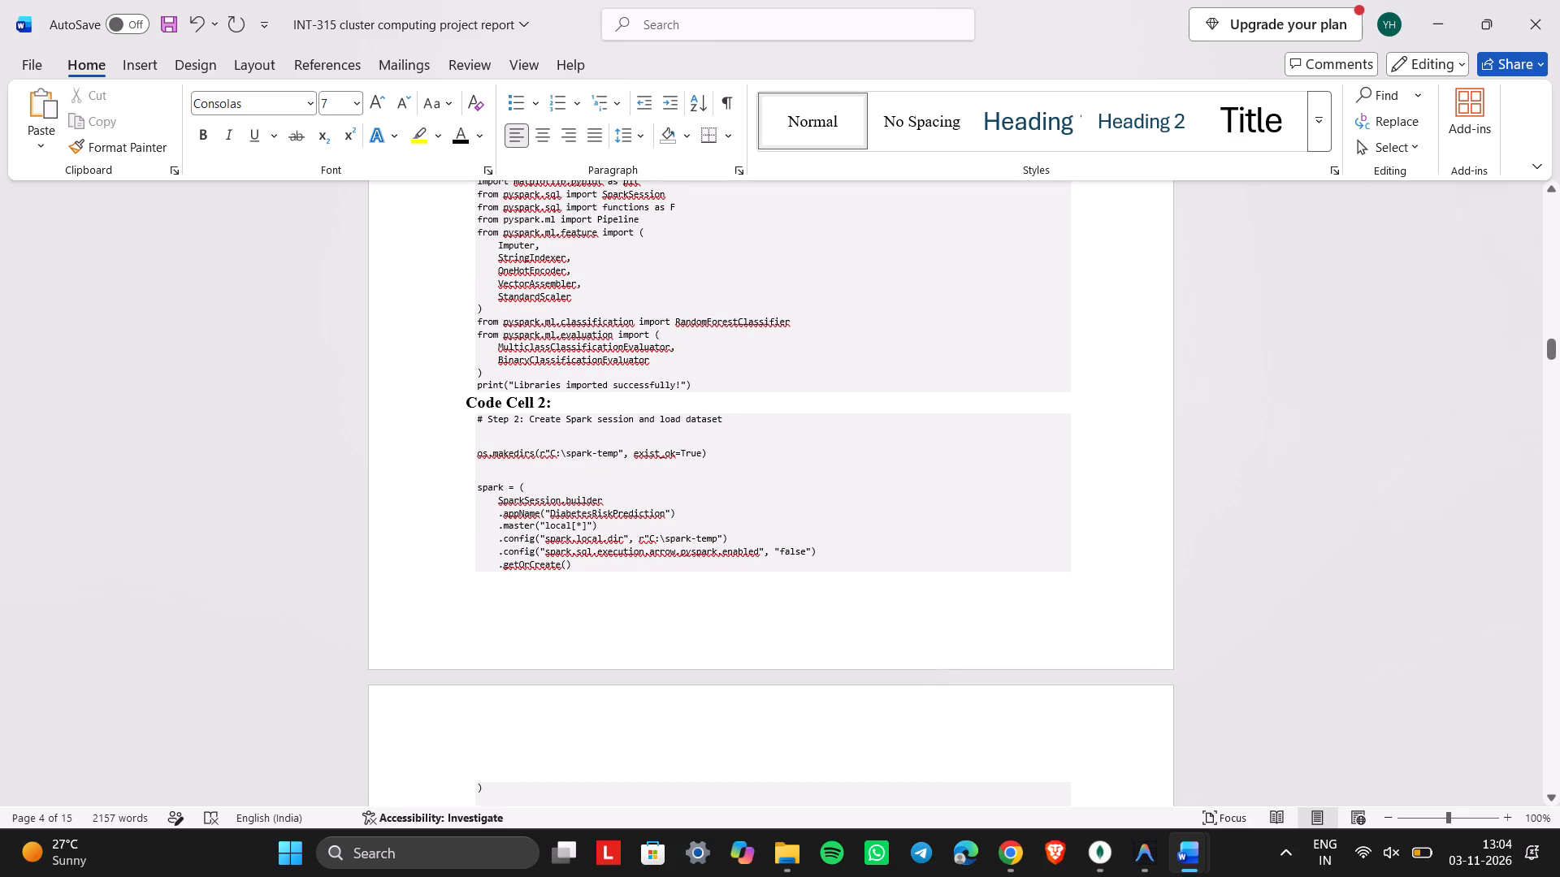
left_click(486, 391)
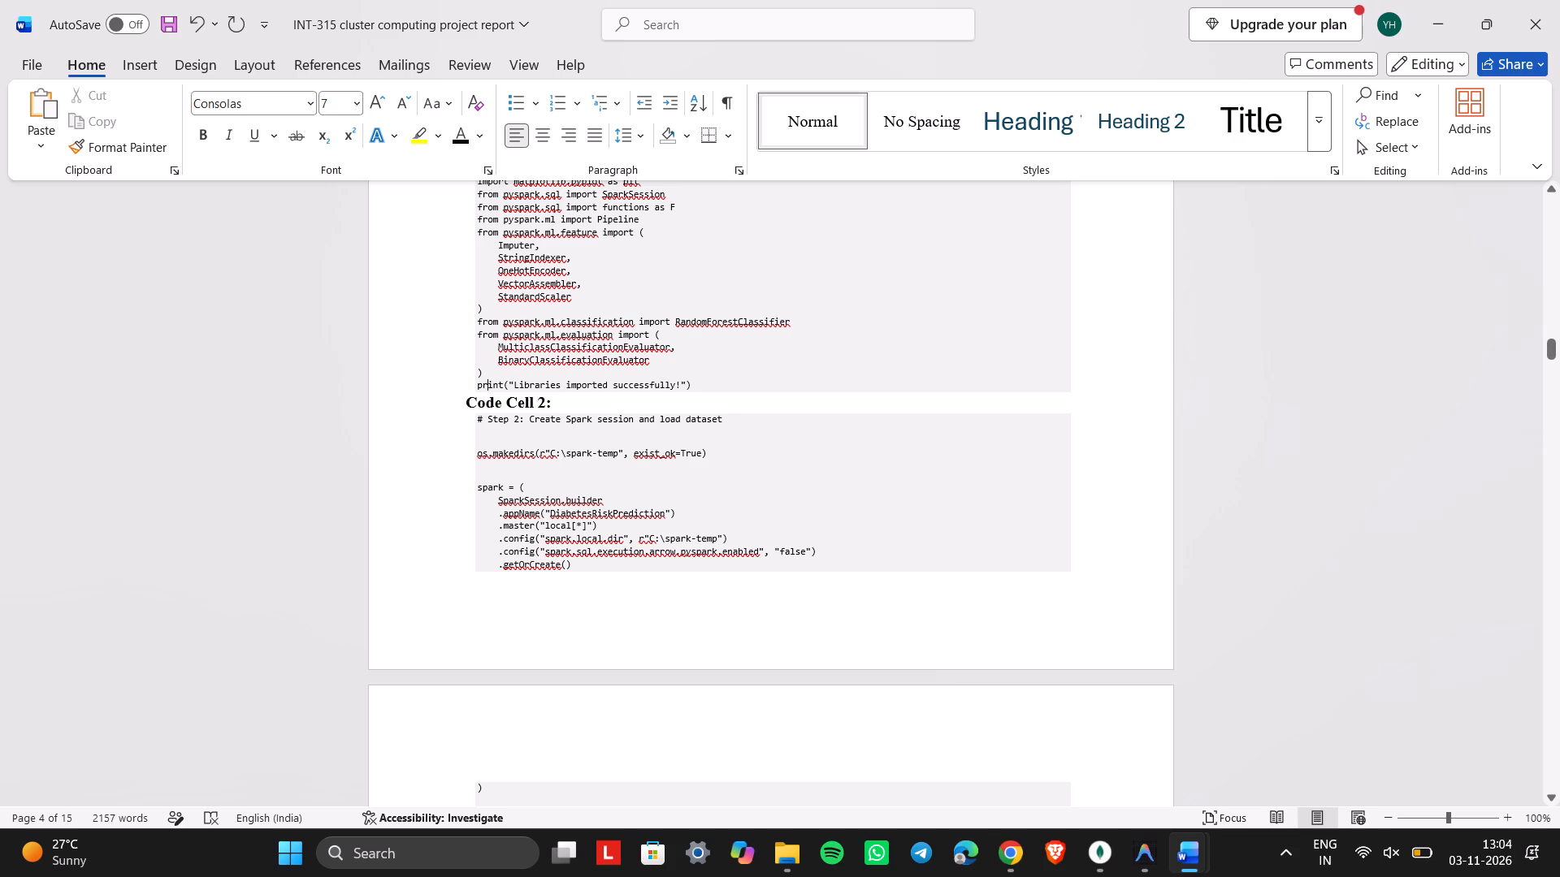
left_click(471, 399)
key("Left")
key("Return")
key("Up")
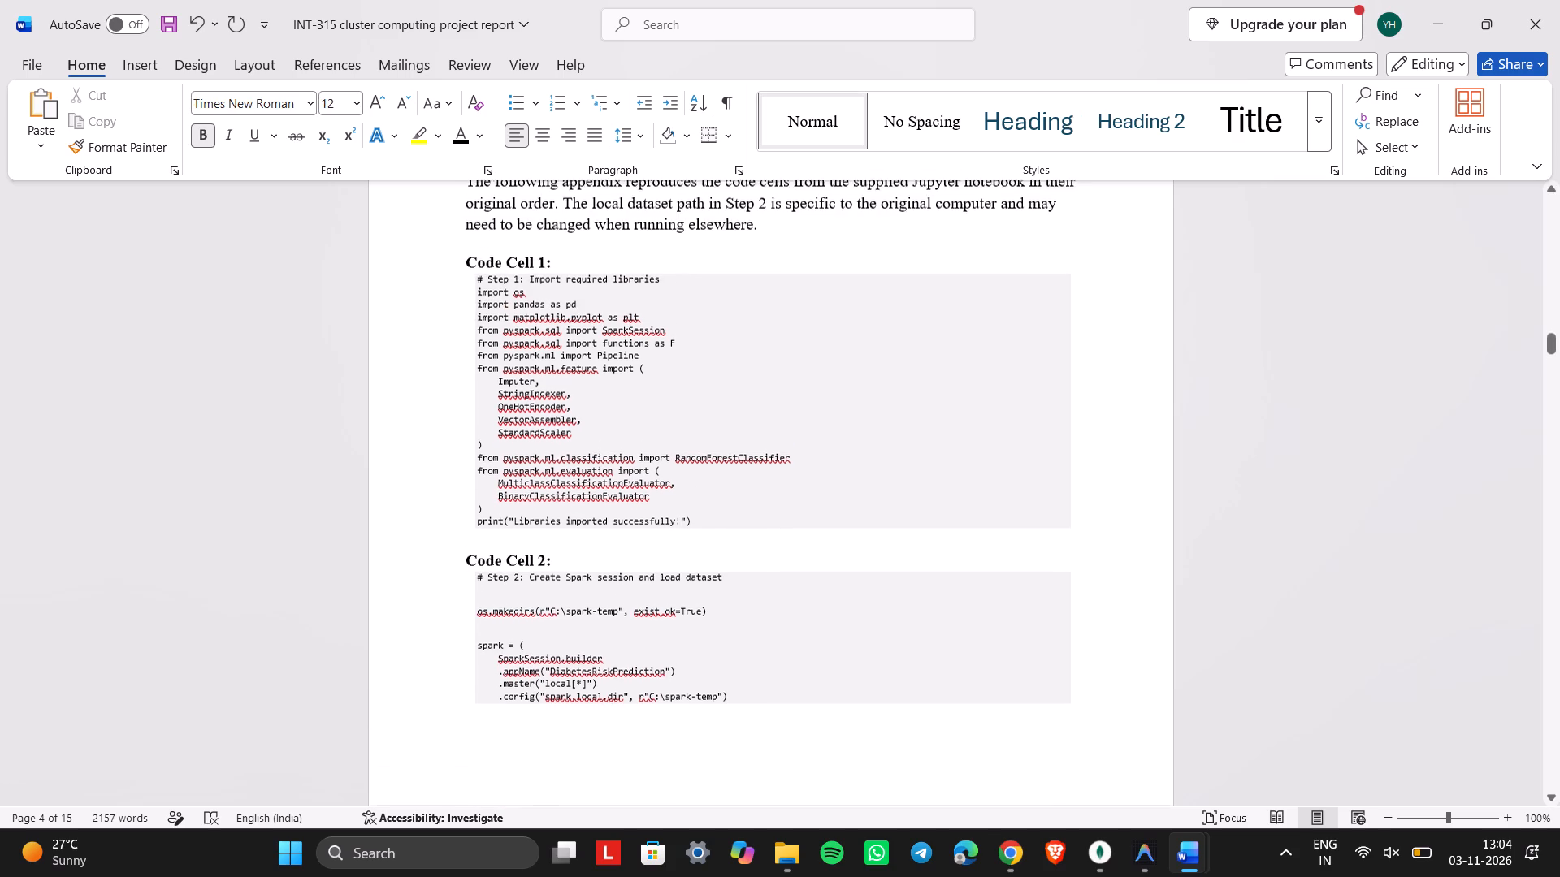
Delete the blank lines before and after the os.makedirs line in Code Cell 2.
scroll(587, 437, "down", 1)
scroll(552, 545, "down", 1)
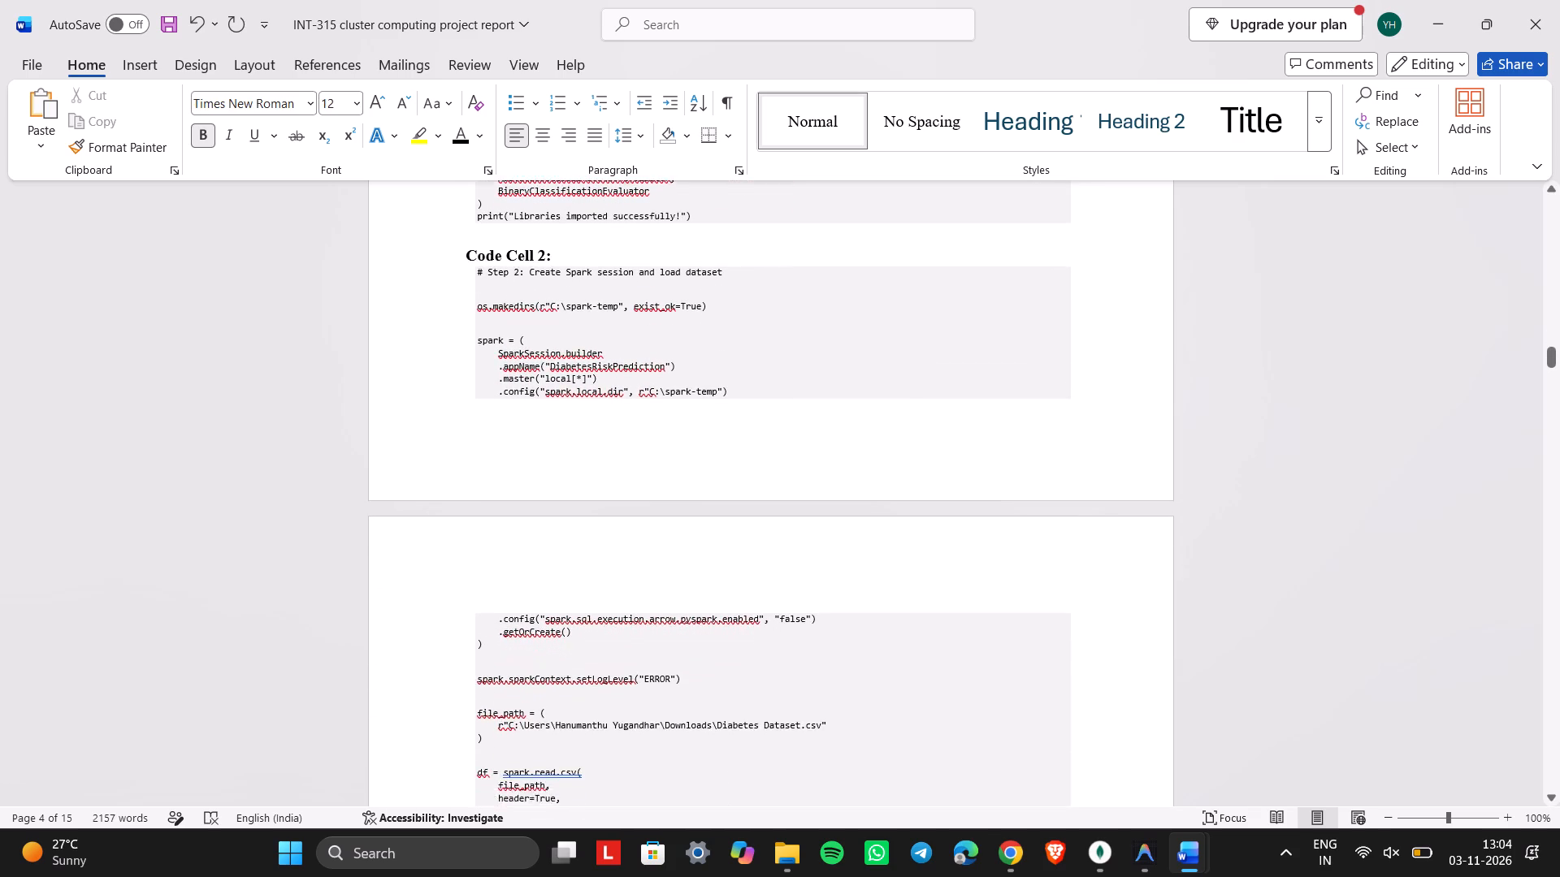
scroll(552, 545, "down", 1)
scroll(549, 517, "up", 4)
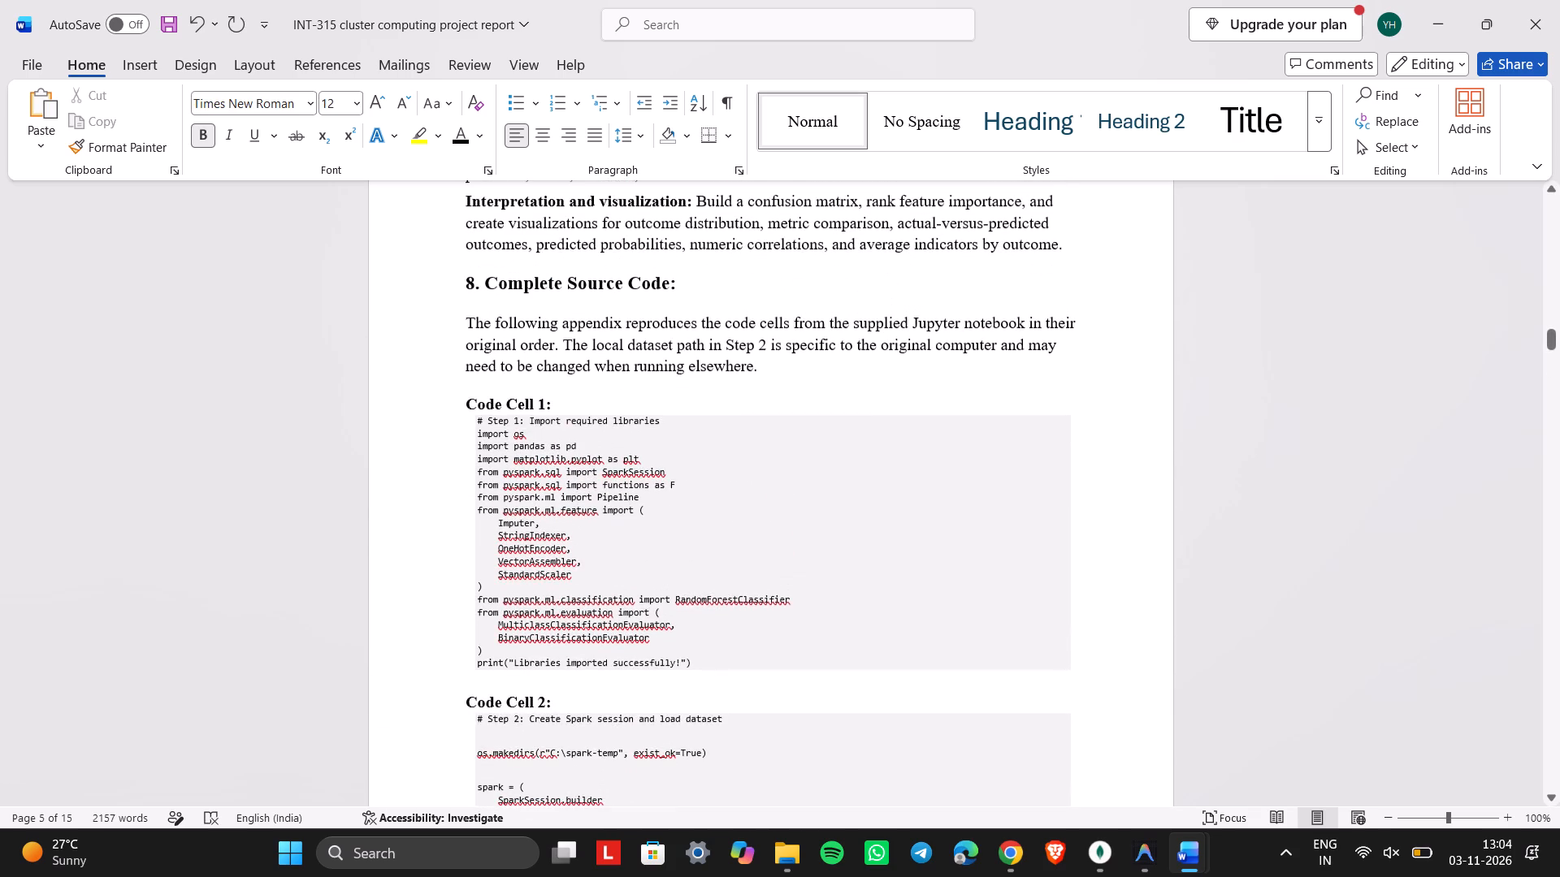
scroll(522, 625, "down", 1)
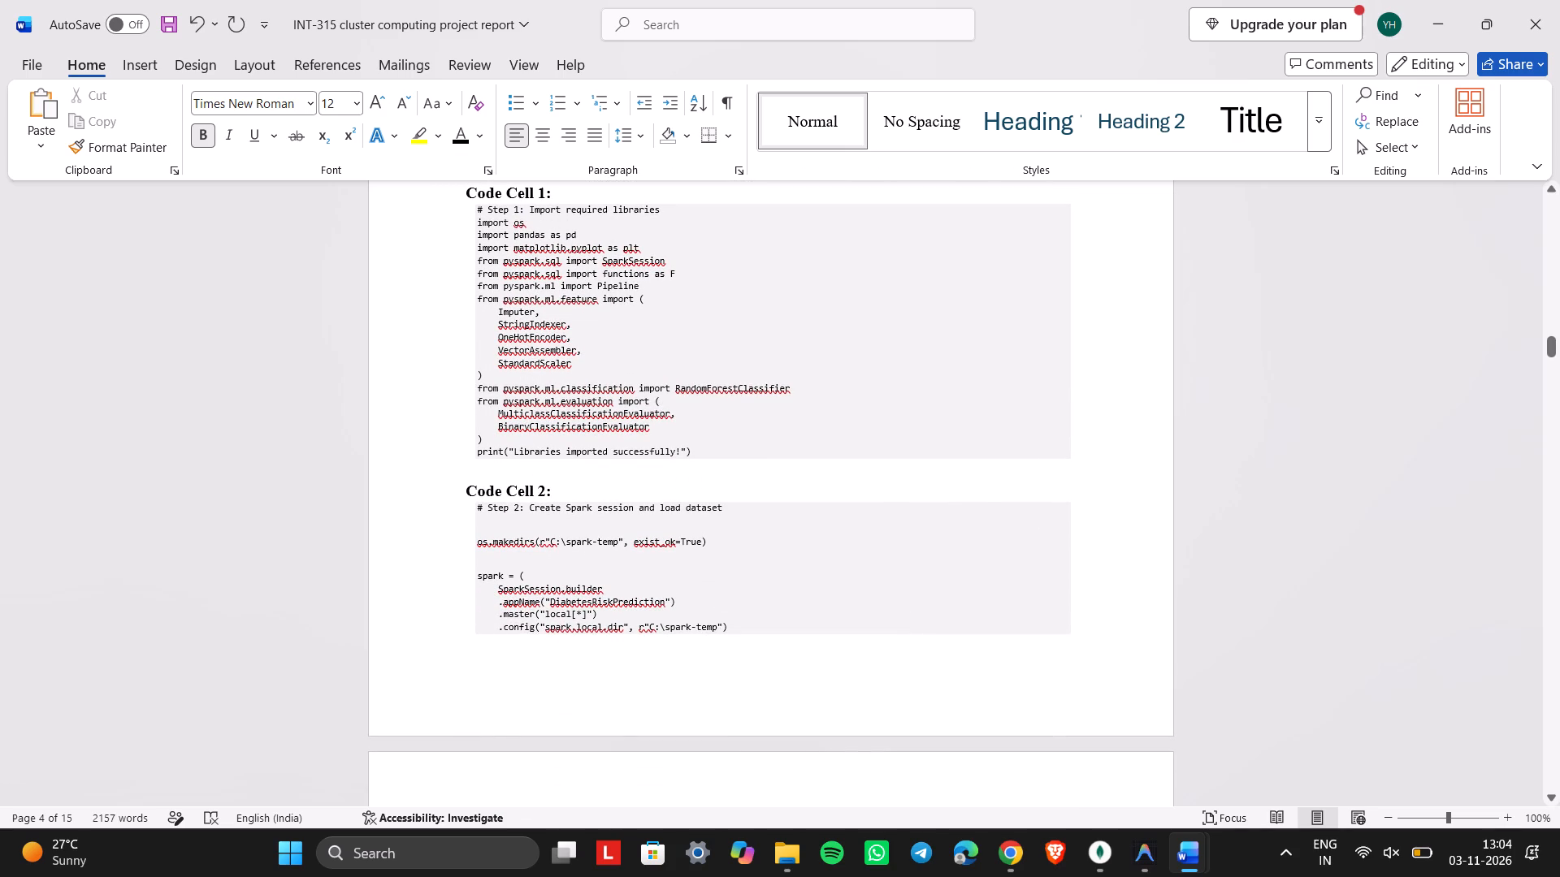
left_click(504, 532)
key("BackSpace")
key("Down")
key("Up")
key("BackSpace")
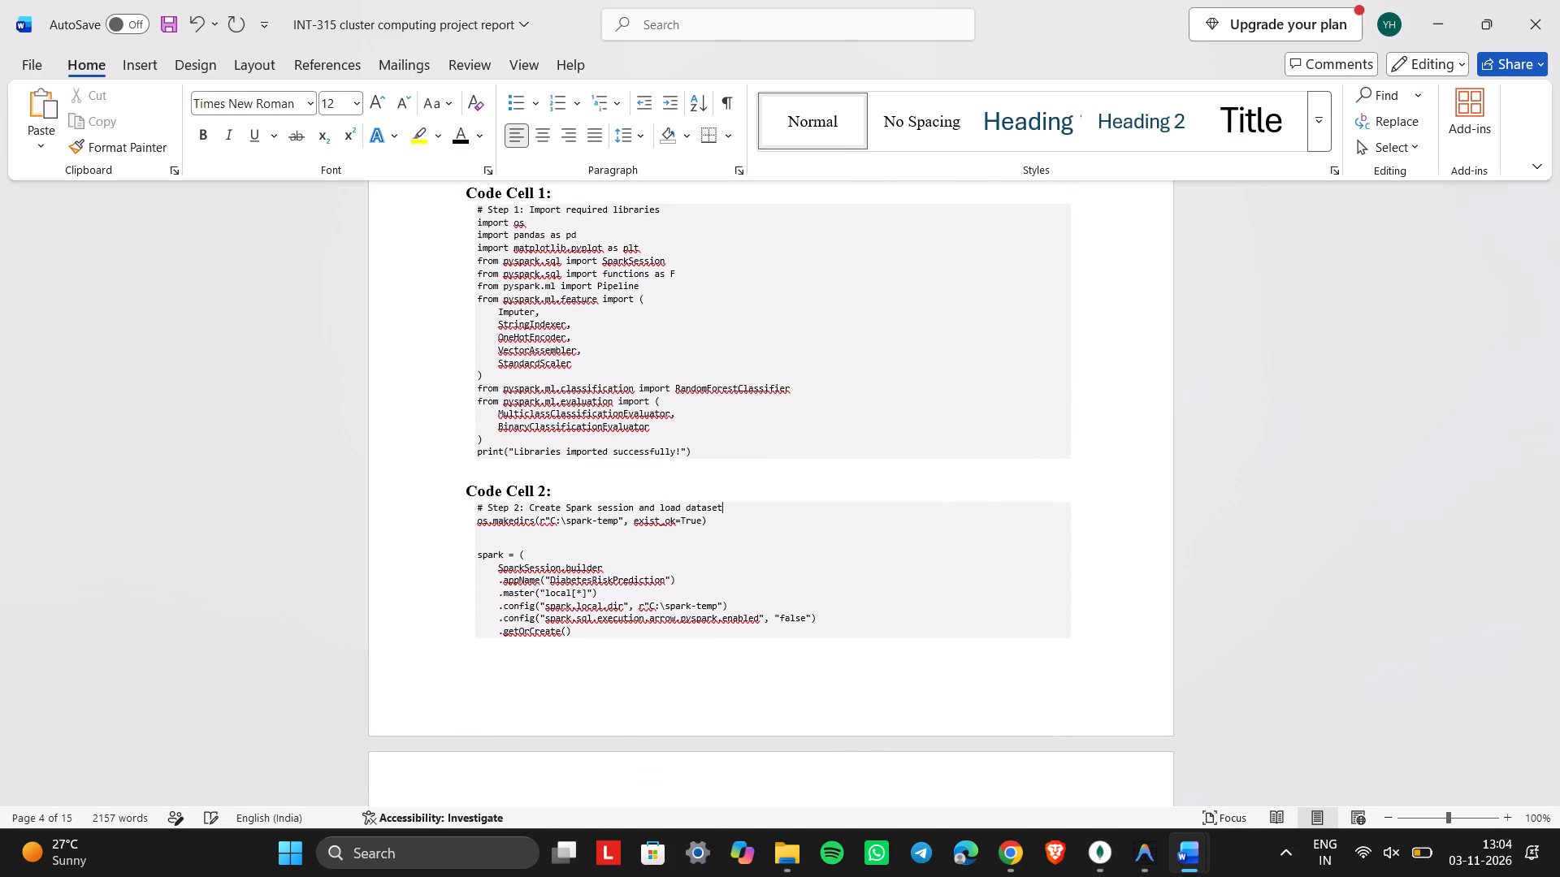
key("Down")
key("Down")
key("BackSpace")
key("BackSpace")
Delete the blank lines before and after the spark.sparkContext.setLogLevel("ERROR") line in Code Cell 2.
scroll(504, 532, "down", 1)
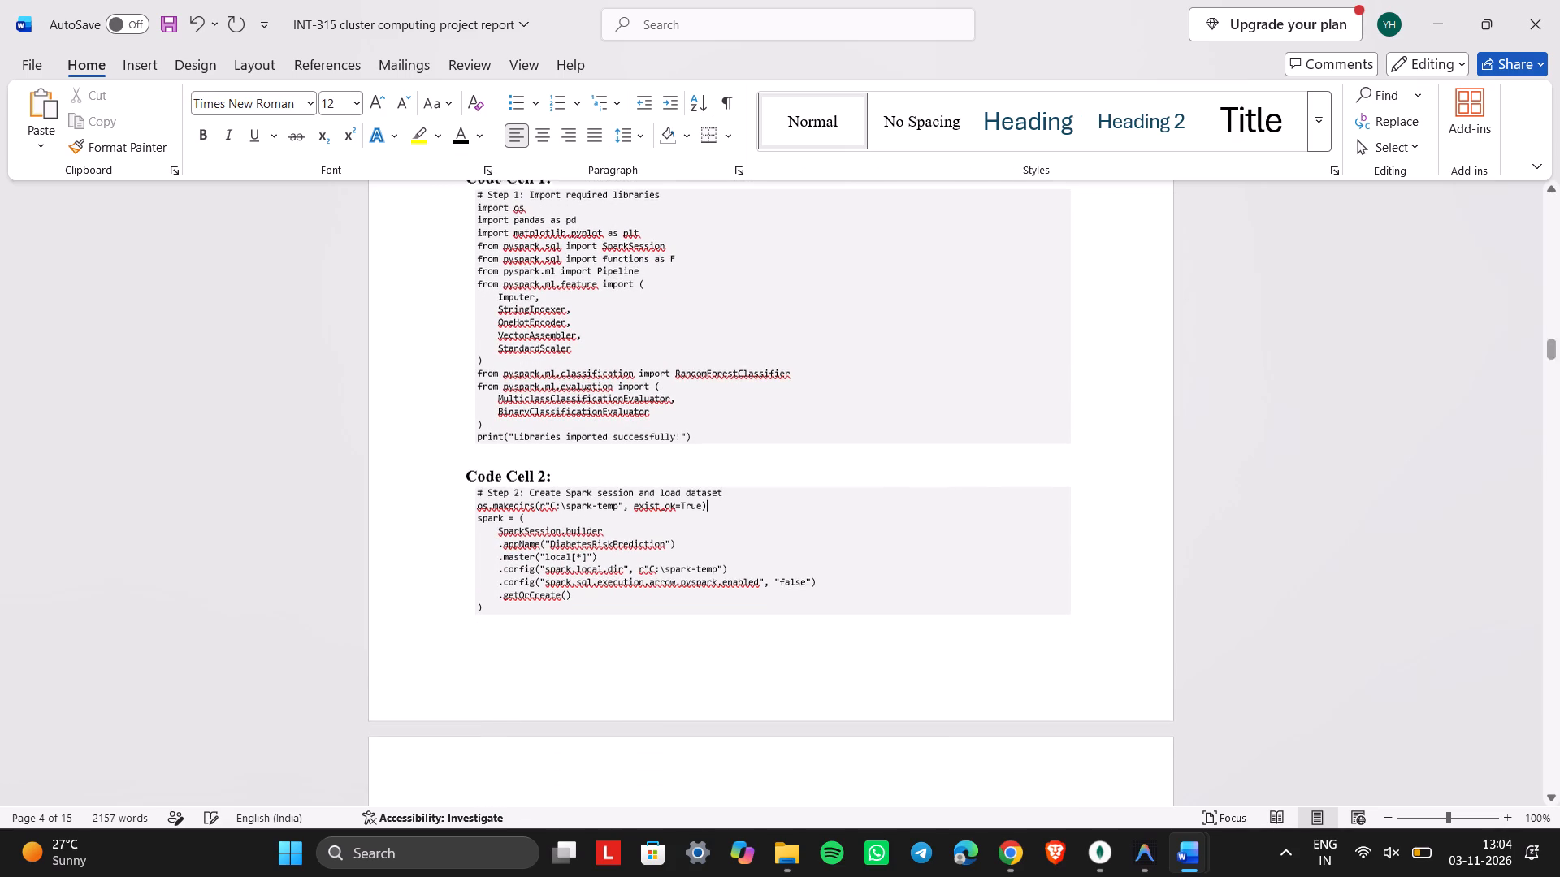
scroll(504, 532, "down", 1)
left_click(493, 606)
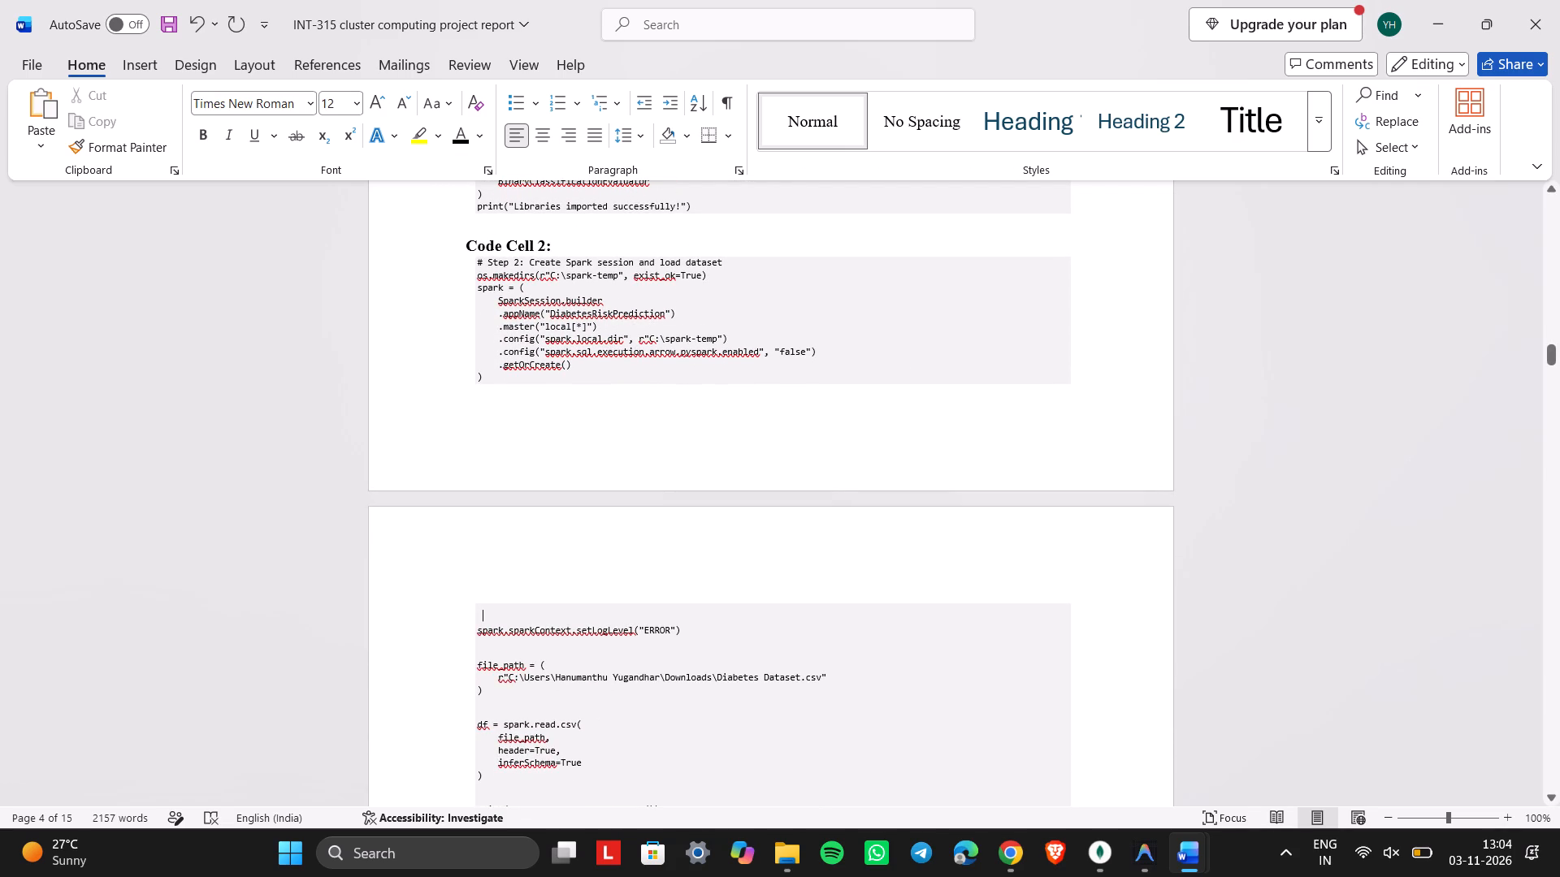
key("BackSpace")
key("Down")
key("Up")
key("BackSpace")
key("Down")
key("Down")
key("BackSpace")
key("BackSpace")
Delete the blank line between the file_path block and the "df = spark.read.csv(" line in Code Cell 2.
key("Down")
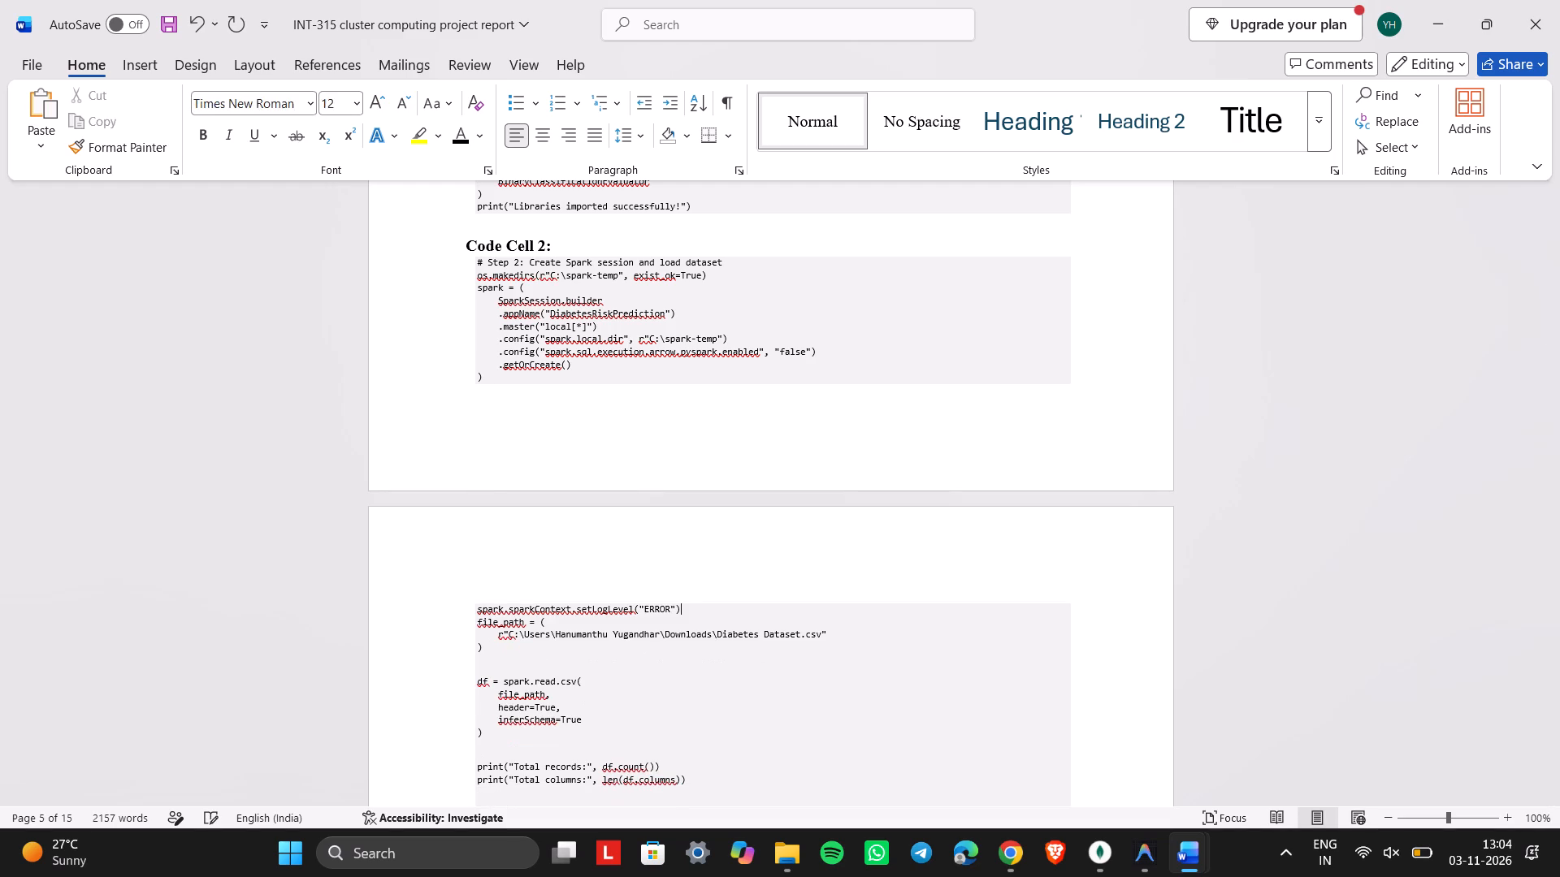
key("Down")
key("Down")
key("Down")
key("Down")
key("Up")
key("BackSpace")
key("BackSpace")
Delete the blank lines before the "Total records" print line and before df.printSchema() in Code Cell 2.
key("Down")
key("Down")
key("Down")
key("Down")
key("Down")
key("Down")
key("Down")
key("BackSpace")
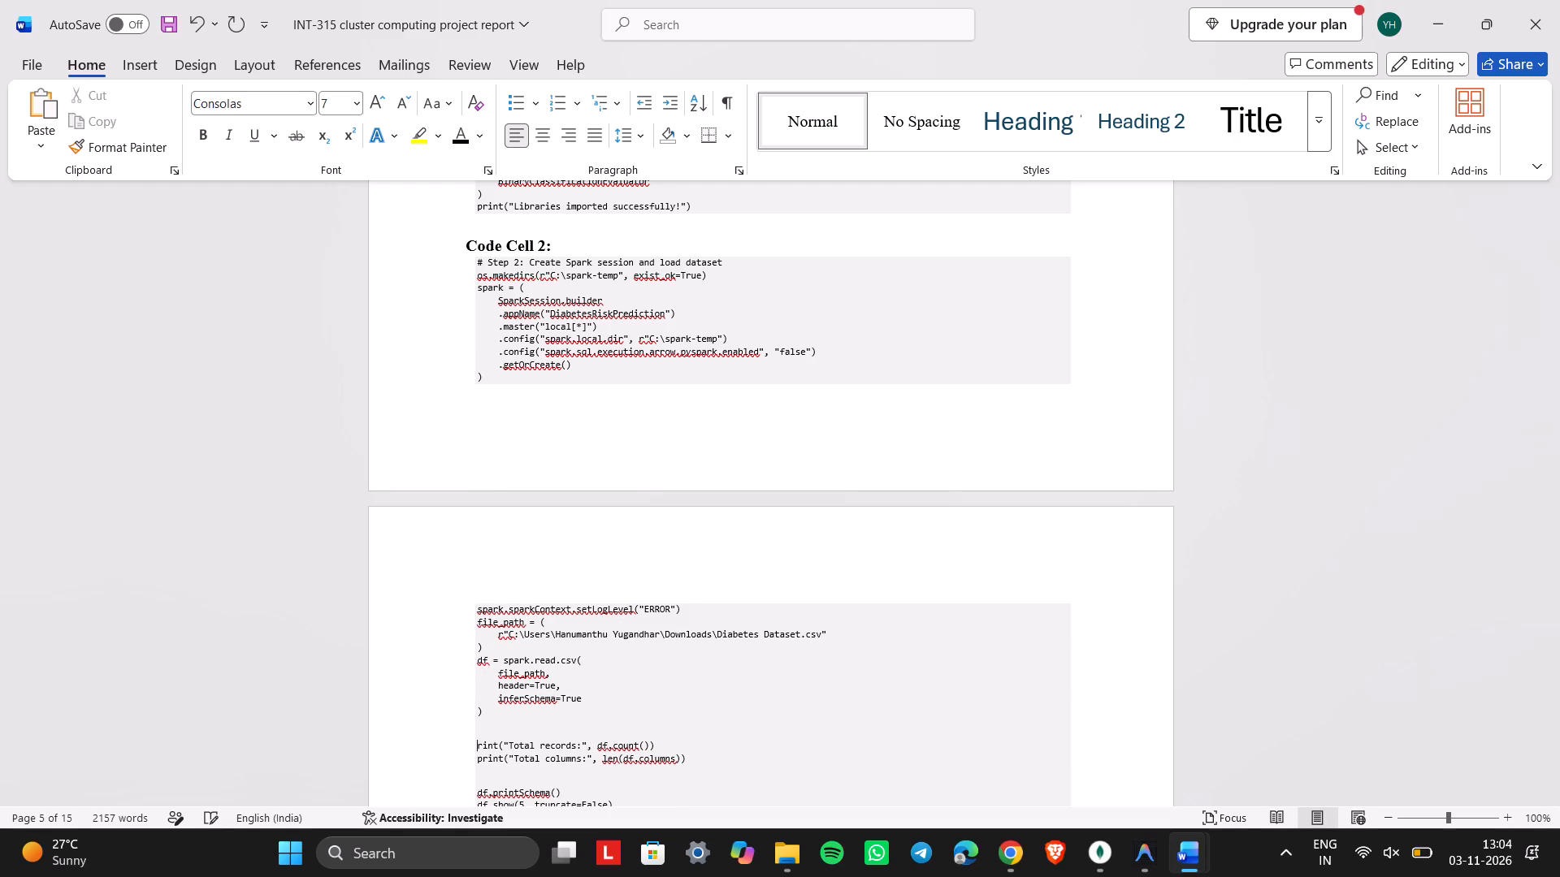
key("ctrl+z")
key("Up")
key("BackSpace")
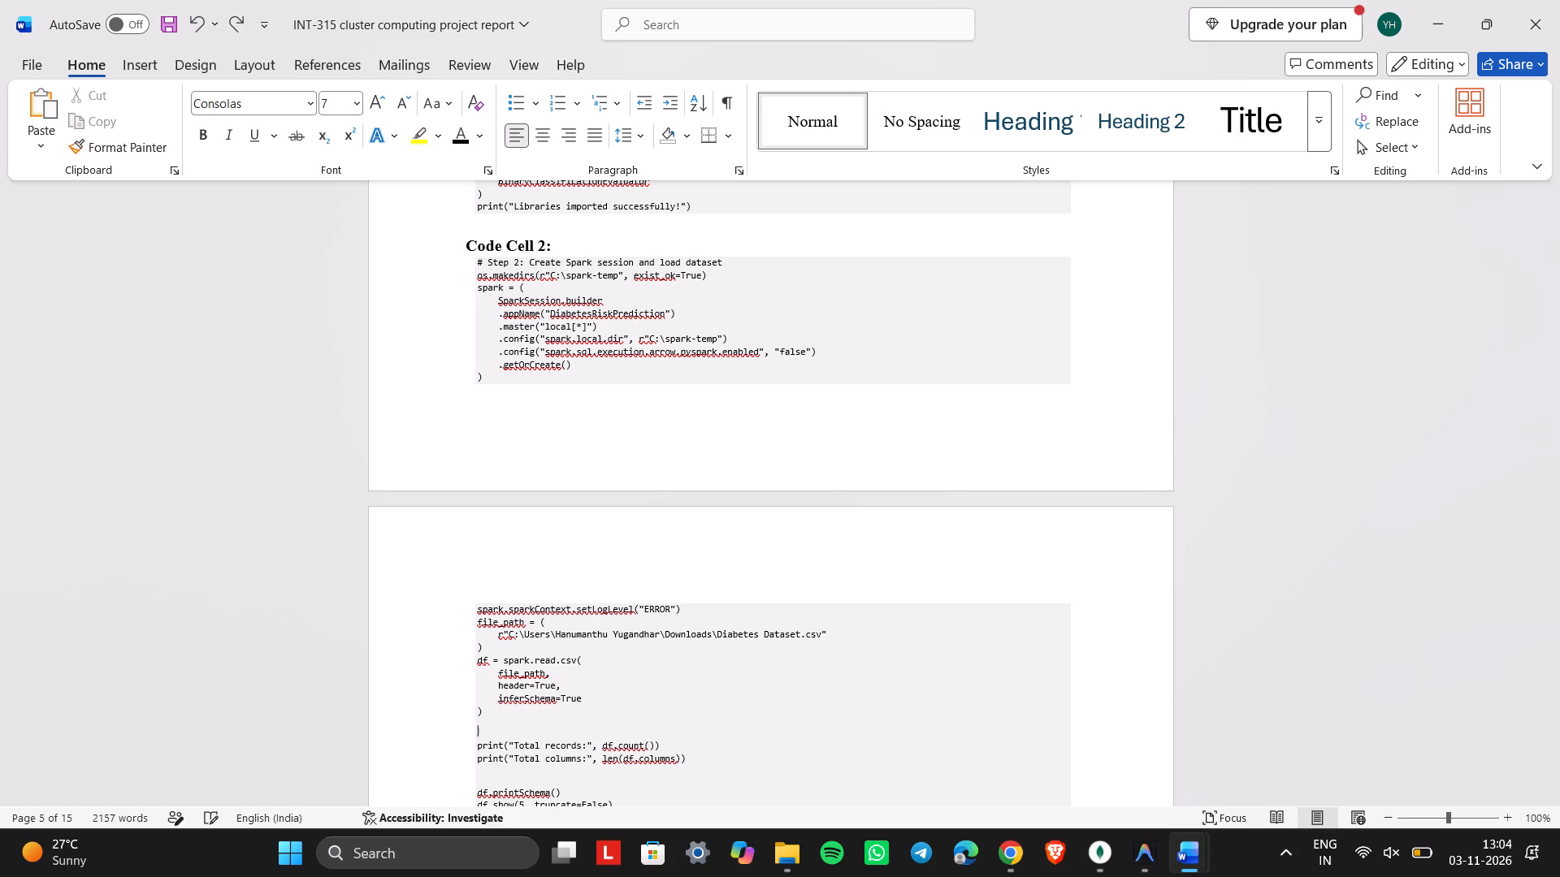
key("BackSpace")
scroll(493, 606, "down", 1)
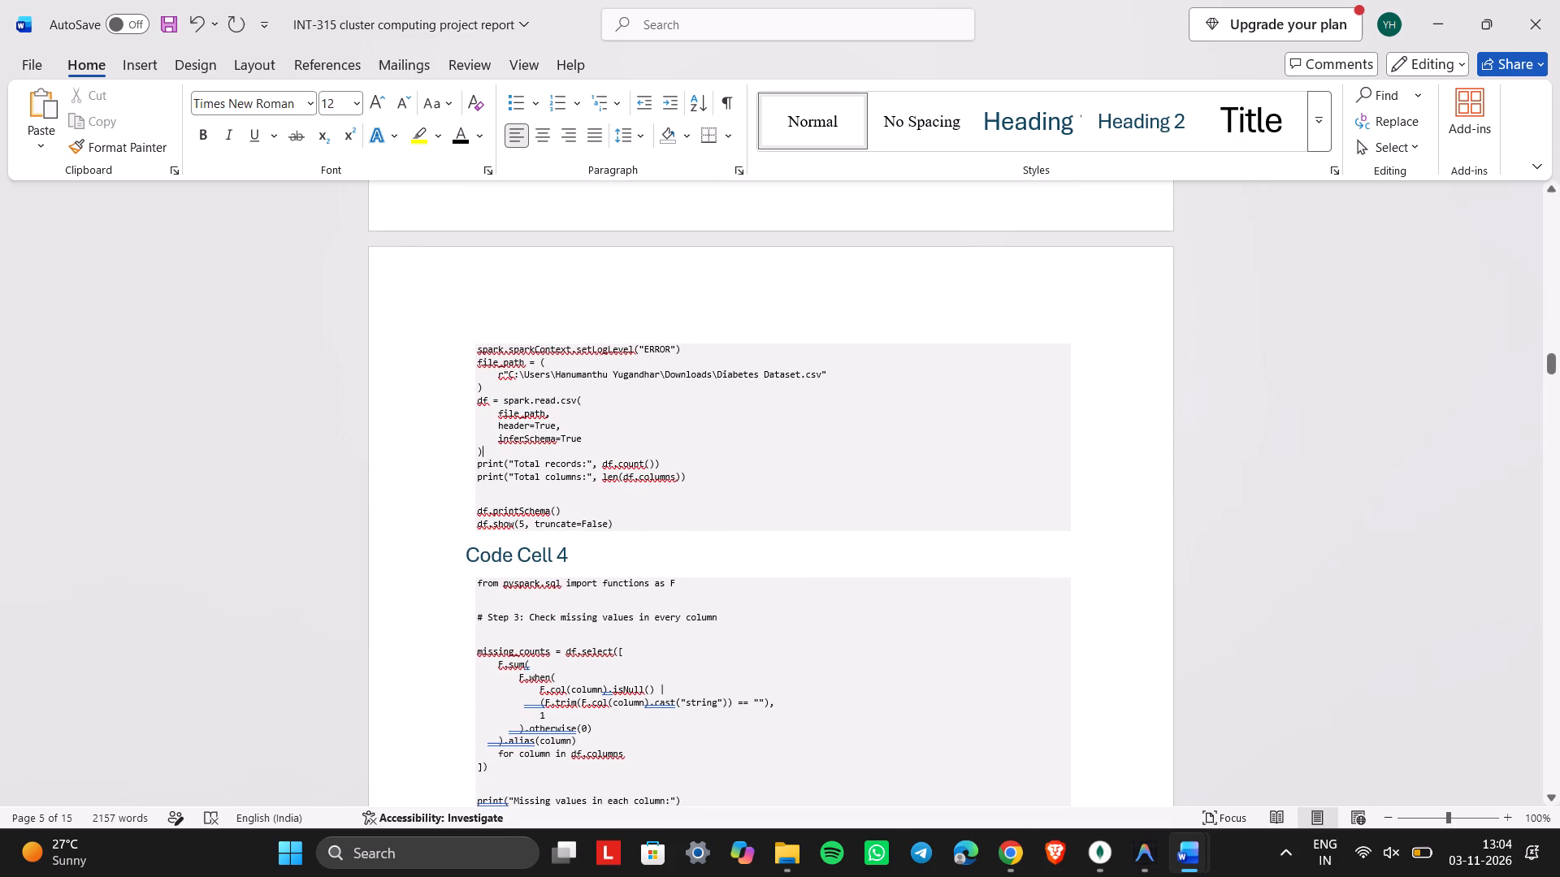
left_click(511, 495)
key("BackSpace")
key("BackSpace")
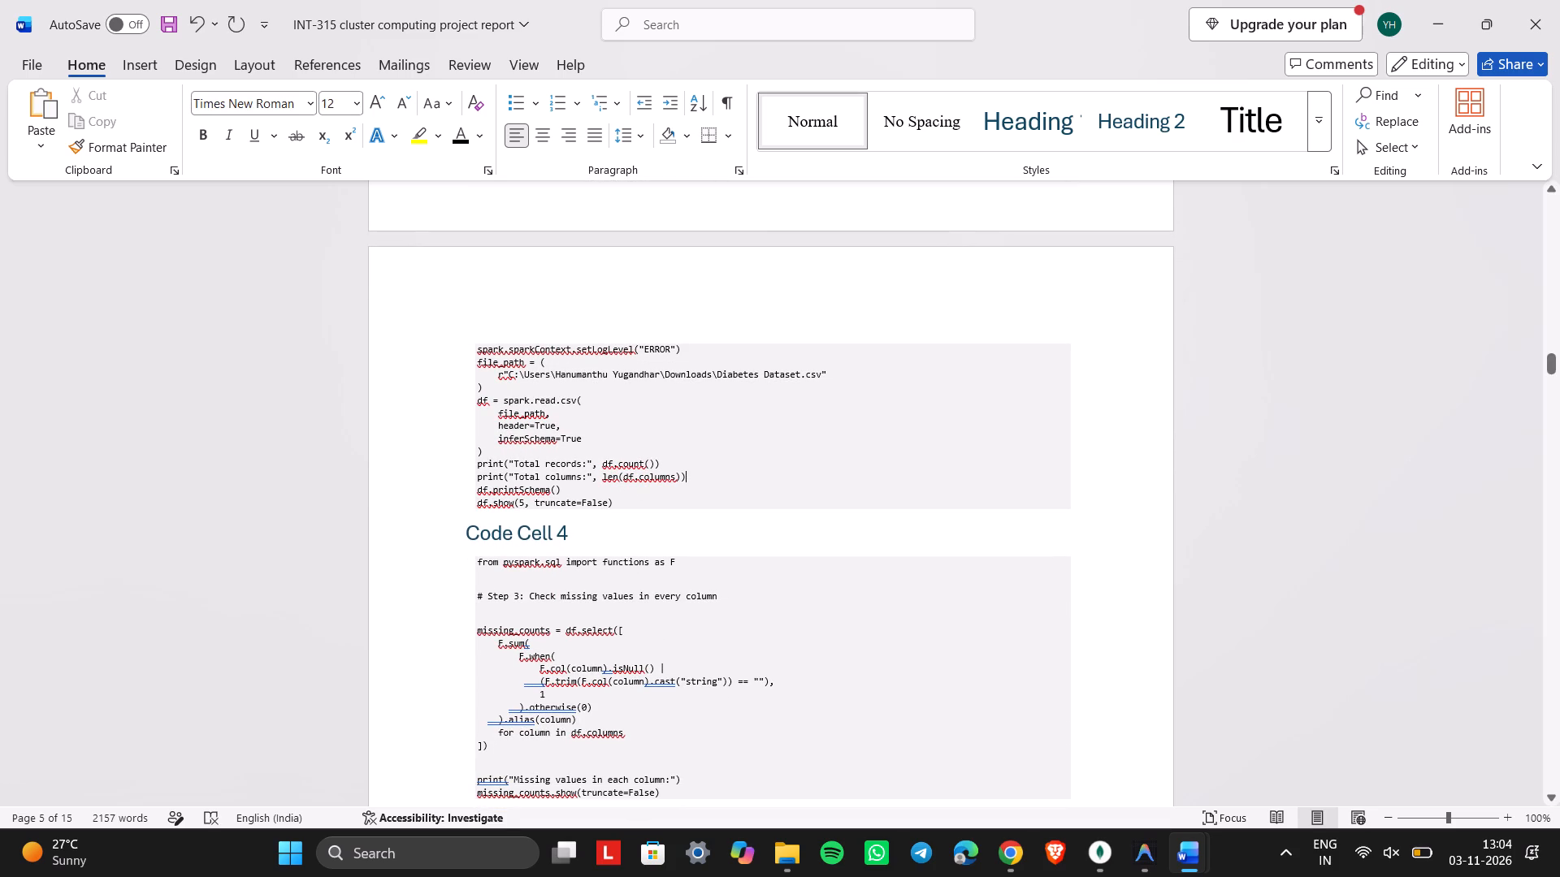
Check the tightened Code Cell 2 and save the project report.
scroll(654, 426, "up", 2)
scroll(654, 426, "down", 1)
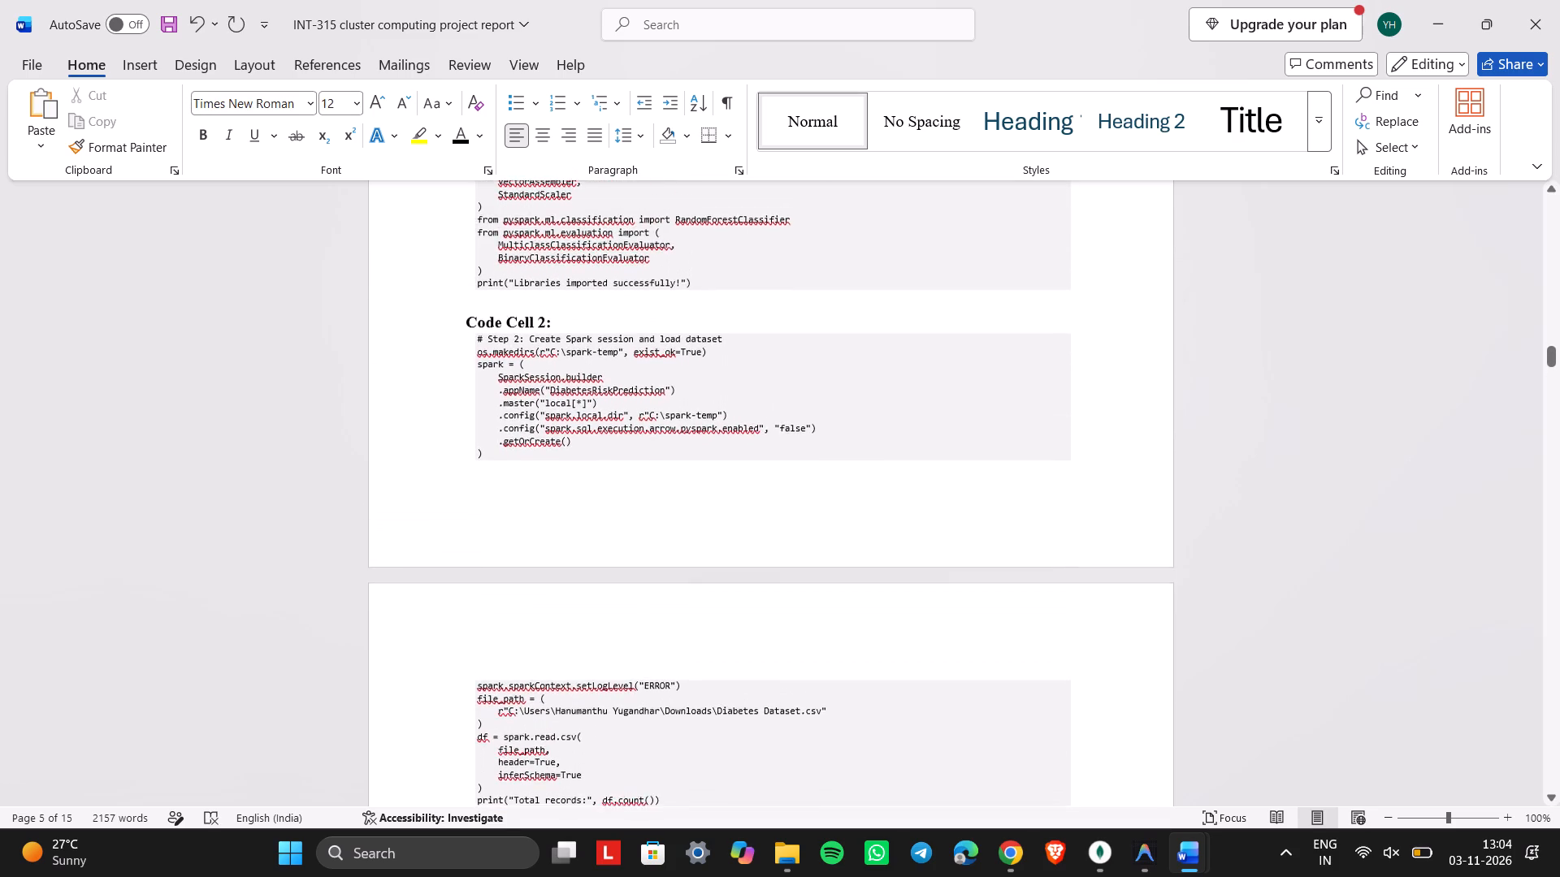
scroll(654, 426, "down", 1)
left_click(167, 14)
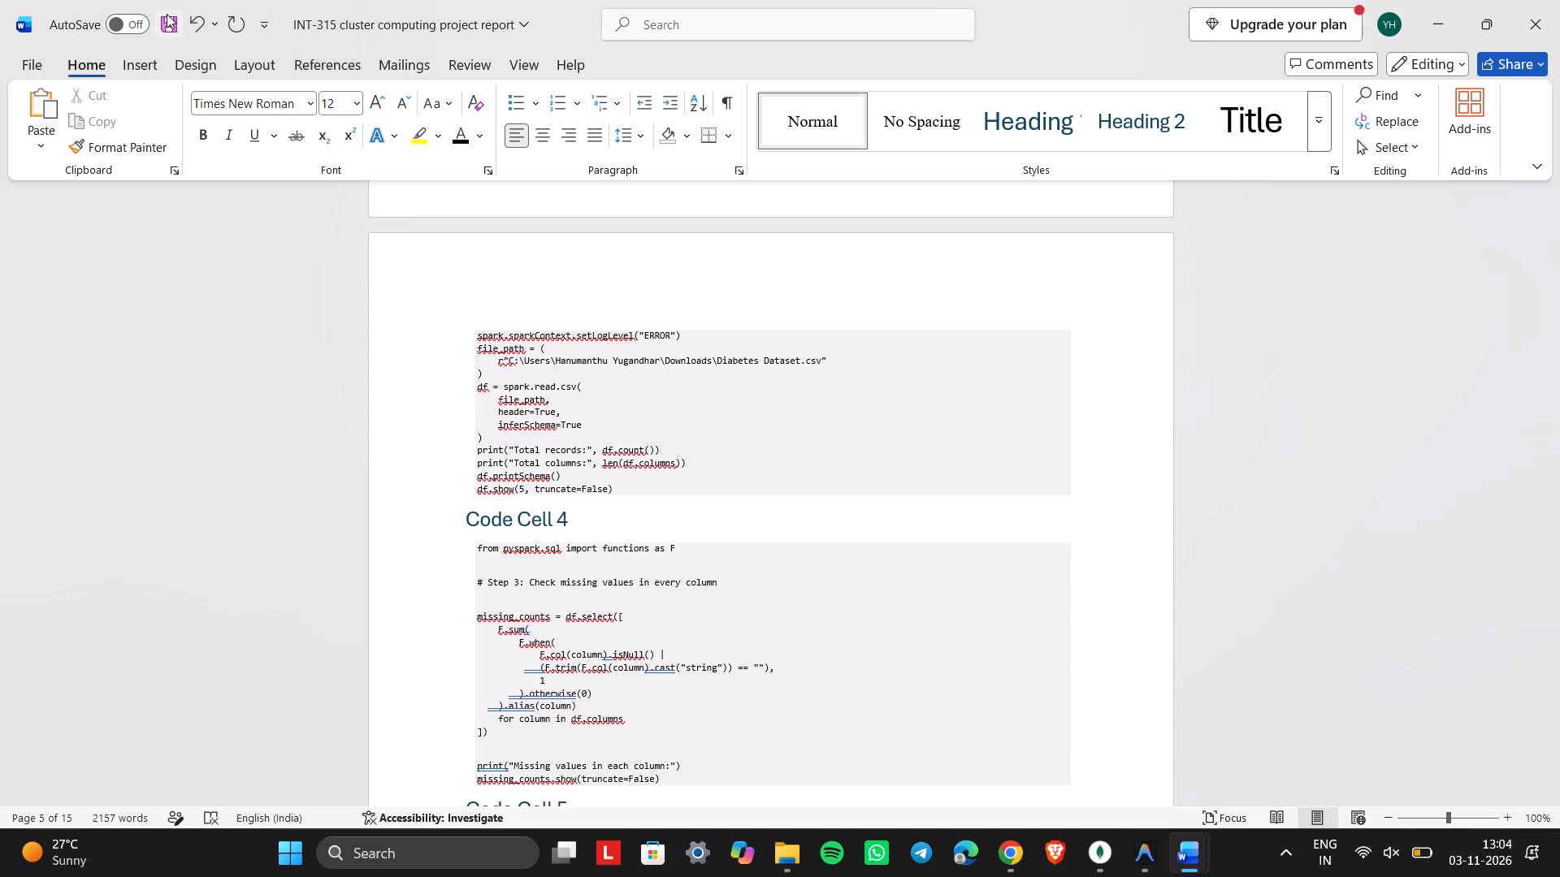
Look through the remaining code cells to the end of the report.
scroll(1083, 285, "down", 18)
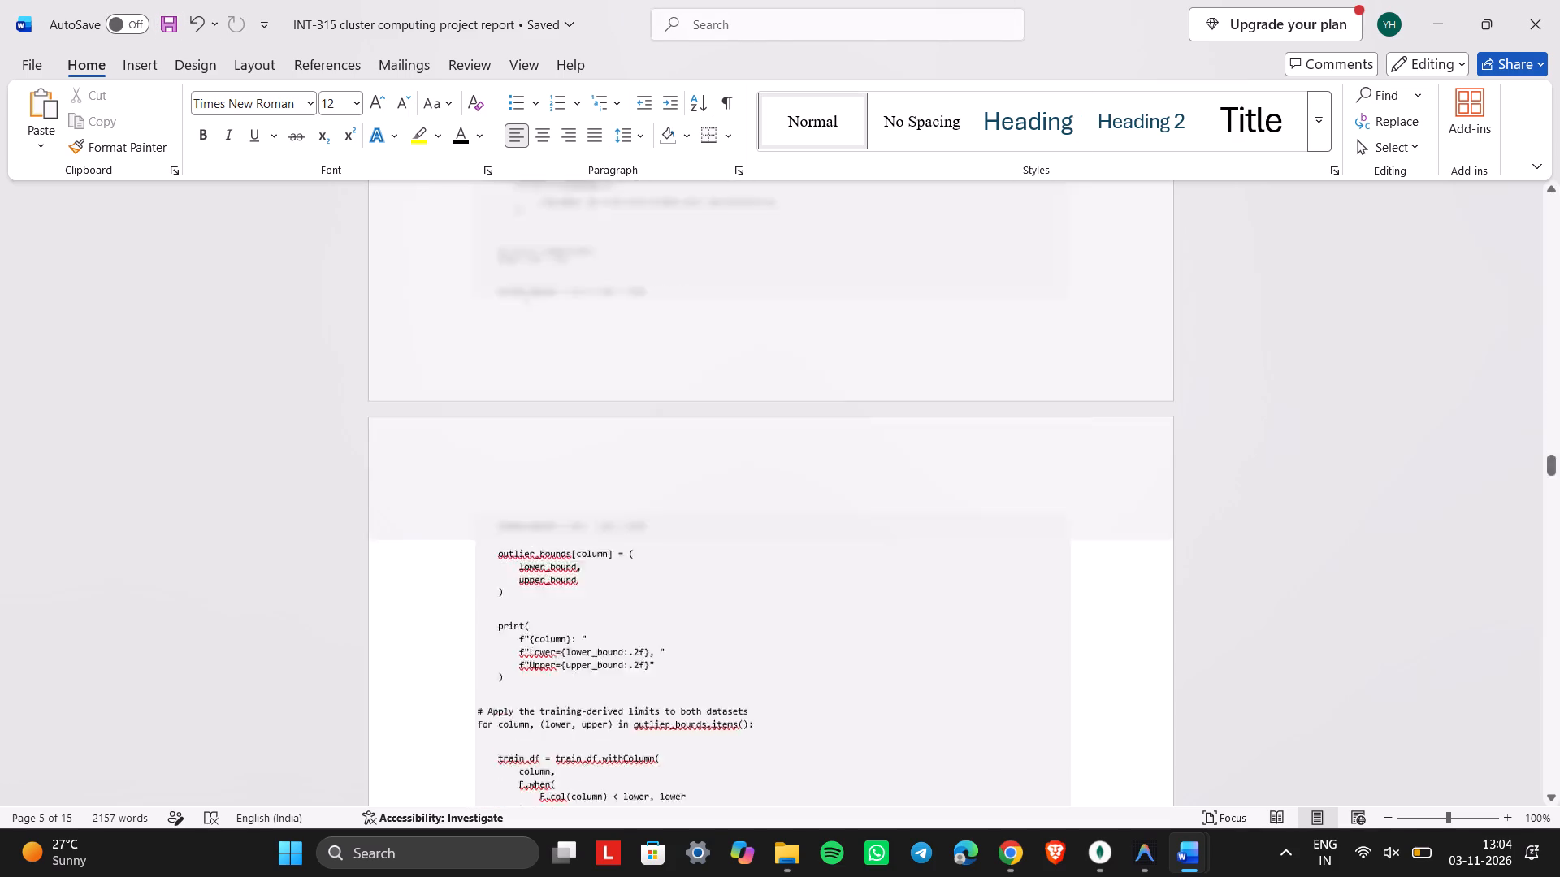
scroll(1083, 285, "down", 17)
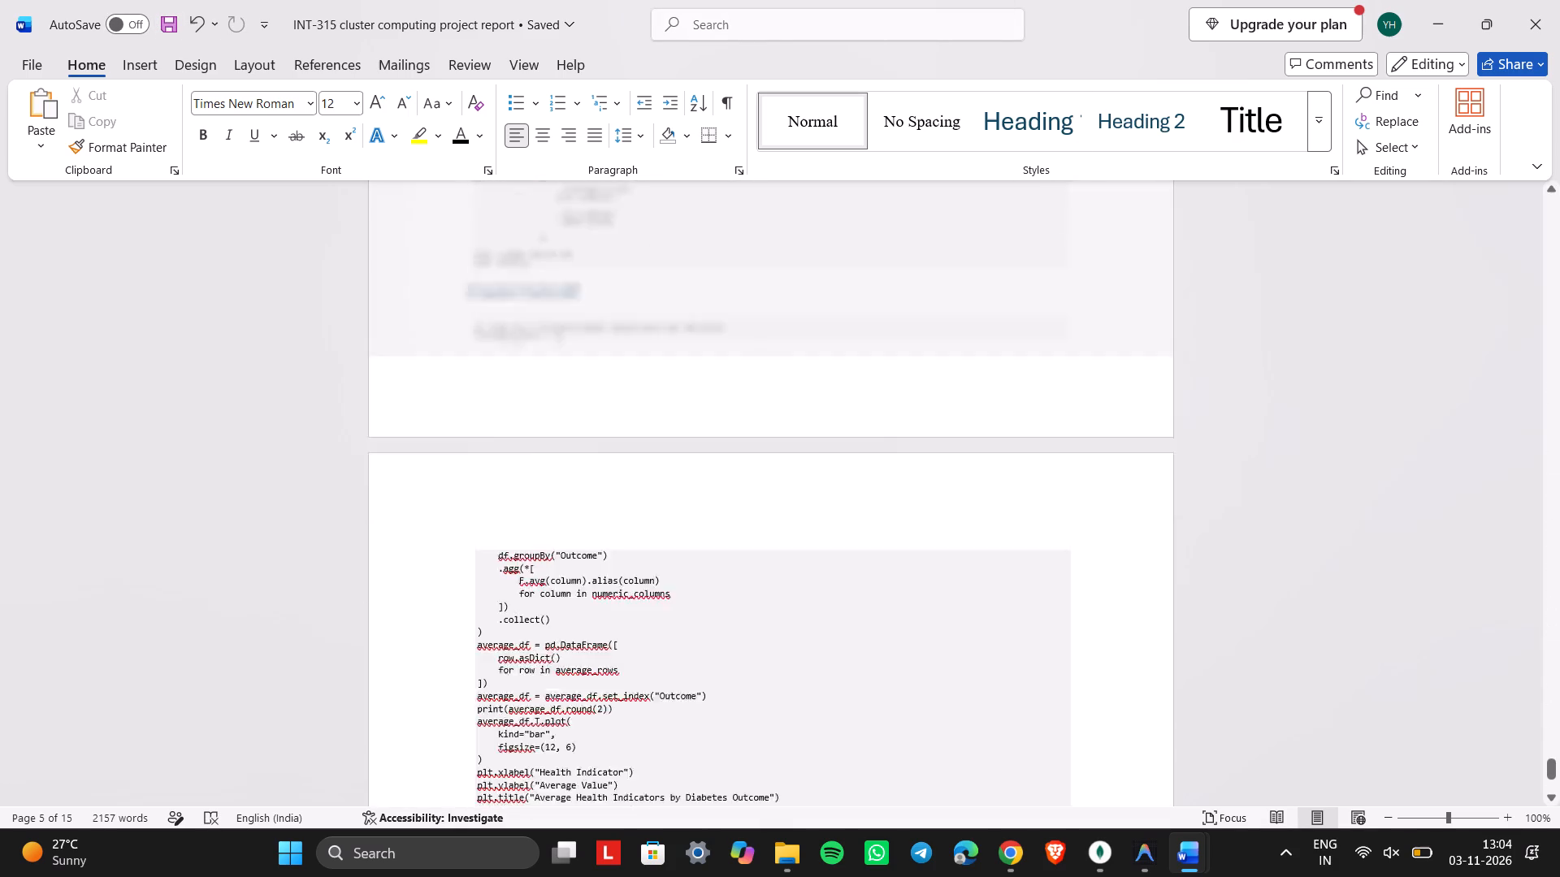
scroll(1083, 285, "down", 5)
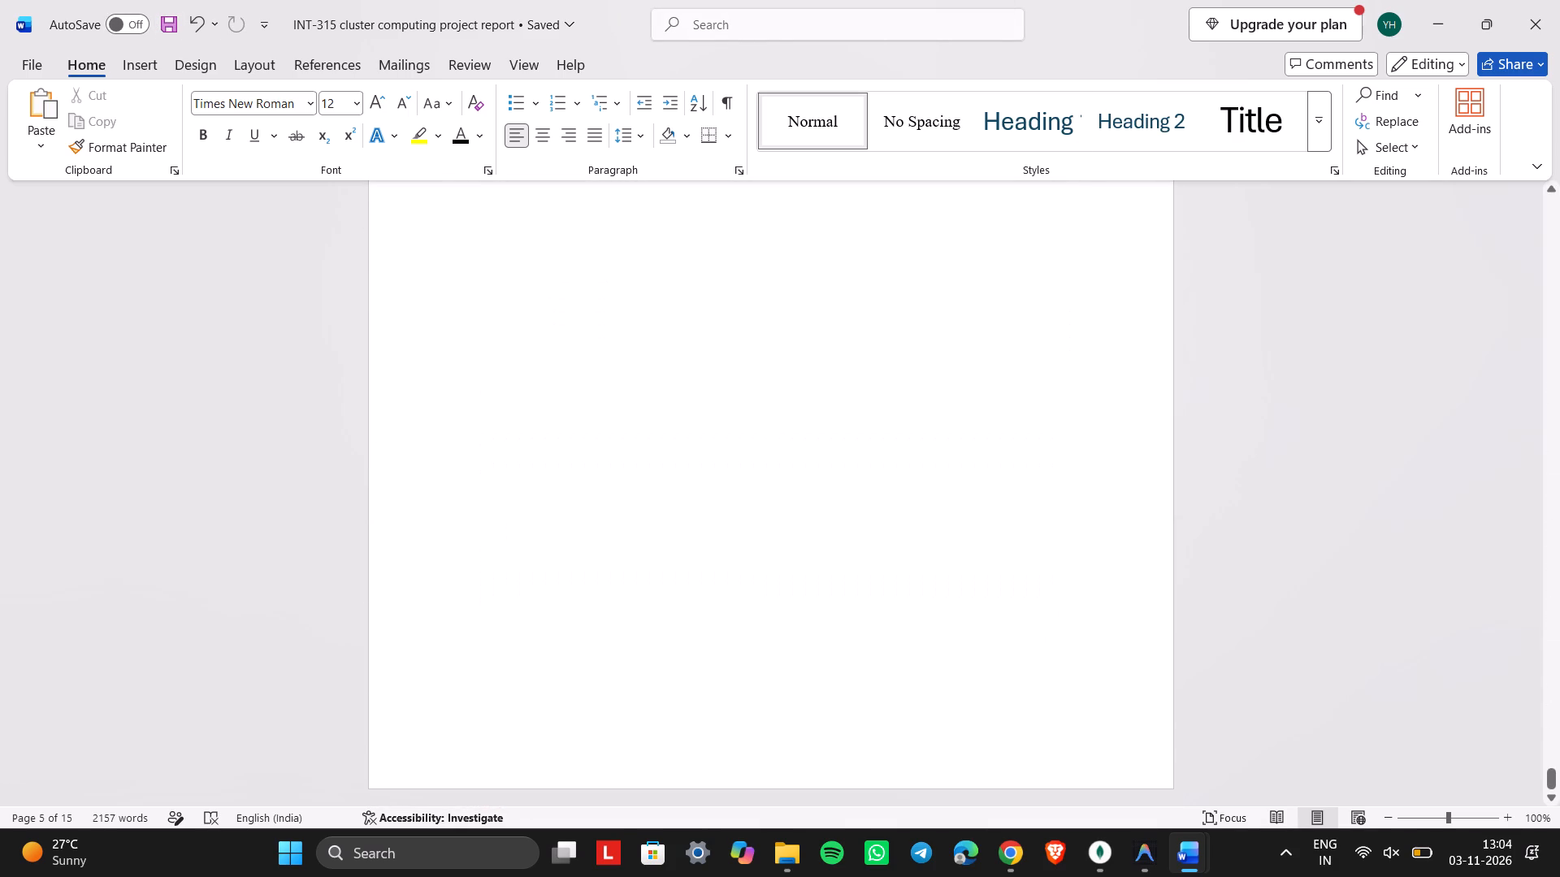
Change the number of the code cell heading directly after the Code Cell 2 listing to 3.
scroll(1083, 285, "up", 13)
scroll(1083, 285, "up", 9)
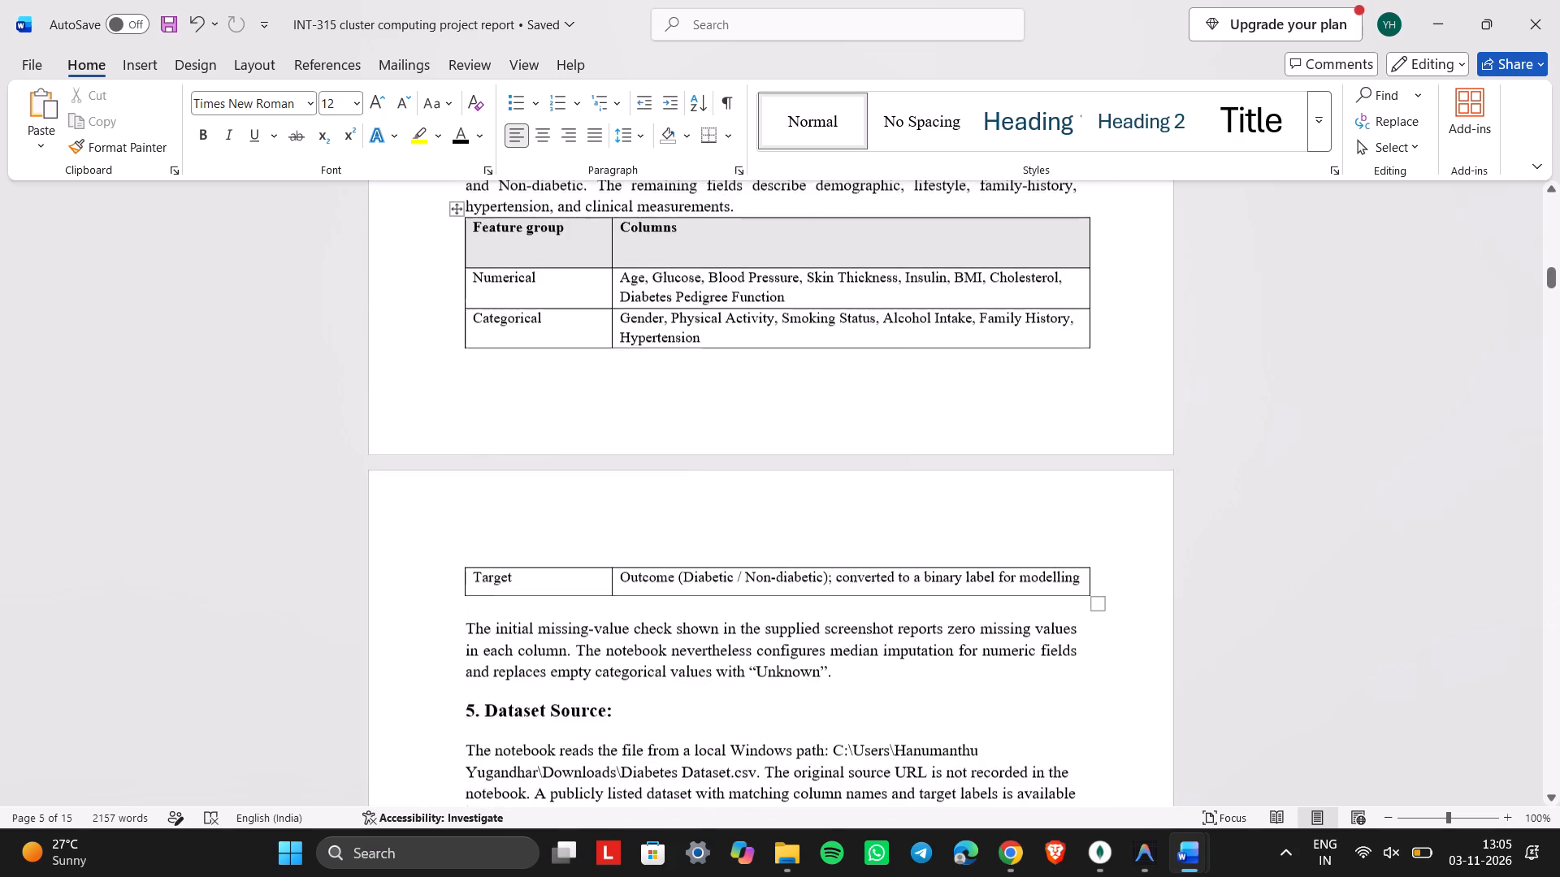
scroll(1083, 285, "down", 6)
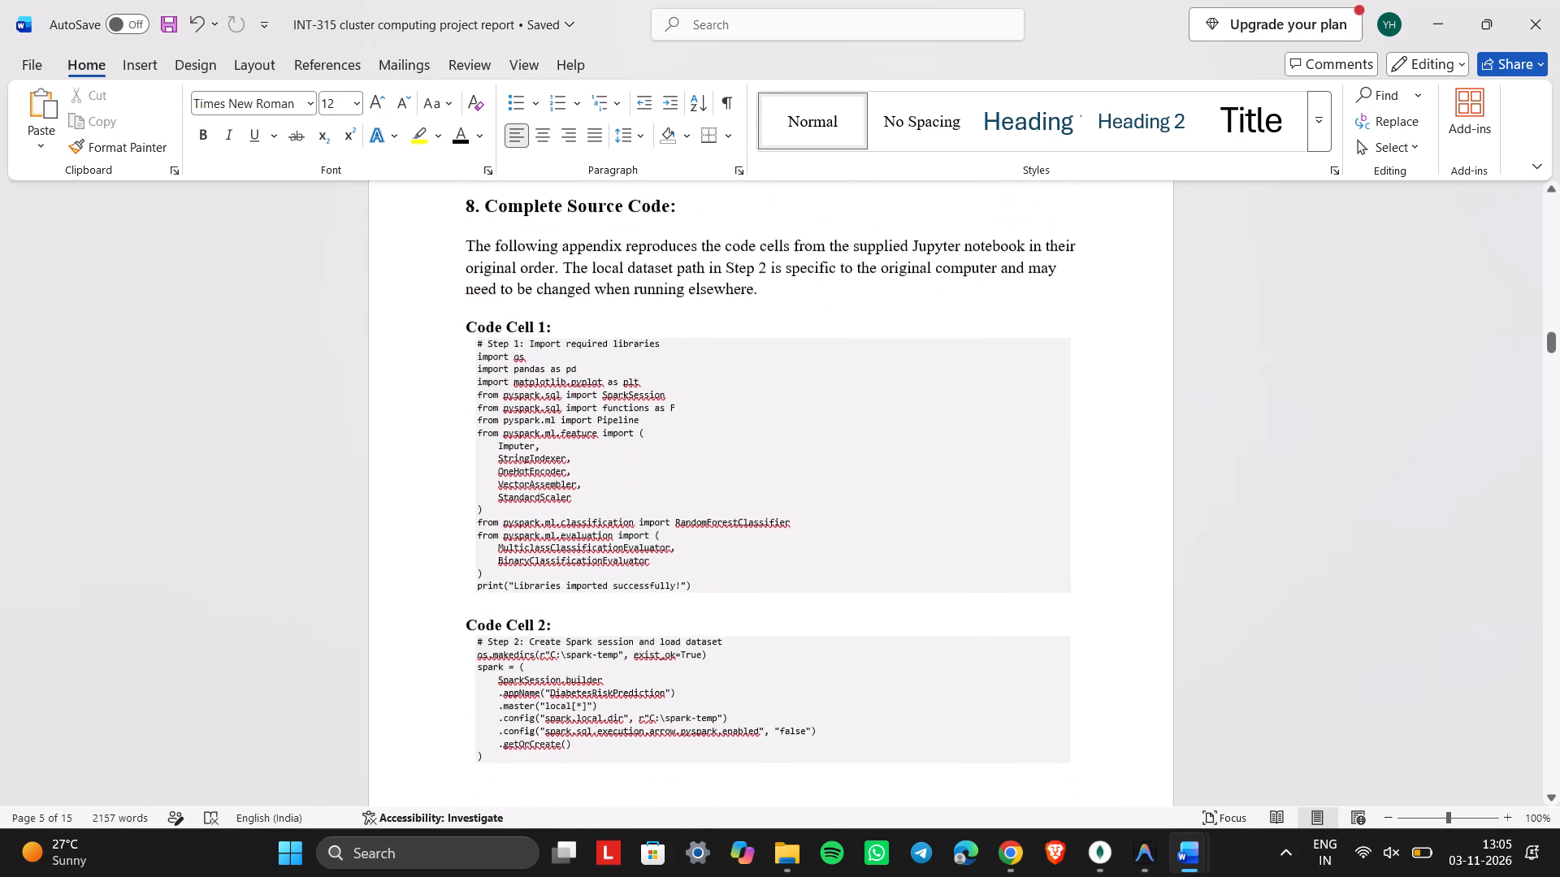
scroll(1083, 285, "down", 4)
scroll(799, 466, "up", 1)
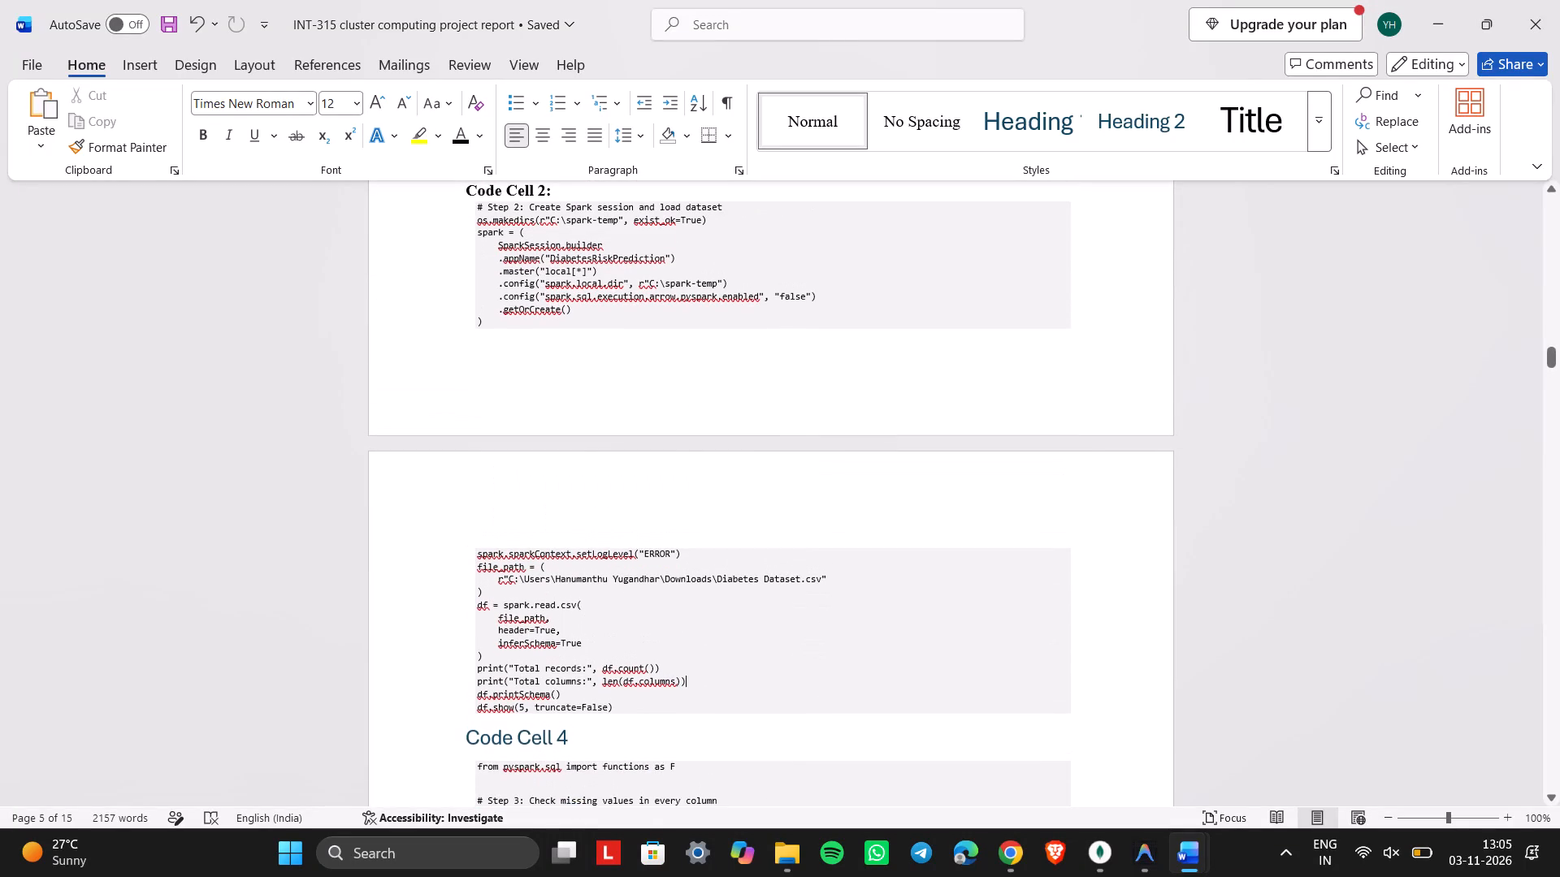
left_click(571, 736)
key("BackSpace")
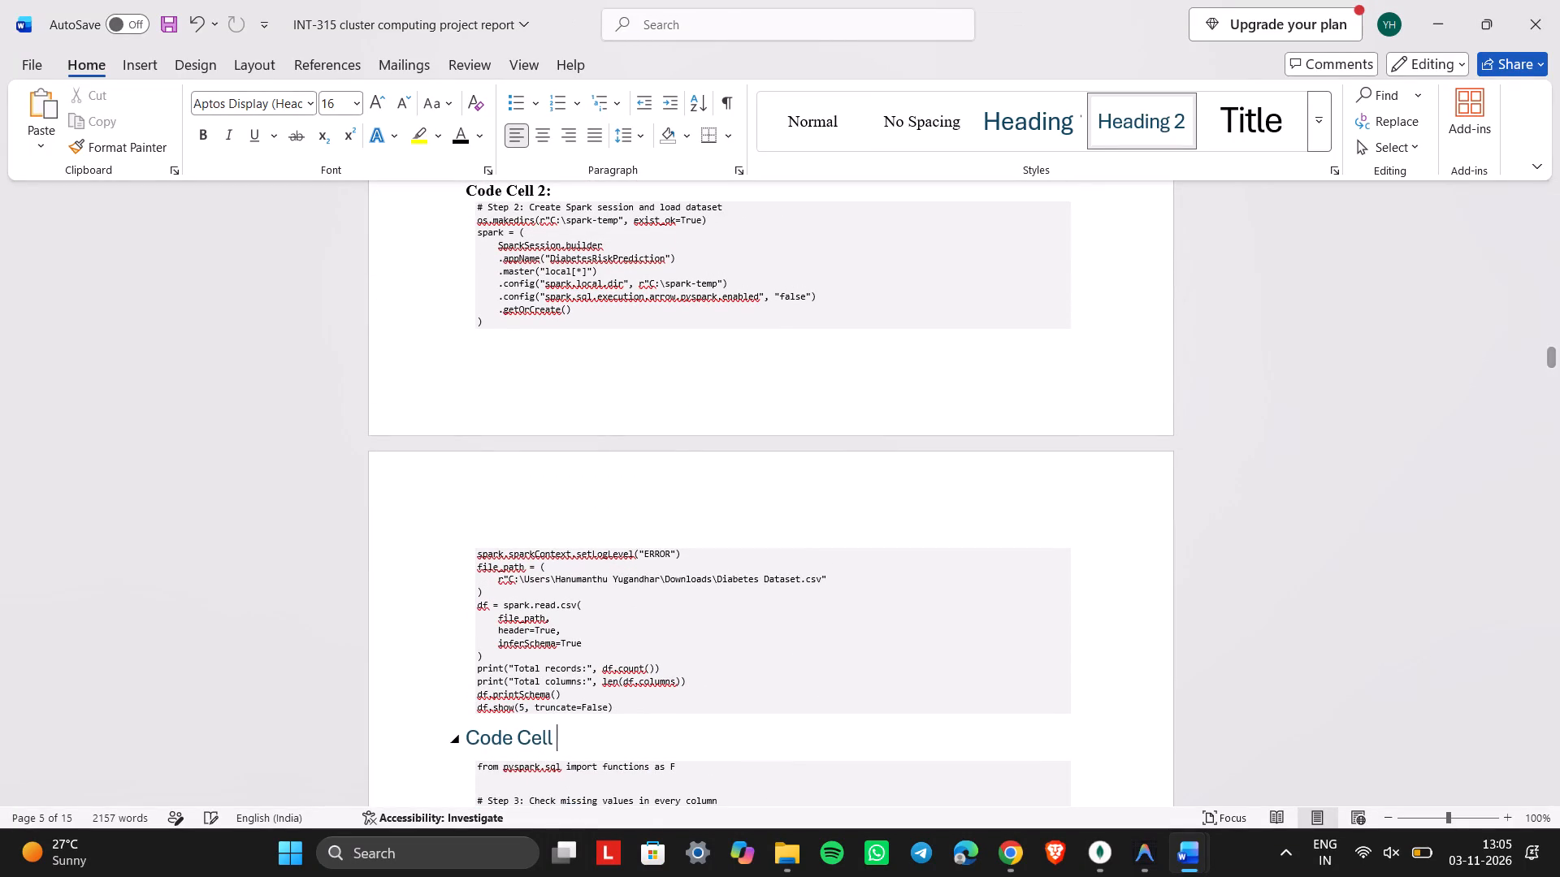
key("3")
Format the Code Cell 3 heading as bold Normal text ending with a colon, with a blank line above it.
left_click_drag(570, 740, 453, 737)
left_click(804, 140)
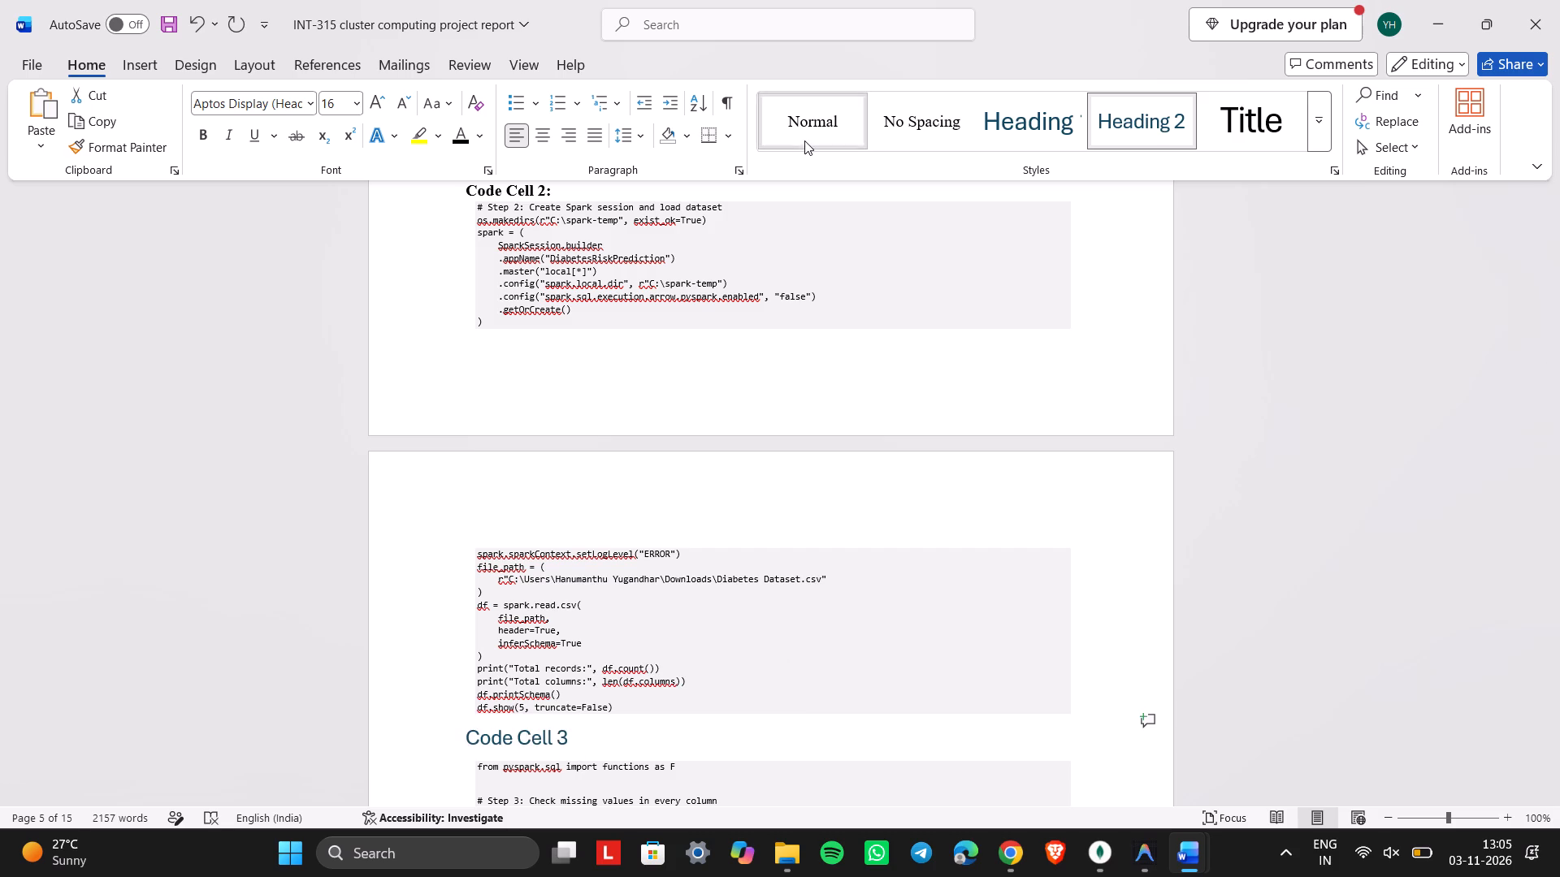
left_click(211, 136)
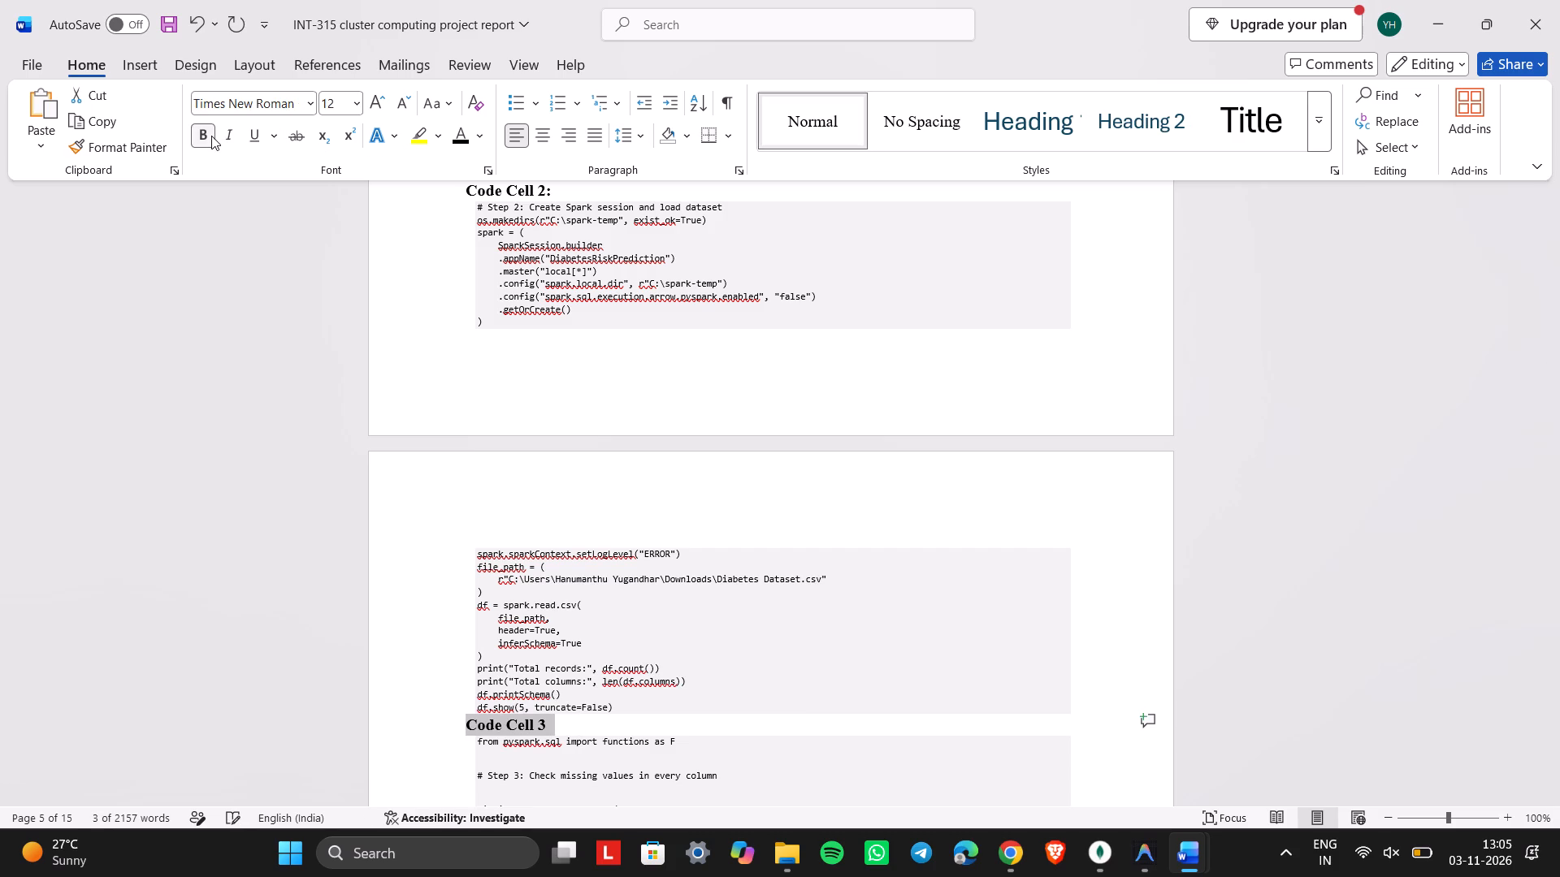
left_click(566, 713)
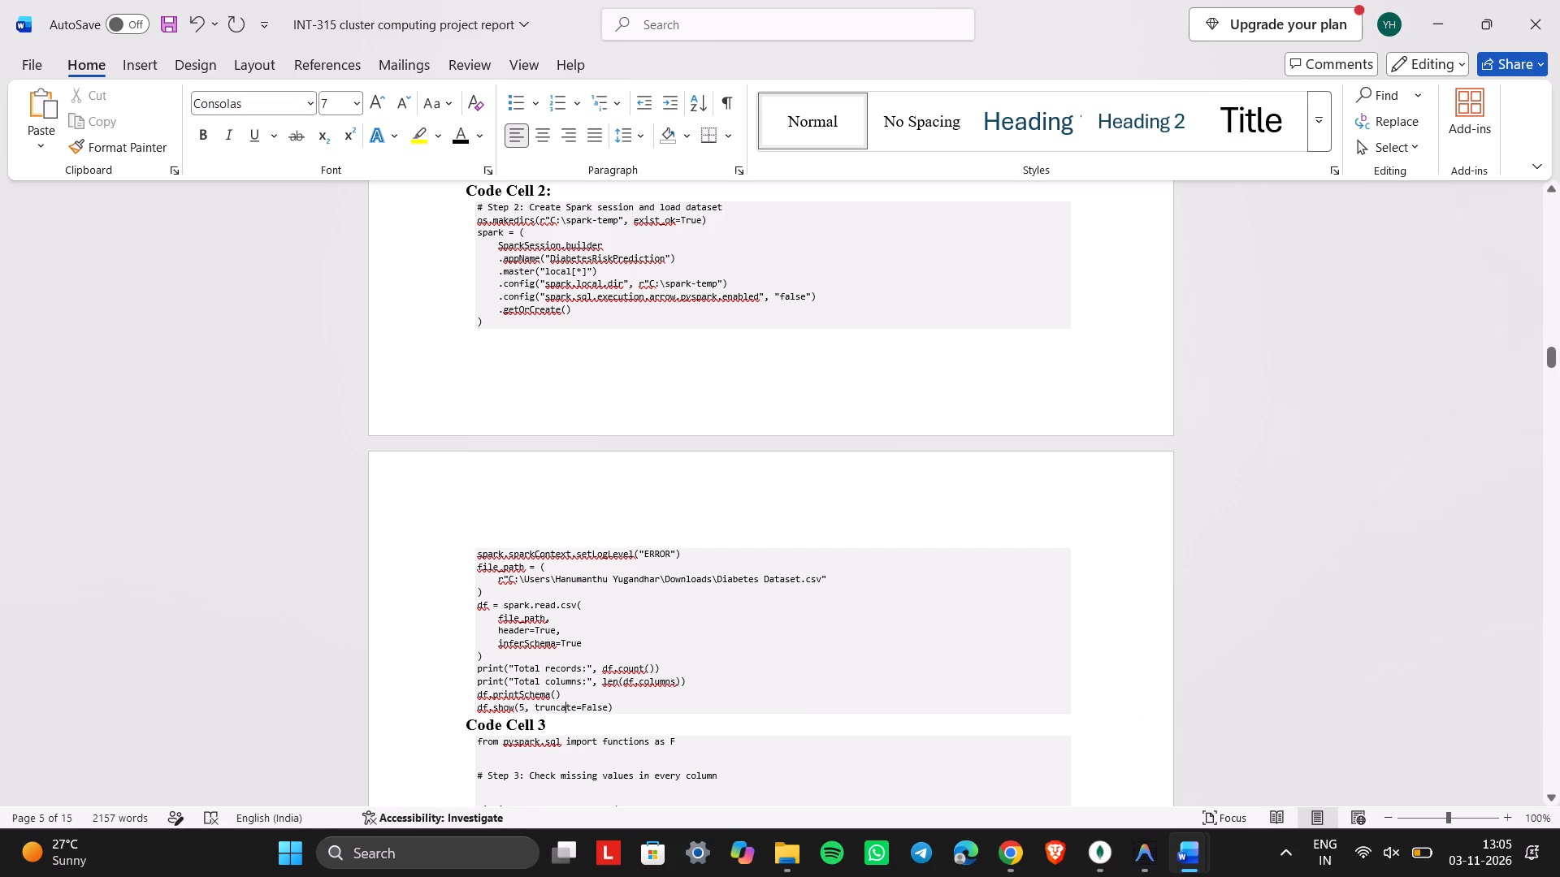
left_click(561, 719)
key("shift+colon")
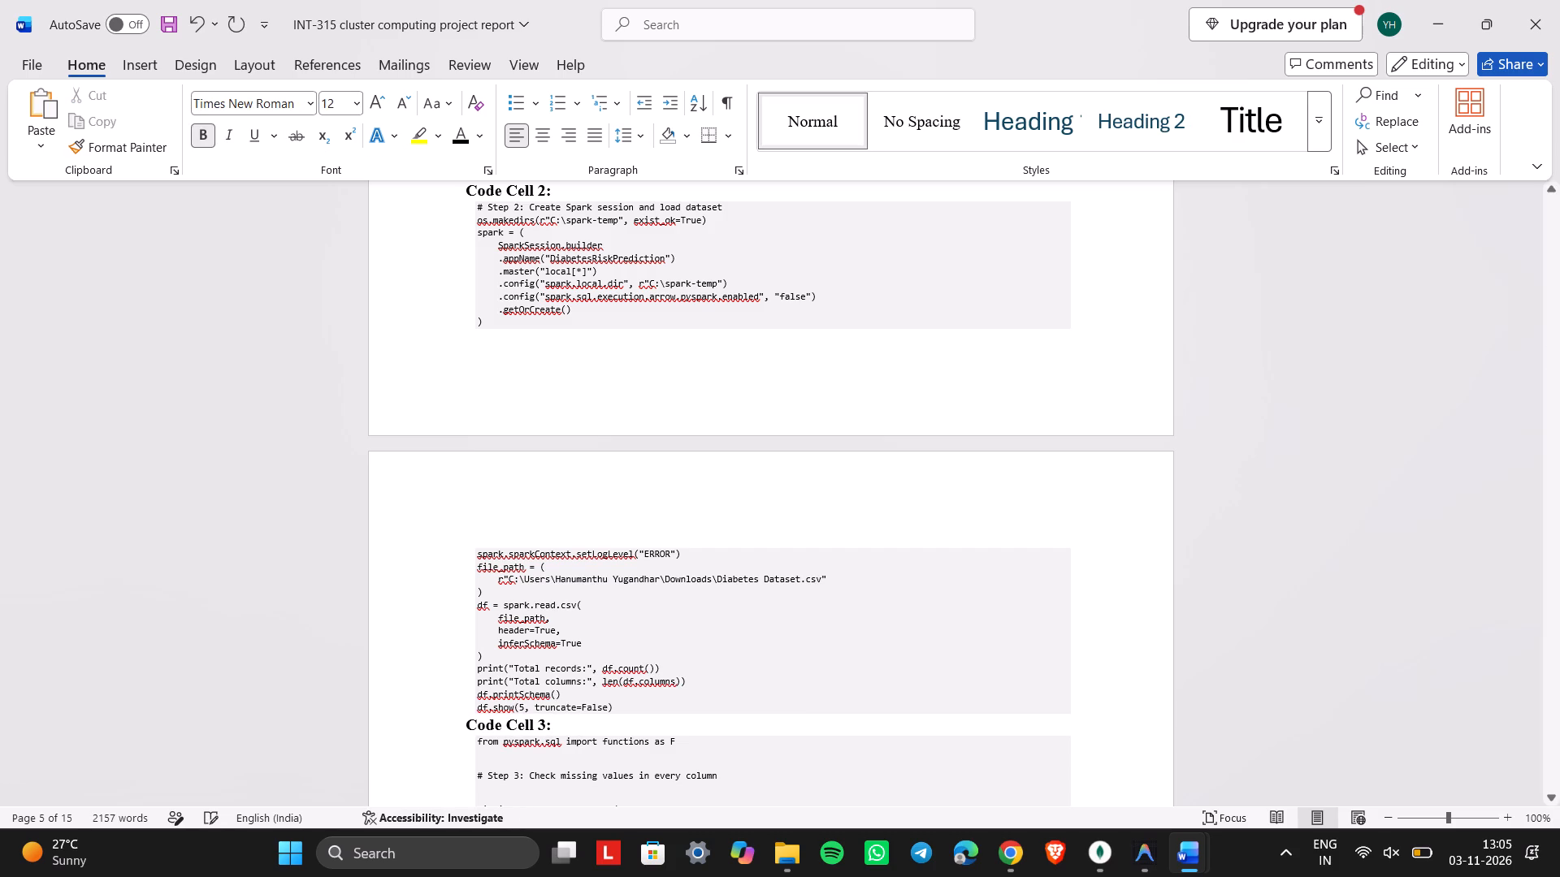
left_click(481, 718)
key("Left")
key("Left")
key("Return")
Delete the blank lines in Code Cell 3 before the Step 3 comment, the missing_counts assignment and the "Missing values in each column:" print line.
scroll(481, 718, "down", 2)
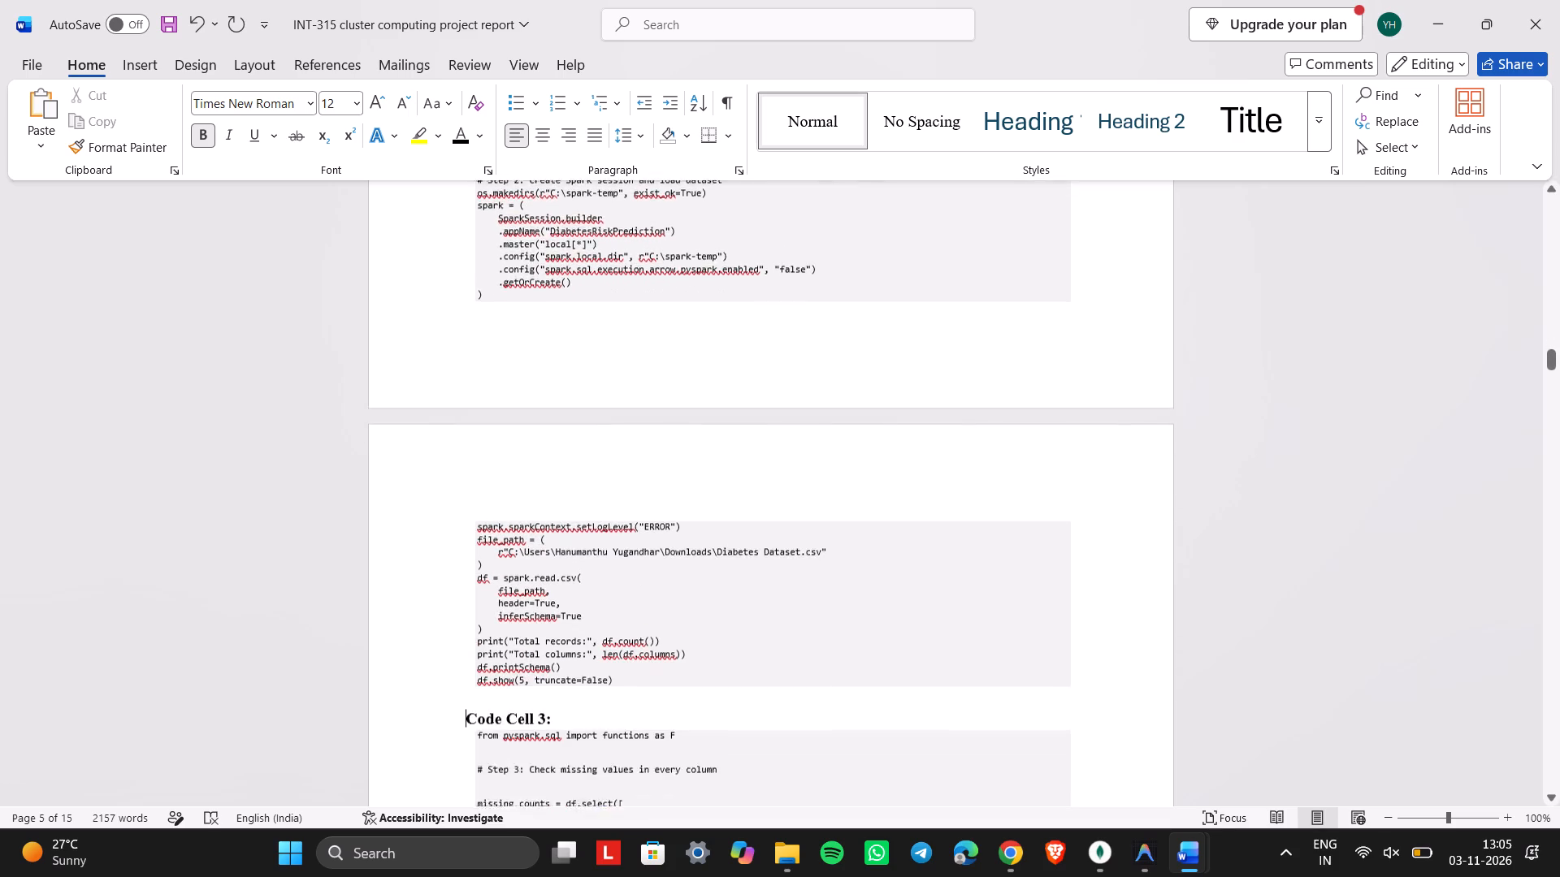
scroll(481, 718, "down", 2)
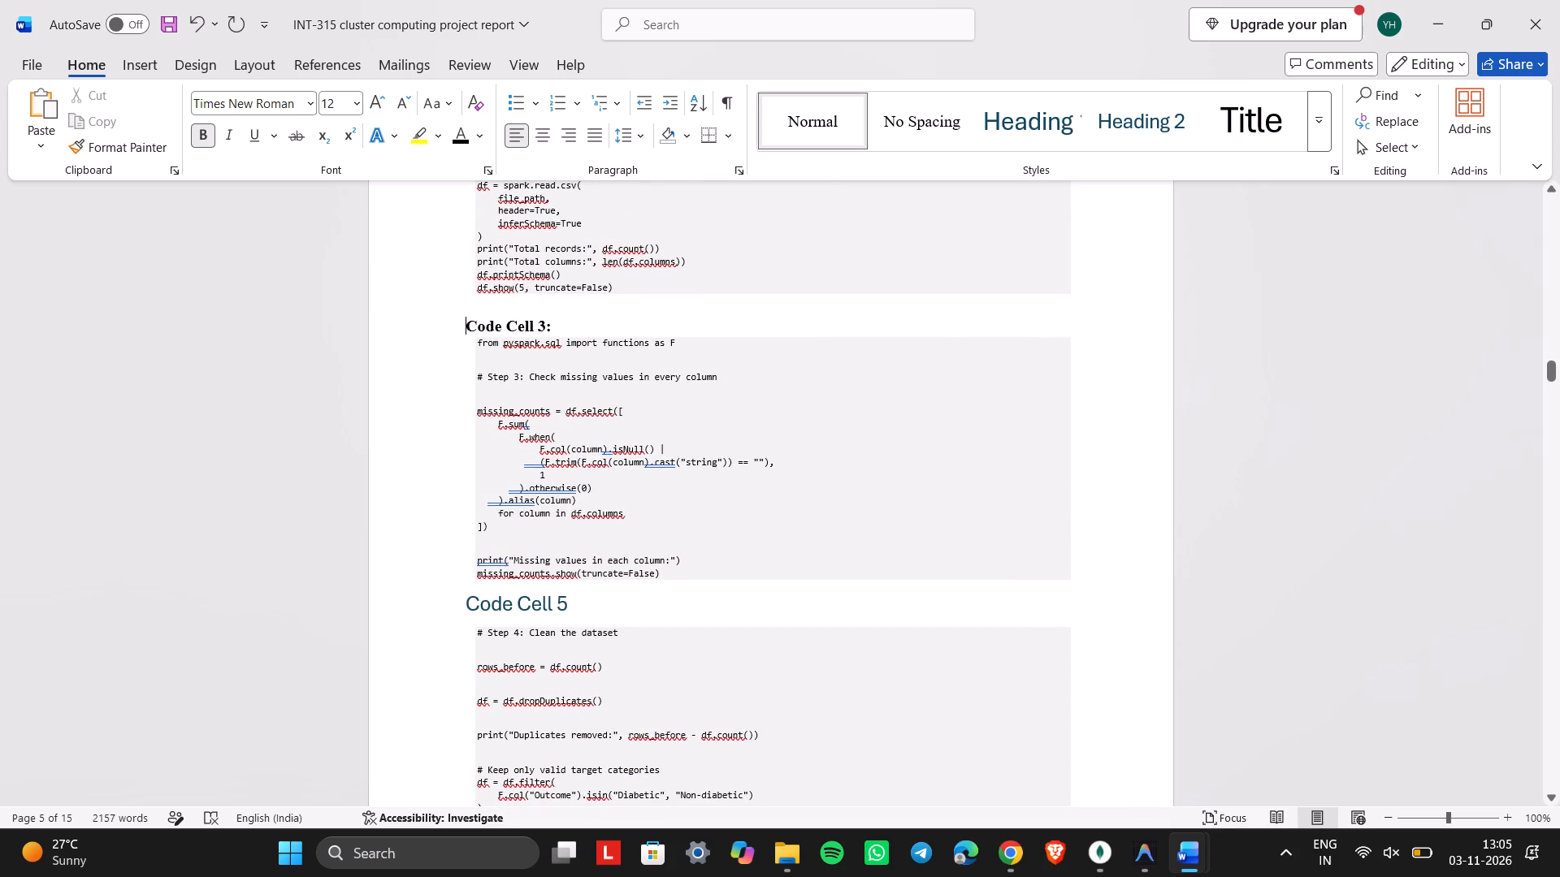
left_click(521, 363)
key("BackSpace")
key("BackSpace")
left_click(492, 374)
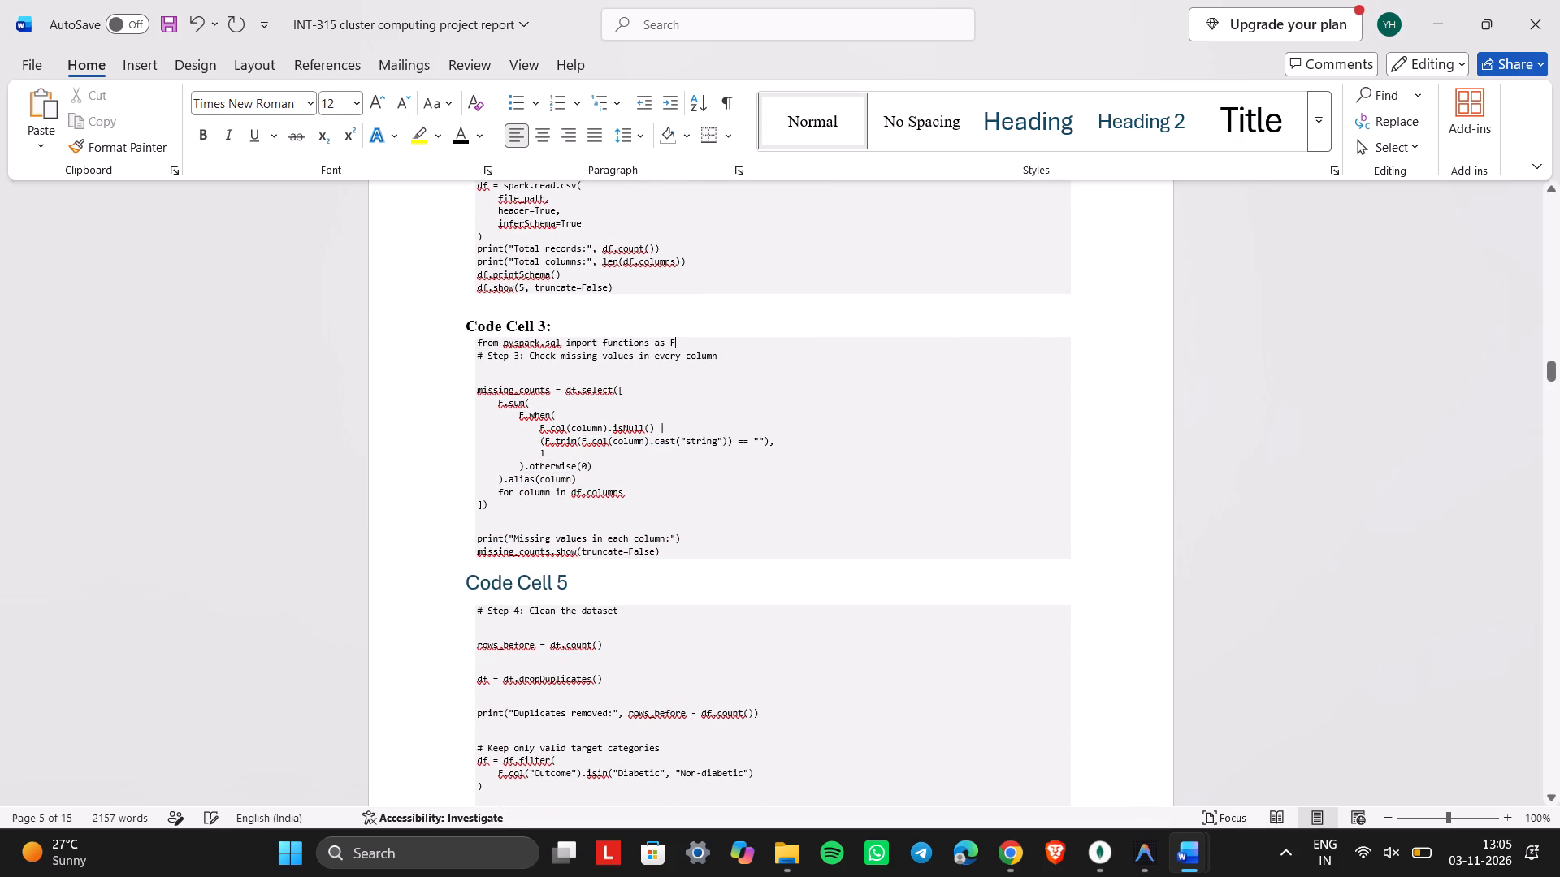
key("BackSpace")
key("BackSpace")
left_click(492, 503)
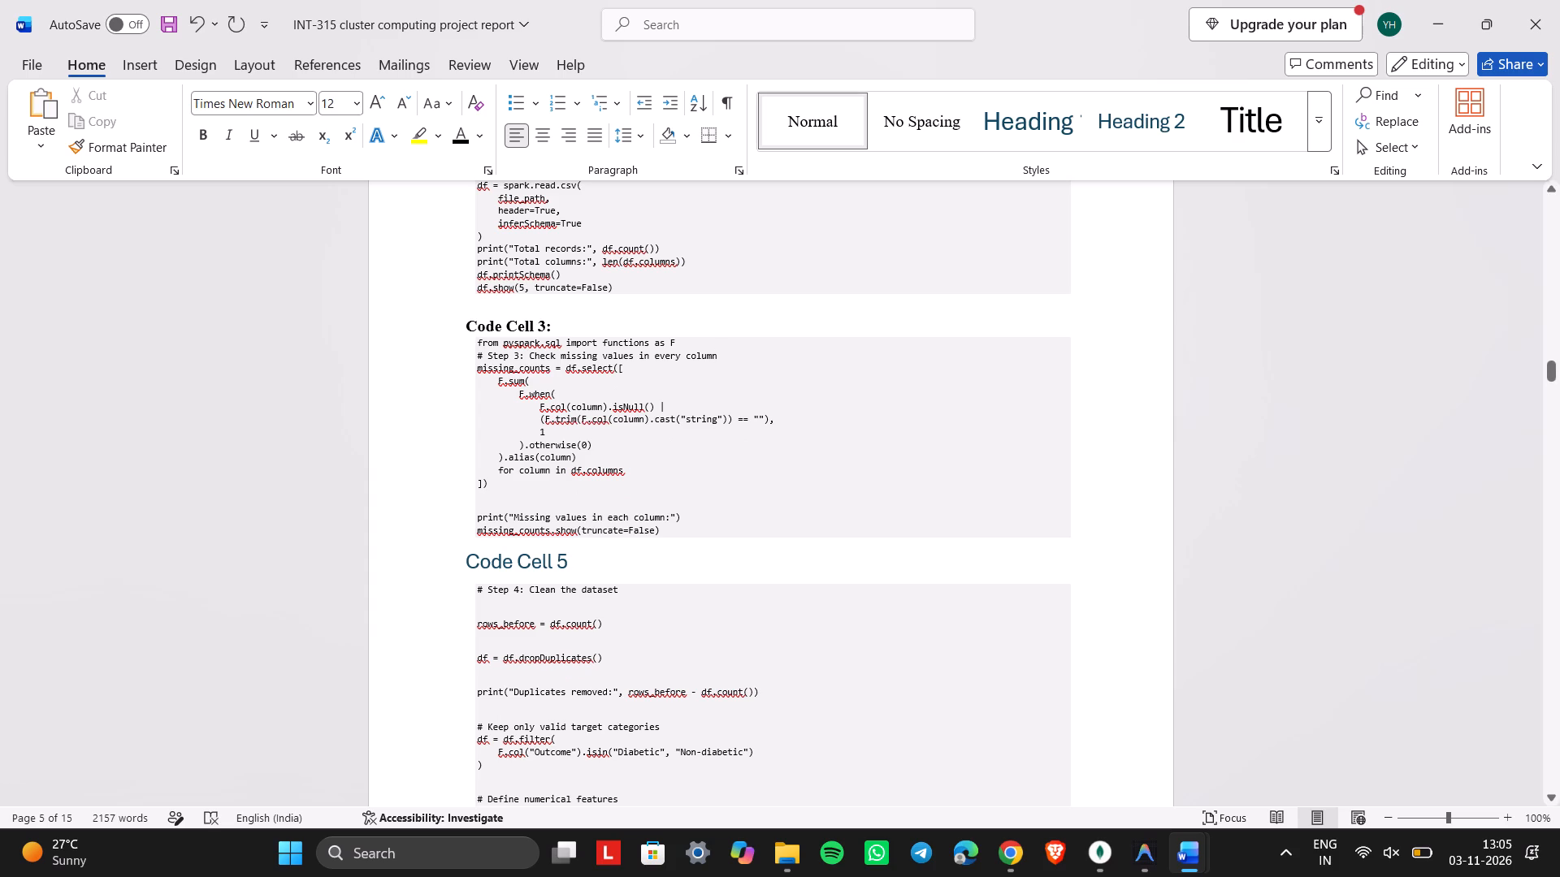
key("BackSpace")
key("BackSpace")
Turn the Code Cell 5 heading into bold Normal text reading "Code Cell 4:", with a blank line above it.
scroll(492, 503, "down", 1)
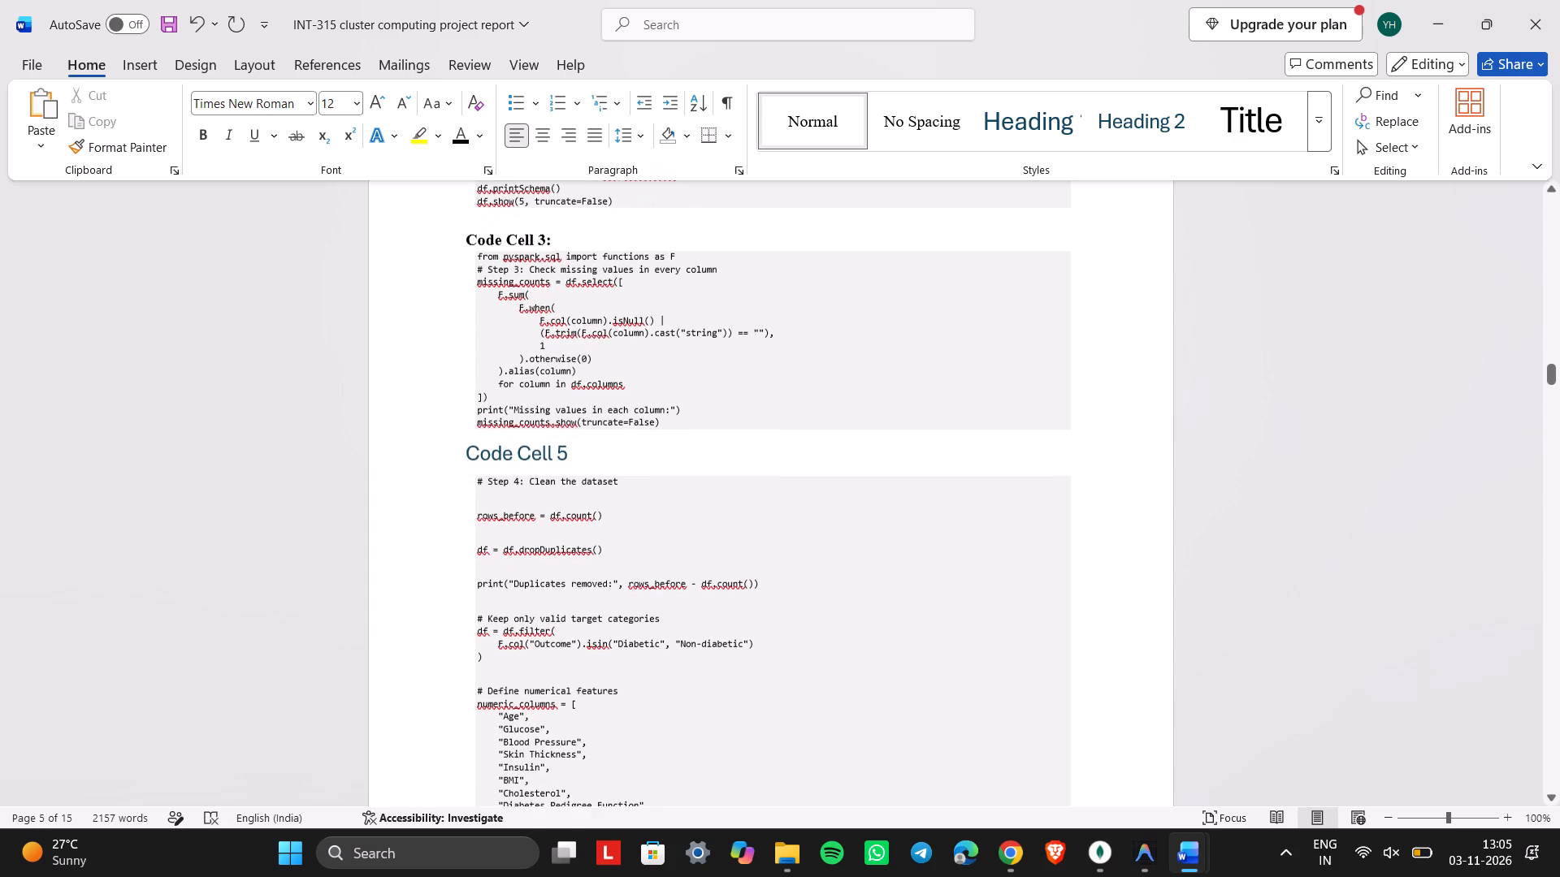
scroll(492, 503, "down", 1)
left_click_drag(591, 458, 454, 460)
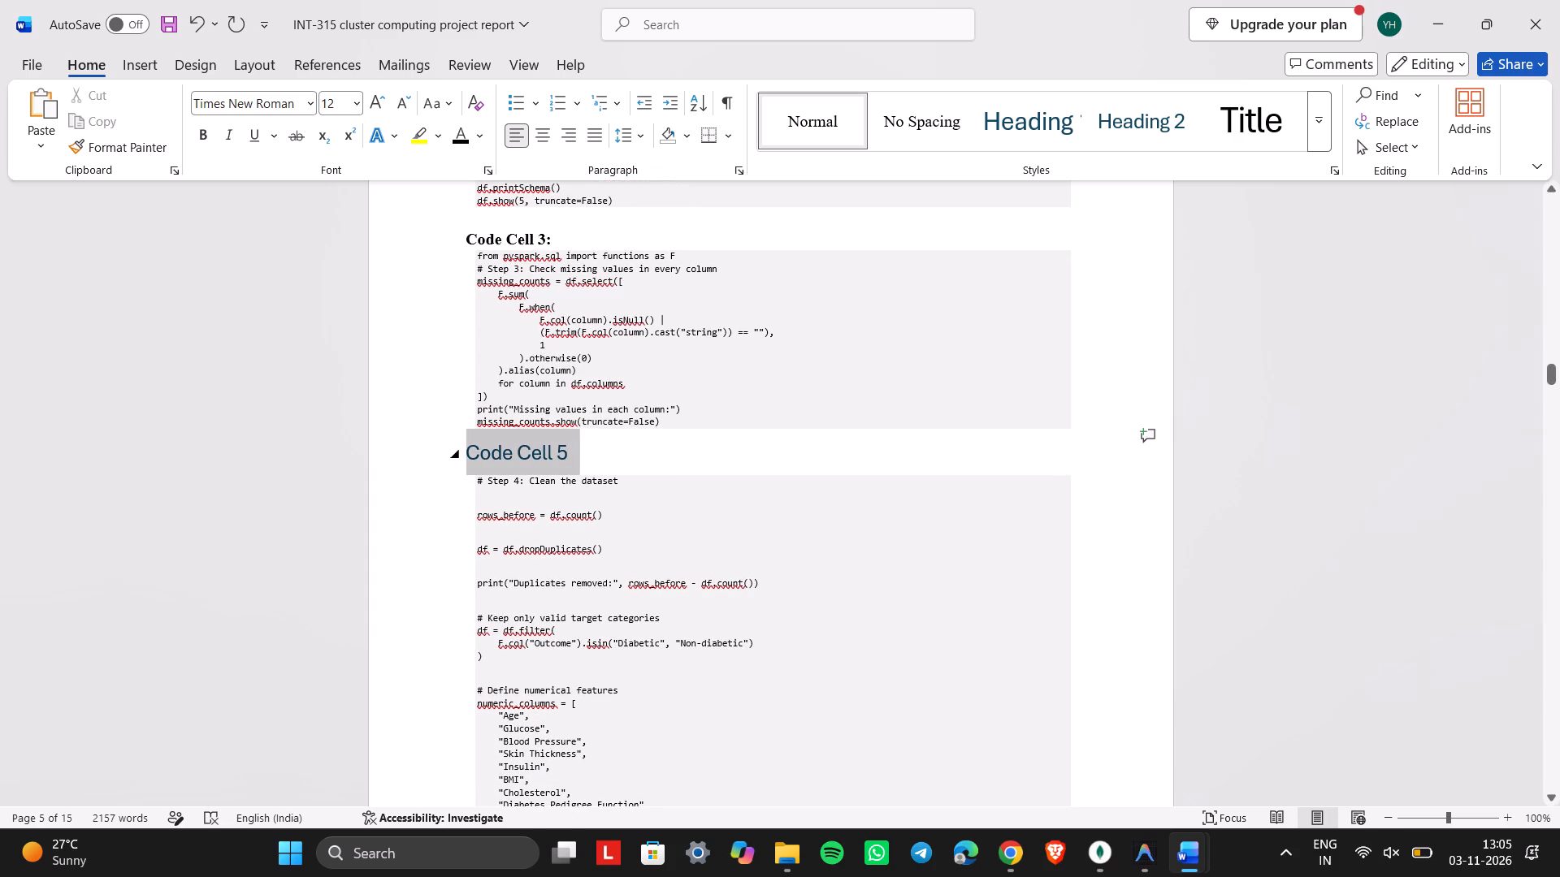
left_click_drag(454, 460, 453, 461)
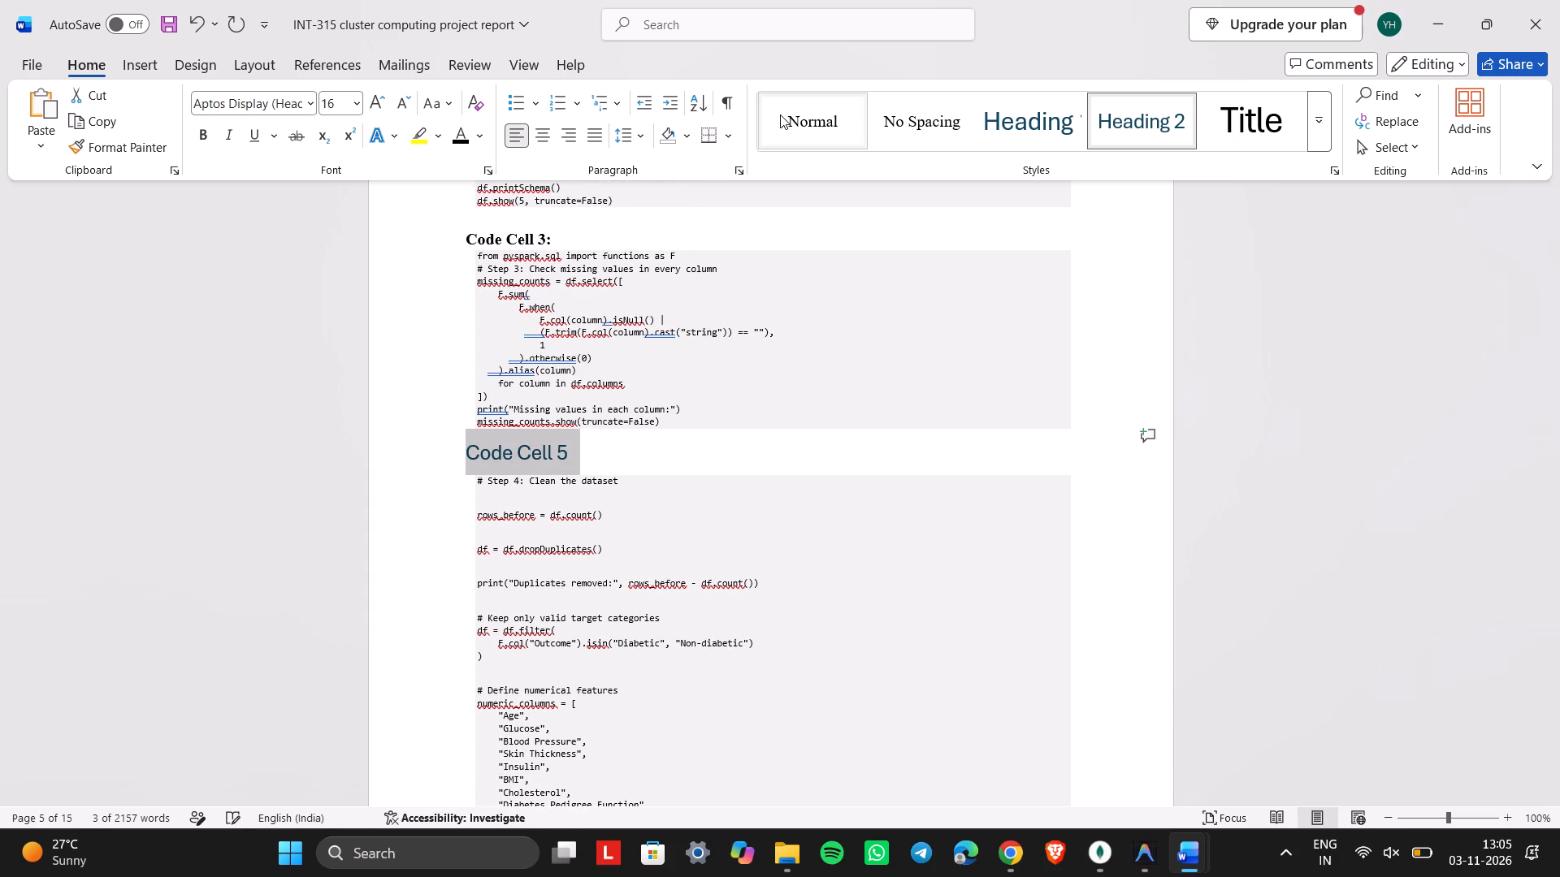
left_click(780, 114)
left_click(194, 132)
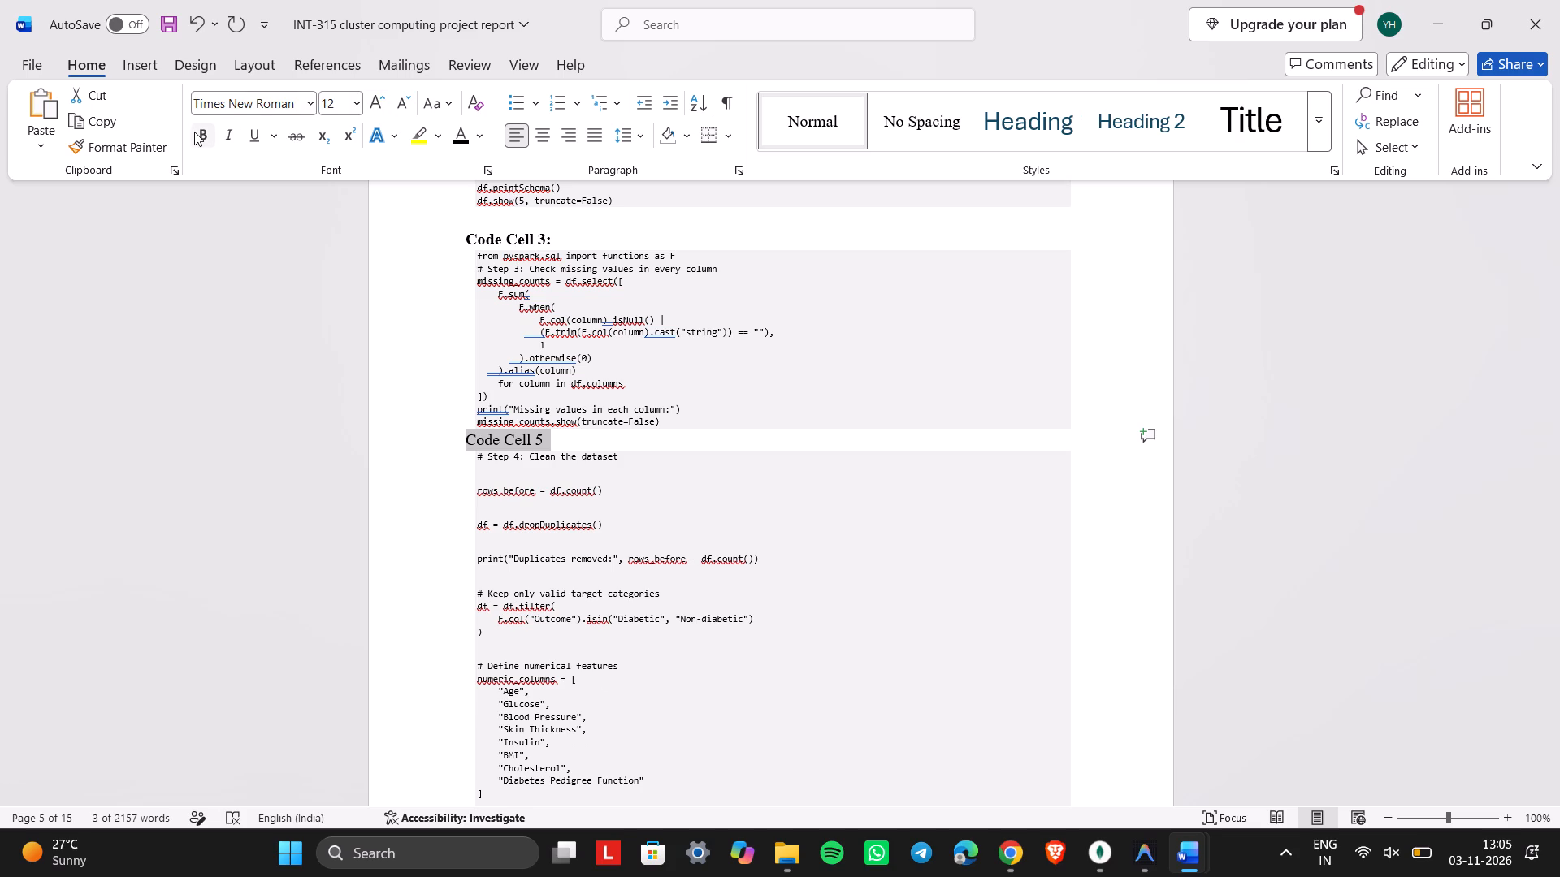
left_click(576, 440)
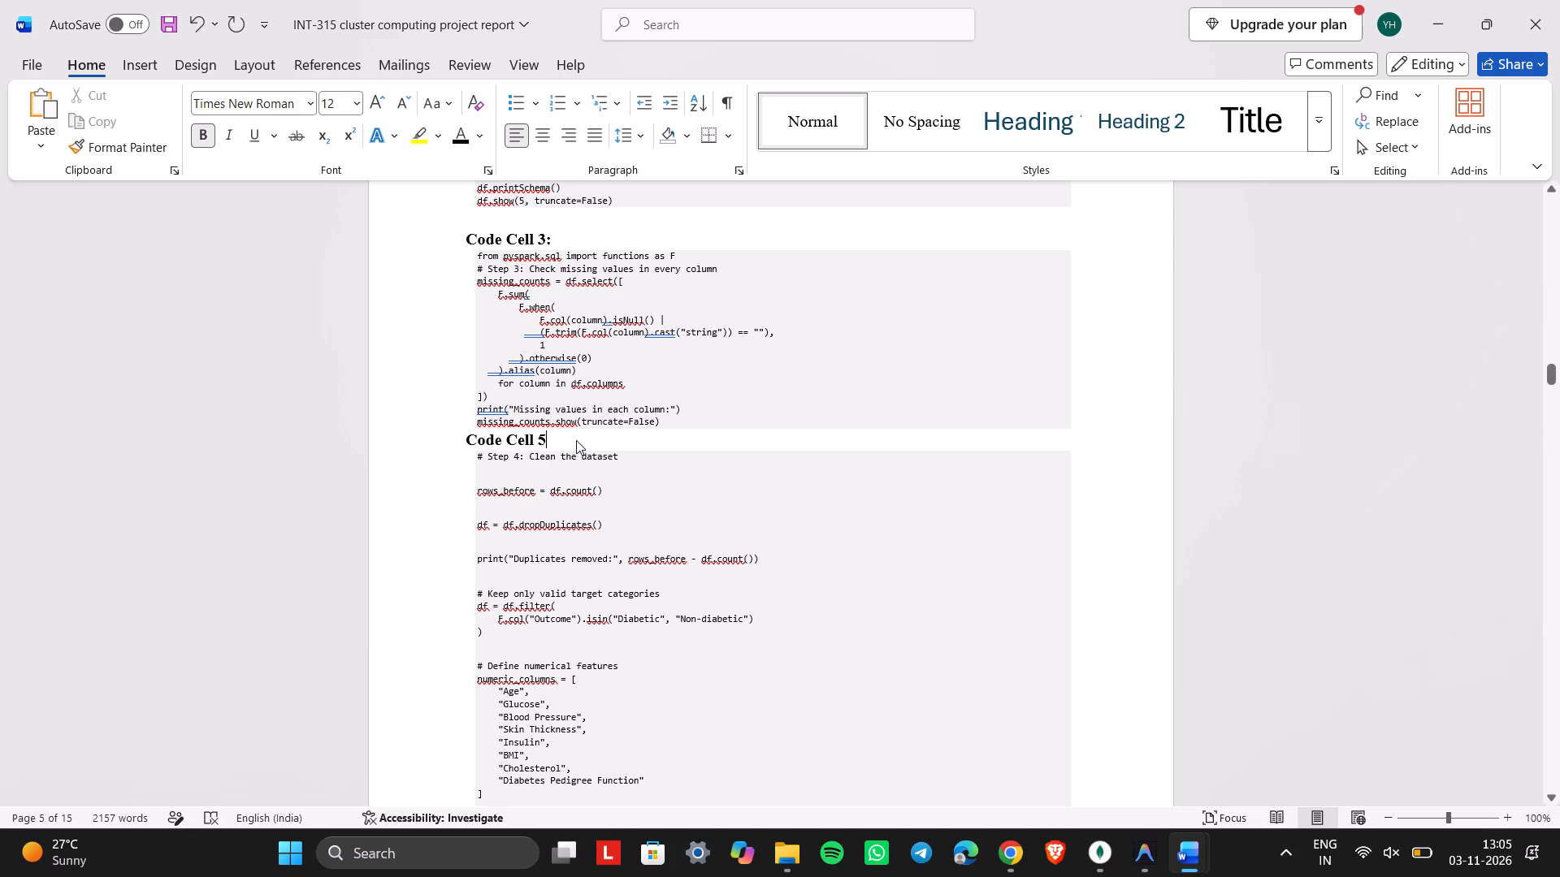
key("BackSpace")
type("4:")
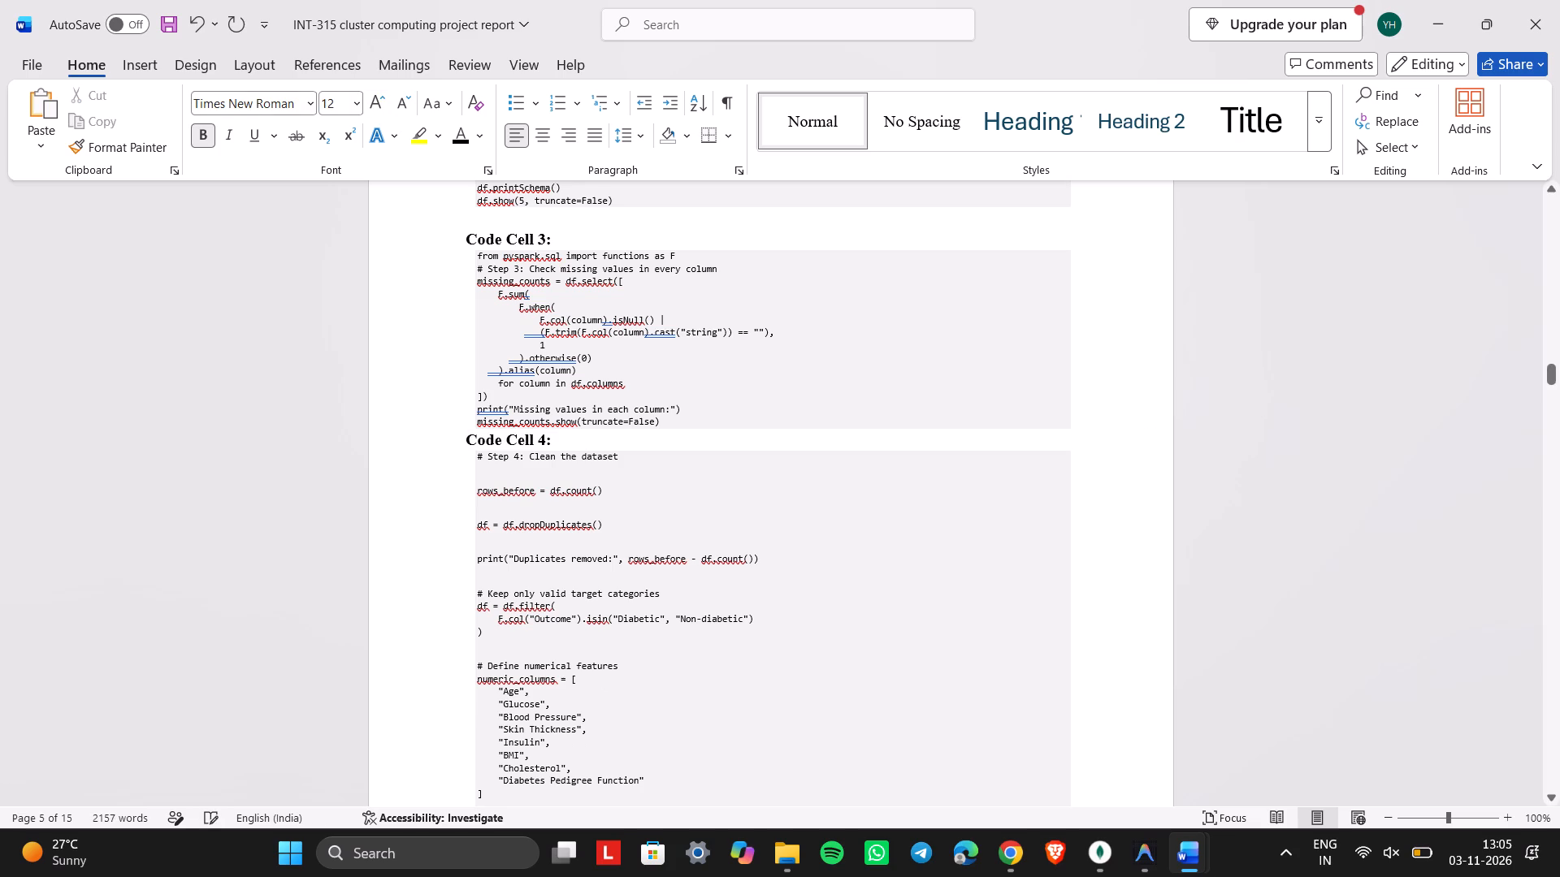
left_click(468, 435)
key("Return")
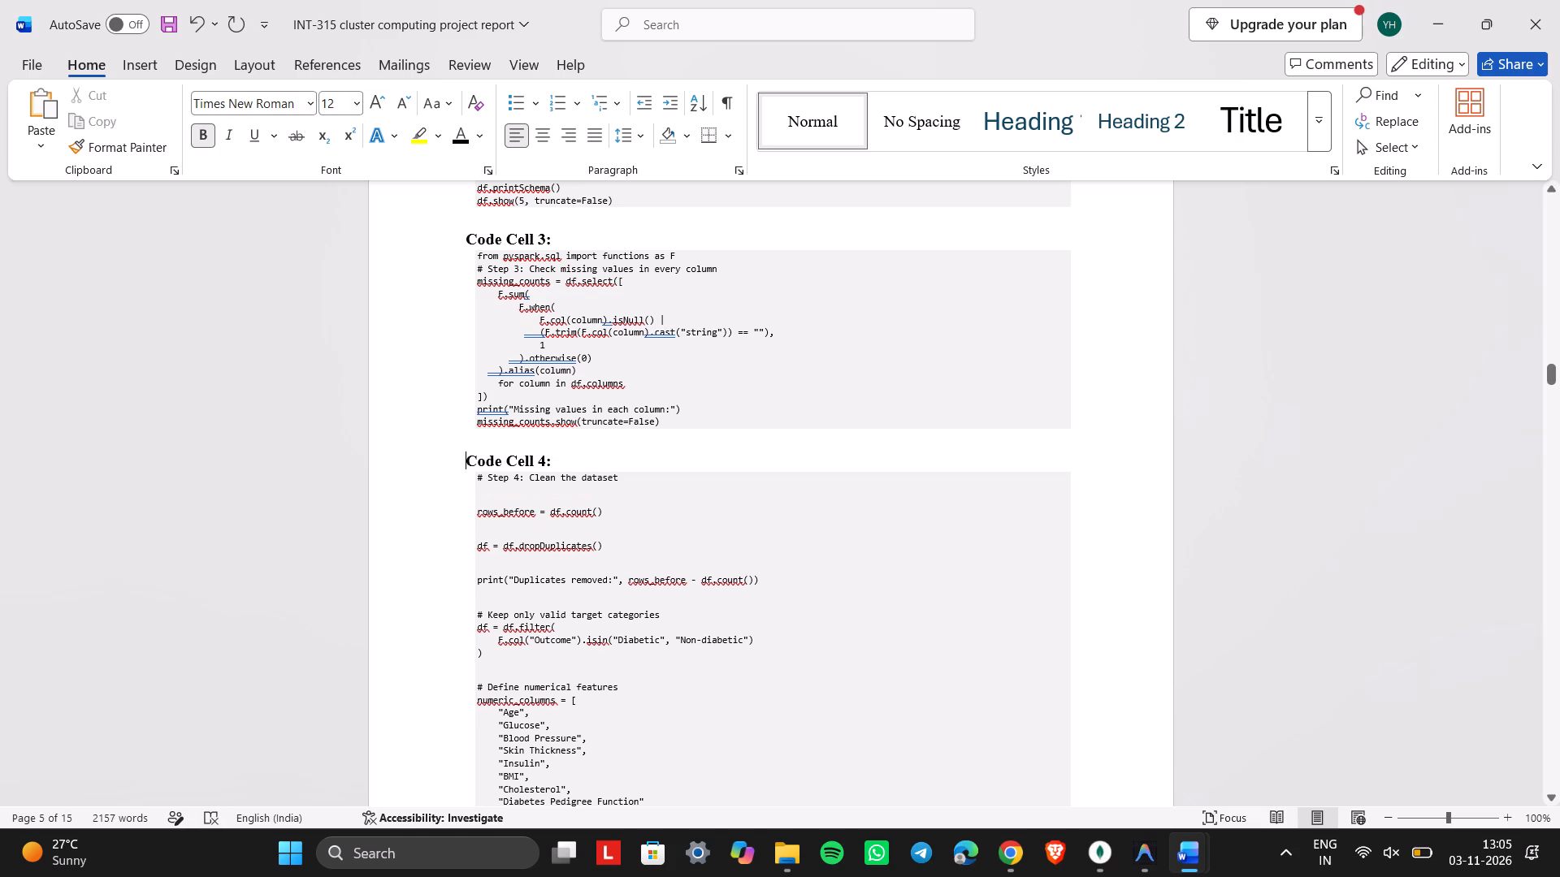
Delete the blank lines in Code Cell 4 from the Step 4 comment down to the "# Define numerical features" comment.
left_click(523, 501)
key("BackSpace")
key("BackSpace")
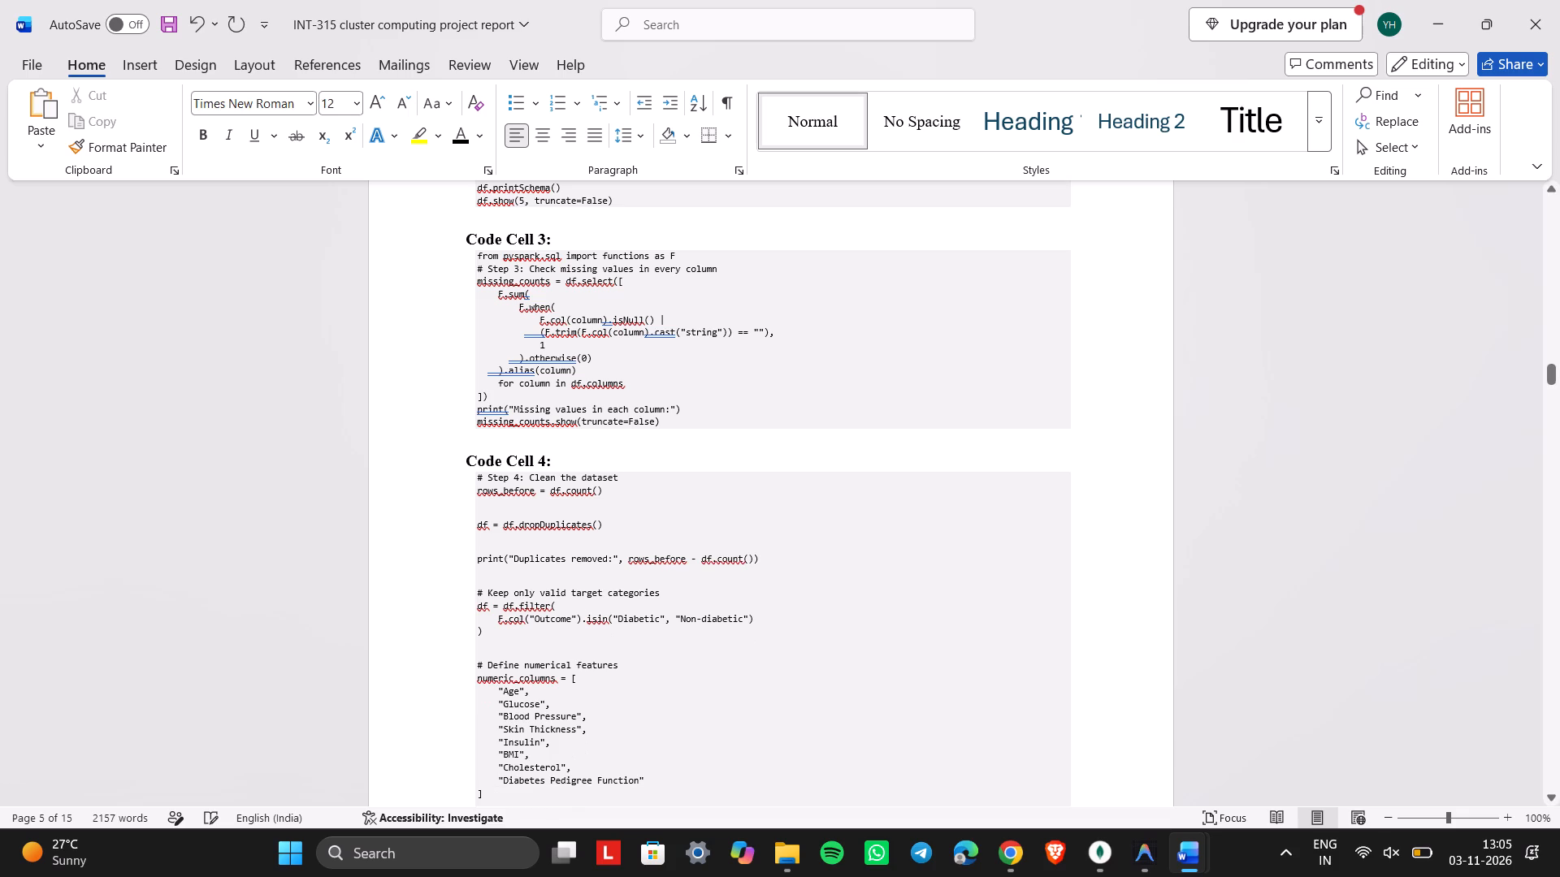
left_click(504, 515)
key("BackSpace")
key("BackSpace")
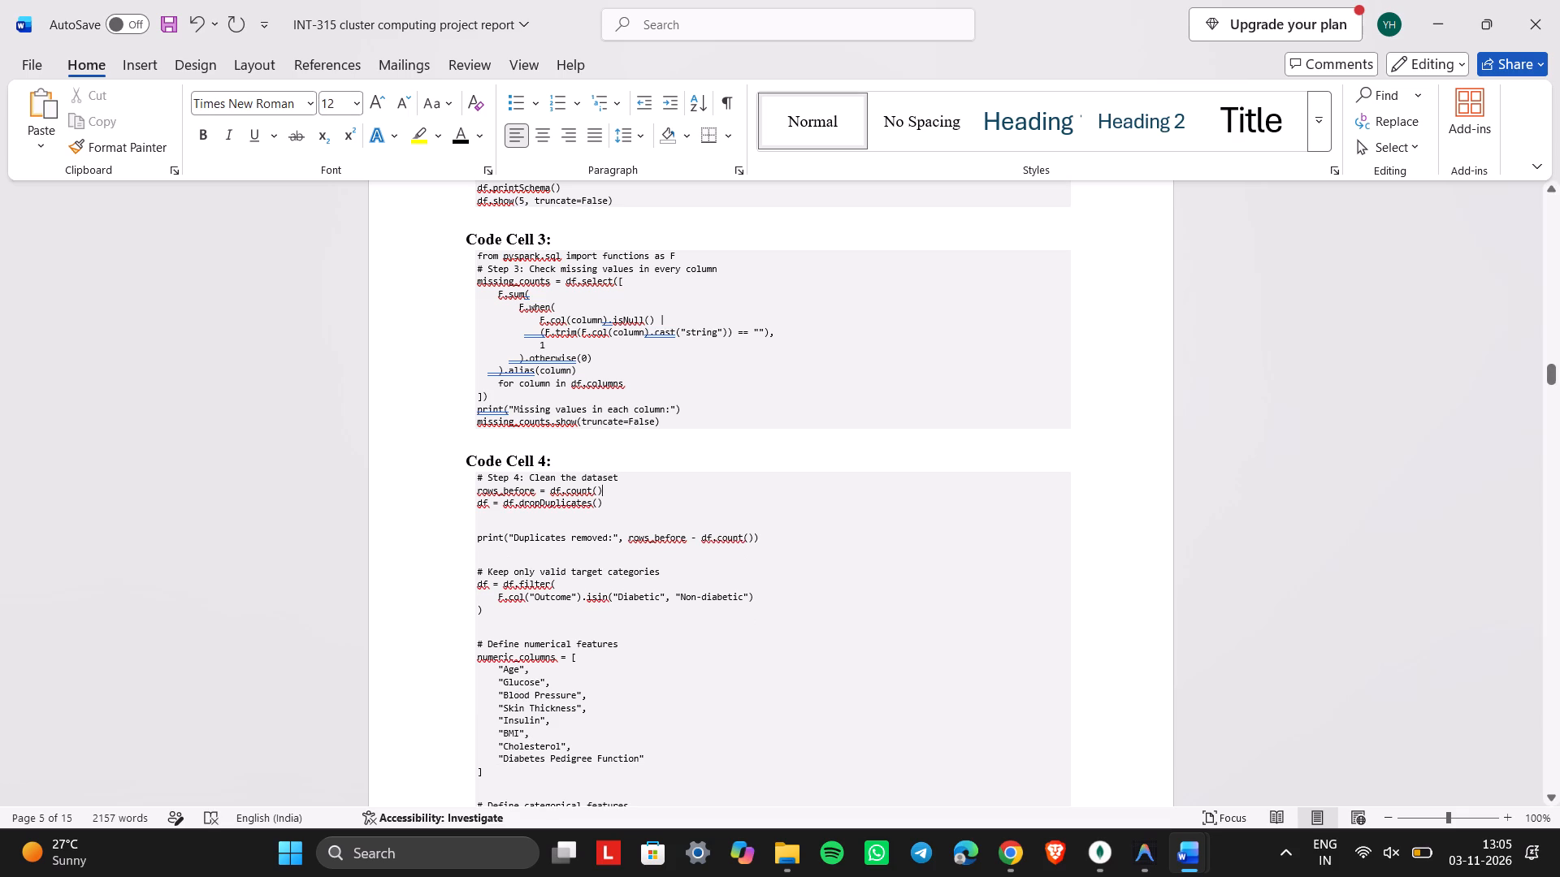
left_click(487, 529)
key("BackSpace")
key("BackSpace")
left_click(483, 537)
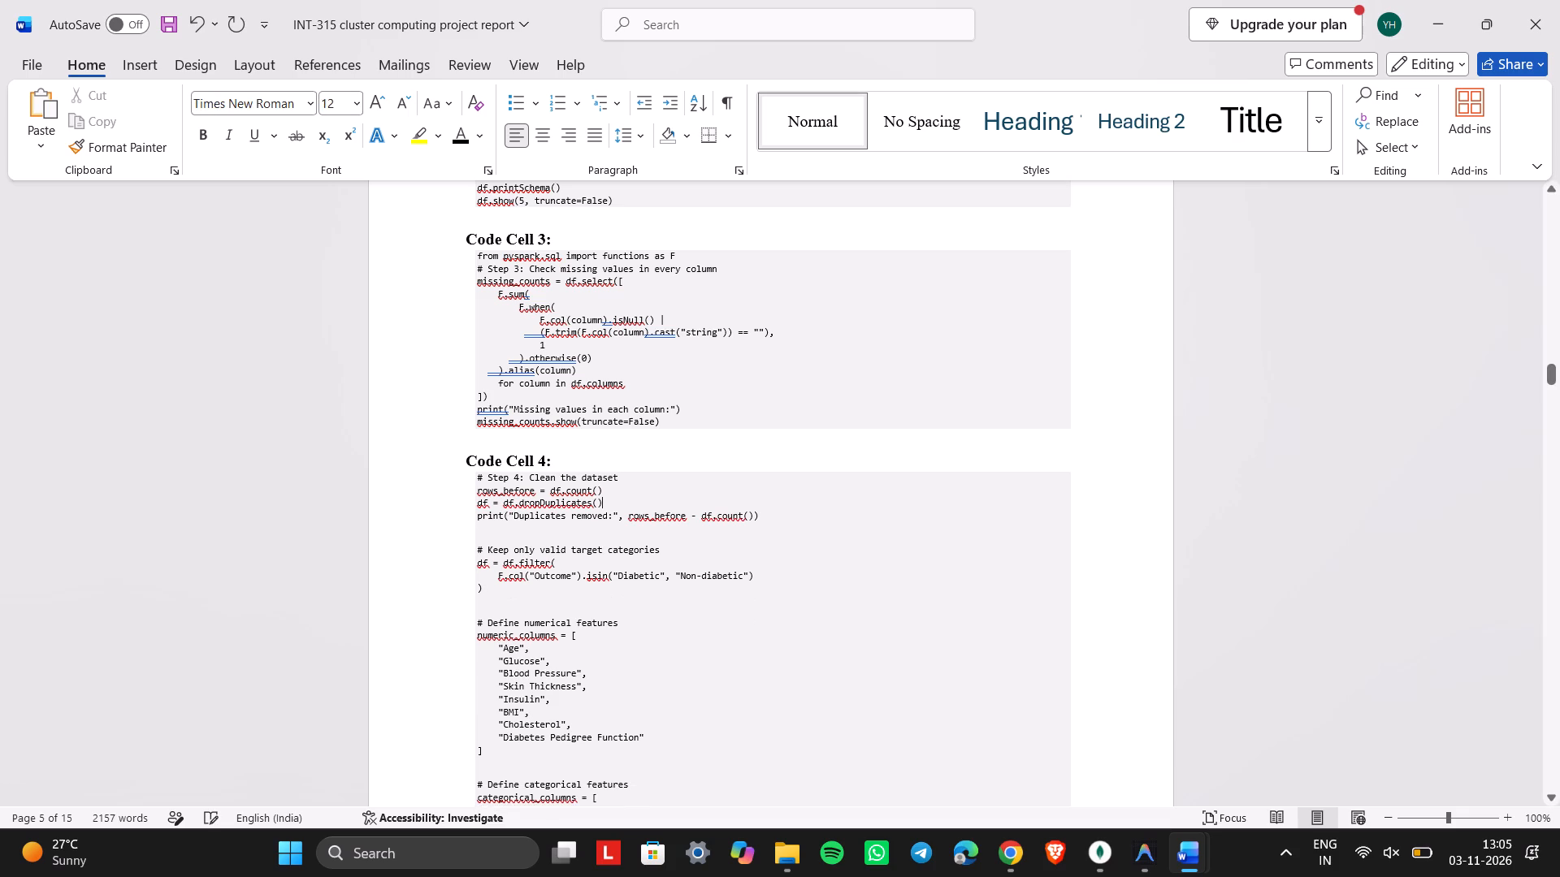
key("BackSpace")
key("BackSpace")
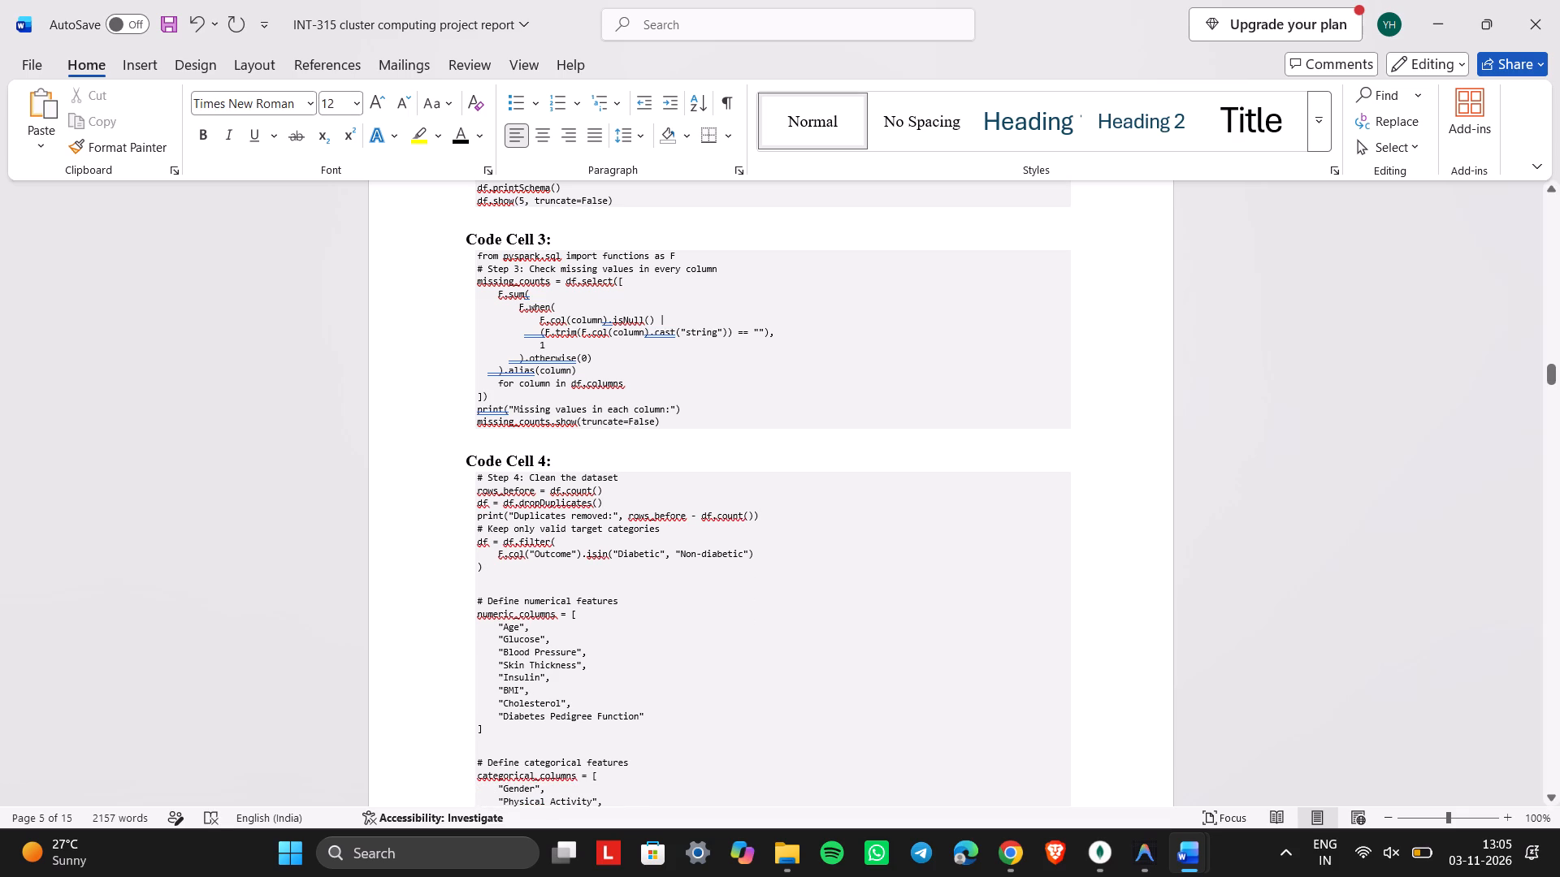
left_click(476, 581)
key("BackSpace")
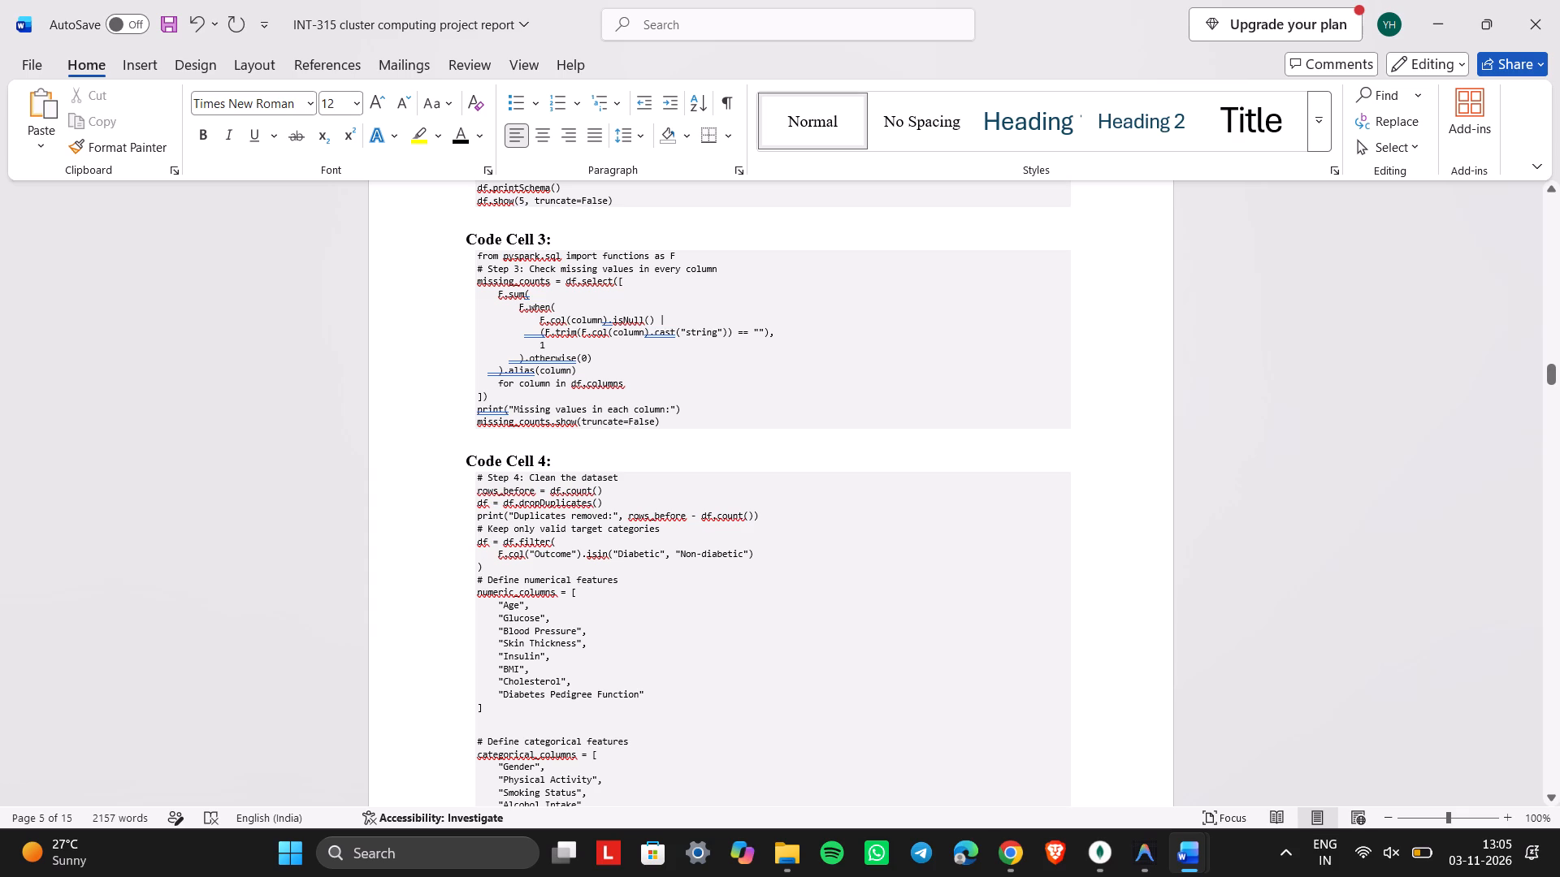
Delete the blank lines in Code Cell 4 before the "Define categorical features", "Convert empty categorical values" and "Convert target labels" comments.
left_click(499, 719)
key("BackSpace")
key("BackSpace")
scroll(499, 719, "down", 1)
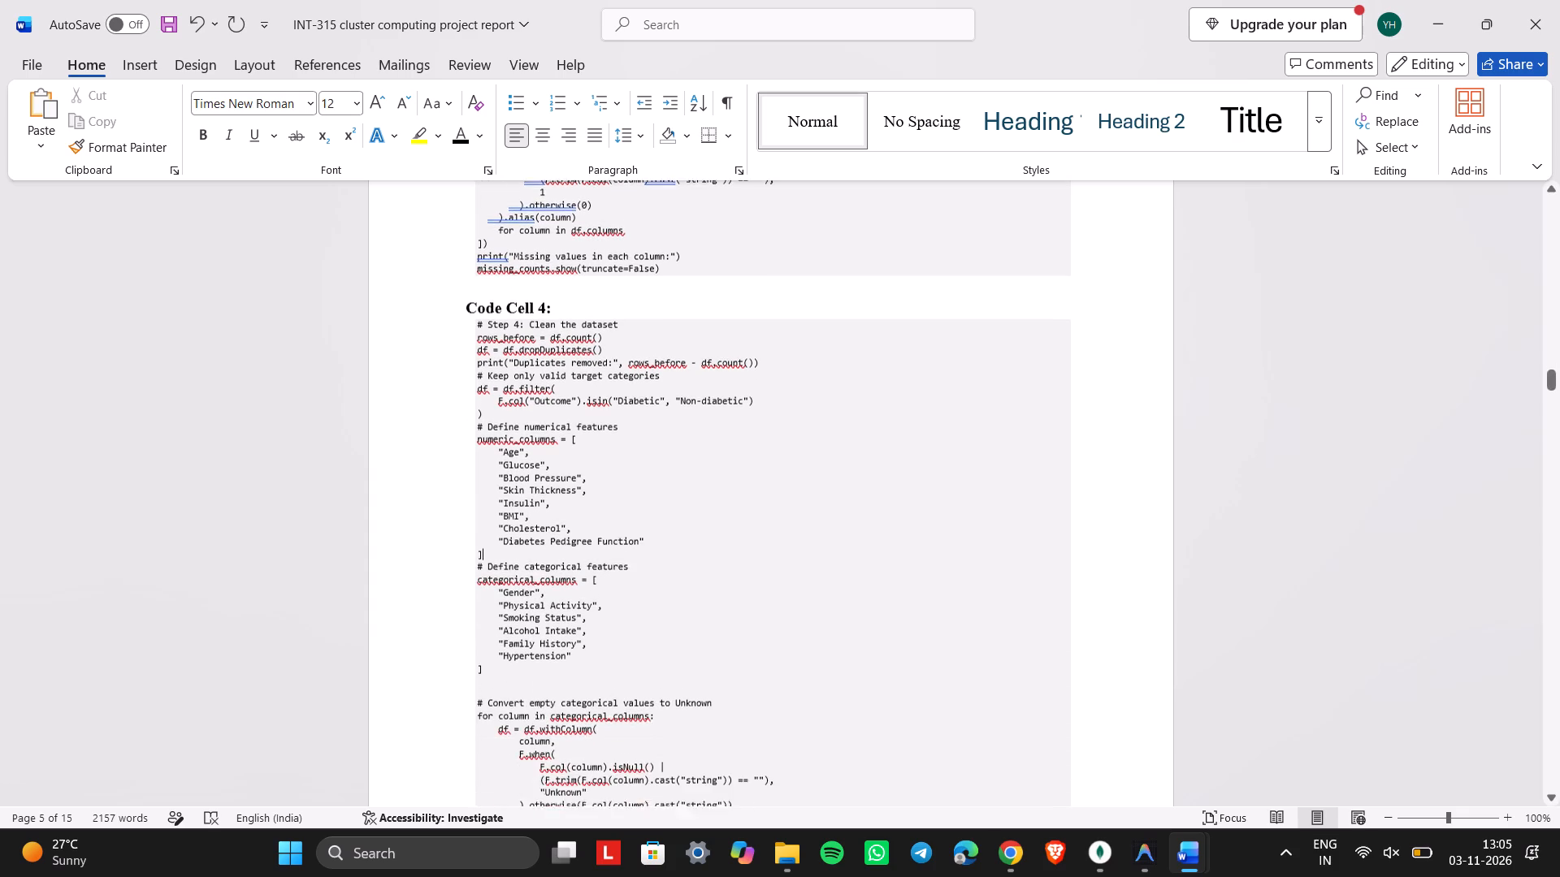
scroll(499, 719, "down", 1)
left_click(489, 651)
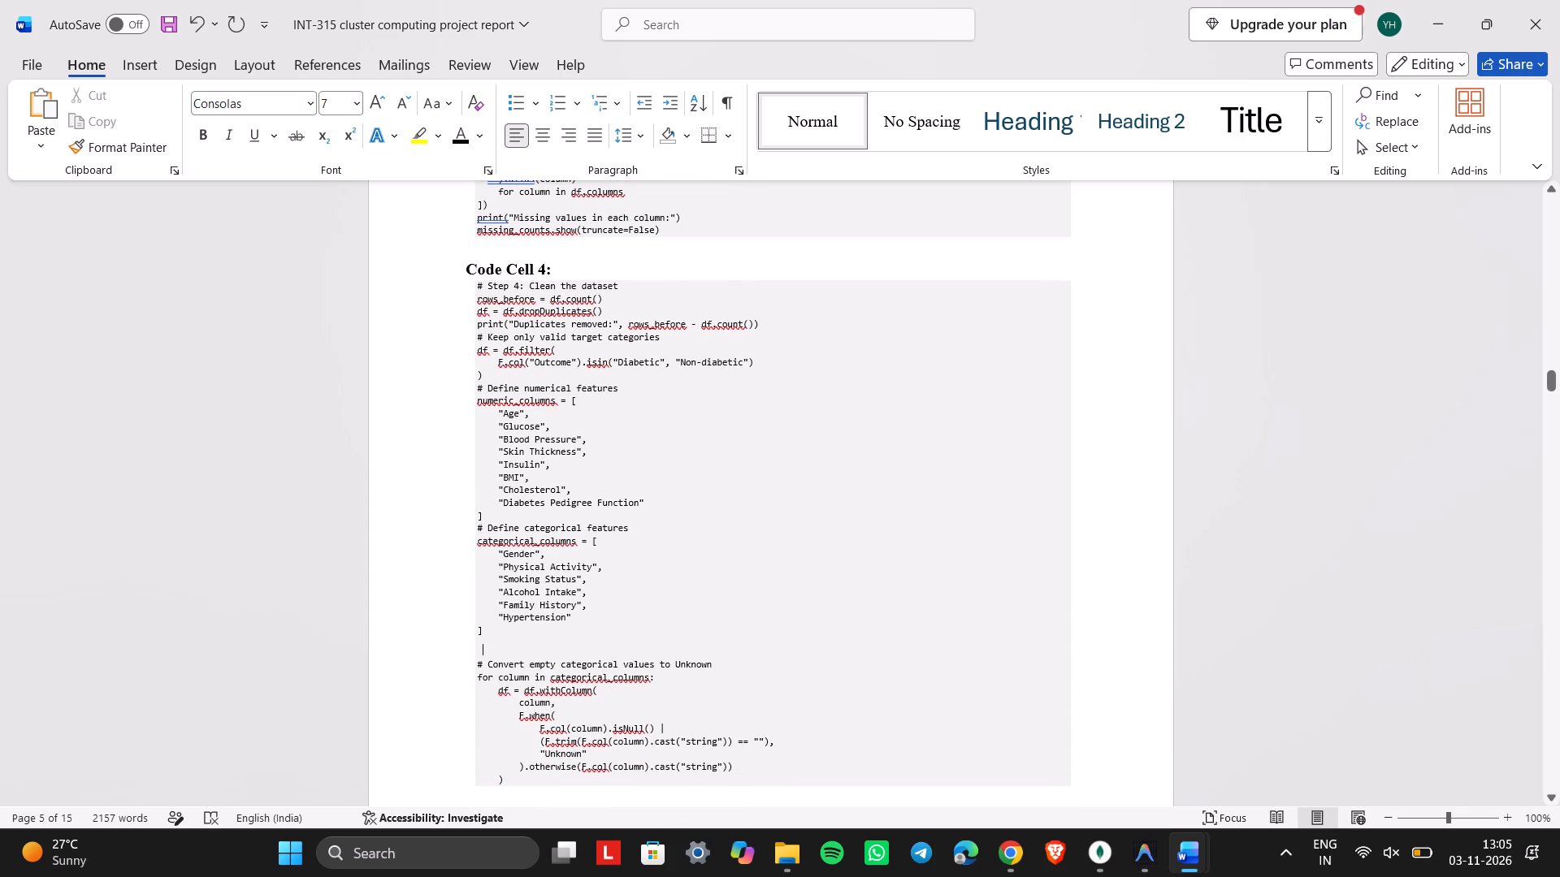
key("BackSpace")
key("BackSpace")
scroll(489, 651, "down", 1)
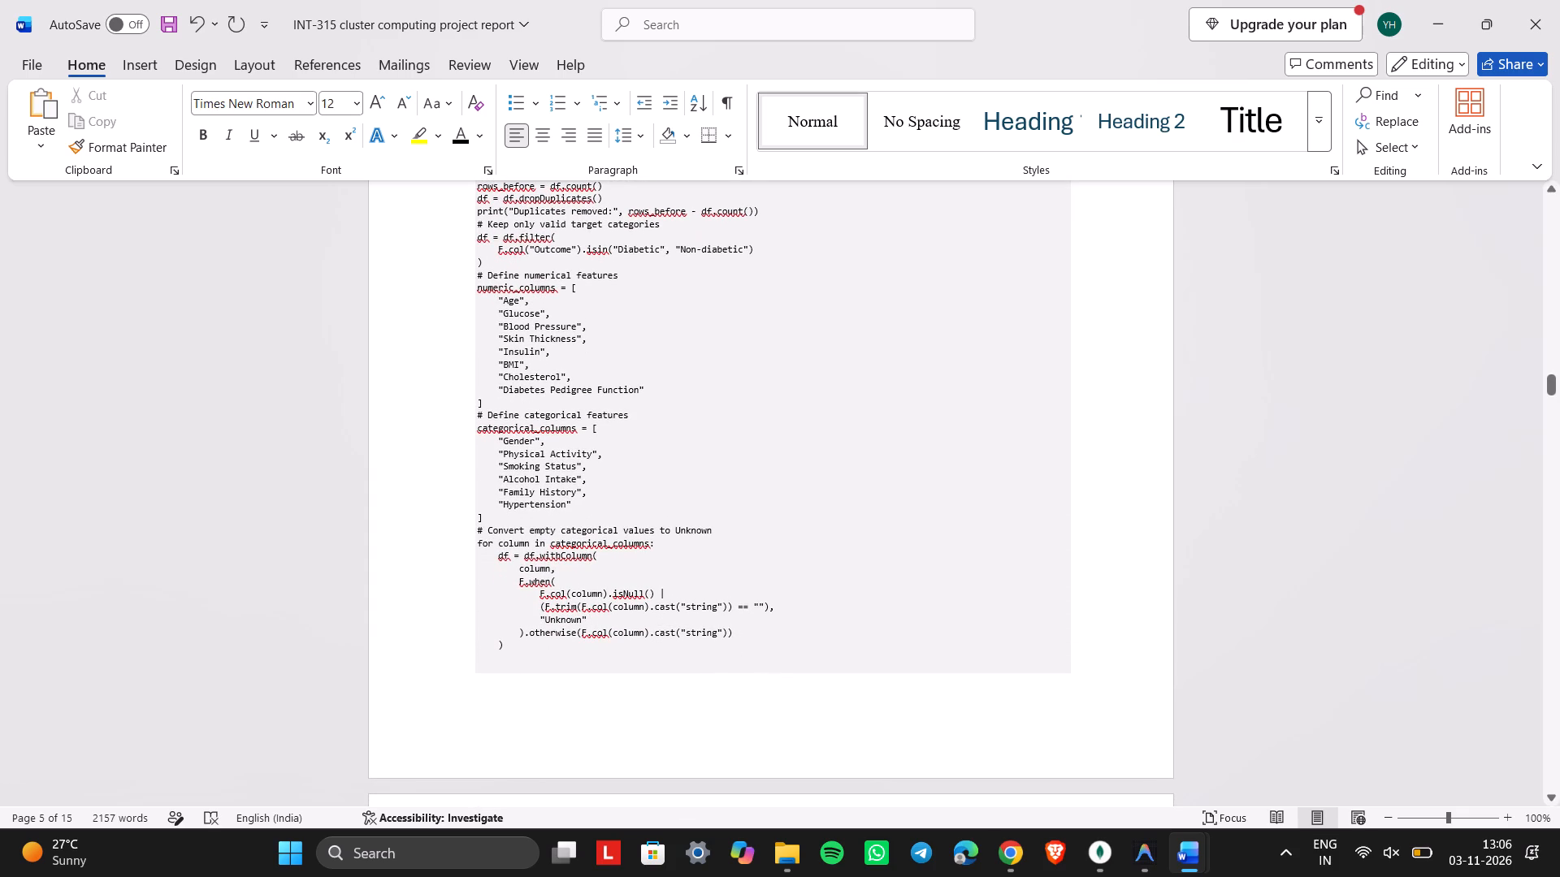
left_click(482, 655)
key("BackSpace")
key("BackSpace")
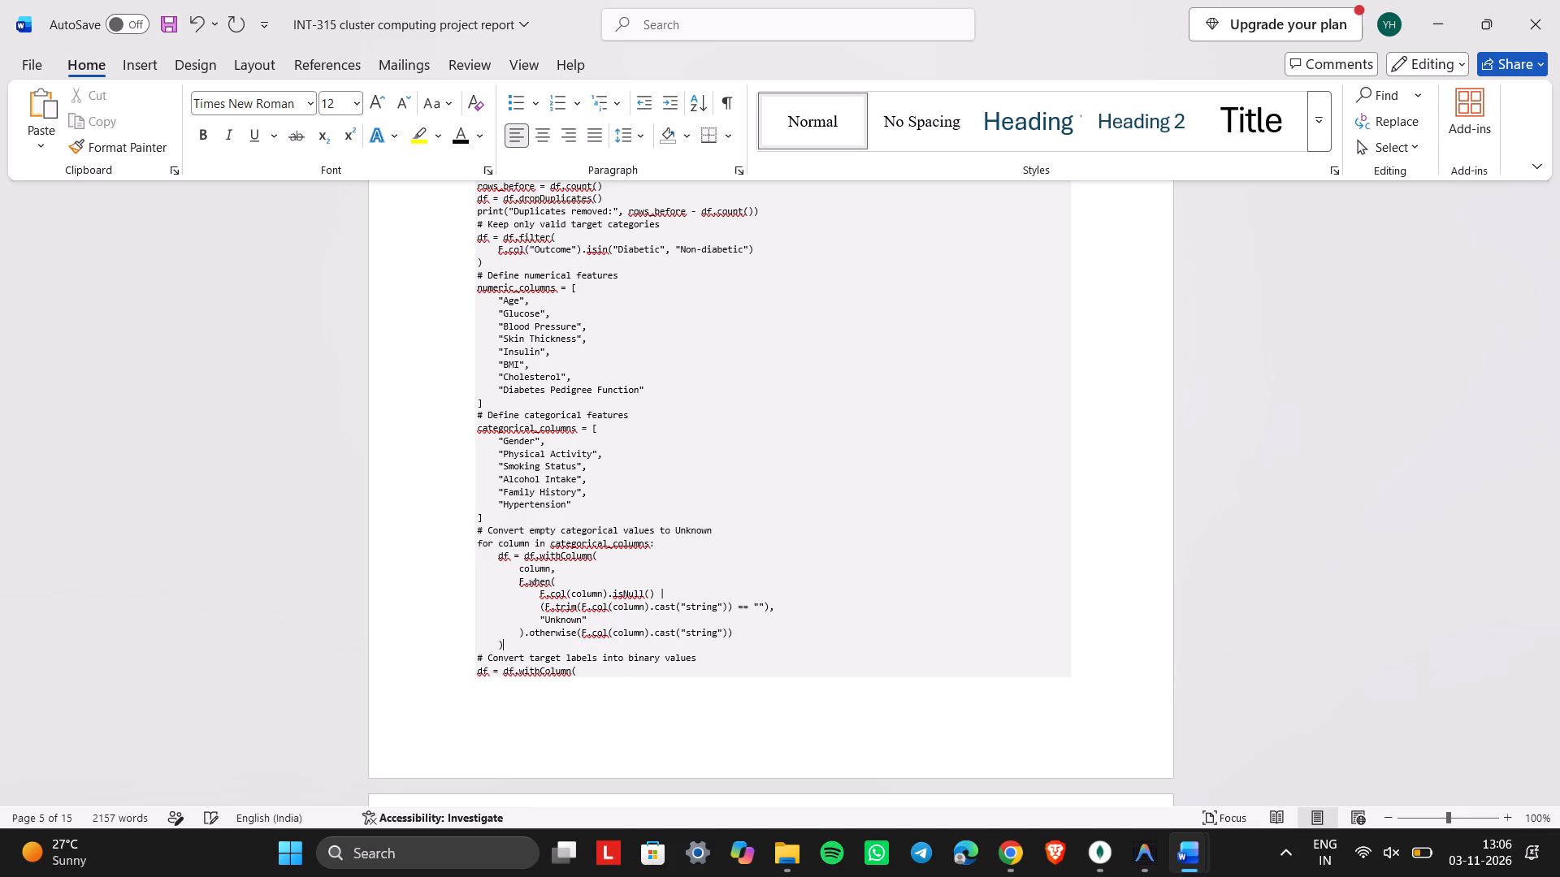
Delete the blank lines in Code Cell 4 before the "Cleaned record count:" print line and the df.groupBy("Outcome") line.
scroll(482, 655, "down", 2)
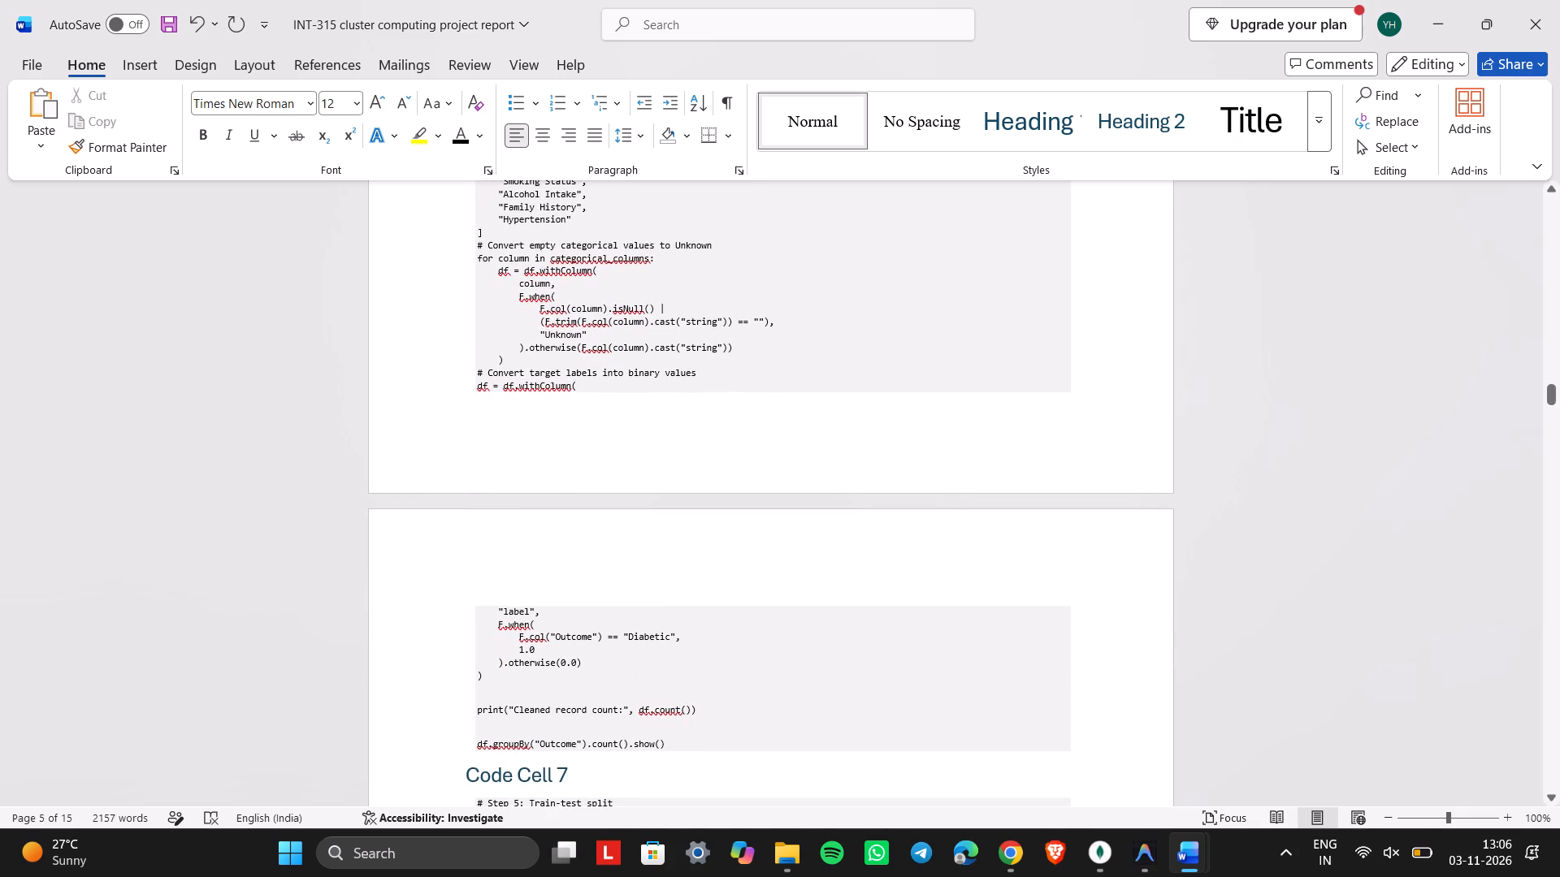
left_click(503, 692)
key("BackSpace")
key("BackSpace")
key("Down")
key("Down")
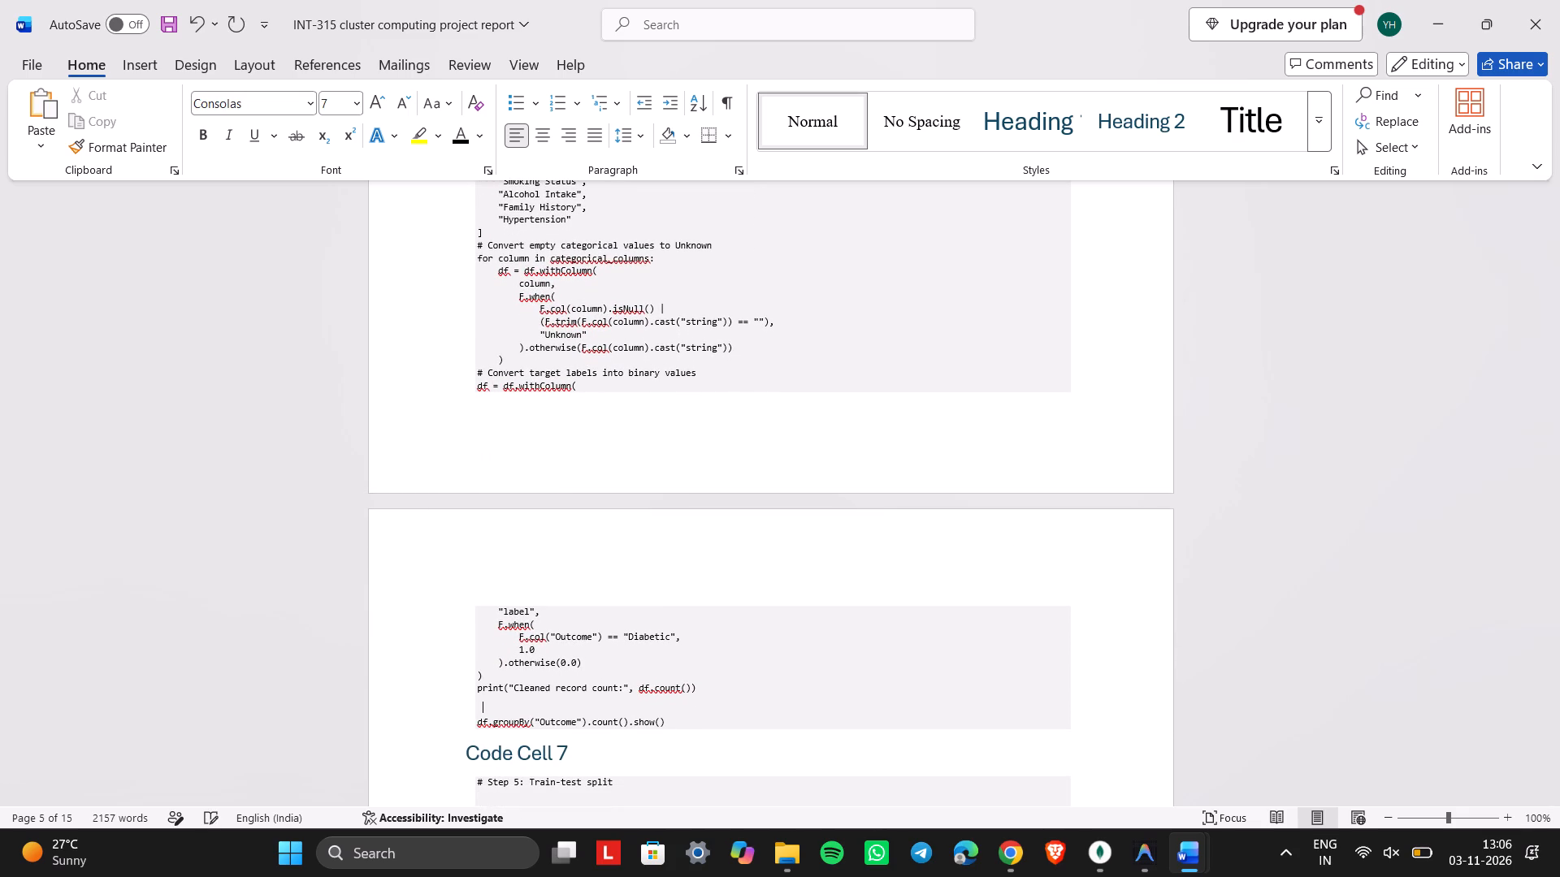
key("BackSpace")
key("BackSpace")
Turn the Code Cell 7 heading into bold Normal text reading "Code Cell 5:", with a blank line above it.
scroll(503, 692, "down", 1)
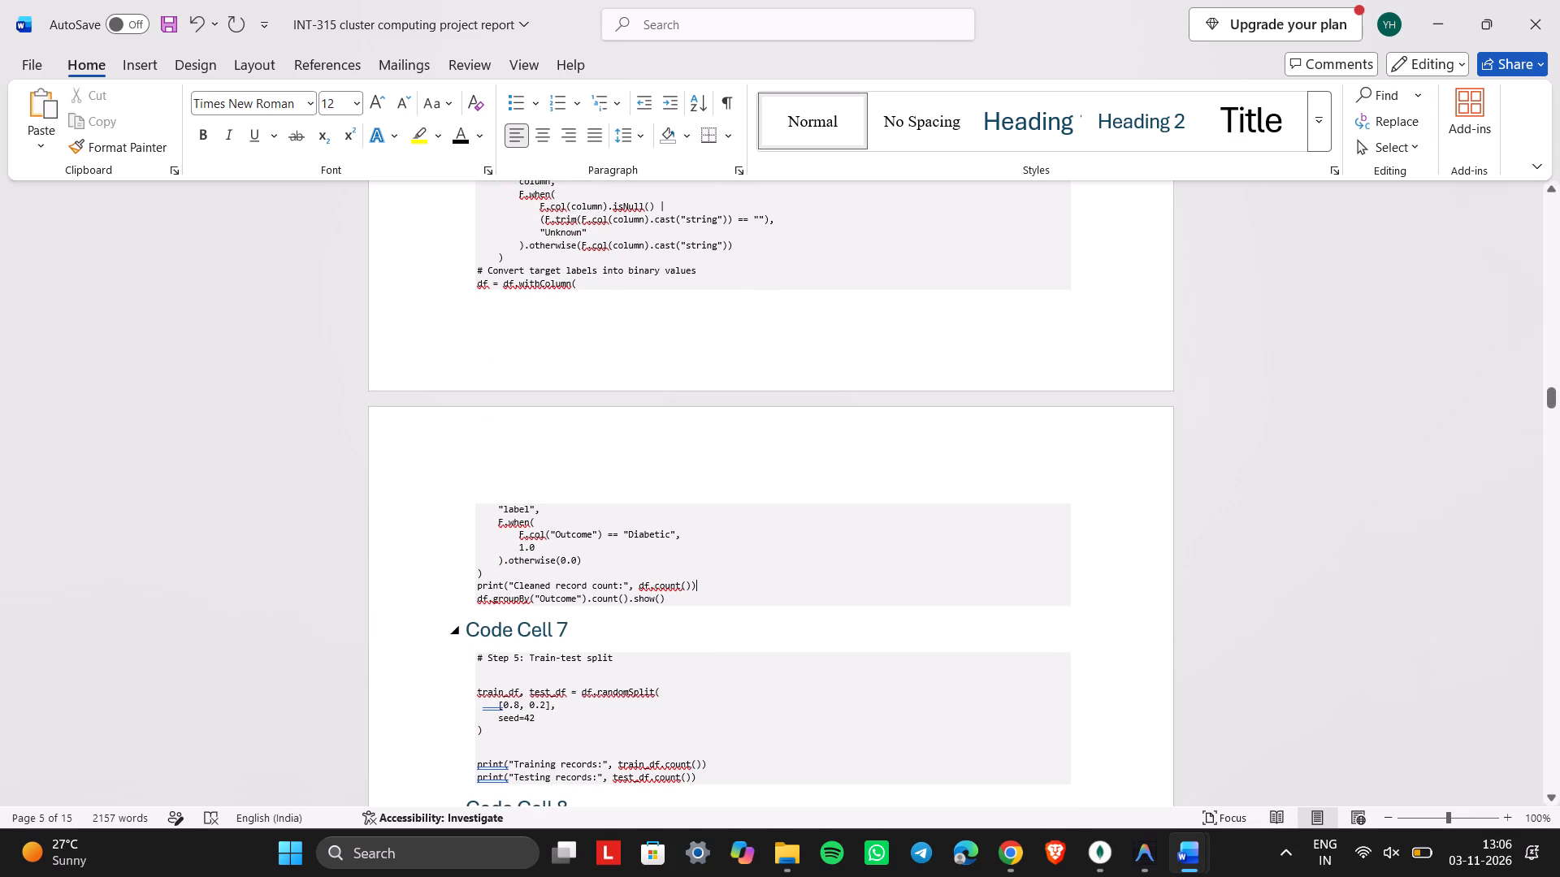
left_click_drag(591, 643, 477, 643)
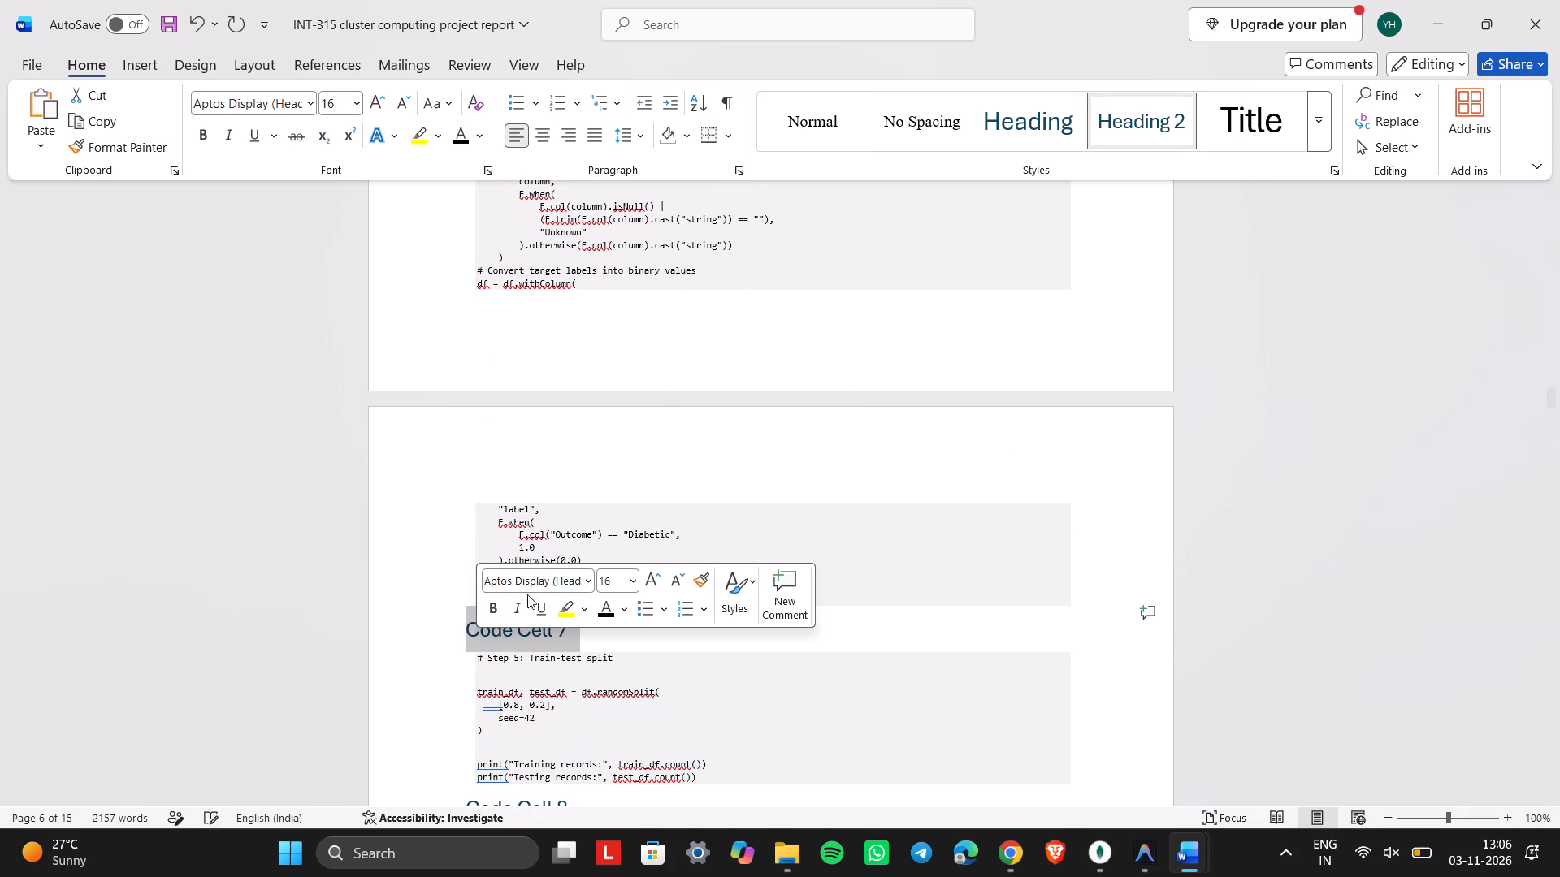
left_click(786, 130)
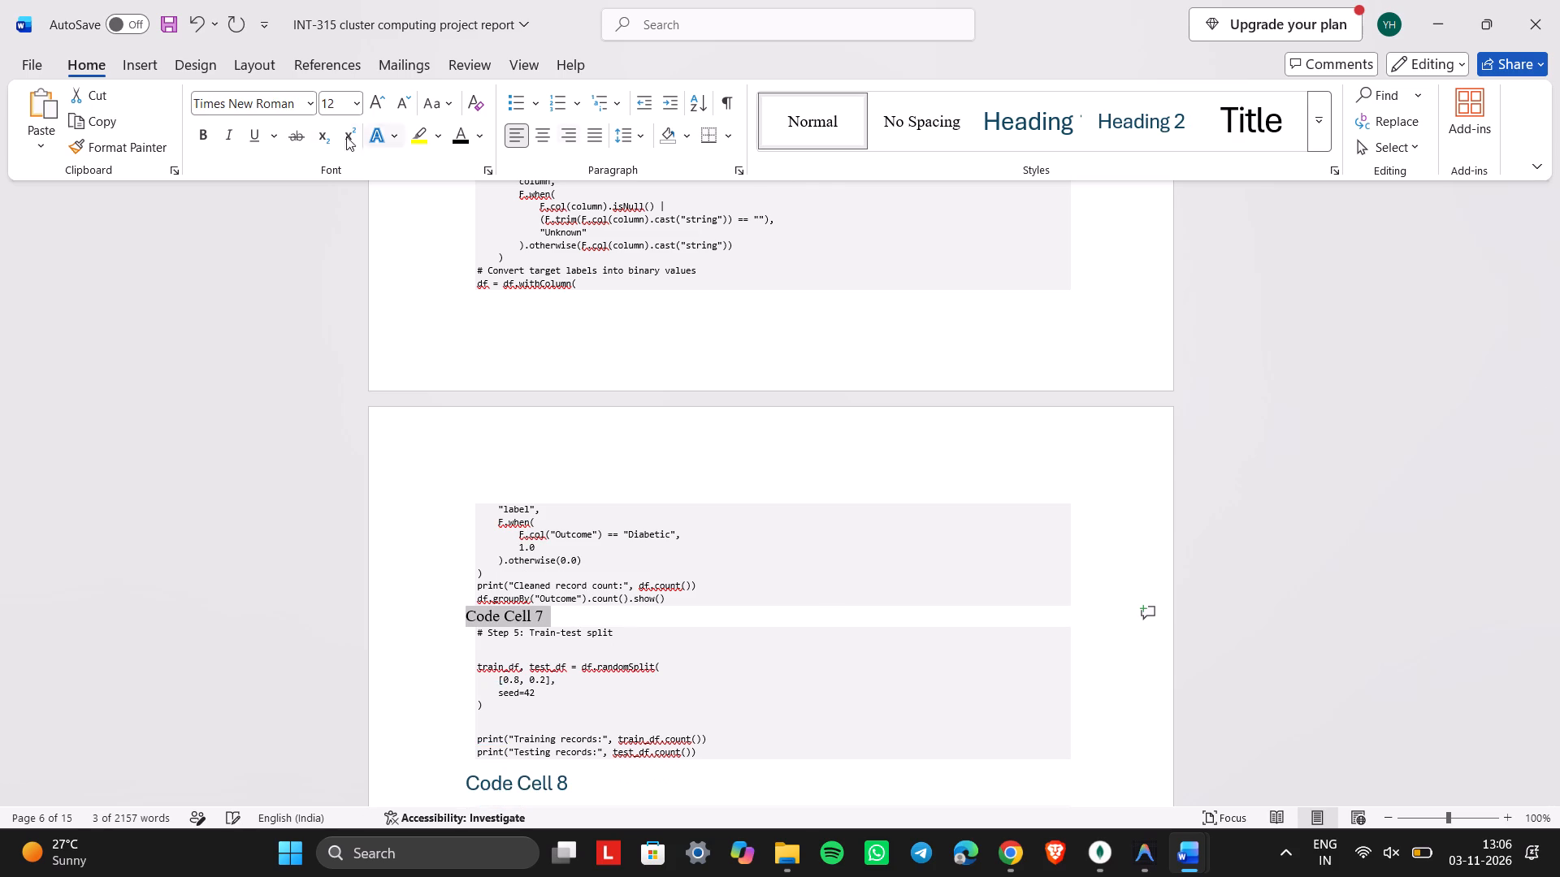
left_click(206, 130)
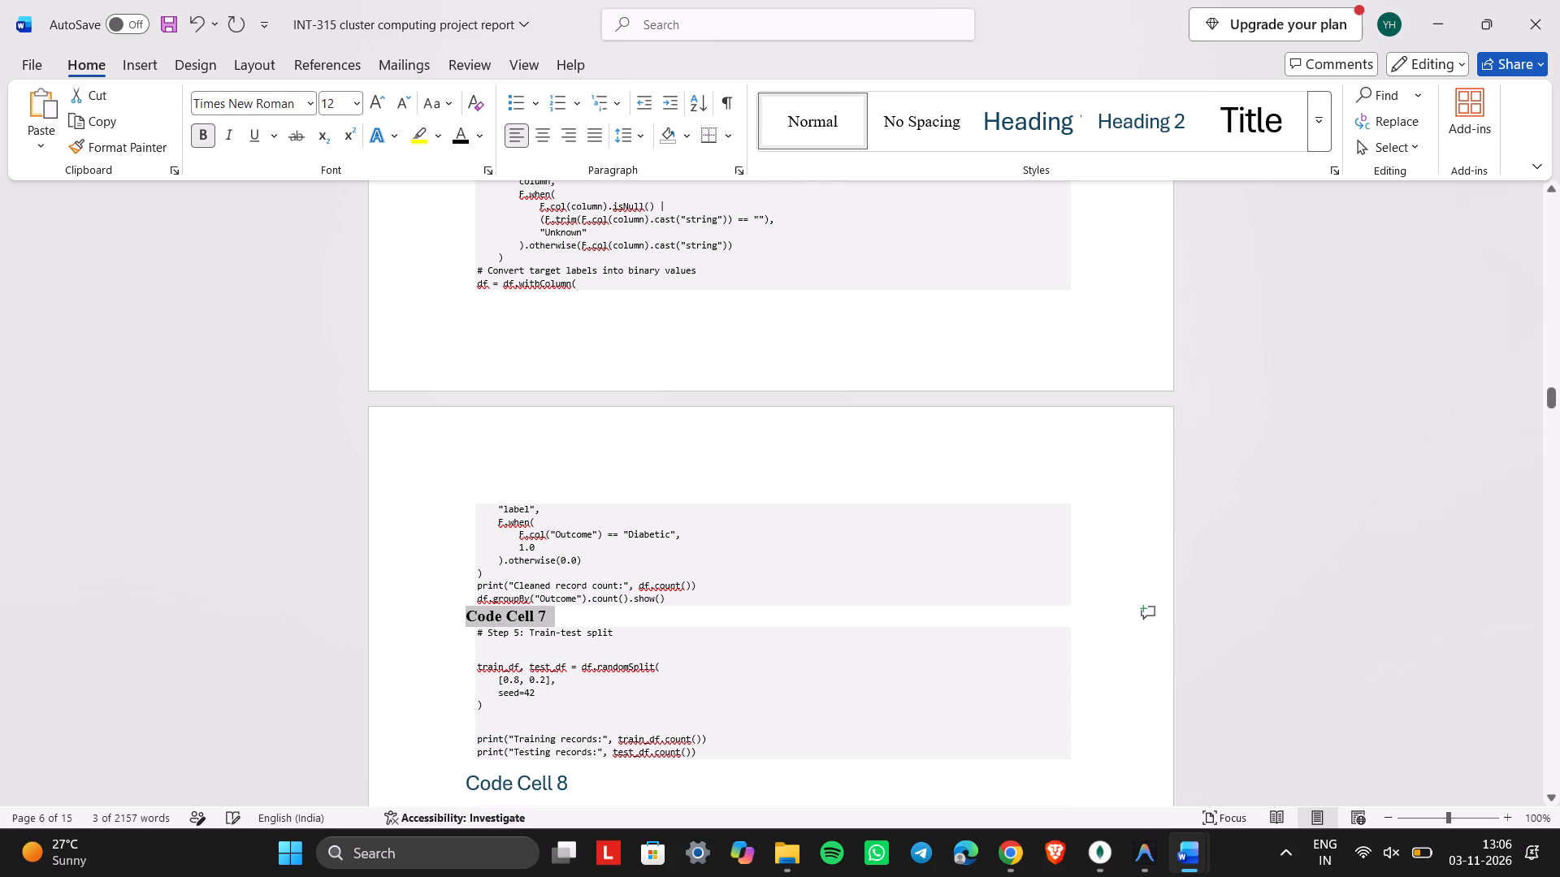
scroll(600, 550, "up", 5)
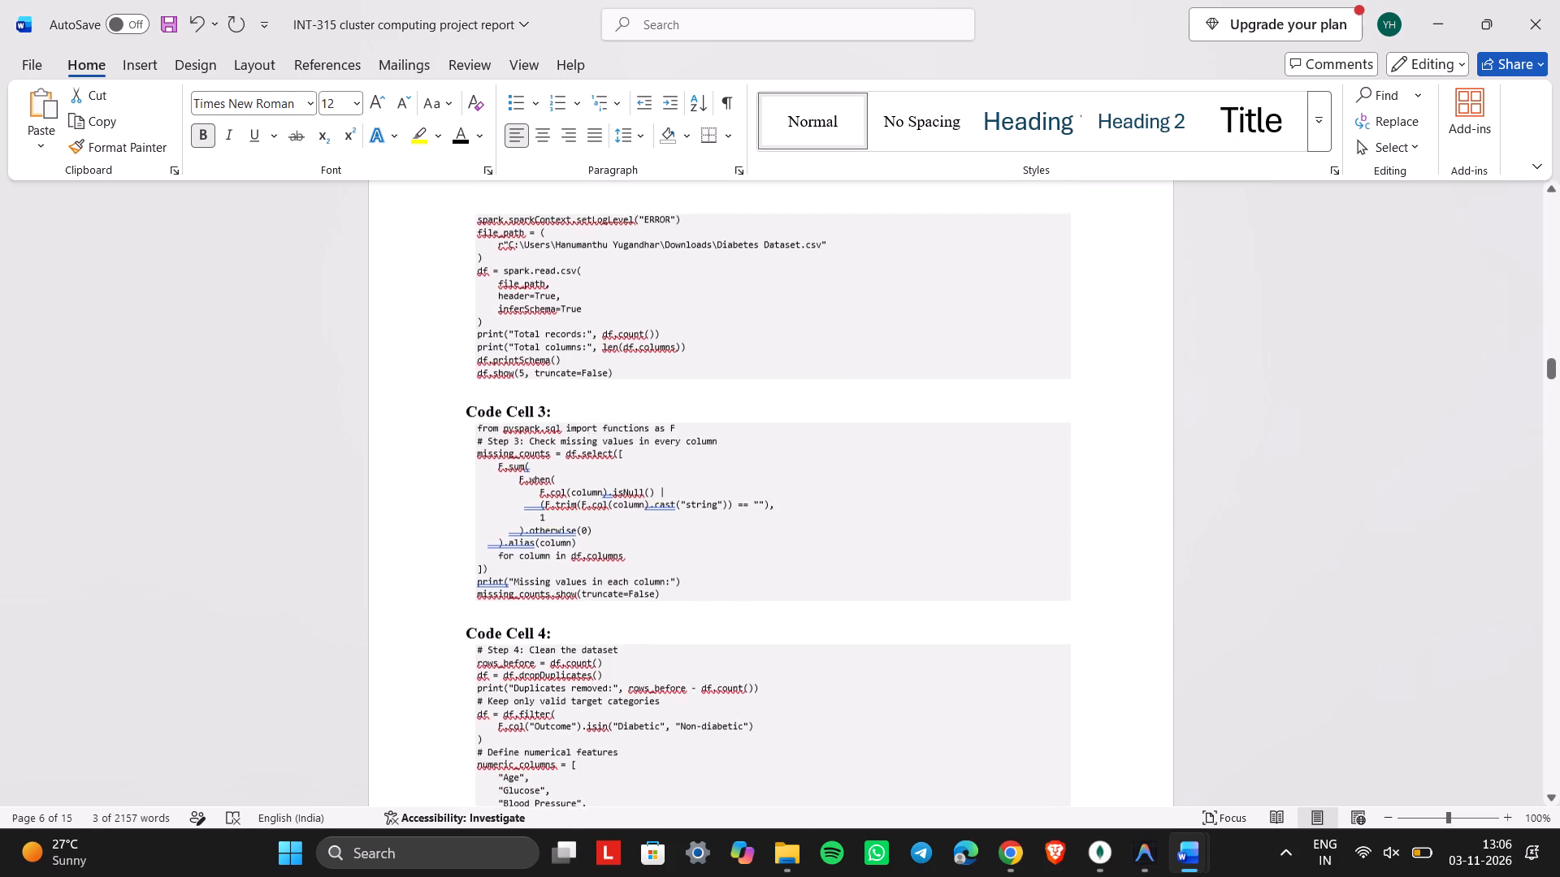
scroll(600, 533, "down", 3)
left_click(571, 744)
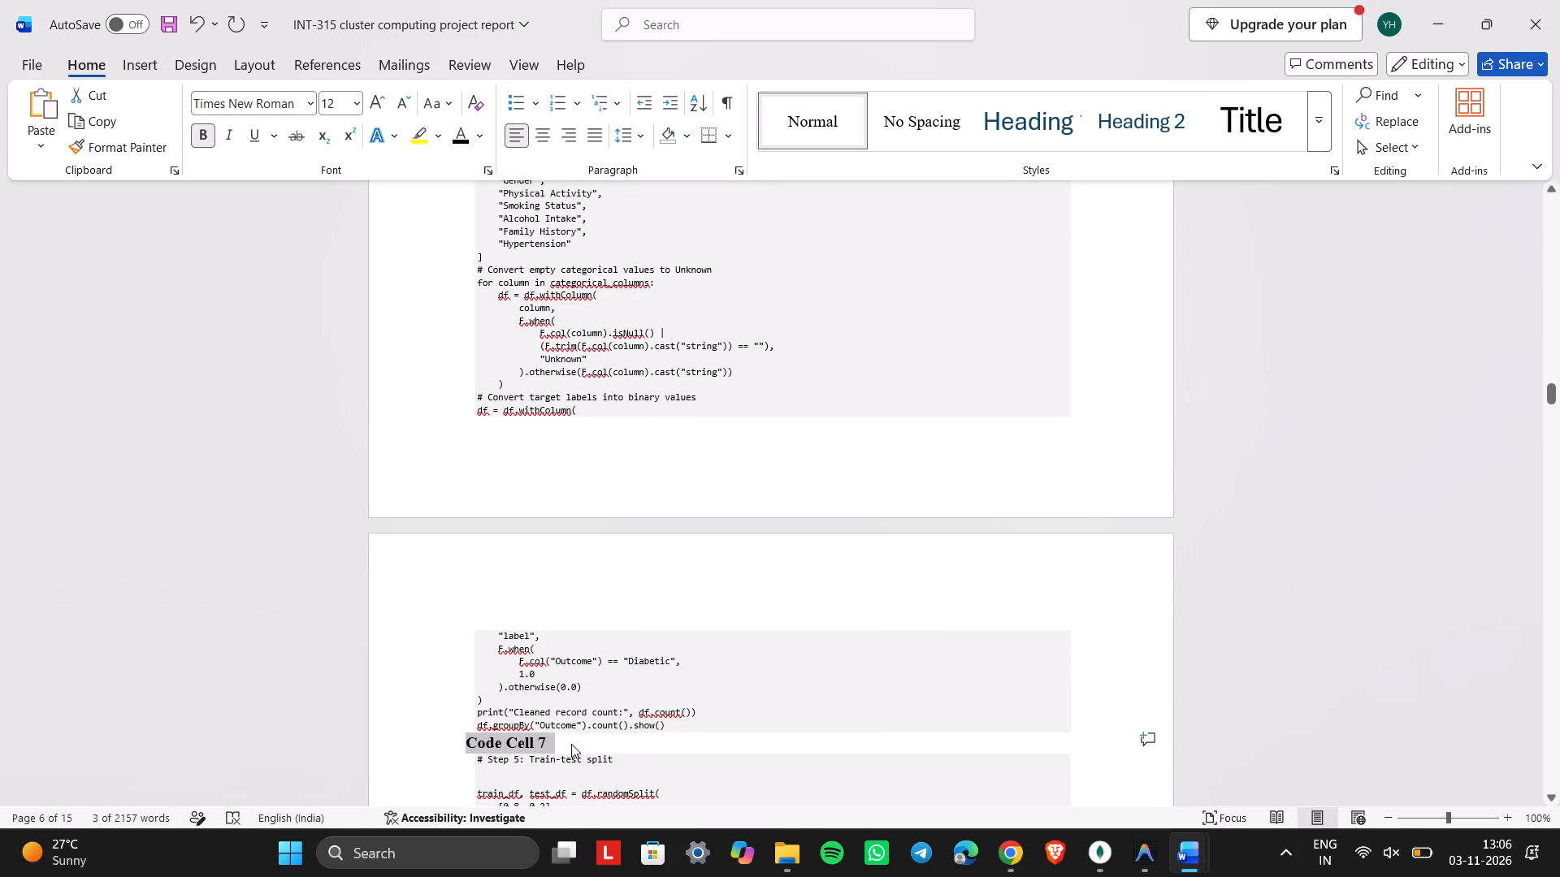
key("BackSpace")
type("55:")
key("BackSpace")
key("BackSpace")
key("shift+colon")
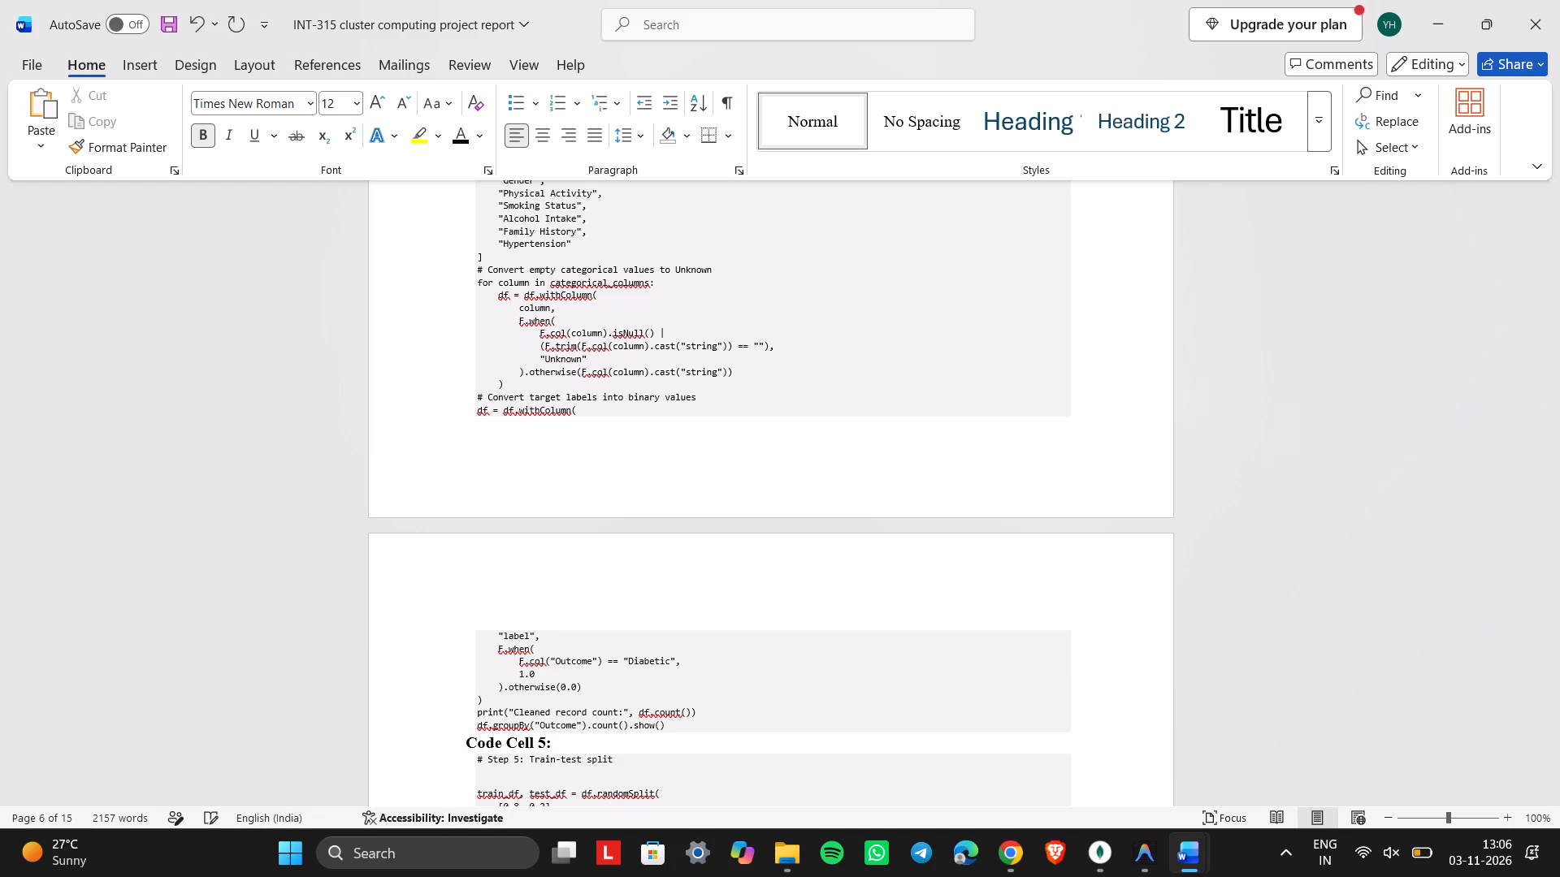
left_click(464, 739)
key("Return")
Delete the blank lines in Code Cell 5 before the train_df, test_df split and before the "Training records:" print line.
scroll(464, 739, "down", 1)
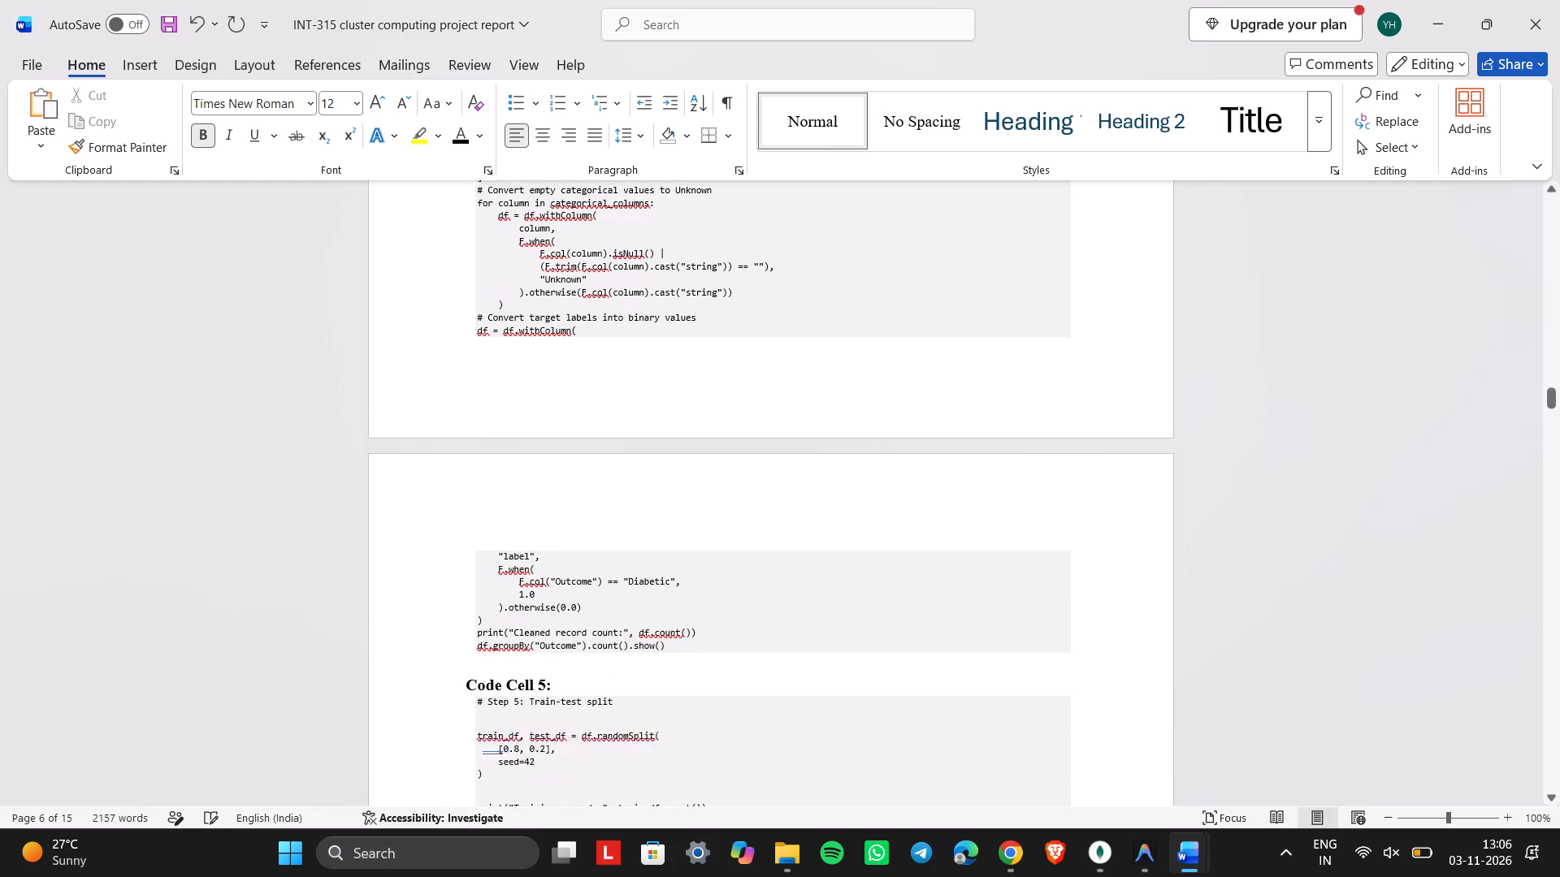
left_click(509, 620)
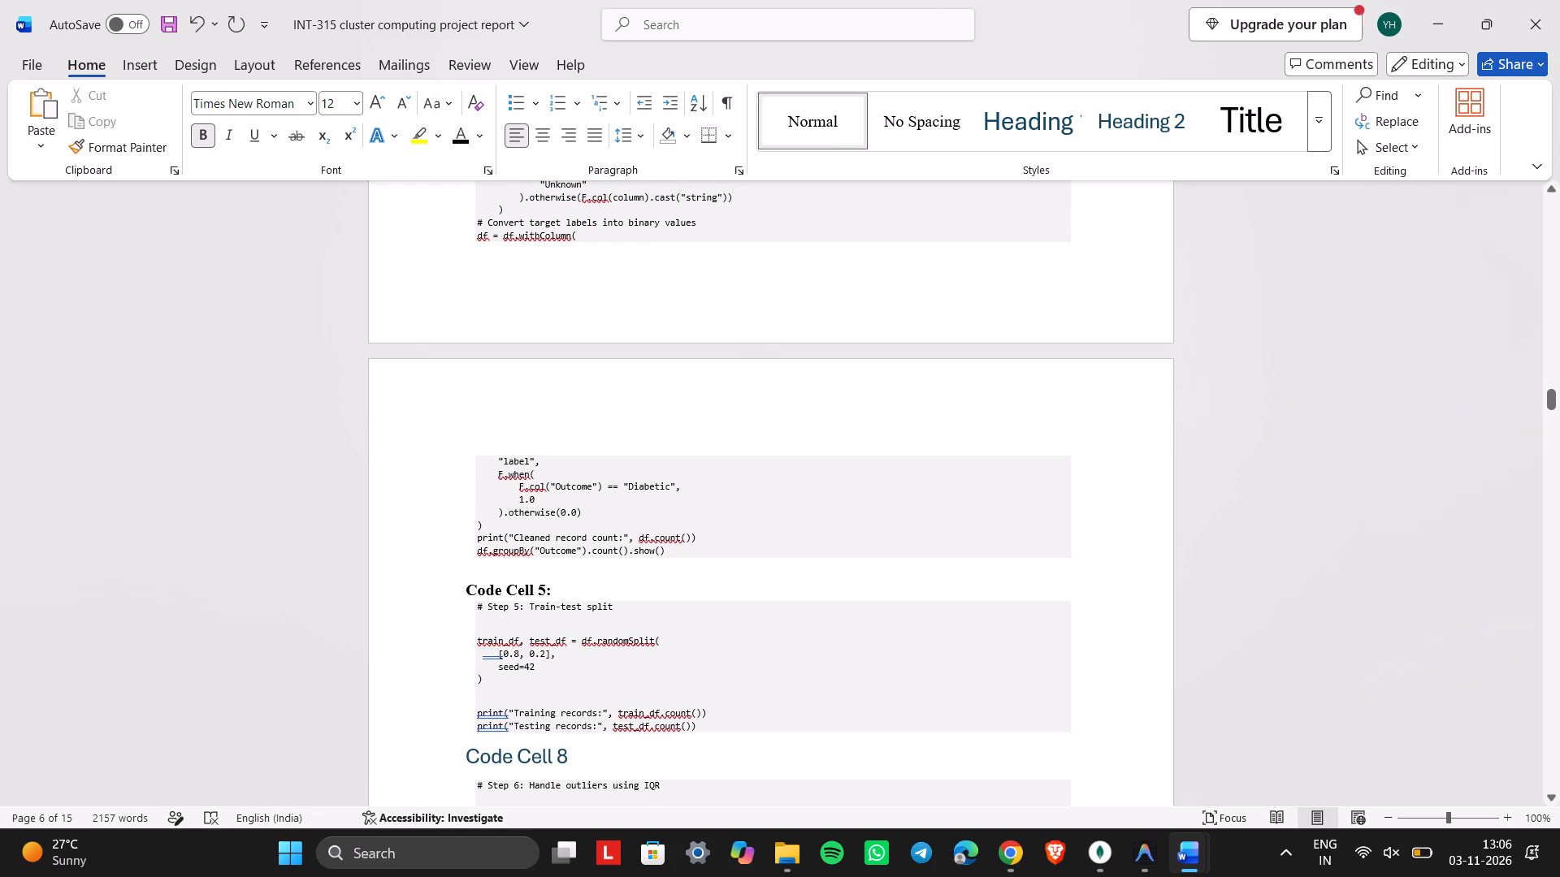
key("BackSpace")
key("BackSpace")
left_click(501, 672)
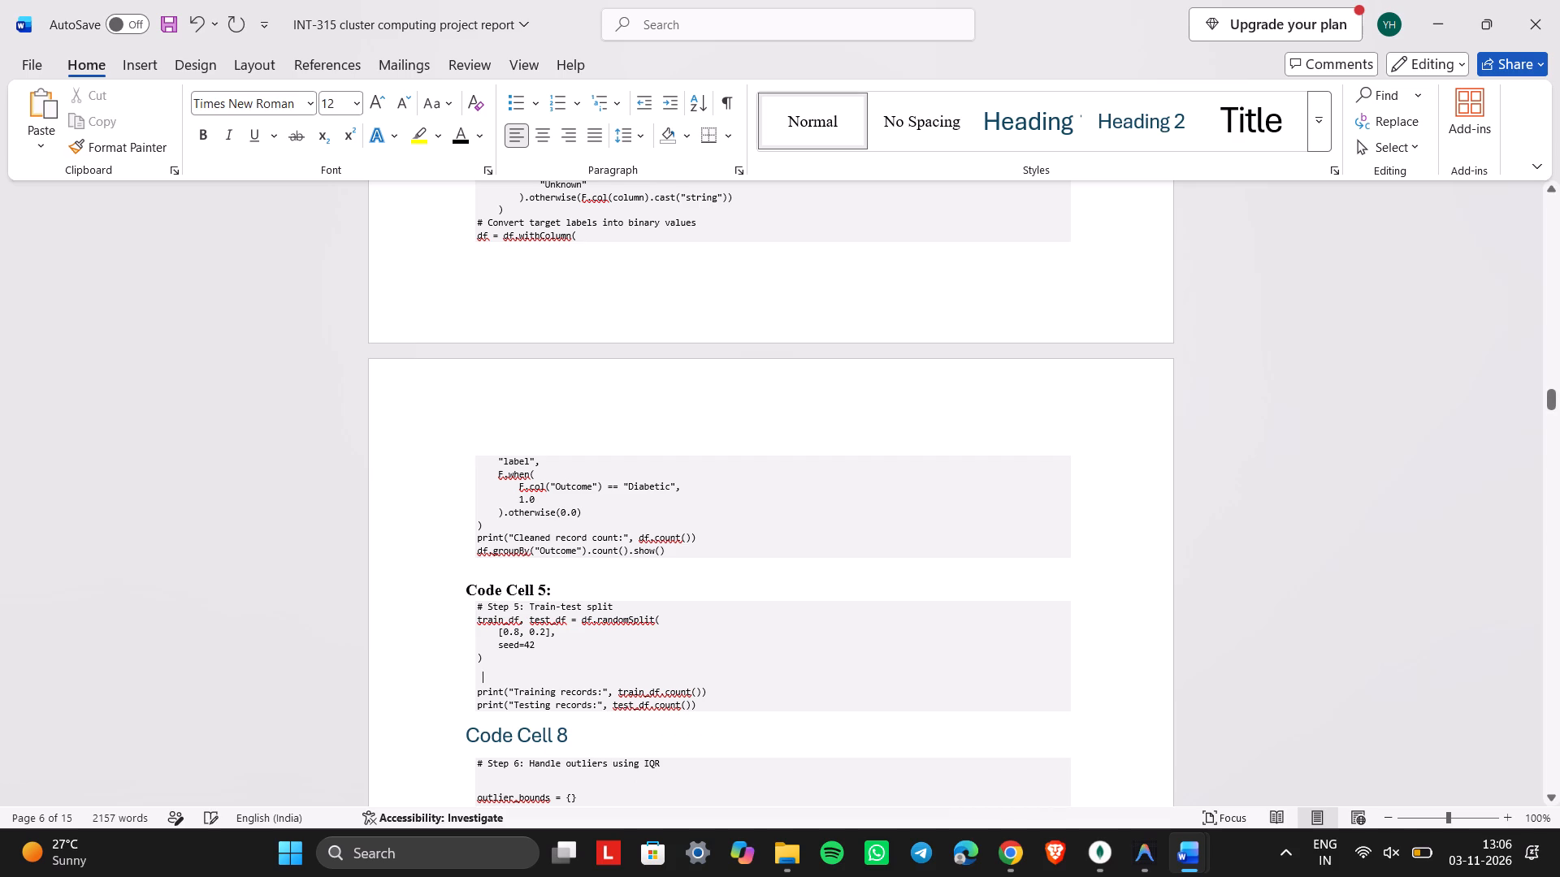
key("BackSpace")
key("BackSpace")
Turn the Code Cell 8 heading into bold Normal text with a blank line above it.
left_click_drag(581, 722, 466, 721)
left_click(807, 118)
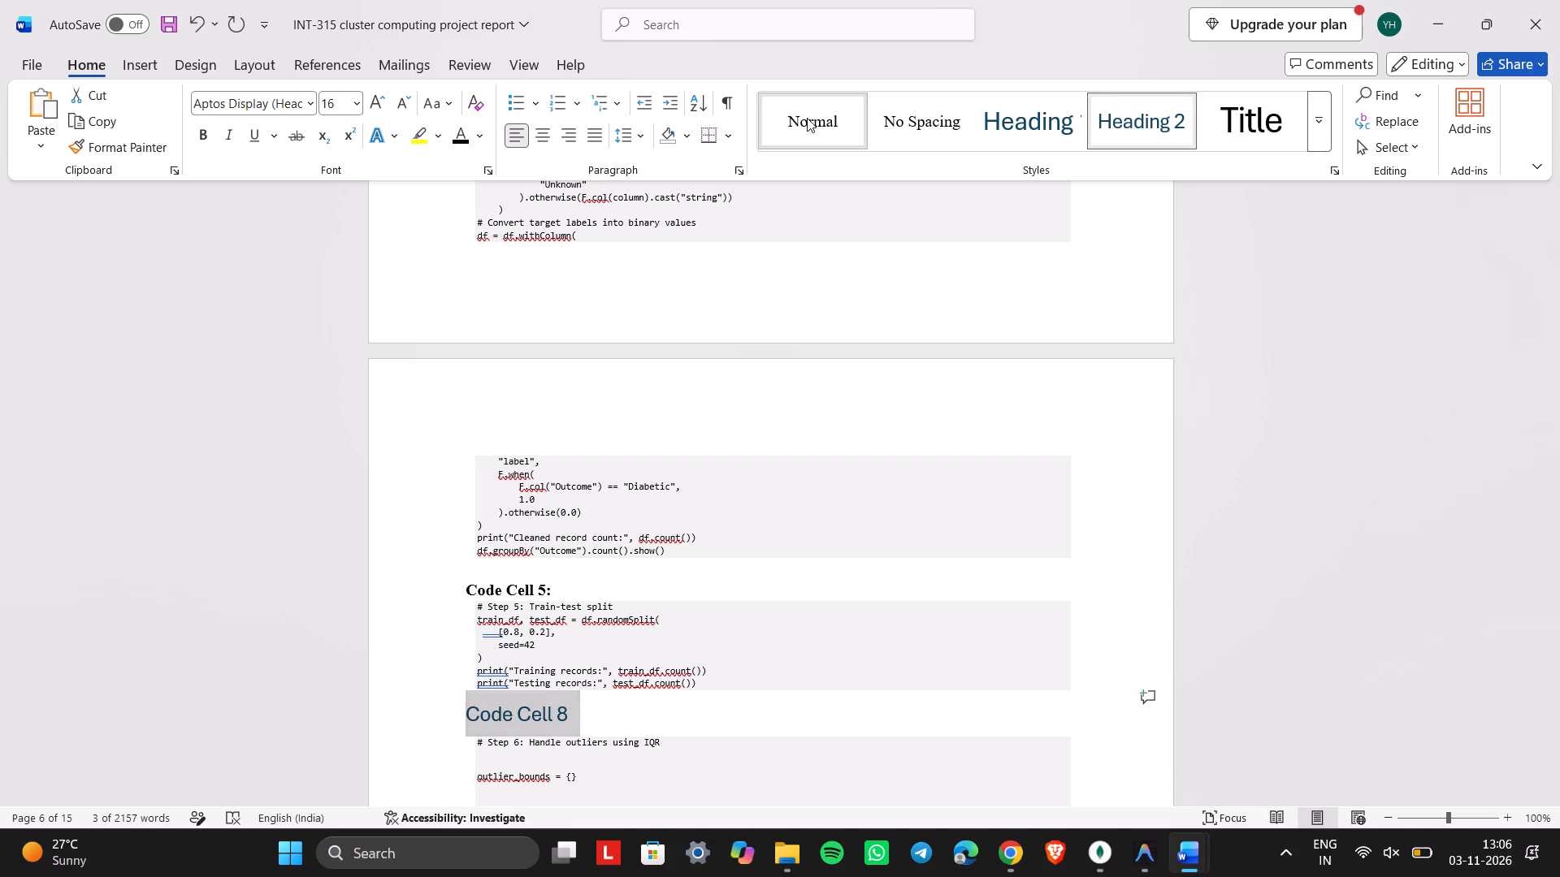
left_click(196, 133)
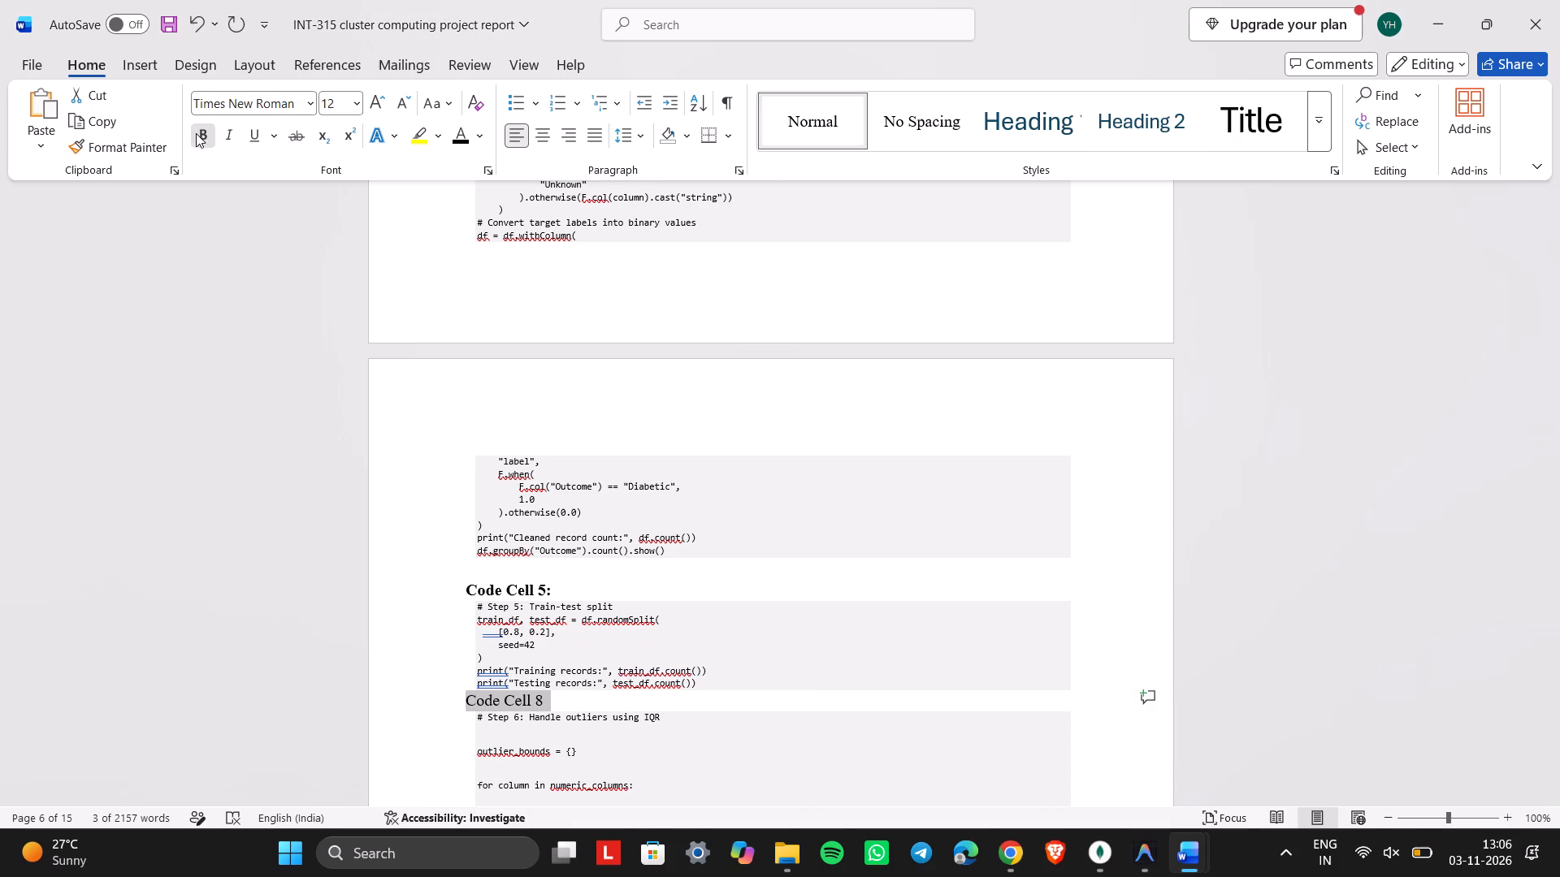
left_click(468, 701)
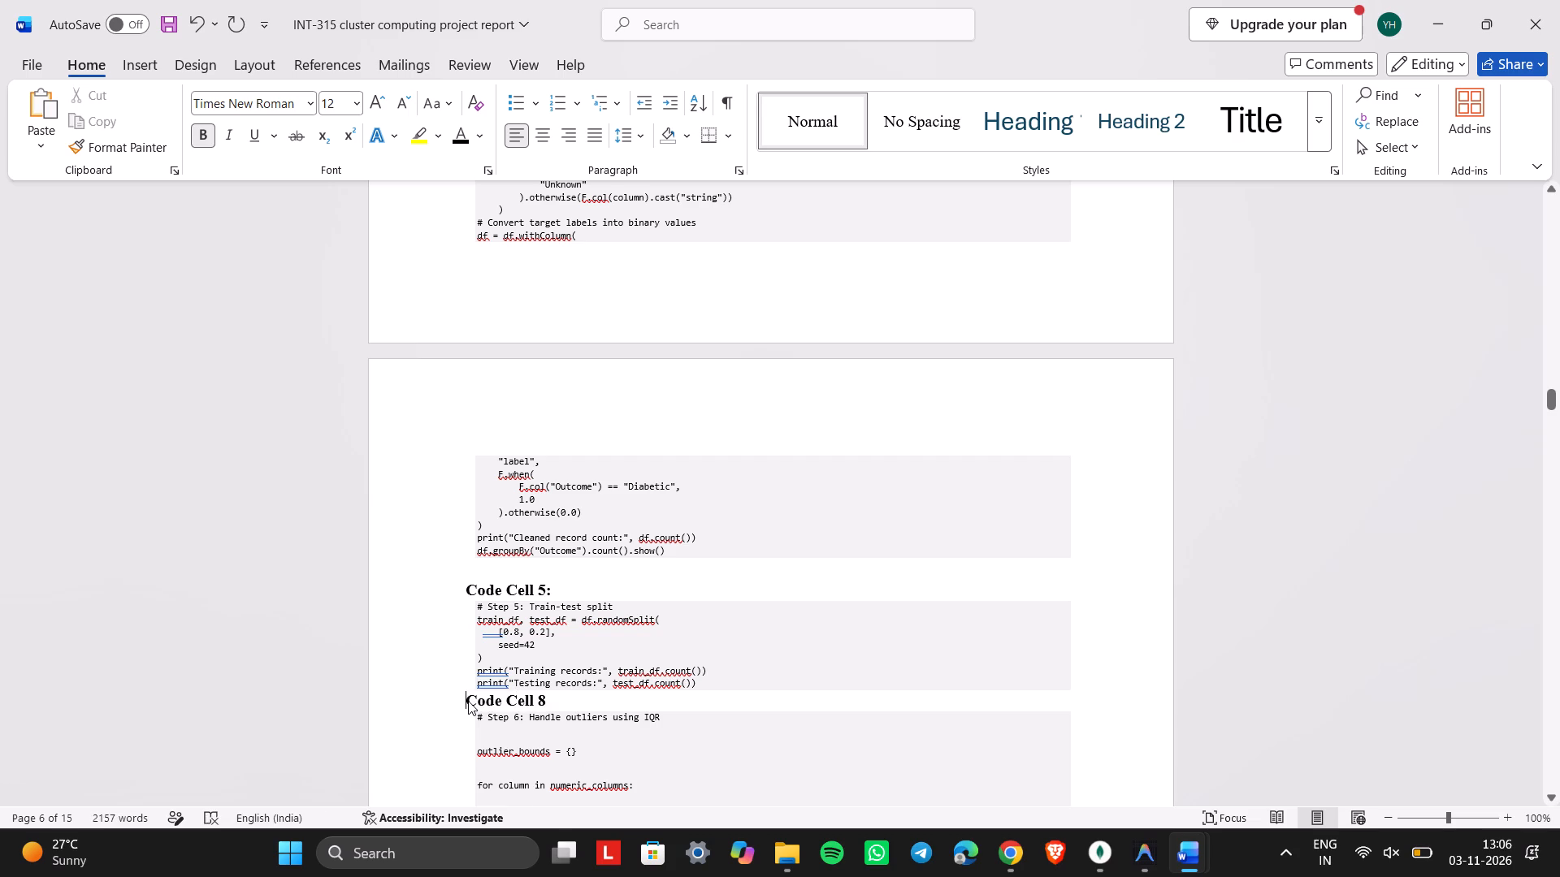
key("Return")
Delete the blank lines in Code Cell 8 from the Step 6 comment down to the "quantiles = train_df.approxQuantile(" line.
scroll(468, 701, "down", 2)
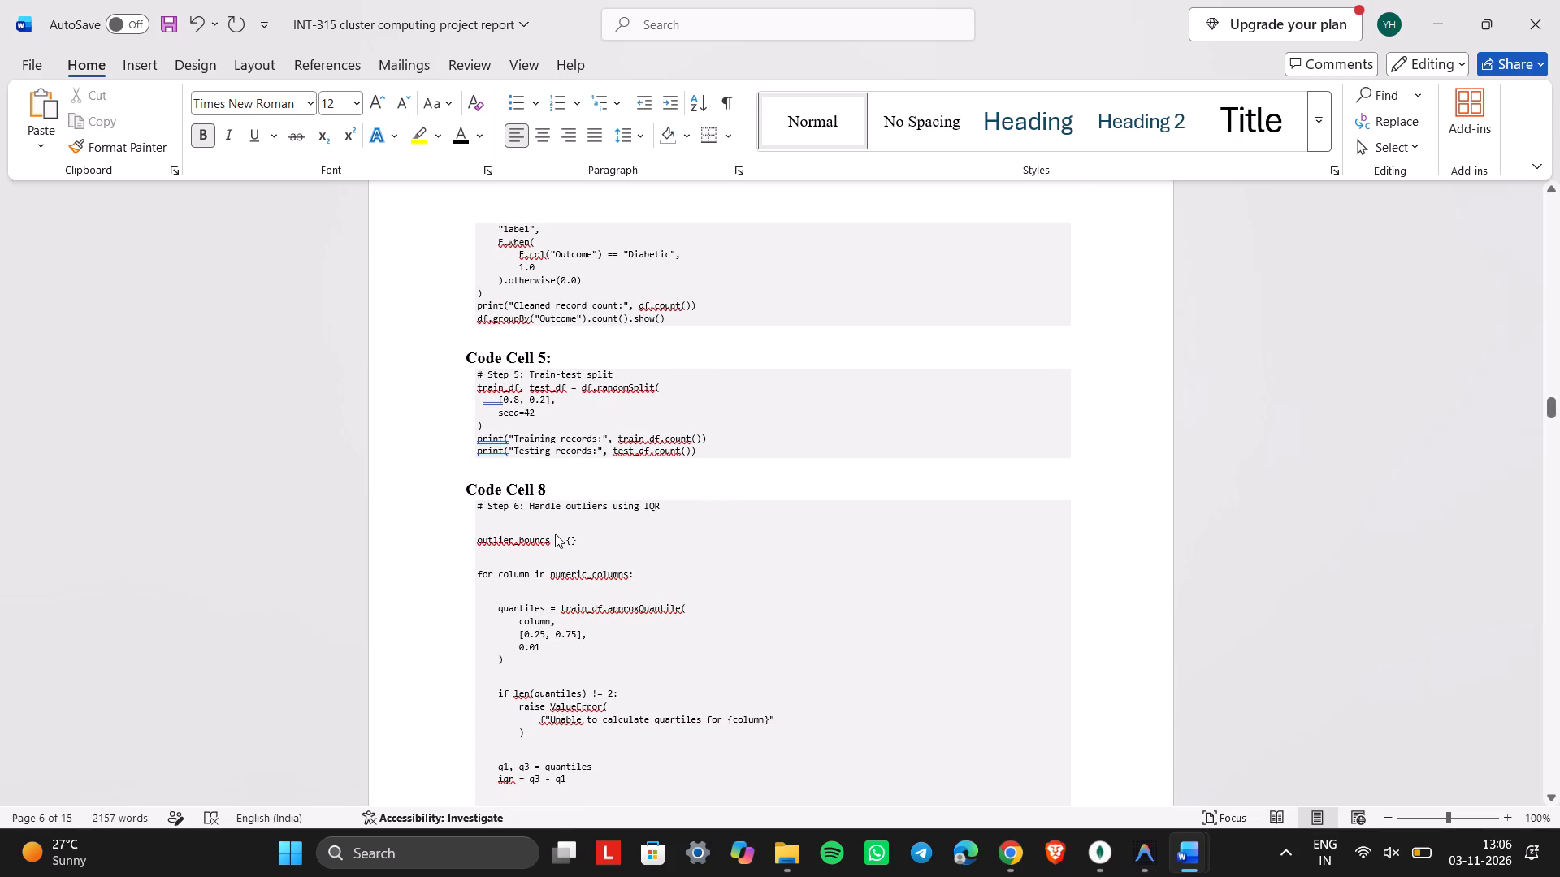
left_click(555, 534)
key("BackSpace")
key("BackSpace")
key("Down")
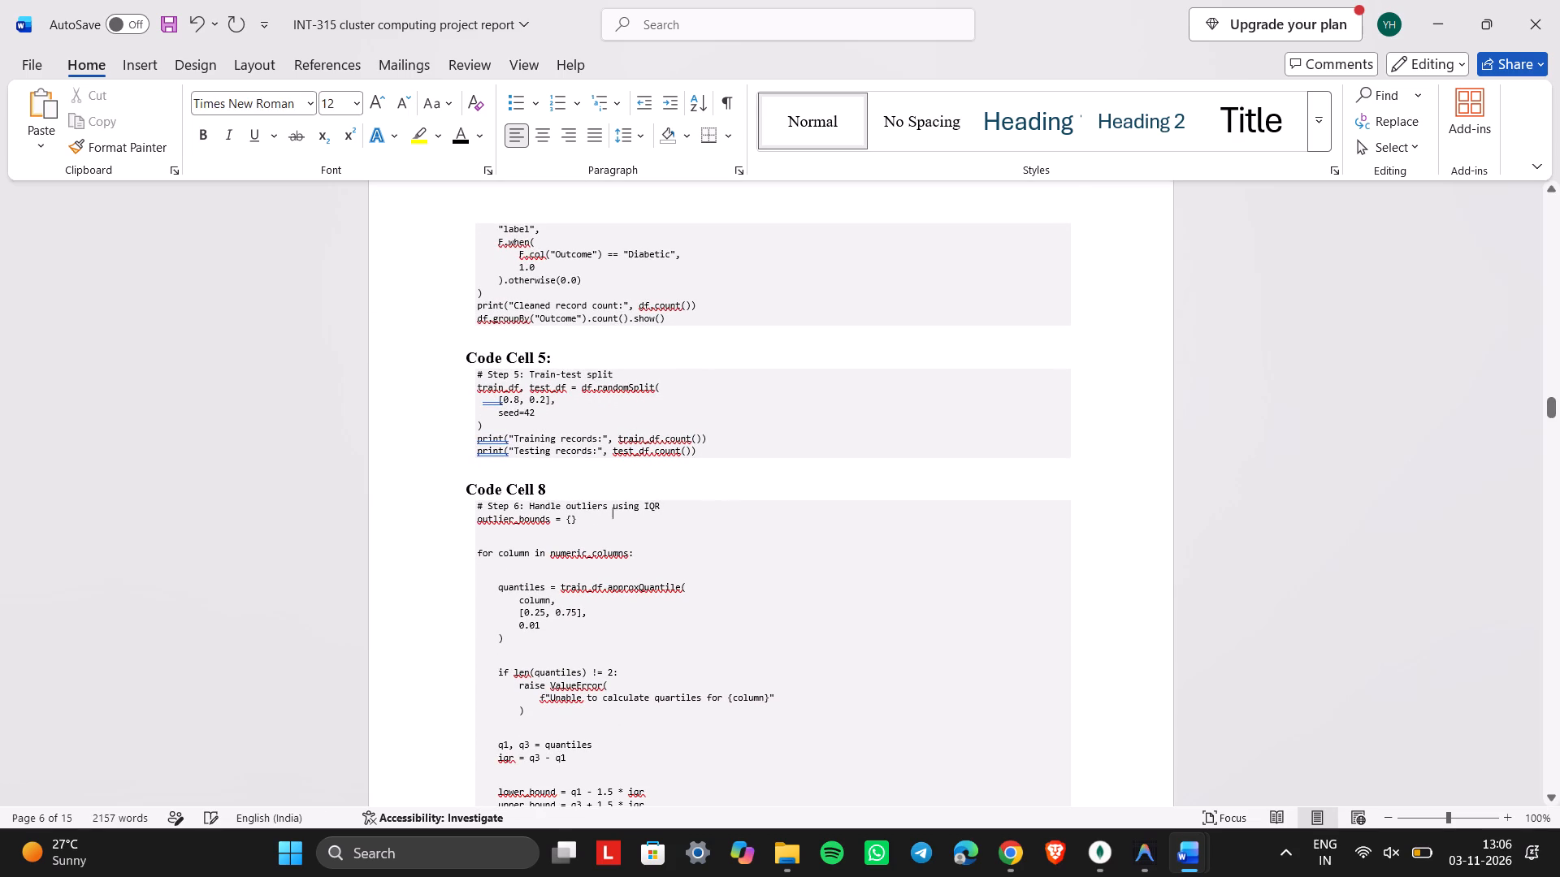
key("Down")
key("Down")
key("Up")
key("BackSpace")
key("BackSpace")
key("Down")
key("Down")
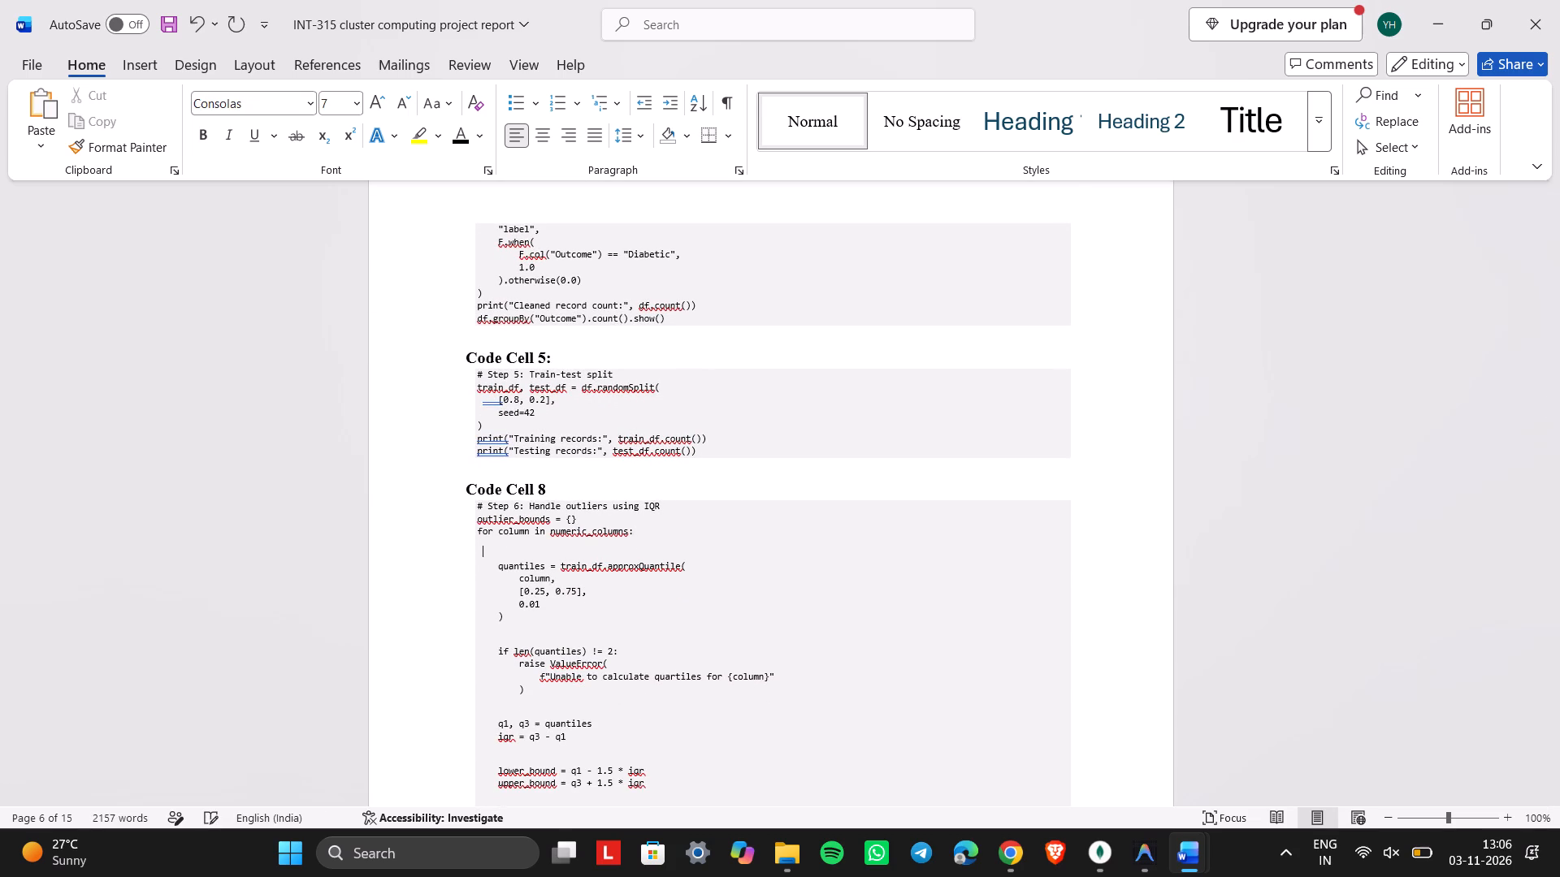
key("BackSpace")
key("BackSpace")
Delete the blank lines in Code Cell 8 before the "if len(quantiles) != 2:" and "q1, q3 = quantiles" lines.
key("Down")
key("Down")
key("Down")
key("Down")
key("Down")
key("Down")
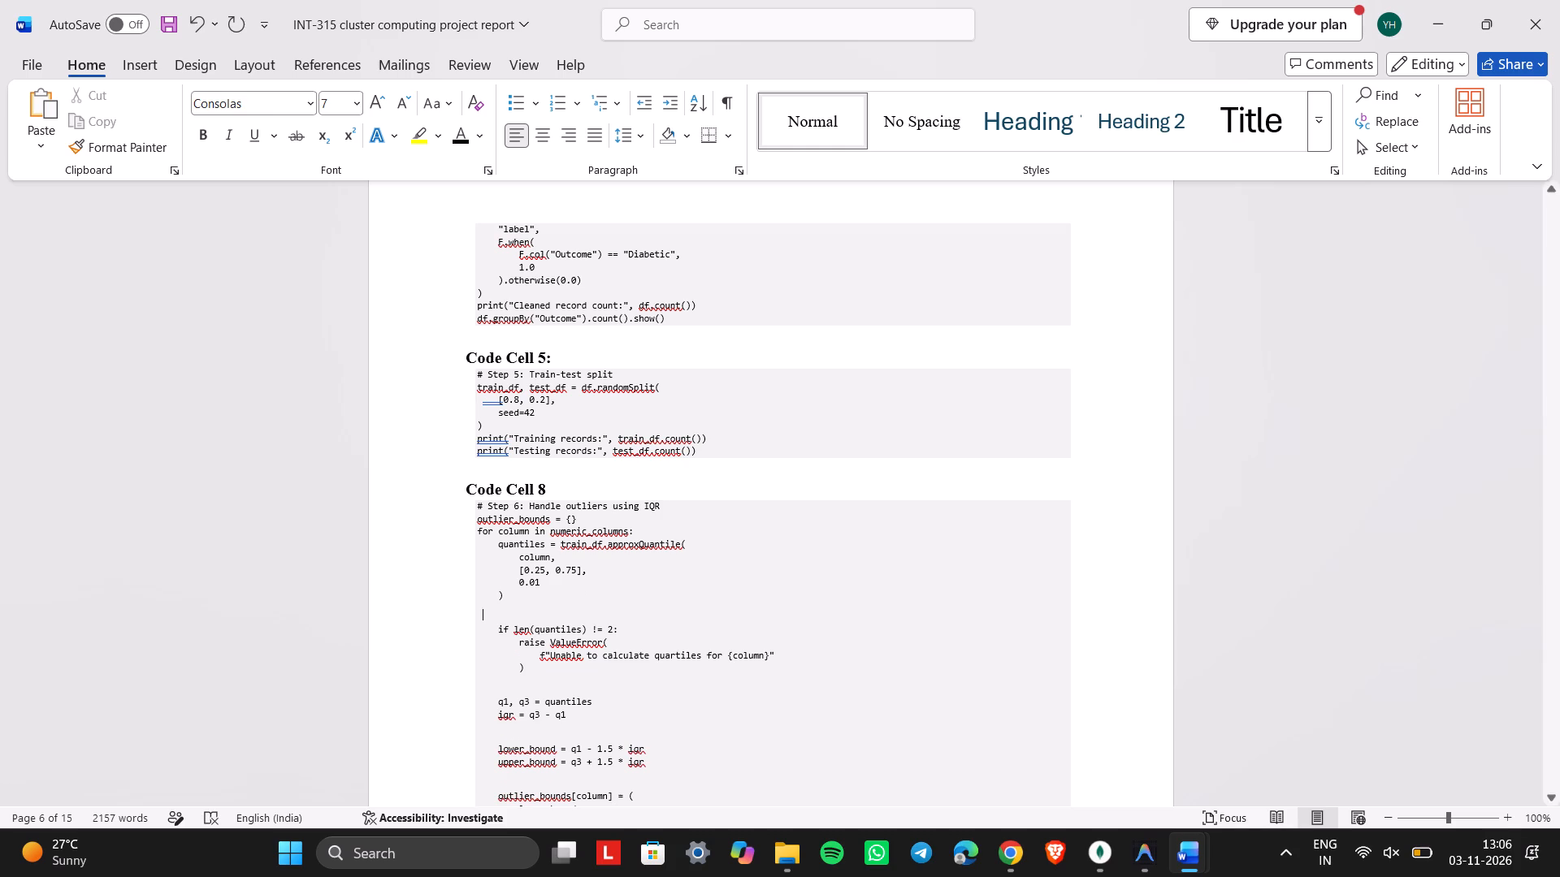
key("BackSpace")
key("BackSpace")
key("Down")
key("Down")
key("Down")
key("Down")
key("Down")
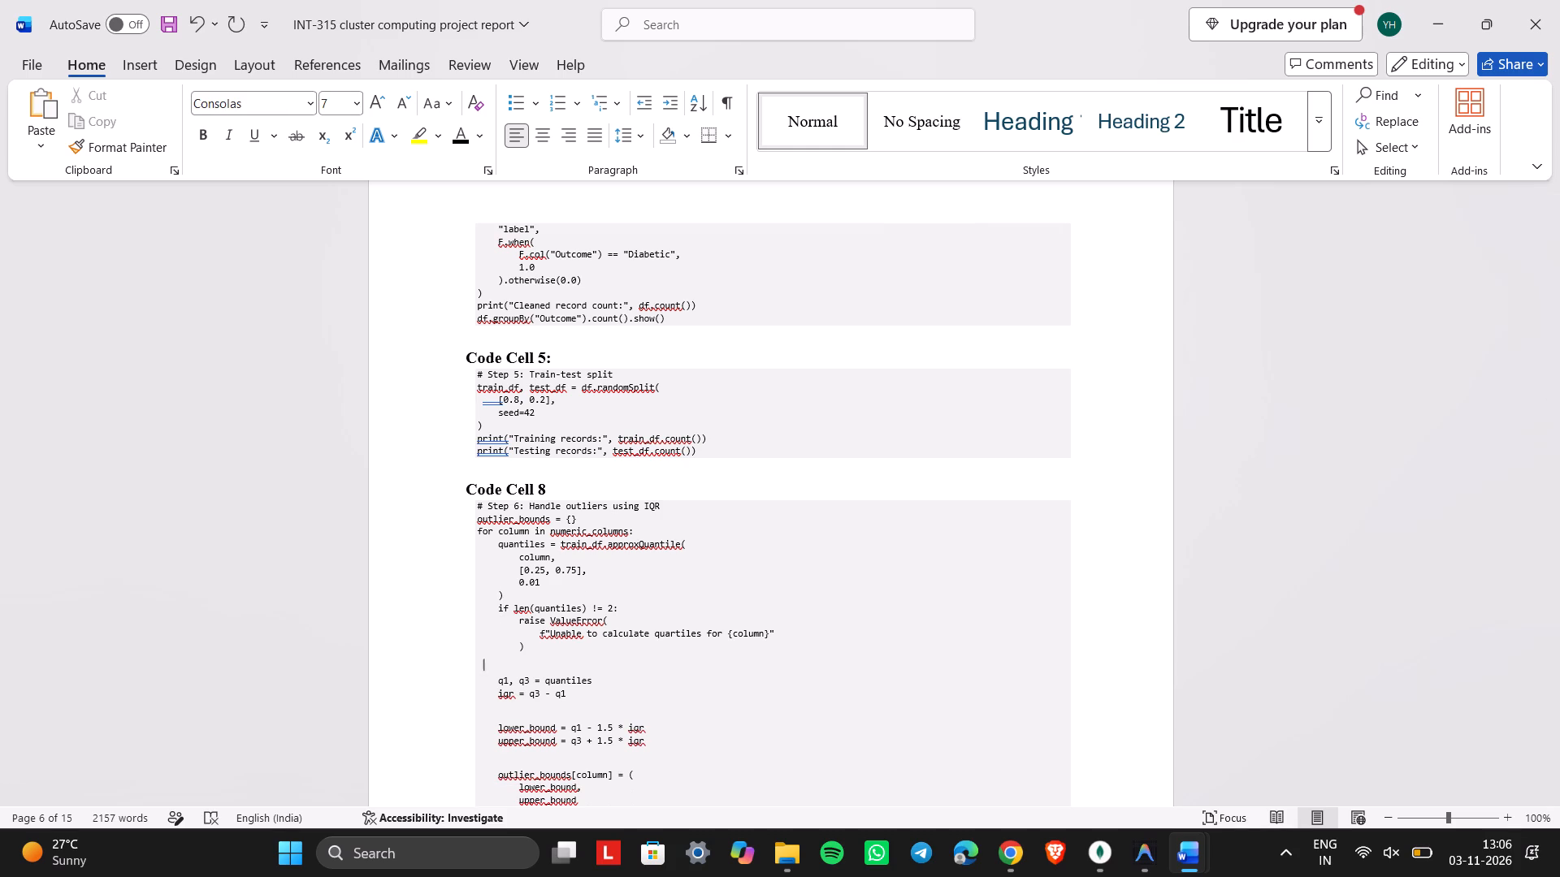
key("BackSpace")
key("BackSpace")
Delete the blank lines in Code Cell 8 before the lower_bound line, the outlier_bounds[column] assignment and the bounds print statement.
key("Down")
key("Down")
key("Down")
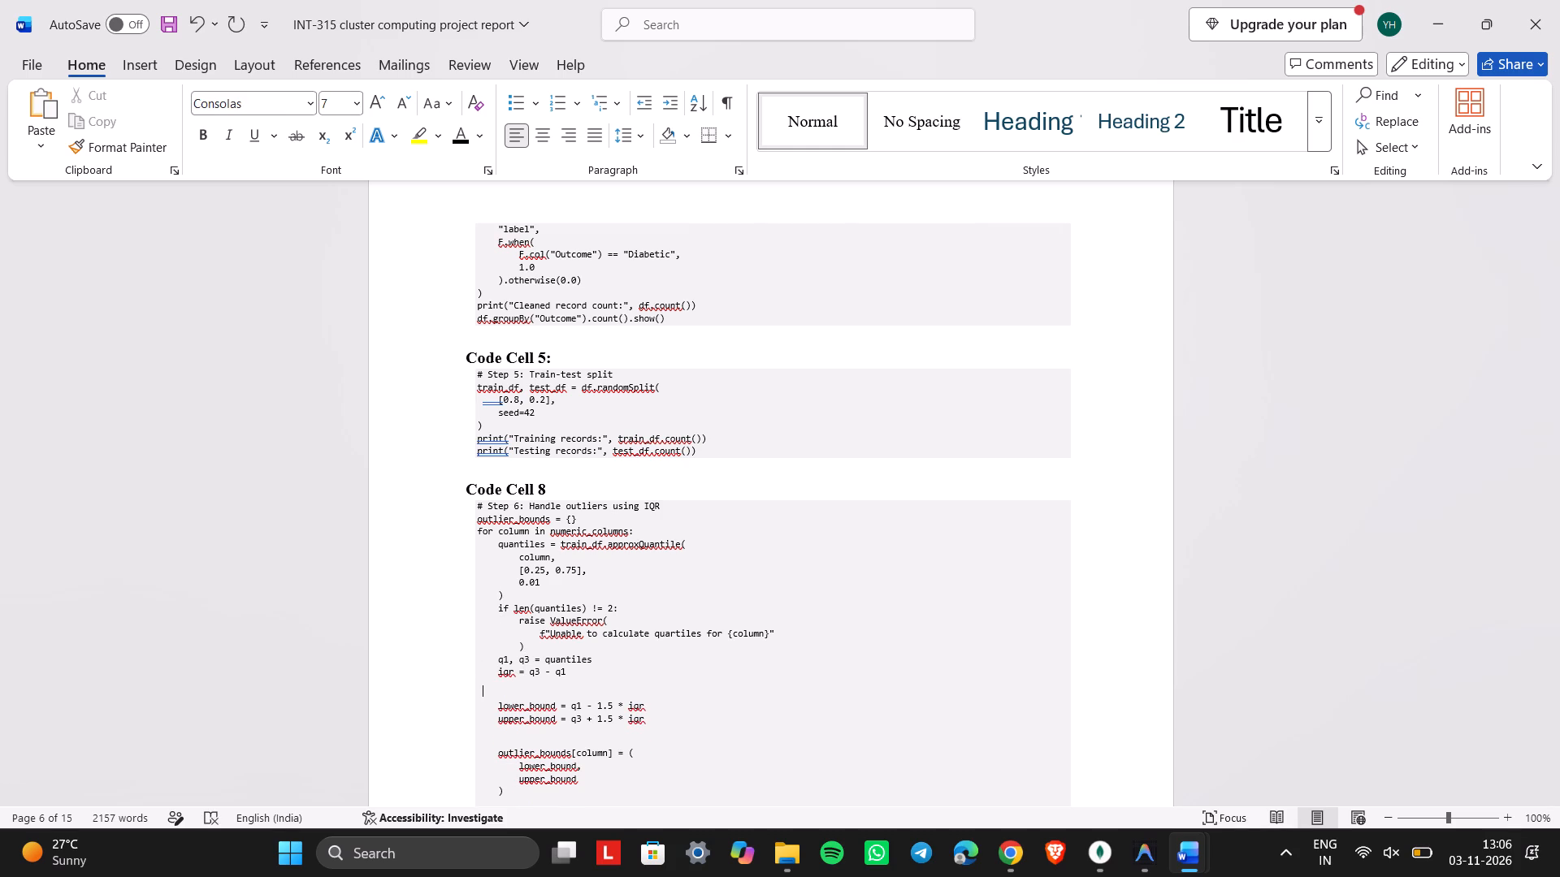
key("BackSpace")
key("BackSpace")
key("Down")
key("Down")
key("Down")
key("BackSpace")
key("BackSpace")
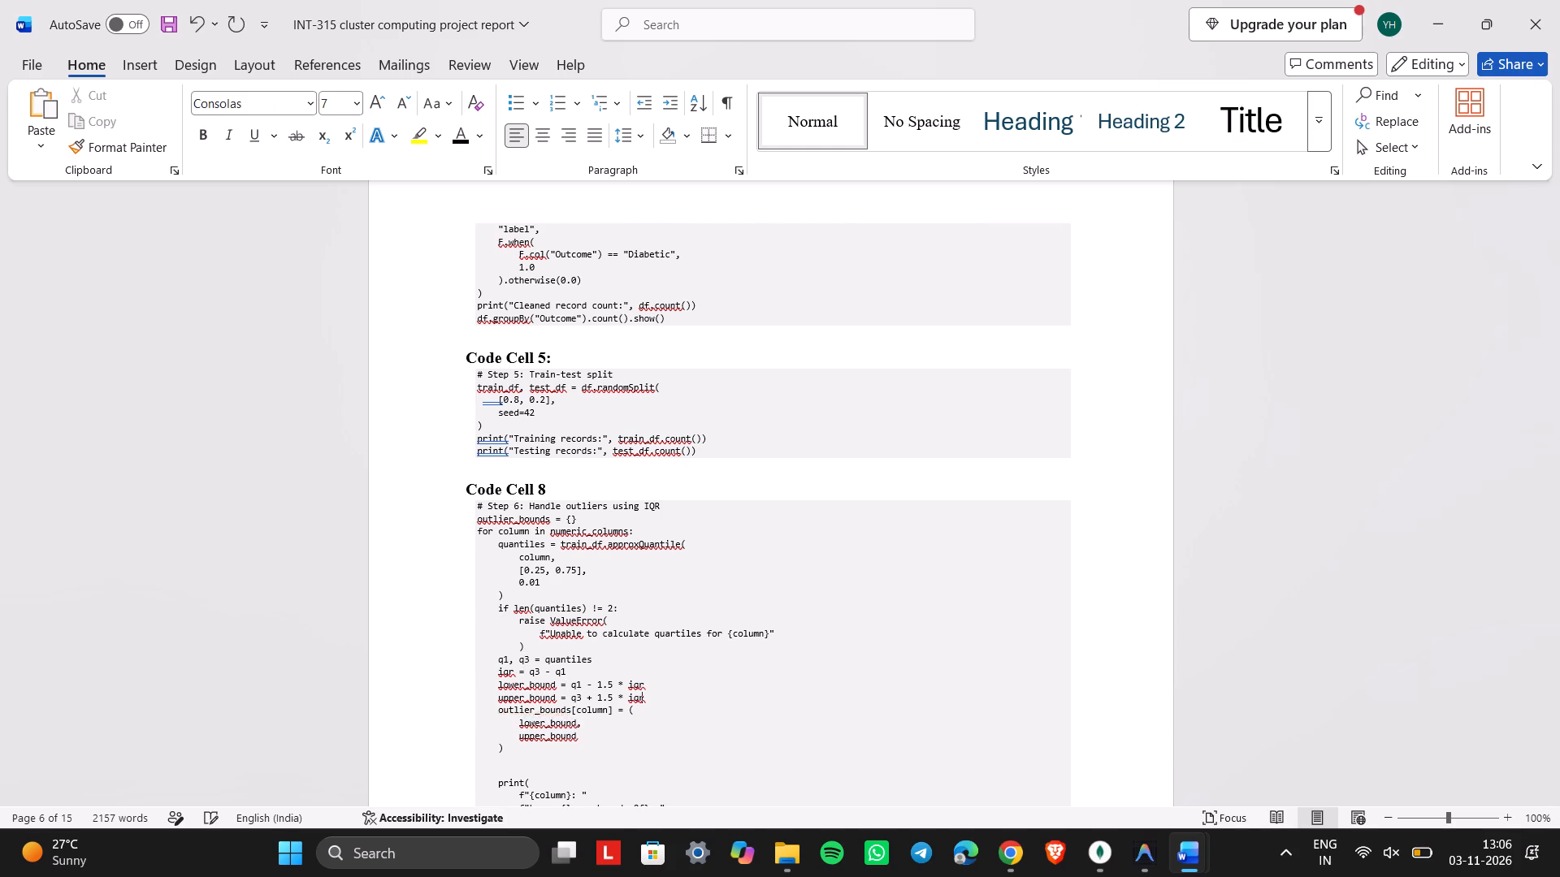
key("Down")
key("Down")
key("Down")
key("Down")
key("Down")
key("BackSpace")
key("BackSpace")
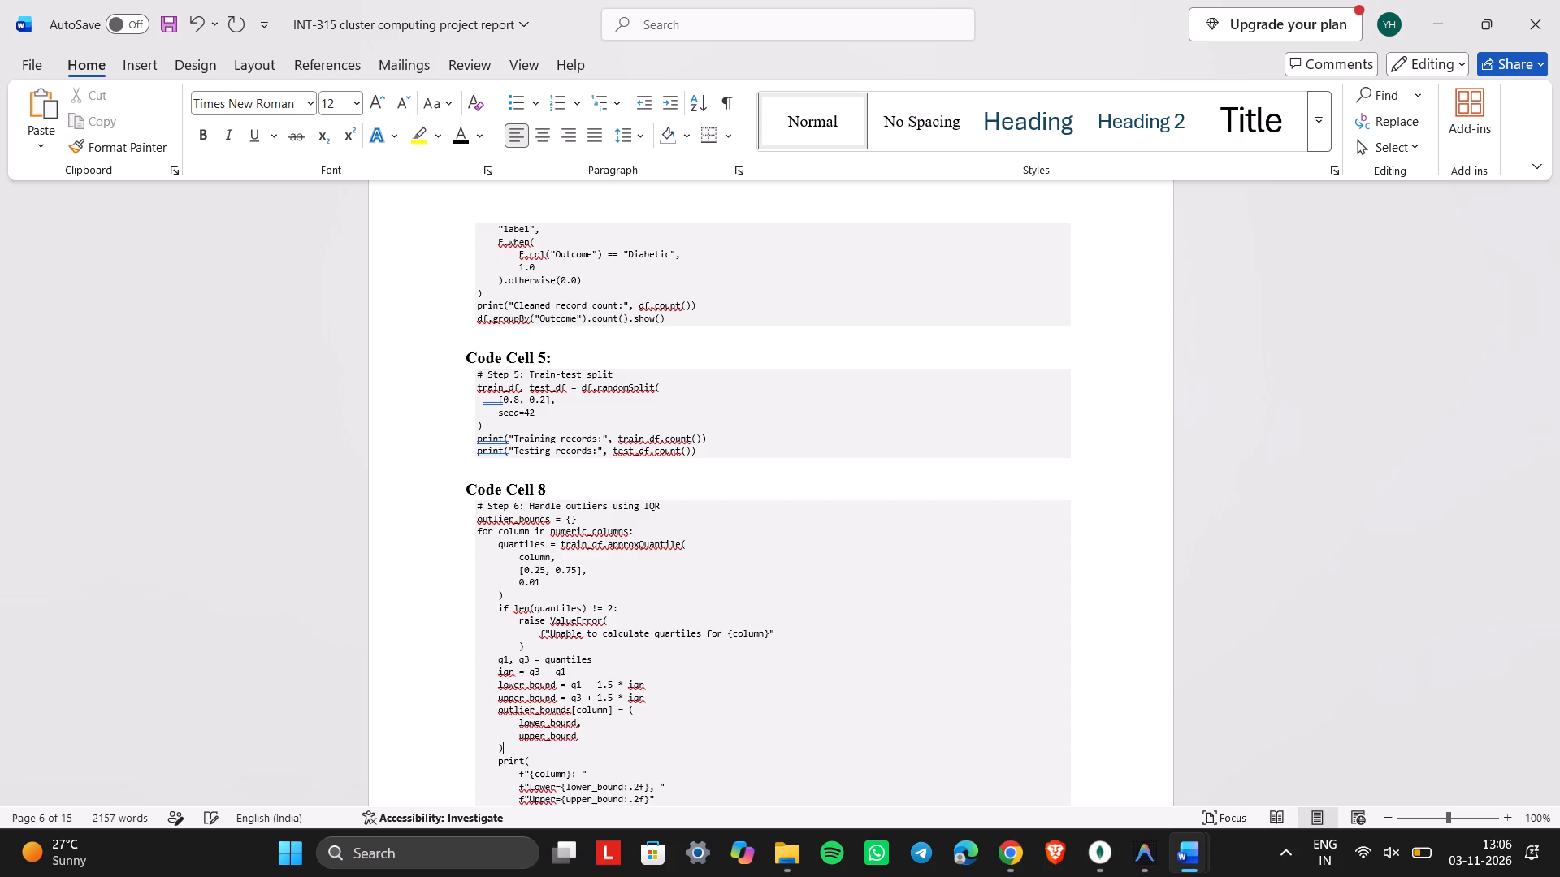
Delete the blank lines in Code Cell 8 before the "Apply the training-derived limits" comment and the "train_df = train_df.withColumn(" line.
scroll(542, 541, "down", 2)
key("Down")
key("Down")
key("Down")
key("Down")
key("Down")
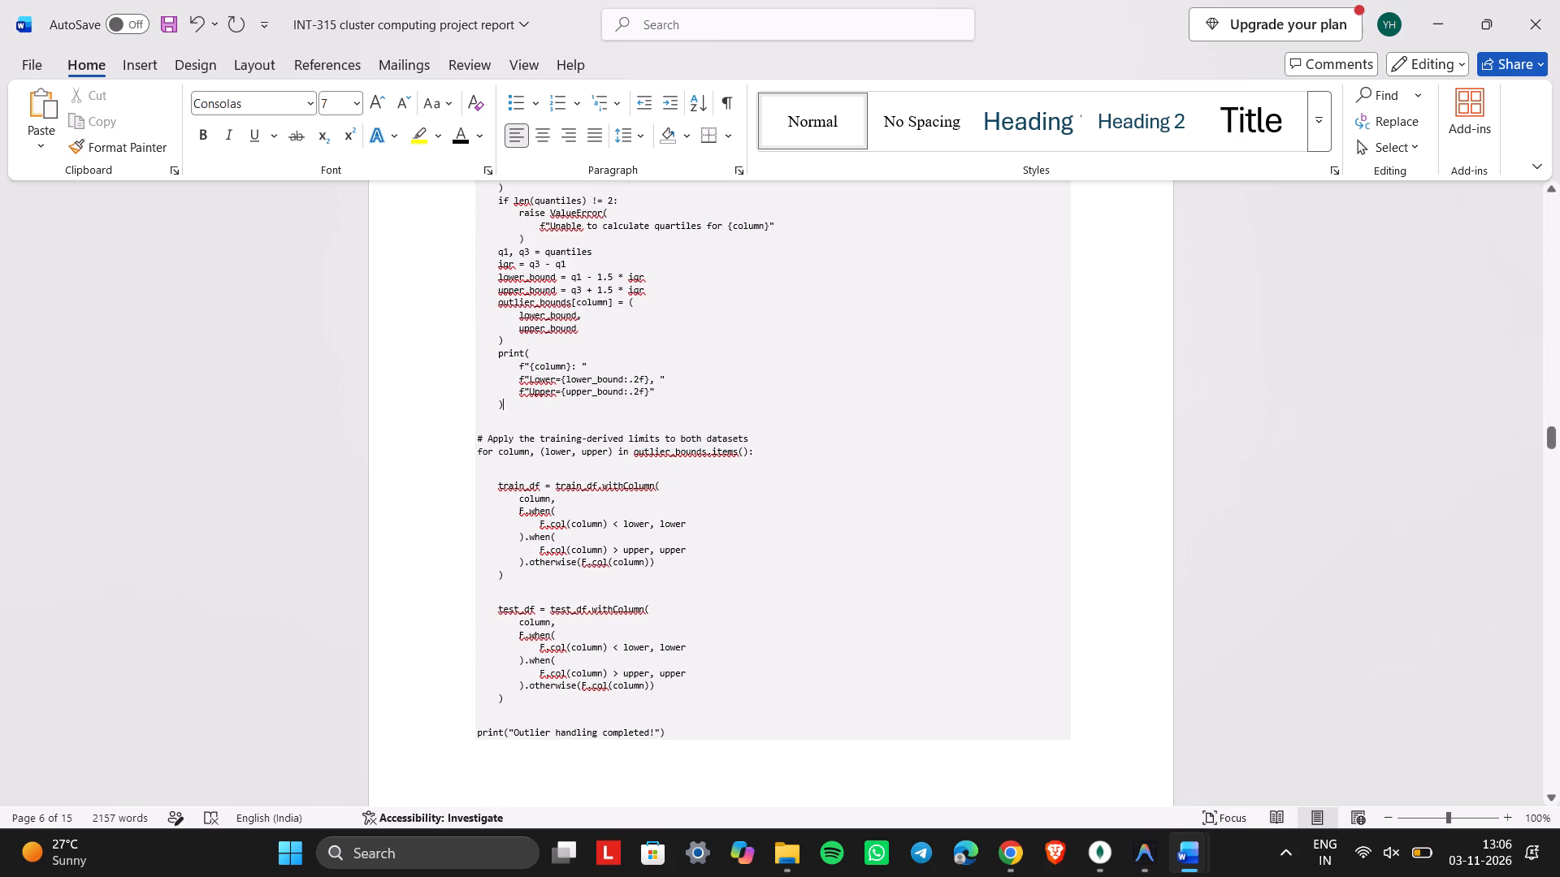
key("Down")
key("BackSpace")
key("BackSpace")
key("Down")
key("Down")
key("Down")
key("BackSpace")
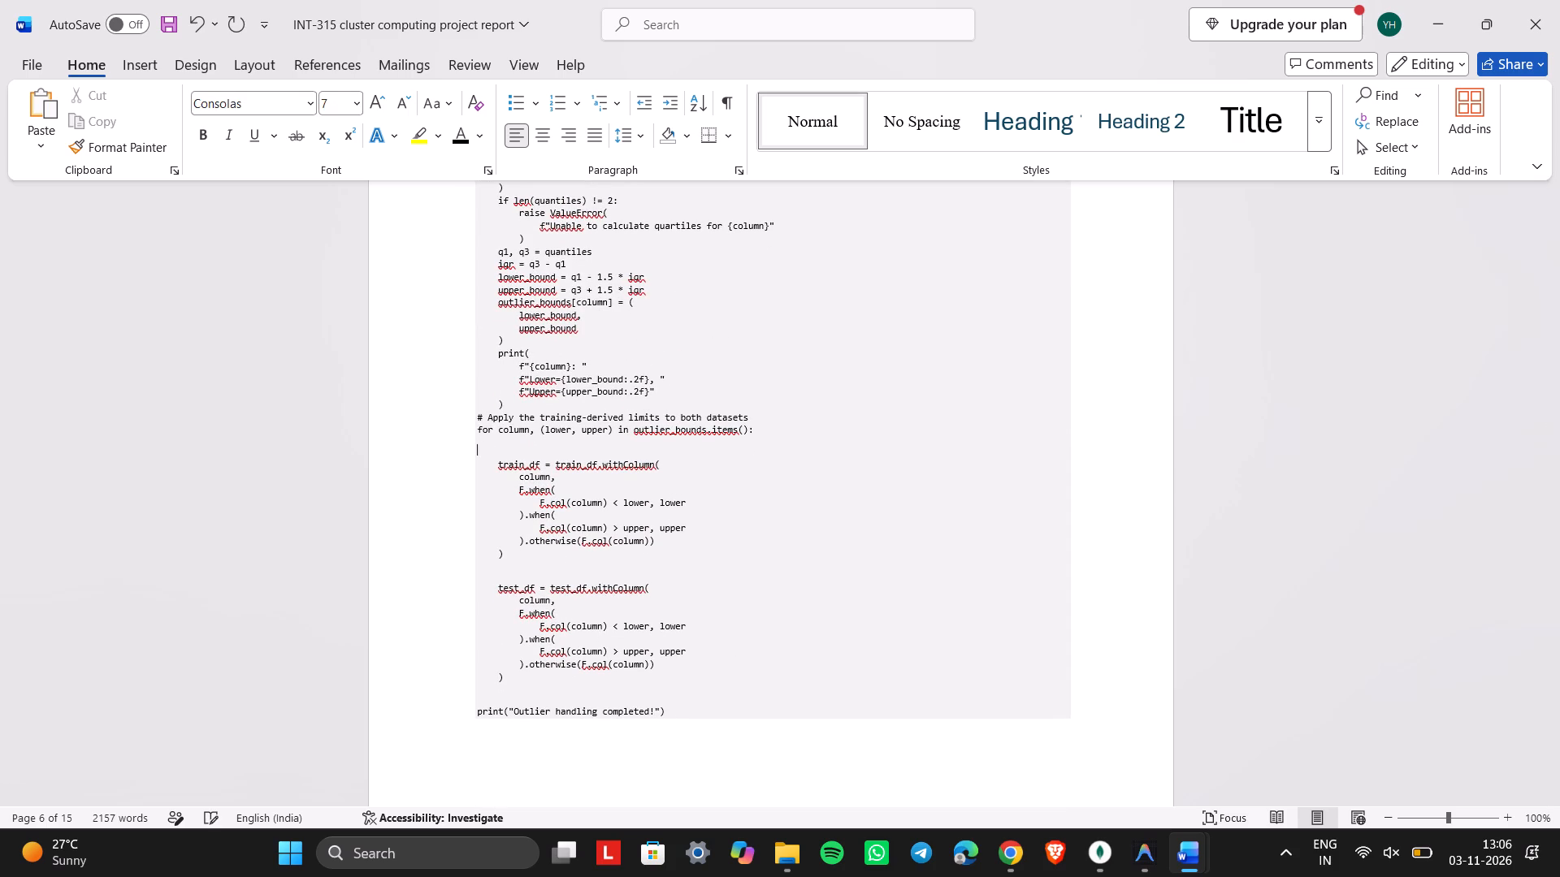
key("Down")
key("Up")
key("BackSpace")
Delete the blank lines in Code Cell 8 before the "test_df = test_df.withColumn(" line.
key("Down")
key("Down")
key("Down")
key("Down")
key("Down")
key("Down")
key("Down")
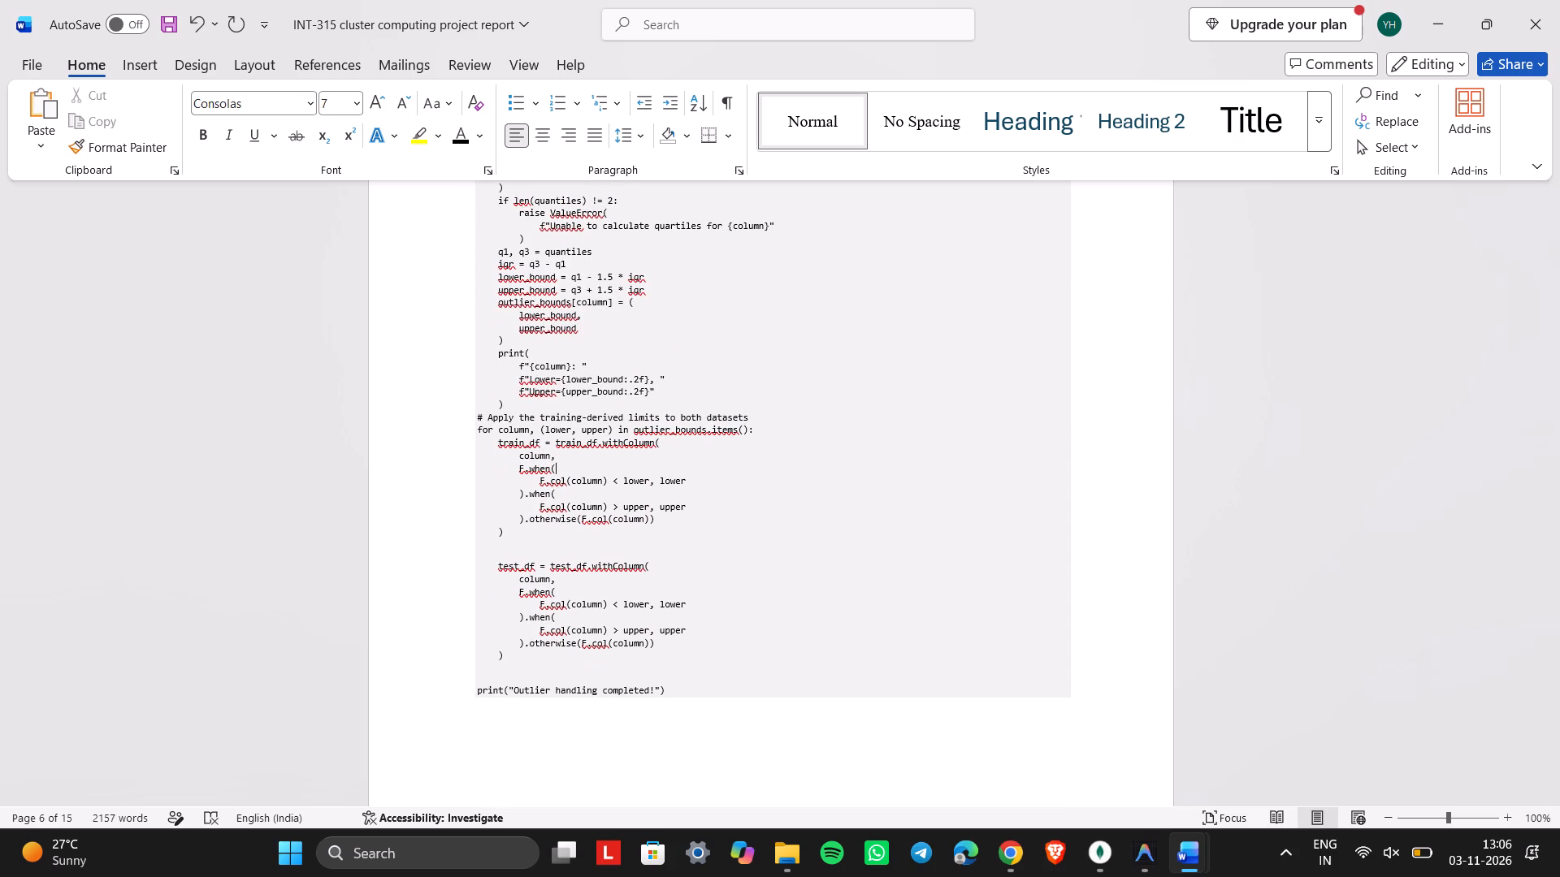
key("Down")
key("Down")
key("BackSpace")
key("BackSpace")
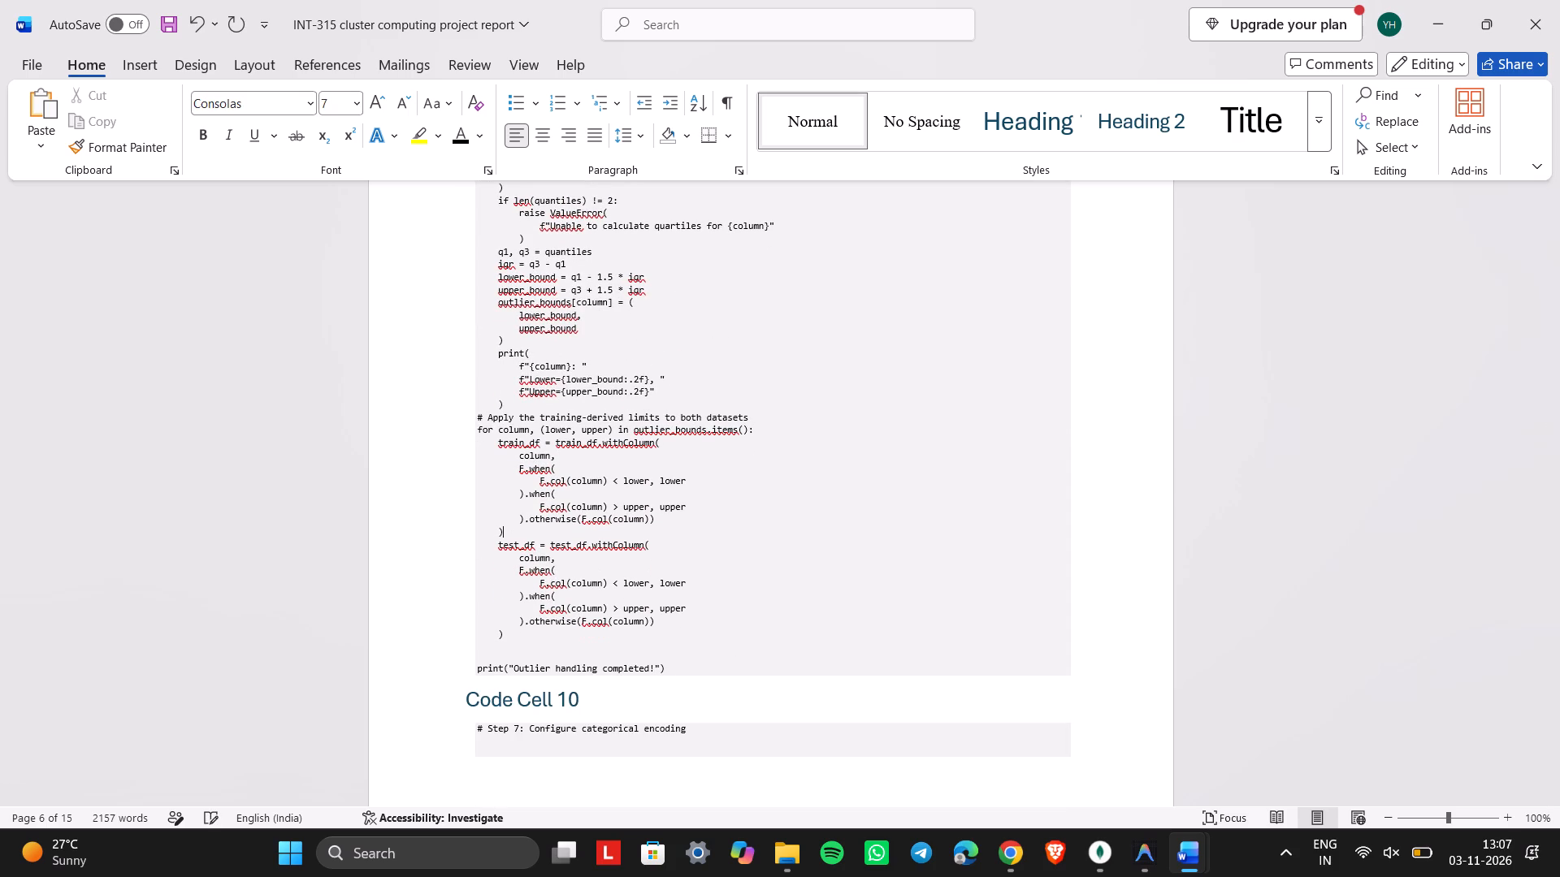
Delete the blank lines in Code Cell 8 before the "Outlier handling completed!" print line.
key("Down")
key("Down")
key("Down")
key("Down")
key("Down")
key("Down")
key("Down")
key("Down")
key("Down")
key("BackSpace")
scroll(544, 528, "down", 1)
key("BackSpace")
Turn the Code Cell 10 heading into bold Normal text.
scroll(544, 528, "down", 1)
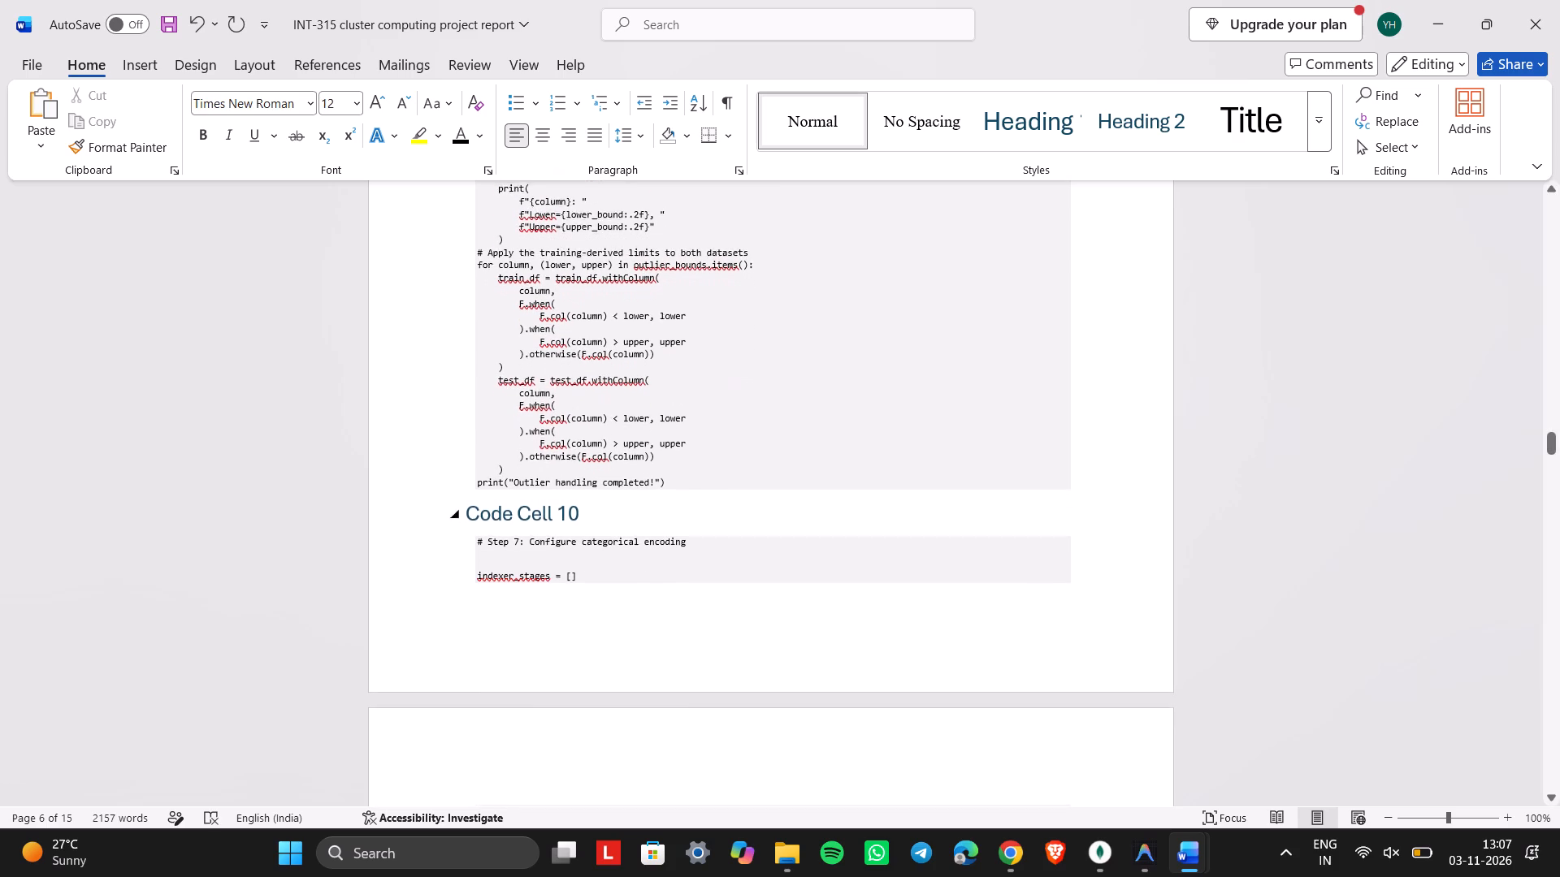
left_click_drag(587, 504, 453, 512)
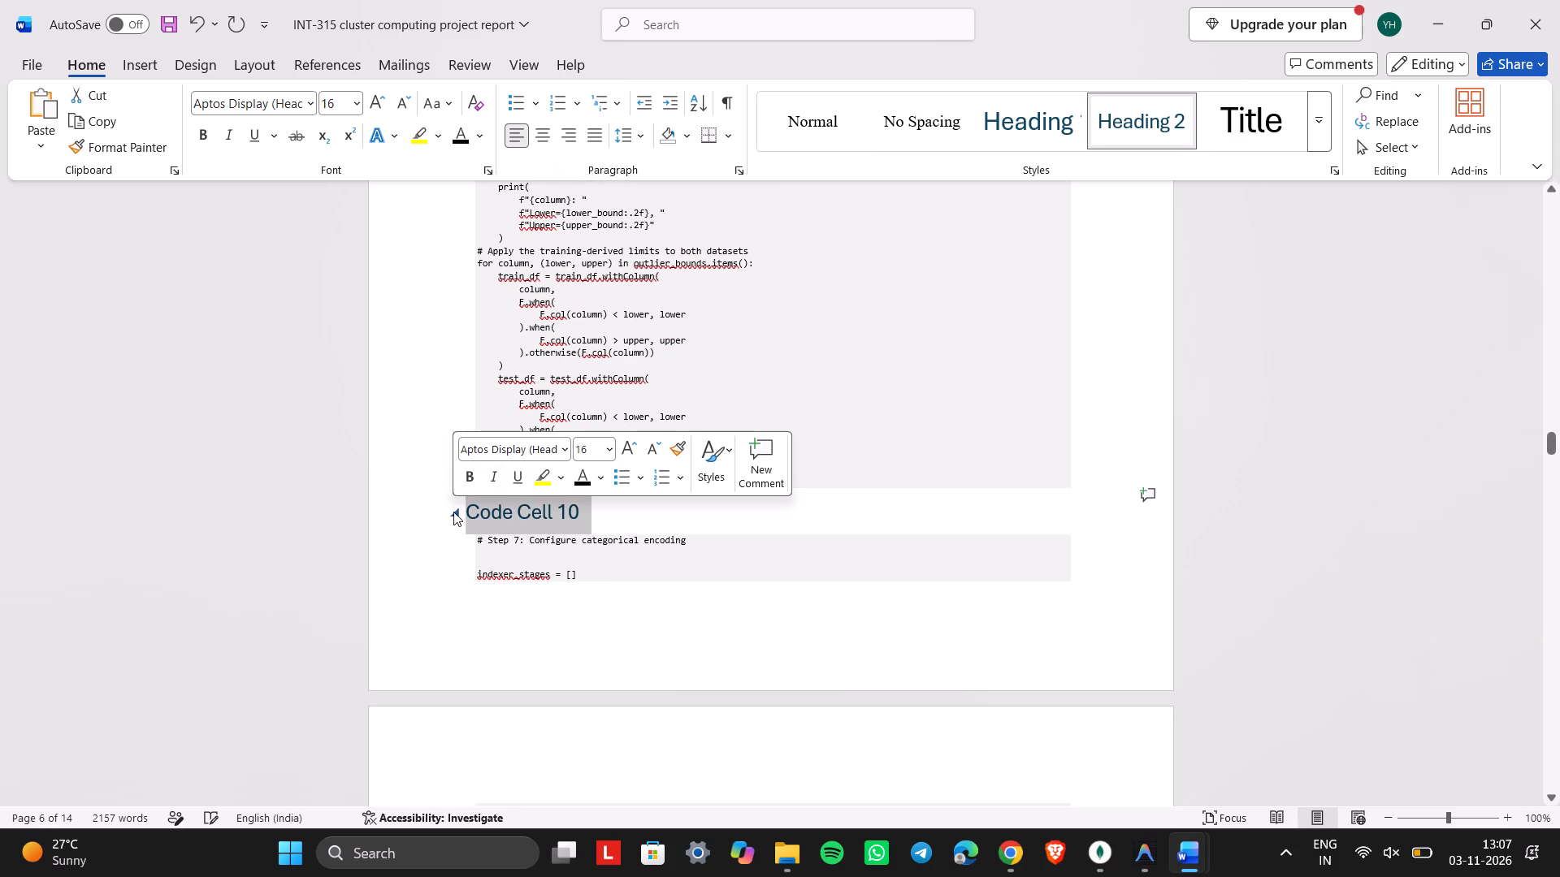
left_click(830, 92)
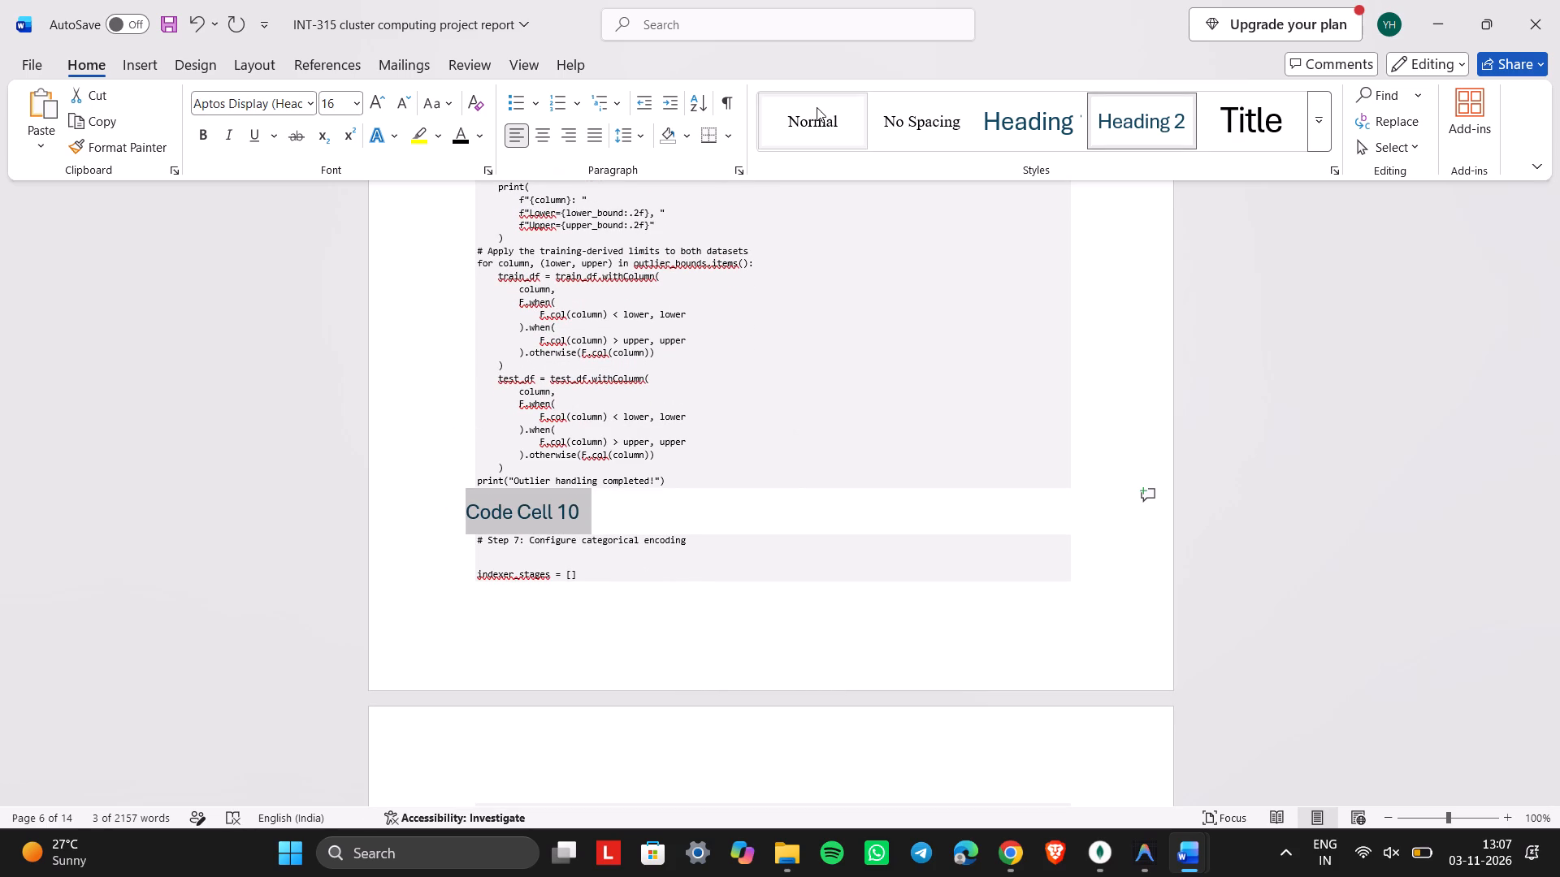
left_click(817, 107)
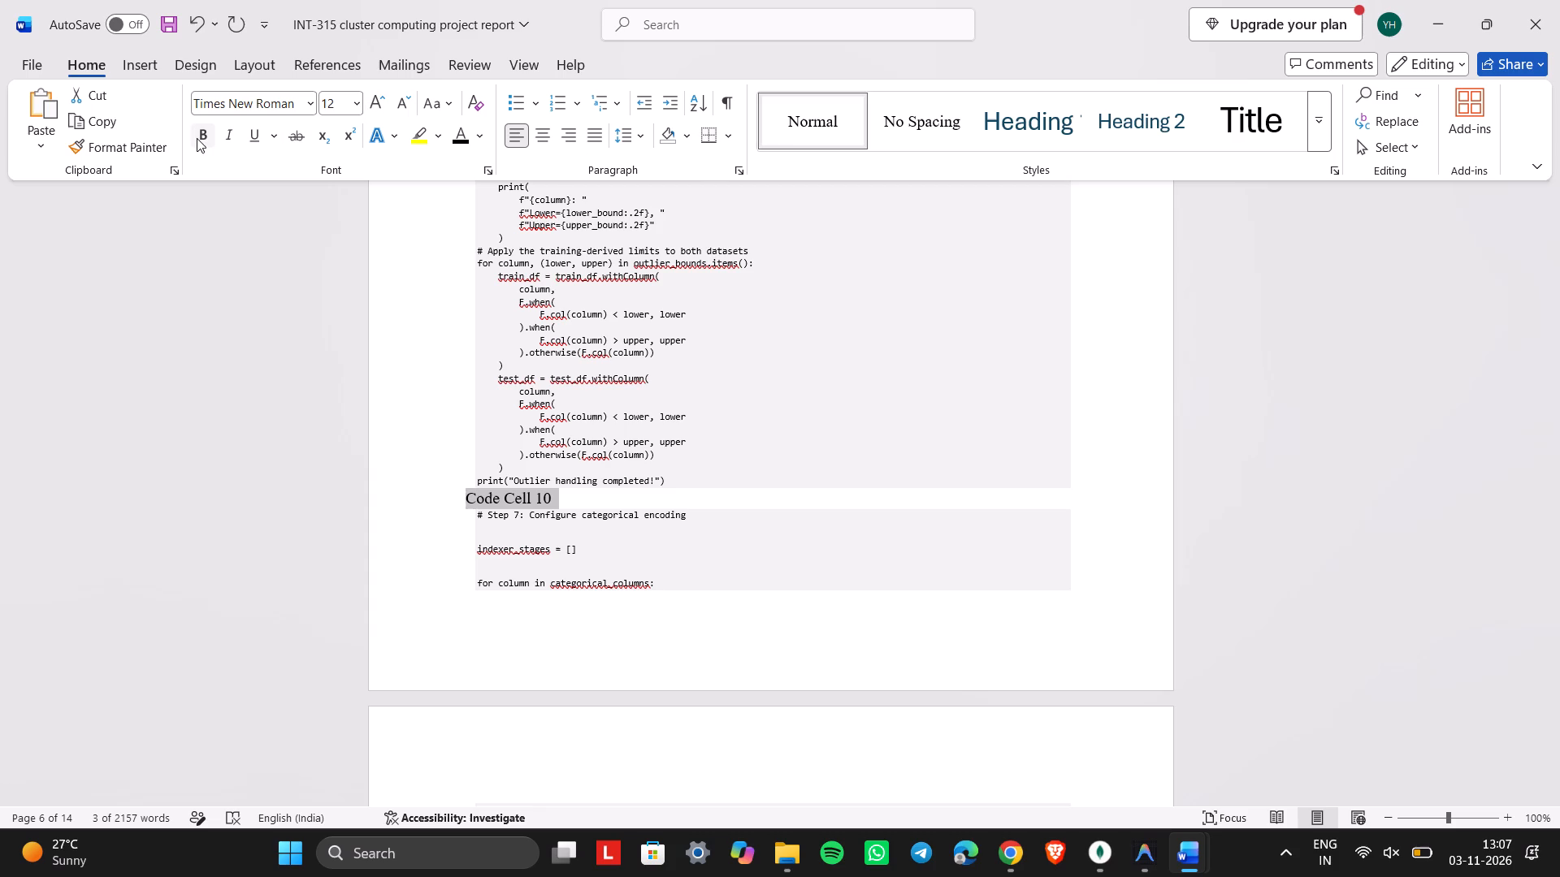
left_click(208, 137)
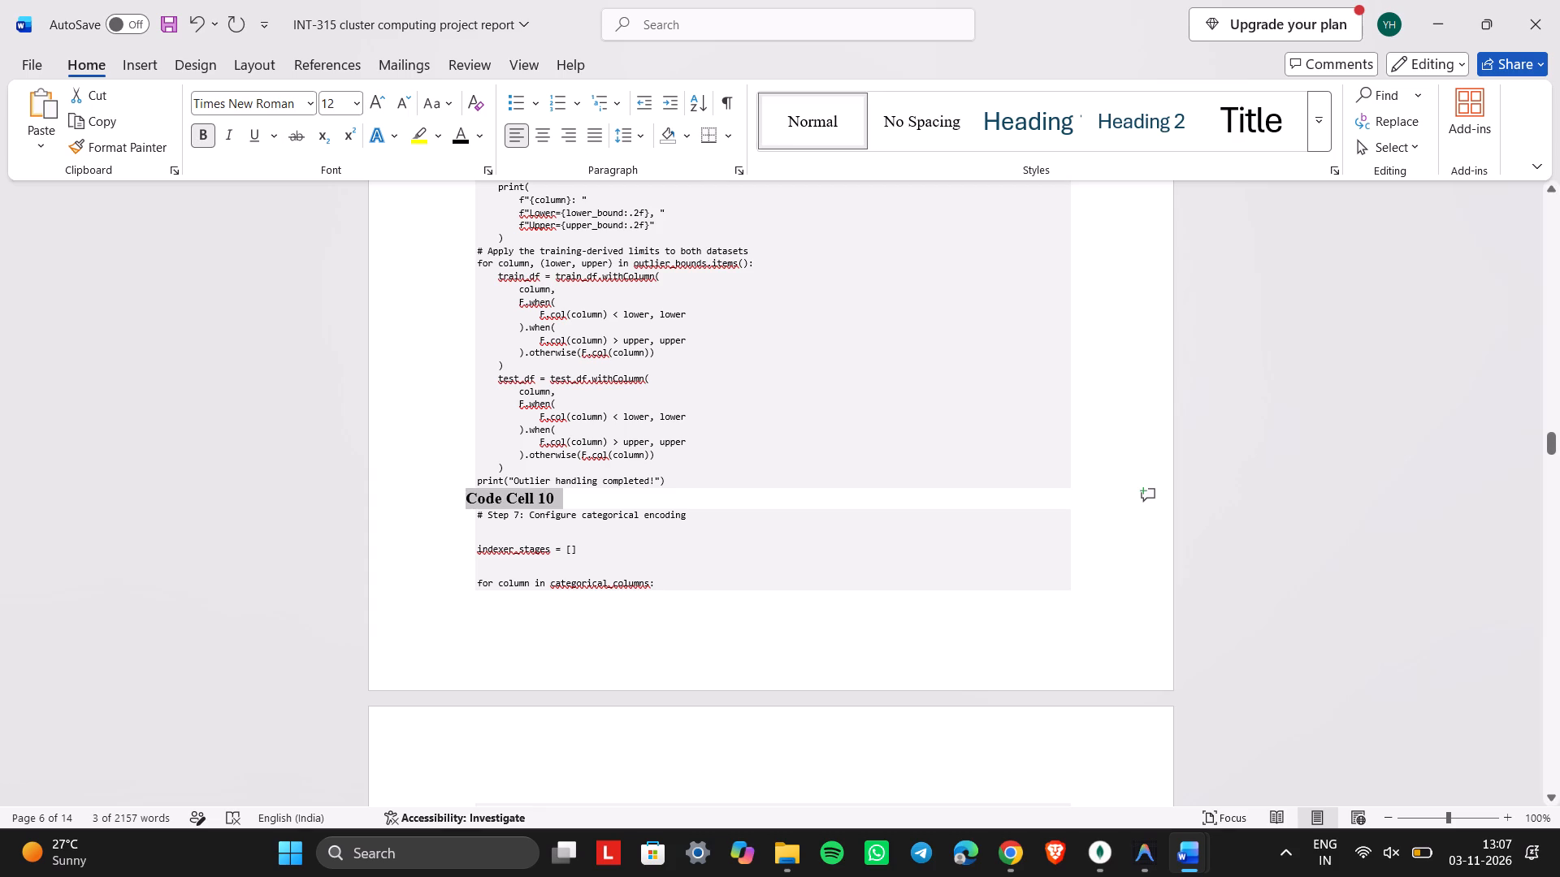
Change the Code Cell 8 heading above the Step 6 outlier code to read "Code Cell 6:".
left_click(574, 482)
scroll(574, 482, "up", 2)
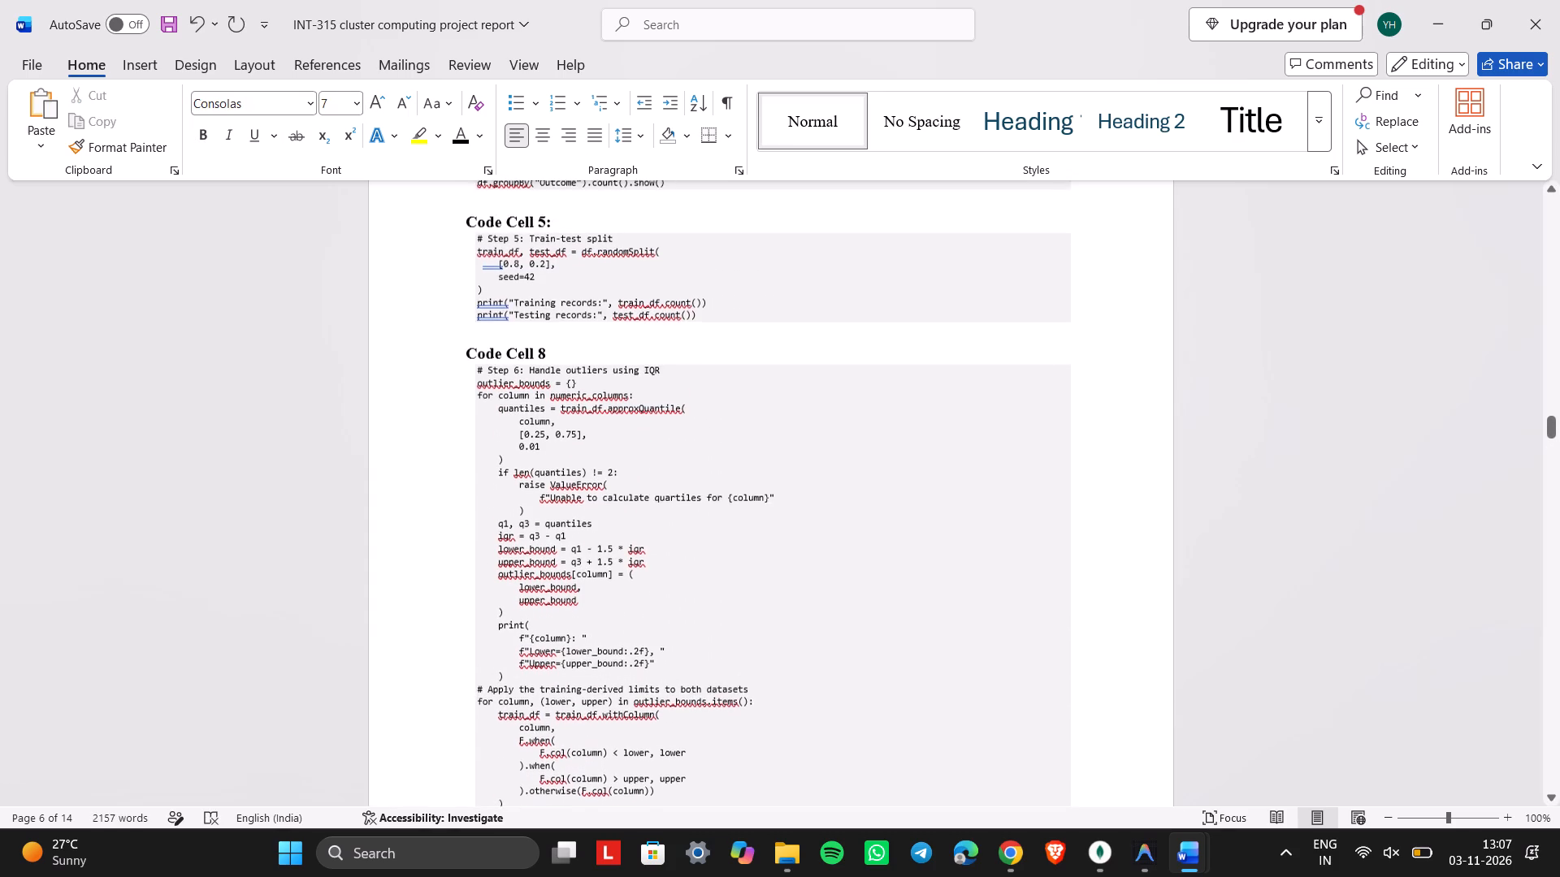
scroll(574, 482, "up", 2)
left_click(546, 430)
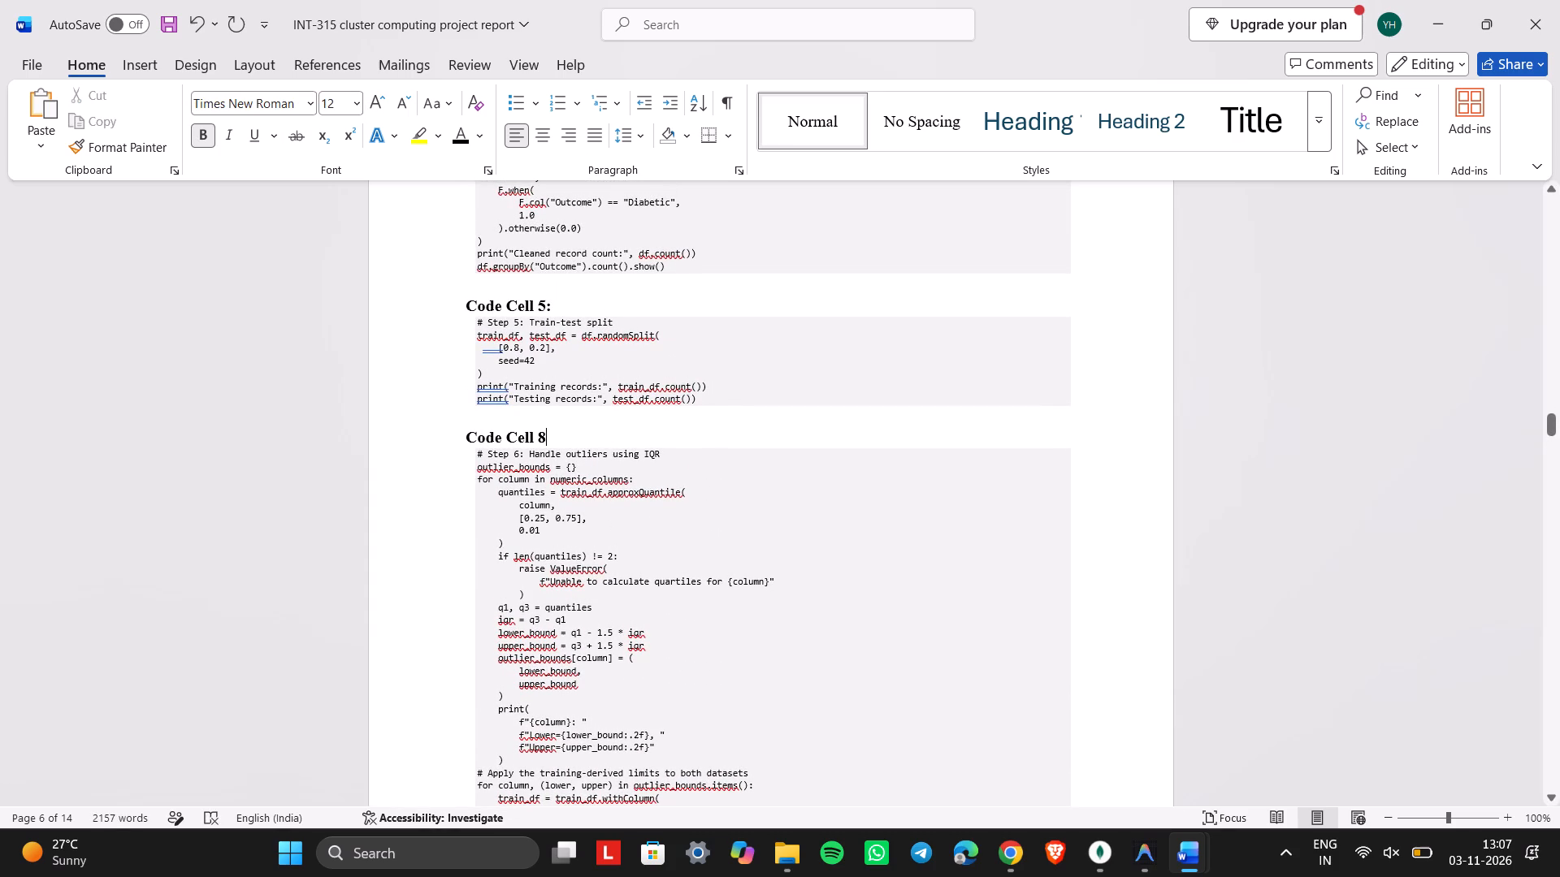
key("BackSpace")
type("6:")
scroll(546, 430, "down", 1)
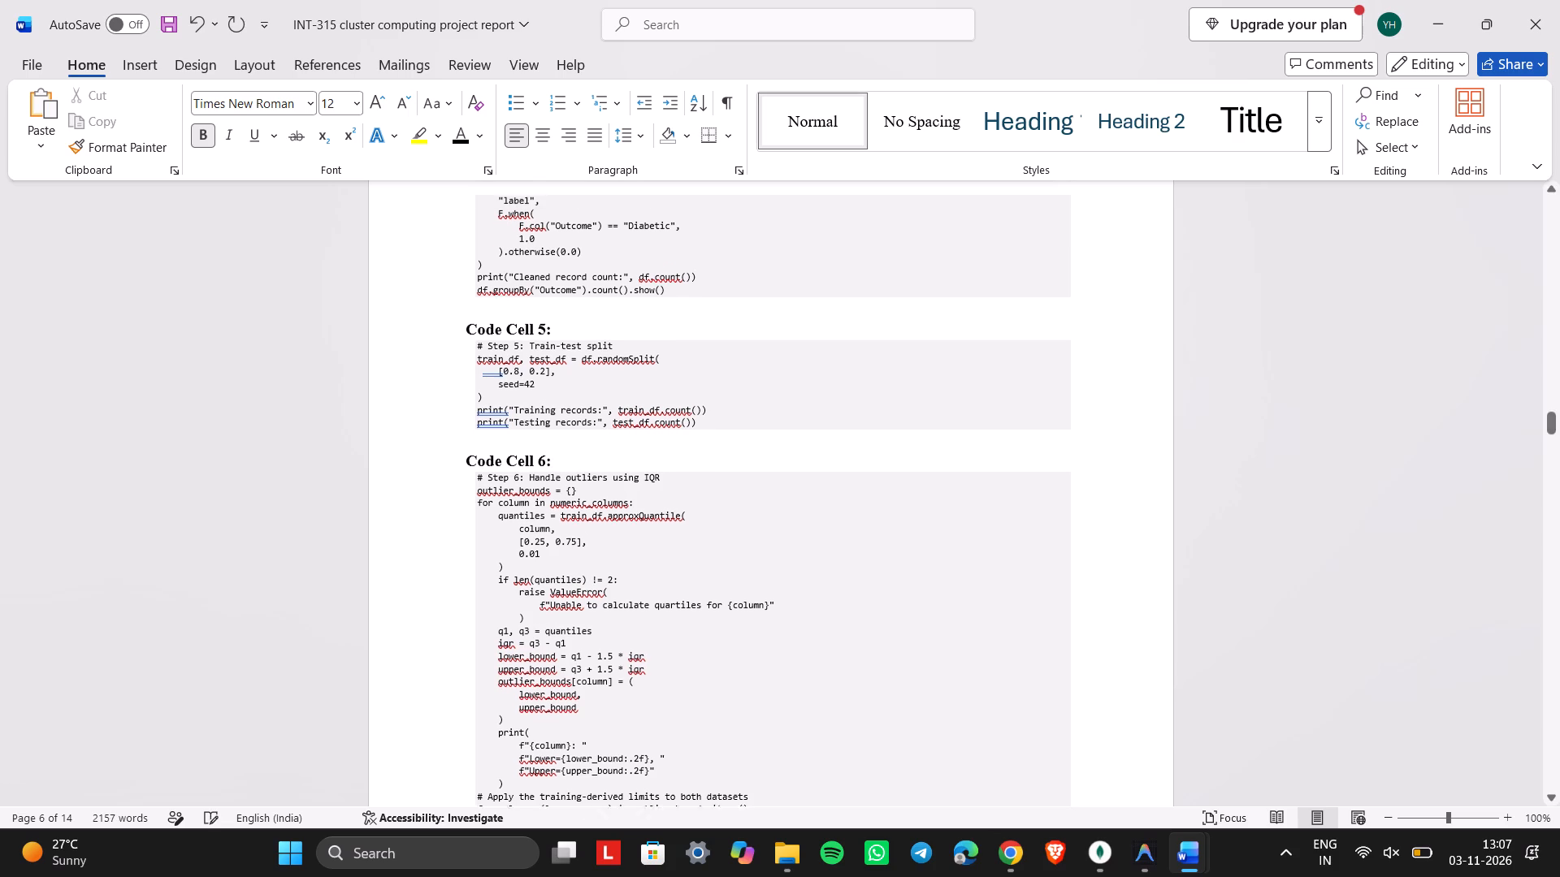
scroll(546, 430, "down", 2)
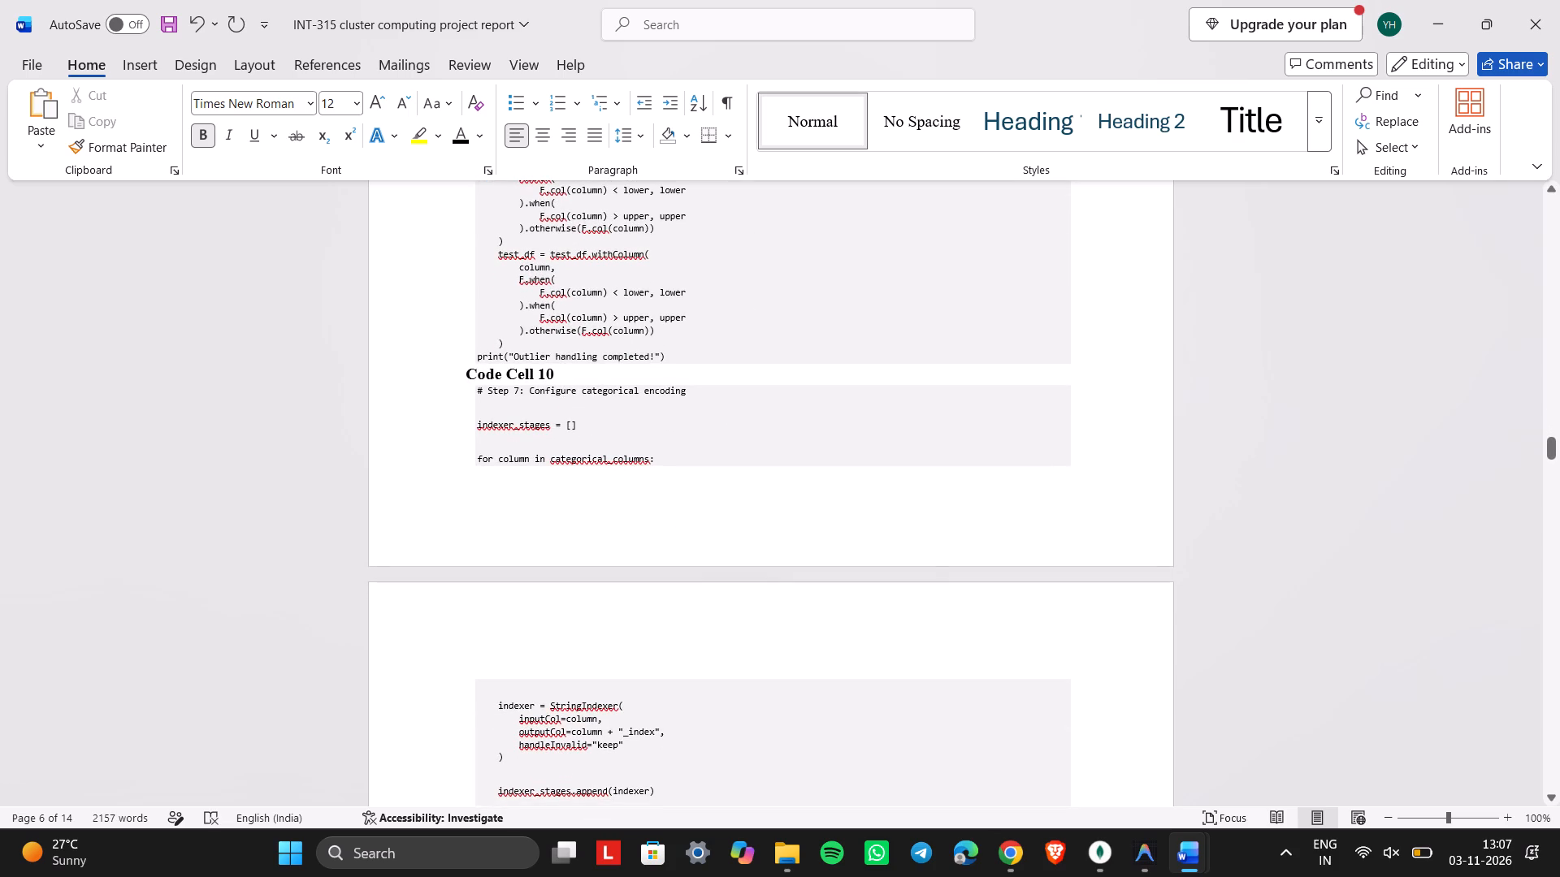
Change the Code Cell 10 heading above the Step 7 encoding code to "Code Cell 7:" and insert a blank line above it.
left_click(562, 377)
key("BackSpace")
key("BackSpace")
type("7:")
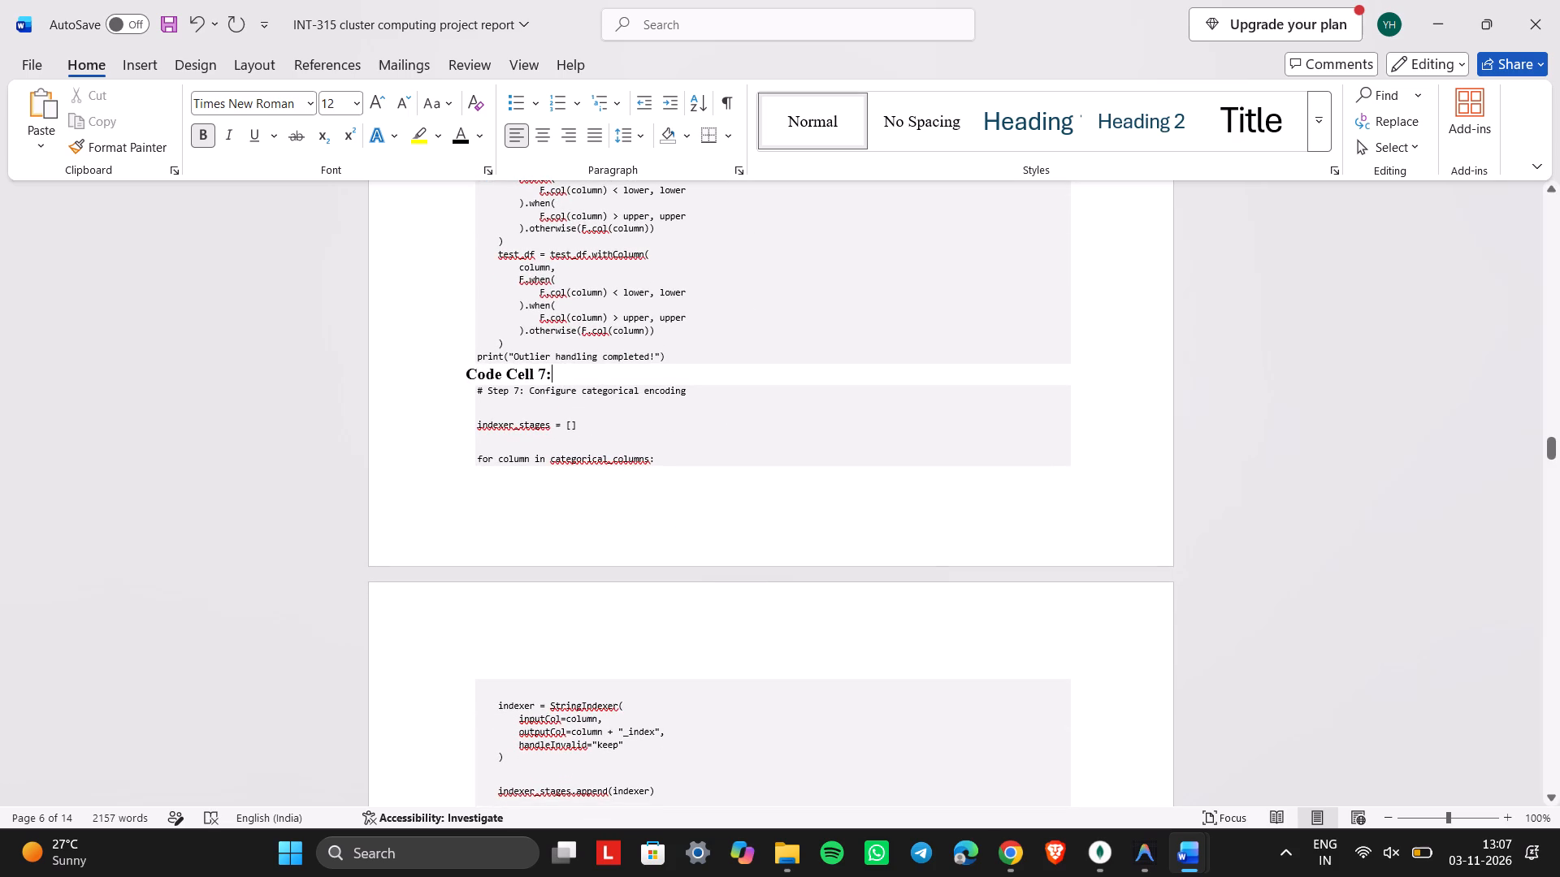
left_click(462, 374)
key("Return")
Delete the blank lines in Code Cell 7 before the "indexer_stages = []", "for column in categorical_columns:" and "indexer = StringIndexer(" lines.
scroll(462, 374, "up", 1)
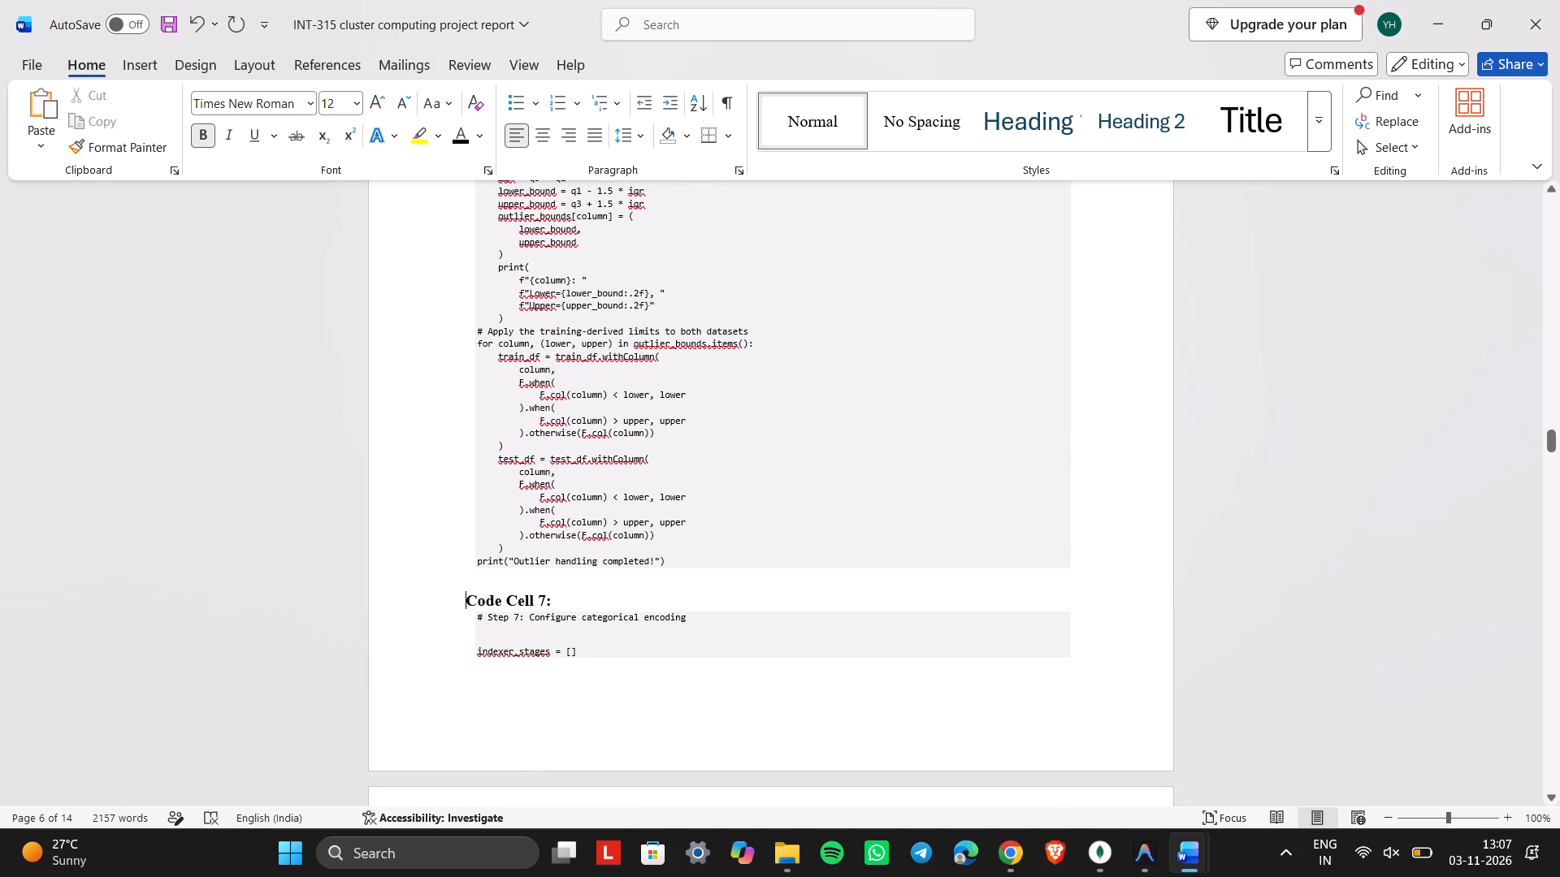
scroll(546, 362, "up", 1)
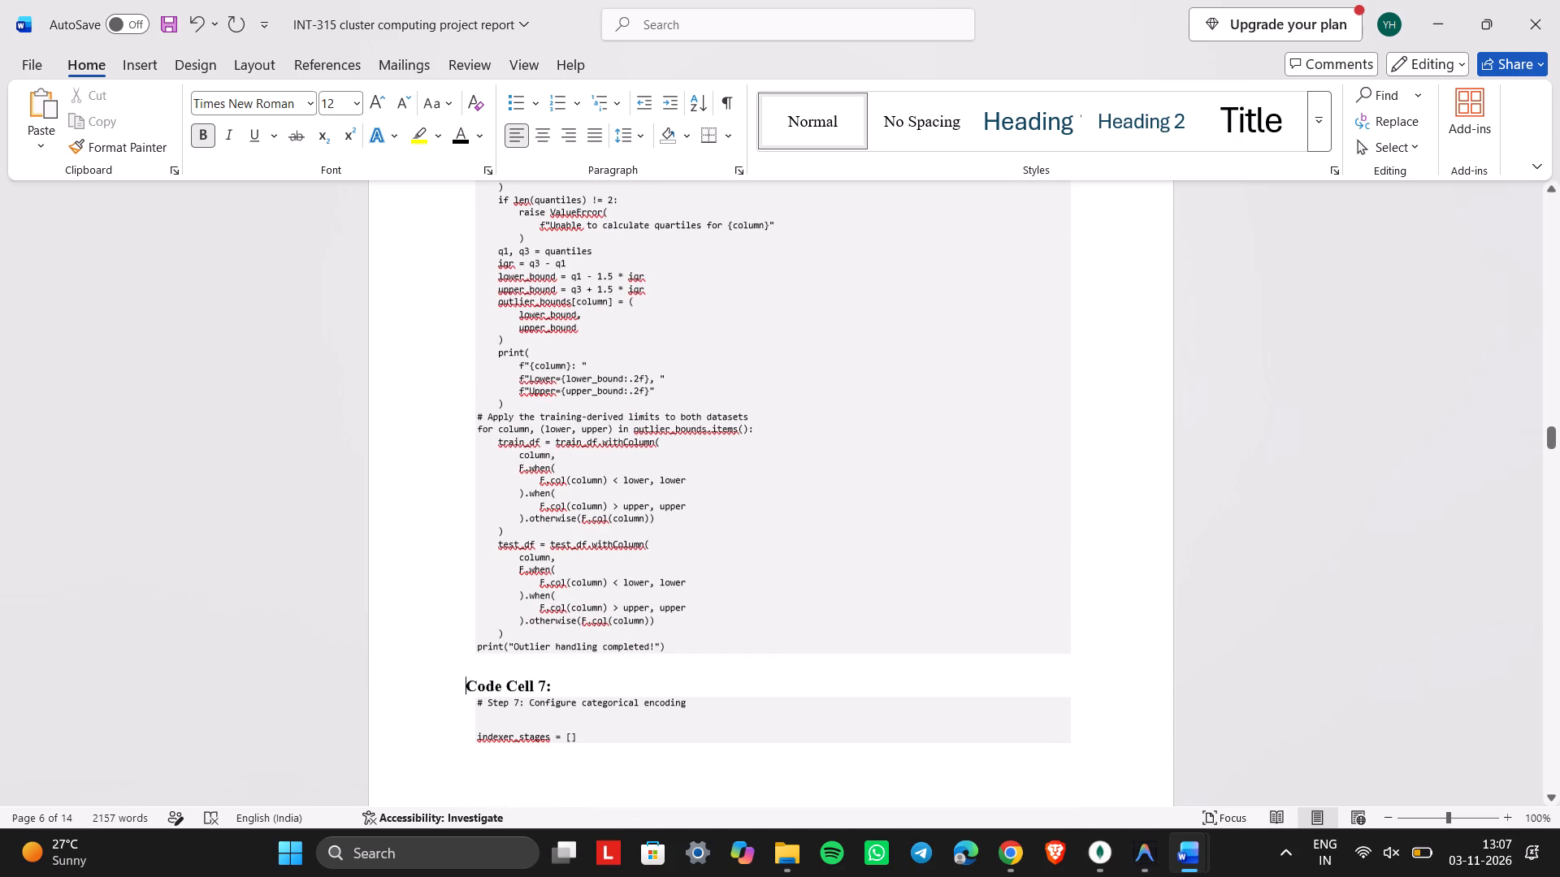
left_click(542, 719)
key("BackSpace")
key("BackSpace")
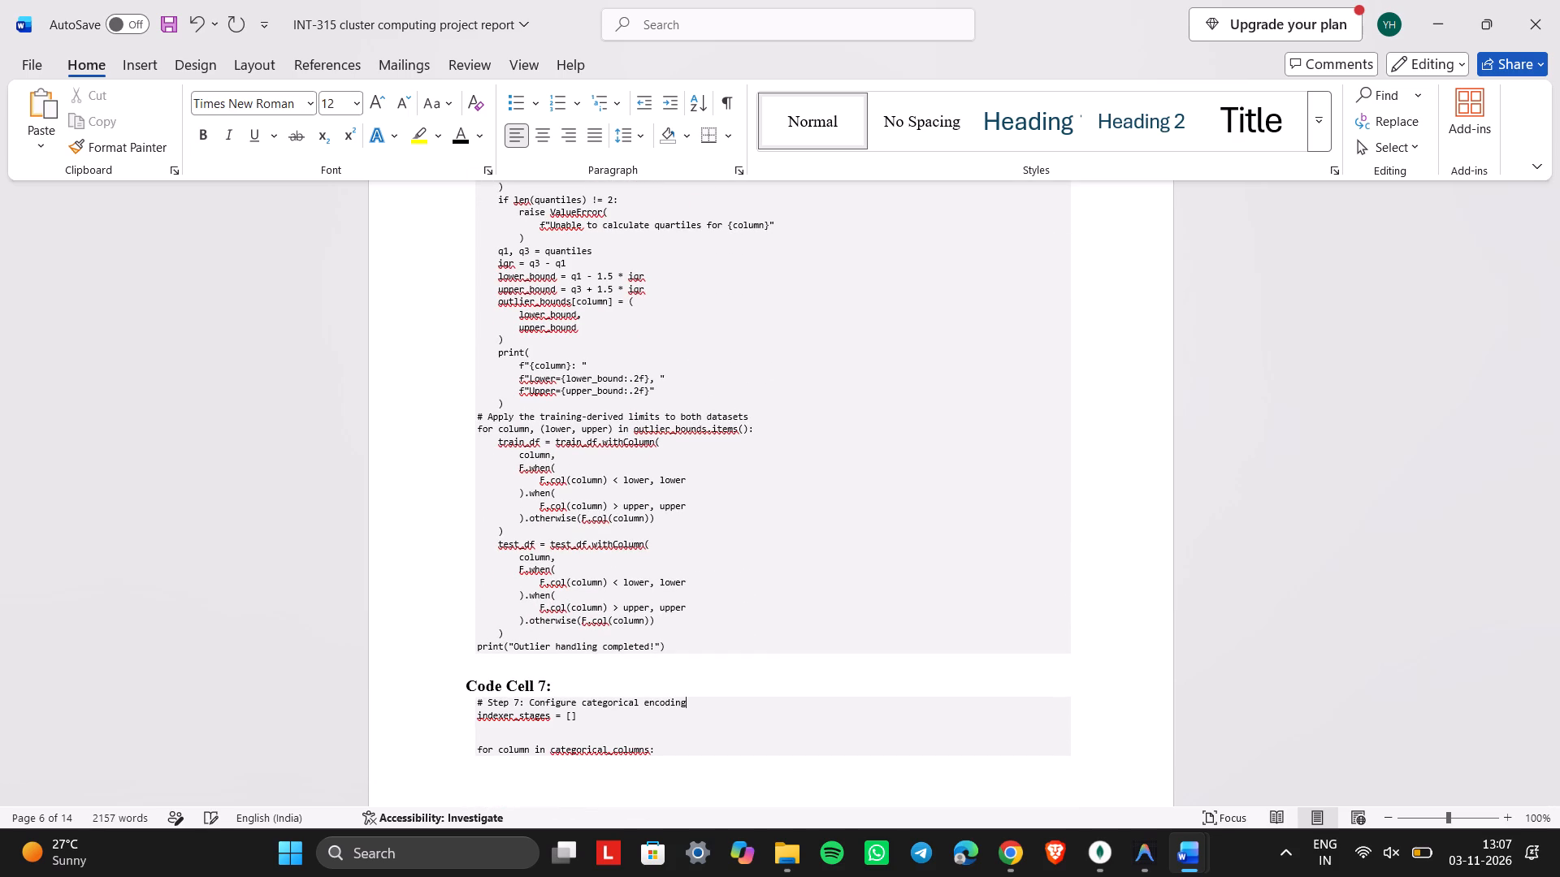
key("Up")
key("Down")
key("Down")
key("Down")
key("BackSpace")
key("BackSpace")
key("Down")
key("Down")
key("BackSpace")
key("BackSpace")
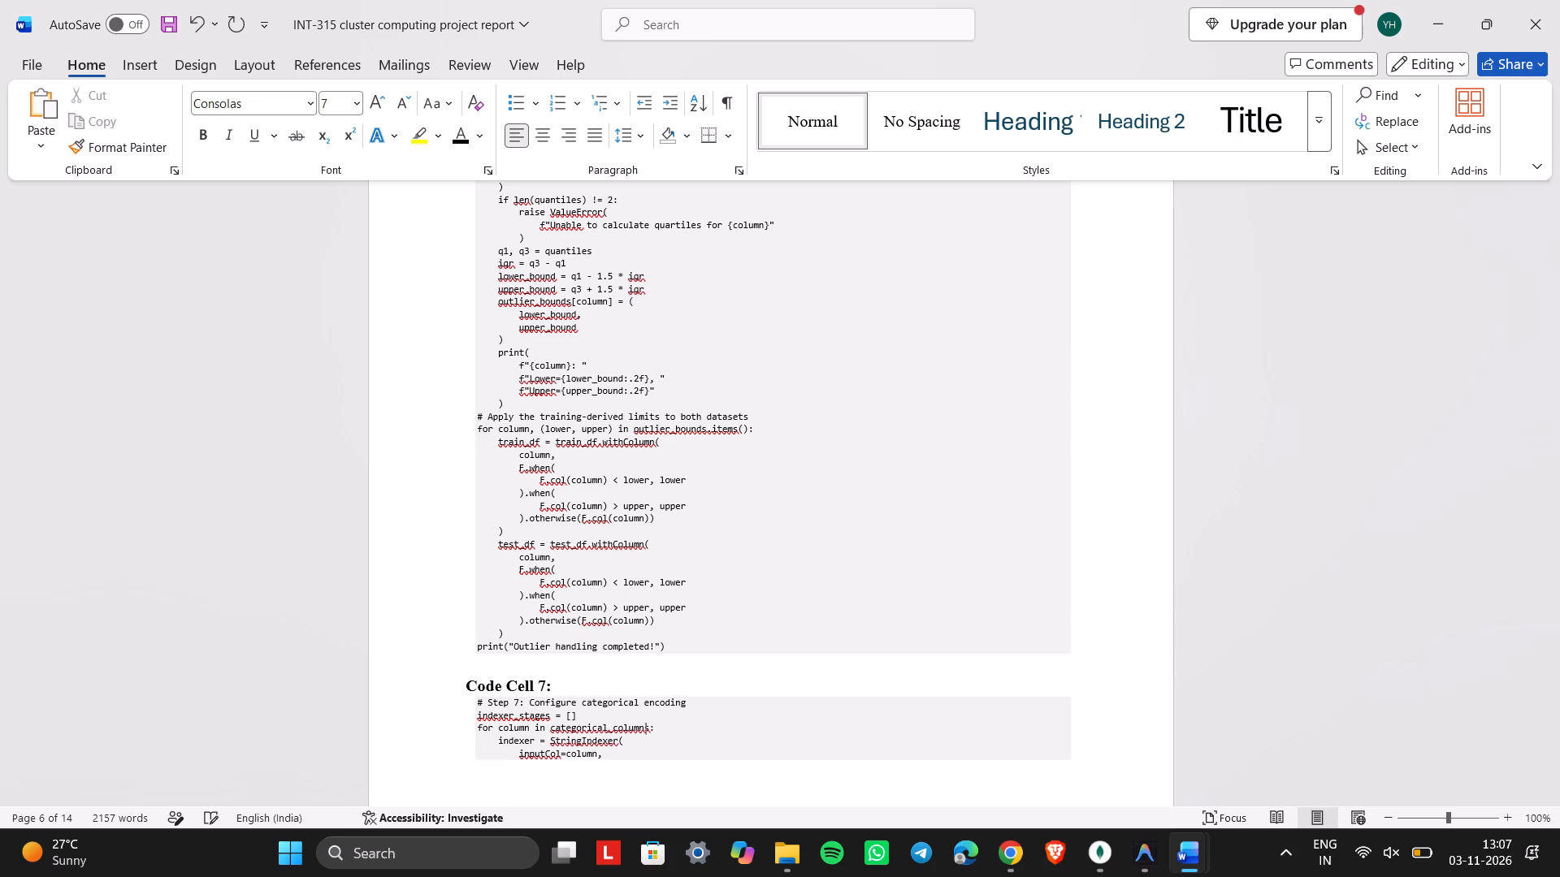
Delete the blank lines in Code Cell 7 before the "indexer_stages.append(indexer)", "encoder = OneHotEncoder(" and "Categorical encoding configured!" print lines.
scroll(542, 719, "down", 3)
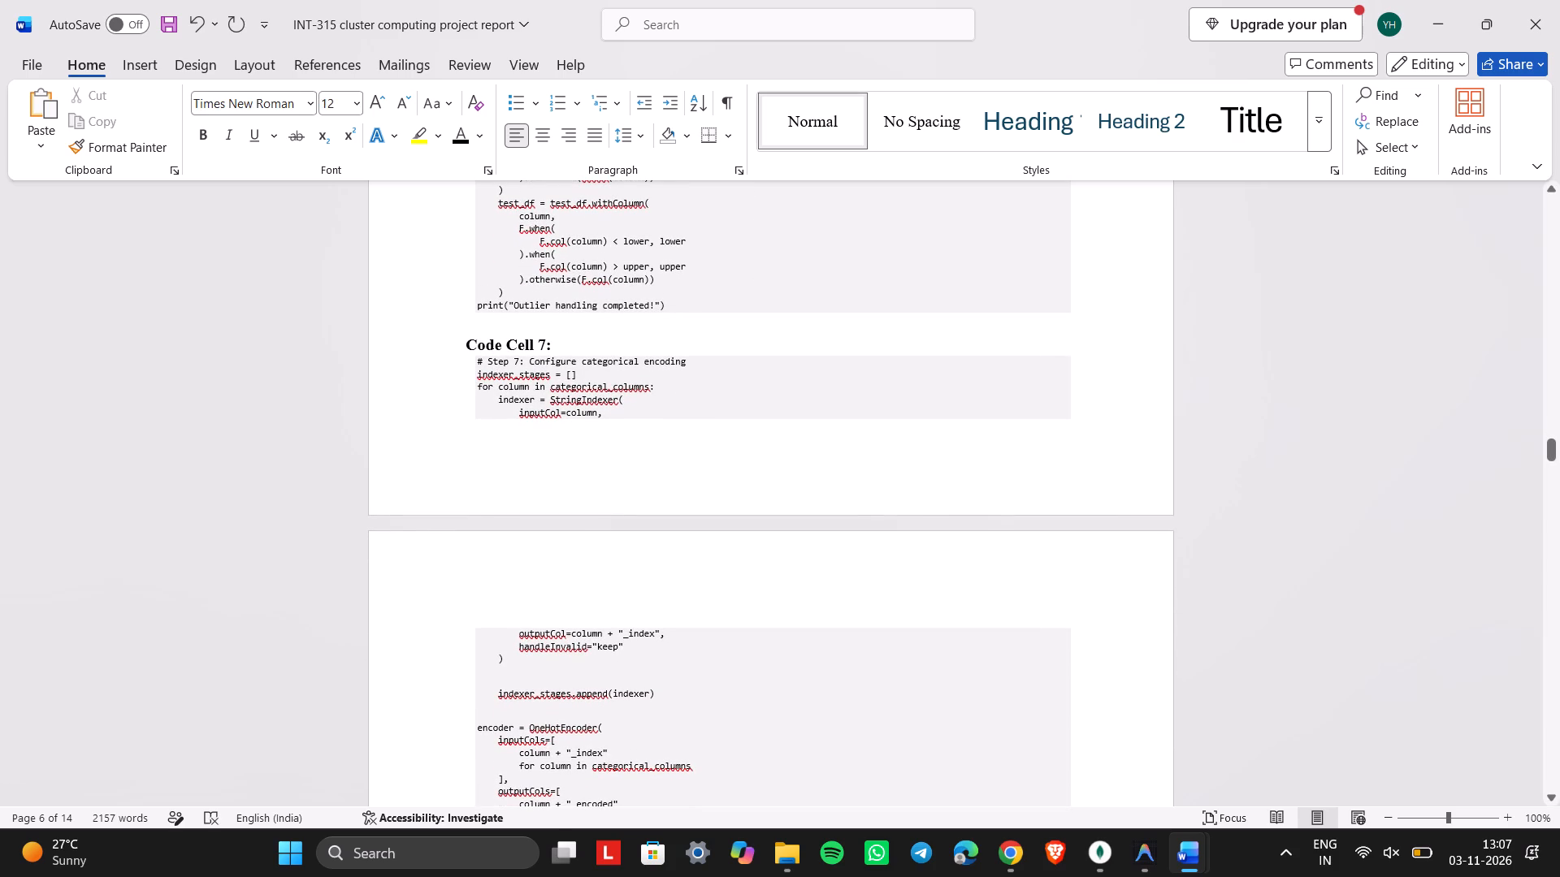
left_click(476, 681)
key("BackSpace")
key("Down")
key("Down")
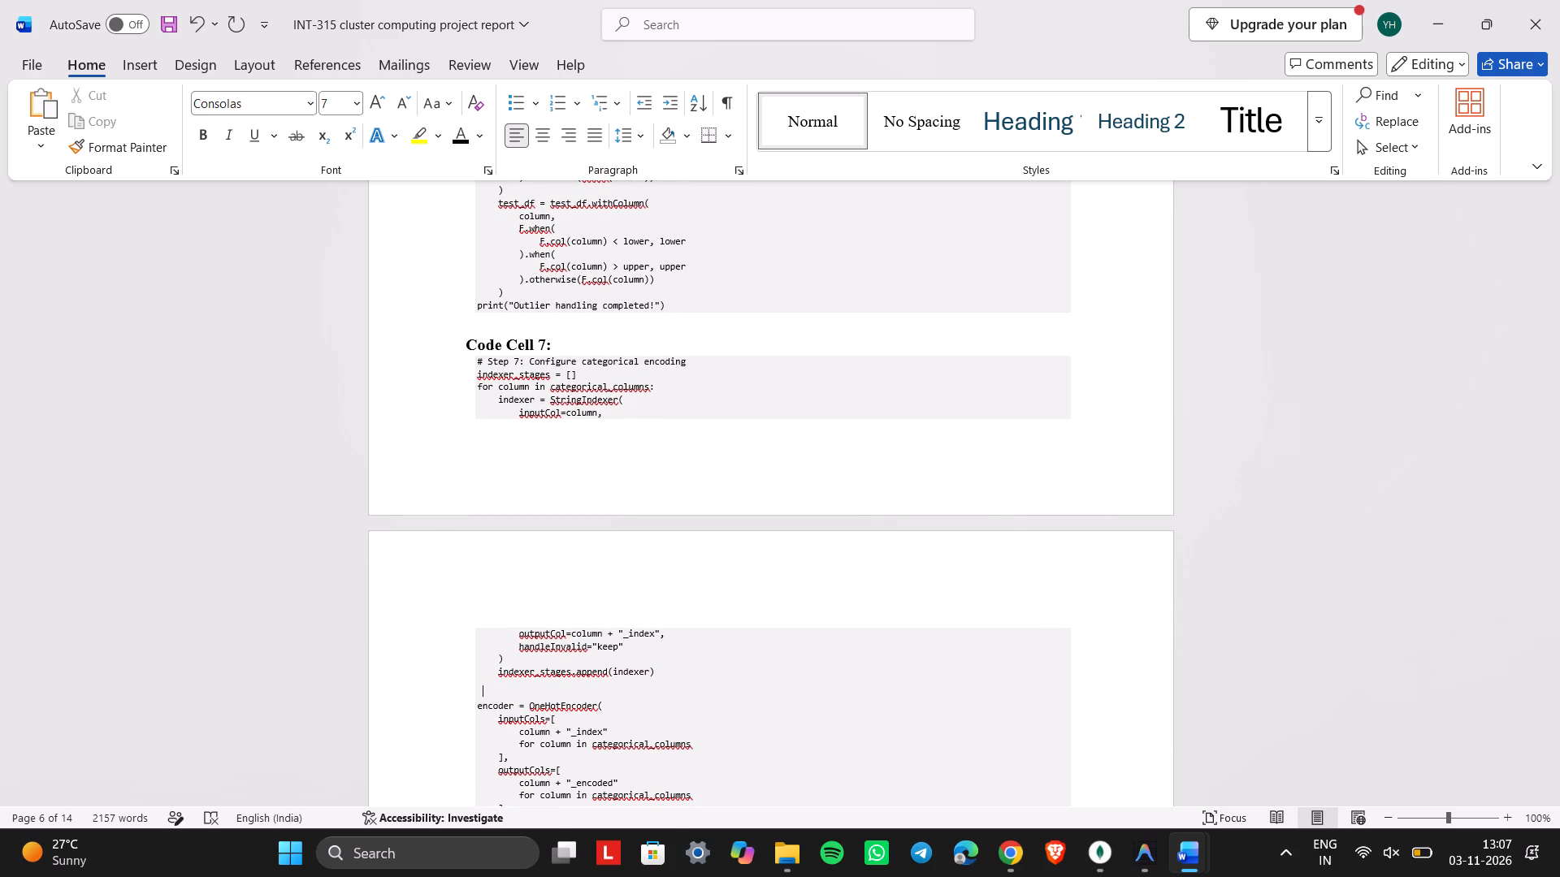
key("BackSpace")
key("BackSpace")
key("Down")
key("Down")
scroll(476, 681, "down", 1)
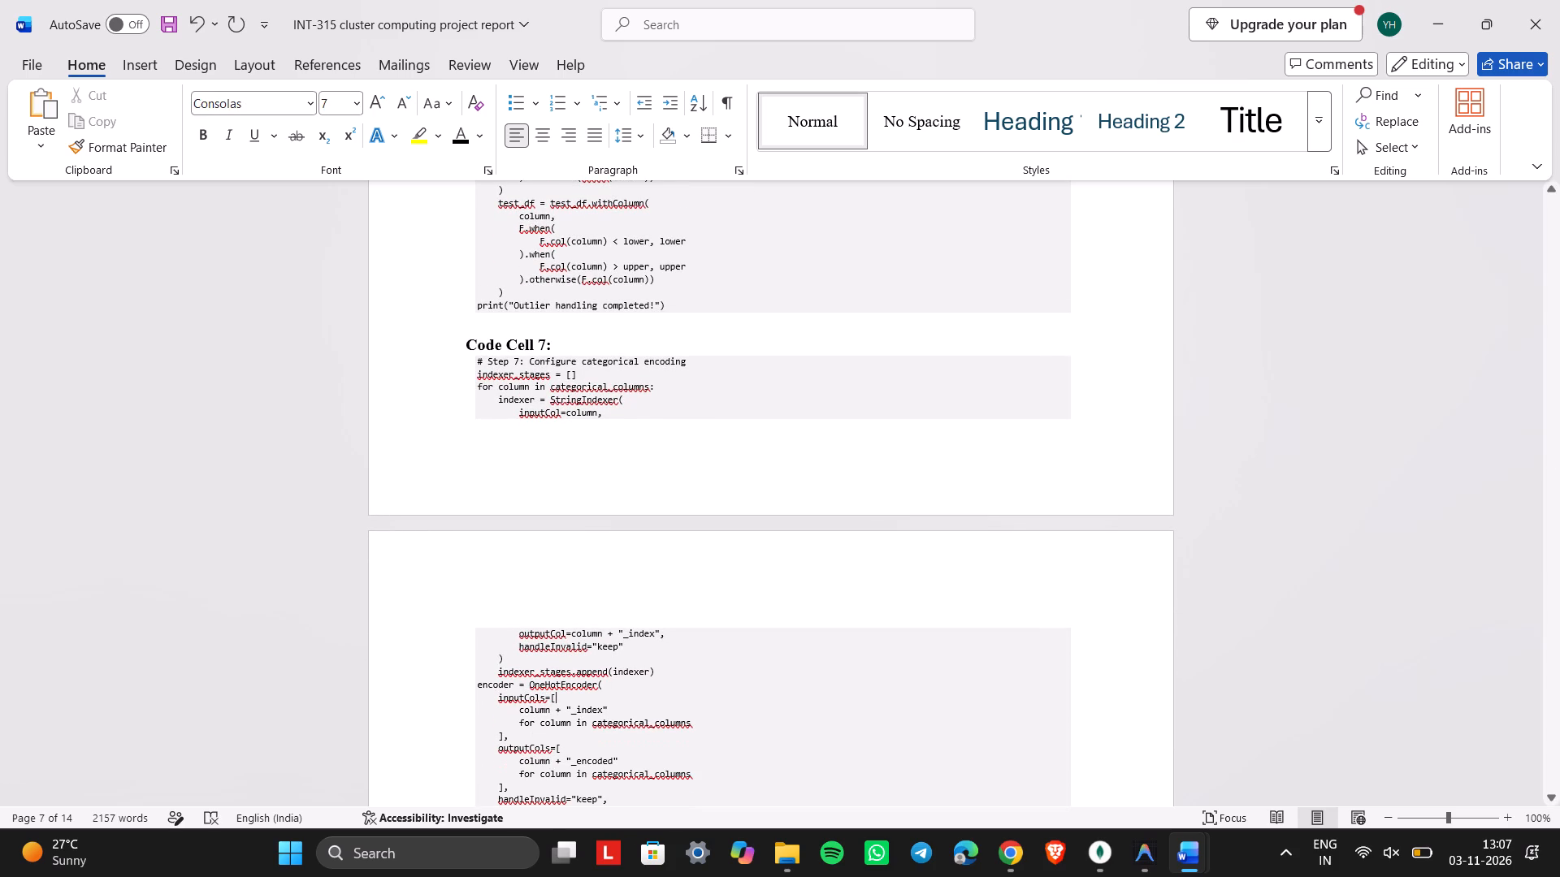
scroll(476, 681, "down", 1)
left_click(516, 625)
key("BackSpace")
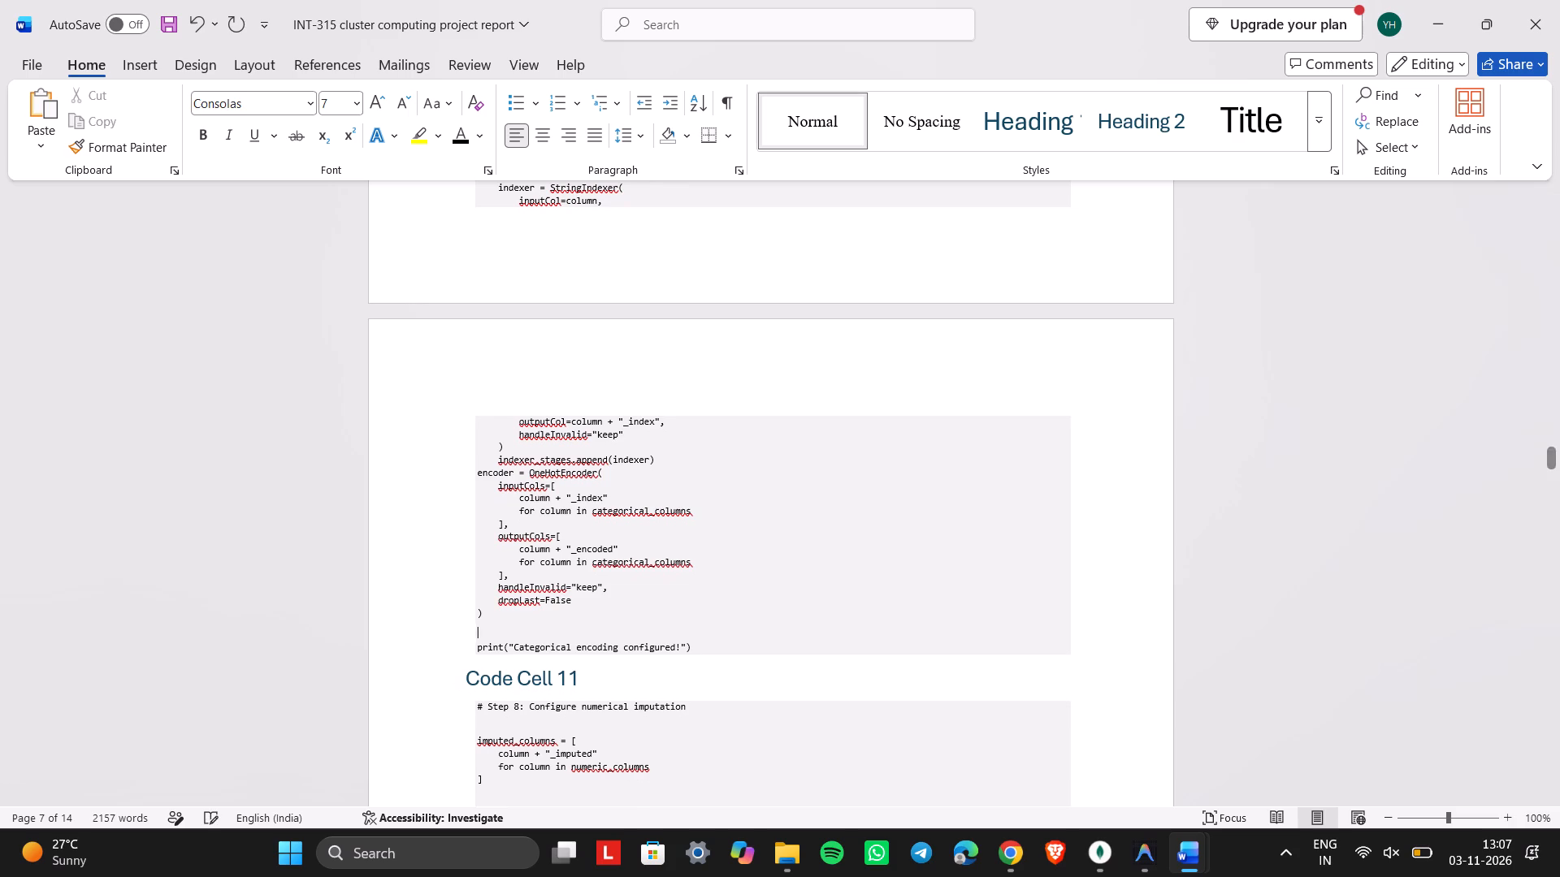
key("BackSpace")
Turn the Code Cell 11 heading into bold Normal text.
scroll(516, 625, "down", 1)
left_click_drag(596, 527, 462, 534)
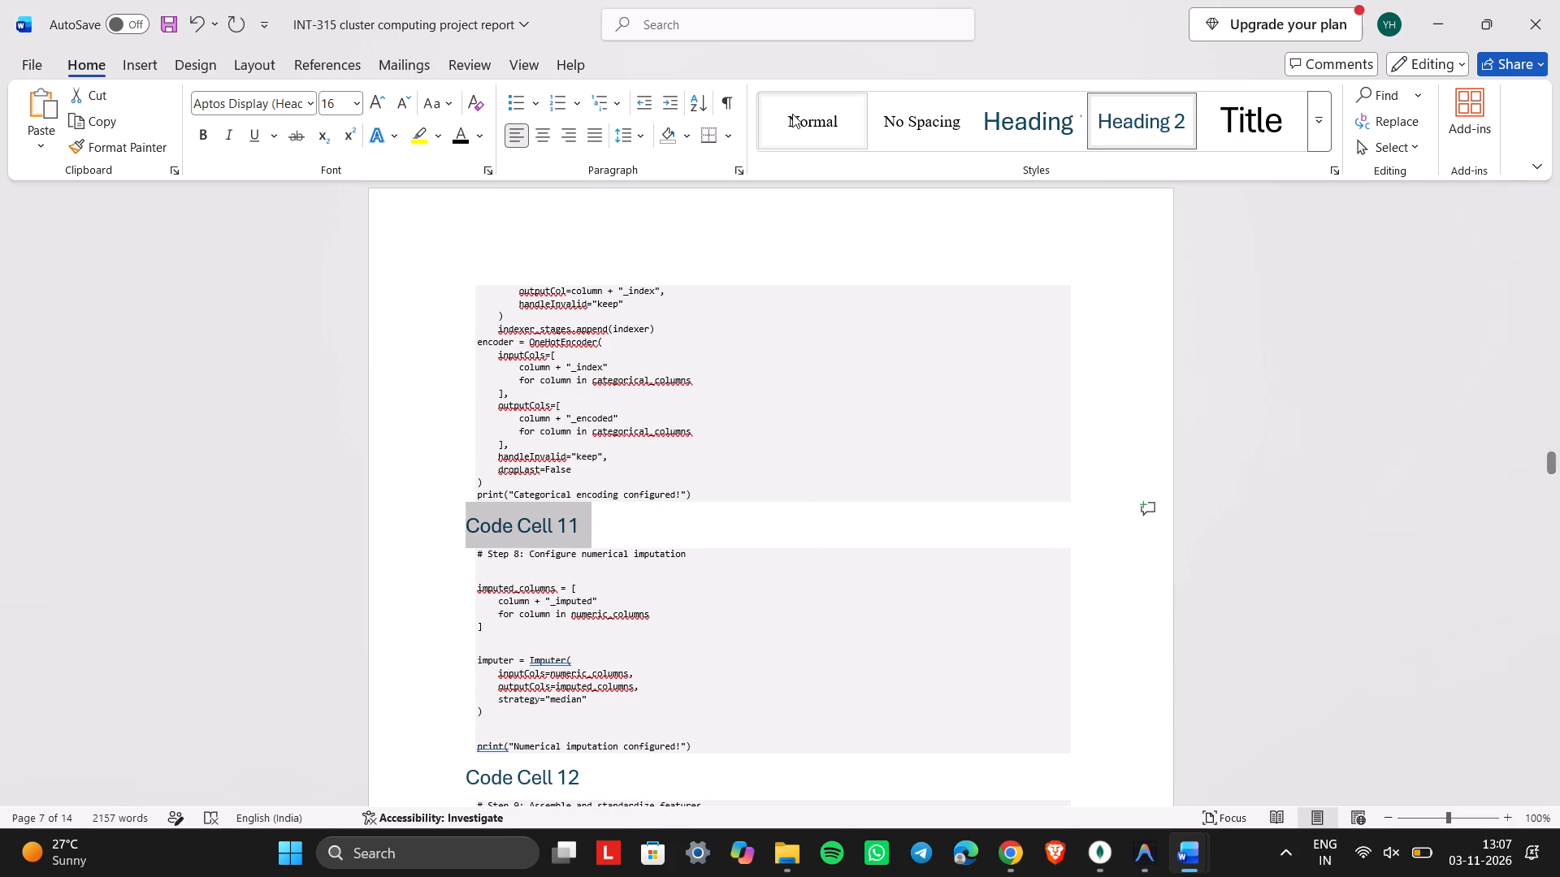
left_click(792, 114)
left_click(212, 131)
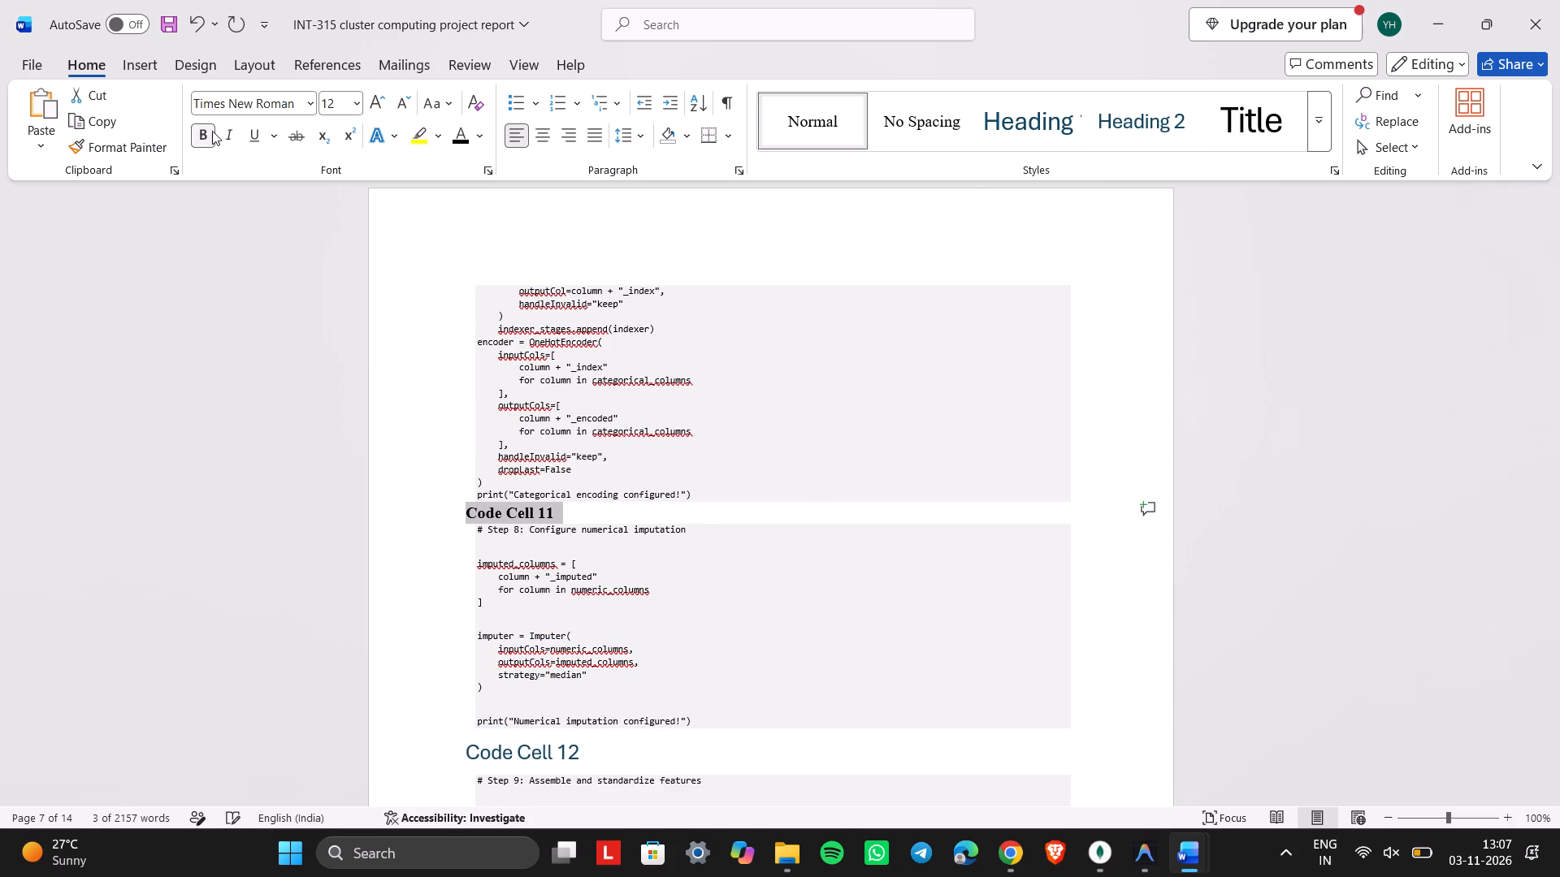
Change the Code Cell 11 heading above the Step 8 imputation code to "Code Cell 8:" and insert a blank line above it.
left_click(605, 507)
key("BackSpace")
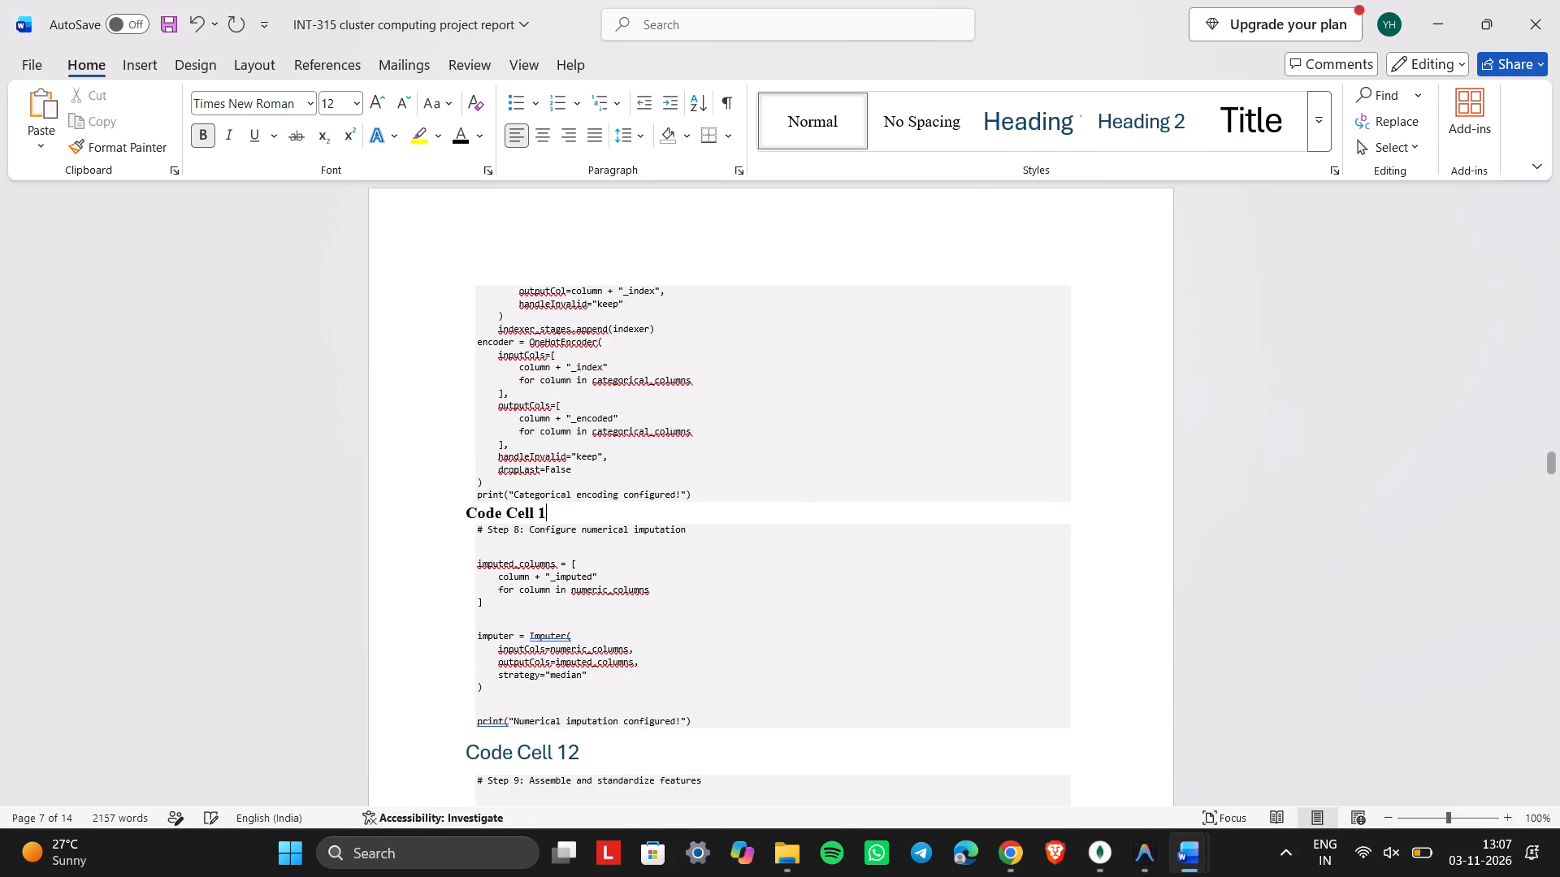
scroll(605, 507, "up", 6)
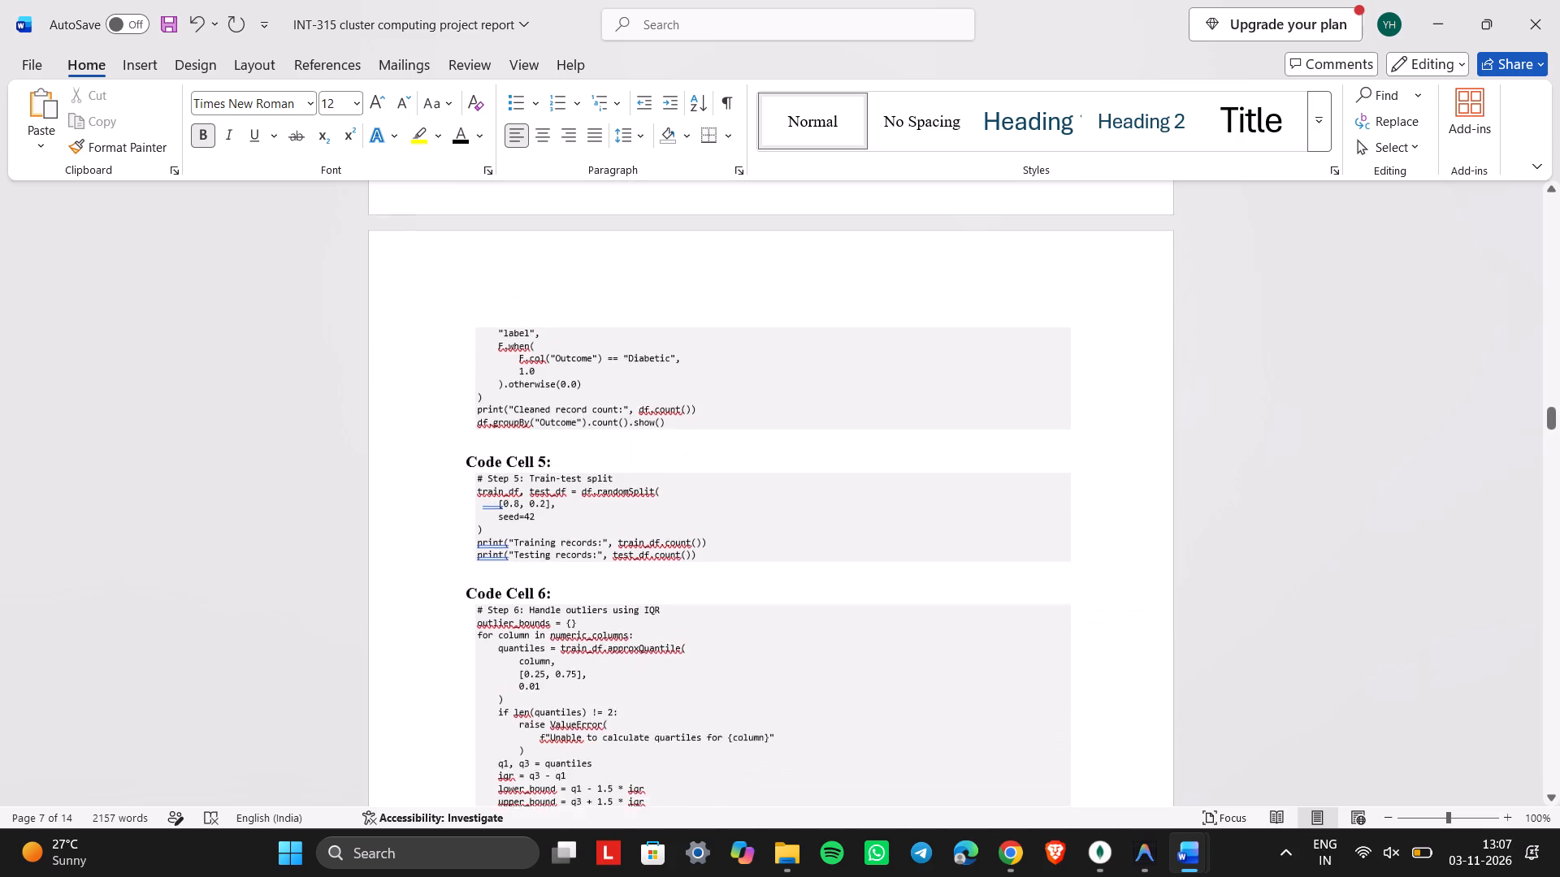
scroll(605, 507, "down", 6)
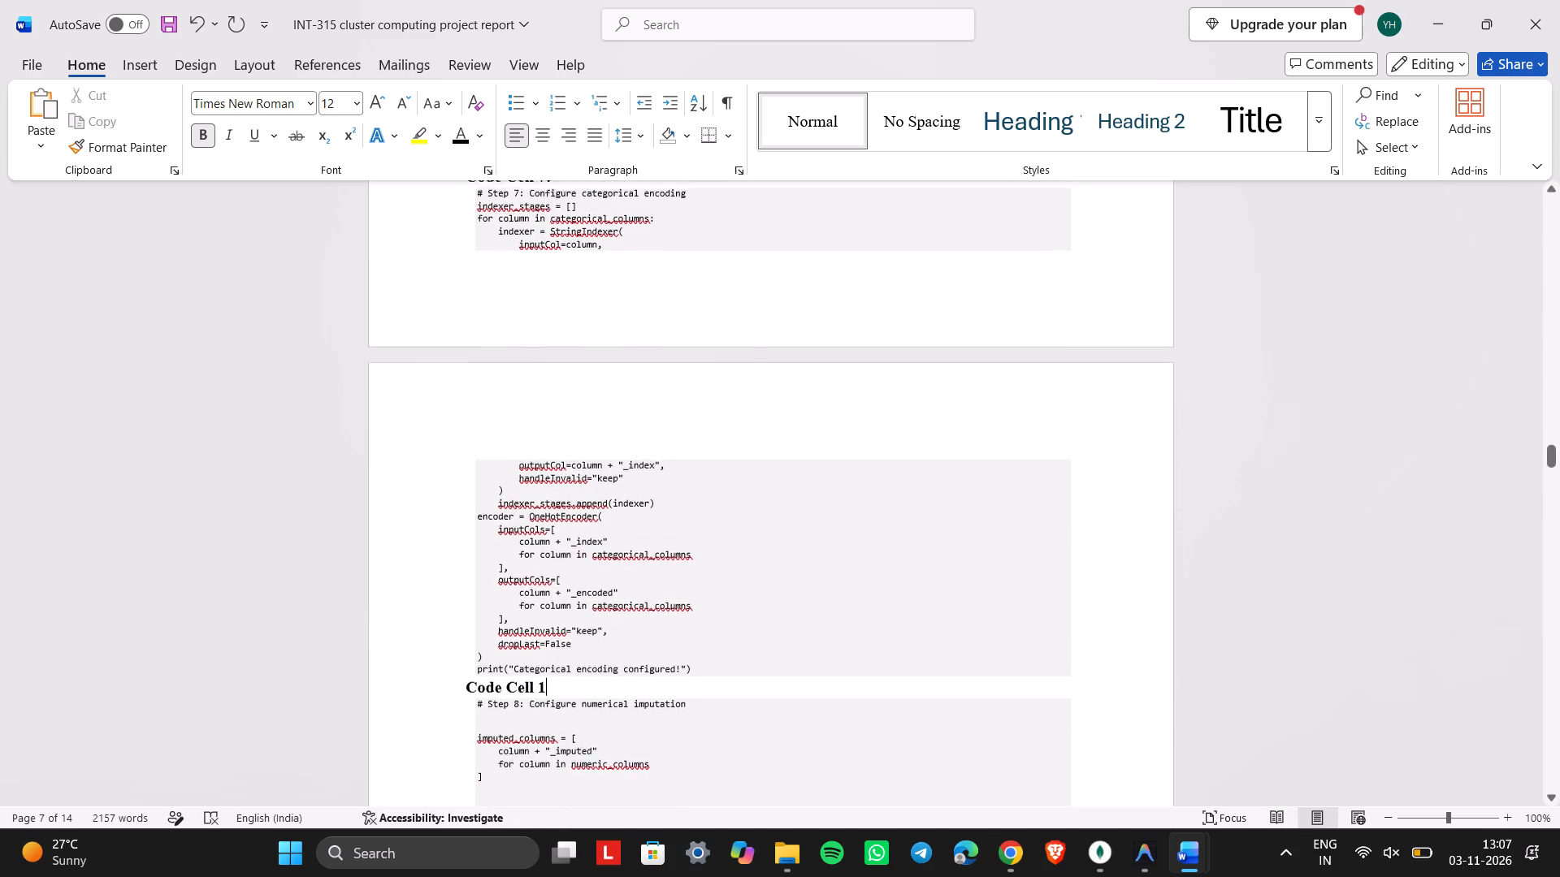
scroll(605, 507, "down", 1)
key("BackSpace")
type("8:")
left_click(464, 672)
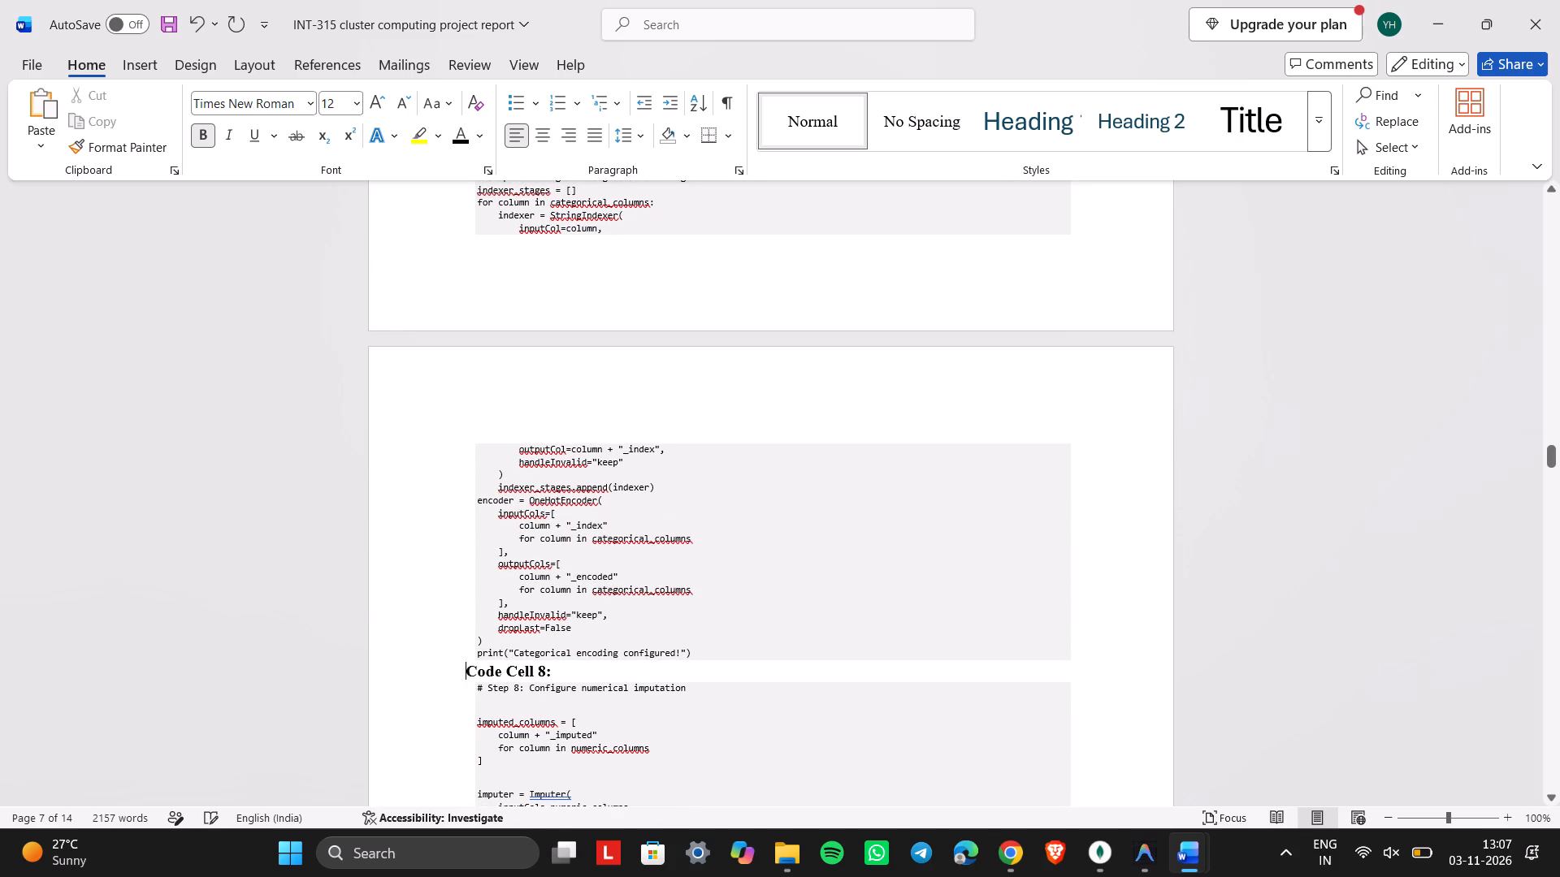
key("Return")
Delete the blank lines in Code Cell 8 before the "imputed_columns = [" and "imputer = Imputer(" lines.
scroll(464, 672, "down", 2)
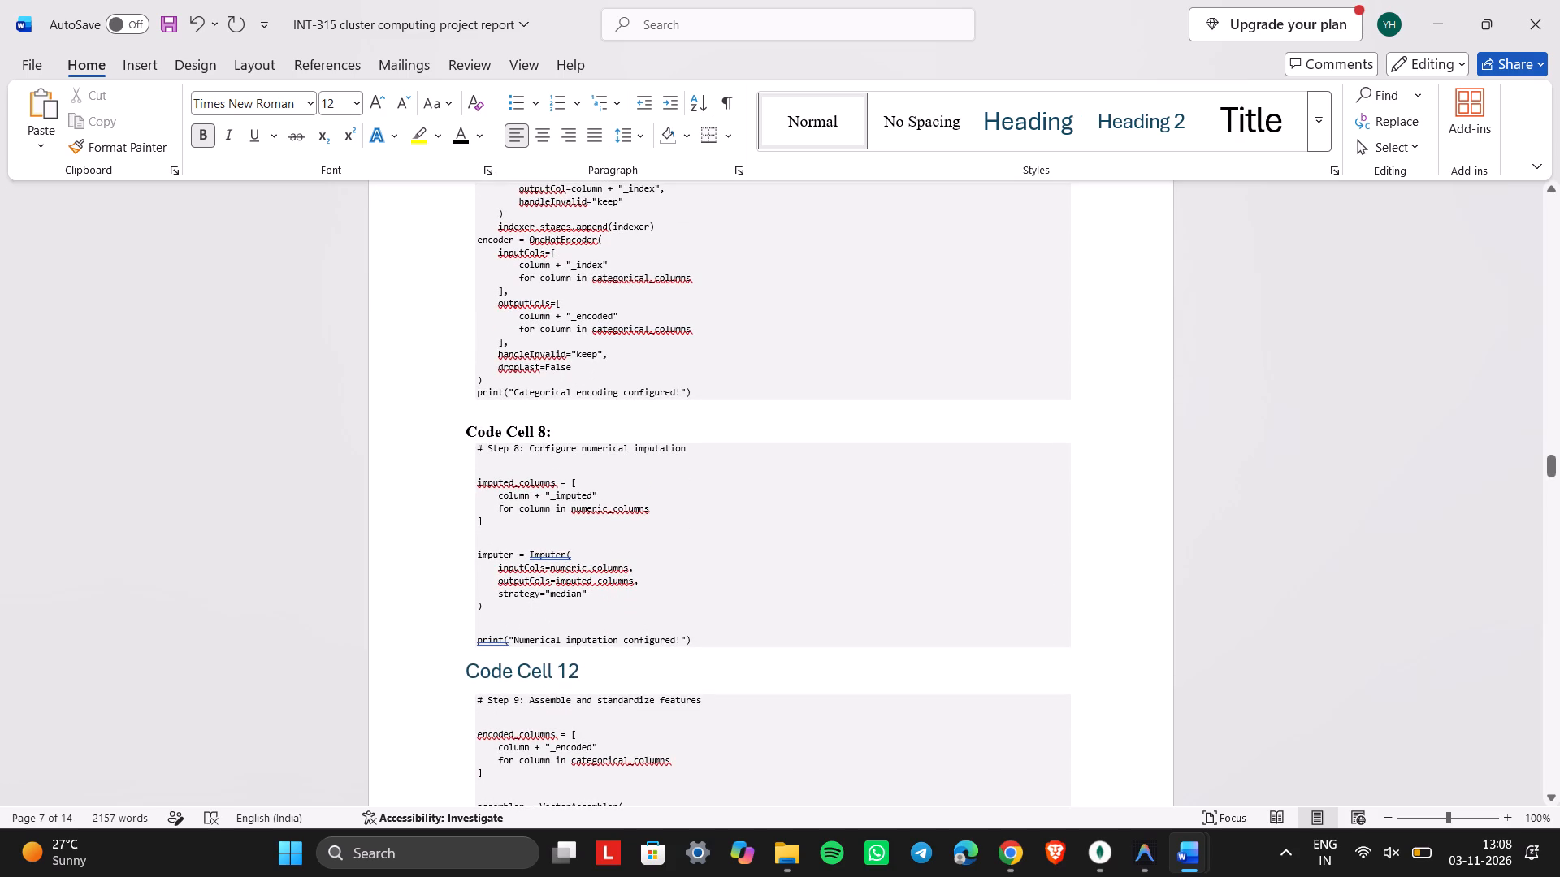
left_click(507, 478)
key("Up")
key("BackSpace")
key("BackSpace")
key("Down")
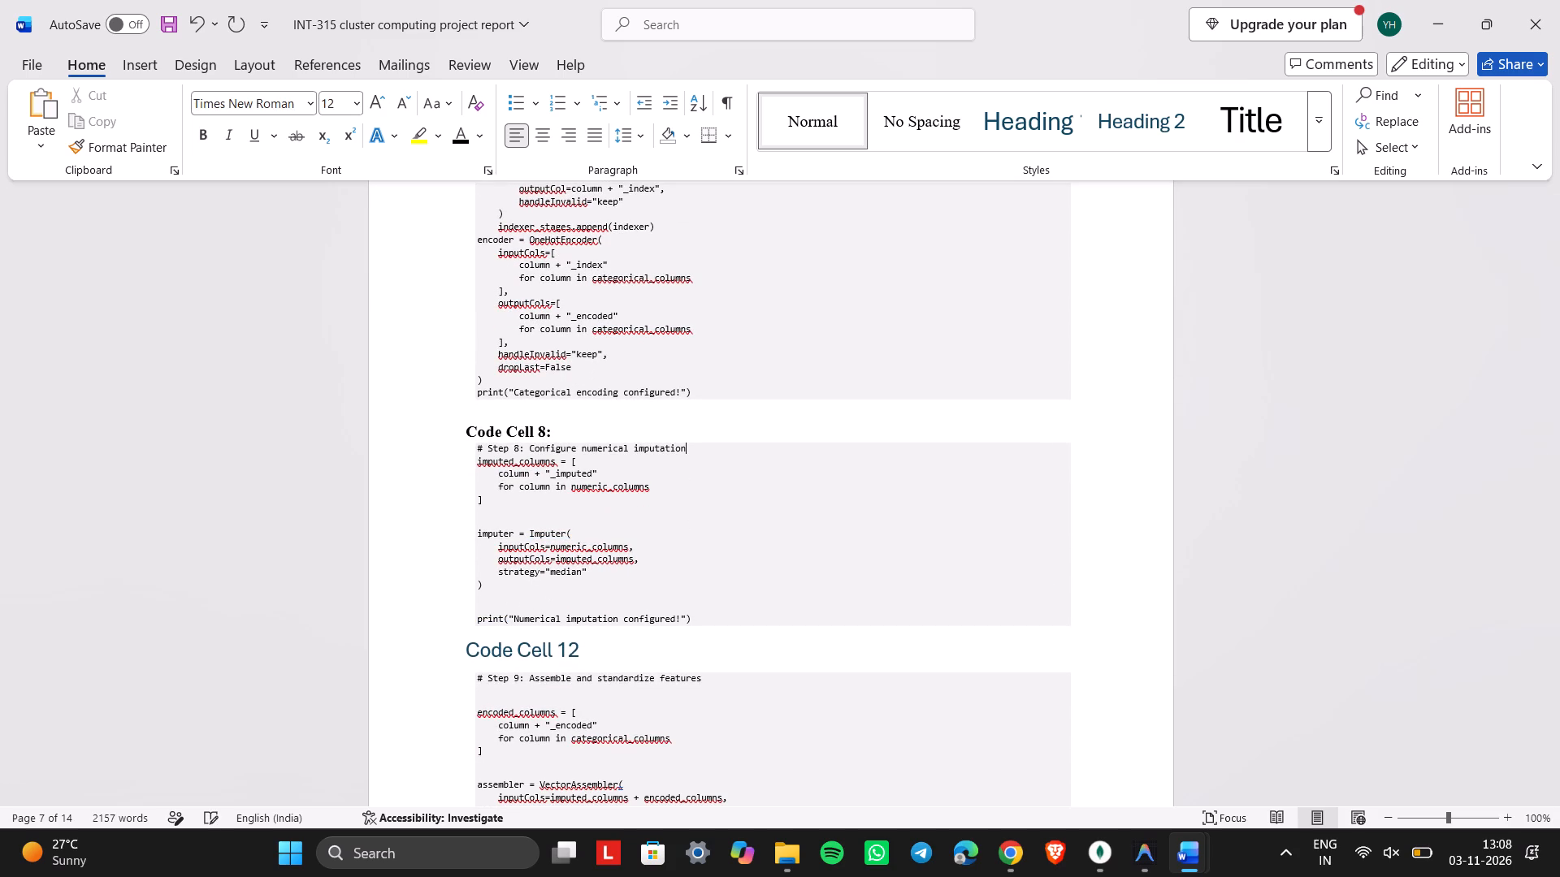
key("Down")
key("Down")
key("Down")
key("Down")
key("BackSpace")
key("BackSpace")
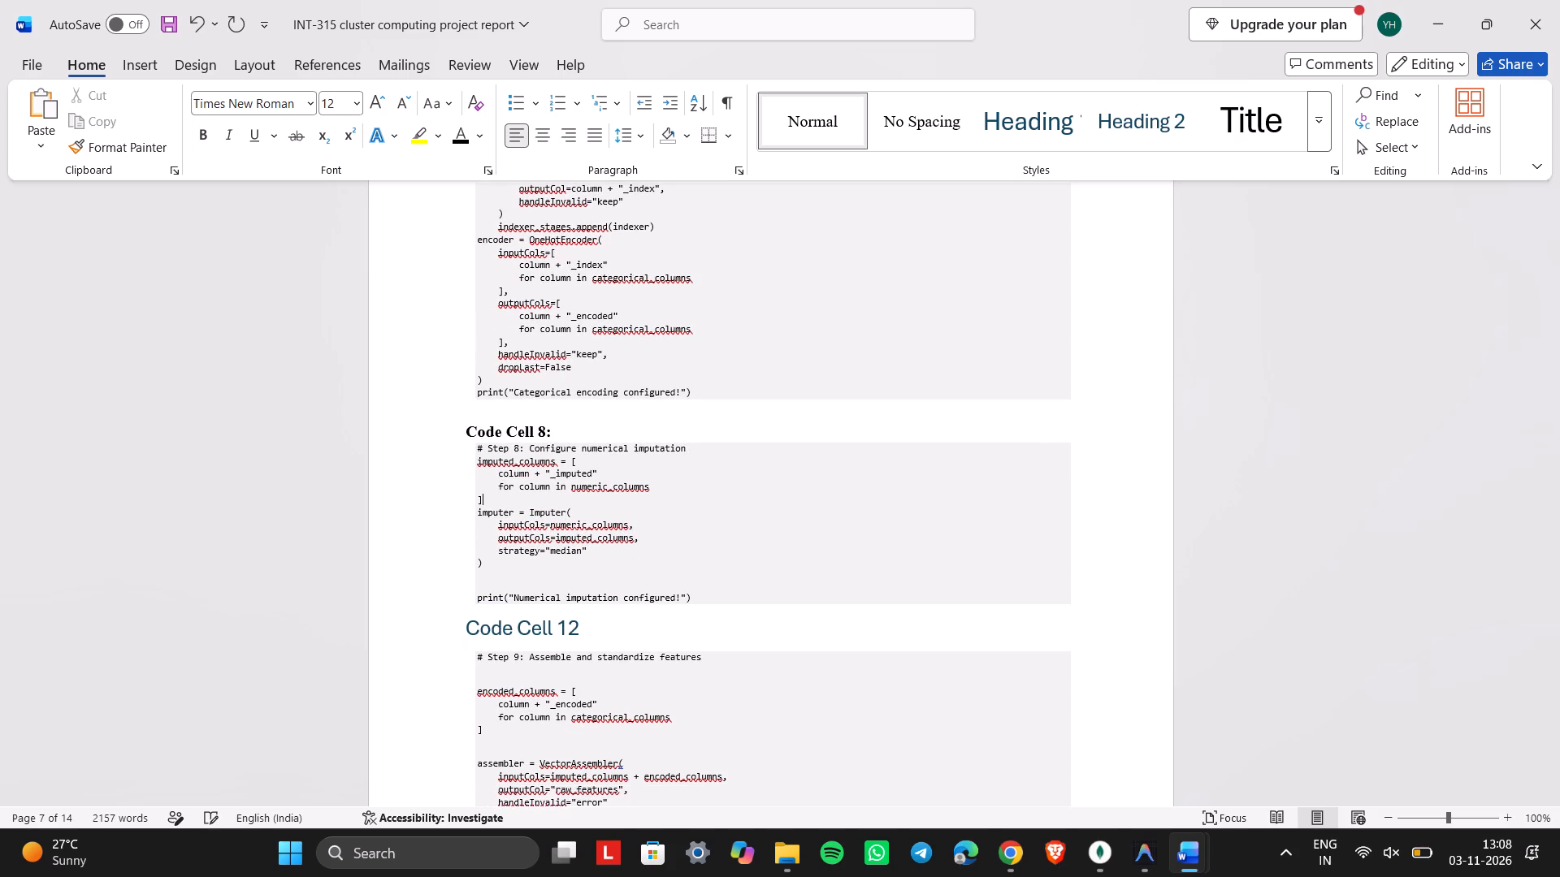
Delete the blank lines in Code Cell 8 before the "Numerical imputation configured!" print line.
key("Down")
key("Down")
key("Down")
key("Down")
key("Down")
key("Down")
key("BackSpace")
key("BackSpace")
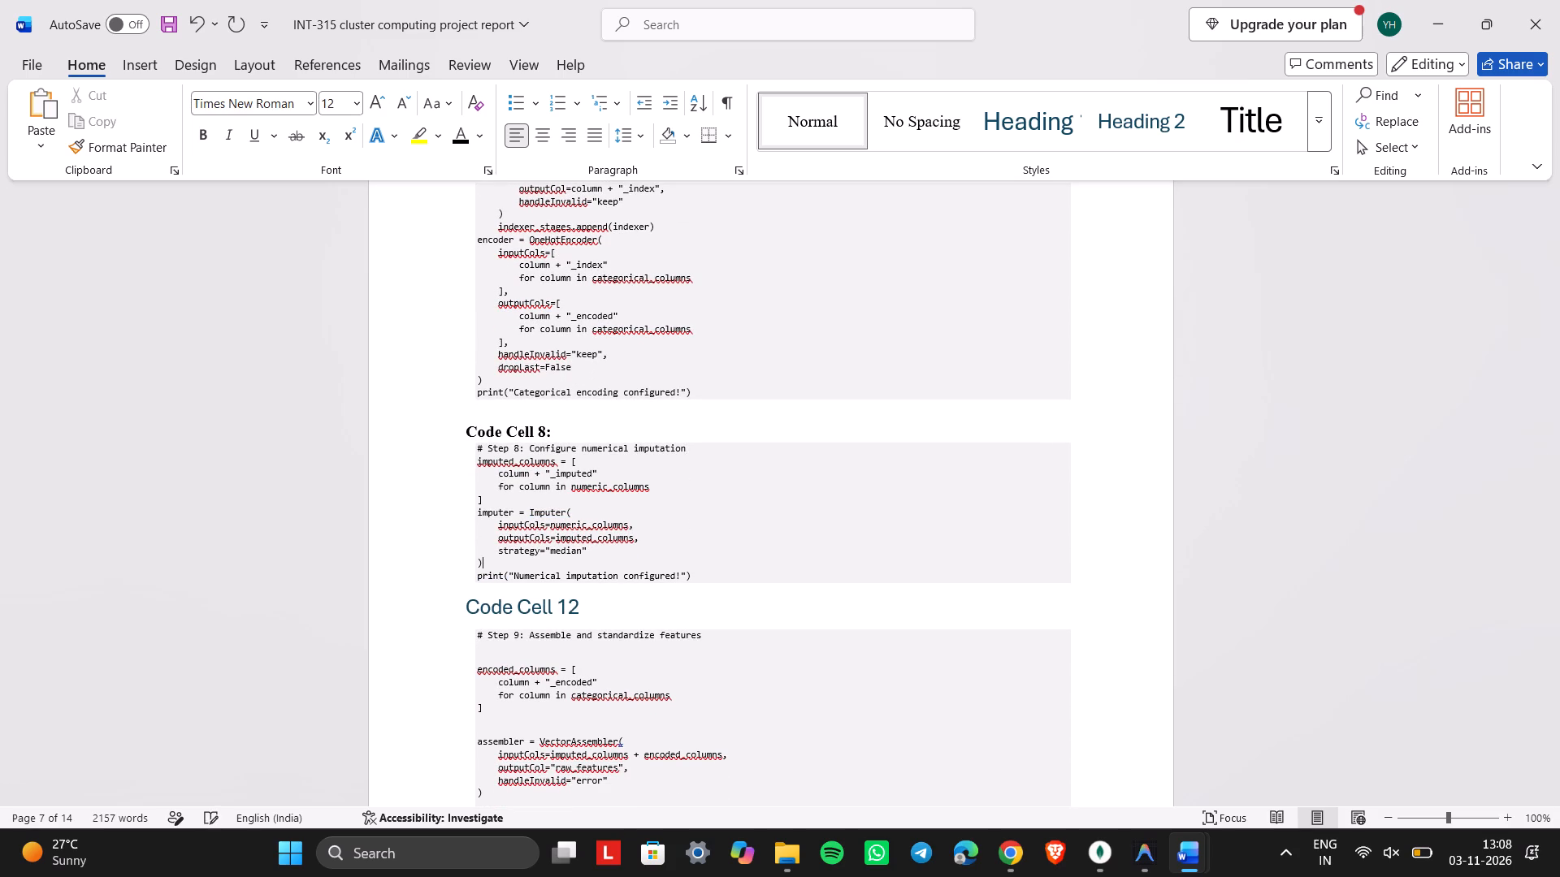
Turn the Code Cell 12 heading above the Step 9 code into bold Normal text reading "Code Cell 9:".
left_click_drag(592, 599, 466, 615)
left_click(791, 140)
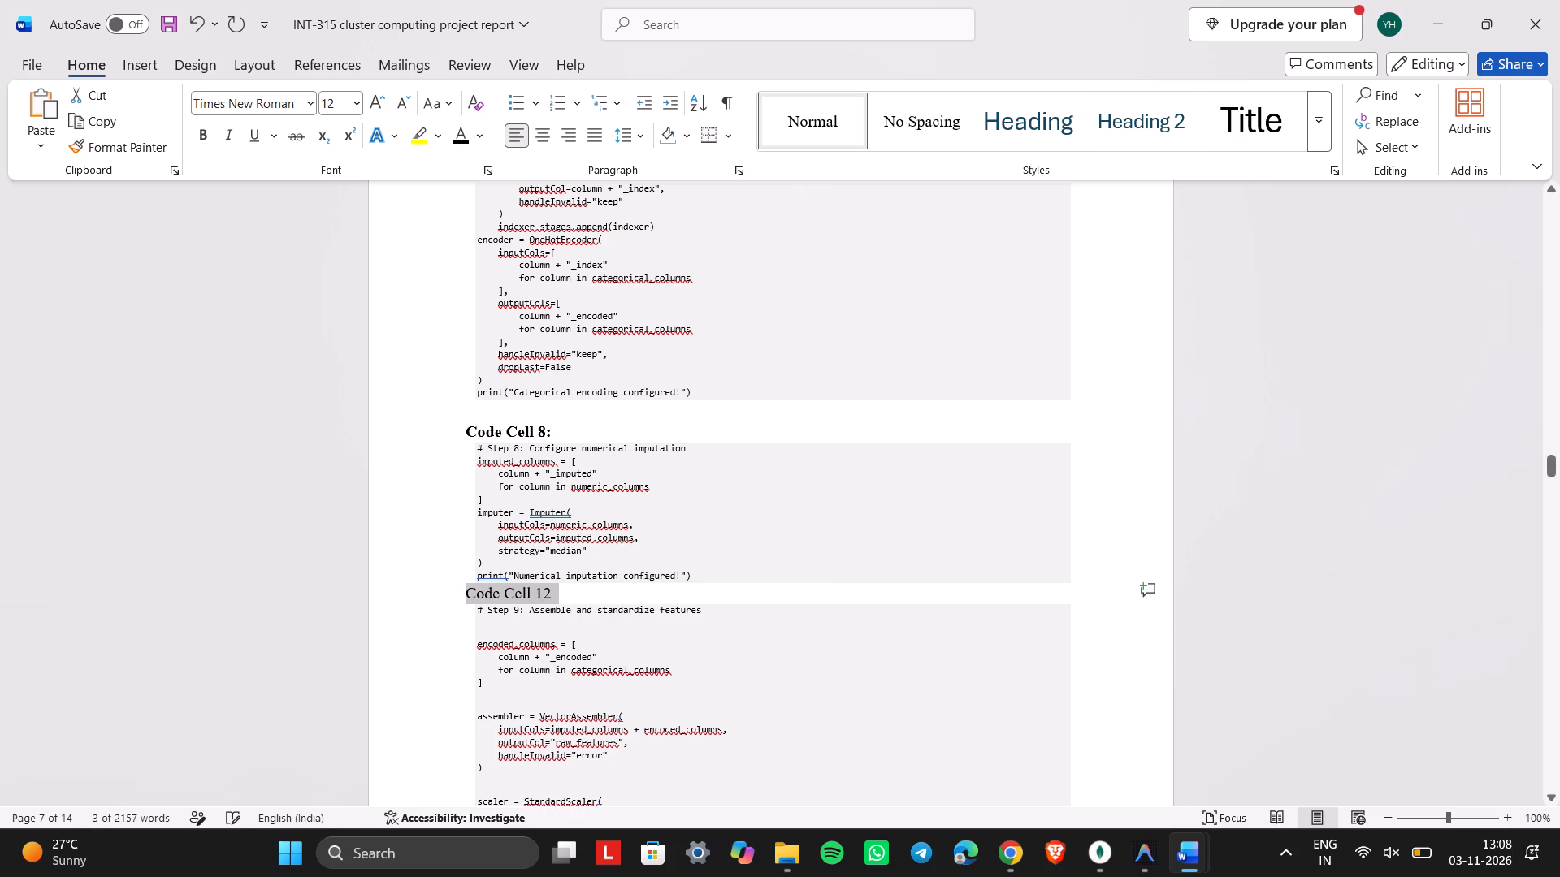
left_click(558, 585)
key("BackSpace")
key("BackSpace")
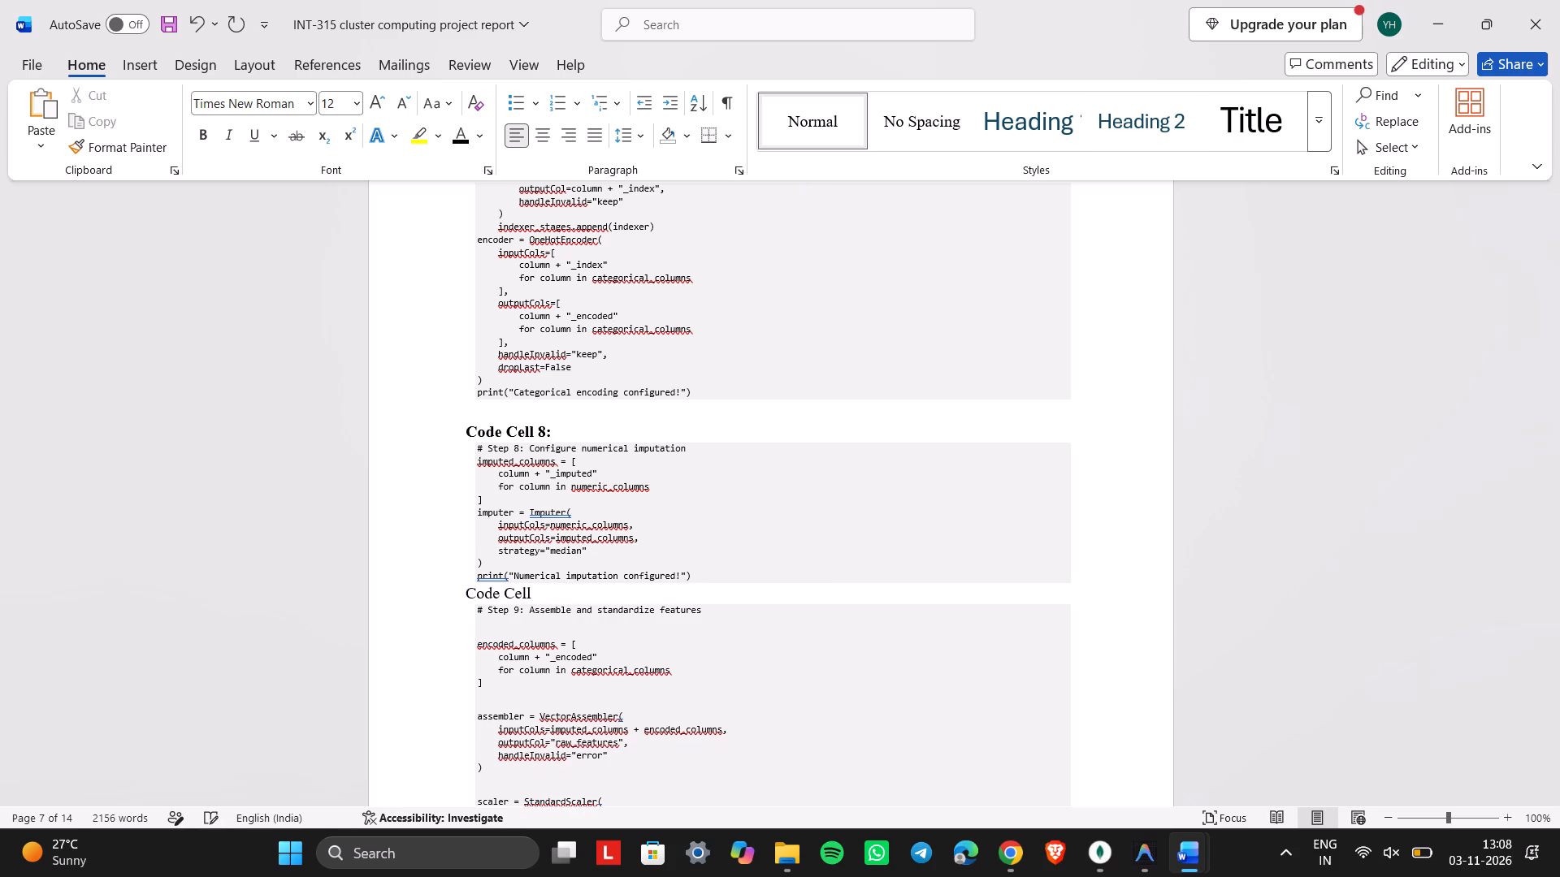
type("9:")
left_click_drag(552, 595, 470, 593)
left_click(488, 565)
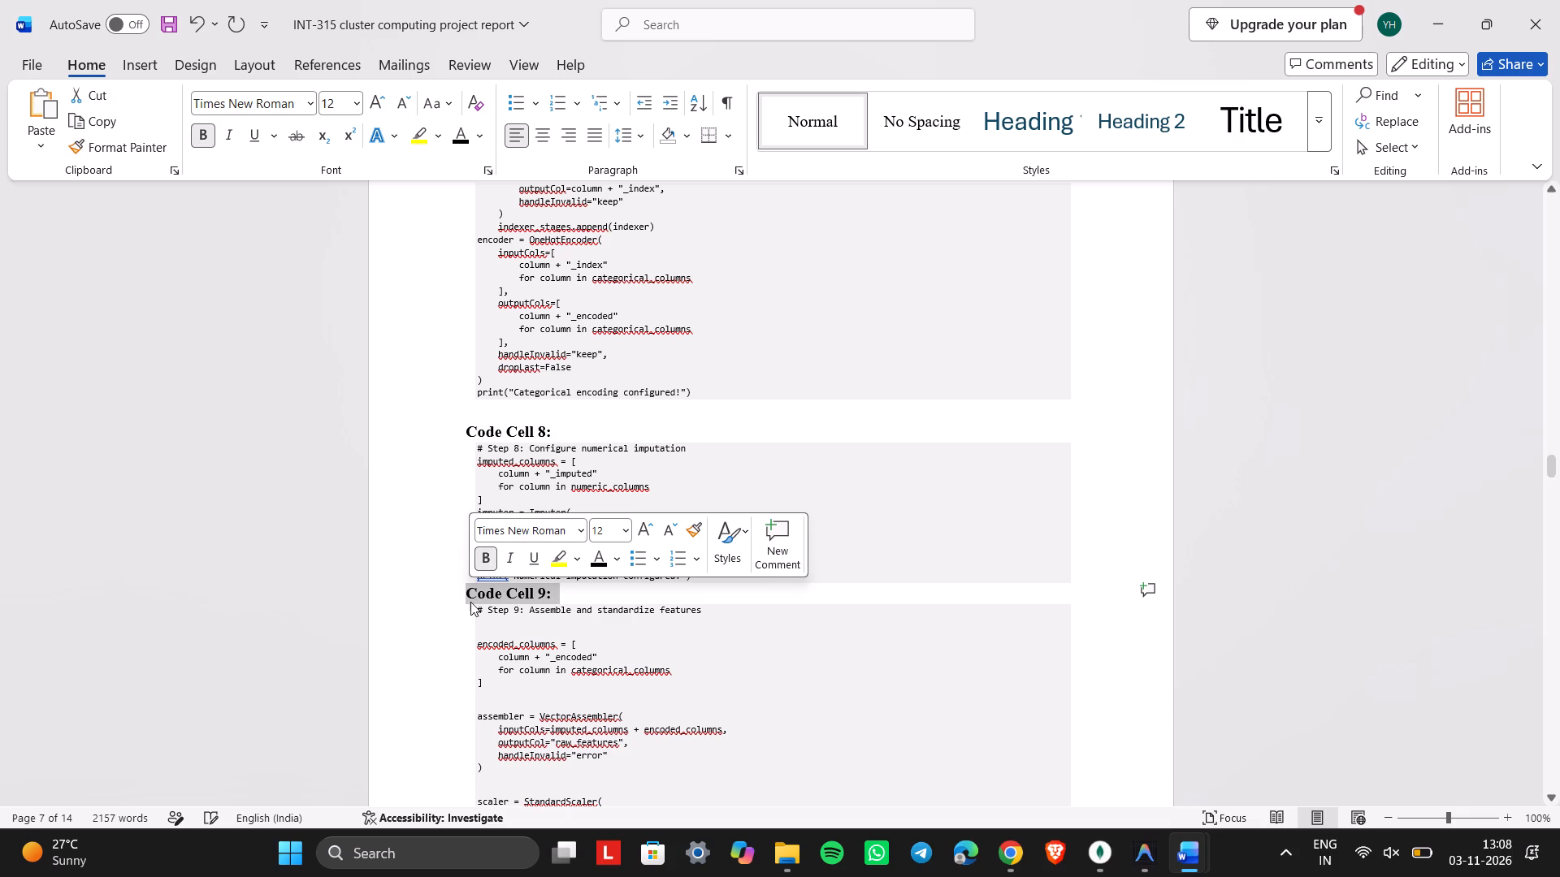
Insert a blank line above the Code Cell 9 heading.
left_click(467, 607)
key("Up")
key("Left")
key("Return")
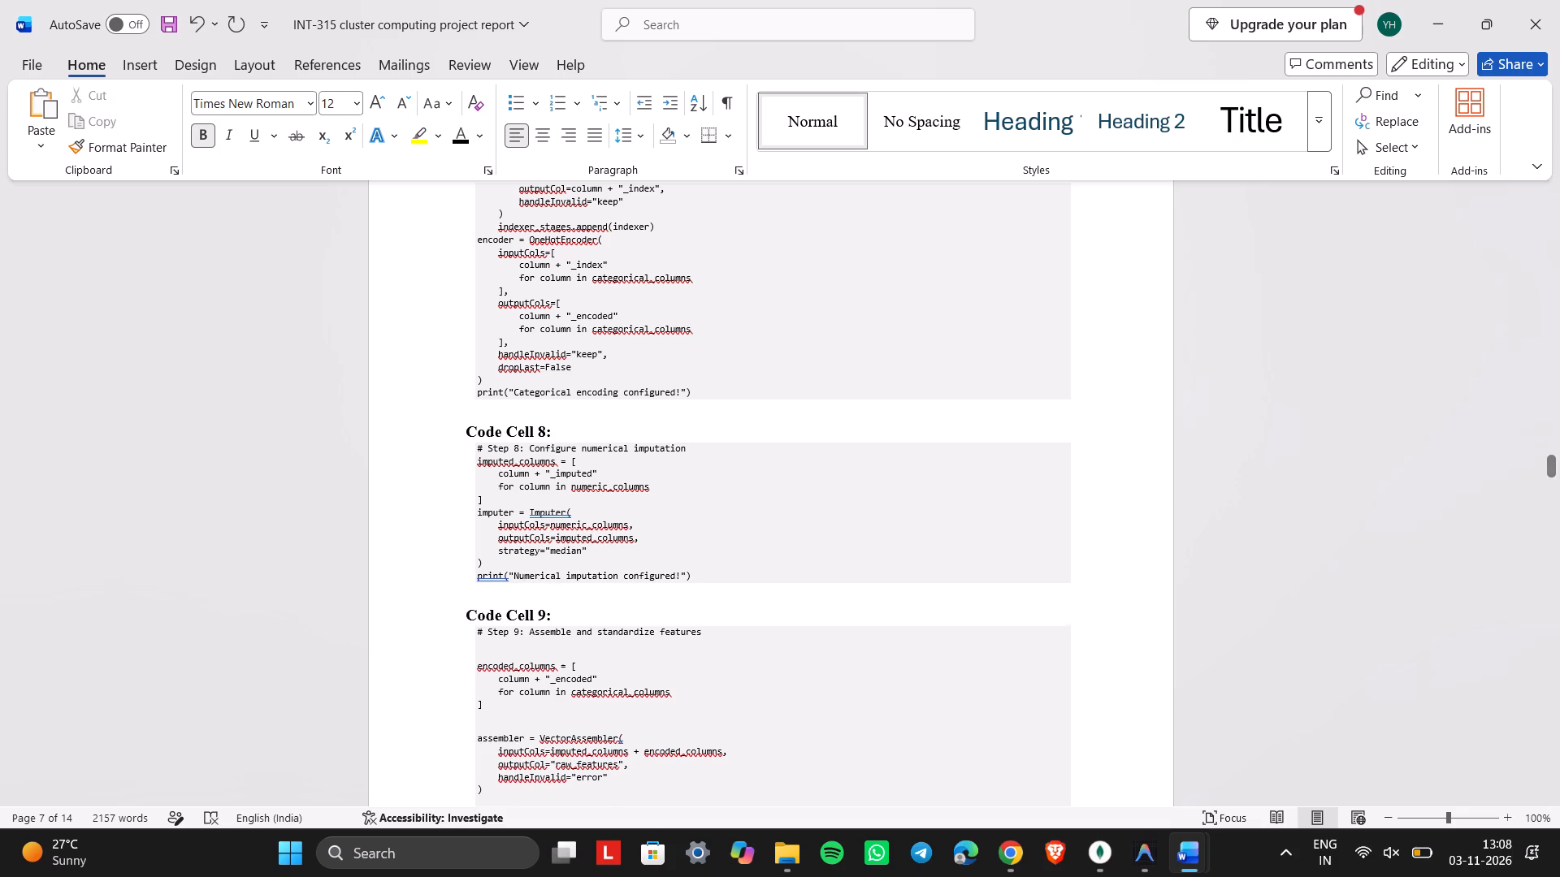
Delete the blank lines in Code Cell 9 before the "encoded_columns = [" and "assembler = VectorAssembler(" lines.
scroll(467, 607, "down", 1)
left_click(491, 475)
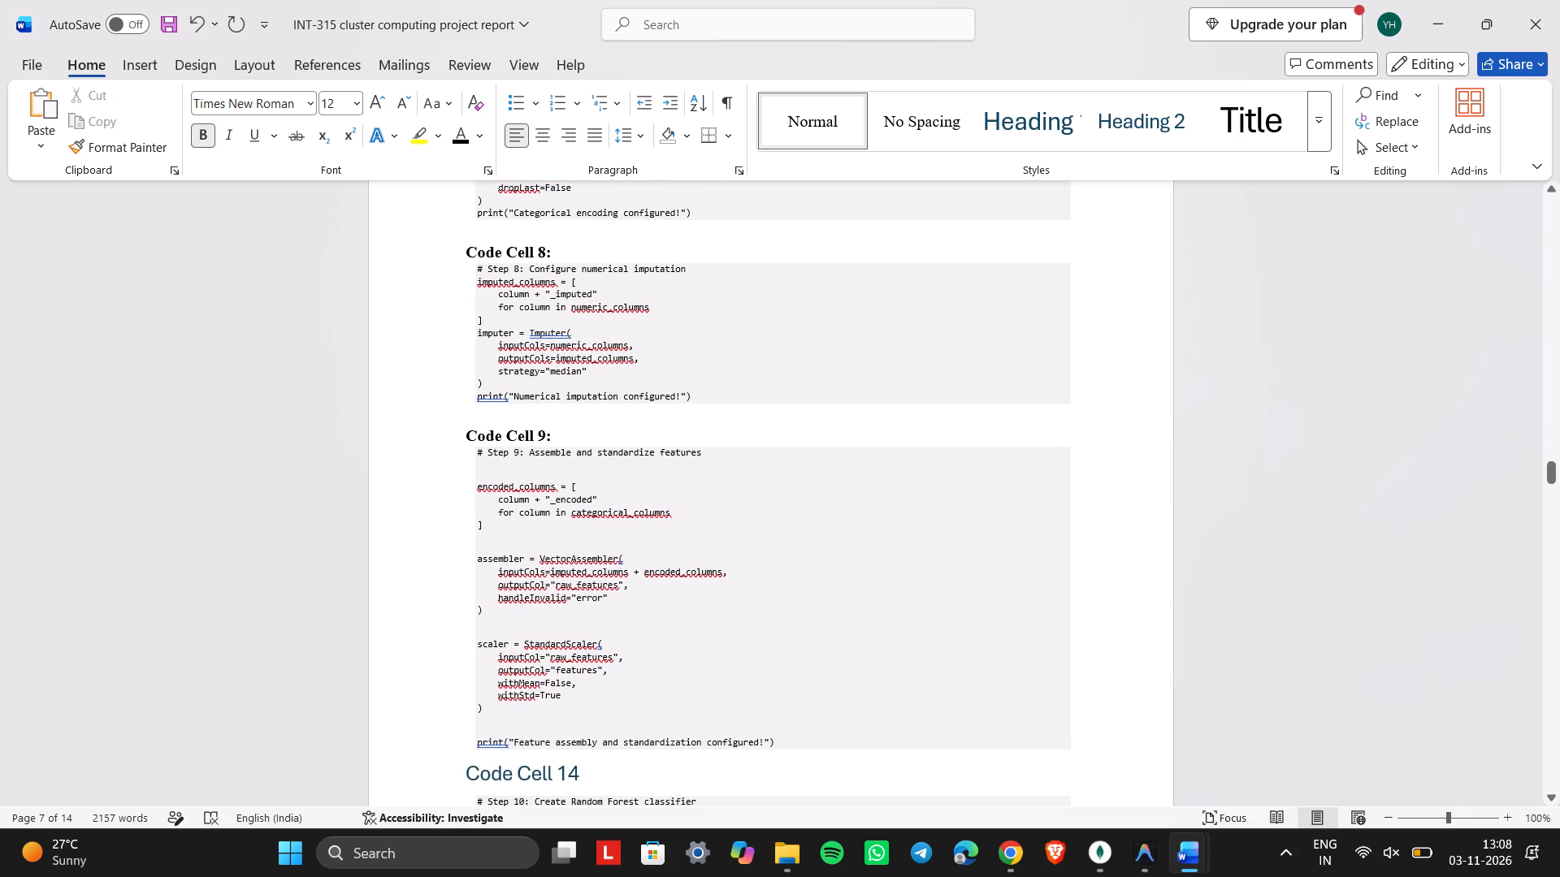
key("BackSpace")
key("BackSpace")
left_click(485, 519)
key("BackSpace")
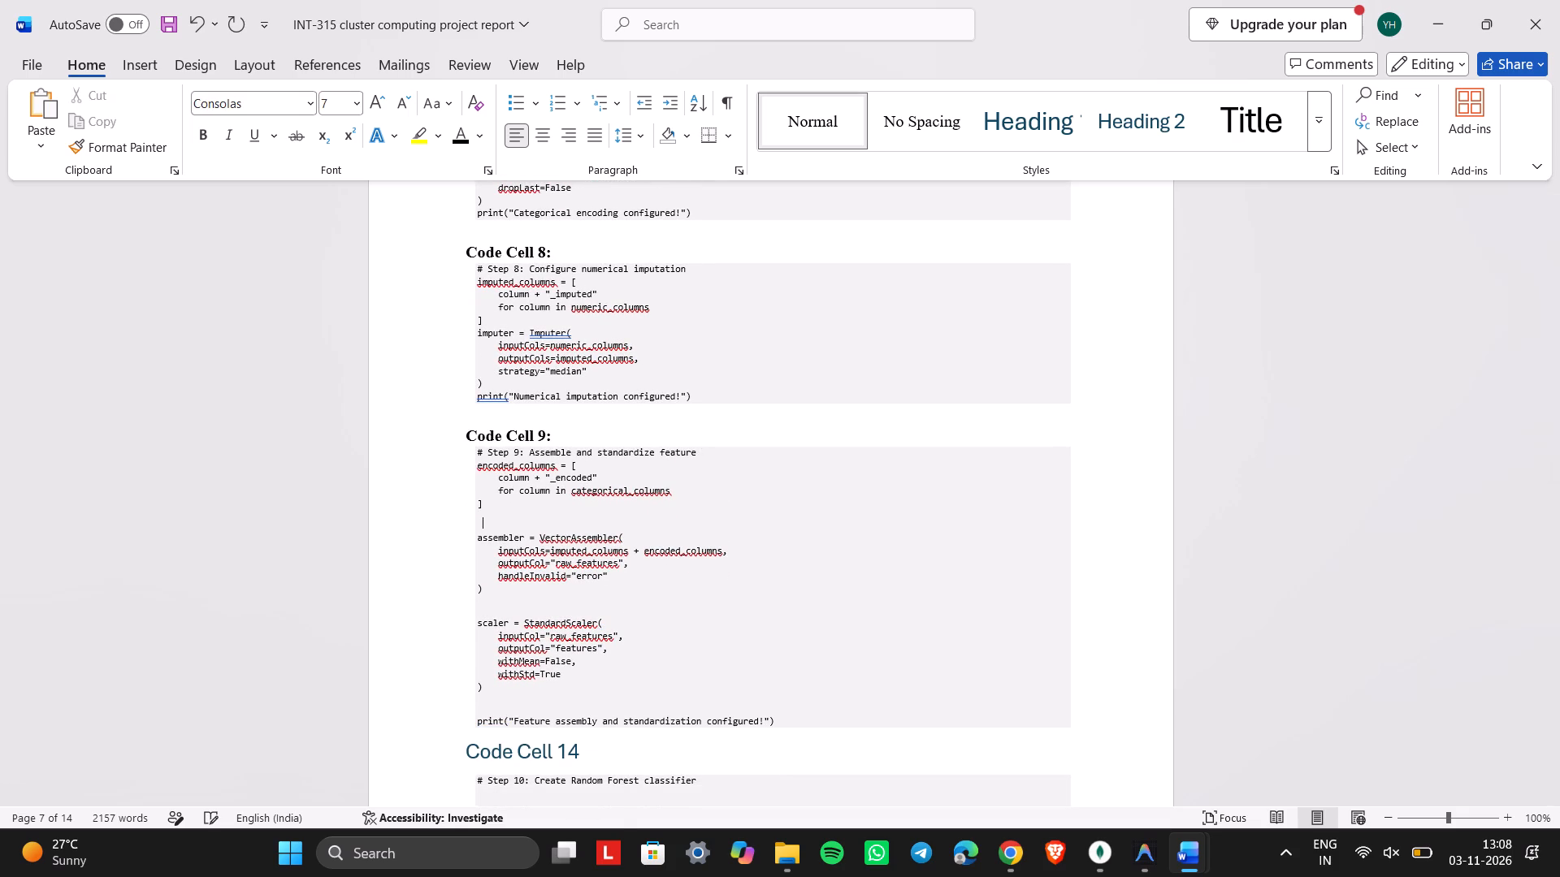
key("BackSpace")
key("BackSpace")
Delete the blank lines in Code Cell 9 before the "scaler = StandardScaler(" and "Feature assembly and standardization configured!" print lines.
left_click(492, 587)
key("BackSpace")
key("BackSpace")
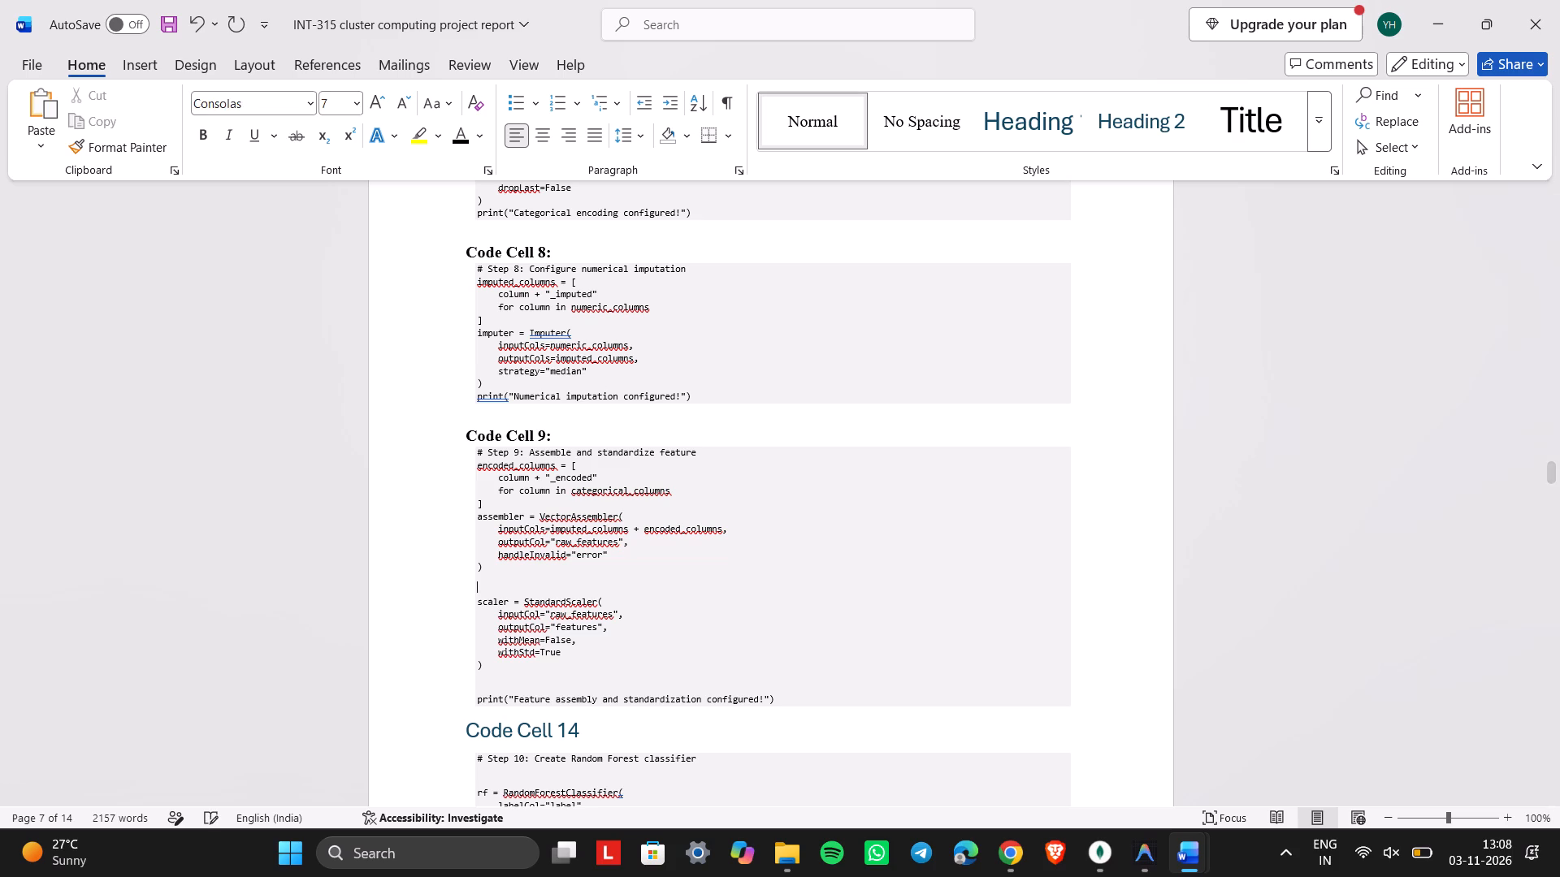
left_click(490, 654)
key("BackSpace")
key("BackSpace")
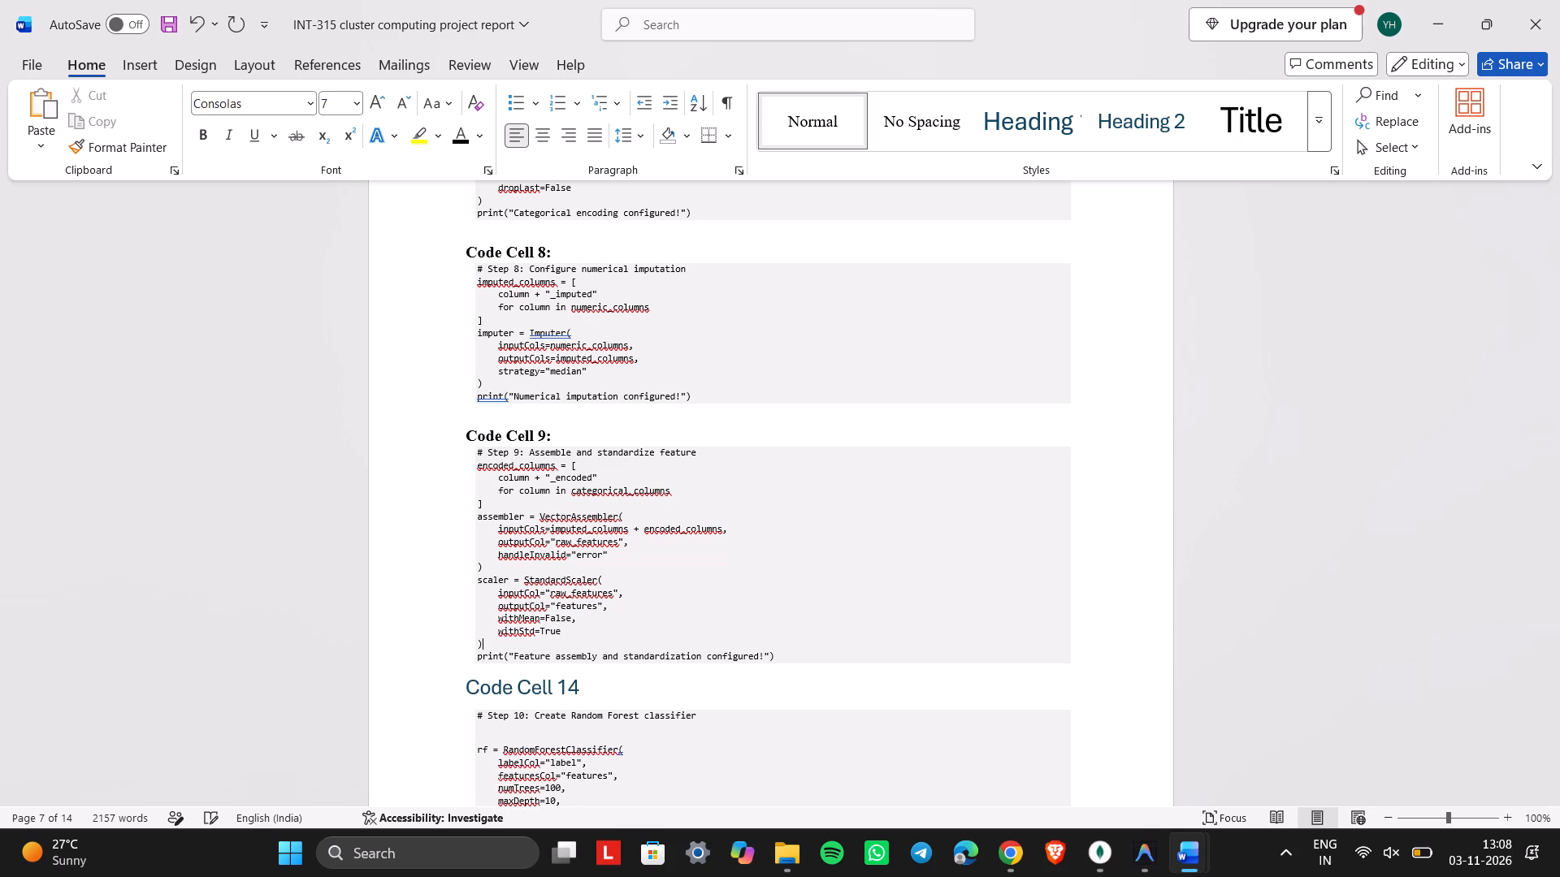
Turn the Code Cell 14 heading into bold Normal text.
scroll(544, 689, "down", 1)
left_click_drag(604, 483, 476, 477)
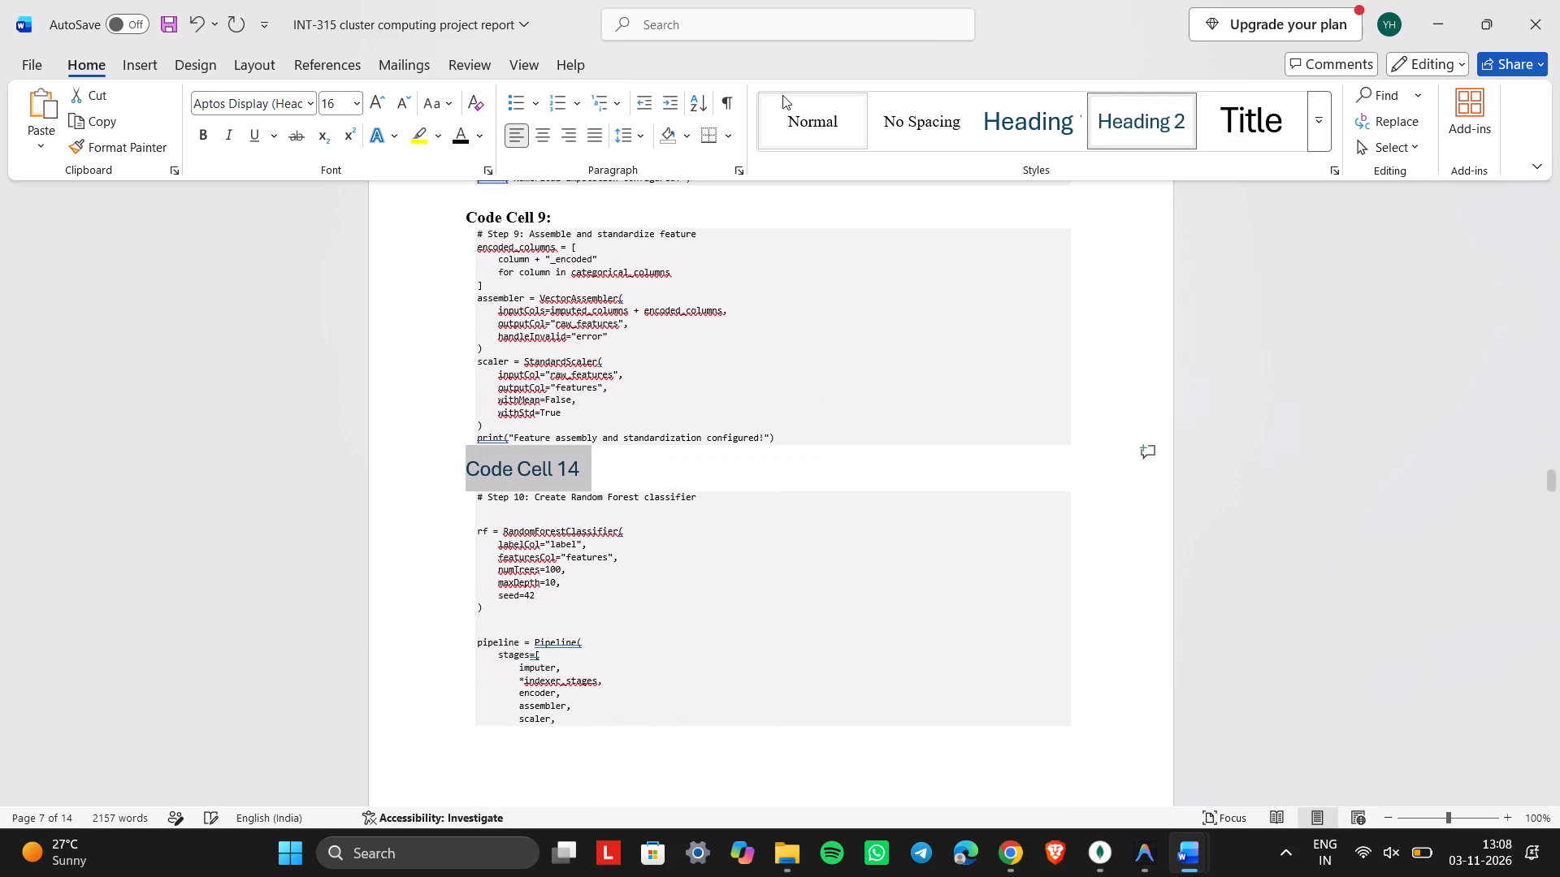
left_click(779, 134)
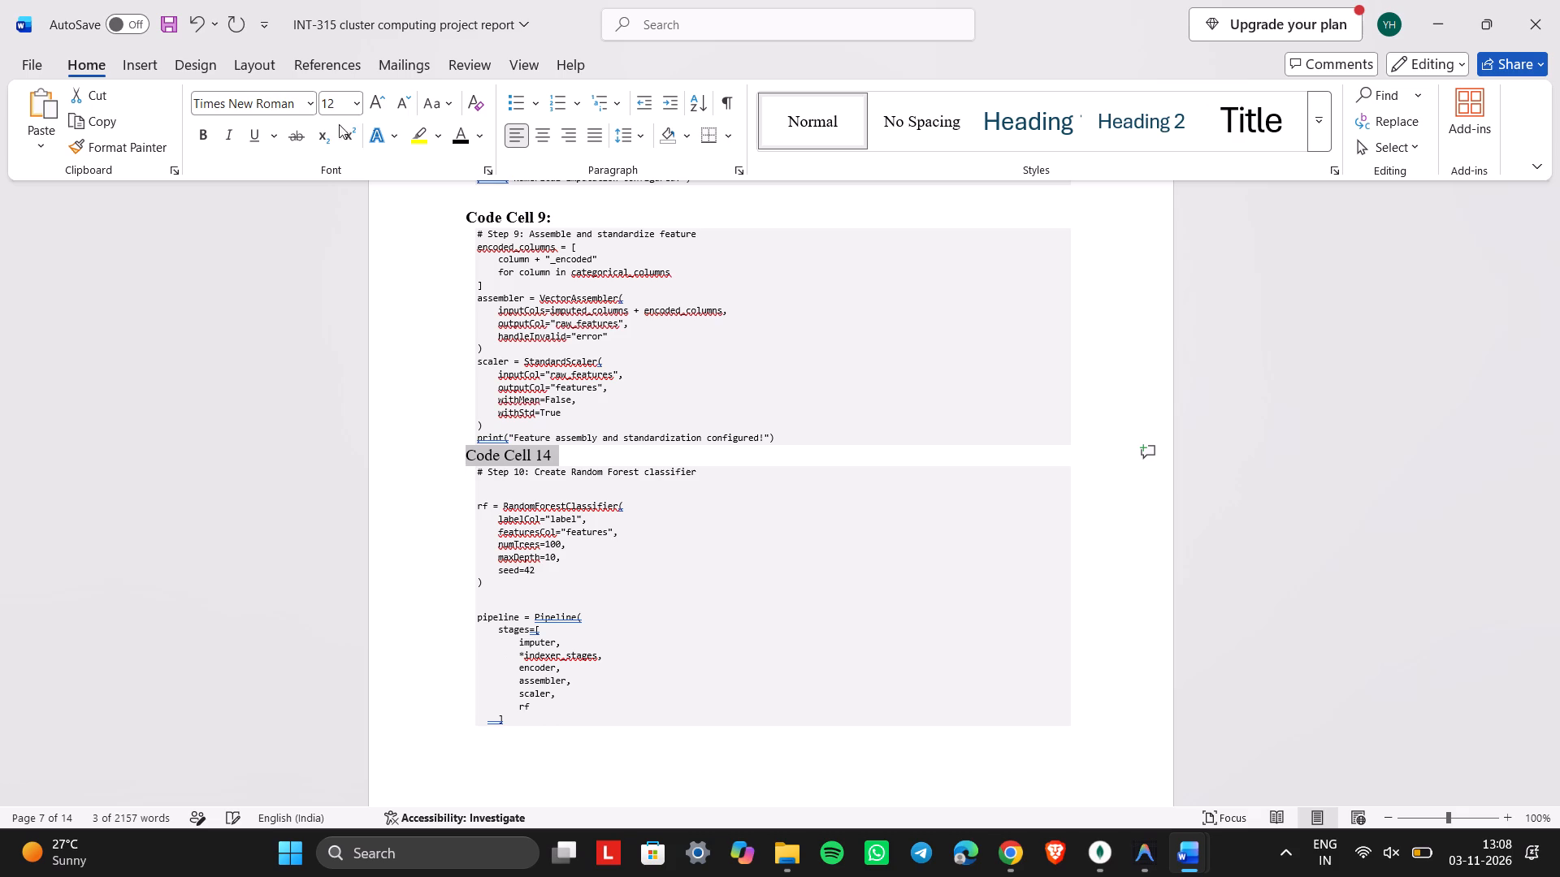
left_click(206, 130)
Change the Code Cell 14 heading above the Step 10 Random Forest code to "Code Cell 10:" and insert a blank line above it.
left_click(555, 451)
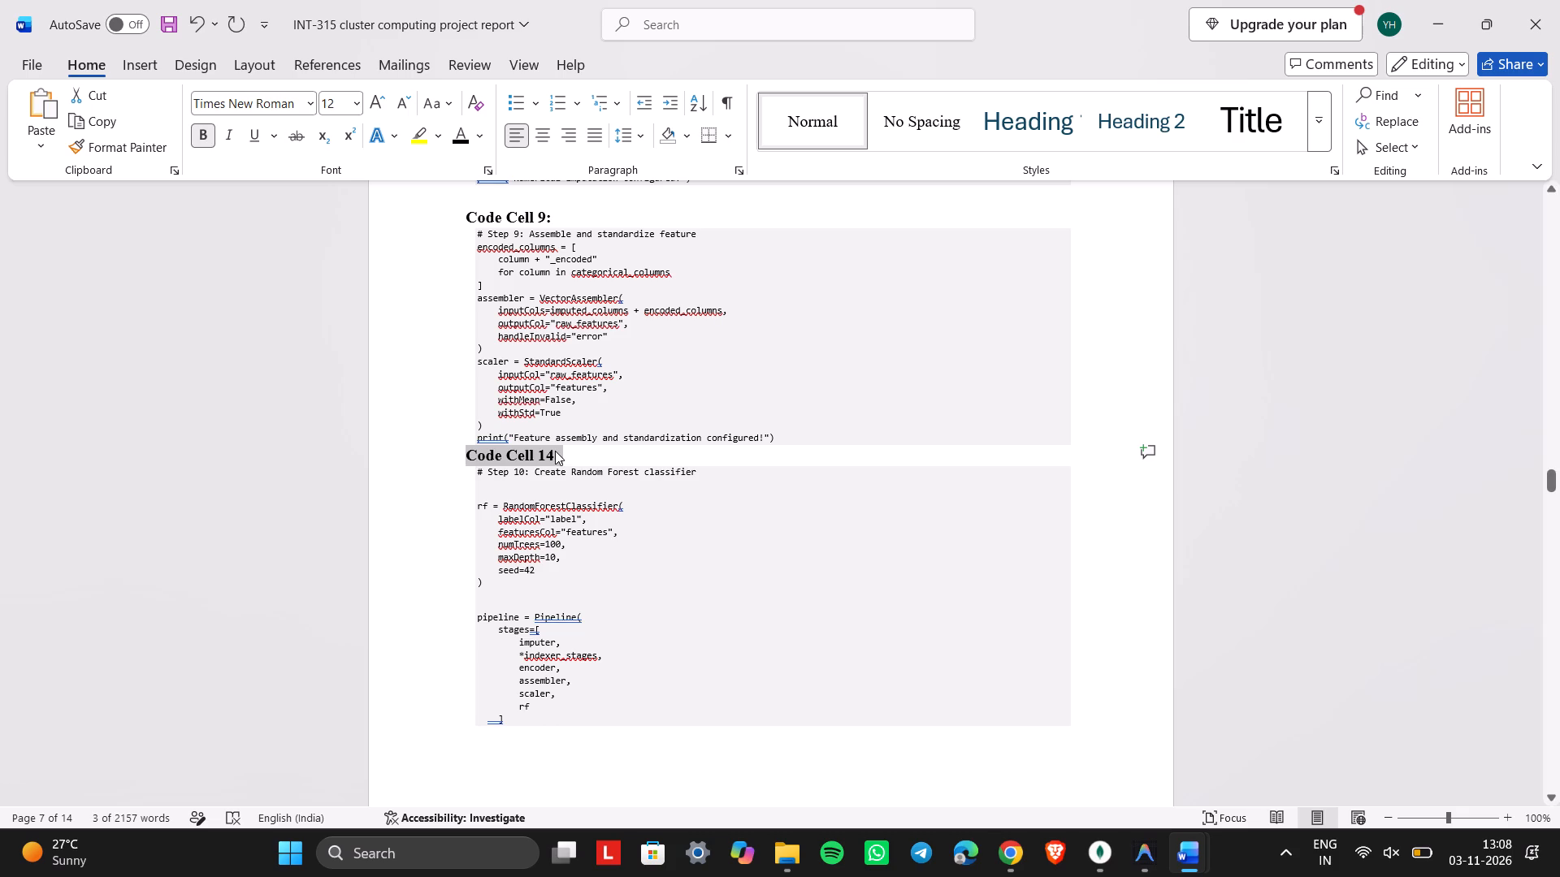
key("BackSpace")
type("0:")
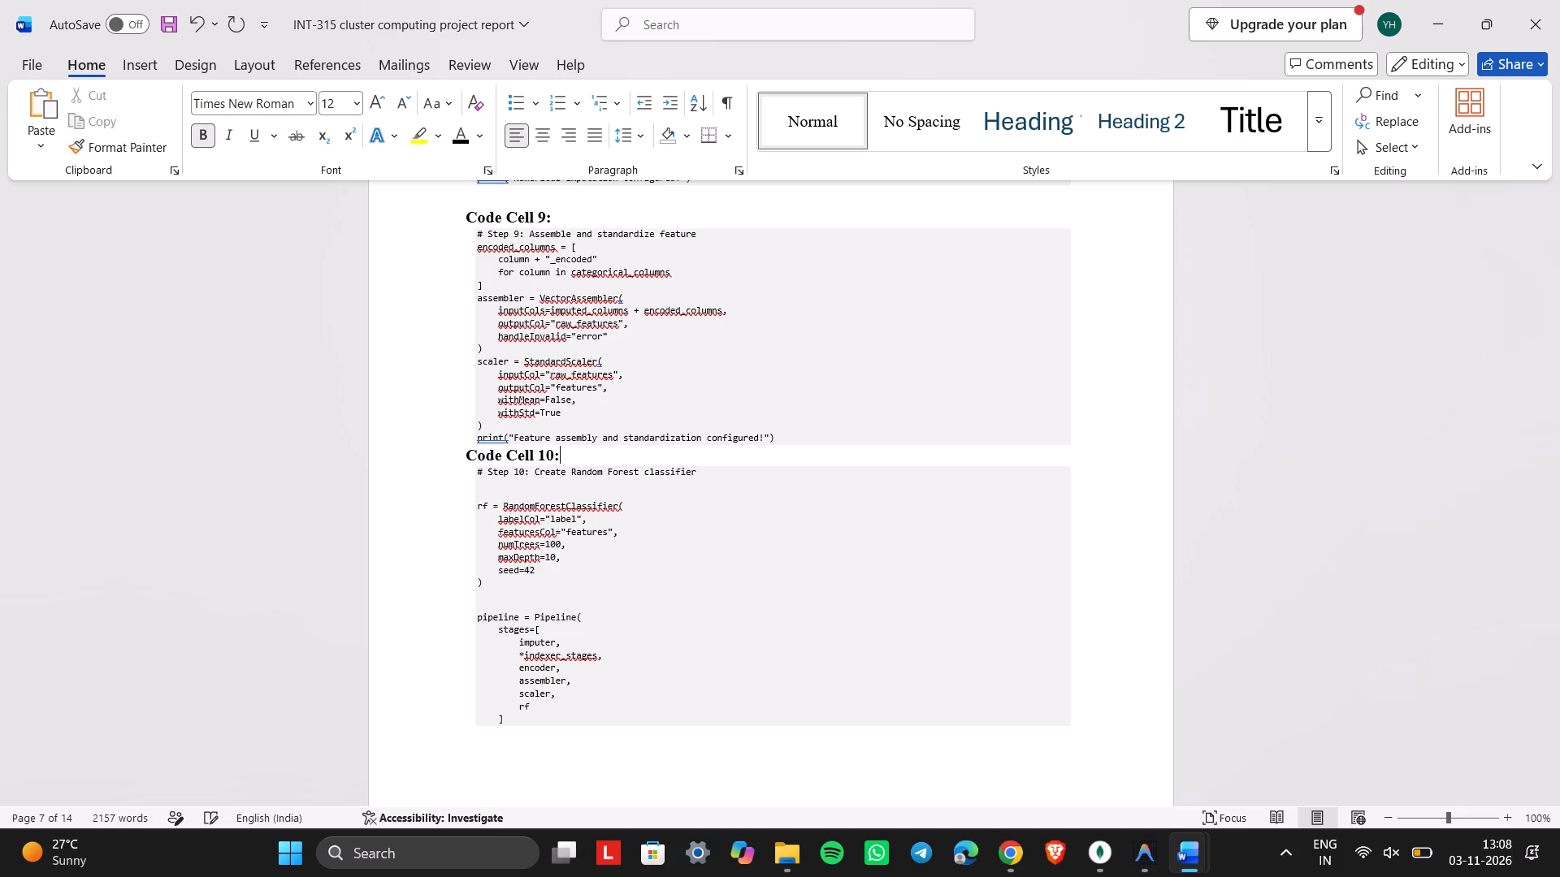
left_click(471, 457)
key("Left")
key("Return")
scroll(471, 457, "down", 1)
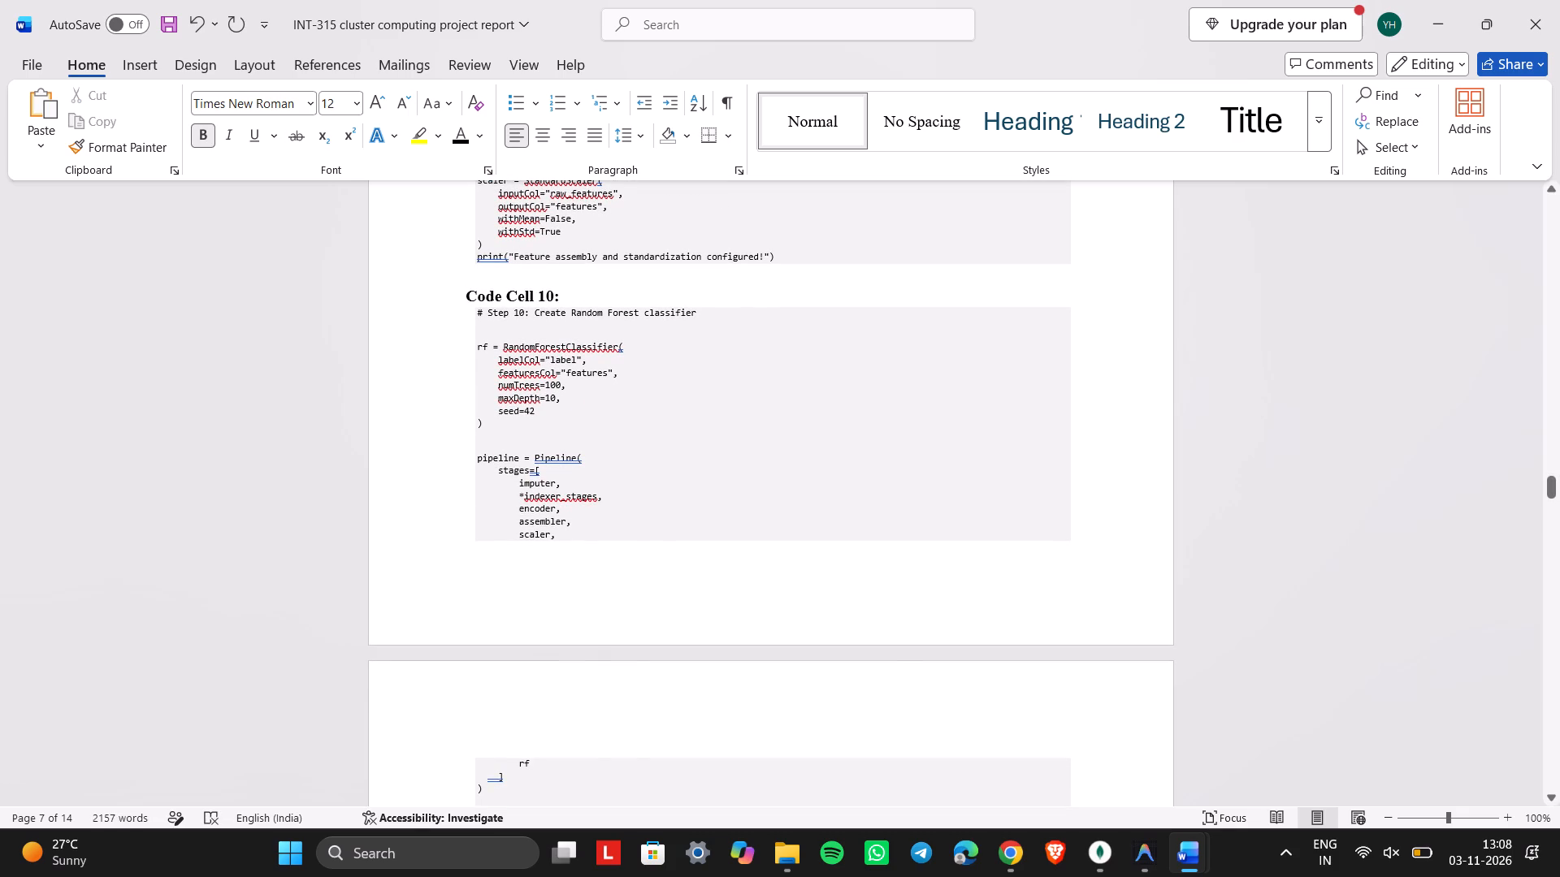
Delete the blank lines in Code Cell 10 before the "rf = RandomForestClassifier(" and "pipeline = Pipeline(" lines.
left_click(523, 332)
key("BackSpace")
key("BackSpace")
key("Down")
key("Down")
key("Down")
key("Down")
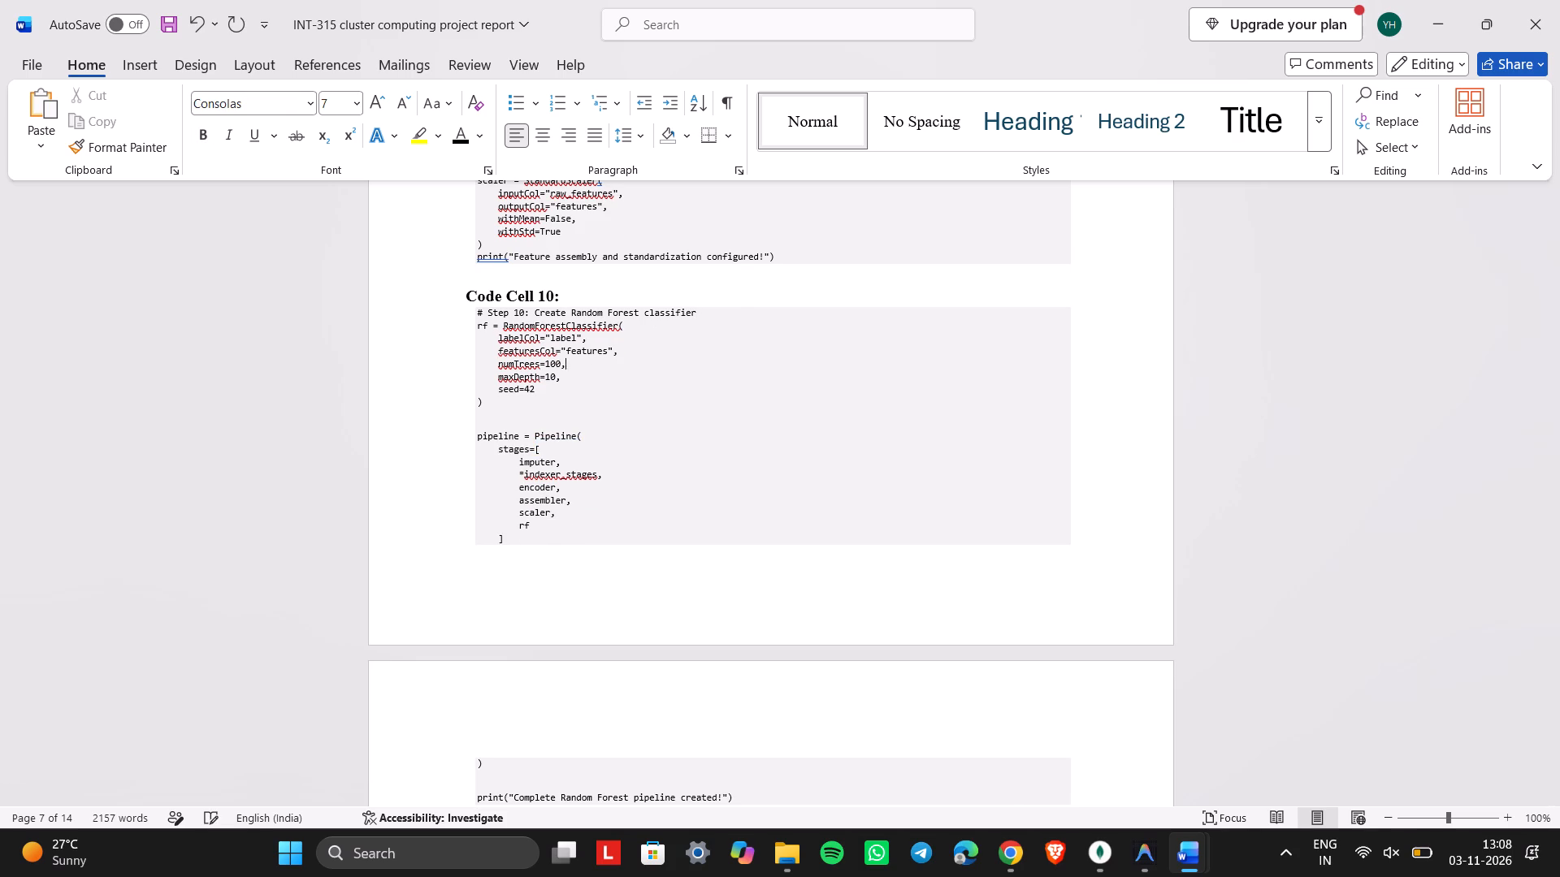
key("Down")
key("Down")
key("Down")
key("Down")
key("BackSpace")
key("BackSpace")
Delete the blank line in Code Cell 10 before the "Complete Random Forest pipeline created!" print line.
scroll(523, 332, "down", 1)
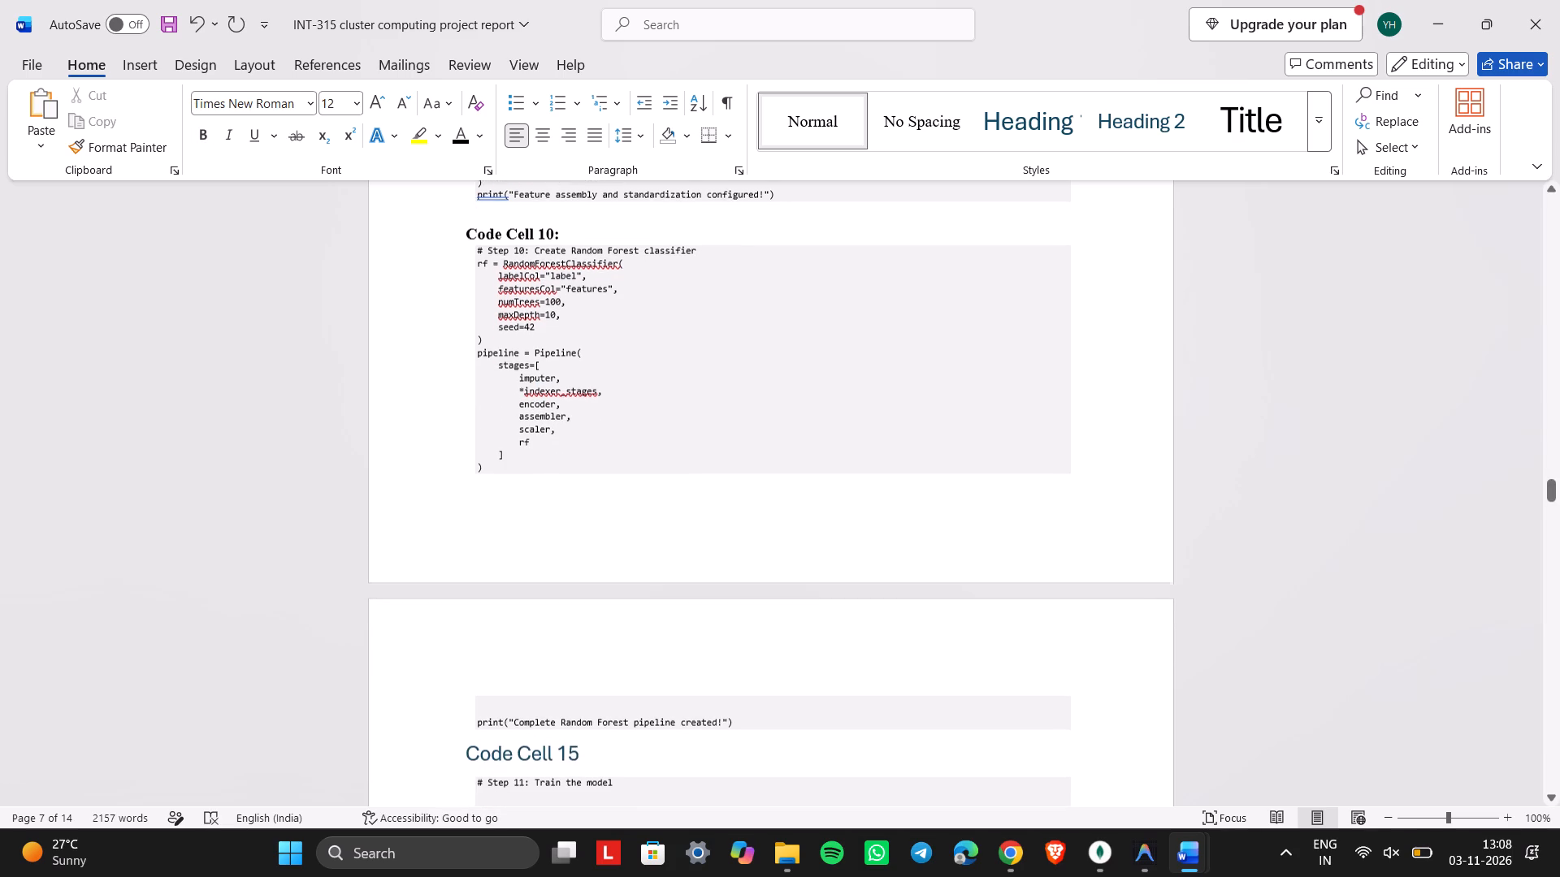
scroll(523, 332, "down", 2)
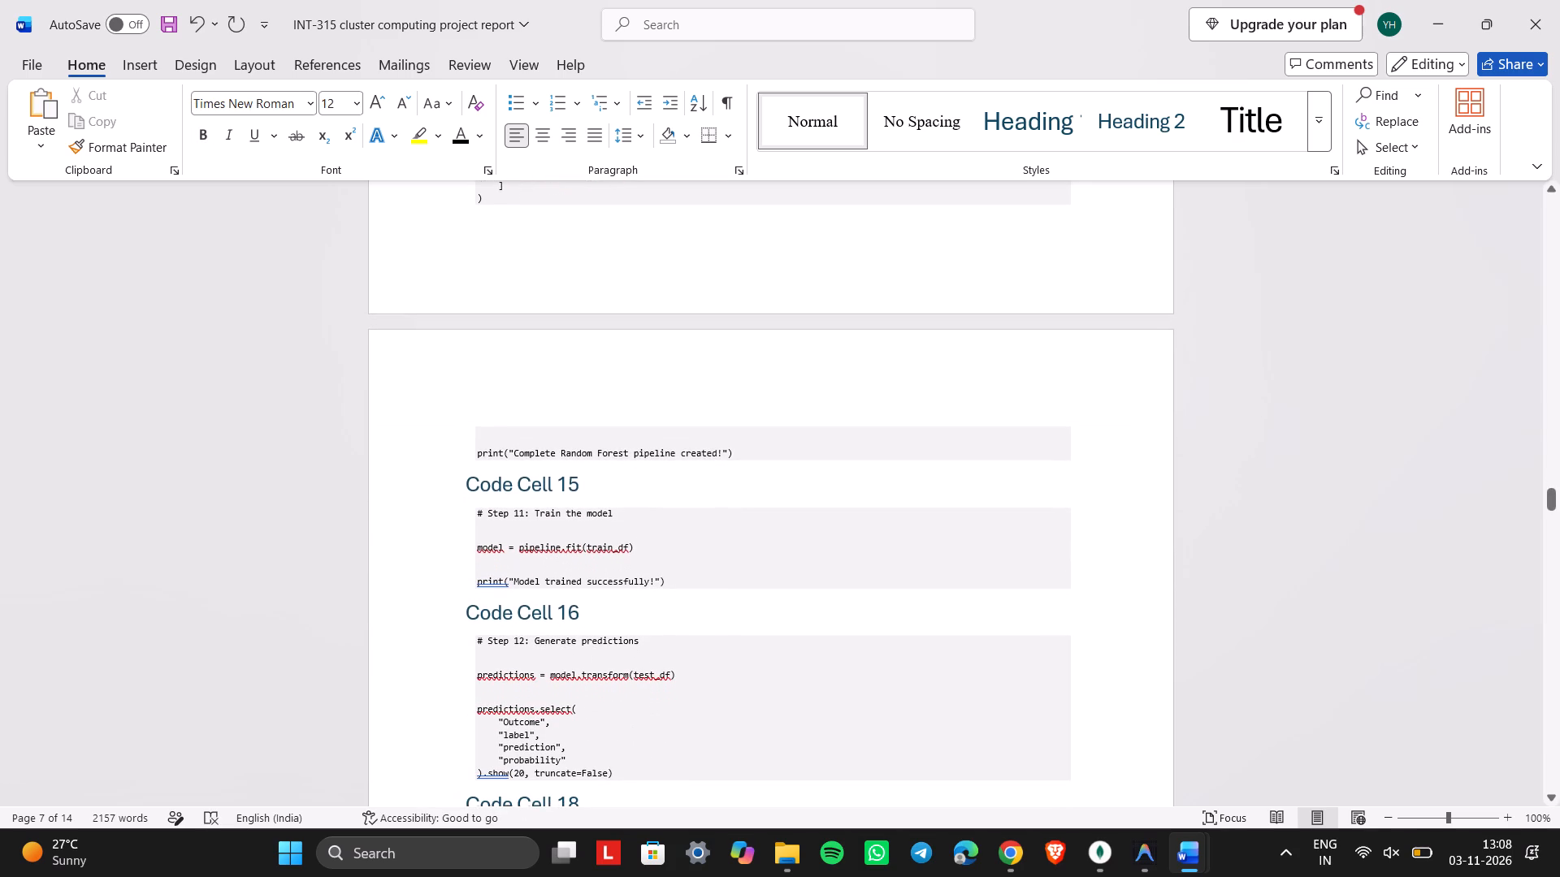
left_click(508, 440)
key("BackSpace")
key("BackSpace")
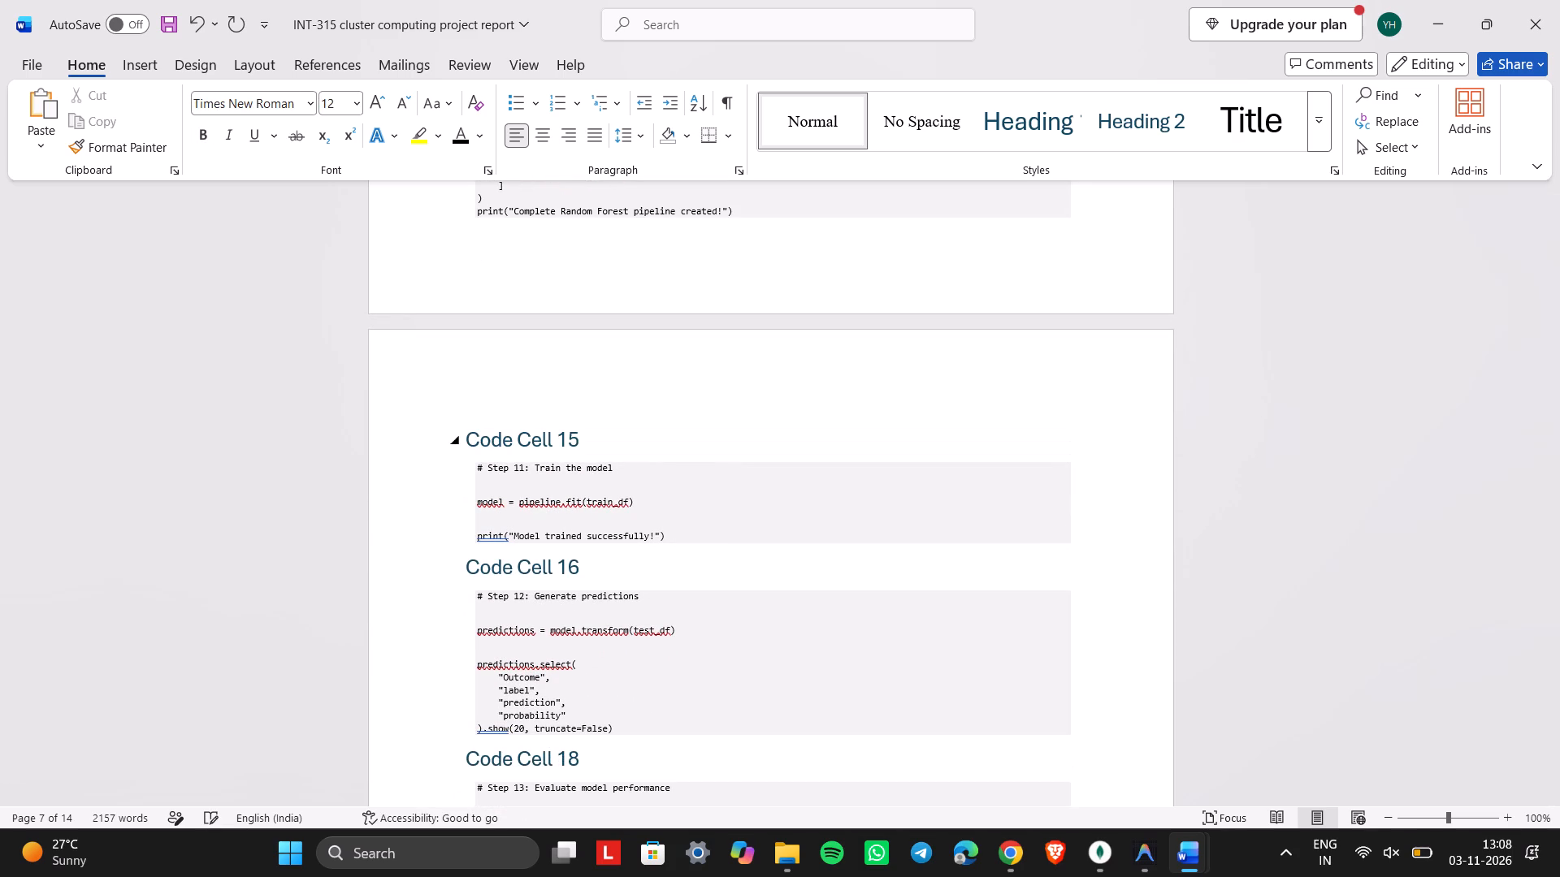
Turn the Code Cell 15 heading above the Step 11 code into bold Normal text.
scroll(508, 440, "up", 2)
scroll(508, 440, "down", 1)
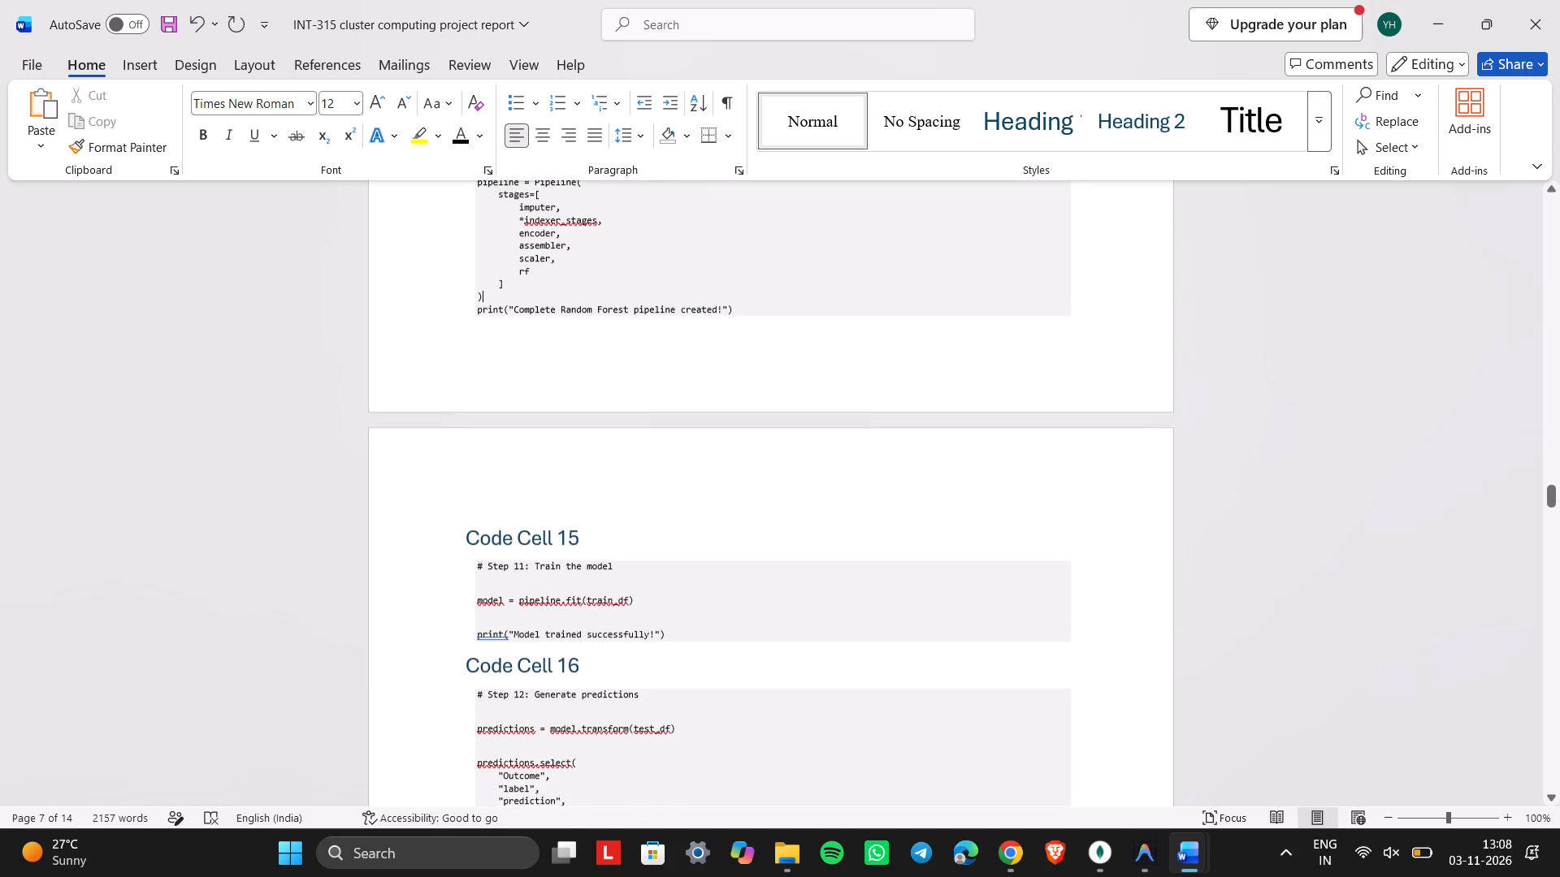
left_click_drag(596, 529, 479, 529)
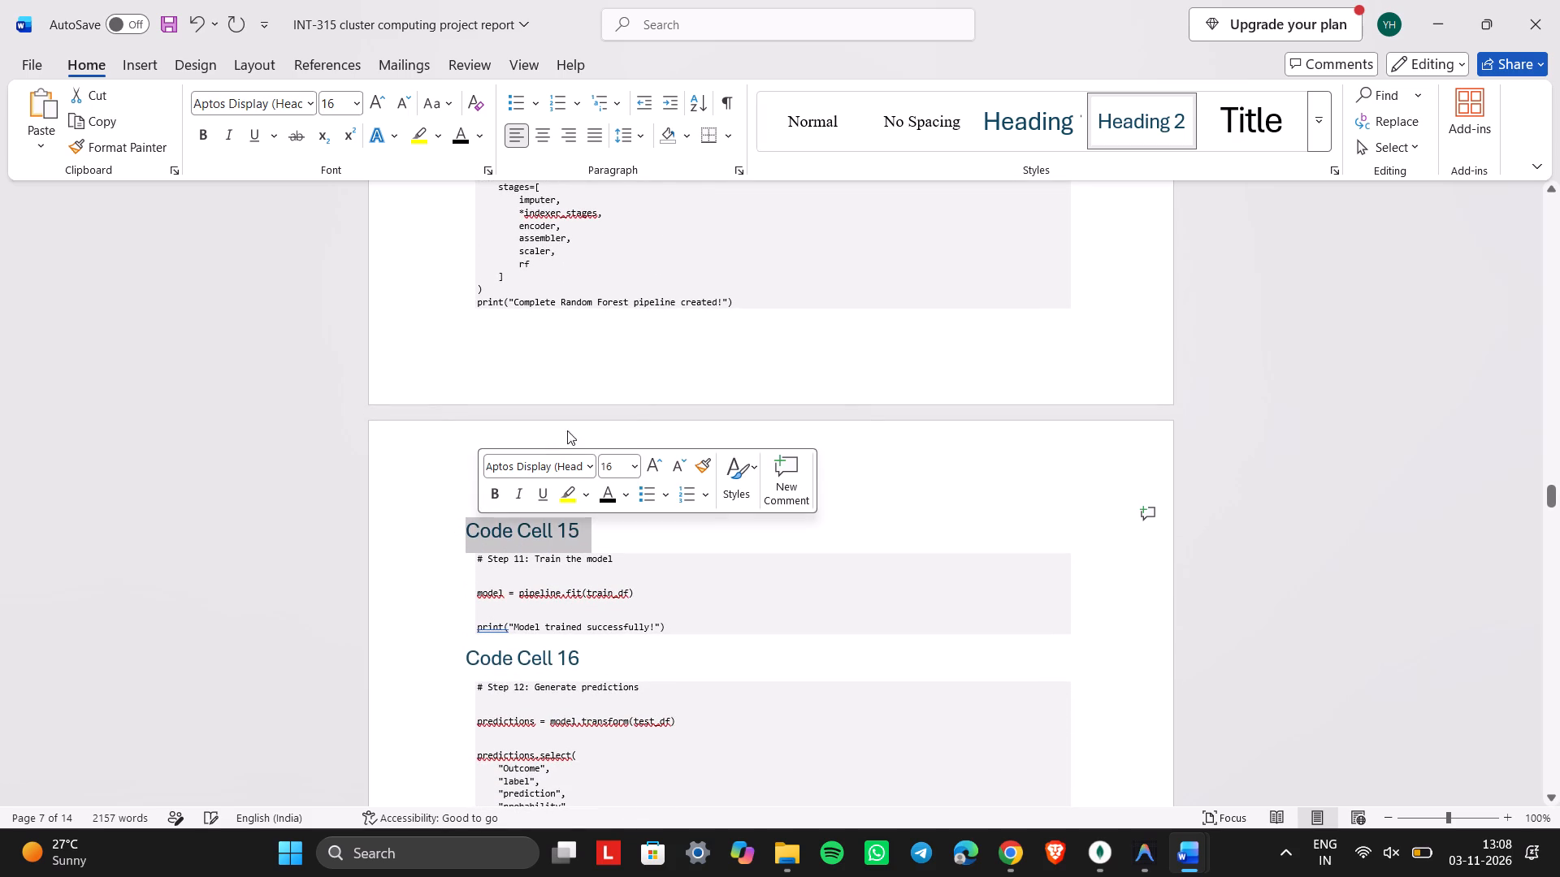
left_click(793, 136)
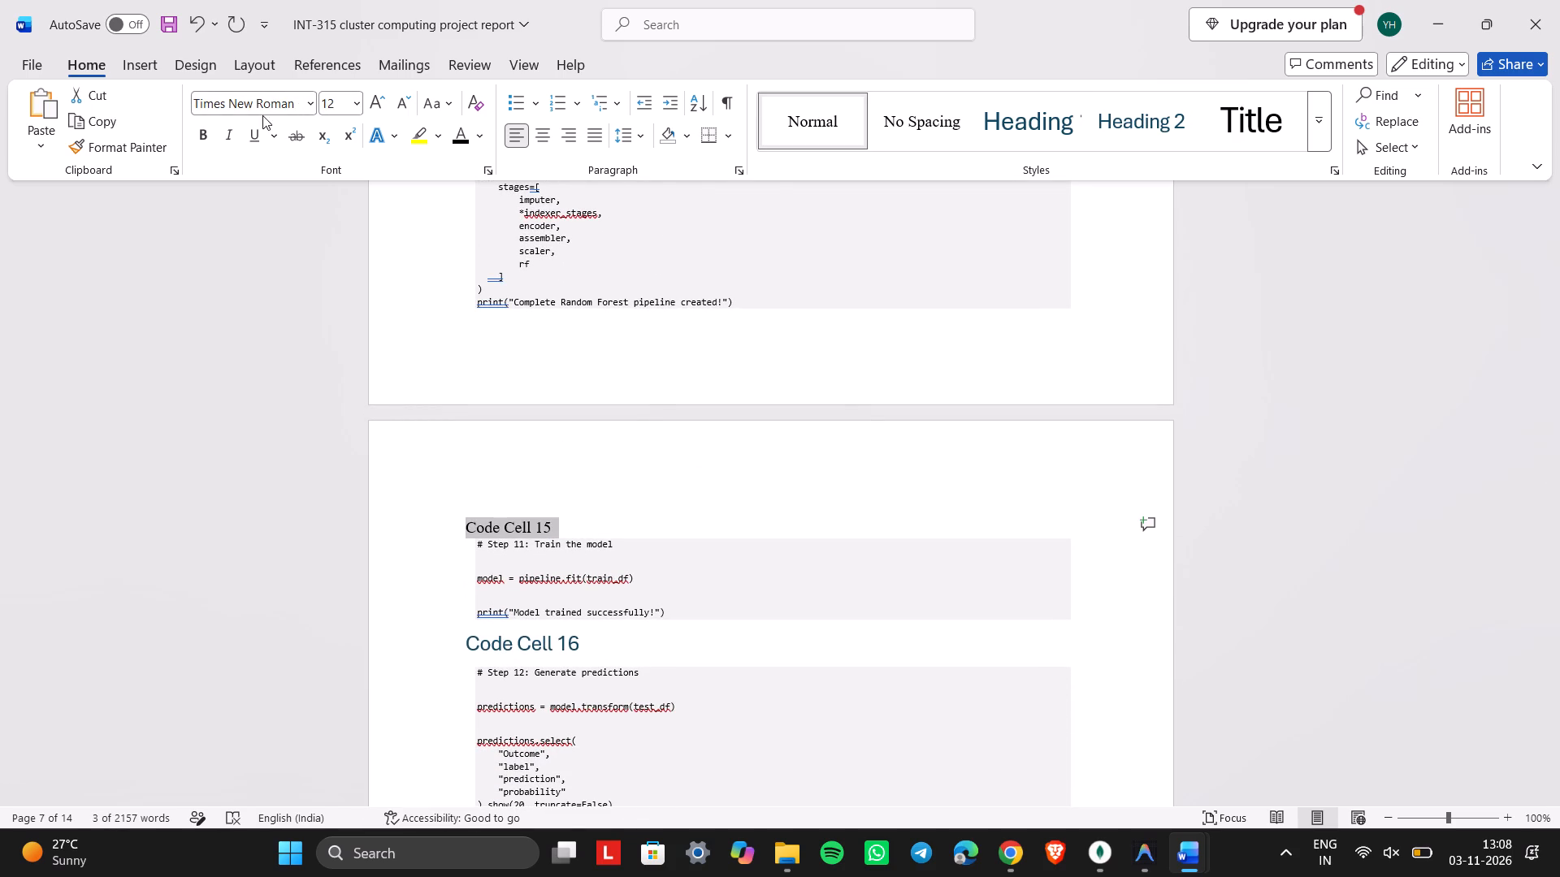
left_click(201, 136)
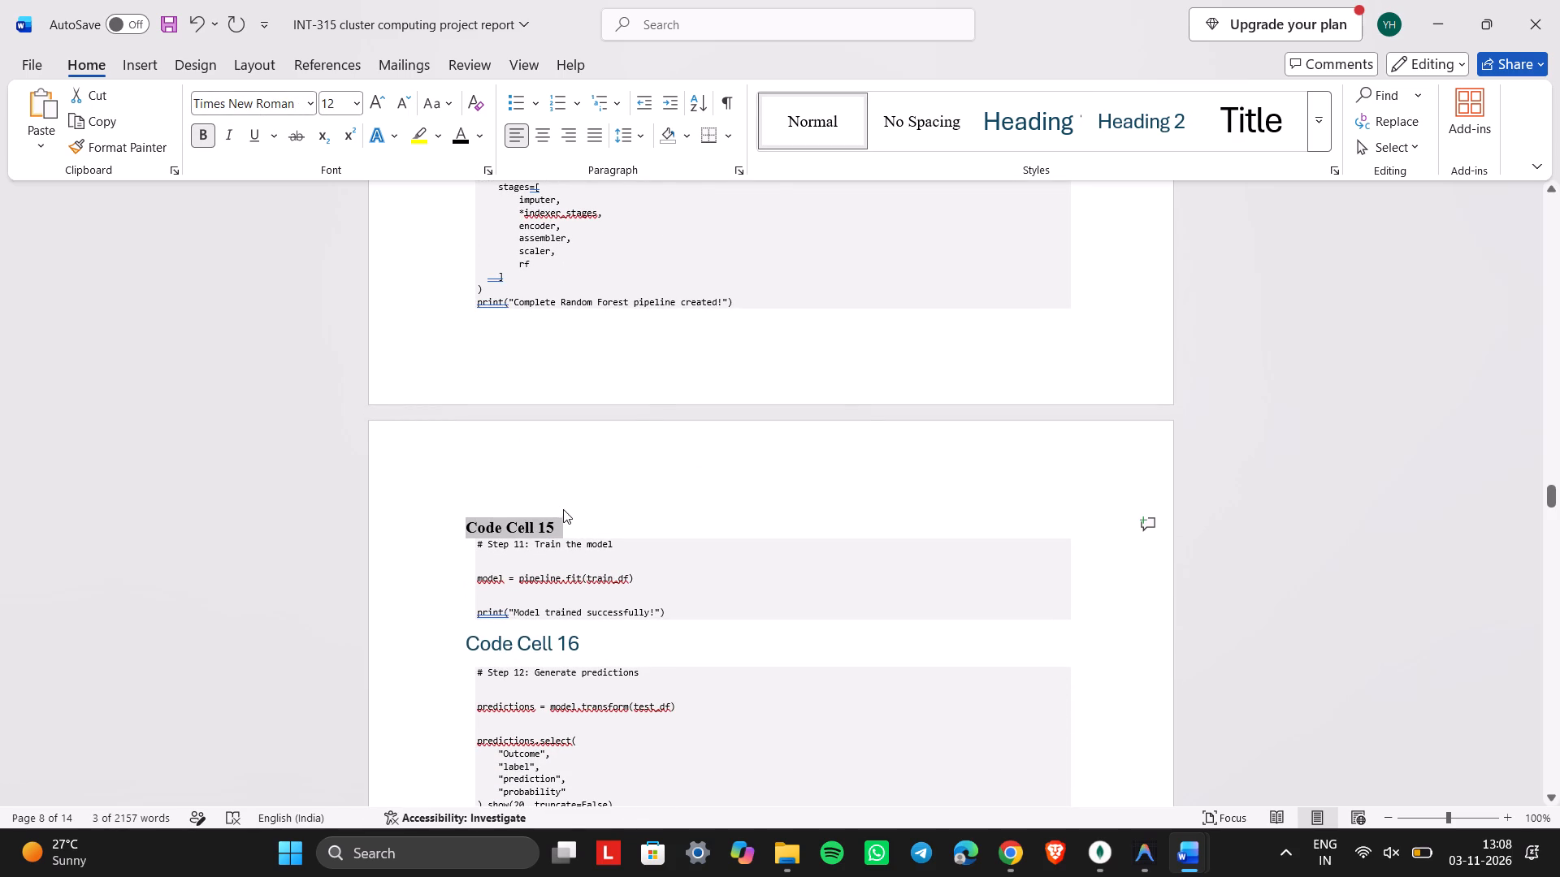
Change the Code Cell 15 heading above the Step 11 model training code to "Code Cell 11:".
left_click(565, 515)
key("shift+colon")
key("Left")
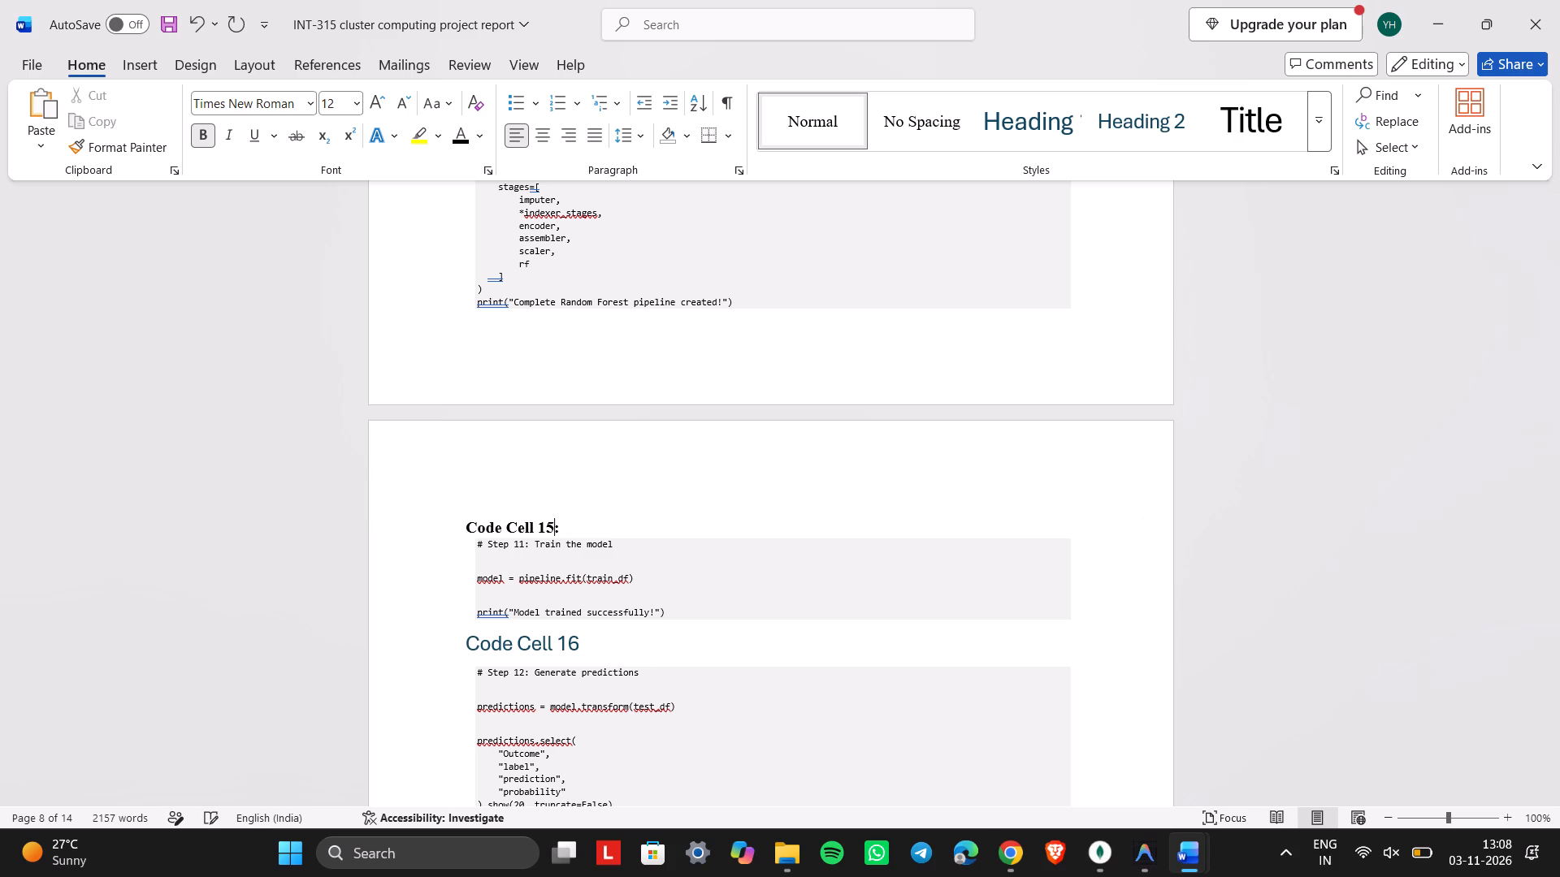
key("BackSpace")
scroll(565, 515, "up", 2)
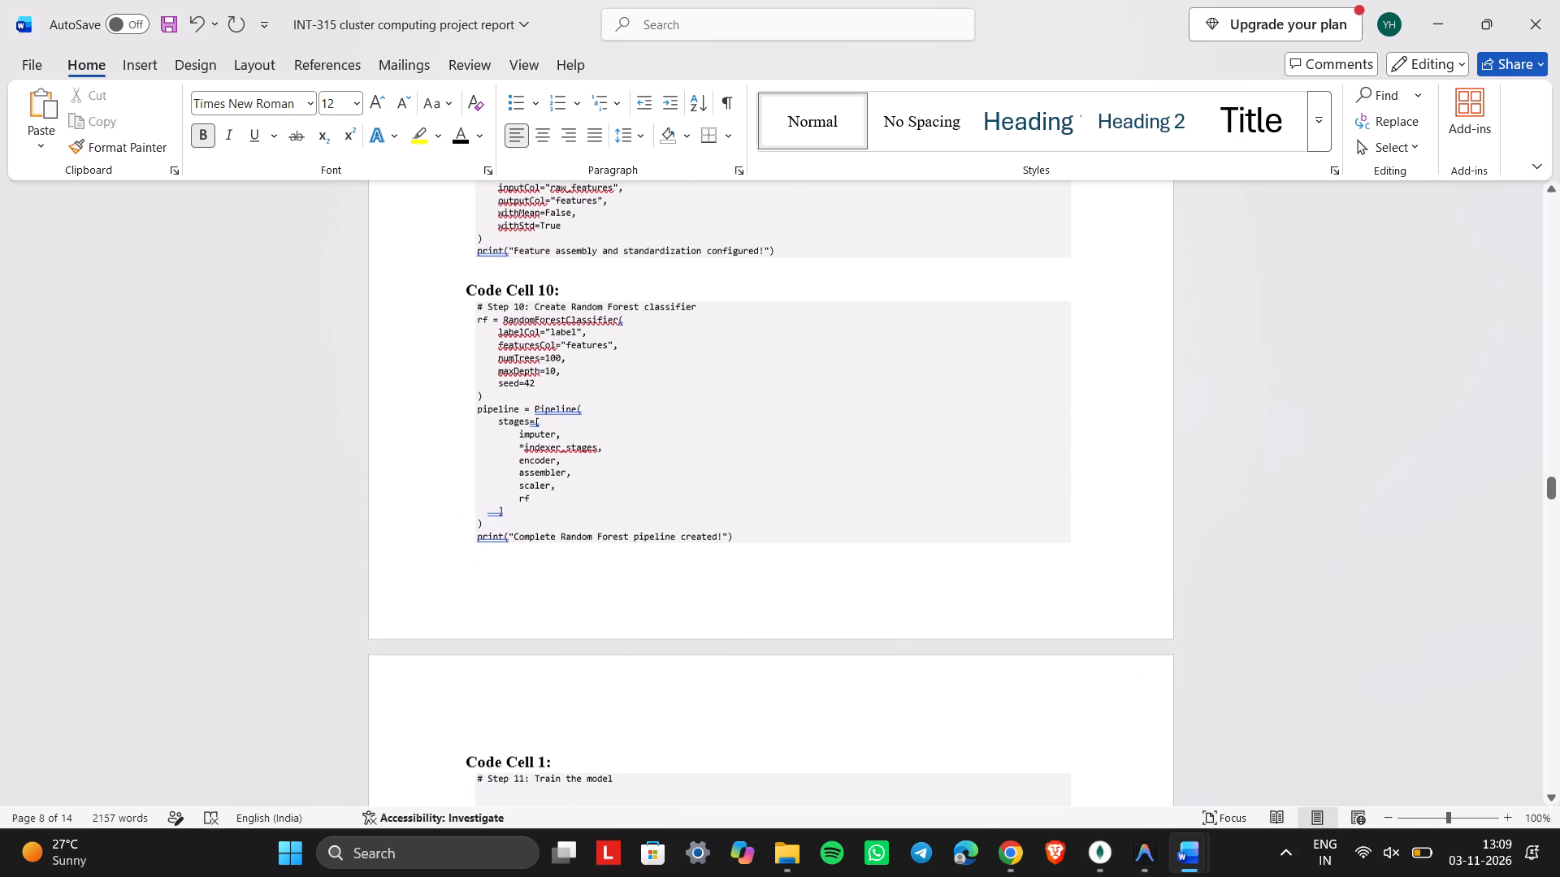
key("1")
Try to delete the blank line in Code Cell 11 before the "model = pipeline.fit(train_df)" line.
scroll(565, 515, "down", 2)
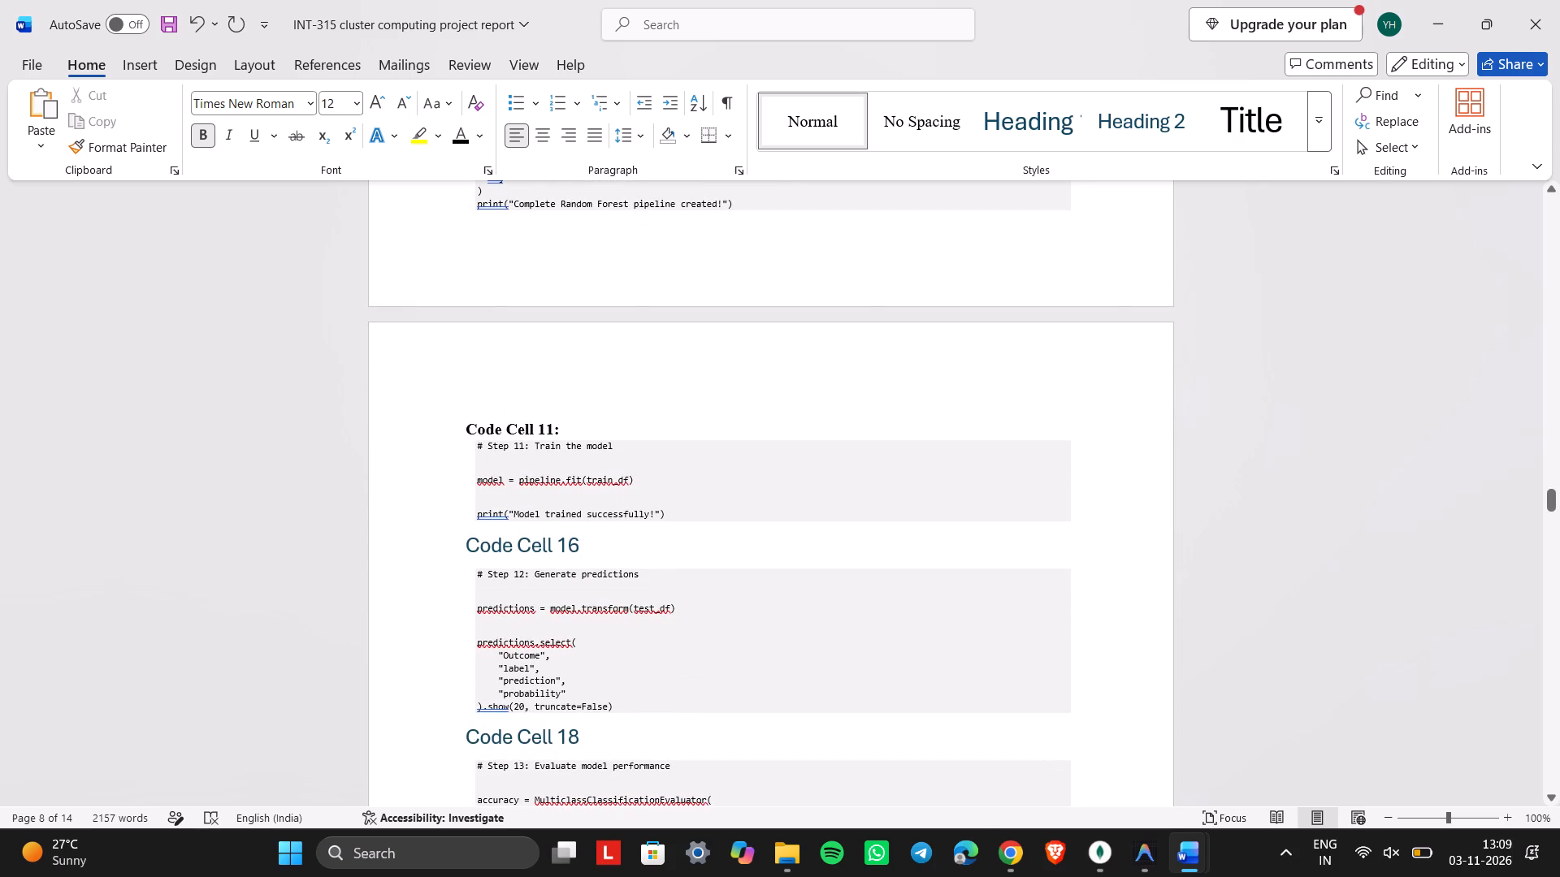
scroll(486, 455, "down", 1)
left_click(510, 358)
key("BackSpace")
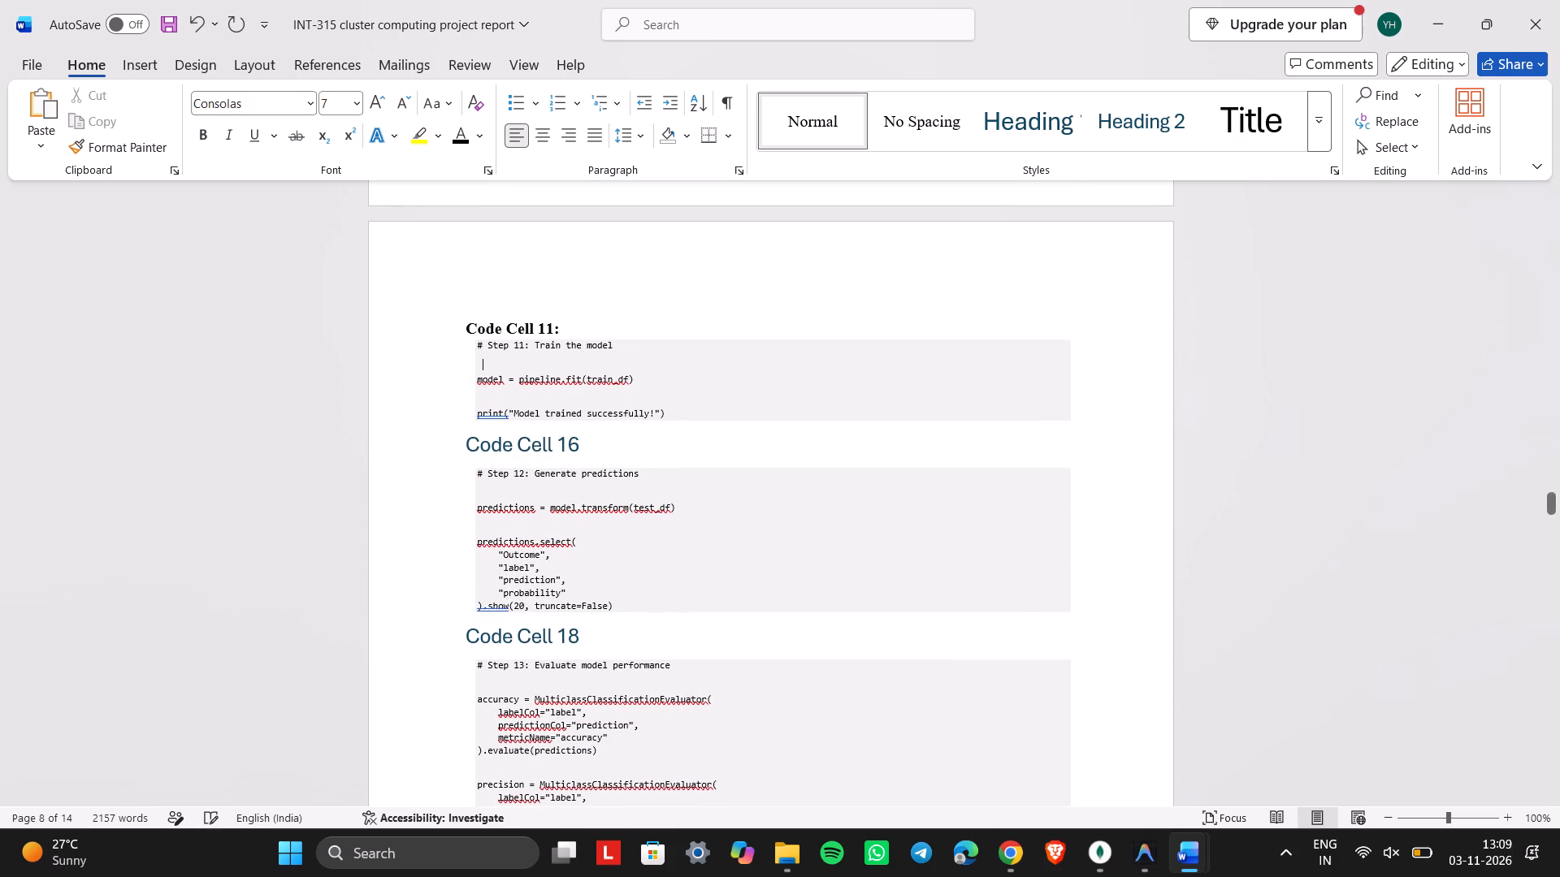
Turn the Code Cell 16 heading into bold Normal text and insert a blank line above it.
left_click(605, 447)
left_click_drag(605, 447, 456, 444)
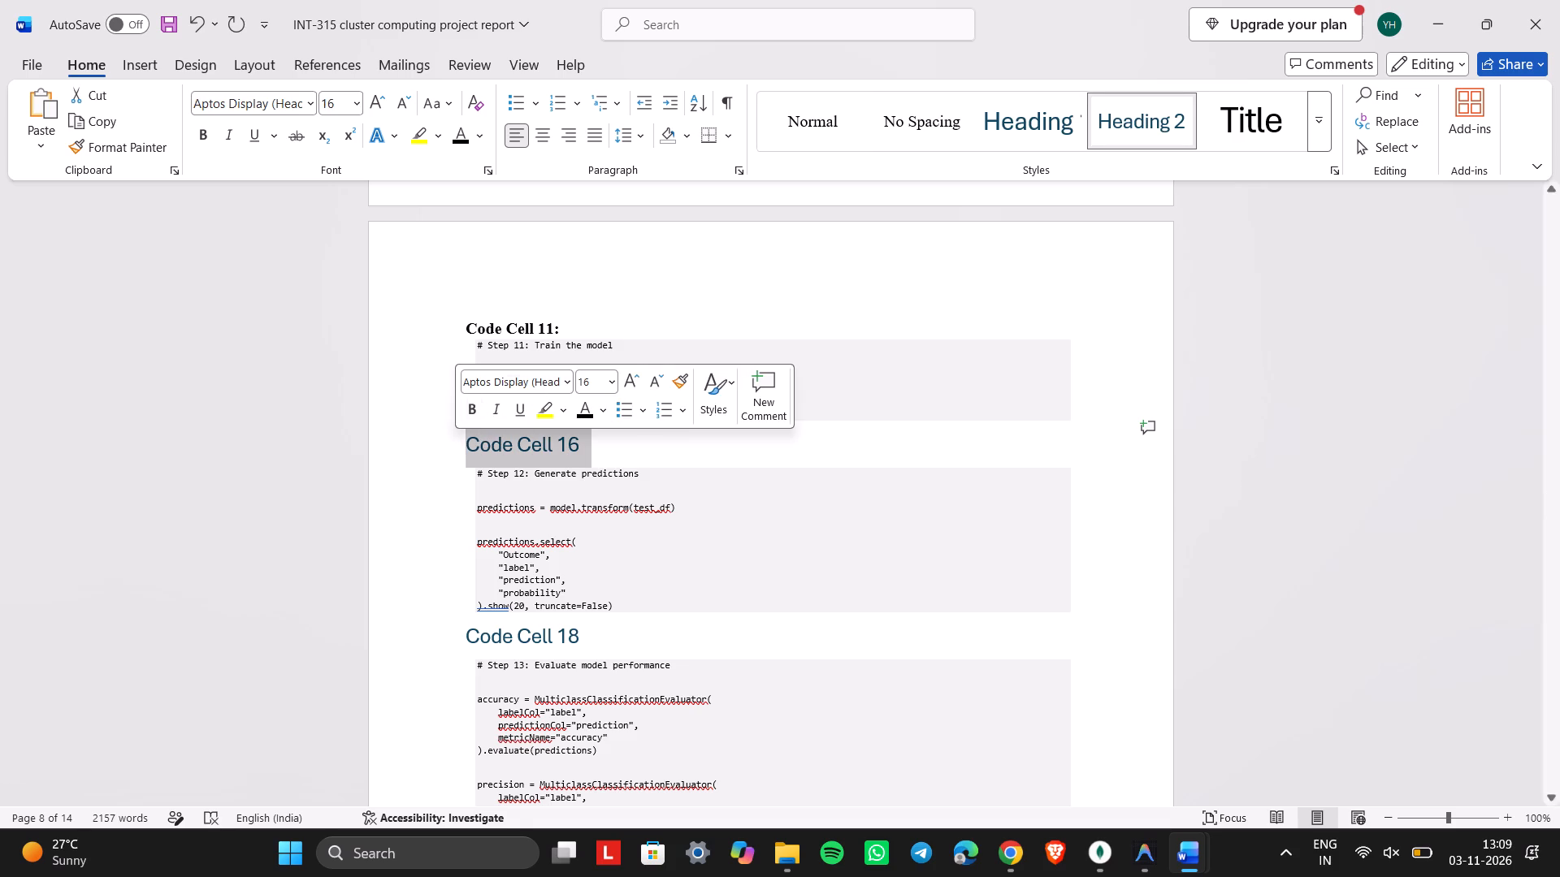
left_click(793, 129)
left_click(206, 136)
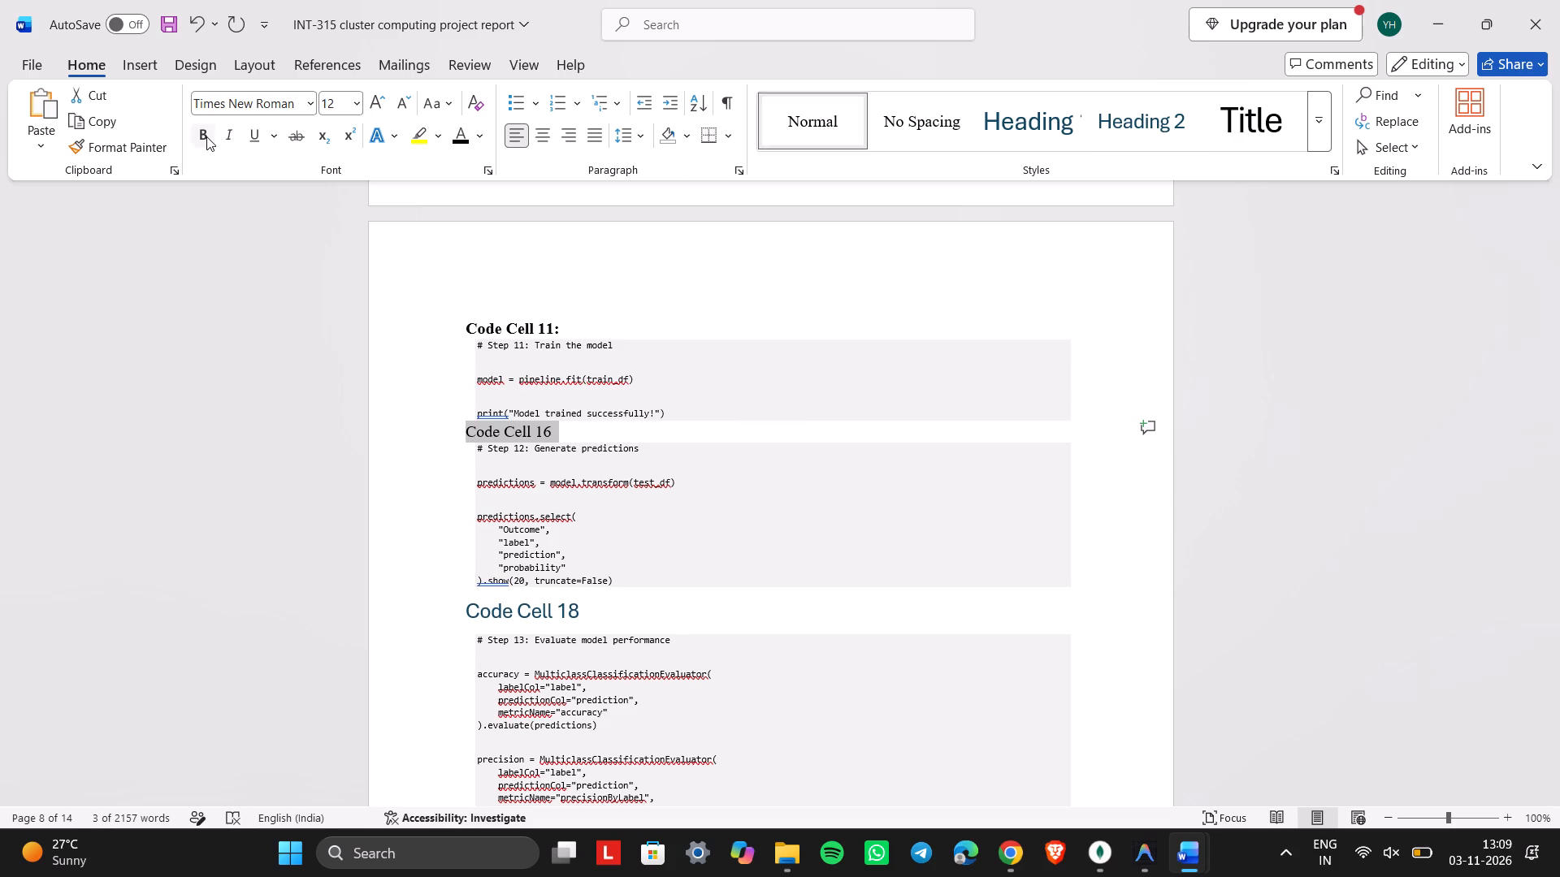
left_click(456, 427)
key("Return")
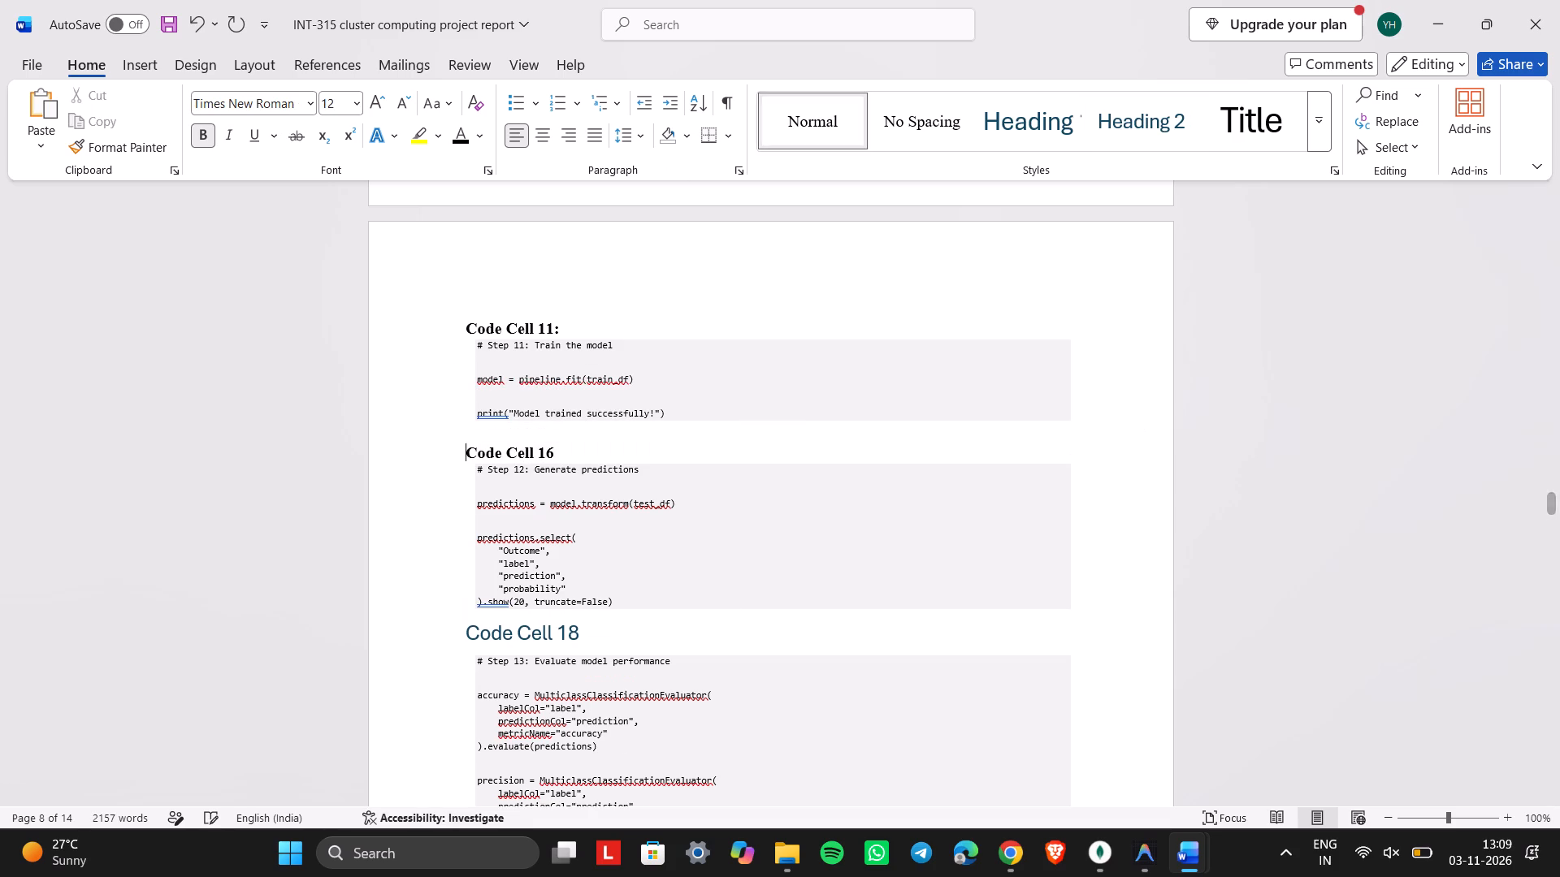
Delete the blank line in the Step 12 code before the "predictions = model.transform(test_df)" line.
left_click(505, 487)
key("BackSpace")
key("BackSpace")
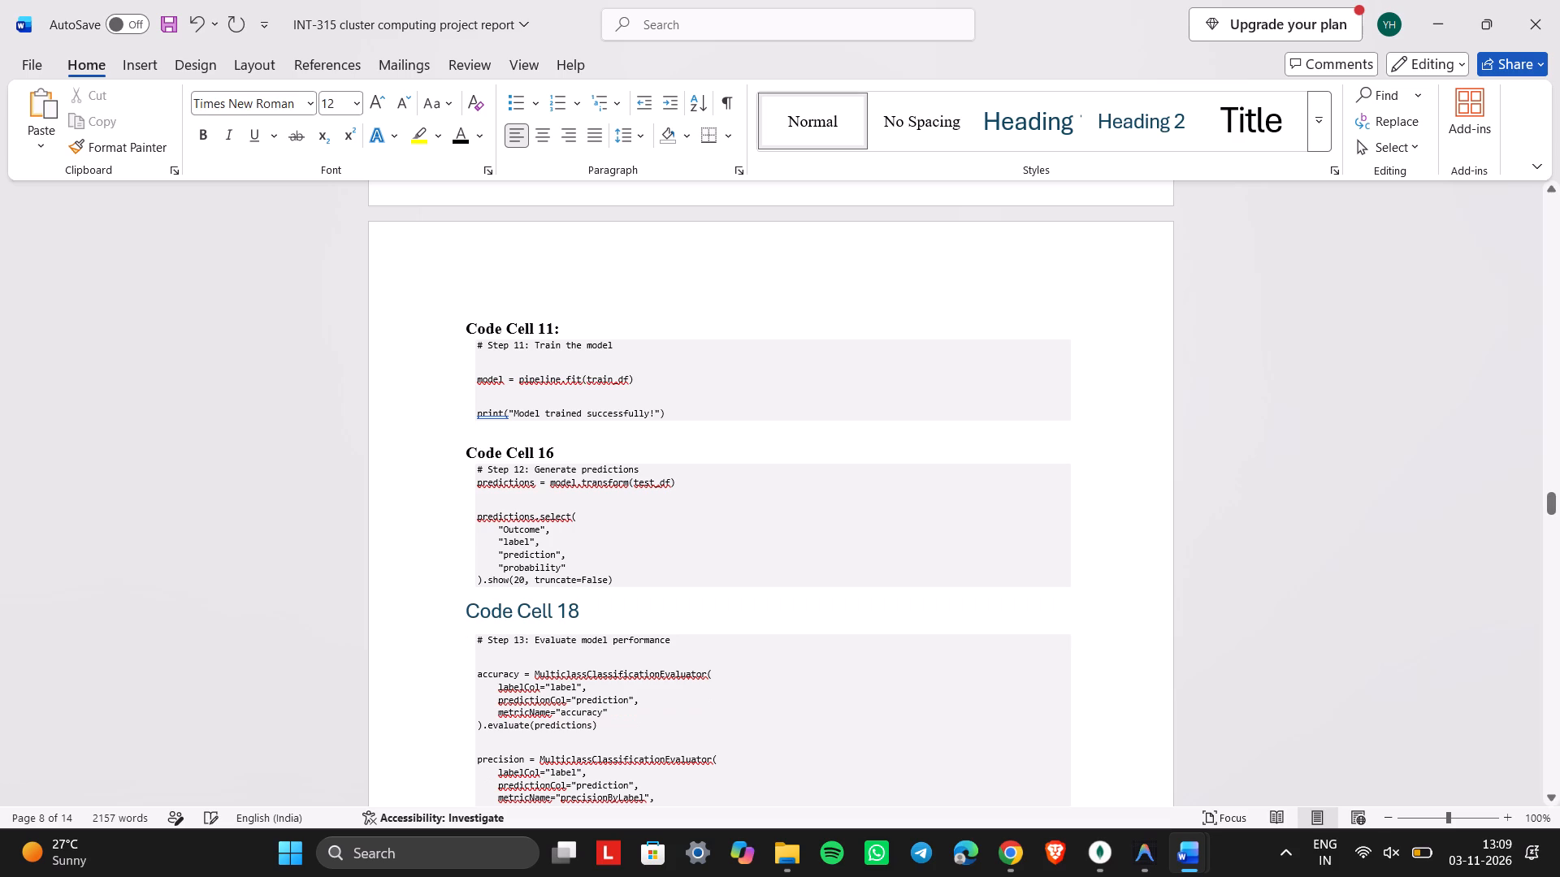
left_click(508, 488)
key("Down")
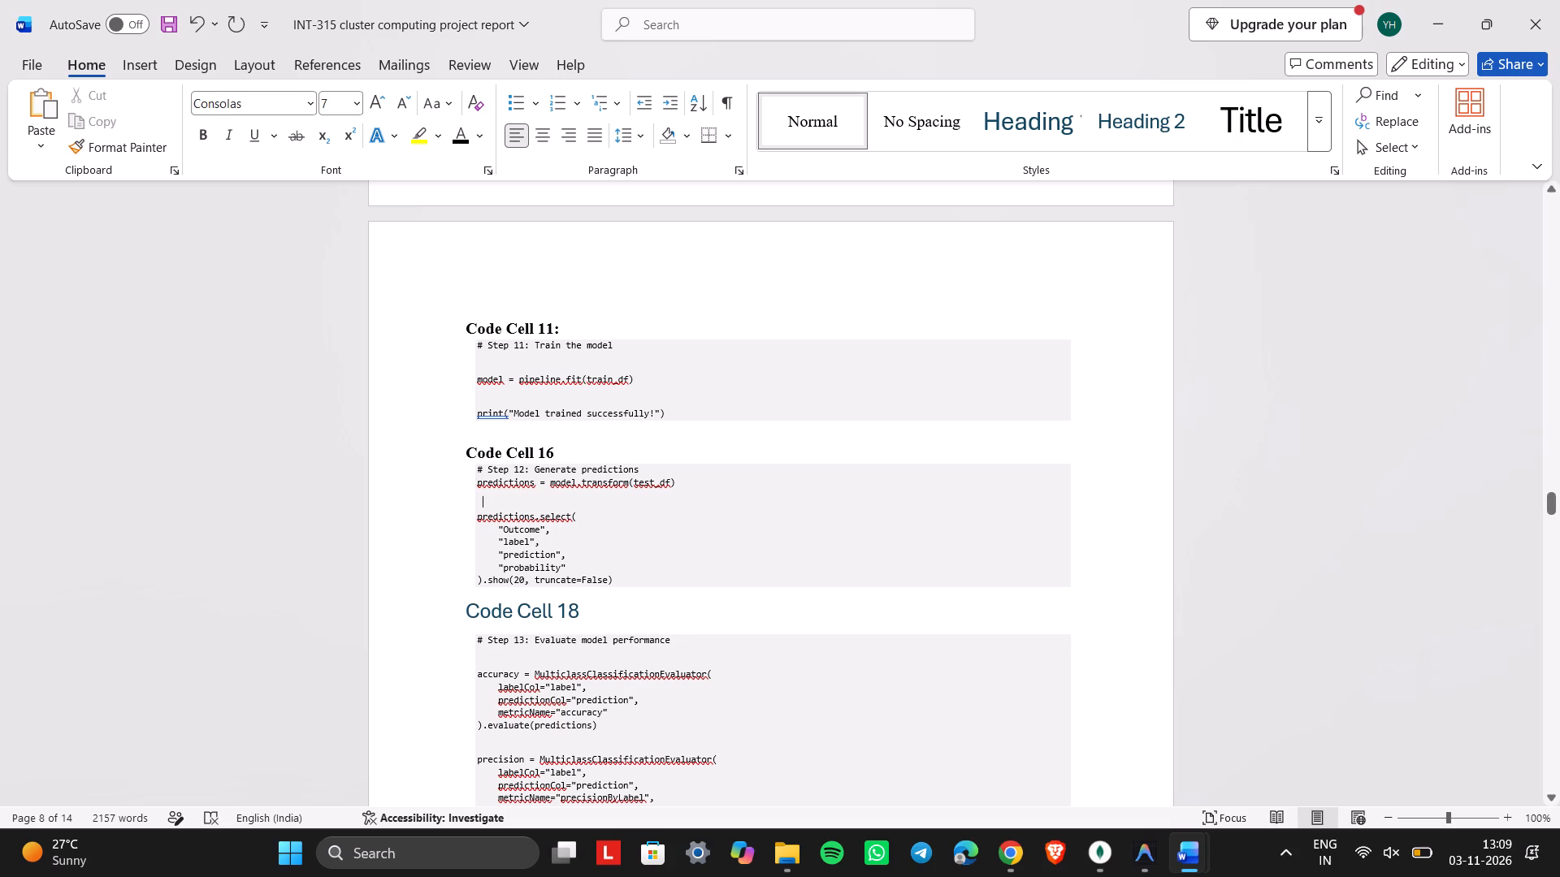
Change the Code Cell 16 heading above the Step 12 predictions code to "Code Cell 12:".
left_click(565, 438)
left_click(562, 446)
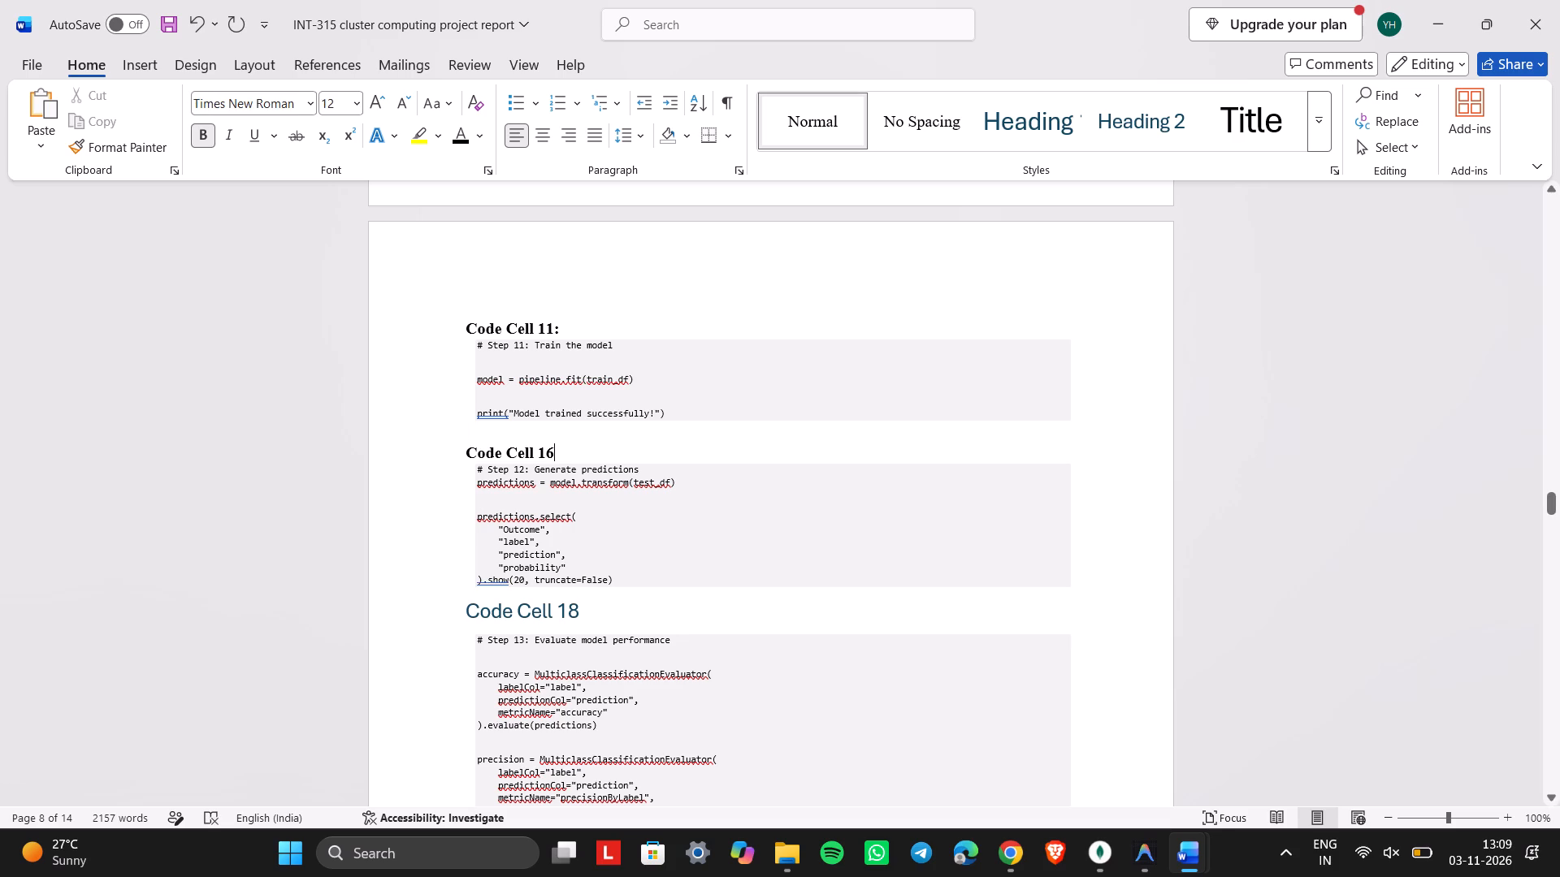
key("BackSpace")
type("2:")
Delete the blank line in Code Cell 12 before the "predictions.select(" line.
scroll(562, 446, "down", 1)
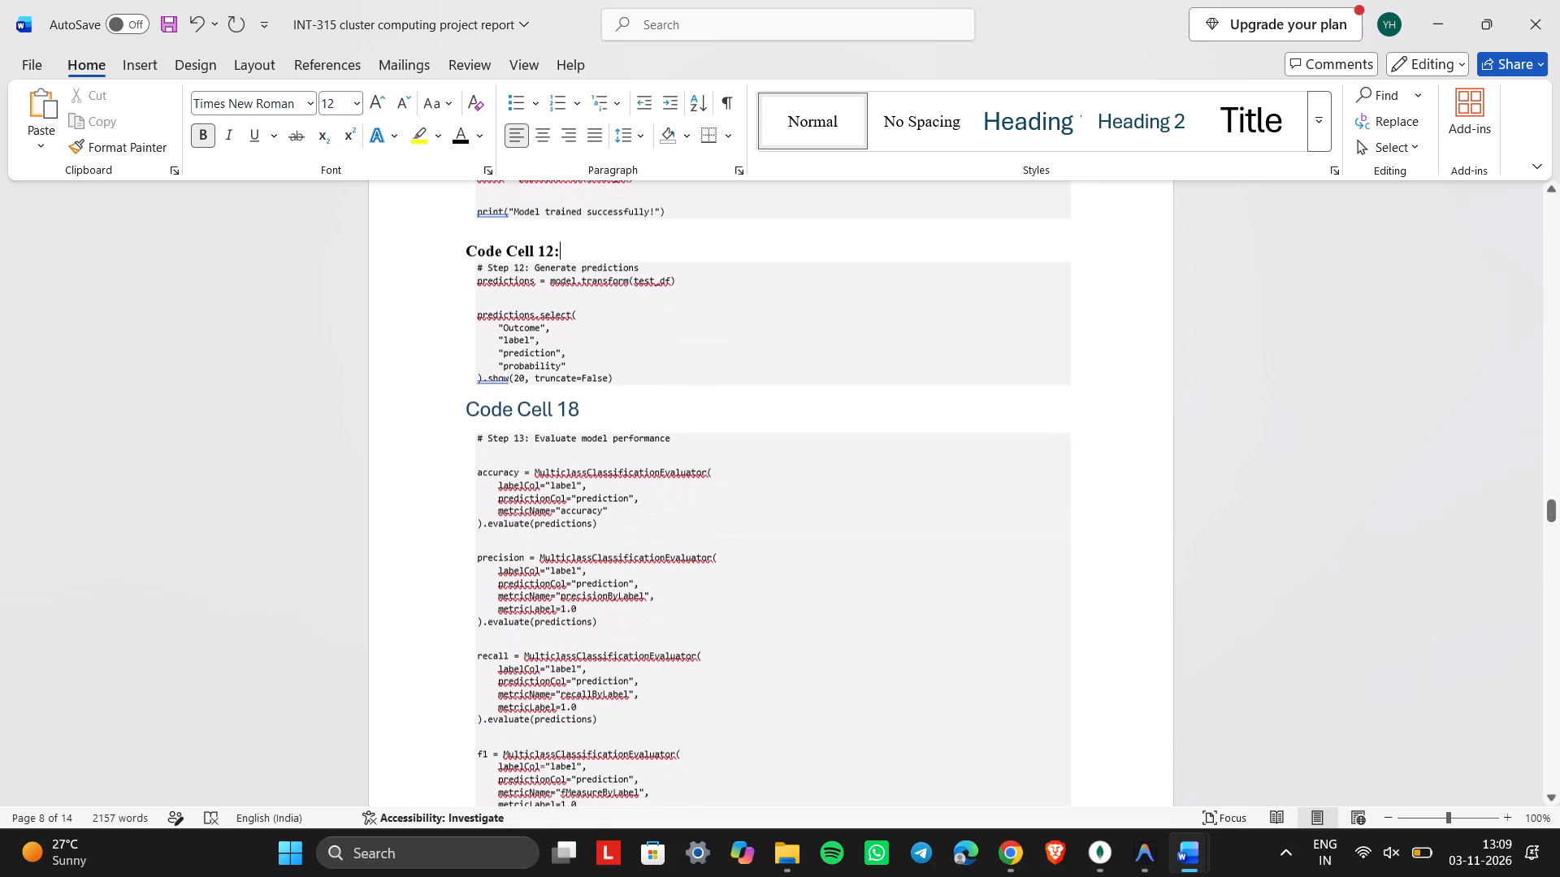
left_click(527, 295)
key("BackSpace")
key("BackSpace")
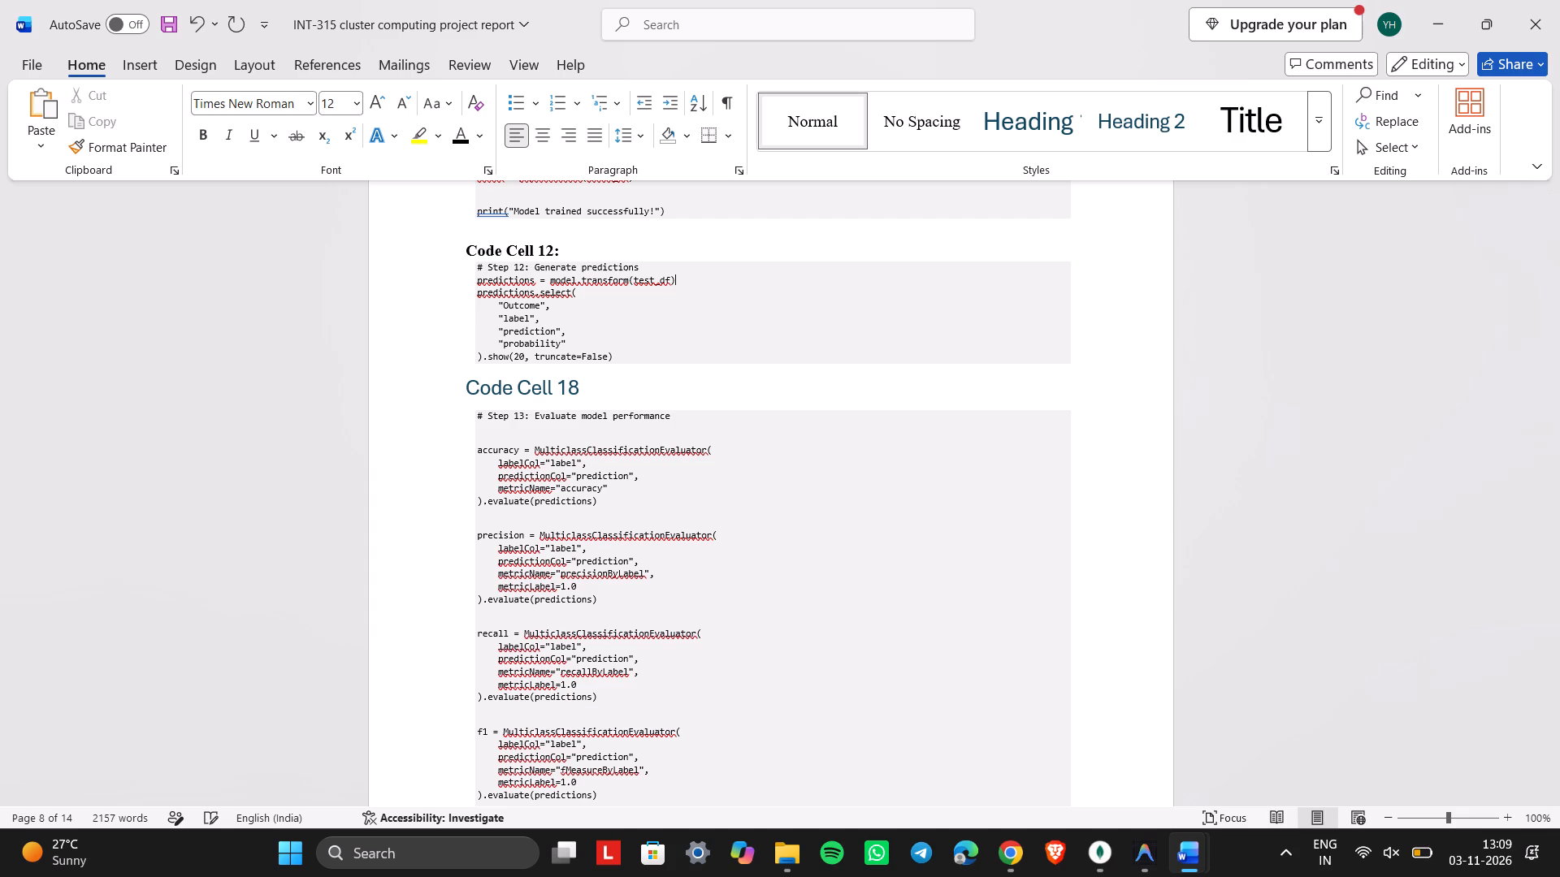
Turn the Code Cell 18 heading above the Step 13 code into bold Normal text.
left_click_drag(591, 389, 564, 388)
left_click_drag(564, 388, 445, 395)
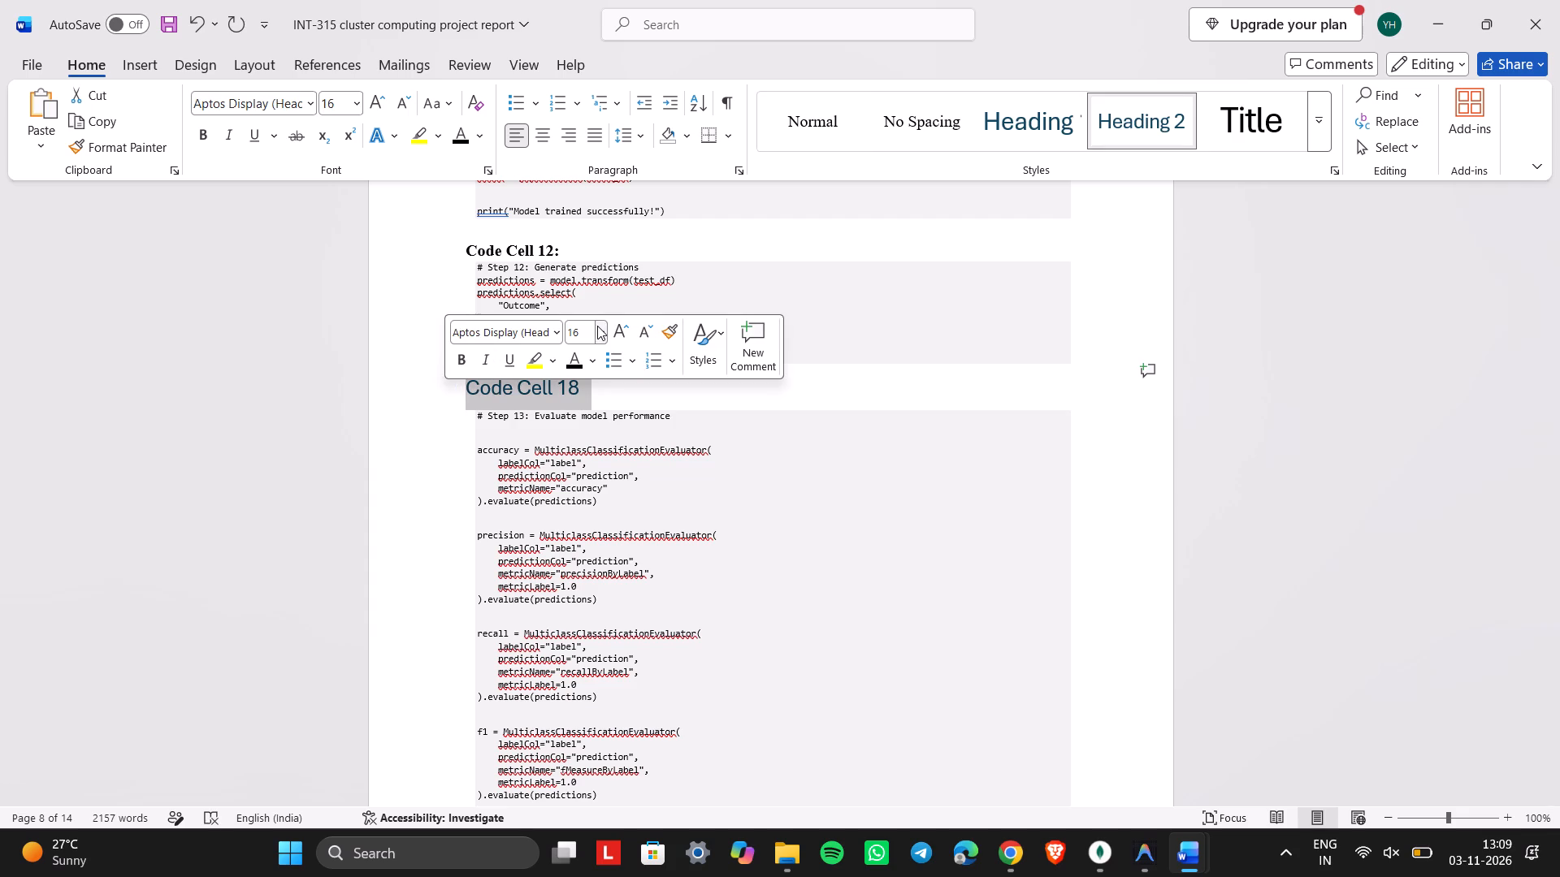
left_click(799, 126)
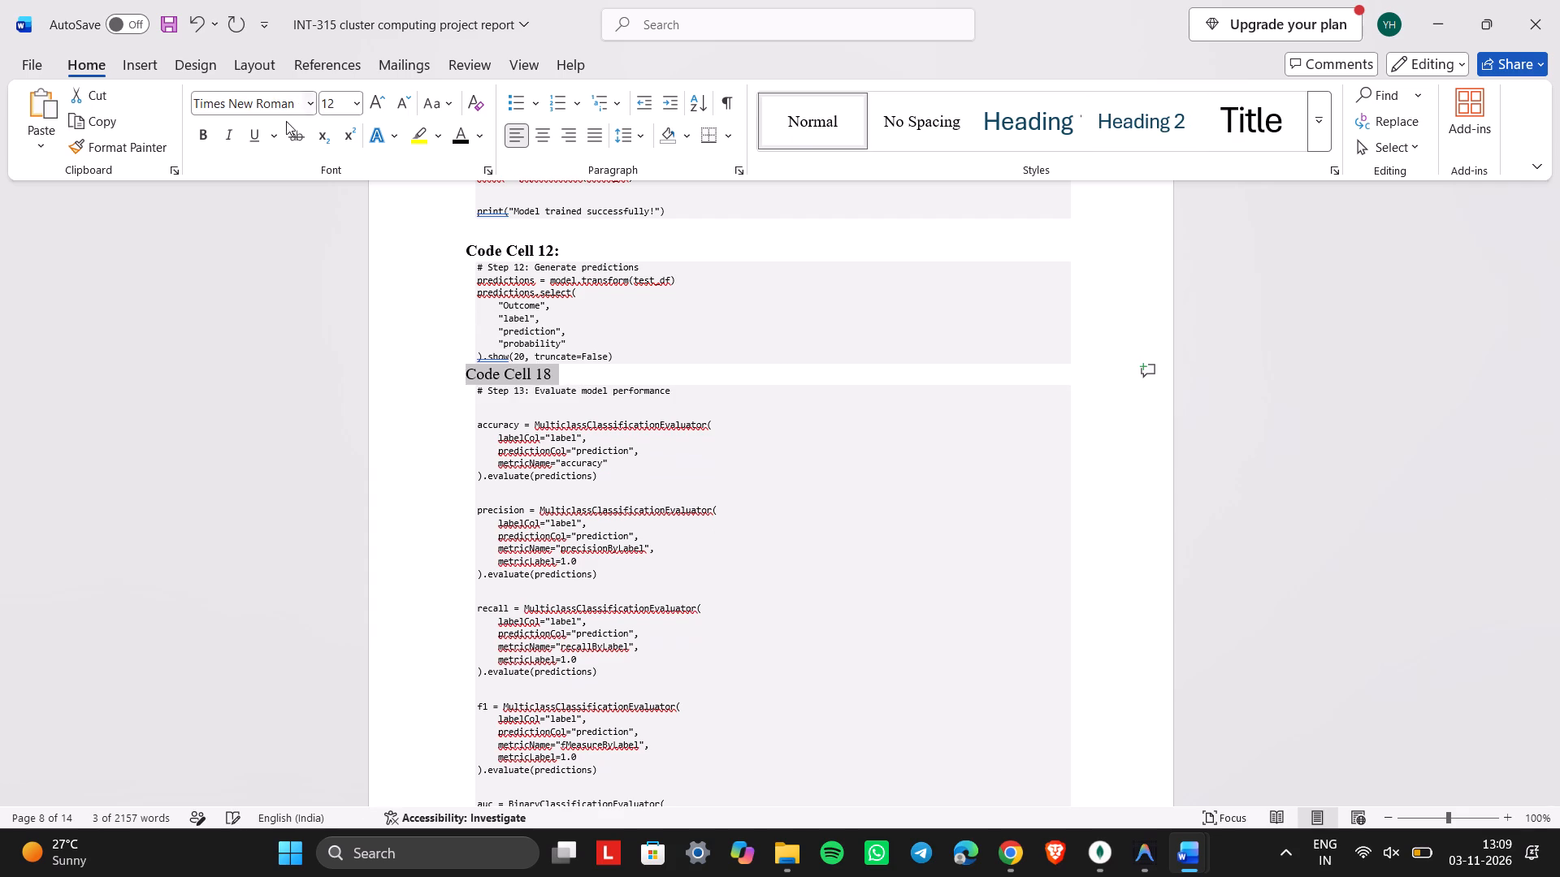
left_click(207, 136)
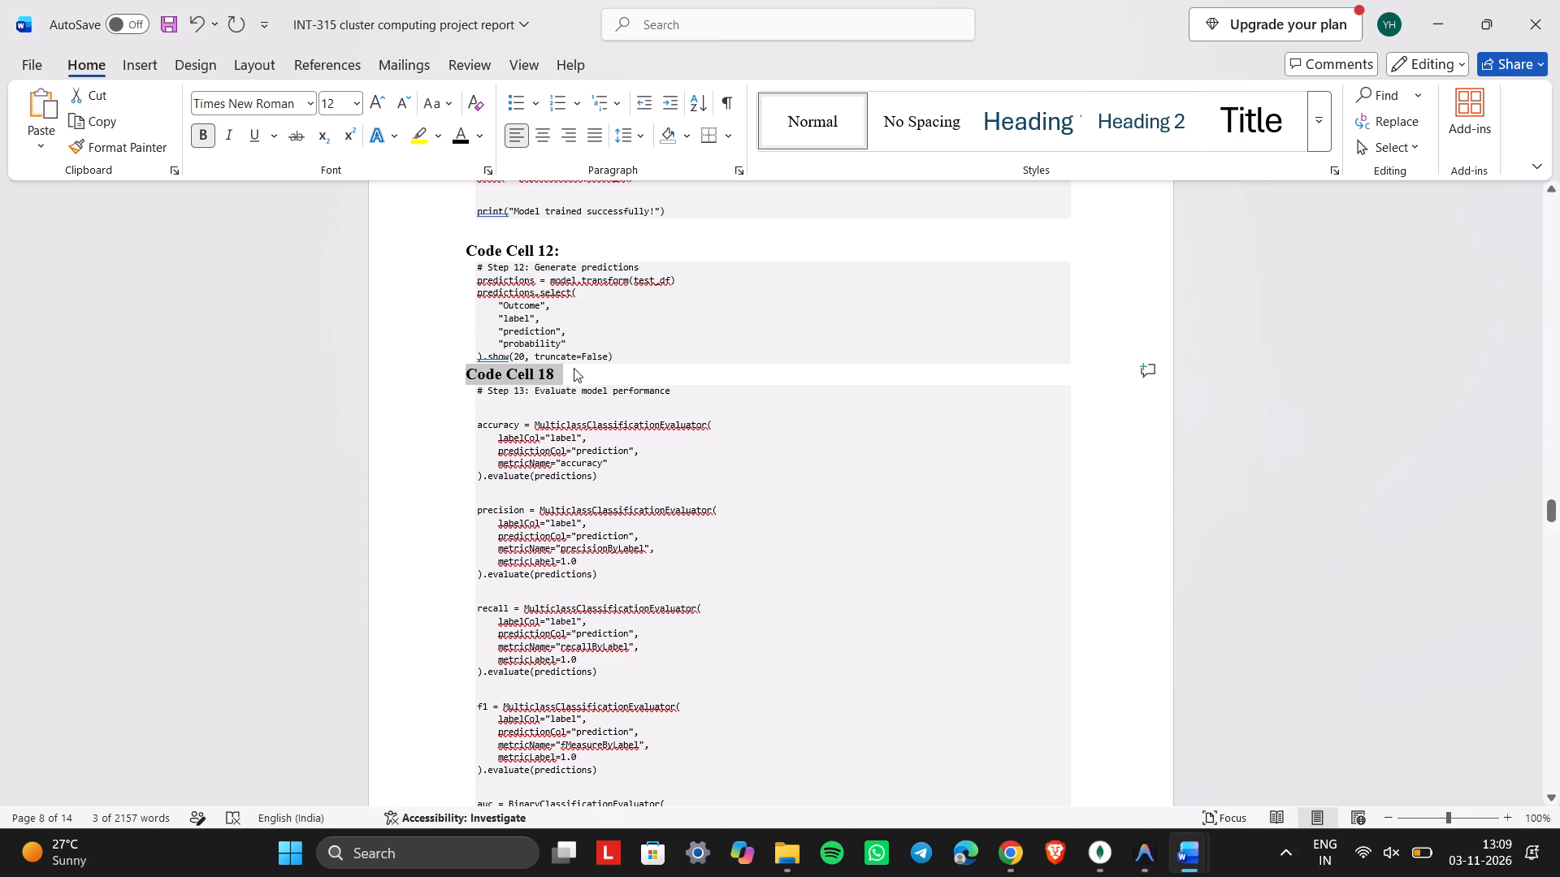
Change the Code Cell 18 heading above the Step 13 evaluation code to "Code Cell 13:" and insert a blank line above it.
left_click(584, 375)
key("BackSpace")
type("3:")
left_click(470, 376)
key("Return")
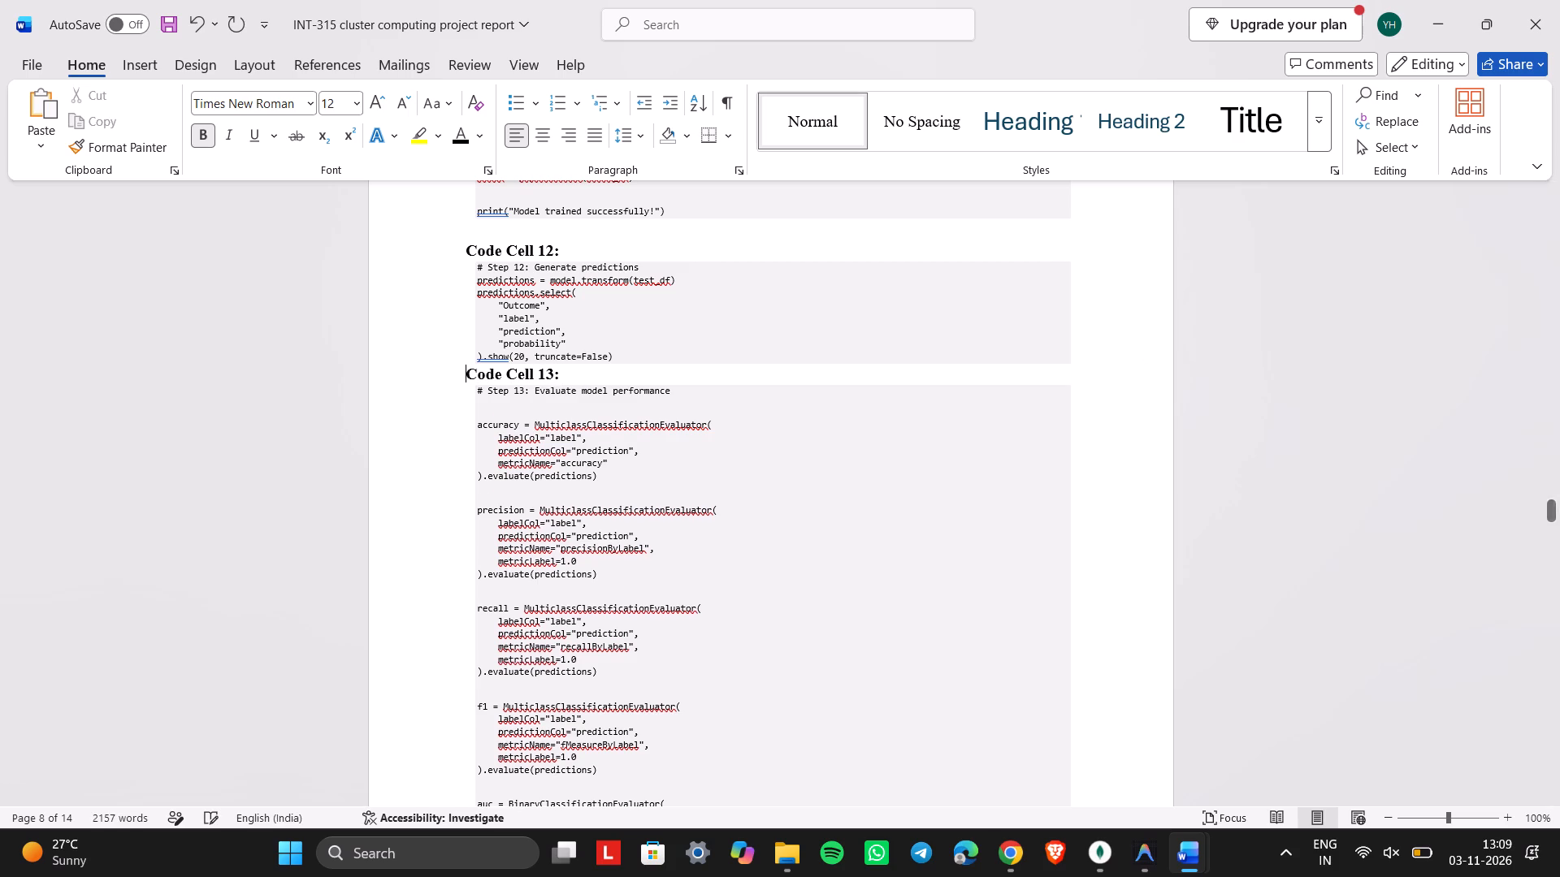
Delete the blank line in Code Cell 13 before the "accuracy = MulticlassClassificationEvaluator(" line.
left_click(591, 411)
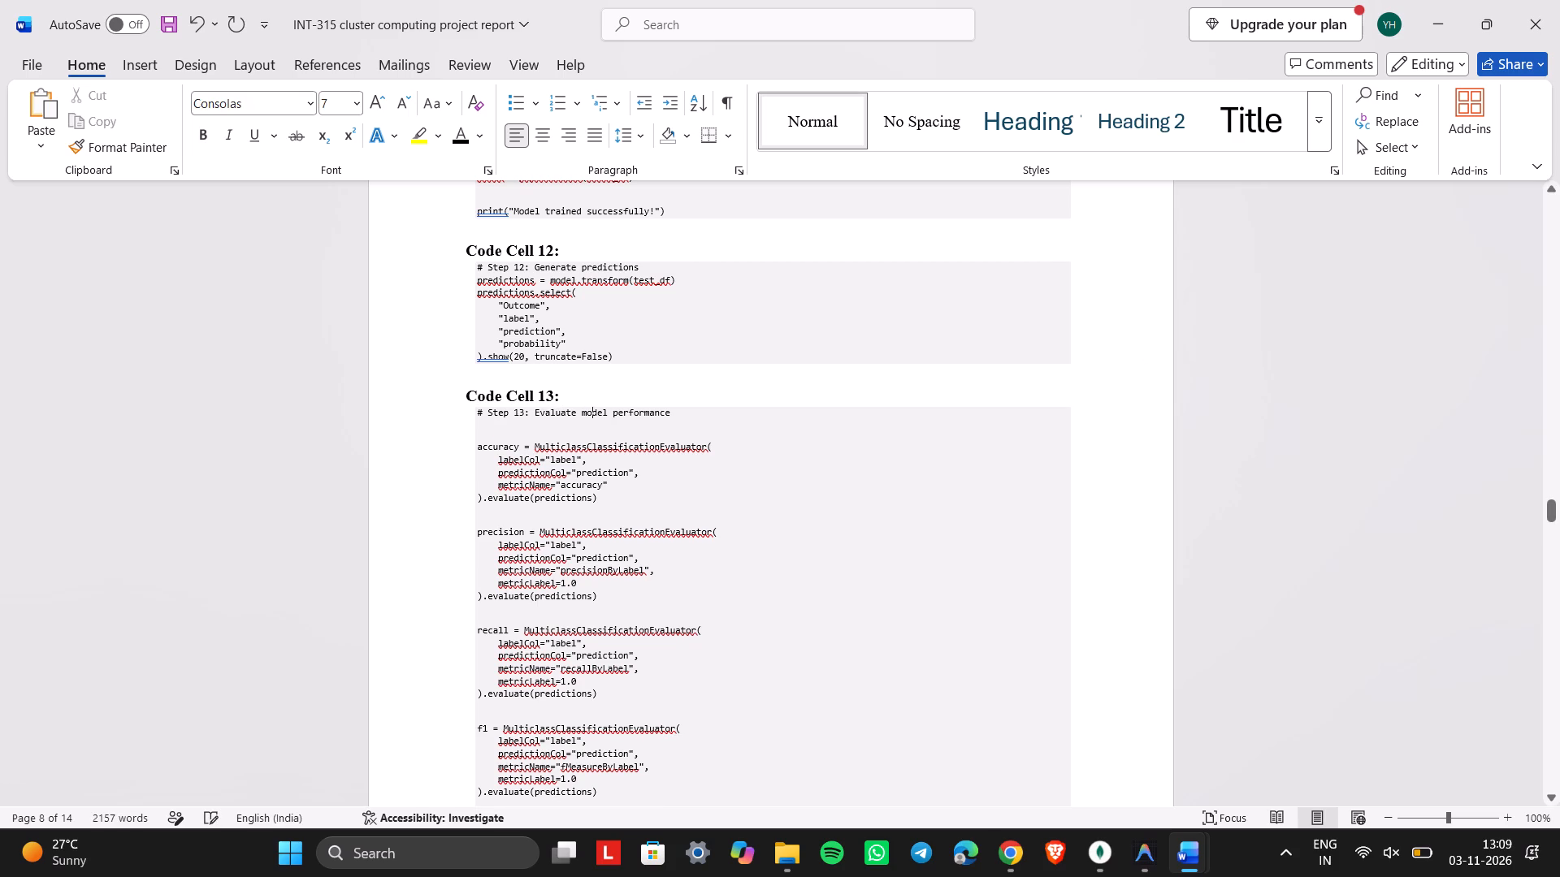
left_click(561, 432)
key("BackSpace")
key("BackSpace")
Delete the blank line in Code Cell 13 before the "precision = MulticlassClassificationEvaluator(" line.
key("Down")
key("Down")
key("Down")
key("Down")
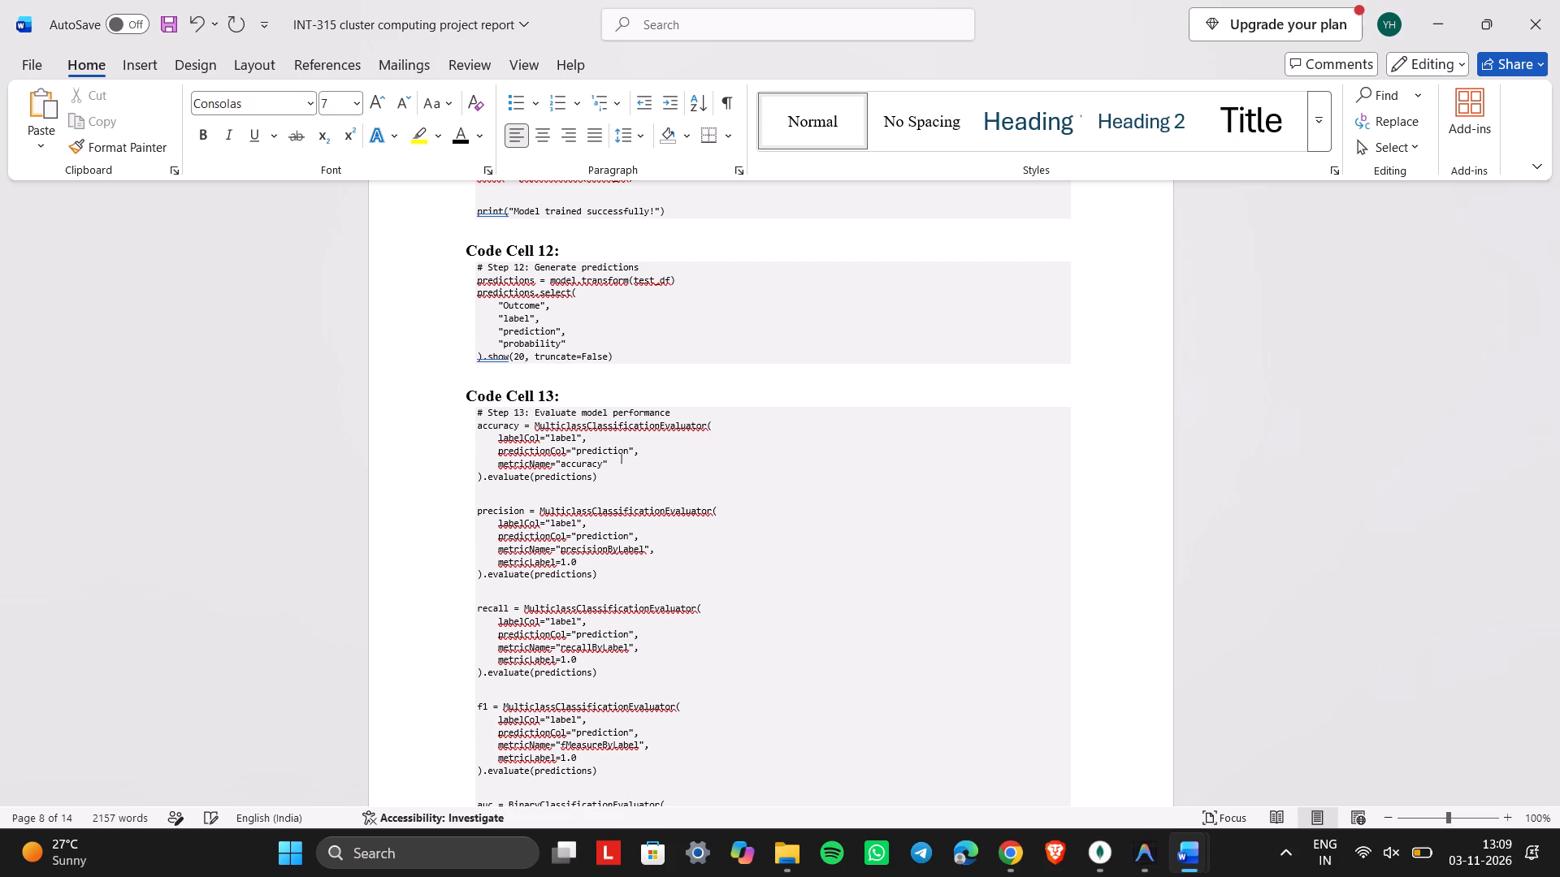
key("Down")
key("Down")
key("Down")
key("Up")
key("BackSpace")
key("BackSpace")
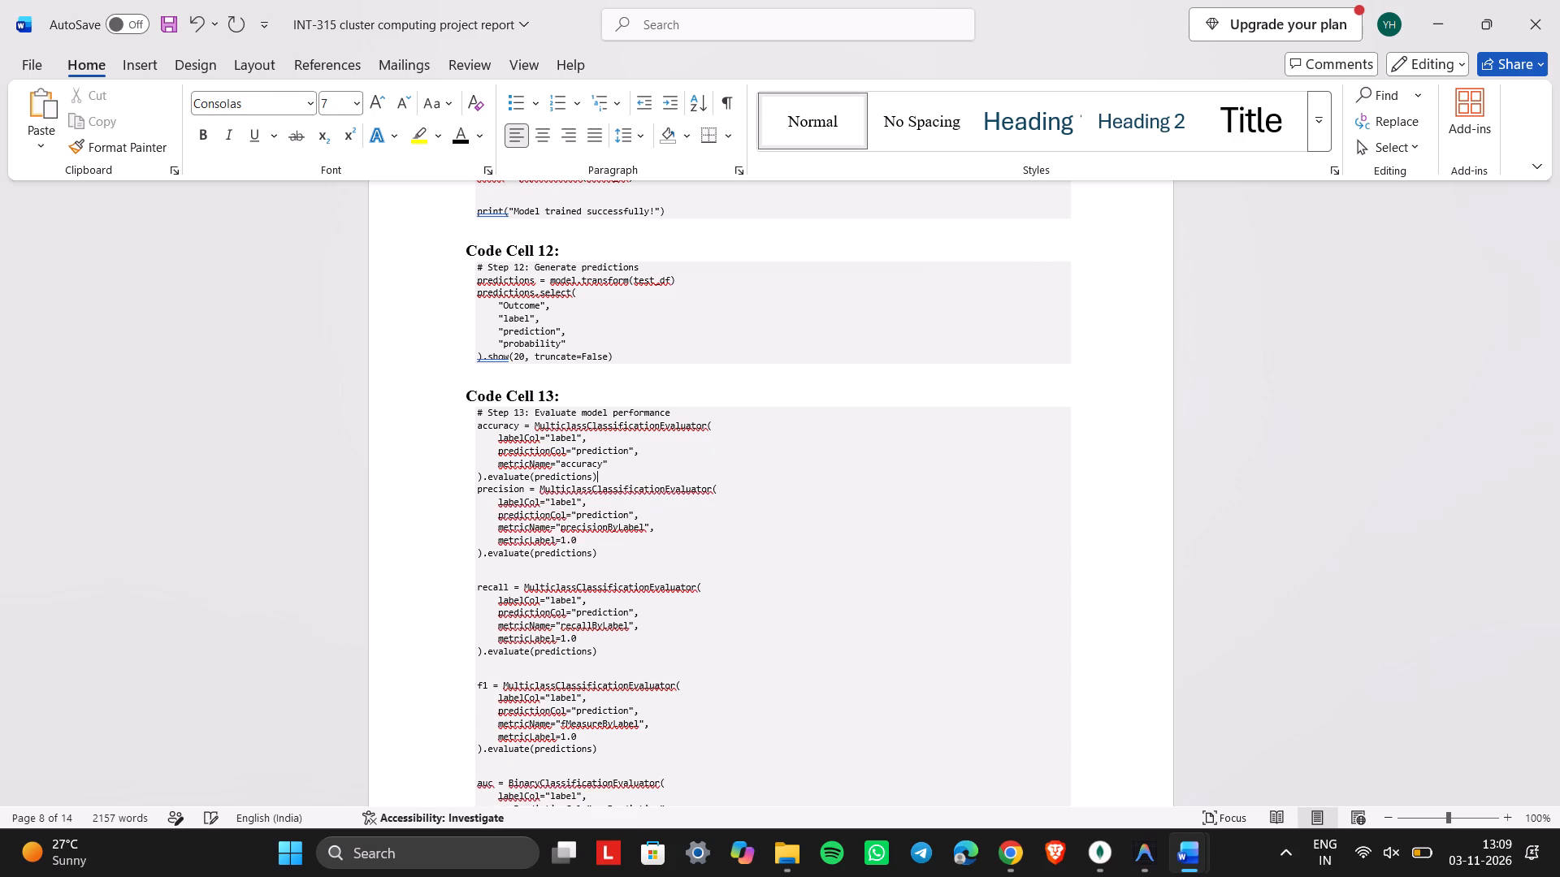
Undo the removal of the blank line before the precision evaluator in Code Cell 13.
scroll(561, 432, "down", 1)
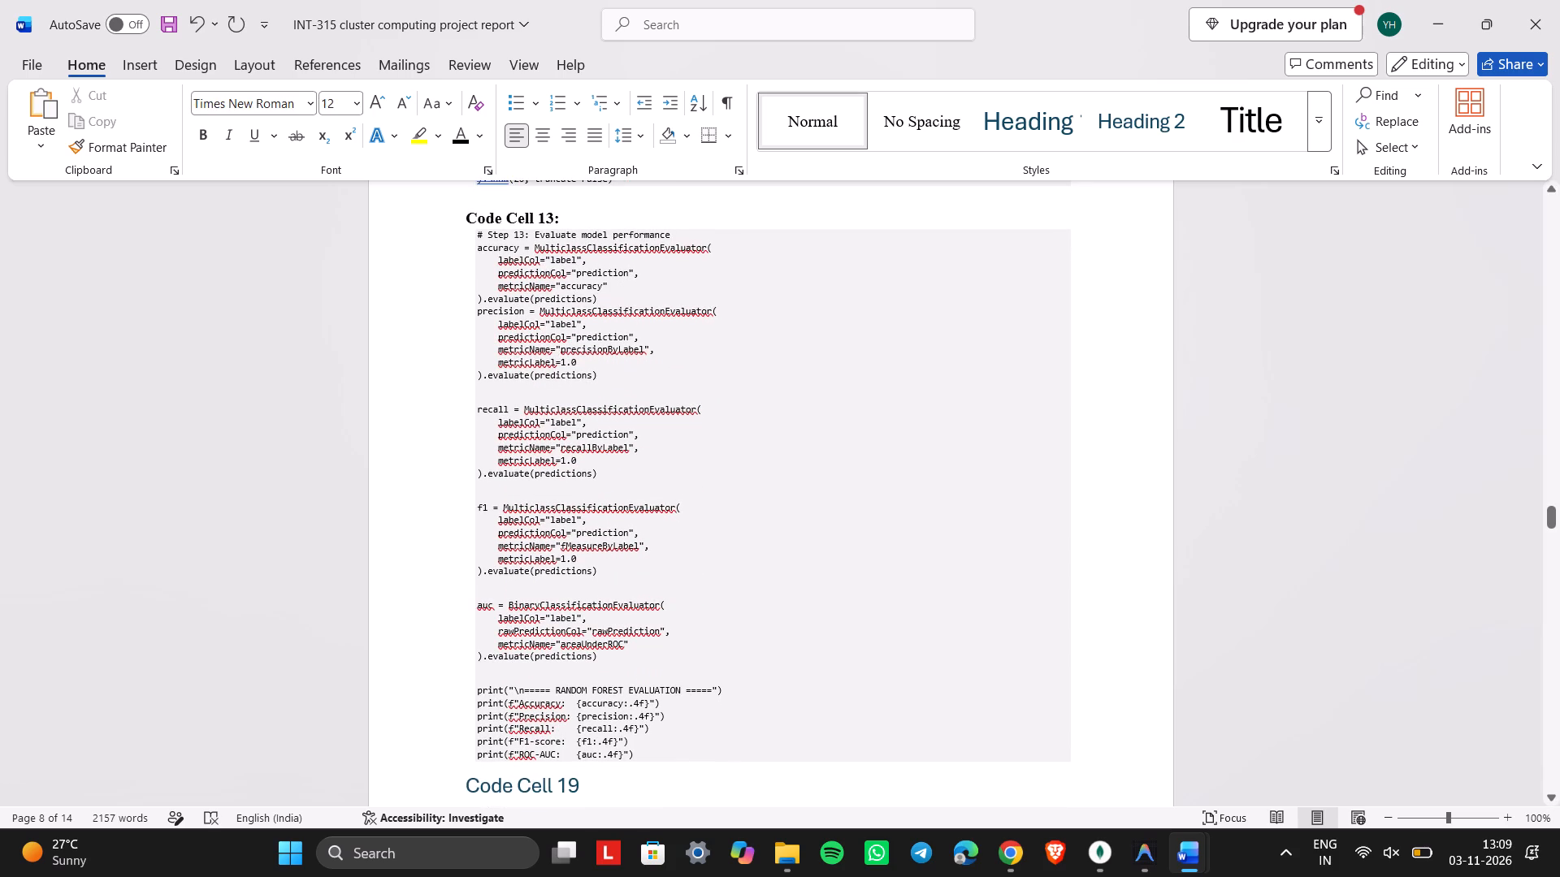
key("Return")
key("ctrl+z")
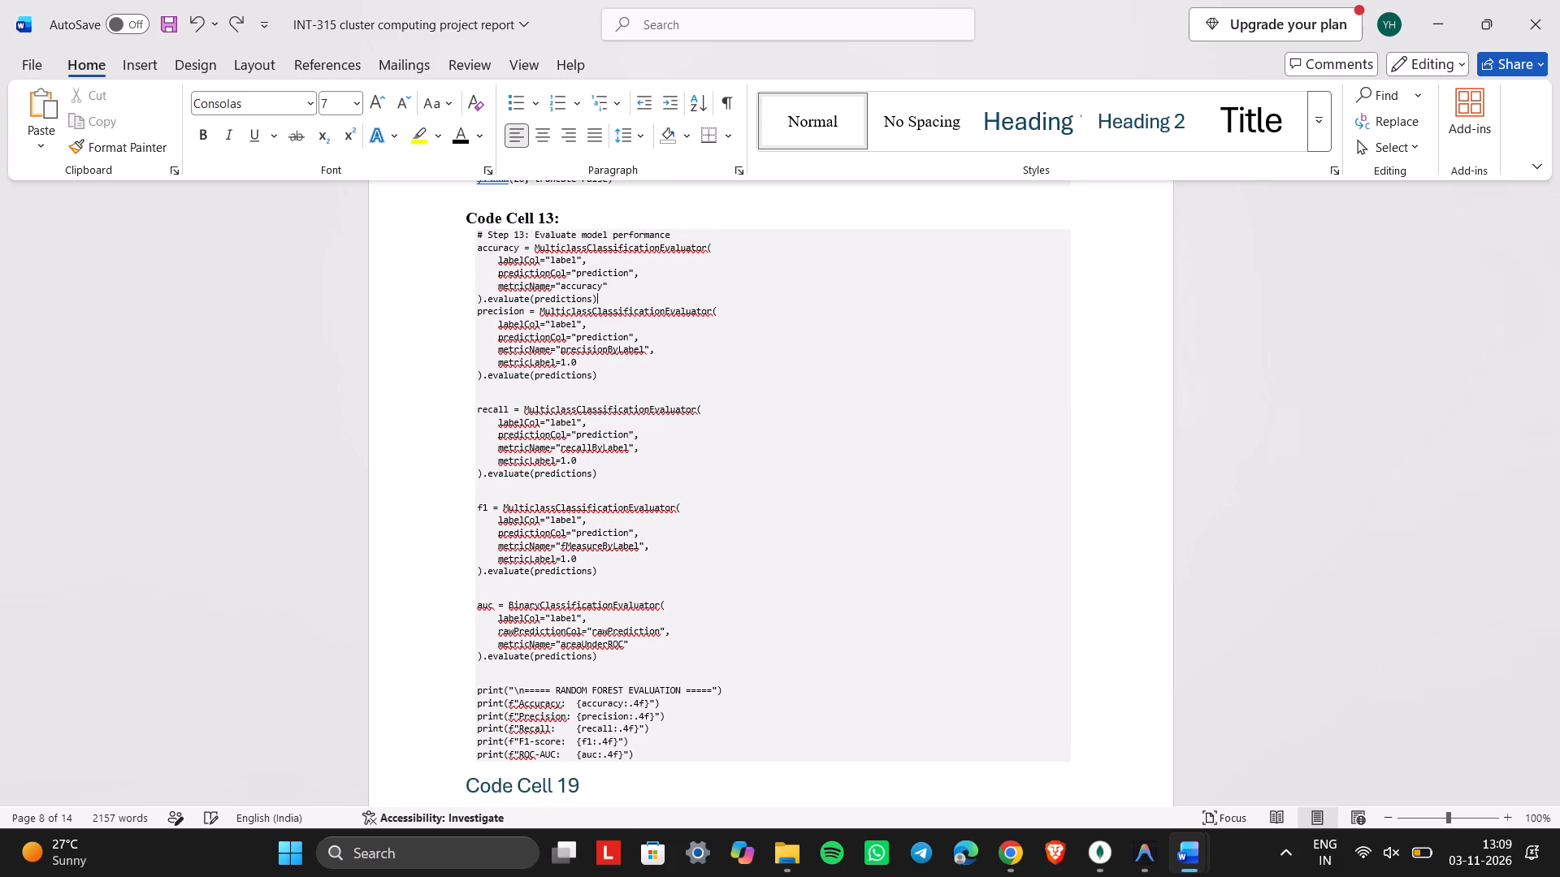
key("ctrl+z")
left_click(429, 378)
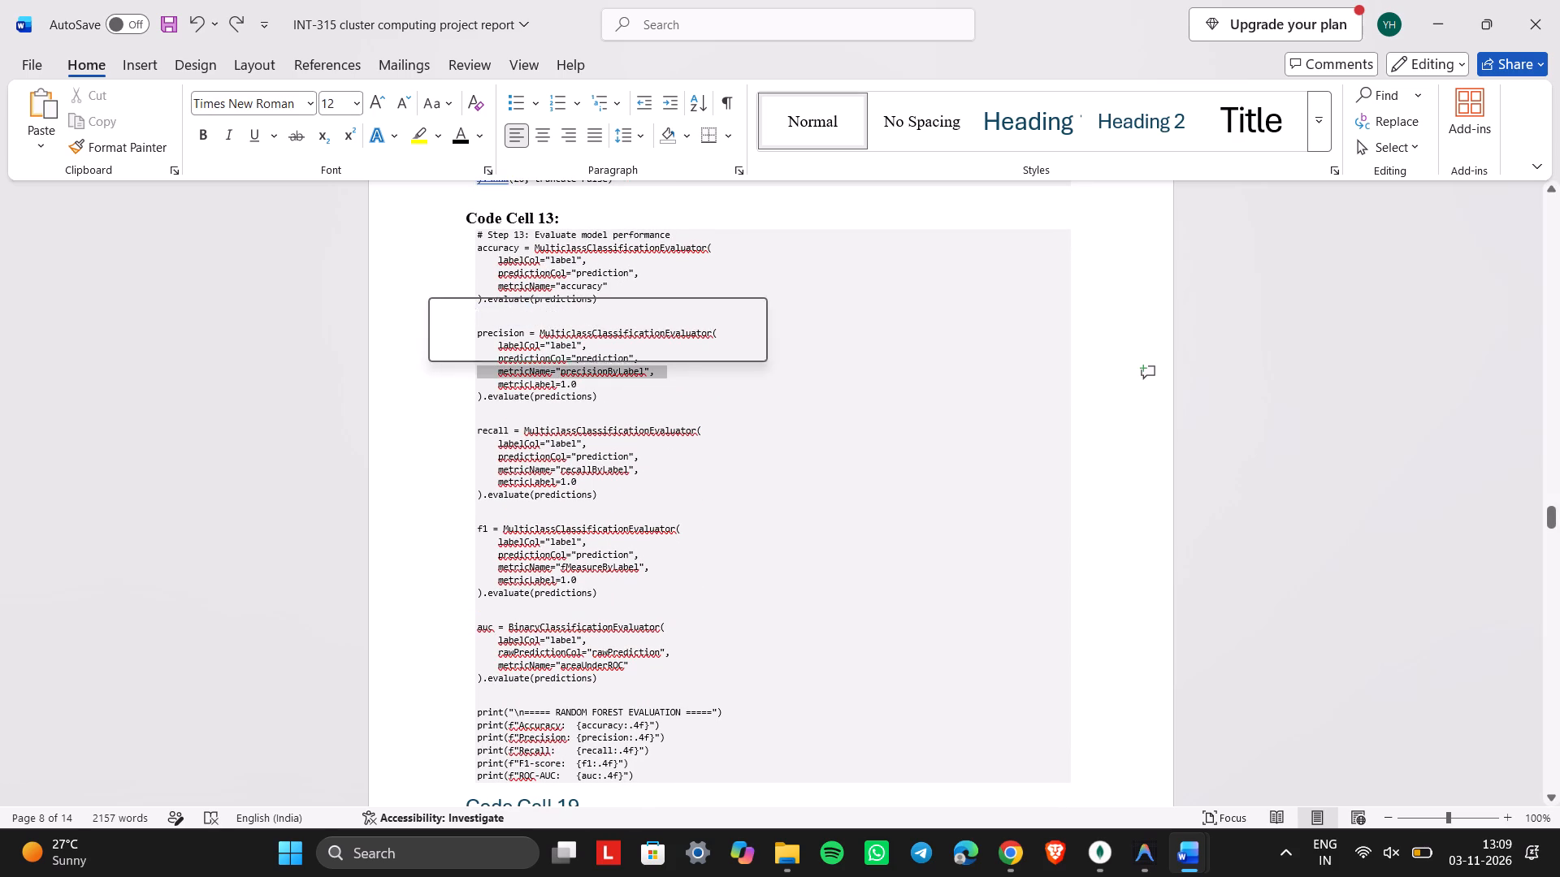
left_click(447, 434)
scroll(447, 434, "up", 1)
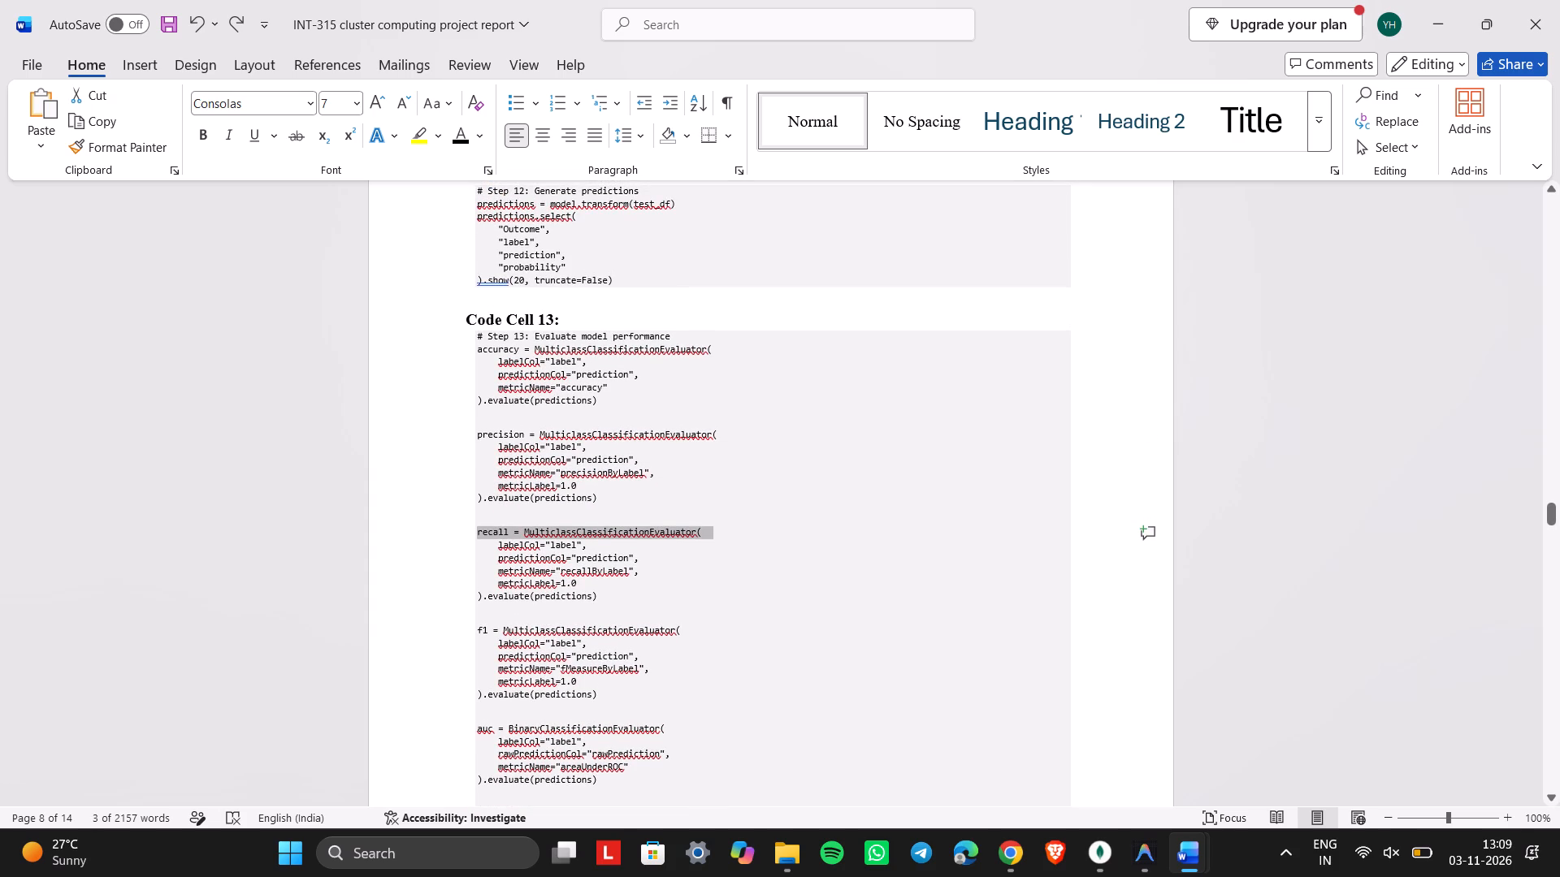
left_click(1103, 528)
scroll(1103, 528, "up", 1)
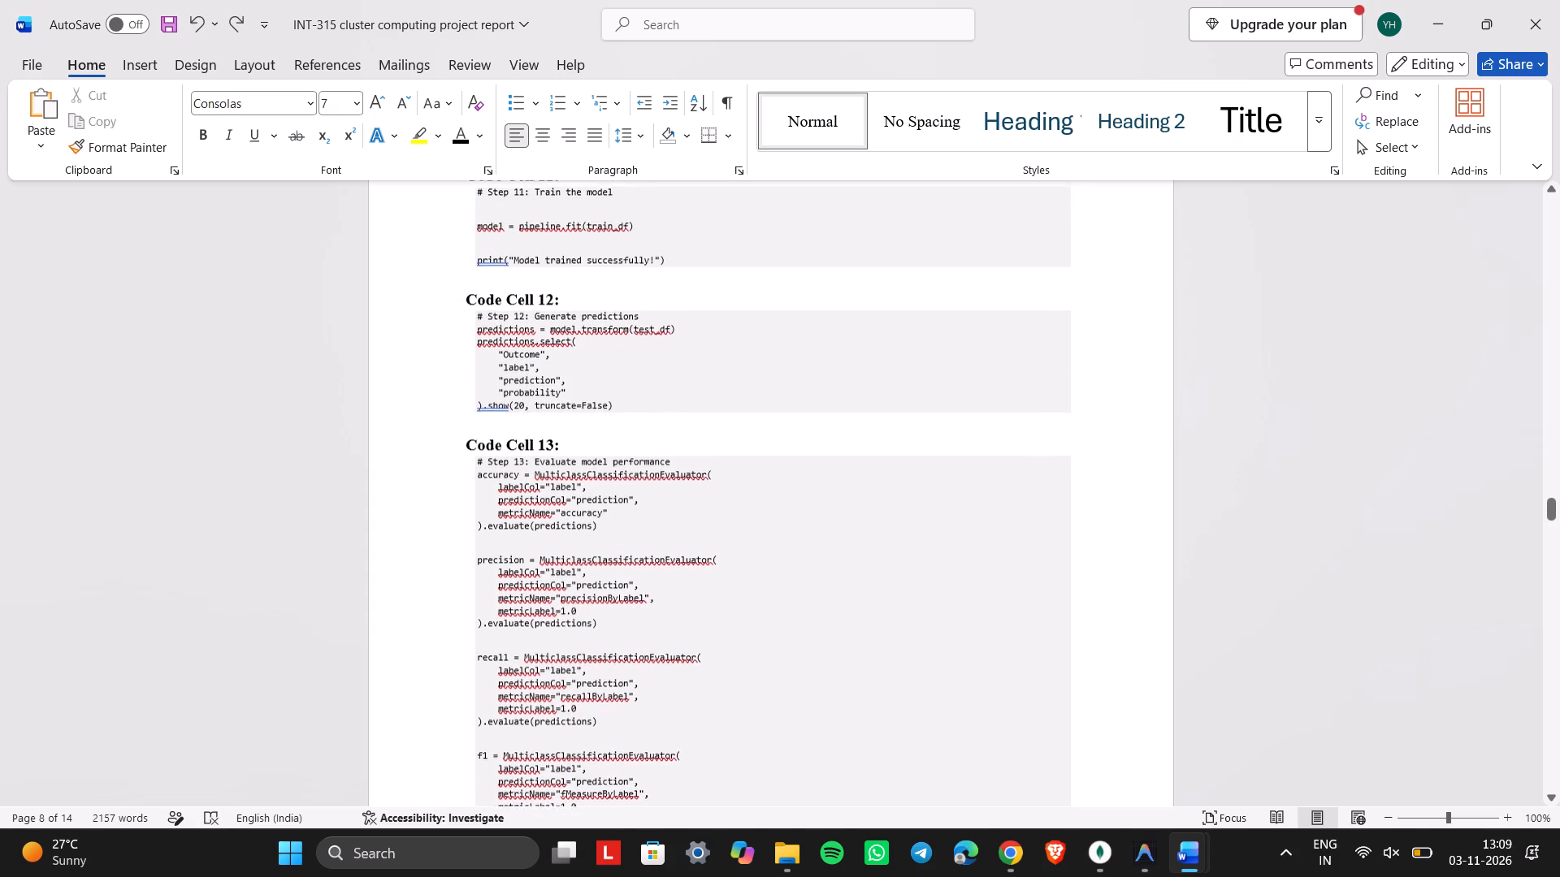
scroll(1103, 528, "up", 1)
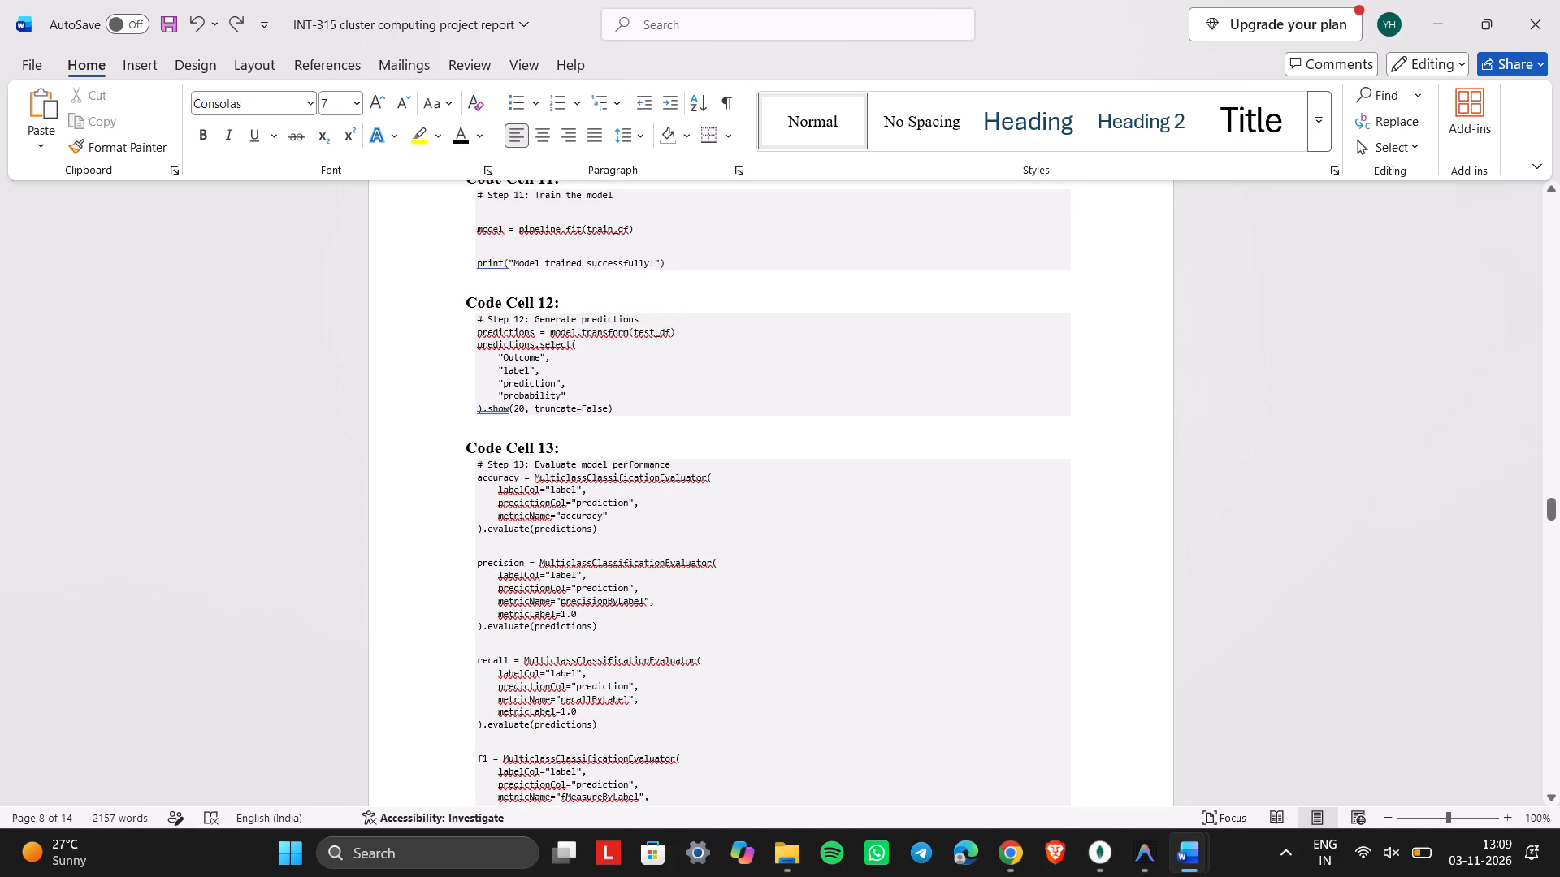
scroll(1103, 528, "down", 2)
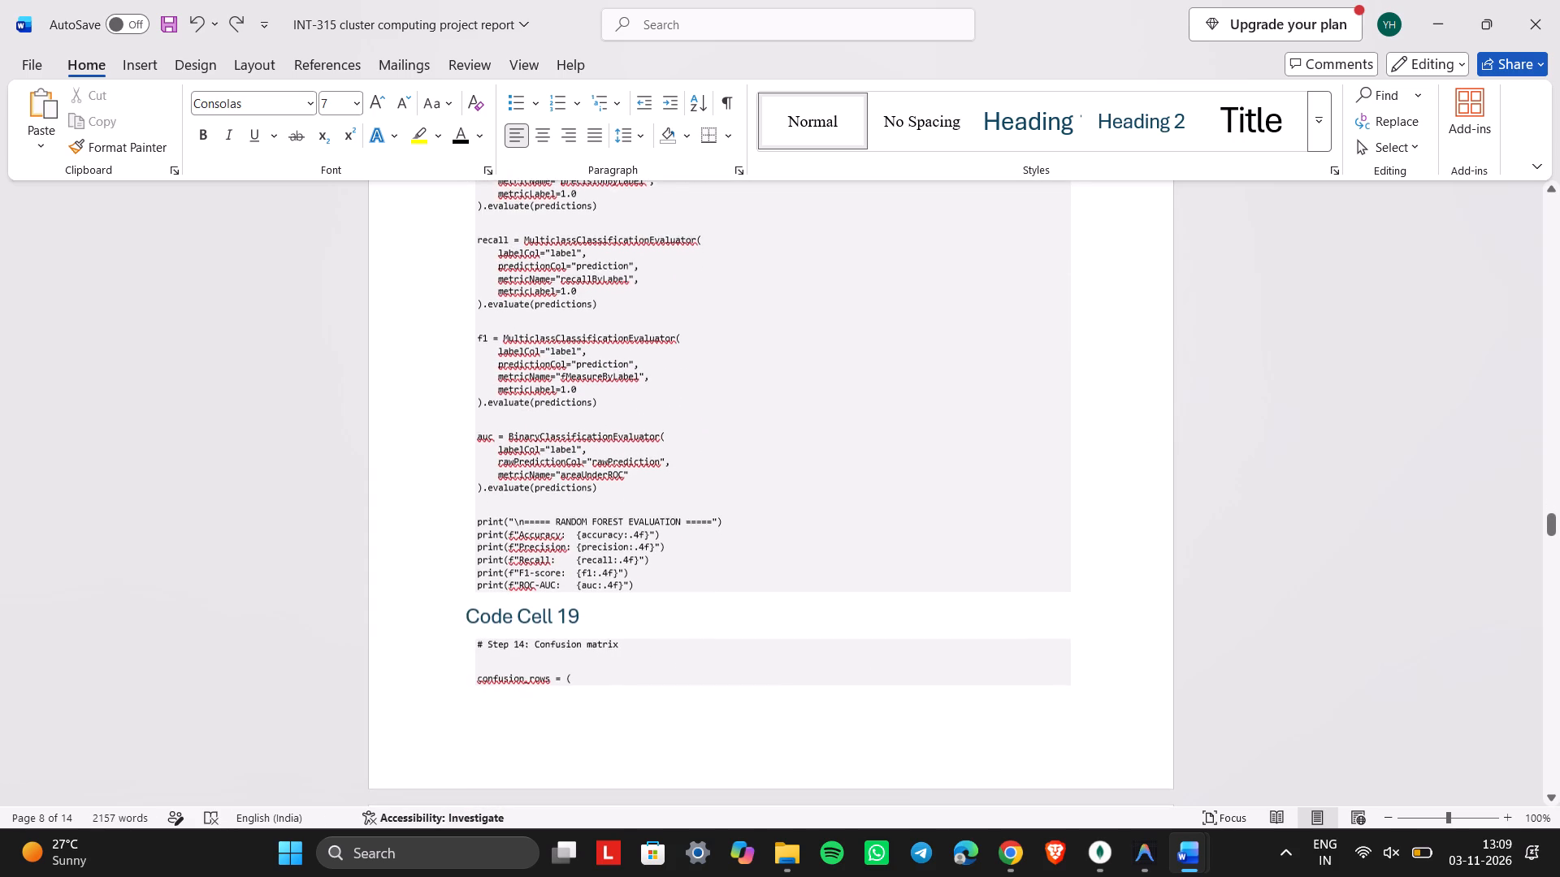
Restyle the Code Cell 19 heading above the Step 14 confusion matrix code as bold Normal text and change it to "Code Cell 14:".
left_click_drag(631, 612, 516, 609)
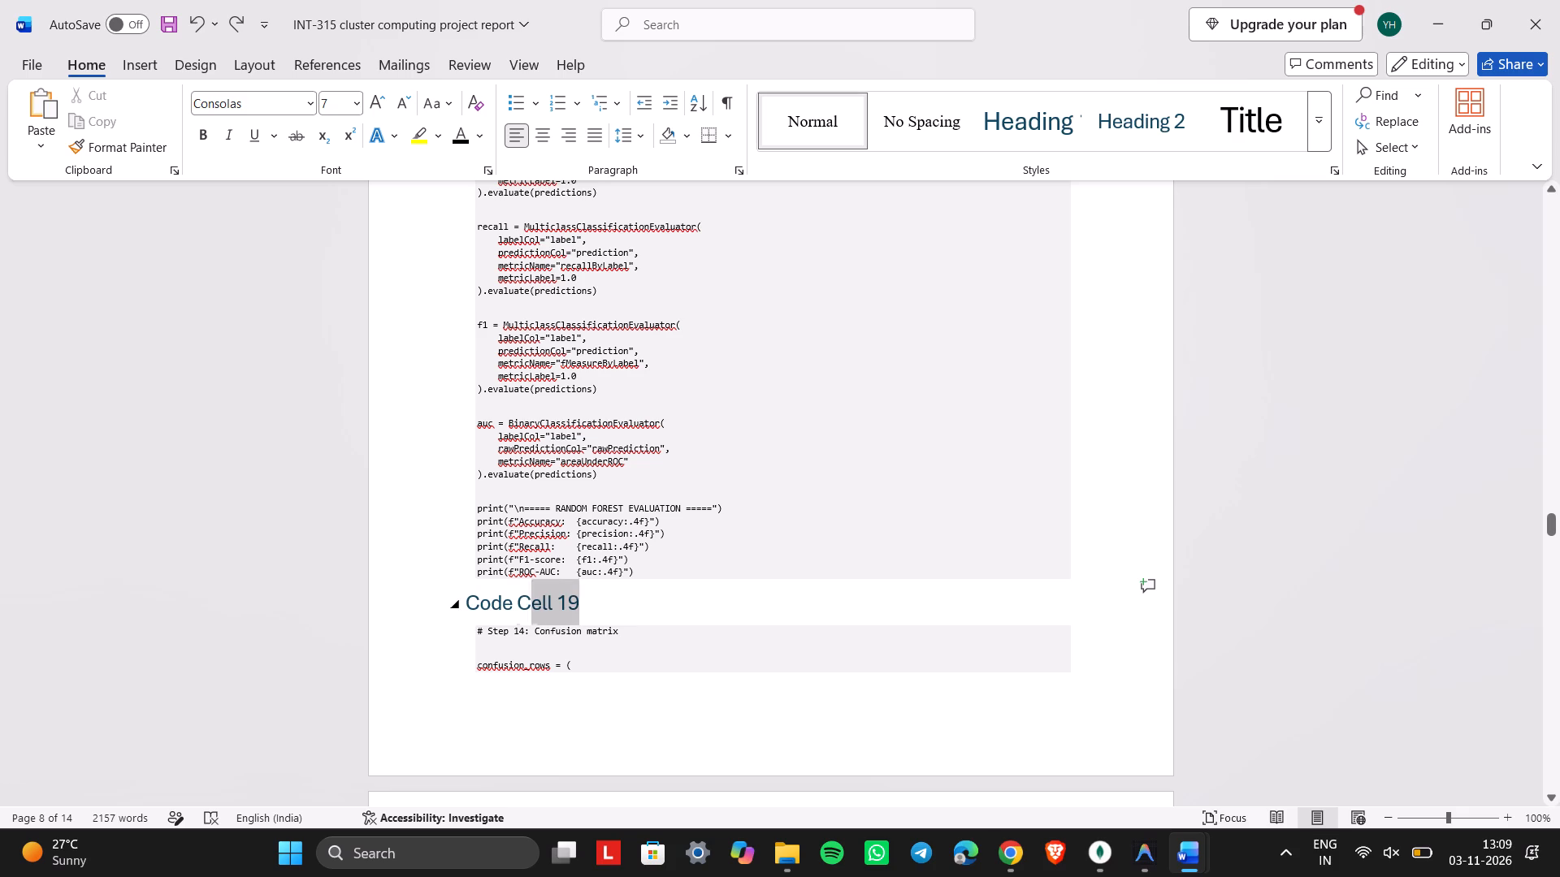
left_click_drag(516, 609, 453, 599)
left_click(788, 142)
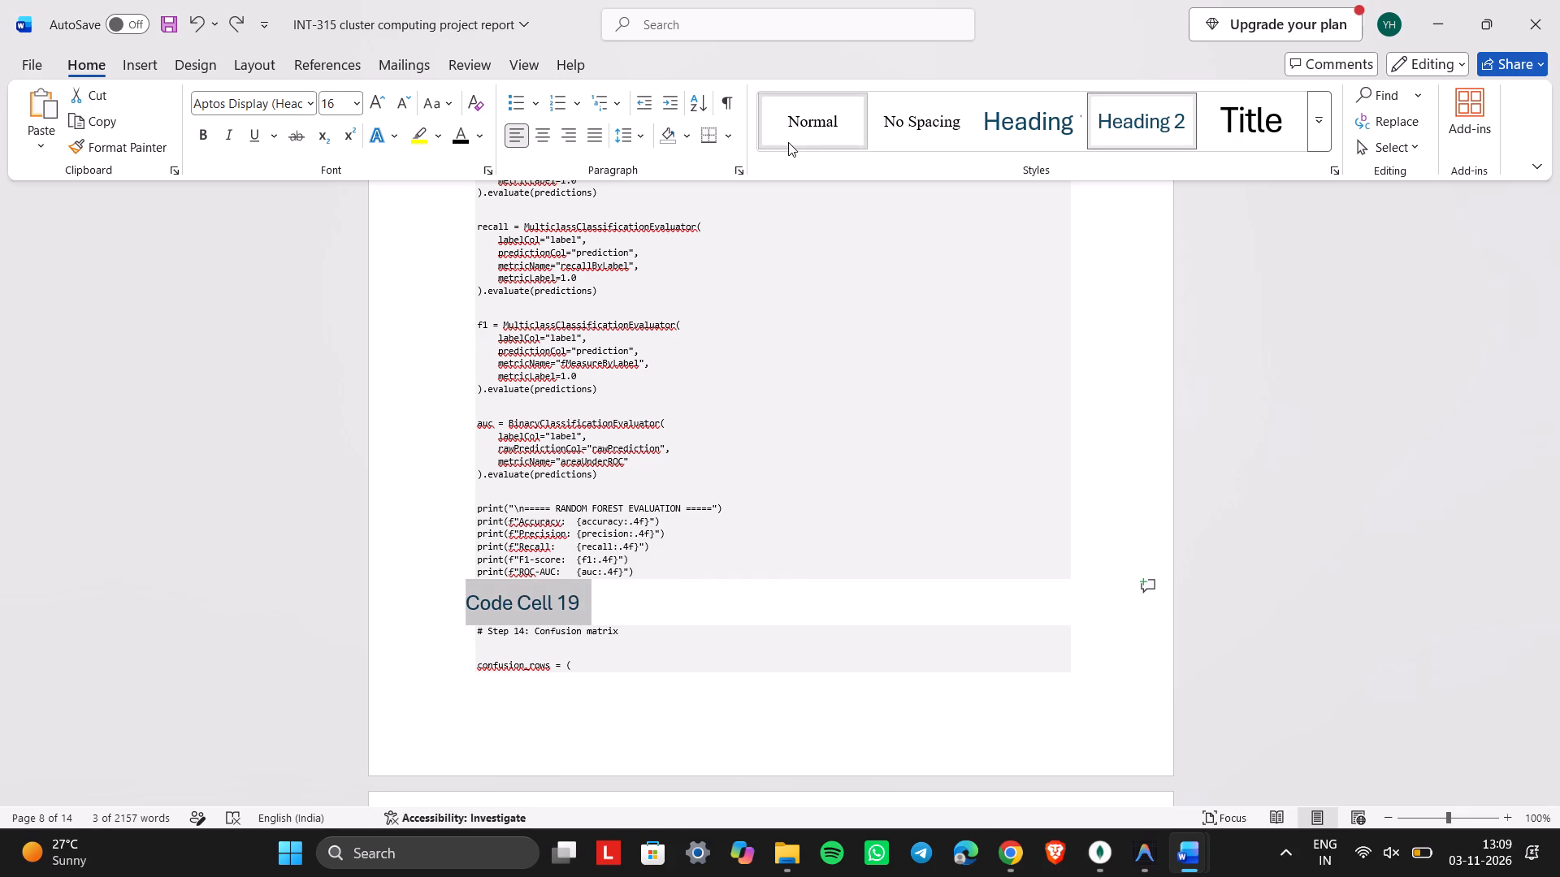
left_click(197, 131)
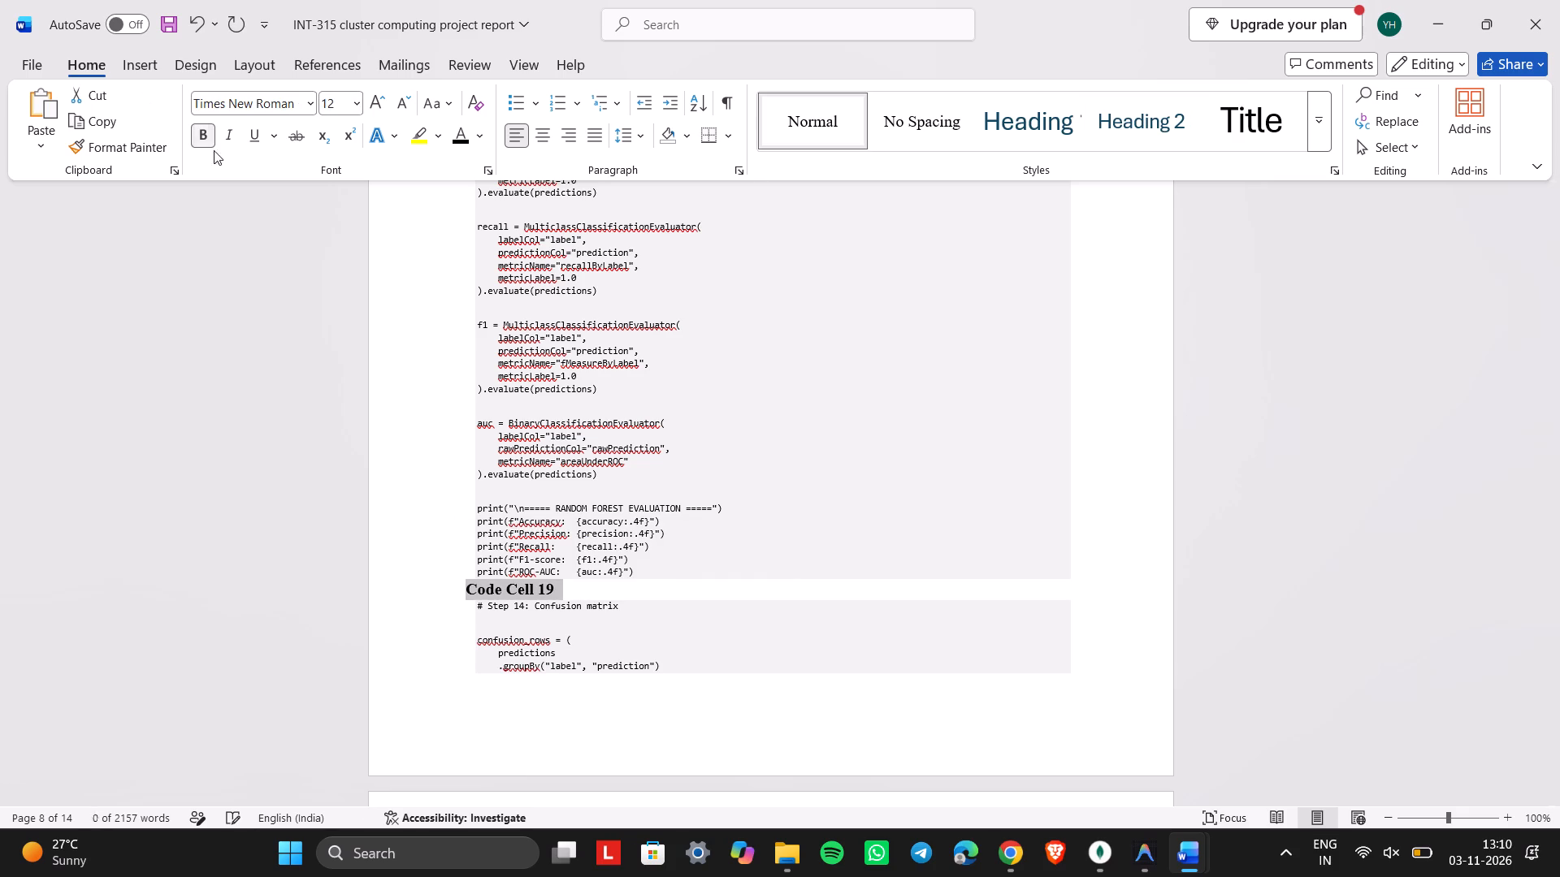
left_click(567, 590)
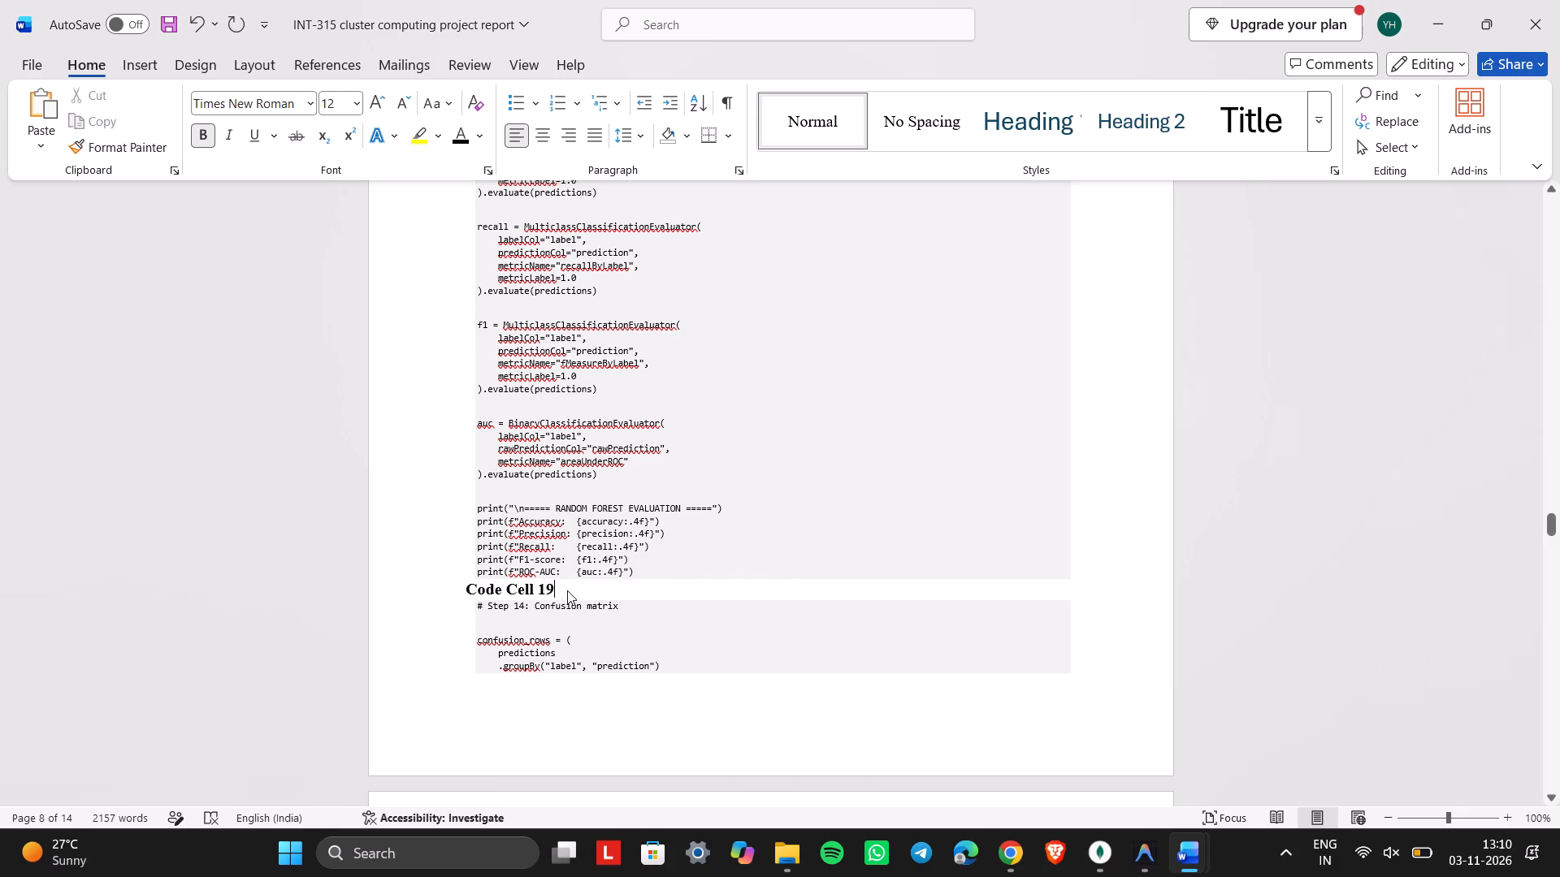
key("BackSpace")
scroll(567, 590, "up", 1)
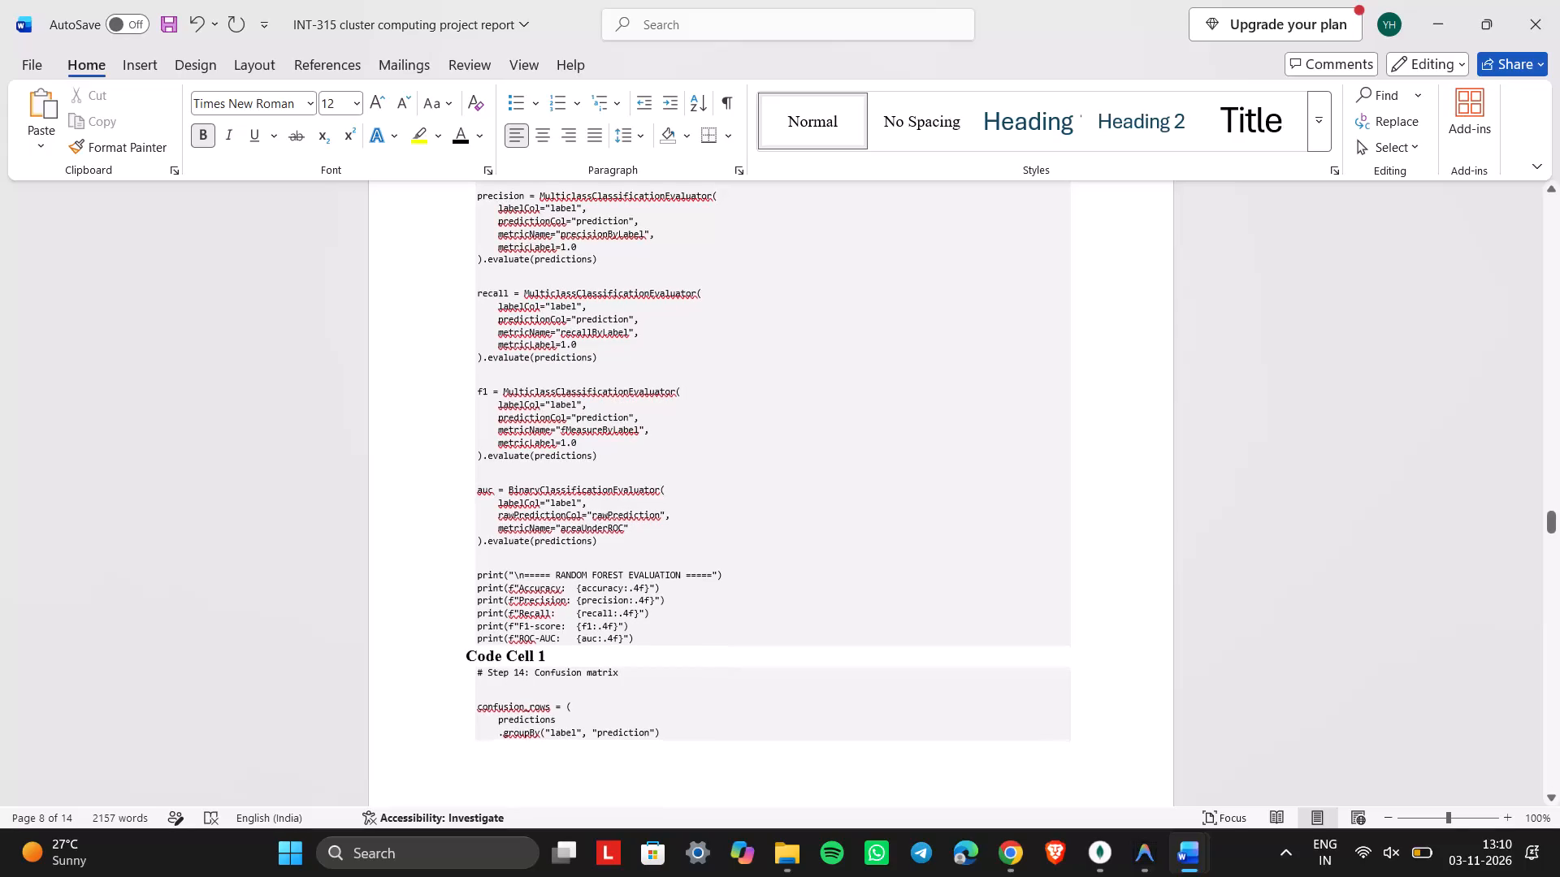
type("4:")
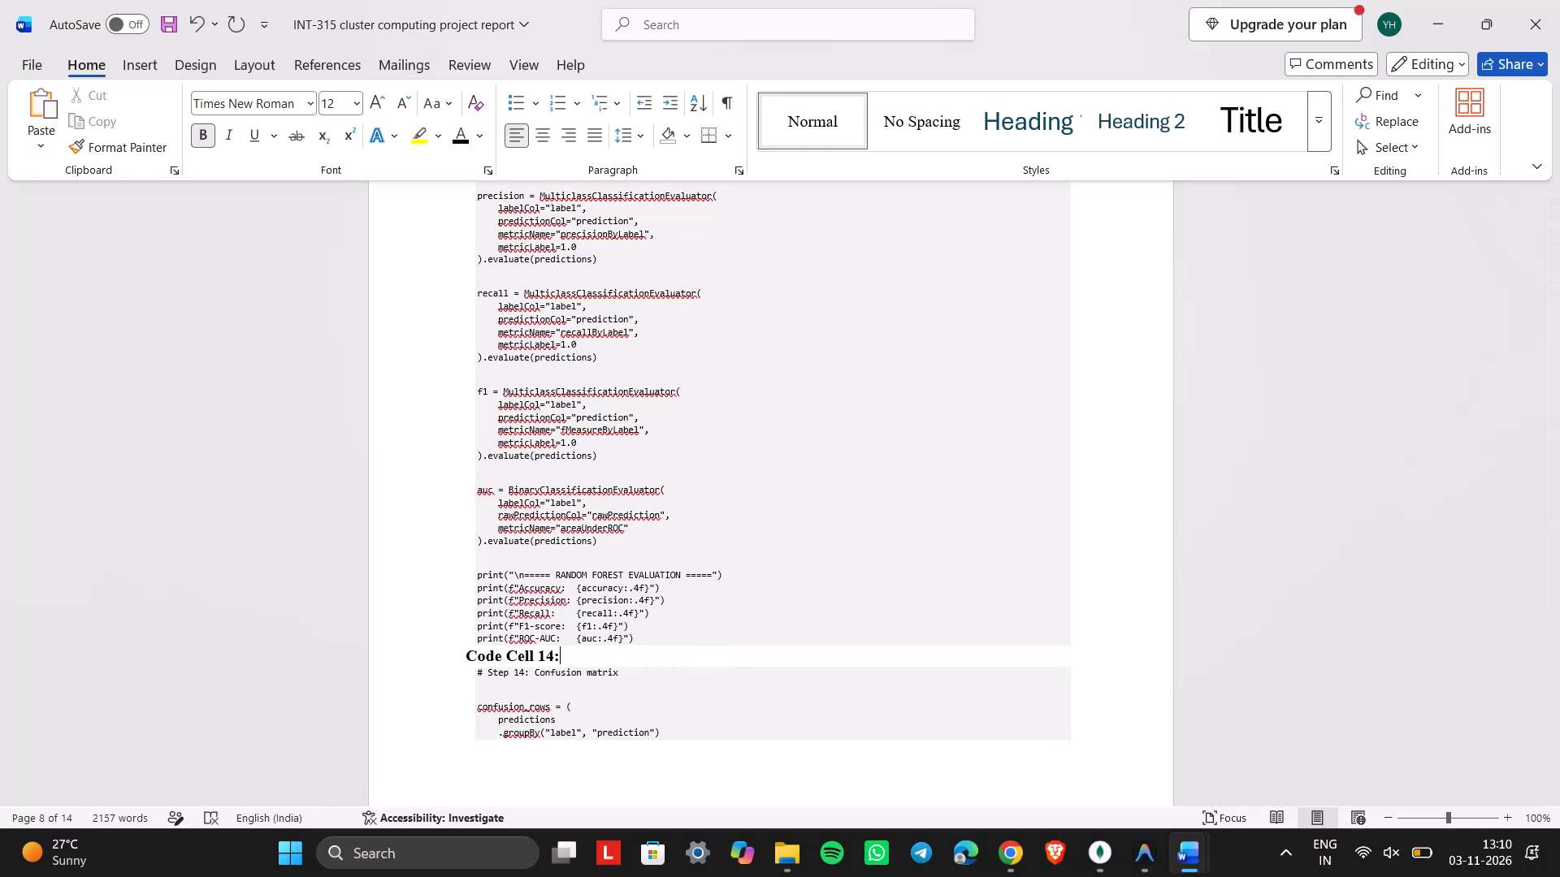
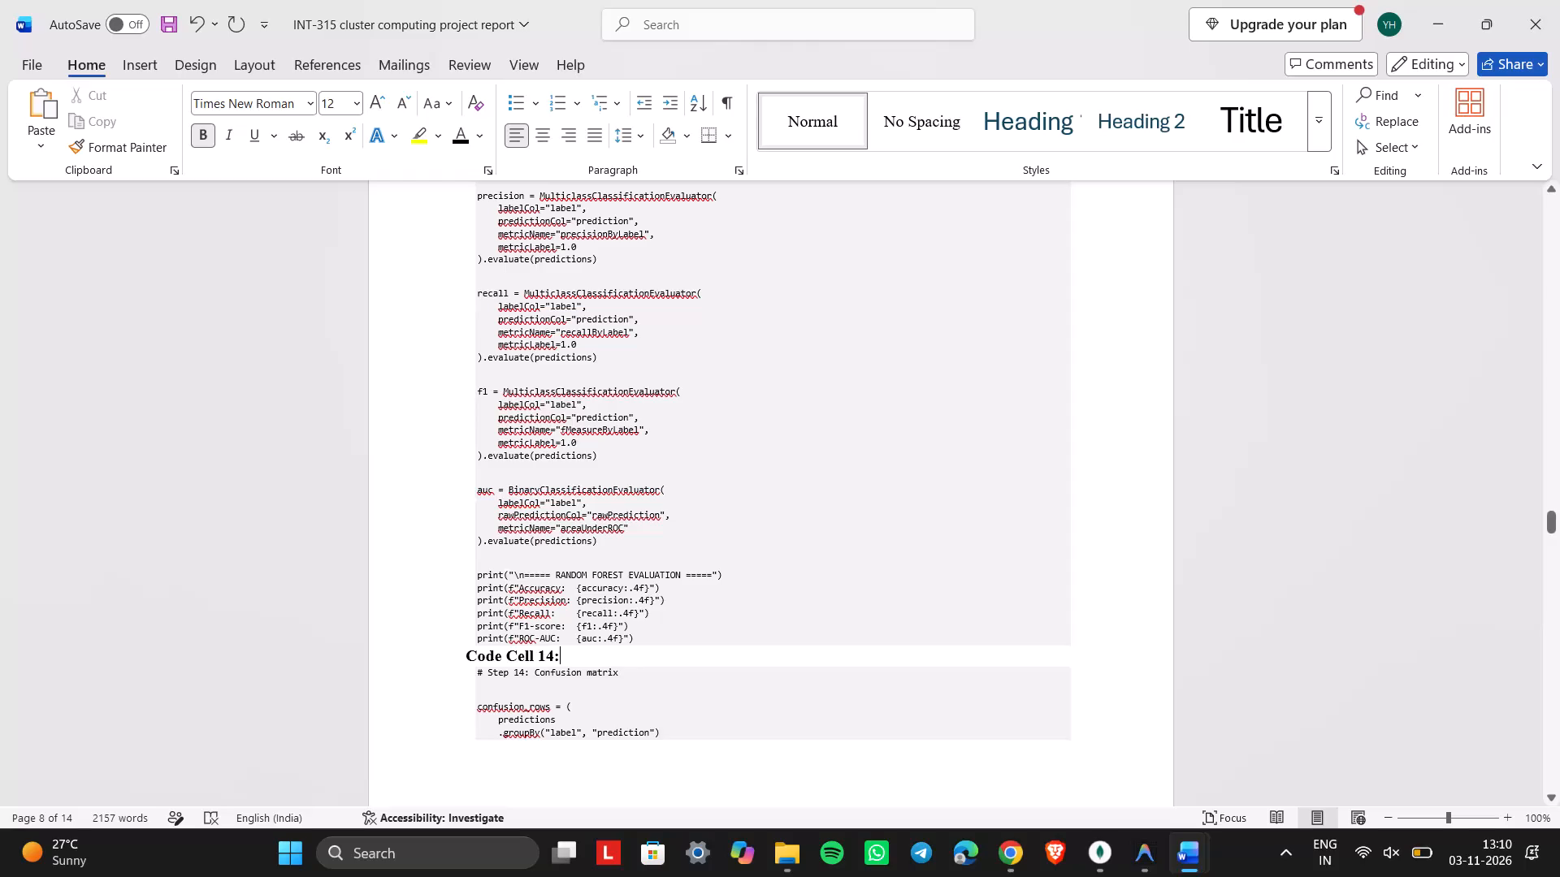
Insert a blank line above the "Code Cell 14:" heading.
left_click(466, 654)
key("Return")
Delete the blank line in Code Cell 14 between "# Step 14: Confusion matrix" and "confusion_rows = (".
left_click(506, 714)
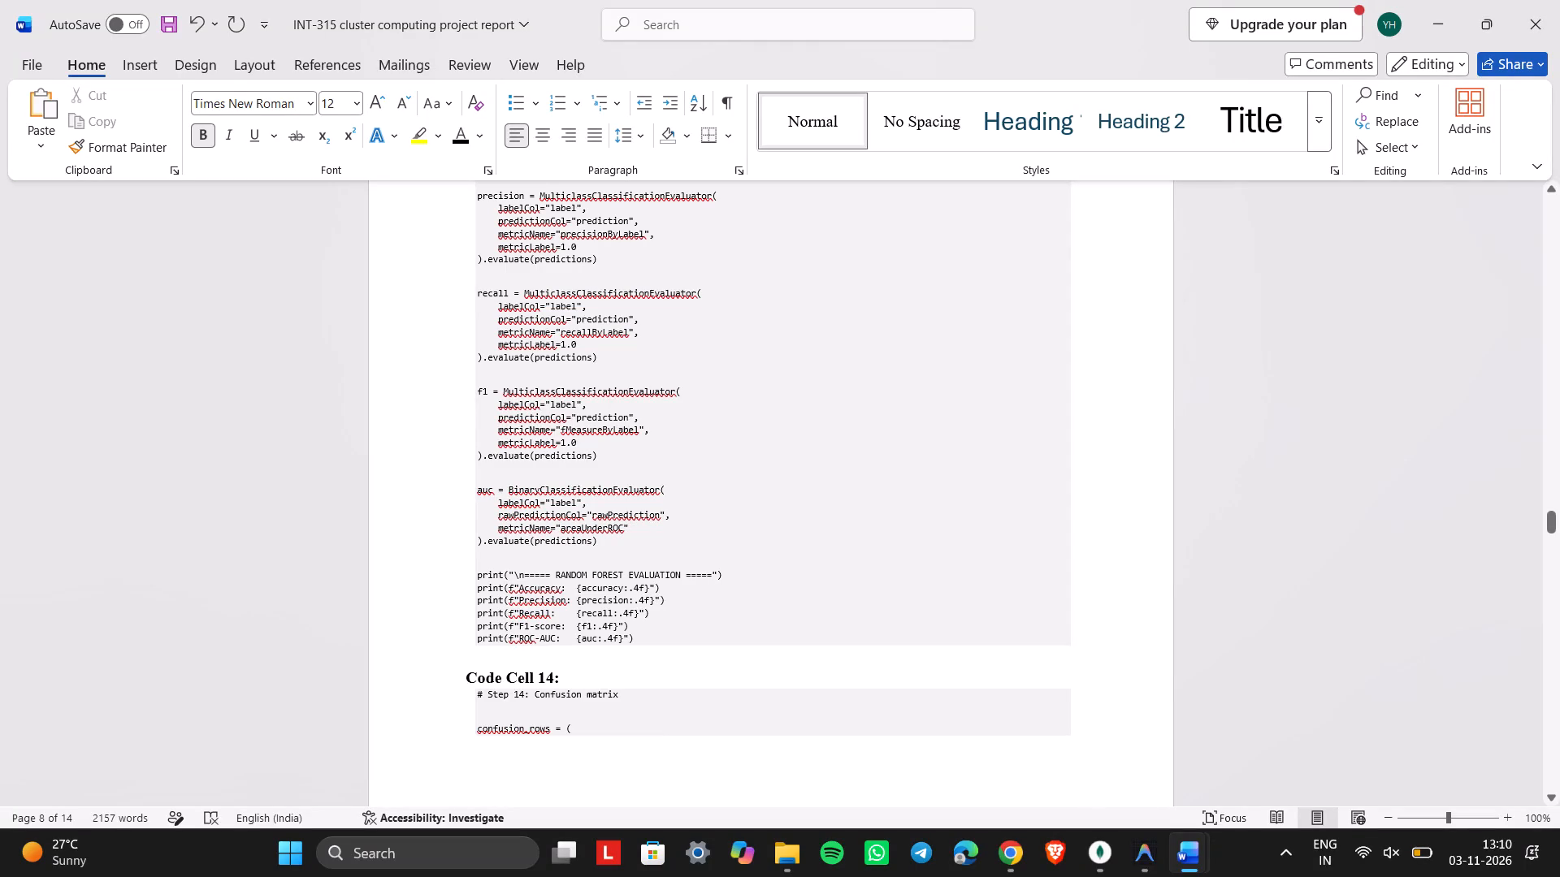
key("BackSpace")
key("BackSpace")
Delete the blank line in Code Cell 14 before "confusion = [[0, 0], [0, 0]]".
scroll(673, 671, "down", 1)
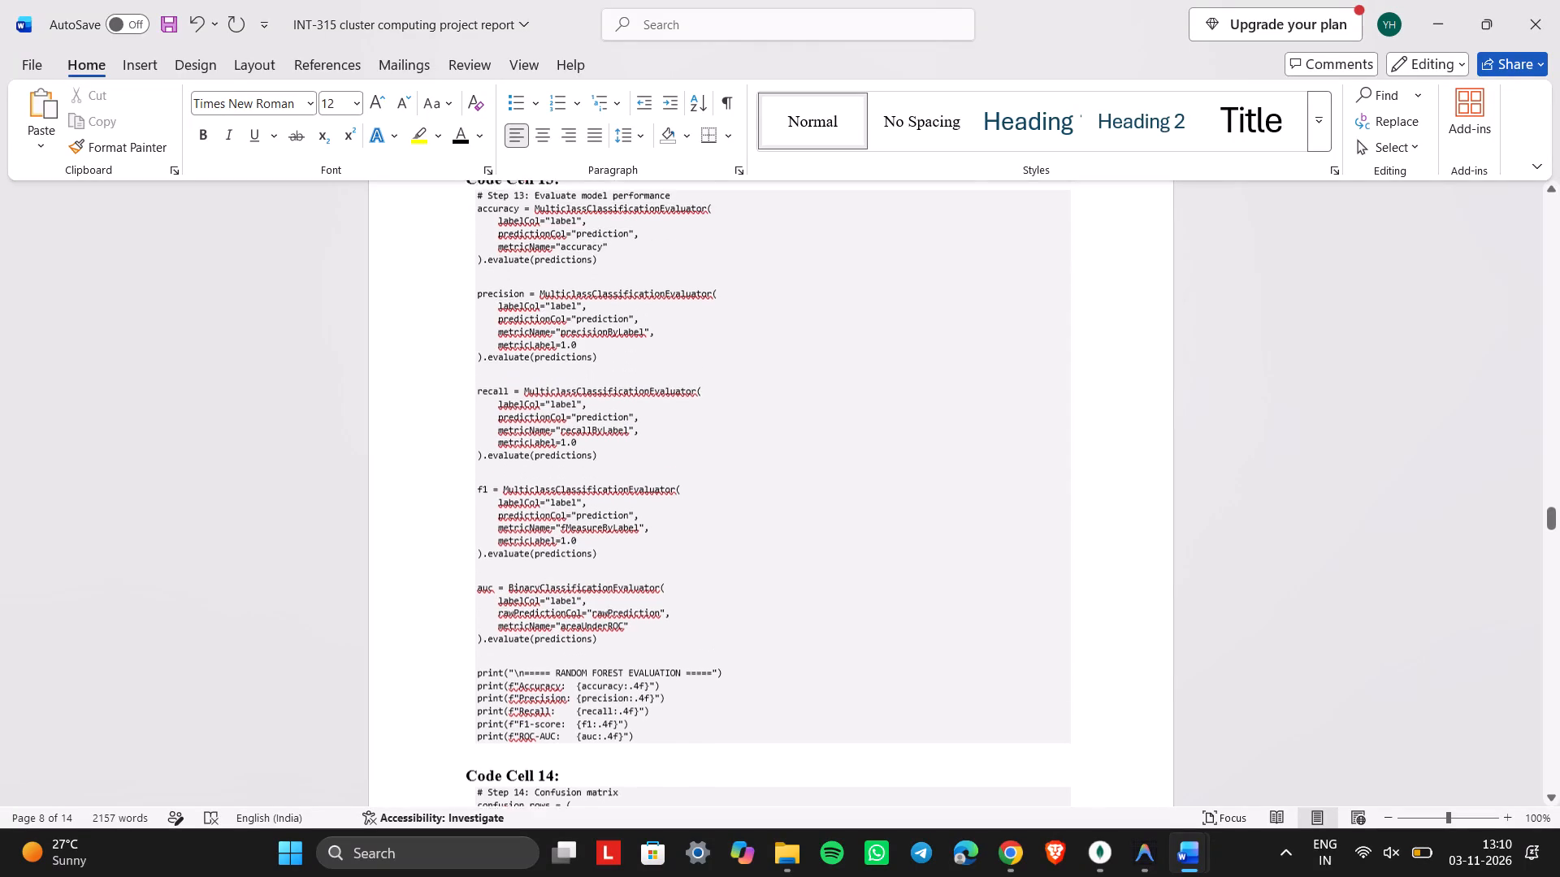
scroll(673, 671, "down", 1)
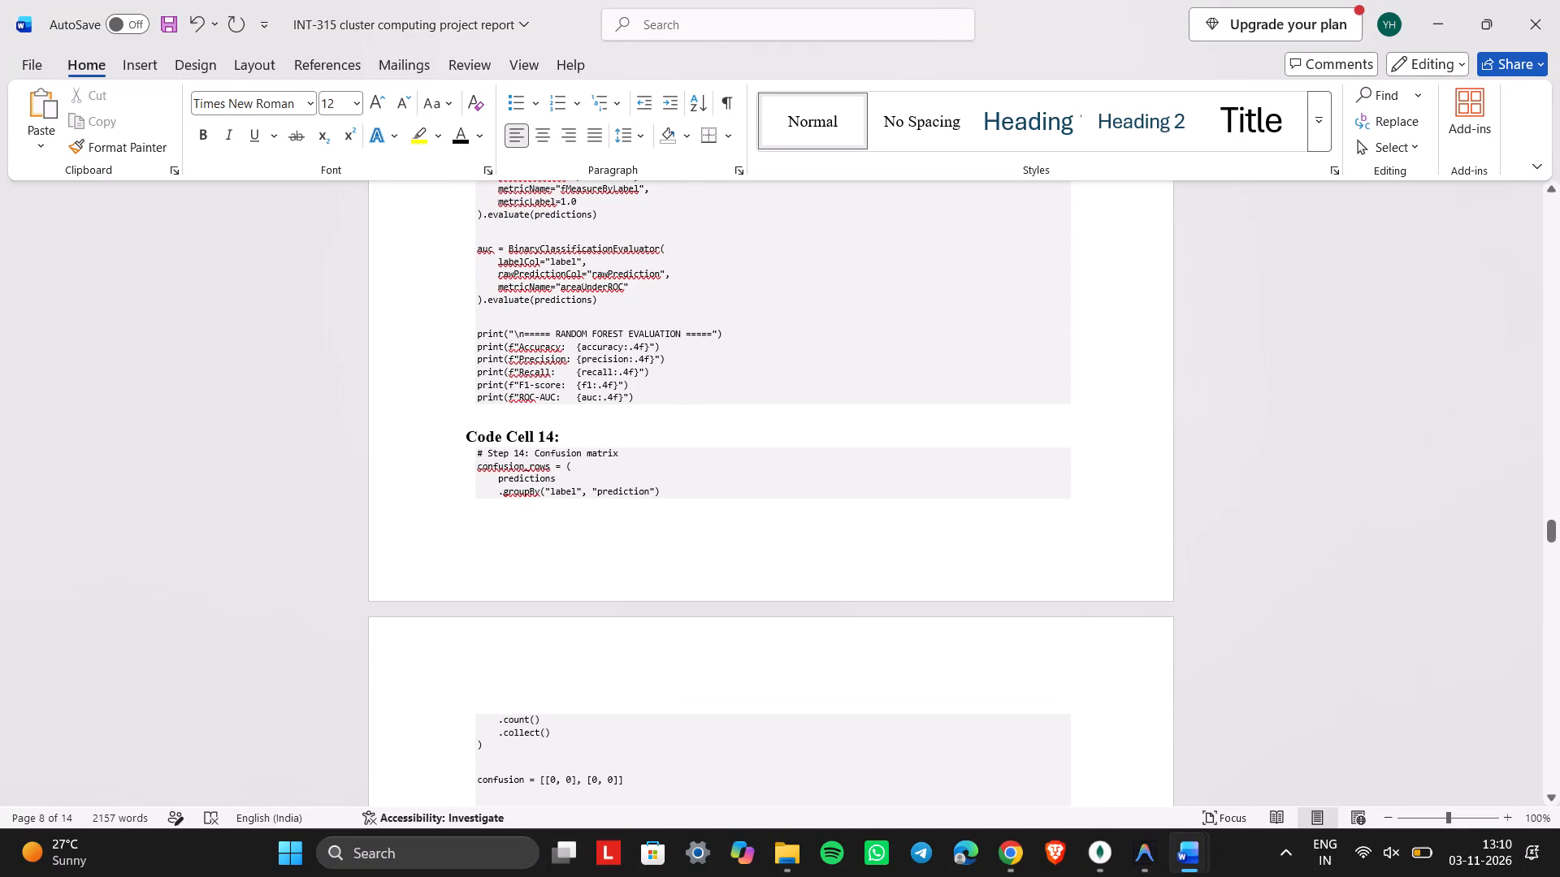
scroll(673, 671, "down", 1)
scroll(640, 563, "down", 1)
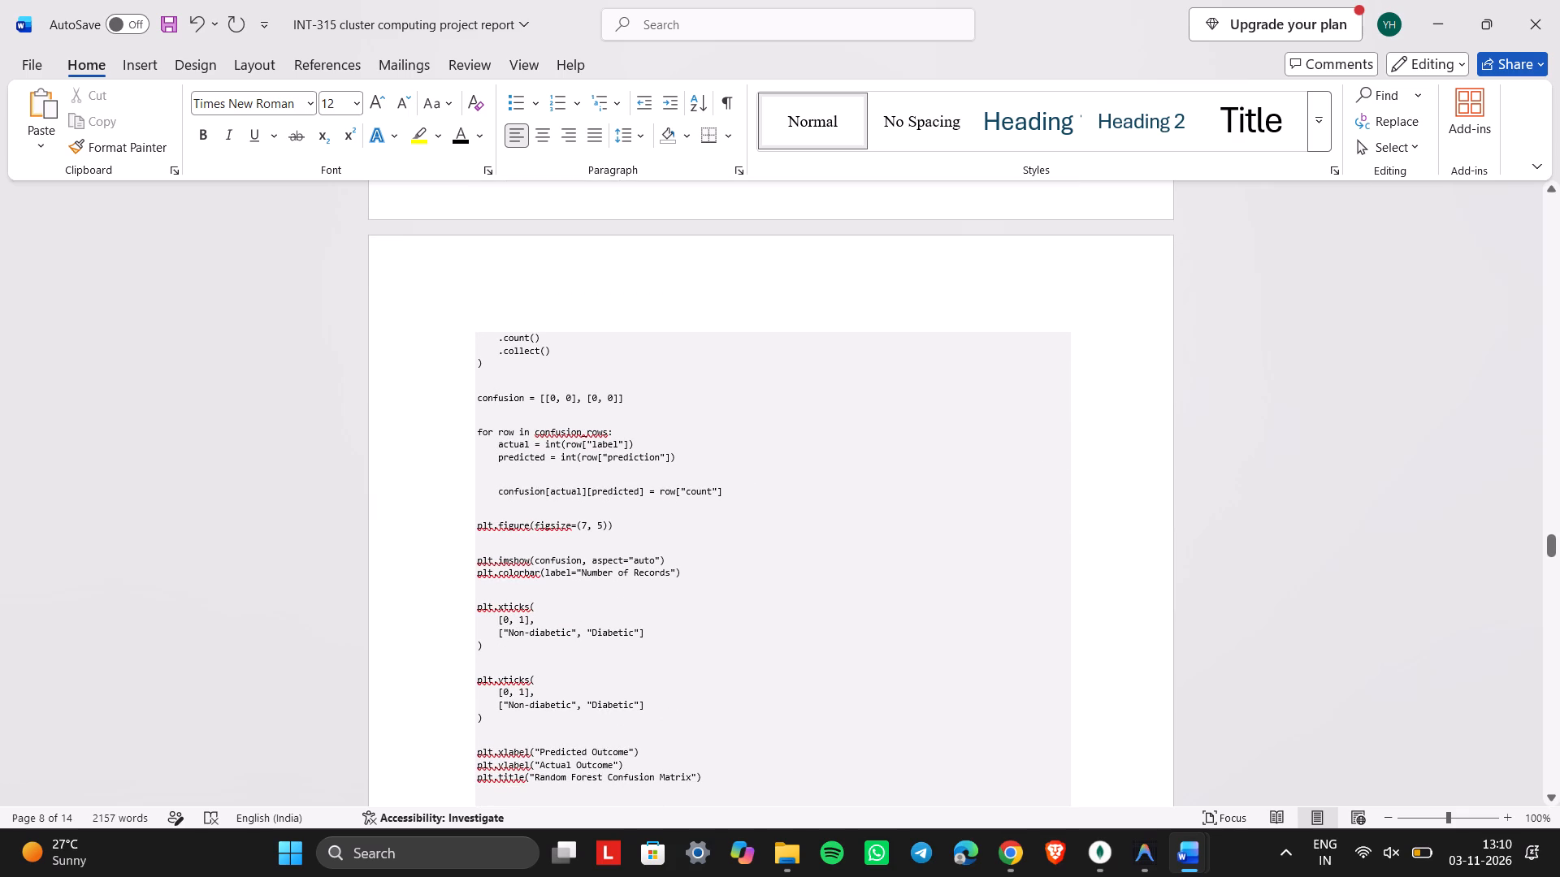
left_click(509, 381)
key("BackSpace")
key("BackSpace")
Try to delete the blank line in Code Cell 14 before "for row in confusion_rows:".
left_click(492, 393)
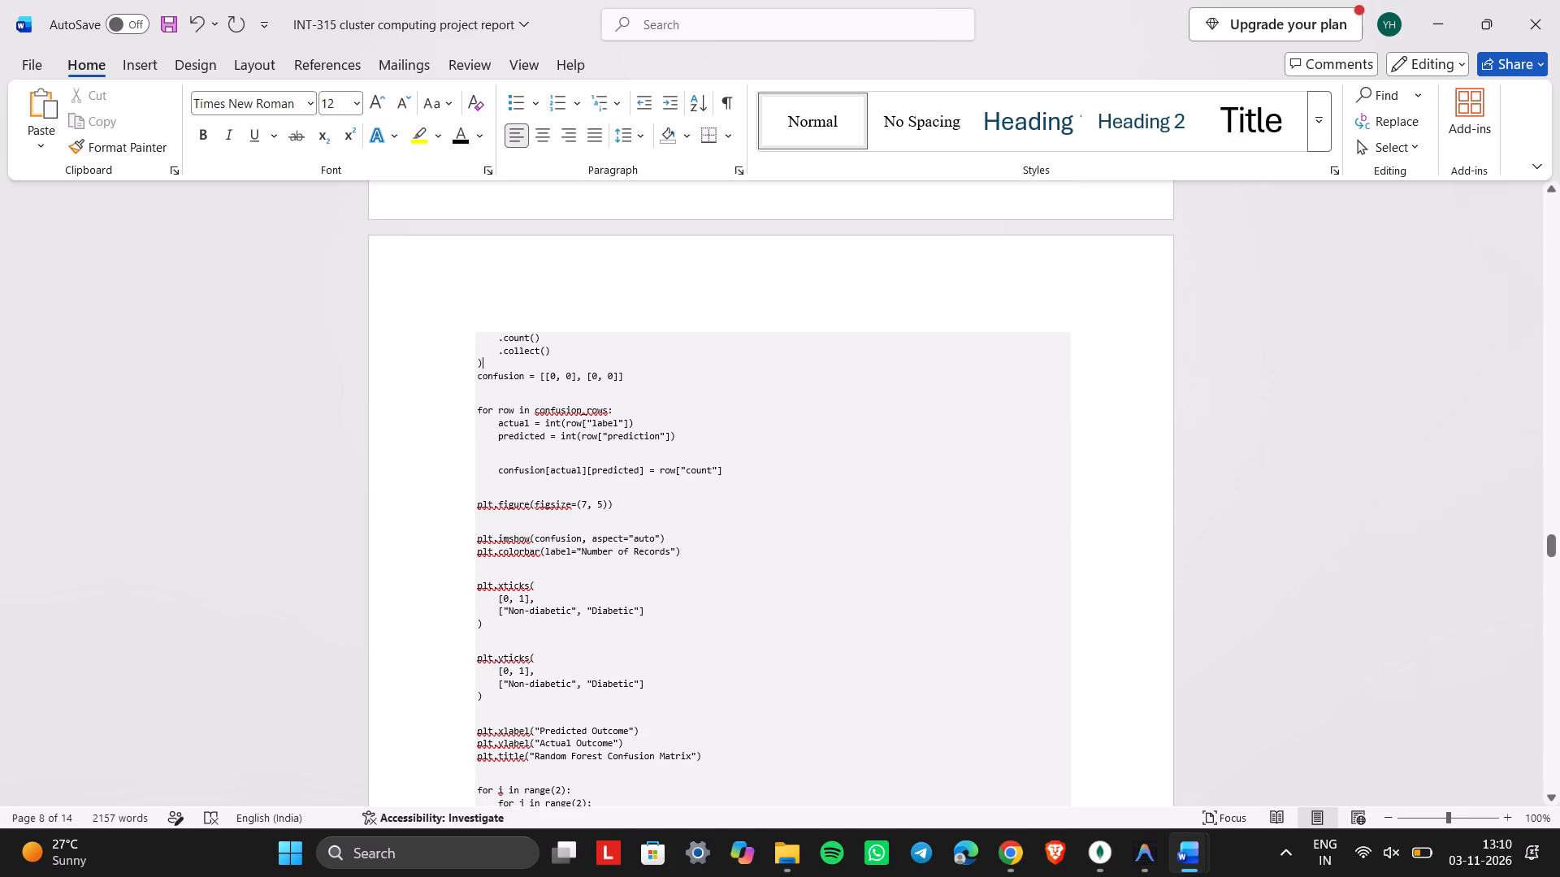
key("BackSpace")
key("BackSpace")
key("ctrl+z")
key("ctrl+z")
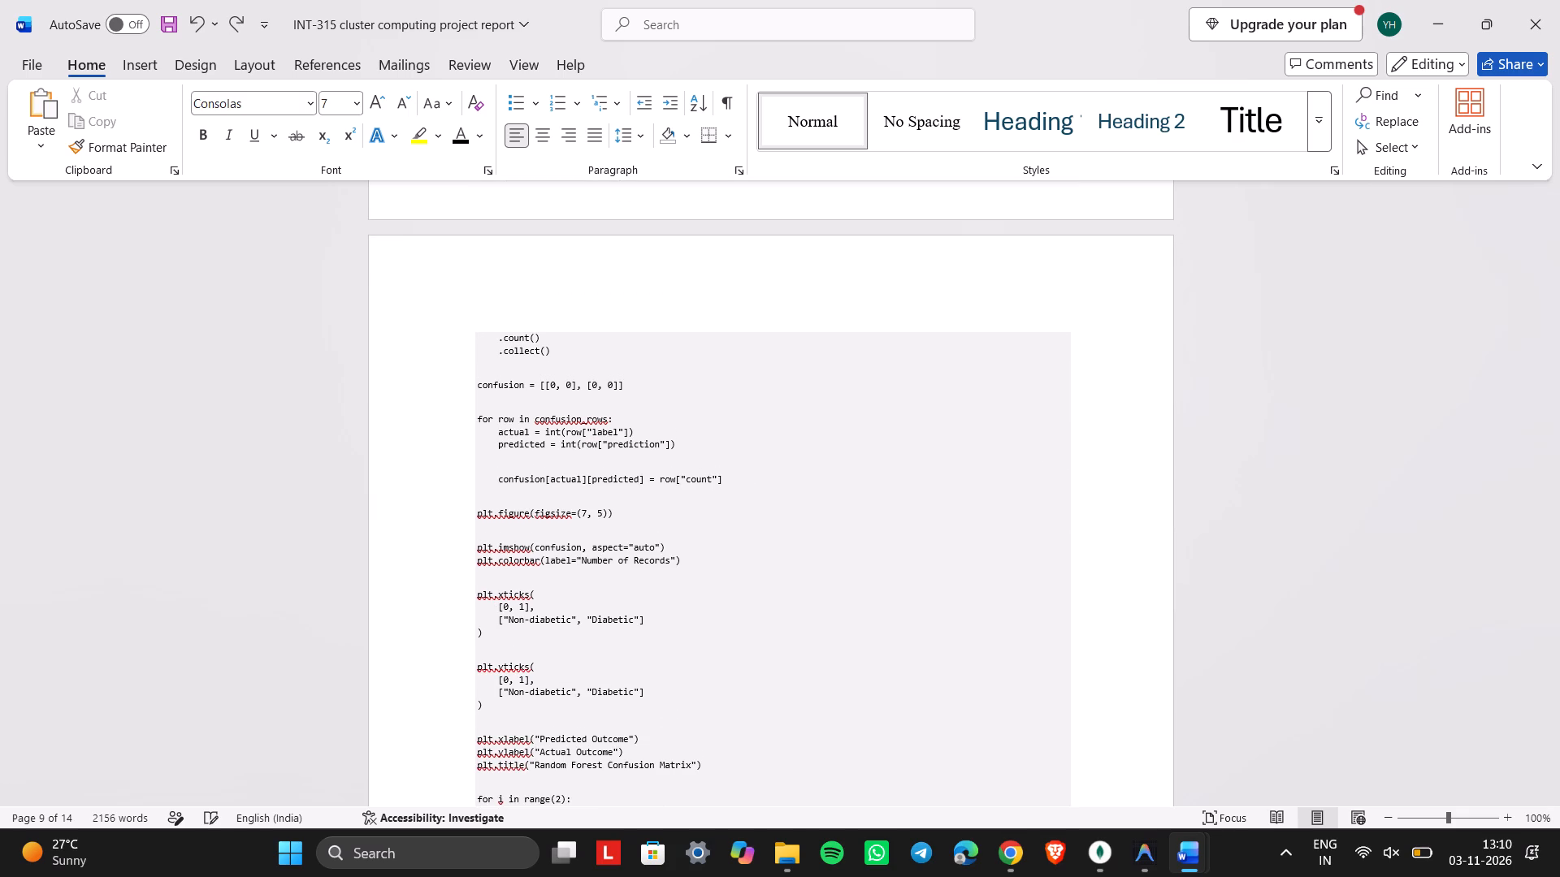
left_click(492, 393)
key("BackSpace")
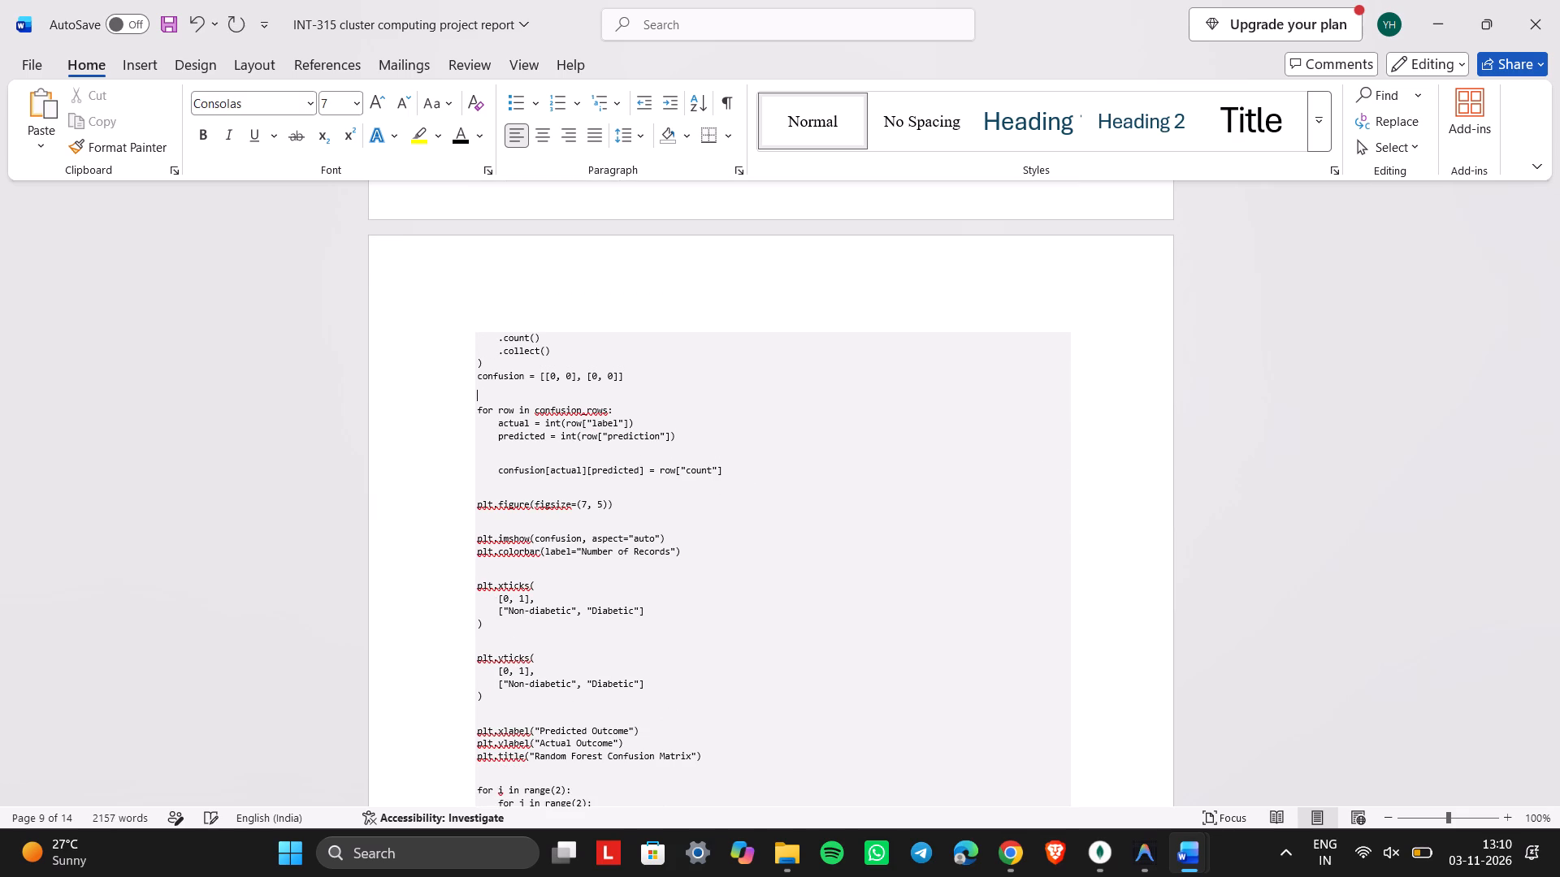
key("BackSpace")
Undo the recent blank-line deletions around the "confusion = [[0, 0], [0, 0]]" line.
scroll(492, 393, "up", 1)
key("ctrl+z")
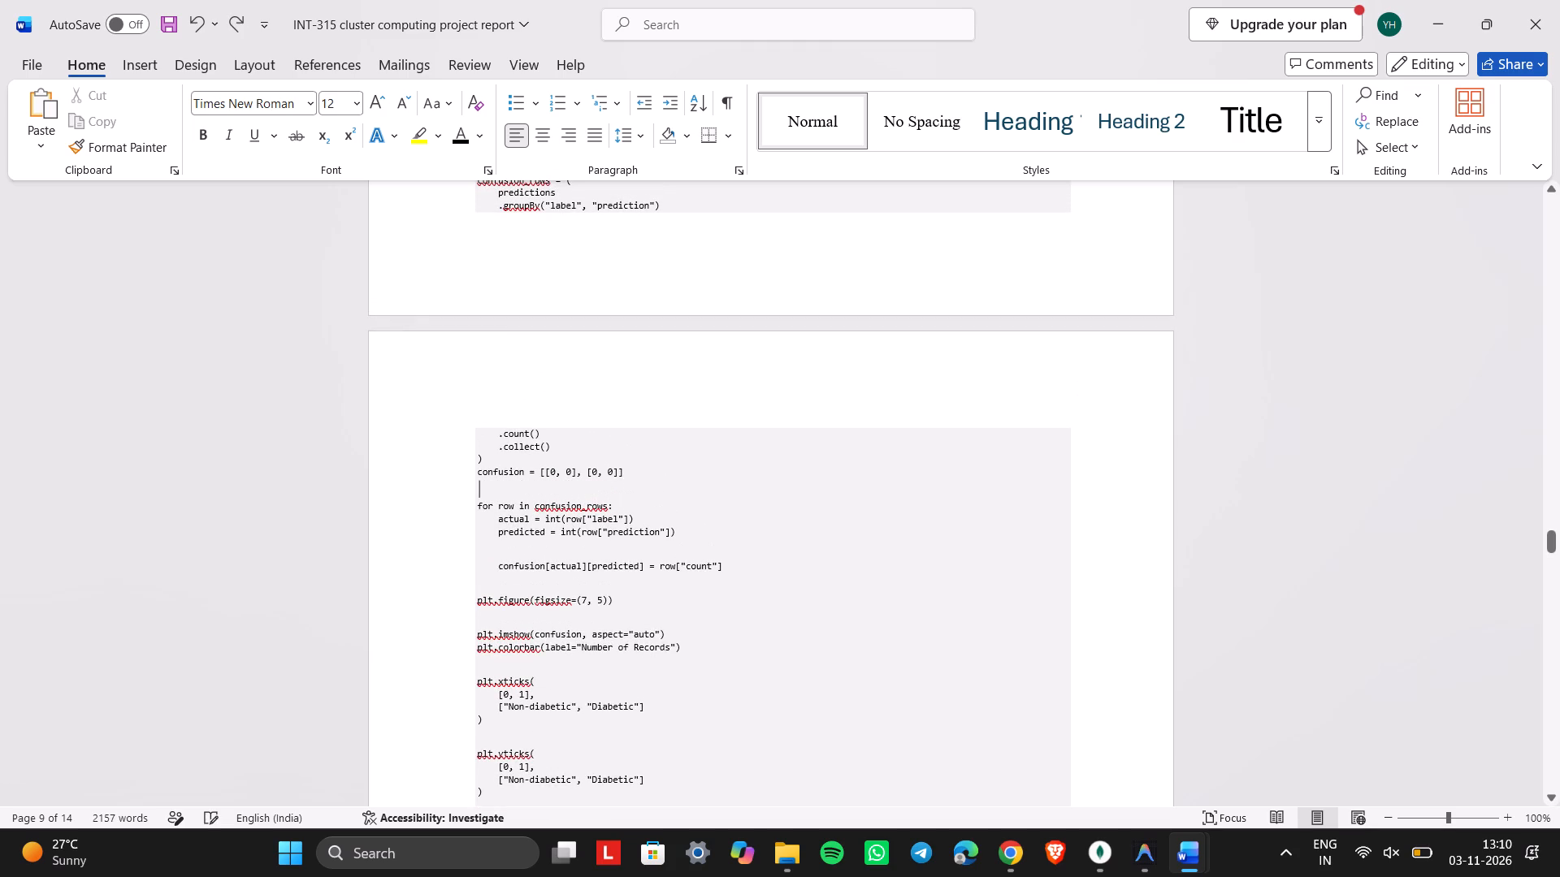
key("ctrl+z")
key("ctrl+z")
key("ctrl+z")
Delete the blank lines directly before and after "confusion = [[0, 0], [0, 0]]" in Code Cell 14.
key("BackSpace")
key("BackSpace")
key("Down")
key("Down")
key("BackSpace")
key("BackSpace")
Delete the blank lines in Code Cell 14's plotting code between "plt.figure(figsize=(7, 5))" and "plt.xlabel("Predicted Outcome")".
scroll(492, 393, "down", 2)
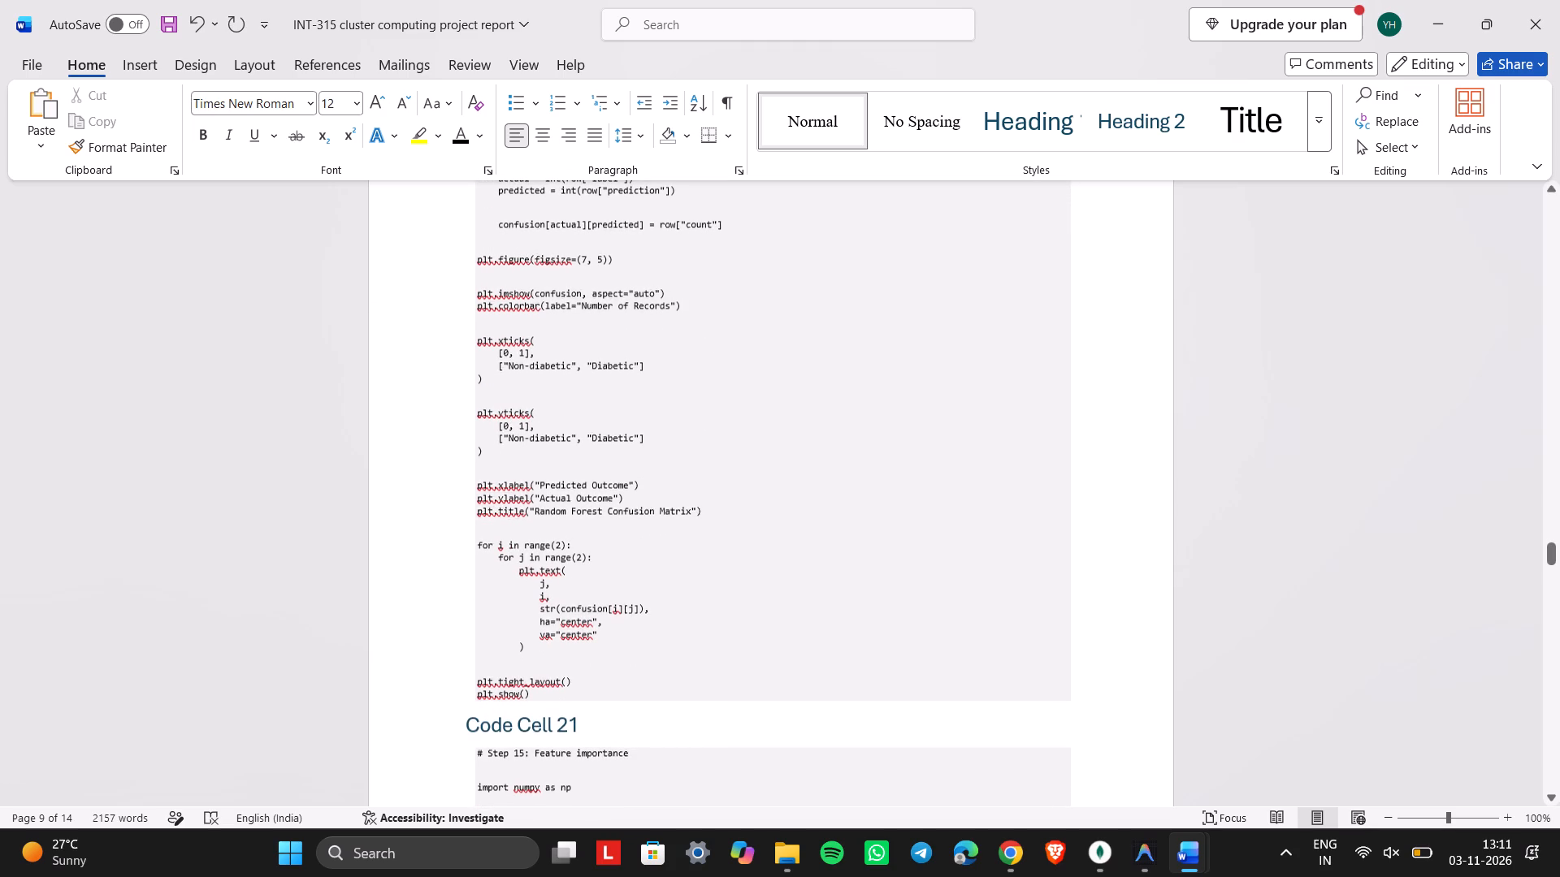
scroll(576, 301, "up", 1)
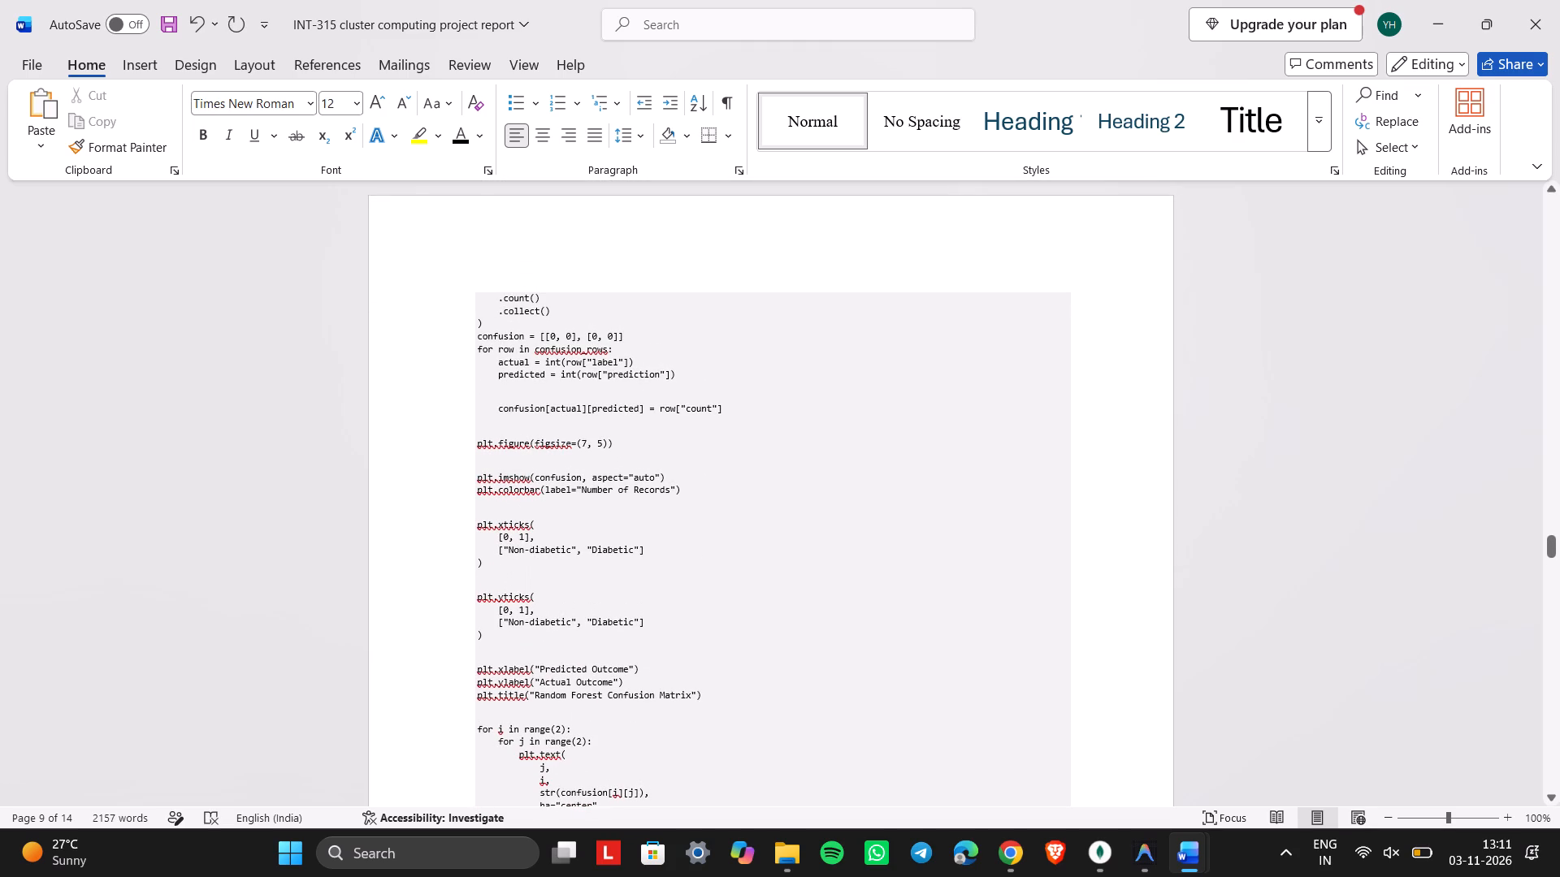
left_click(500, 461)
key("BackSpace")
key("BackSpace")
key("BackSpace")
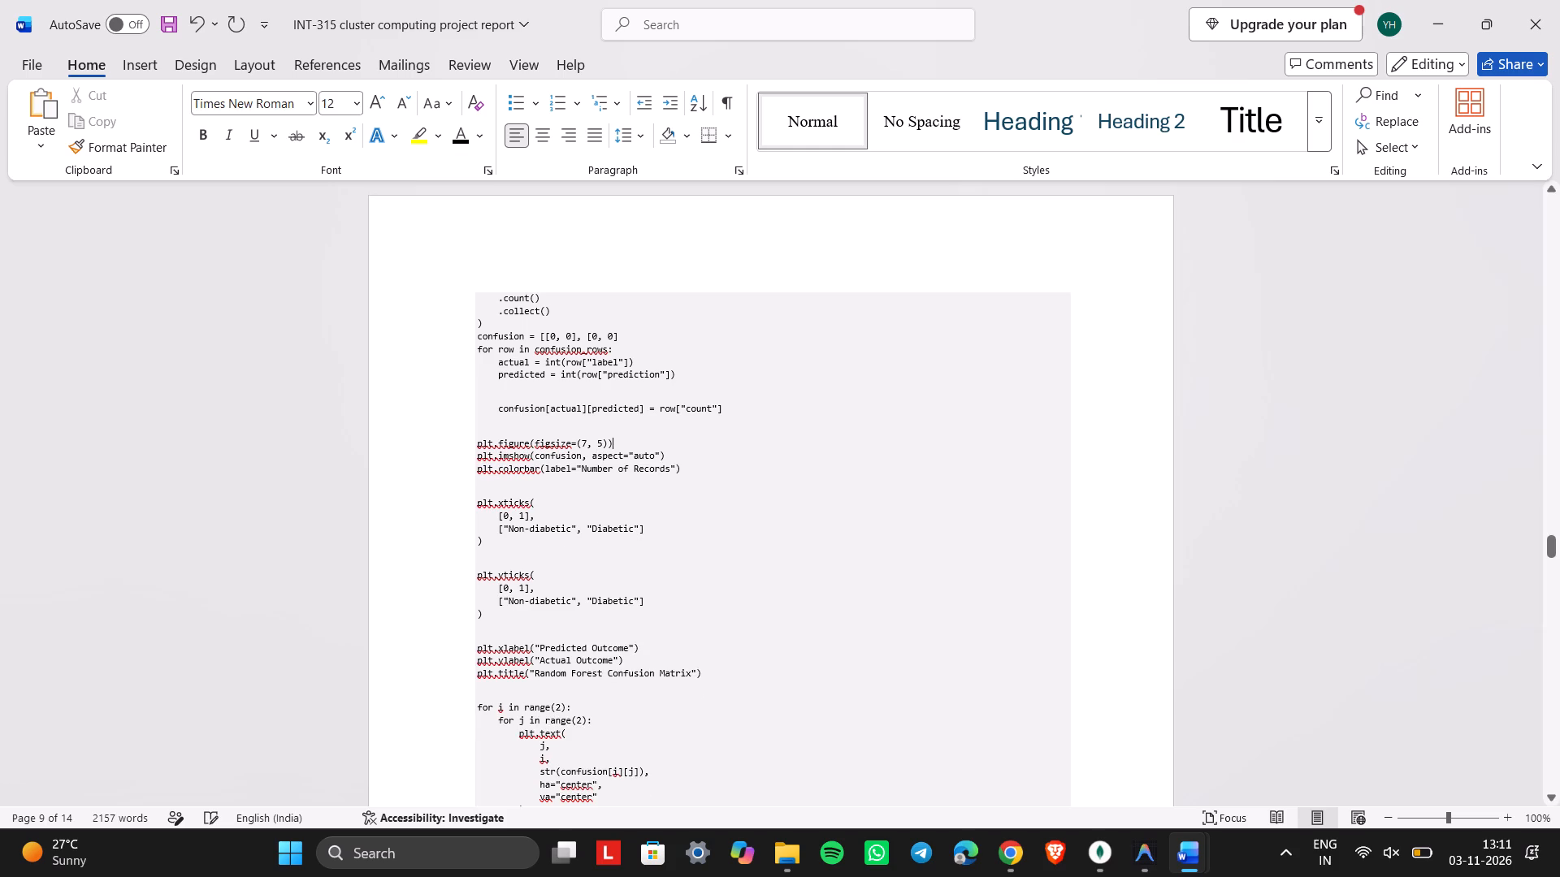
left_click(495, 488)
key("BackSpace")
key("BackSpace")
left_click(483, 534)
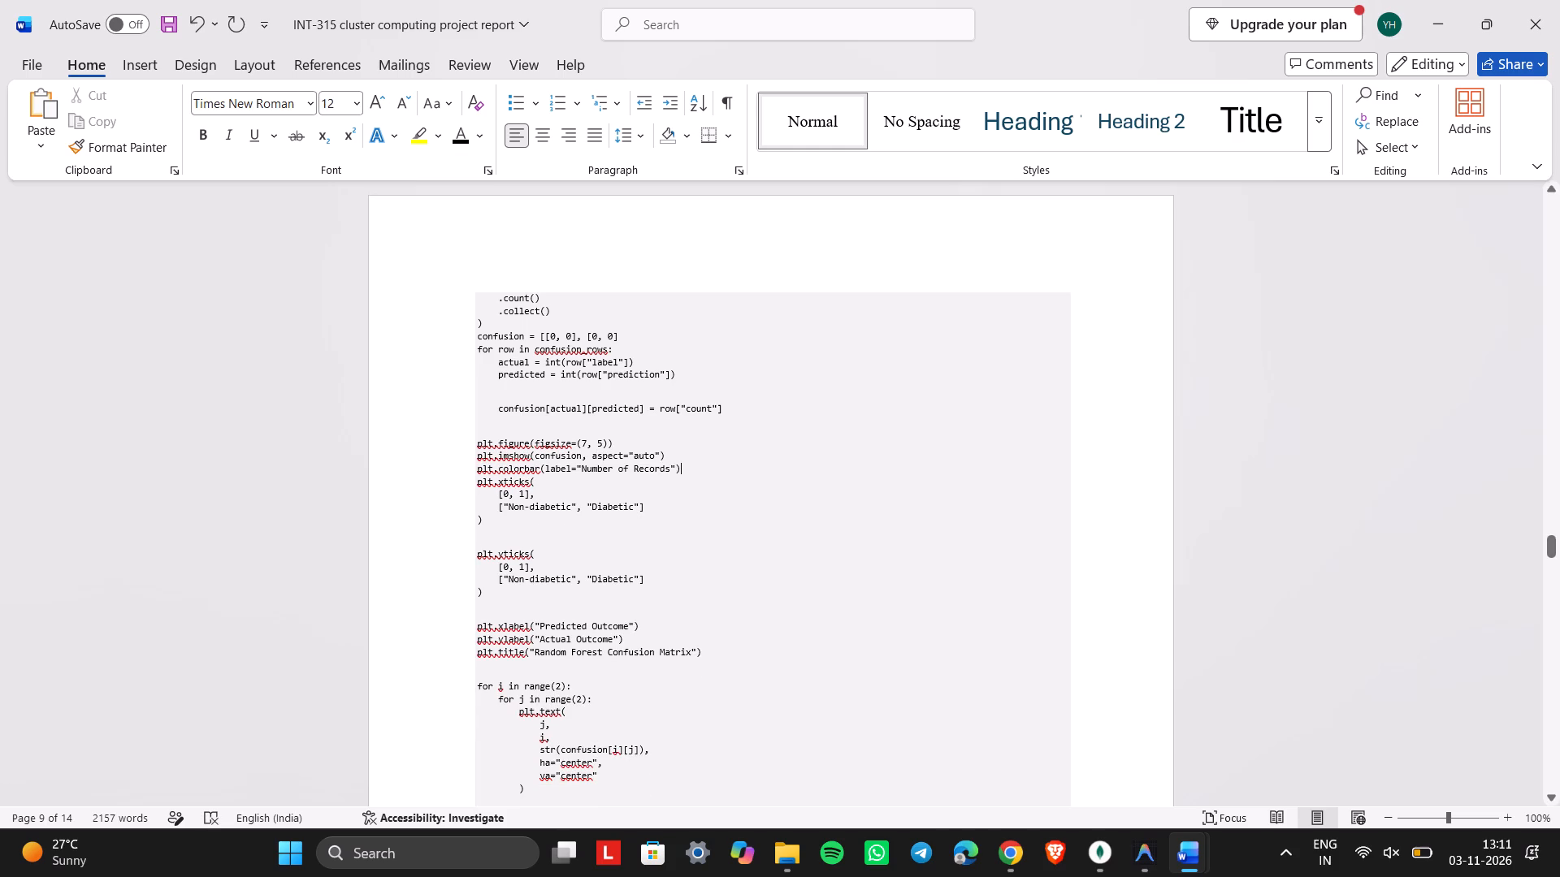
key("BackSpace")
key("BackSpace")
left_click(495, 594)
key("BackSpace")
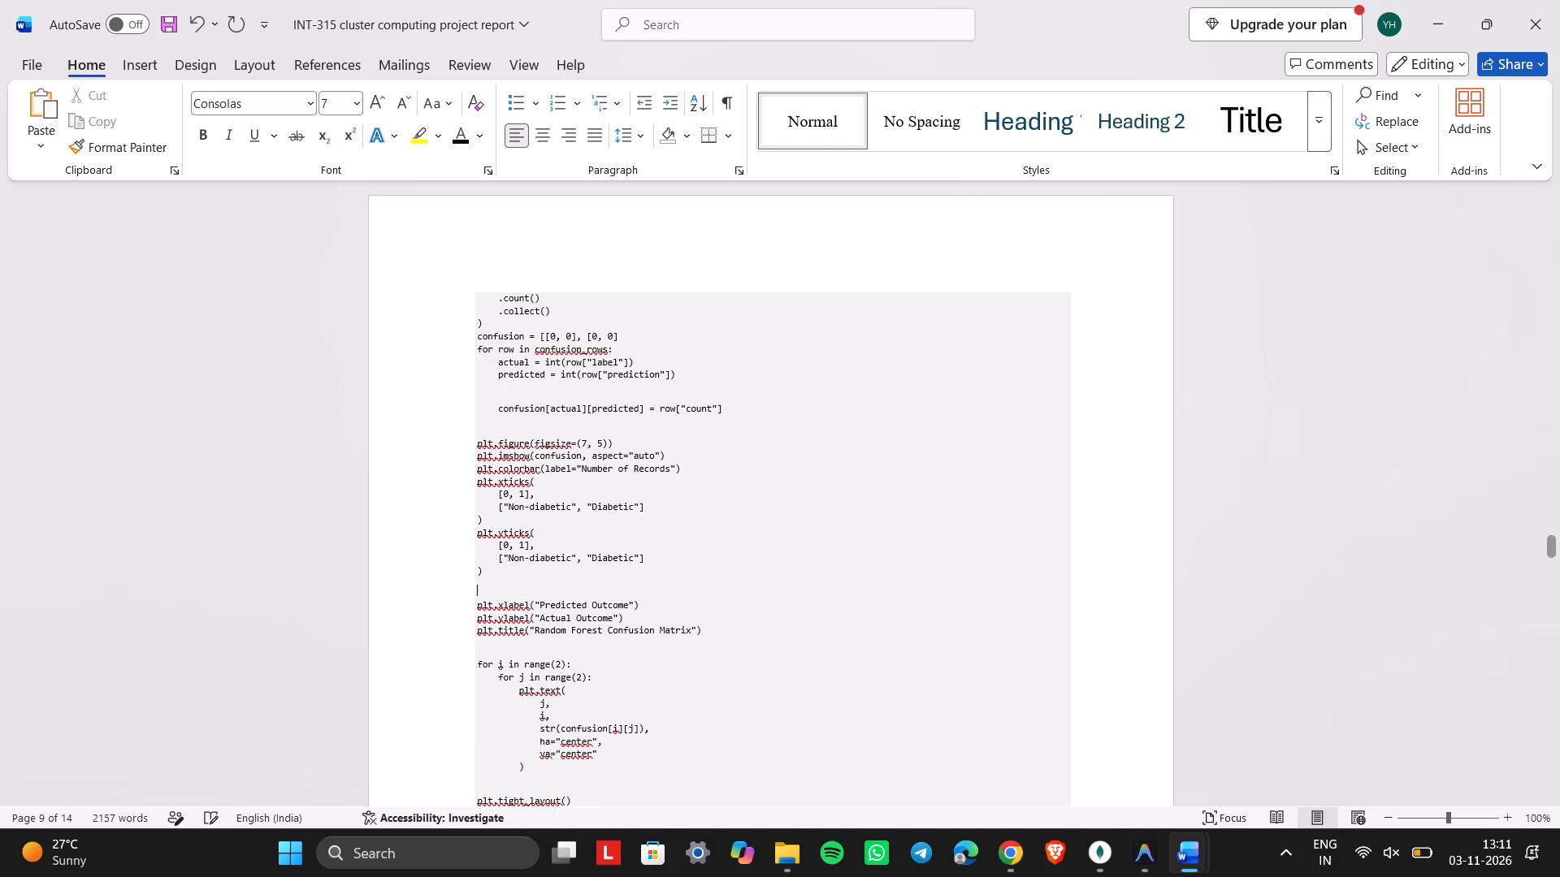
key("BackSpace")
Restyle the Code Cell 21 heading above the Step 15 feature importance code as bold Normal text and change it to "Code Cell 15:".
scroll(495, 594, "down", 2)
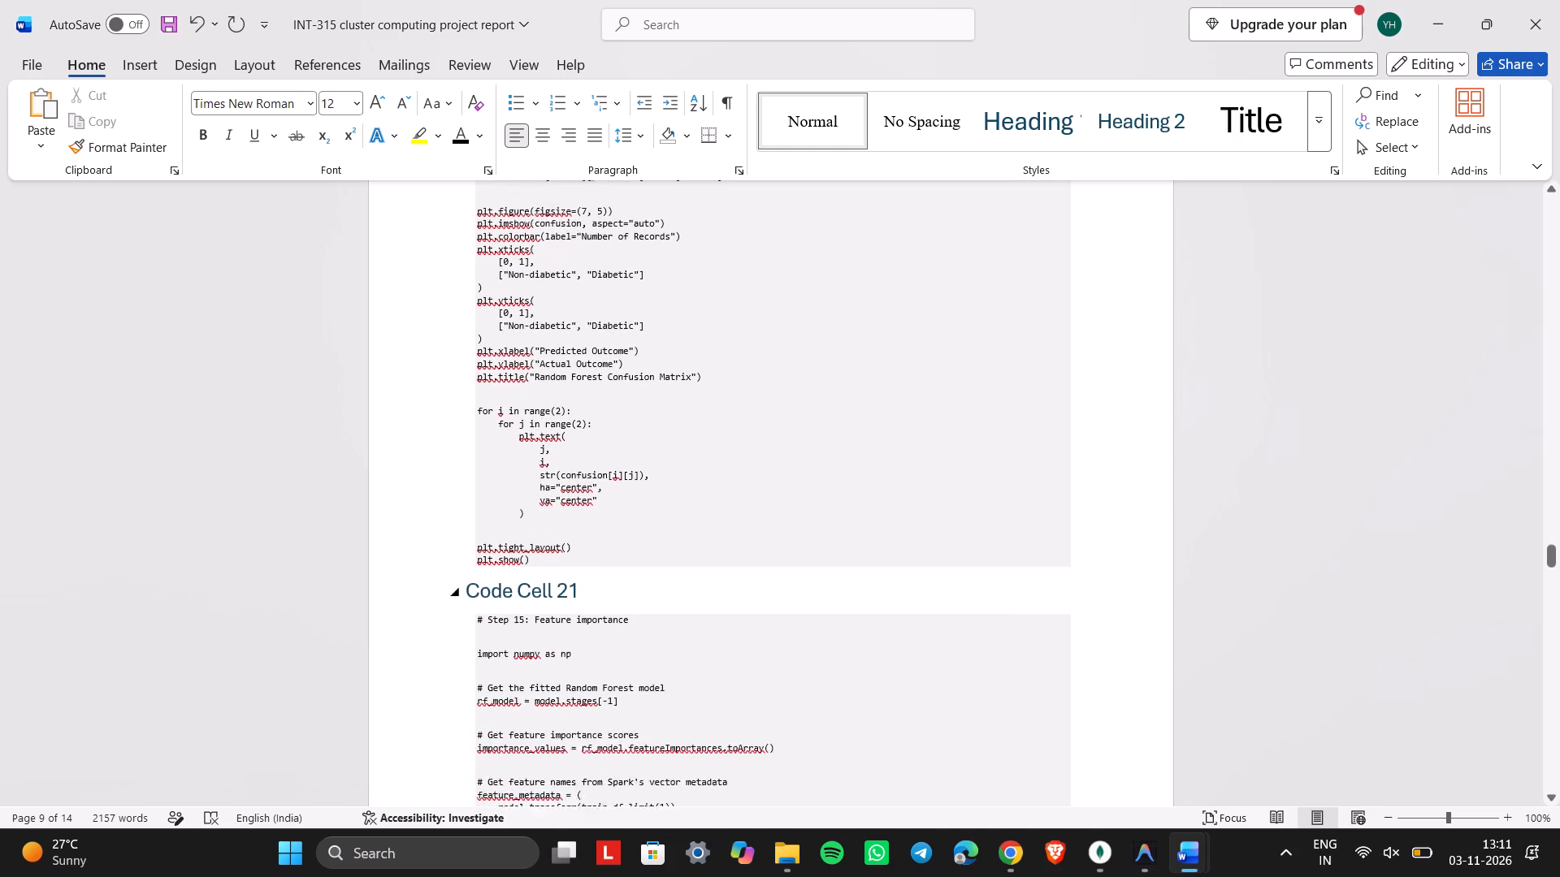
scroll(556, 572, "down", 2)
scroll(606, 499, "up", 3)
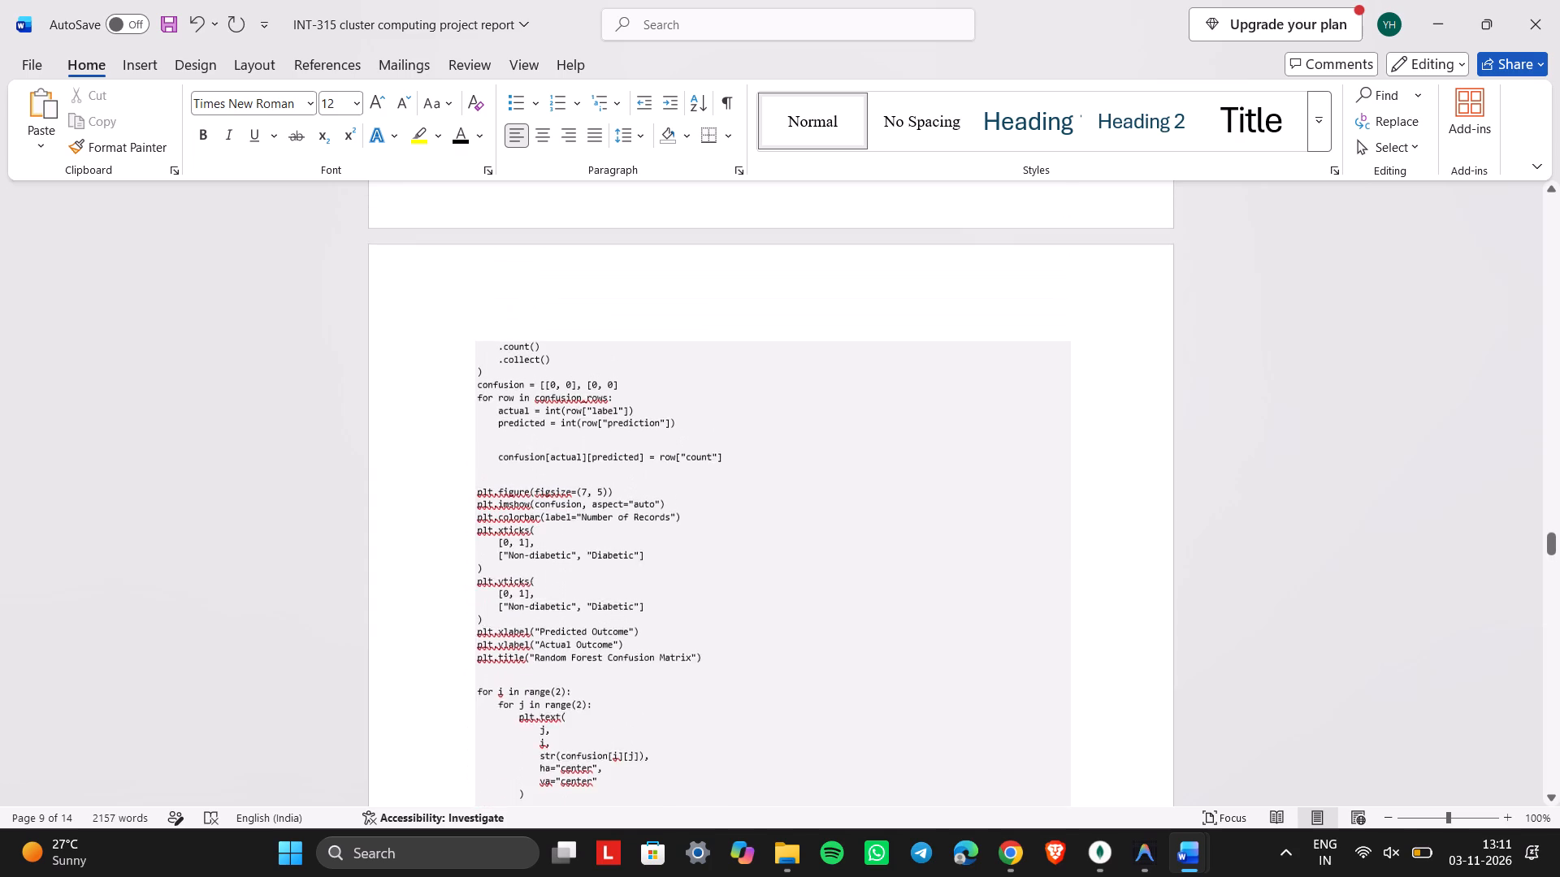
scroll(606, 499, "up", 1)
scroll(606, 499, "down", 1)
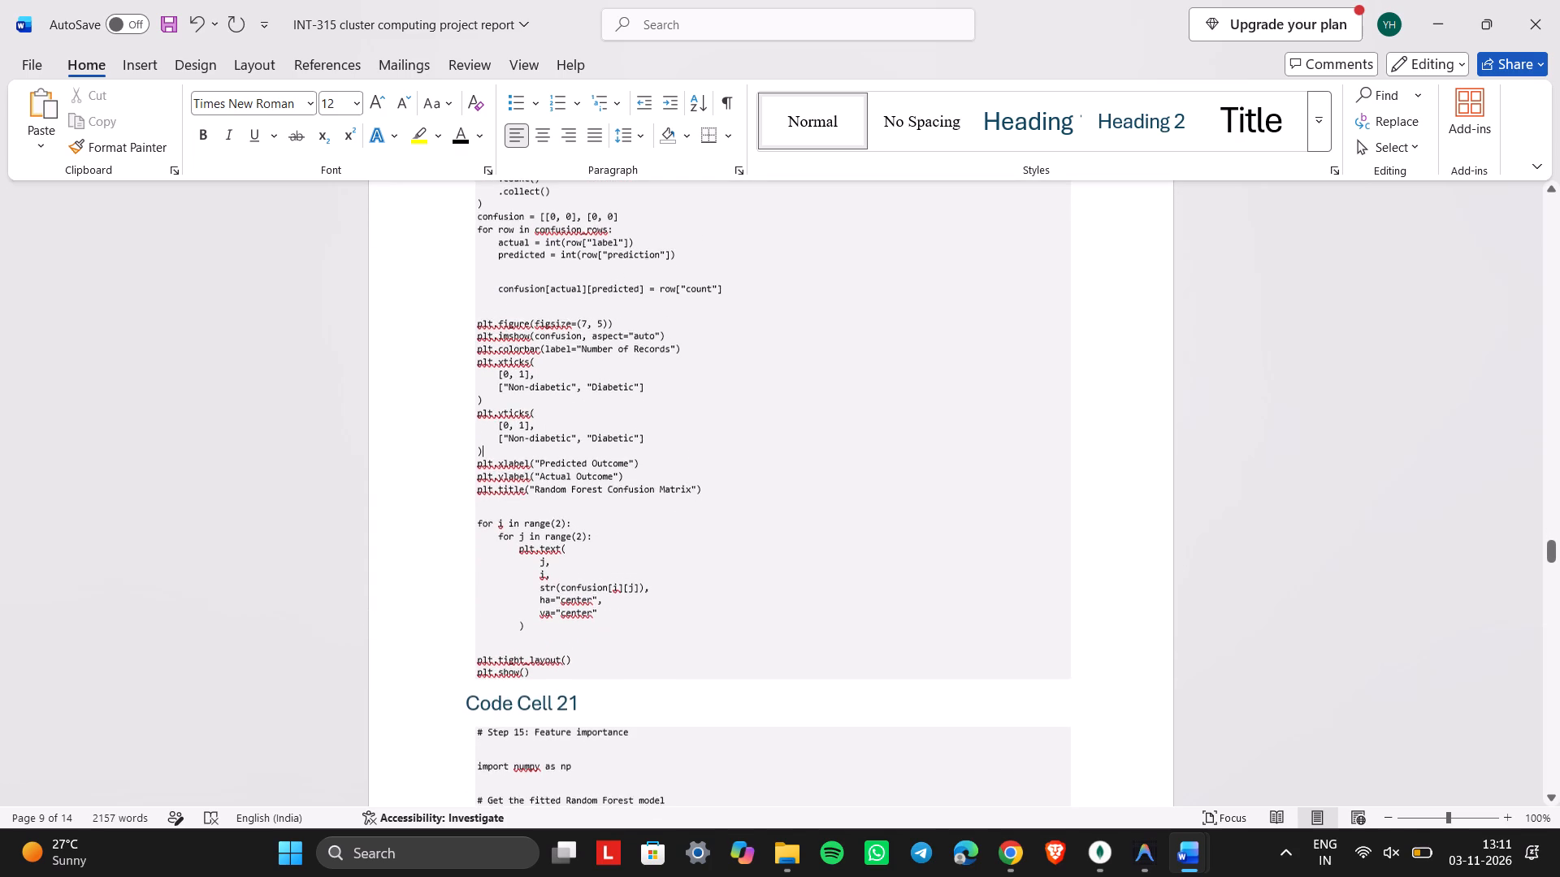
left_click_drag(588, 689, 483, 698)
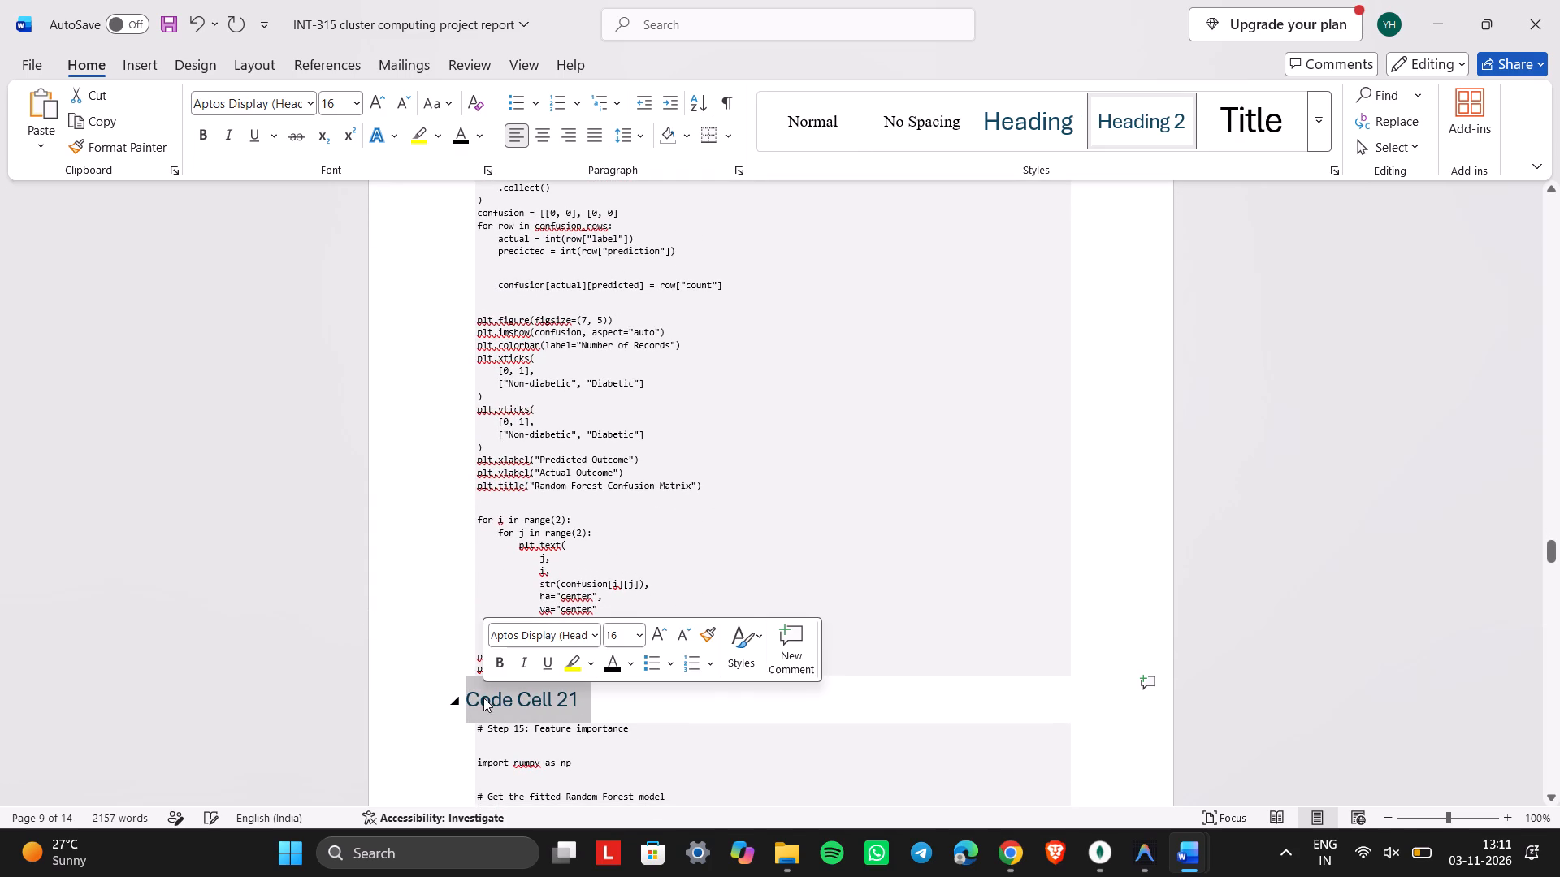
left_click(834, 114)
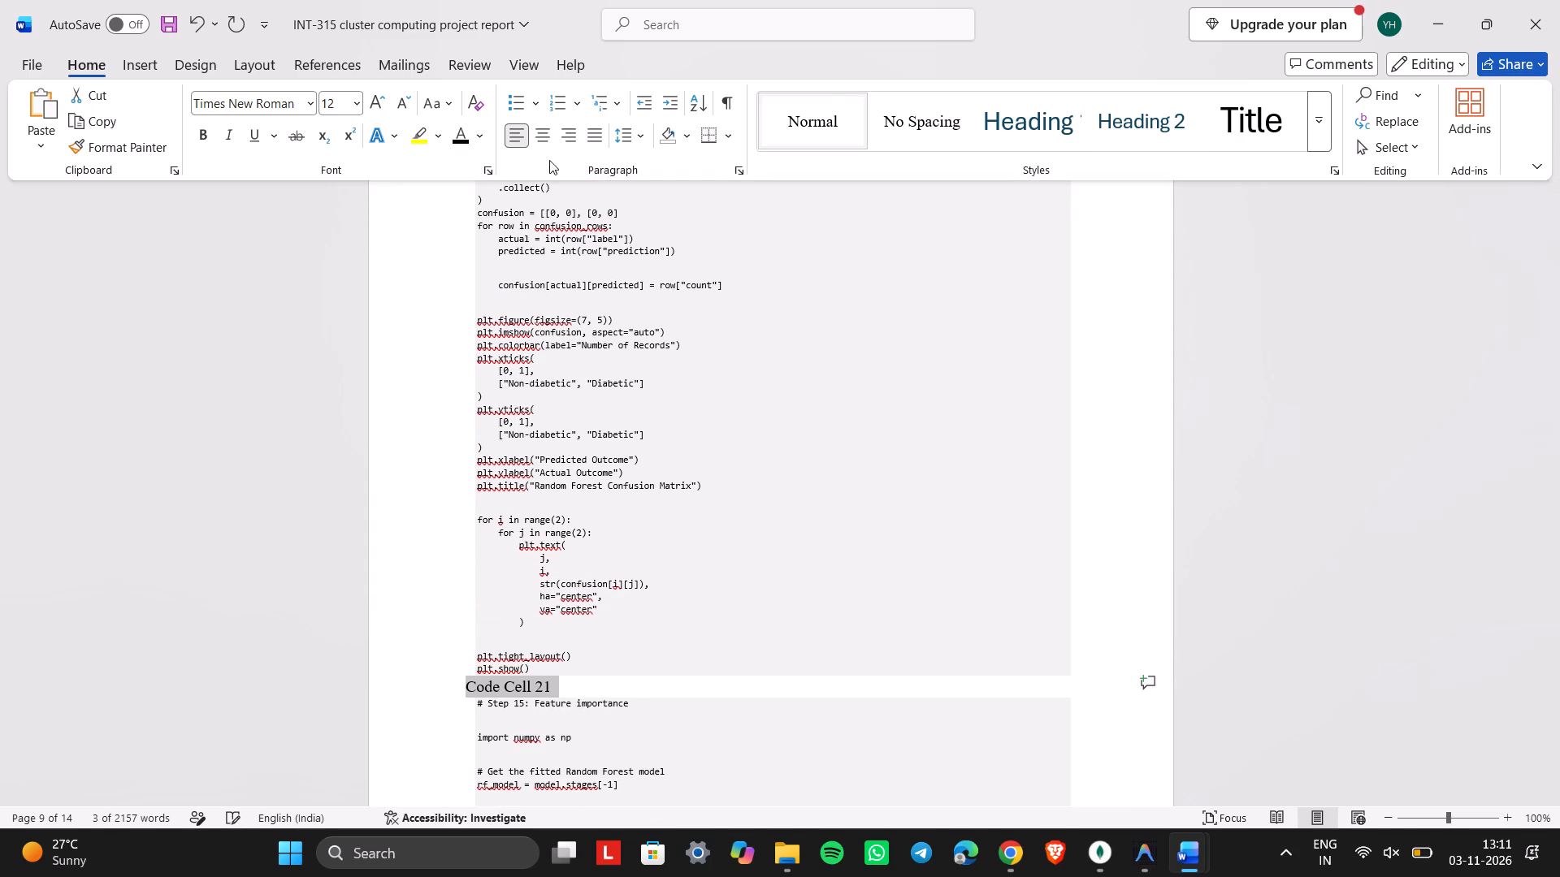
left_click(214, 142)
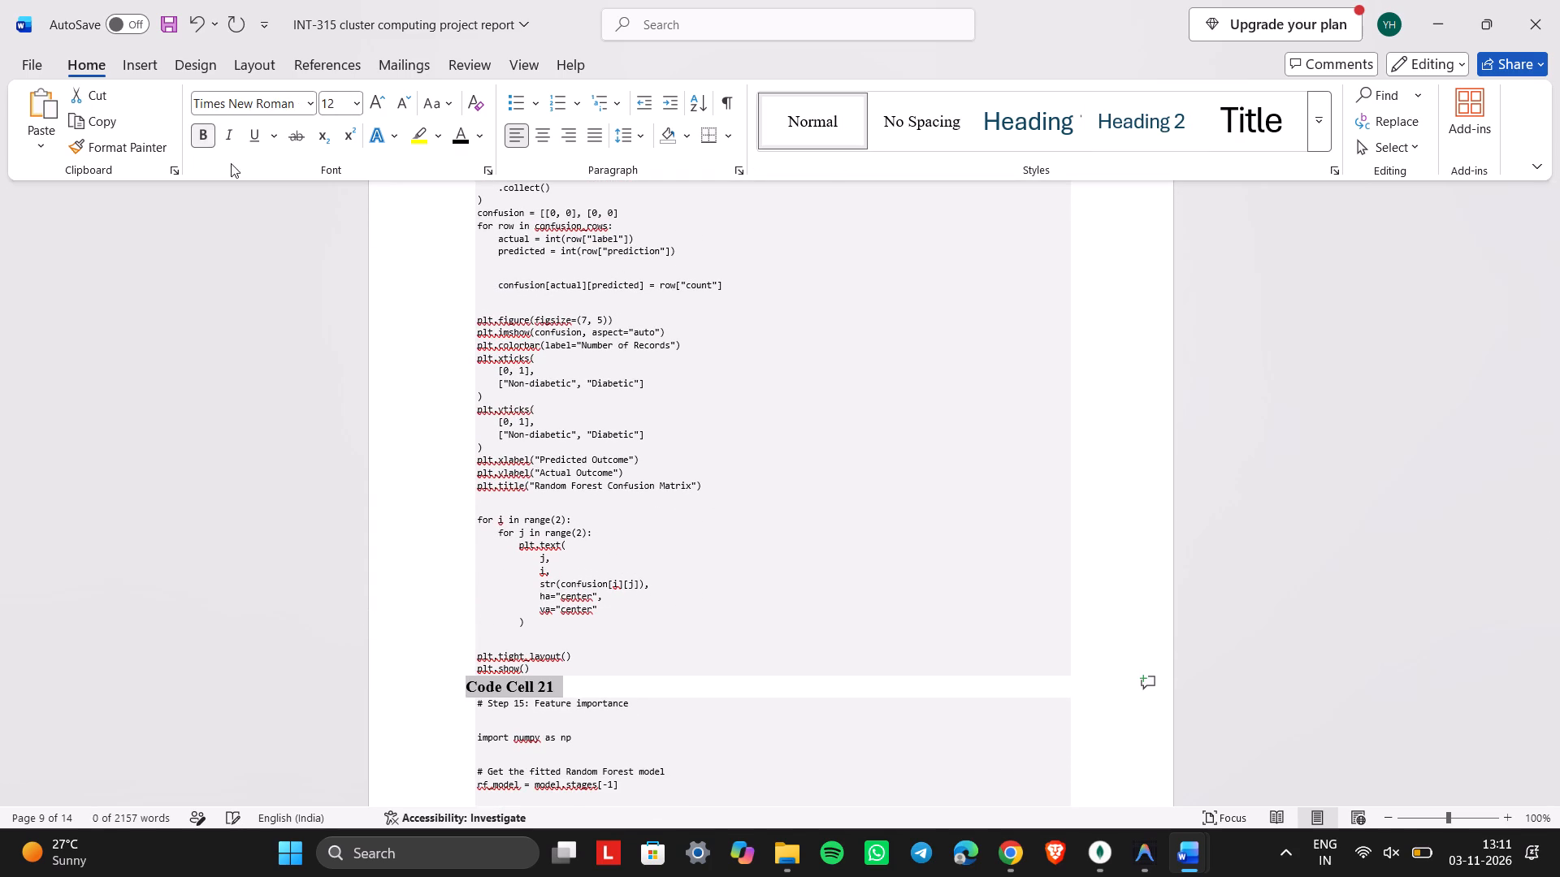
left_click(563, 680)
key("BackSpace")
scroll(563, 680, "up", 3)
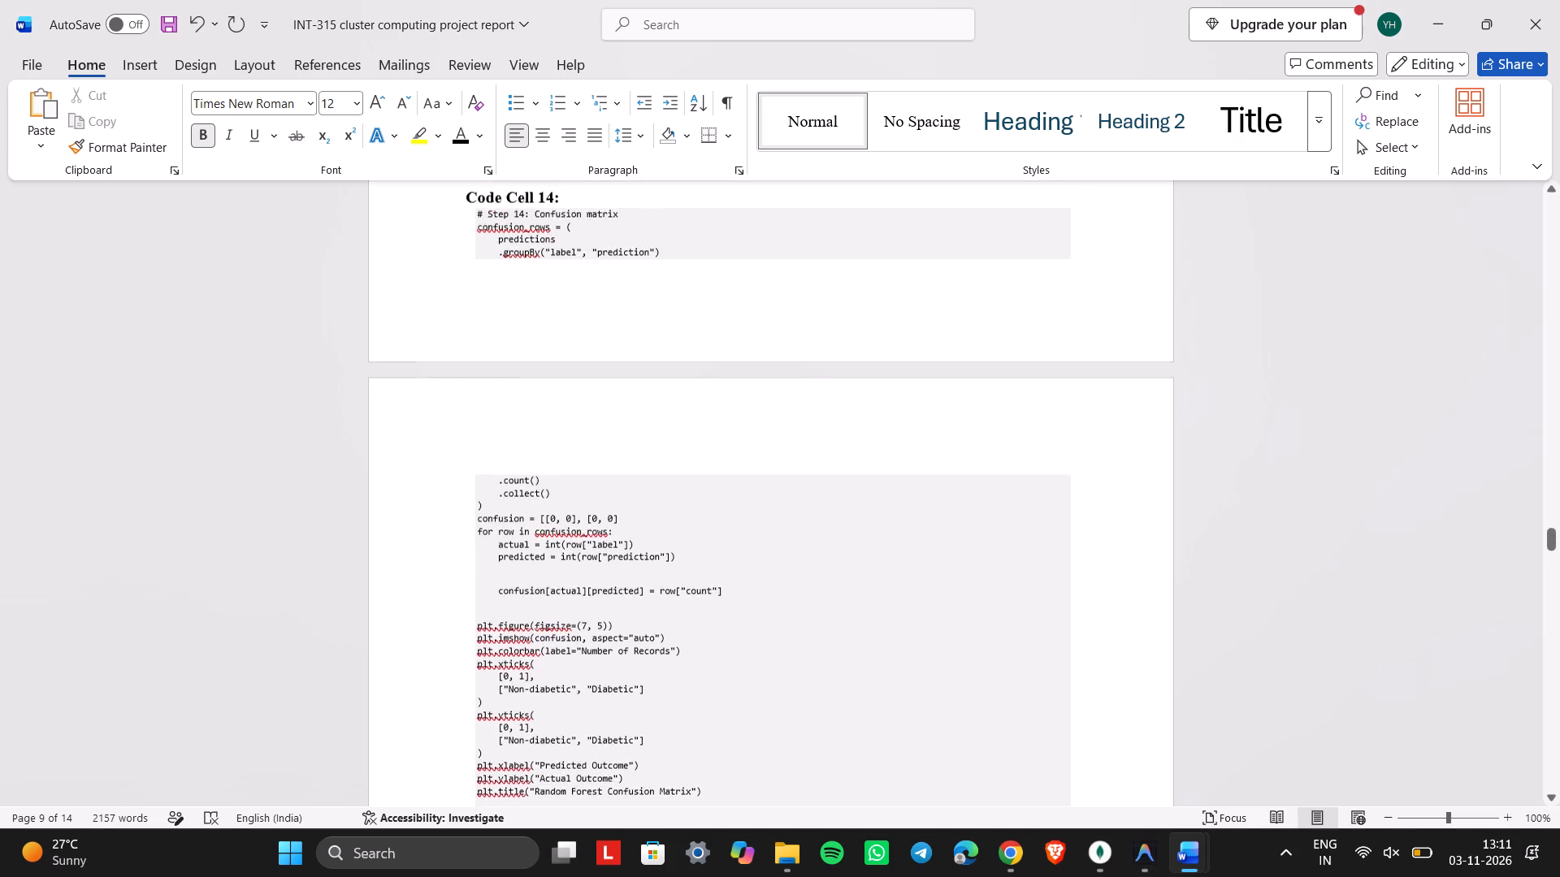
scroll(563, 680, "up", 1)
scroll(563, 680, "down", 2)
key("BackSpace")
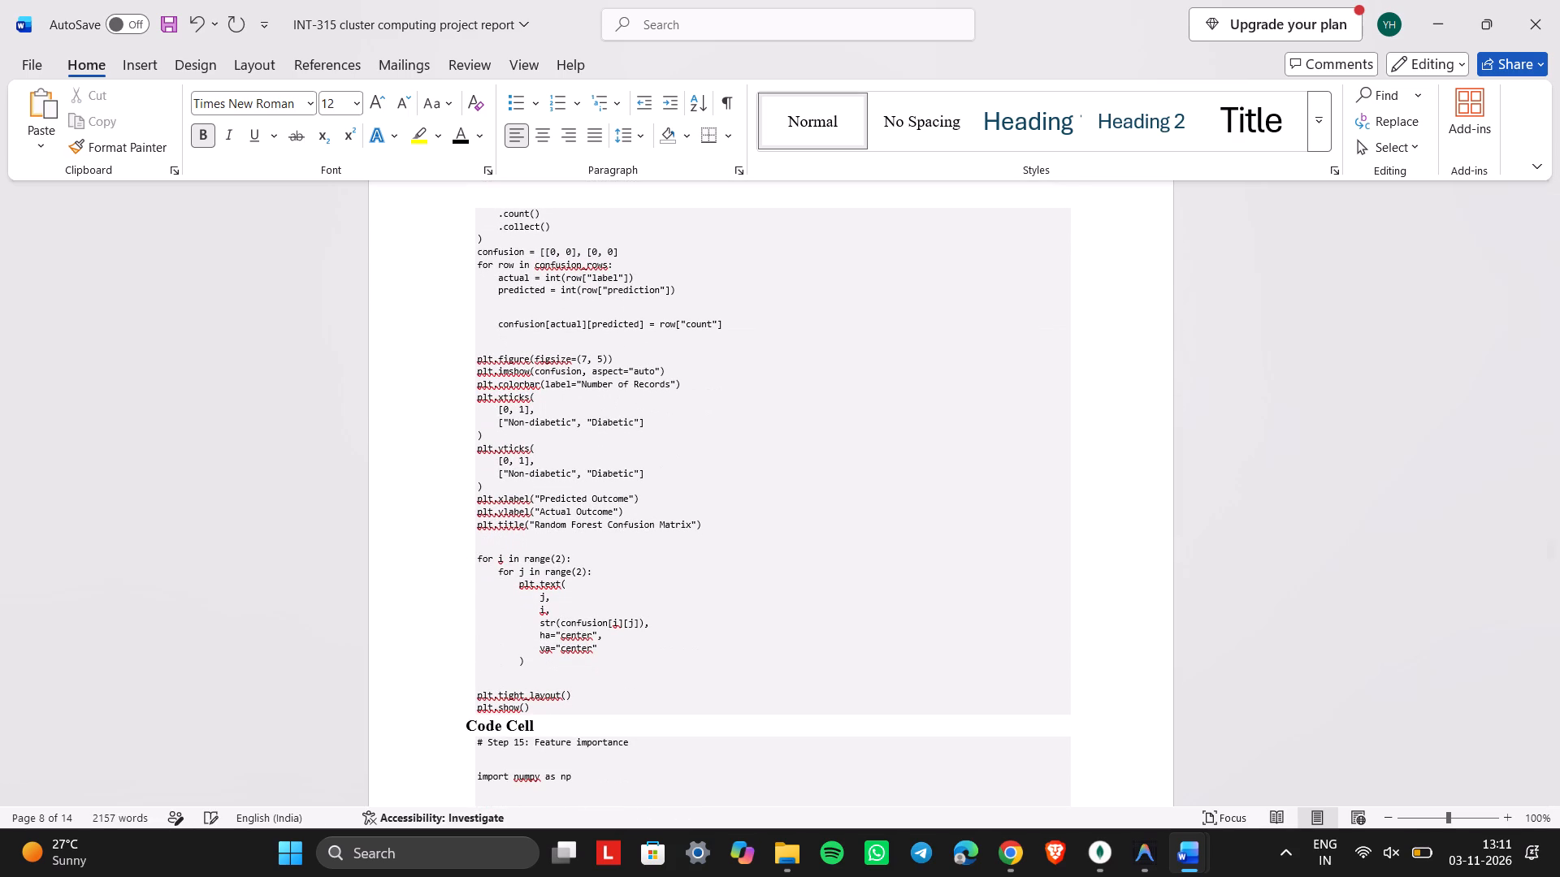
type("15:")
Insert a blank line above the "Code Cell 15:" heading.
left_click(459, 734)
key("Return")
Delete the blank lines in Code Cell 15 from "# Step 15: Feature importance" down to "# Get feature importance scores".
scroll(459, 734, "down", 1)
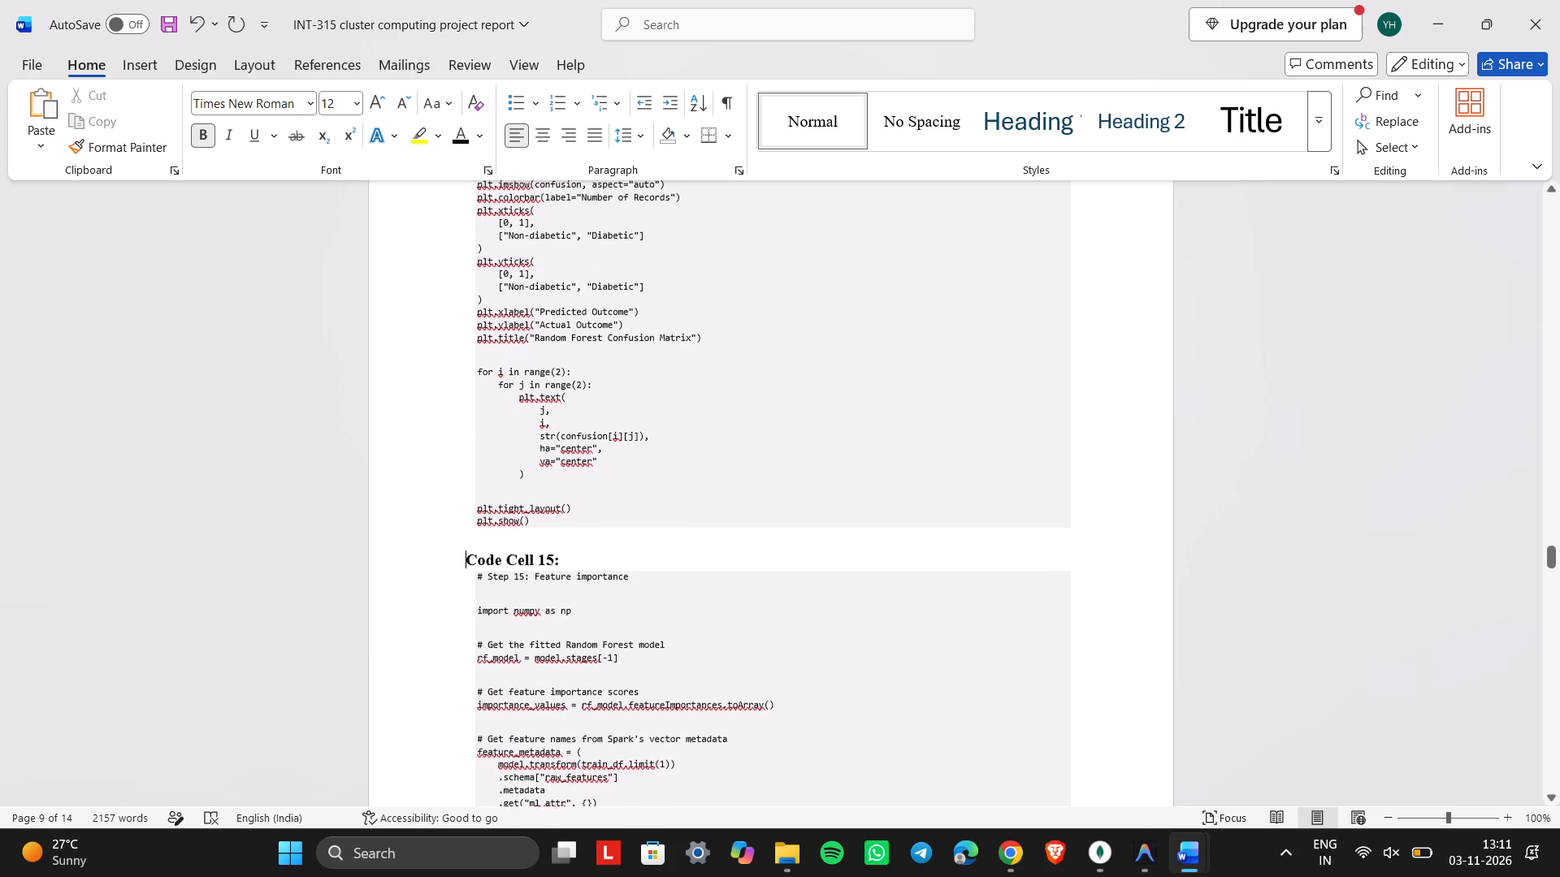
left_click(523, 595)
key("BackSpace")
key("BackSpace")
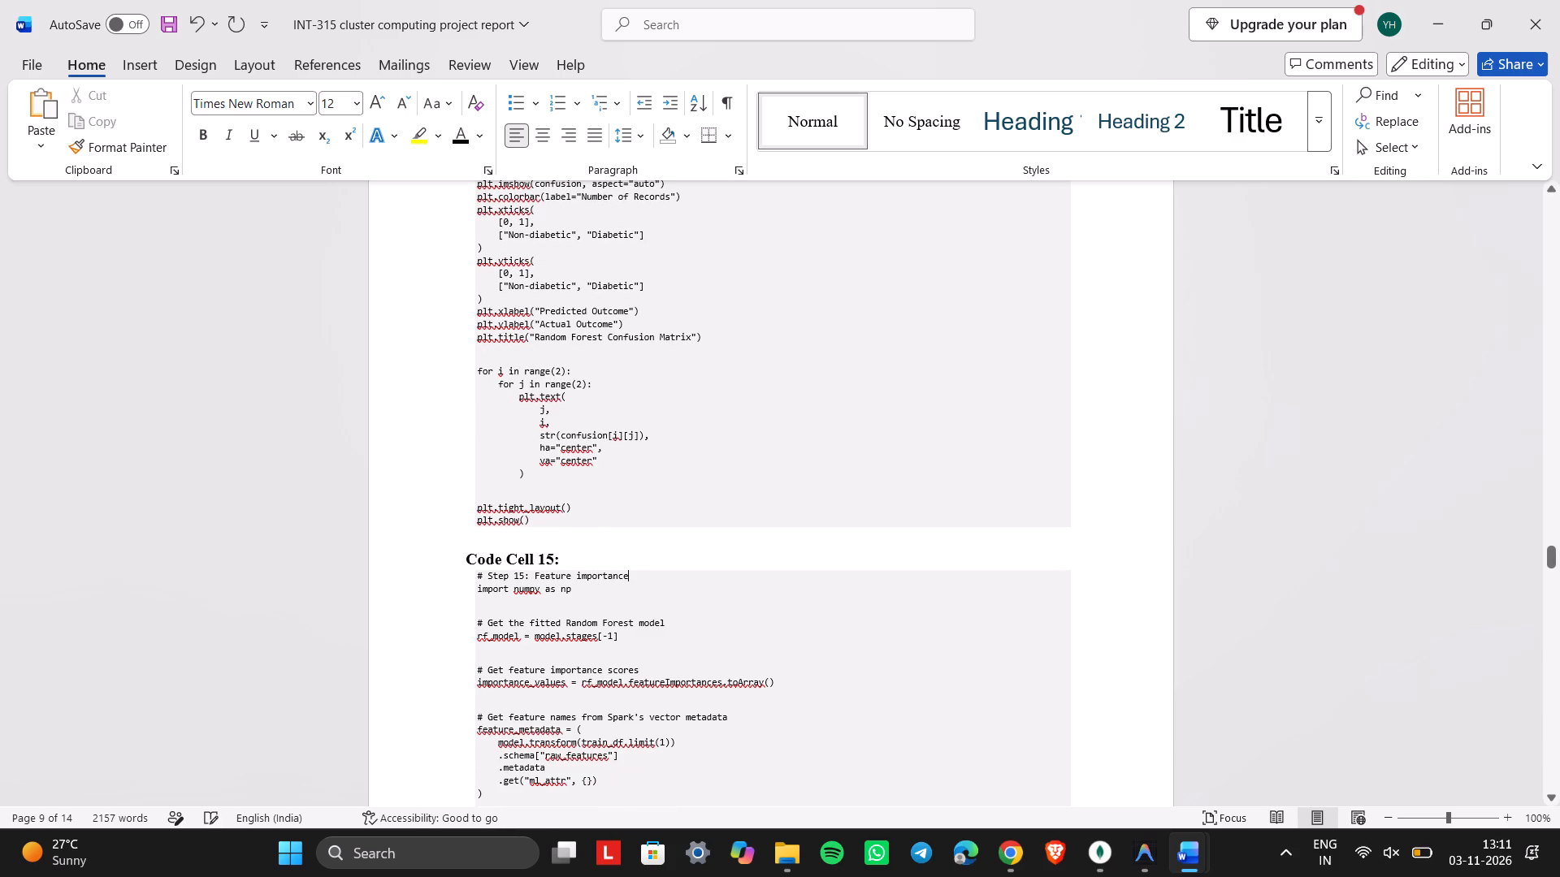
left_click(504, 608)
key("BackSpace")
key("BackSpace")
scroll(504, 608, "down", 1)
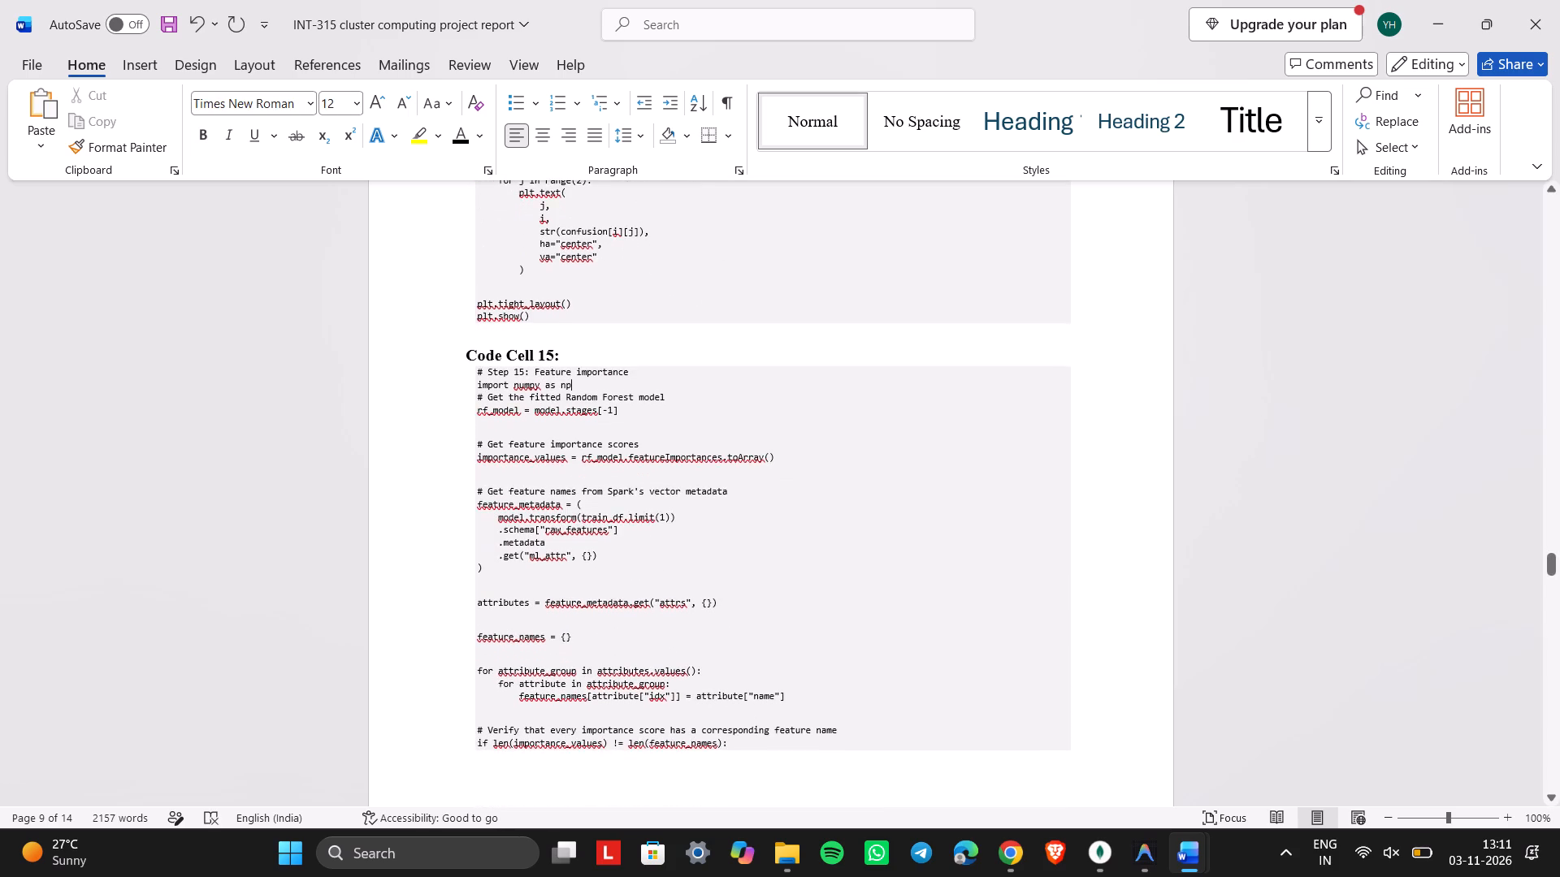
left_click(492, 420)
key("BackSpace")
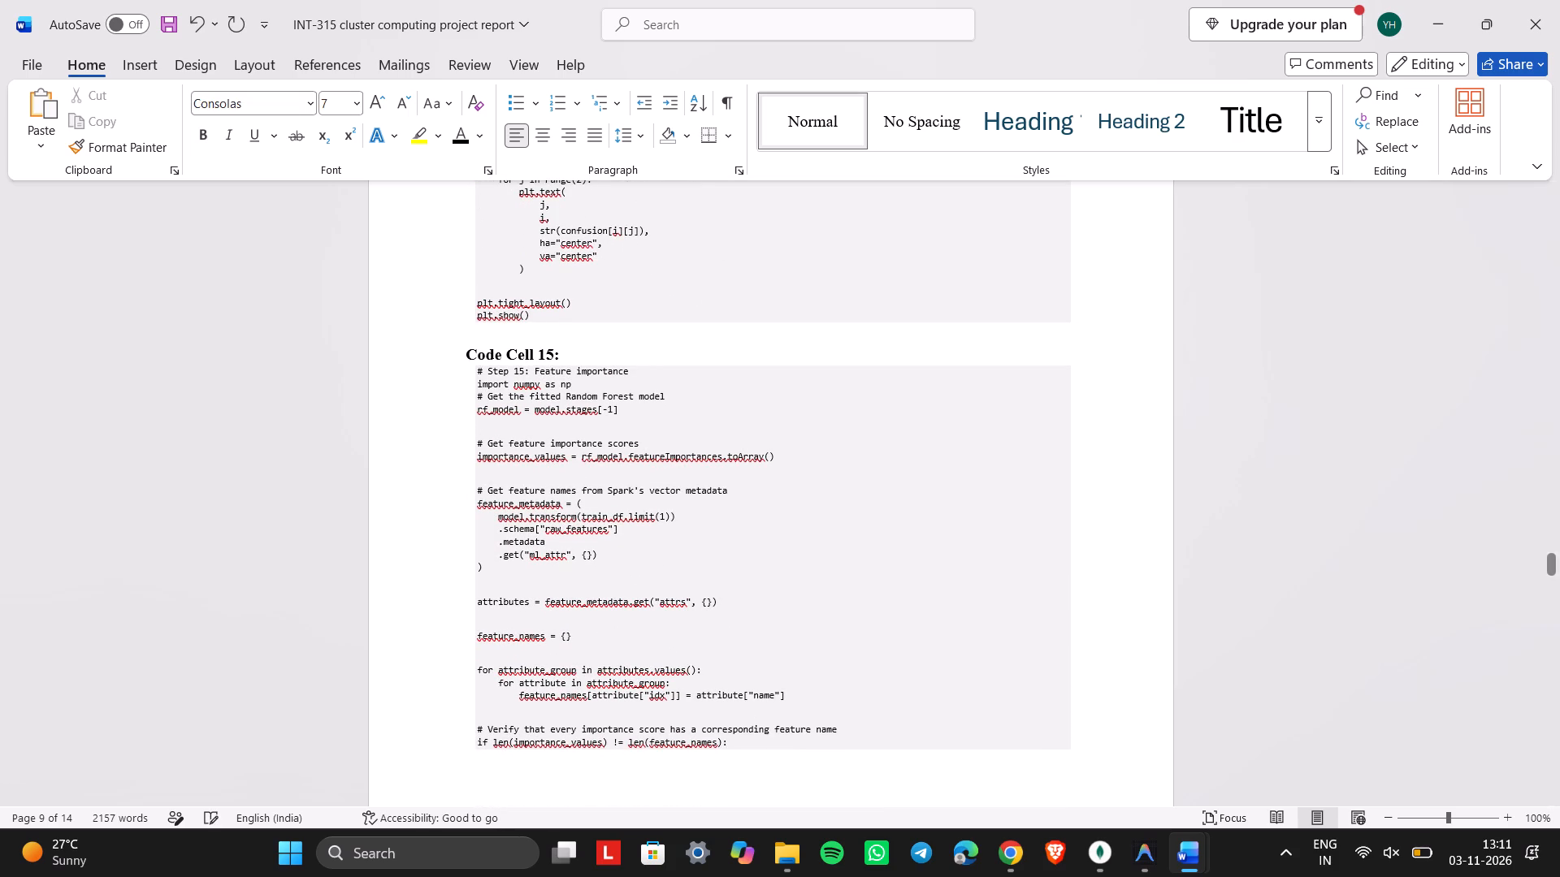
key("BackSpace")
Delete the blank line in Code Cell 15 before "# Get feature names from Spark's vector metadata".
scroll(575, 496, "down", 1)
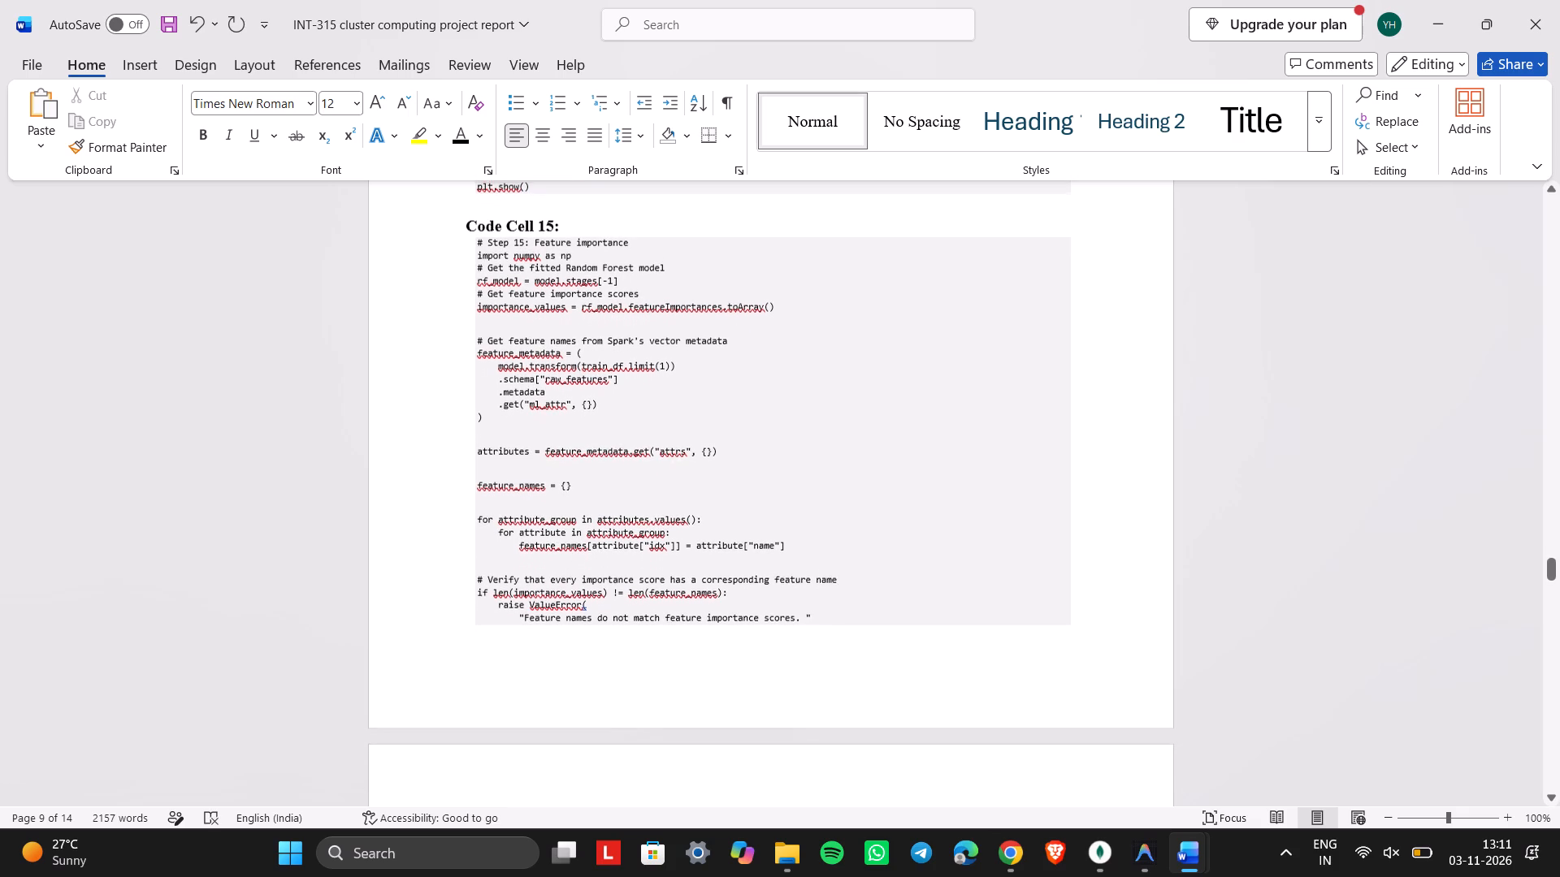
scroll(575, 496, "down", 2)
scroll(575, 496, "up", 2)
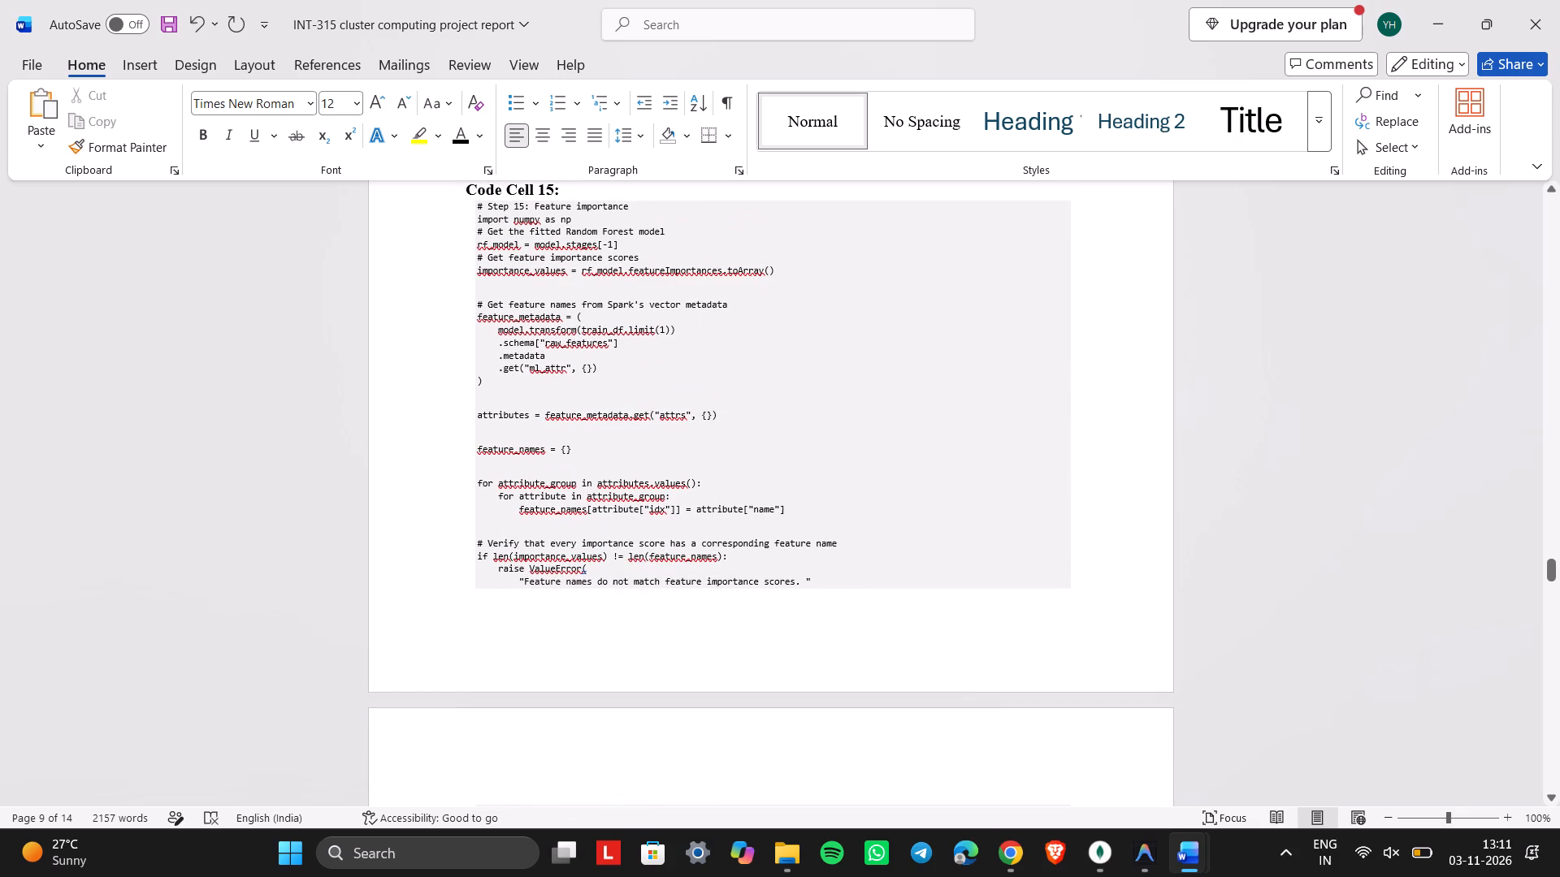
left_click(507, 284)
key("BackSpace")
key("BackSpace")
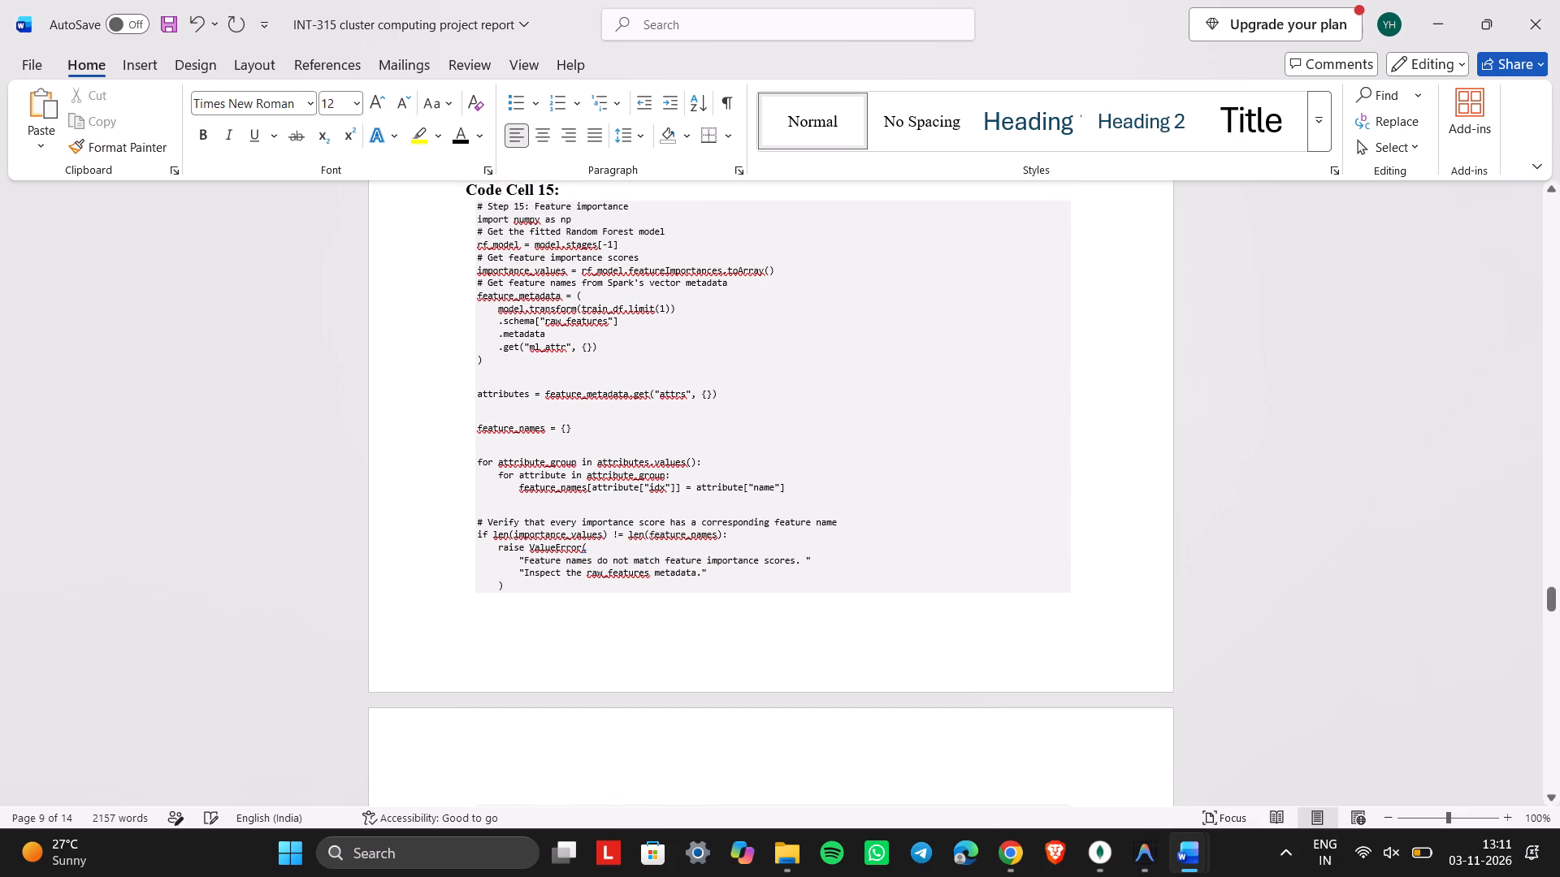
Delete the blank lines in Code Cell 15 between the end of the feature_metadata block and "for attribute_group in attributes.values():".
left_click(487, 378)
key("BackSpace")
key("BackSpace")
key("BackSpace")
left_click(487, 388)
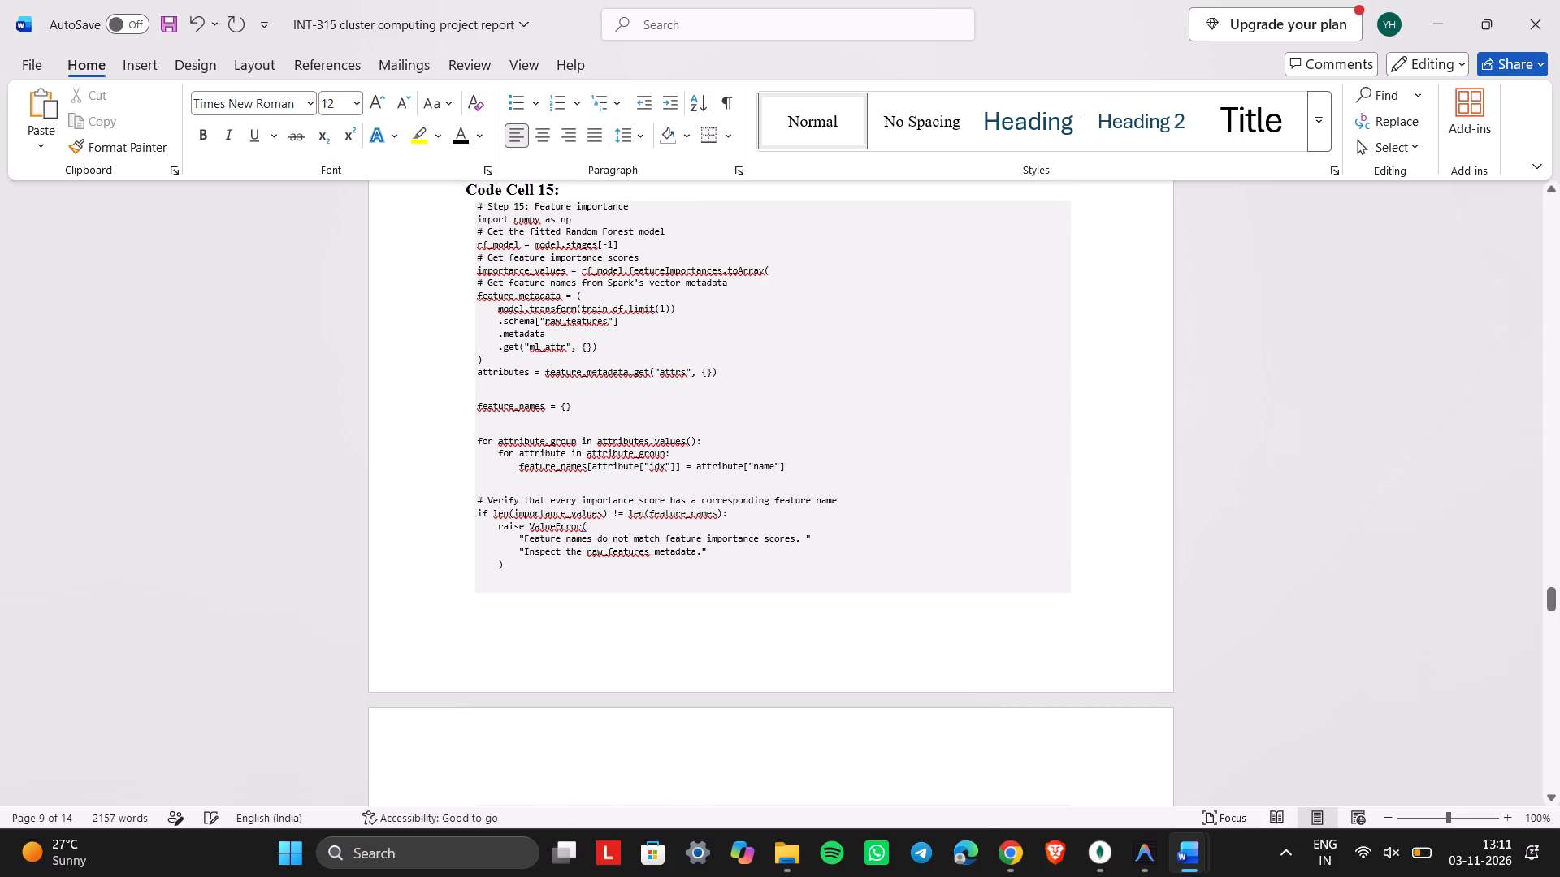
key("BackSpace")
key("BackSpace")
left_click(494, 403)
key("BackSpace")
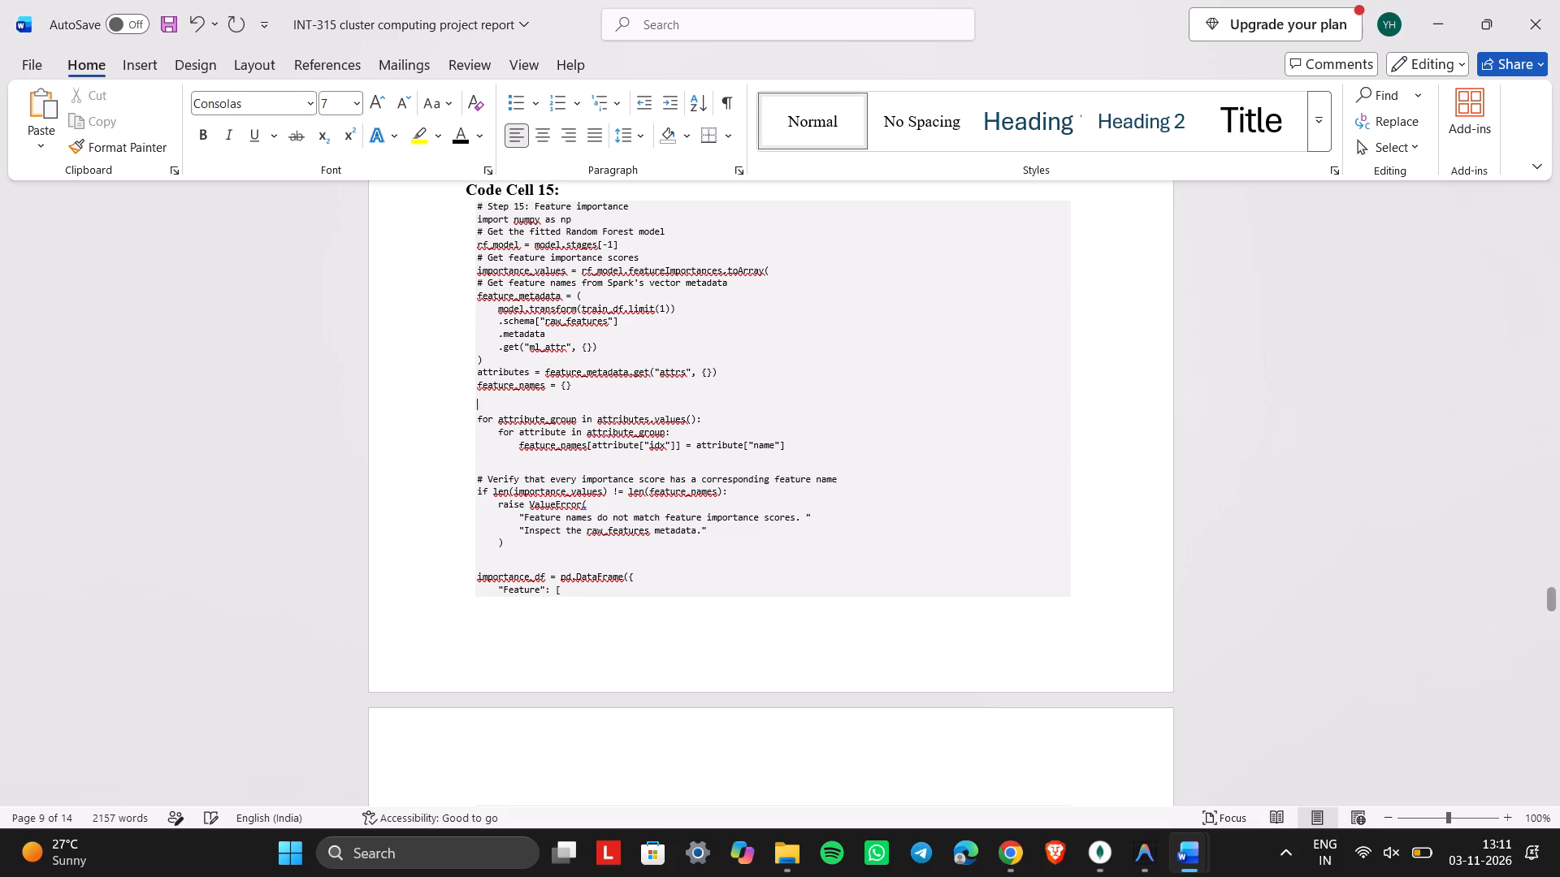
key("BackSpace")
Delete the blank lines in Code Cell 15 before the "# Verify that every importance score" comment and before "importance_df = pd.DataFrame({".
left_click(497, 434)
key("BackSpace")
key("BackSpace")
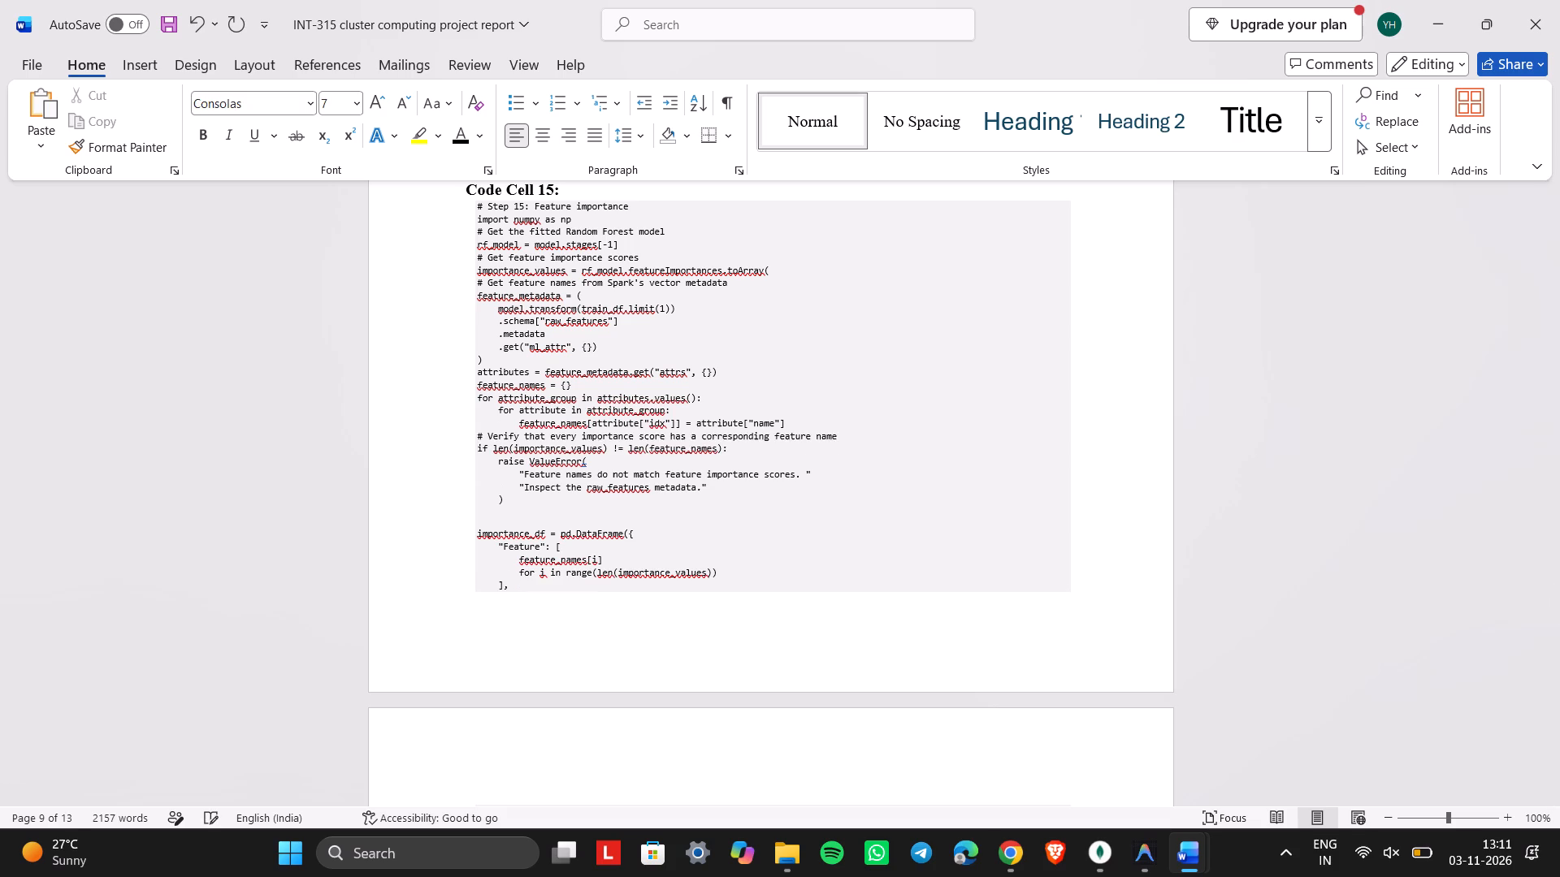
left_click(490, 517)
key("BackSpace")
key("BackSpace")
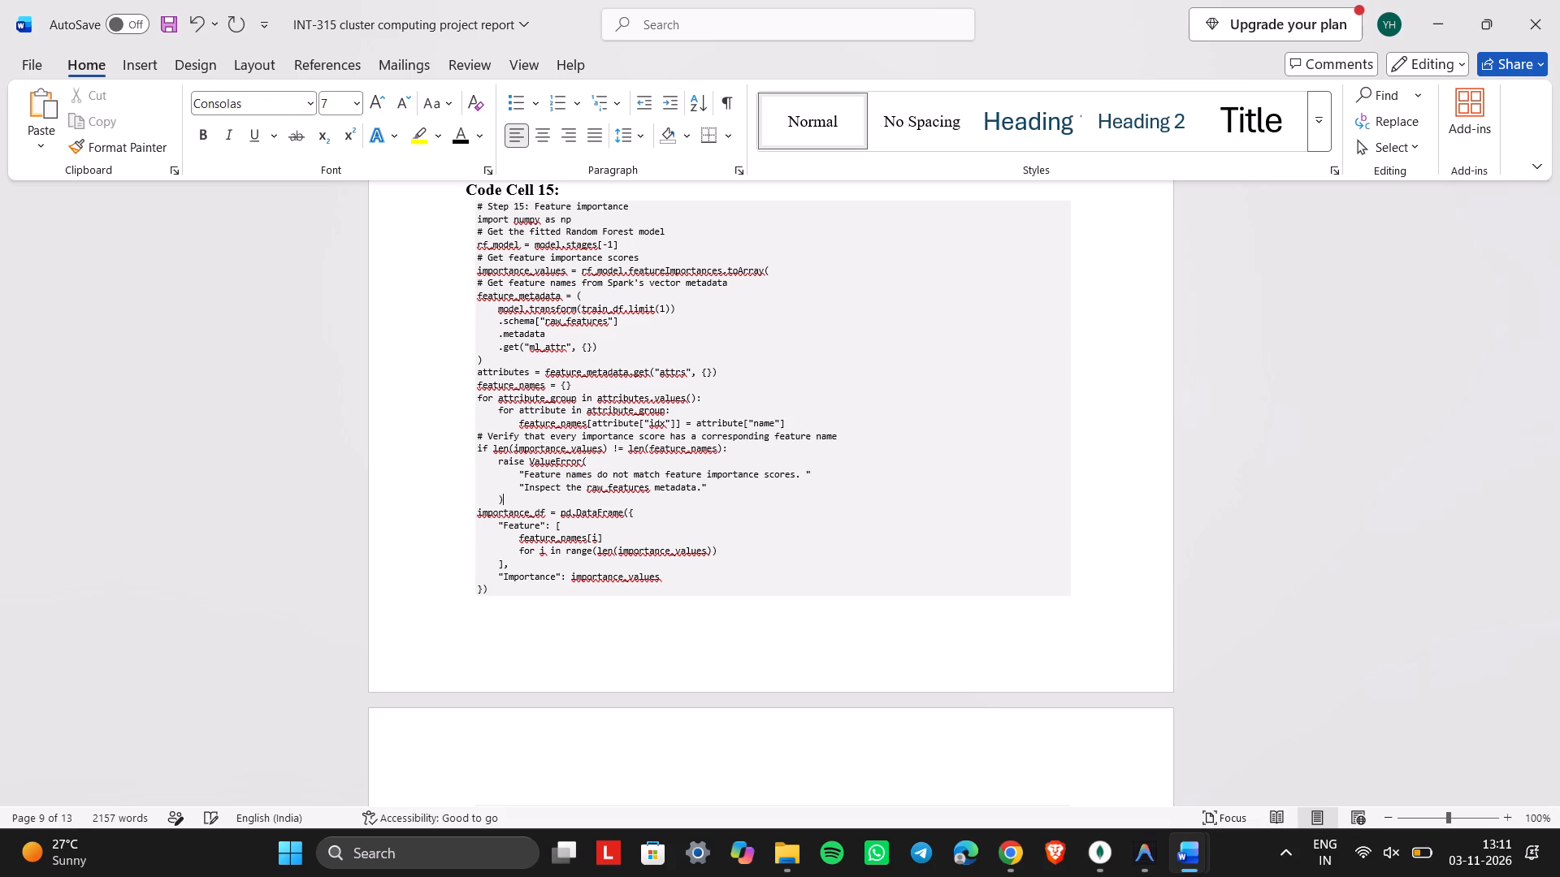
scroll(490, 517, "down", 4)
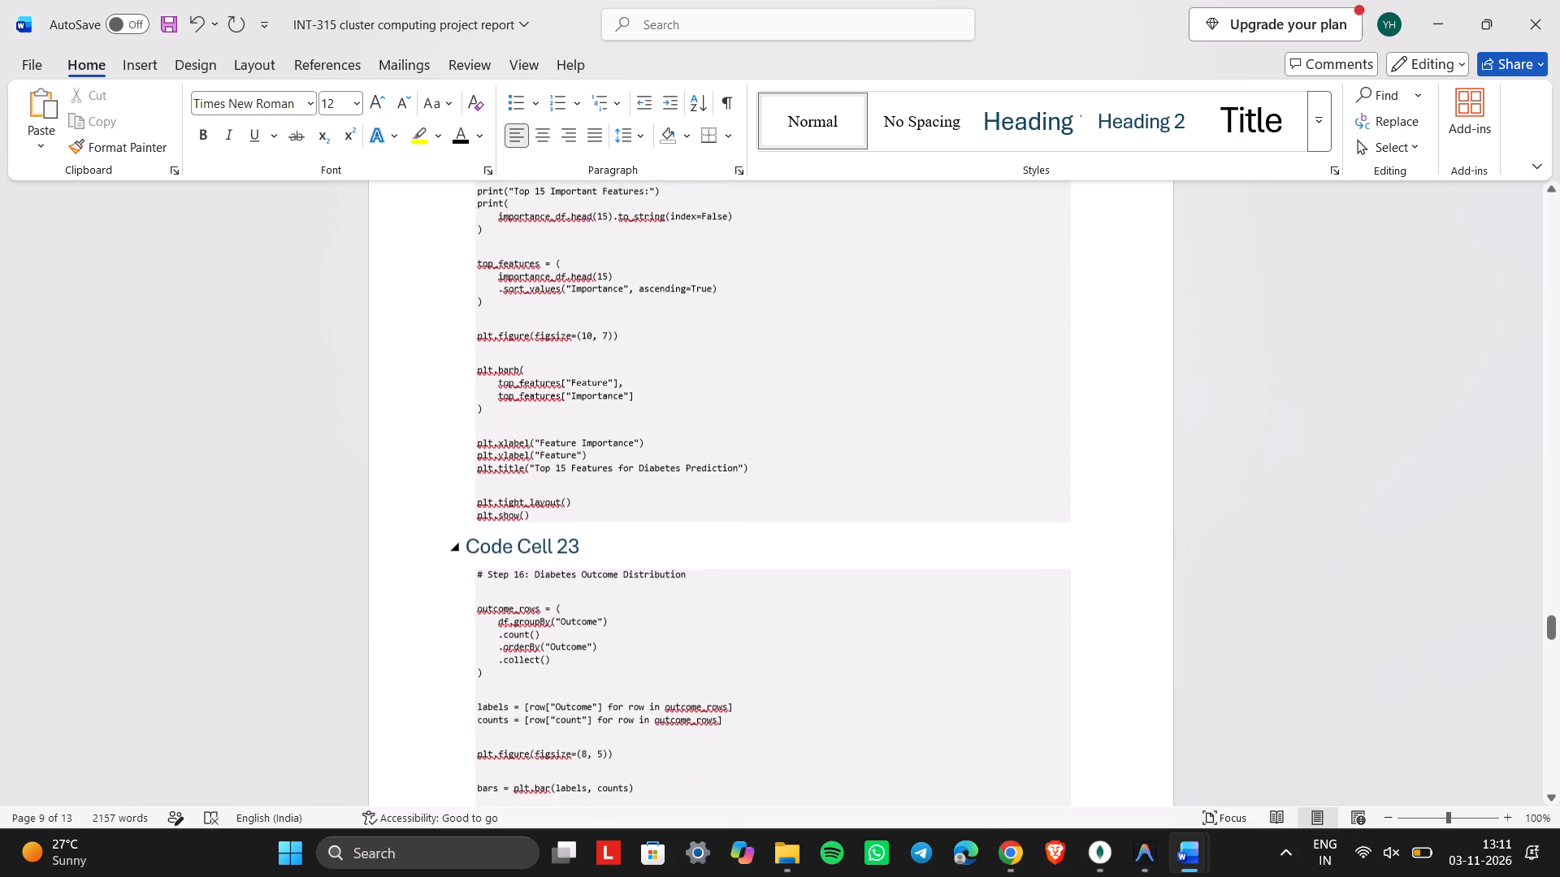
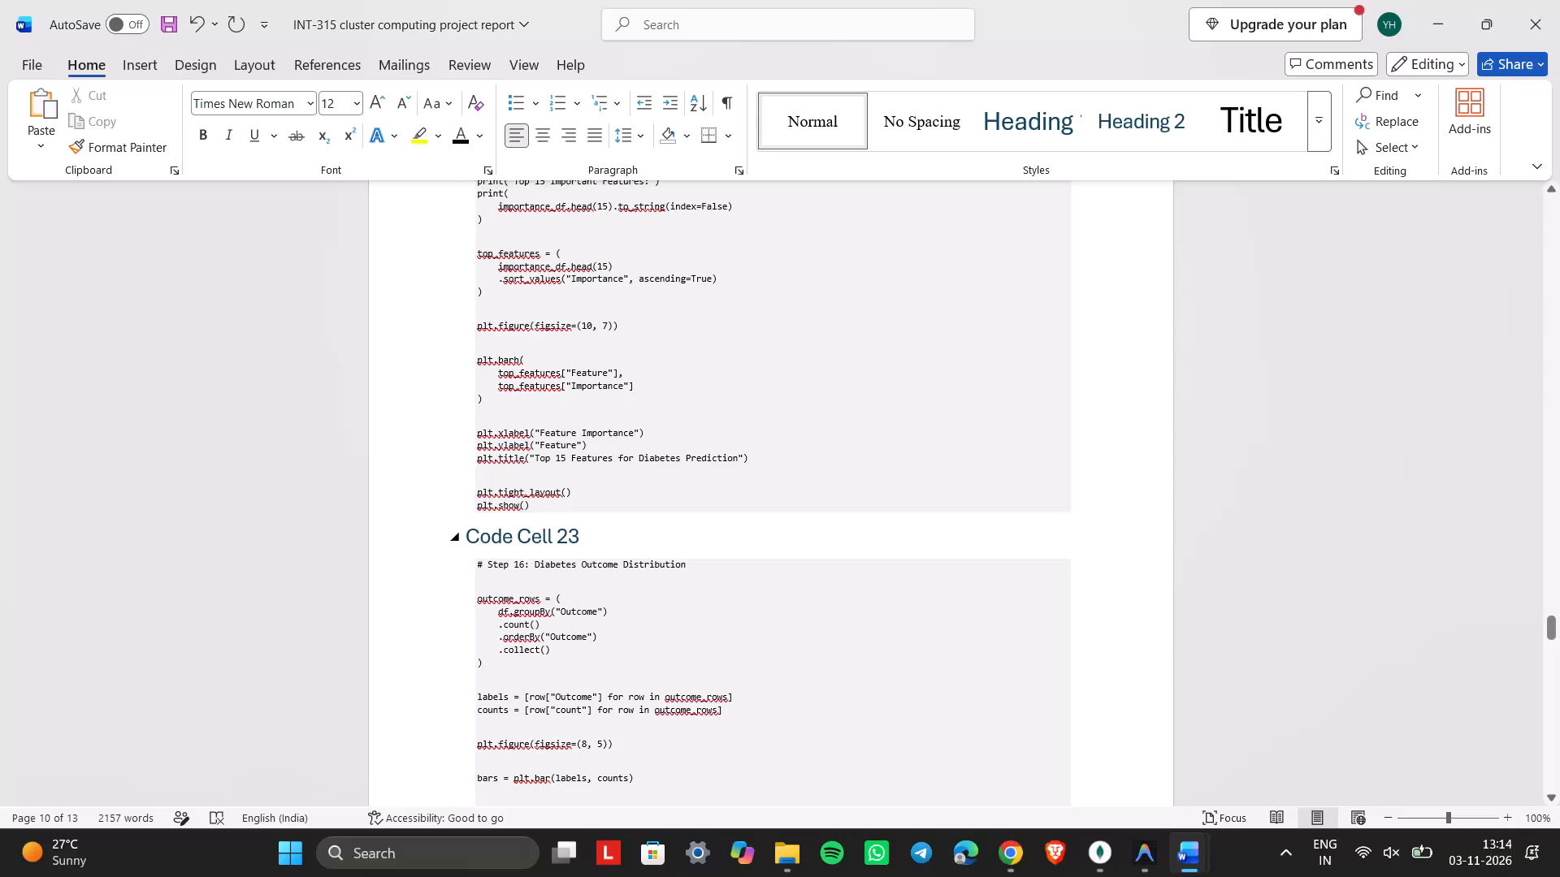
Format the "Code Cell 23" heading above the Step 16 code as bold Normal text and renumber it as "Code Cell 16:".
left_click(773, 124)
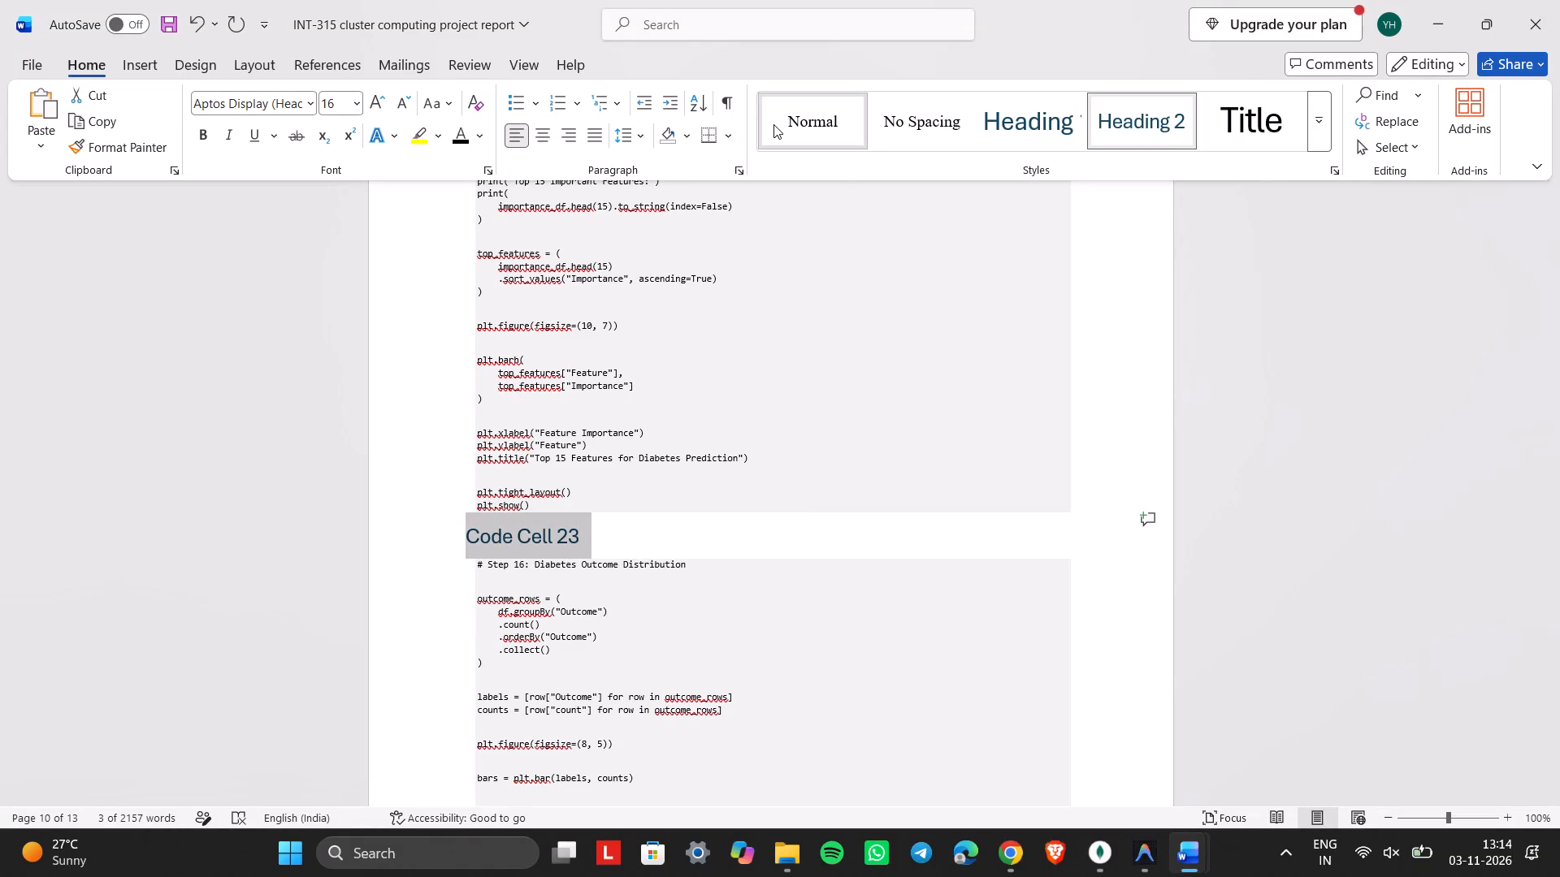
left_click(201, 122)
left_click(201, 132)
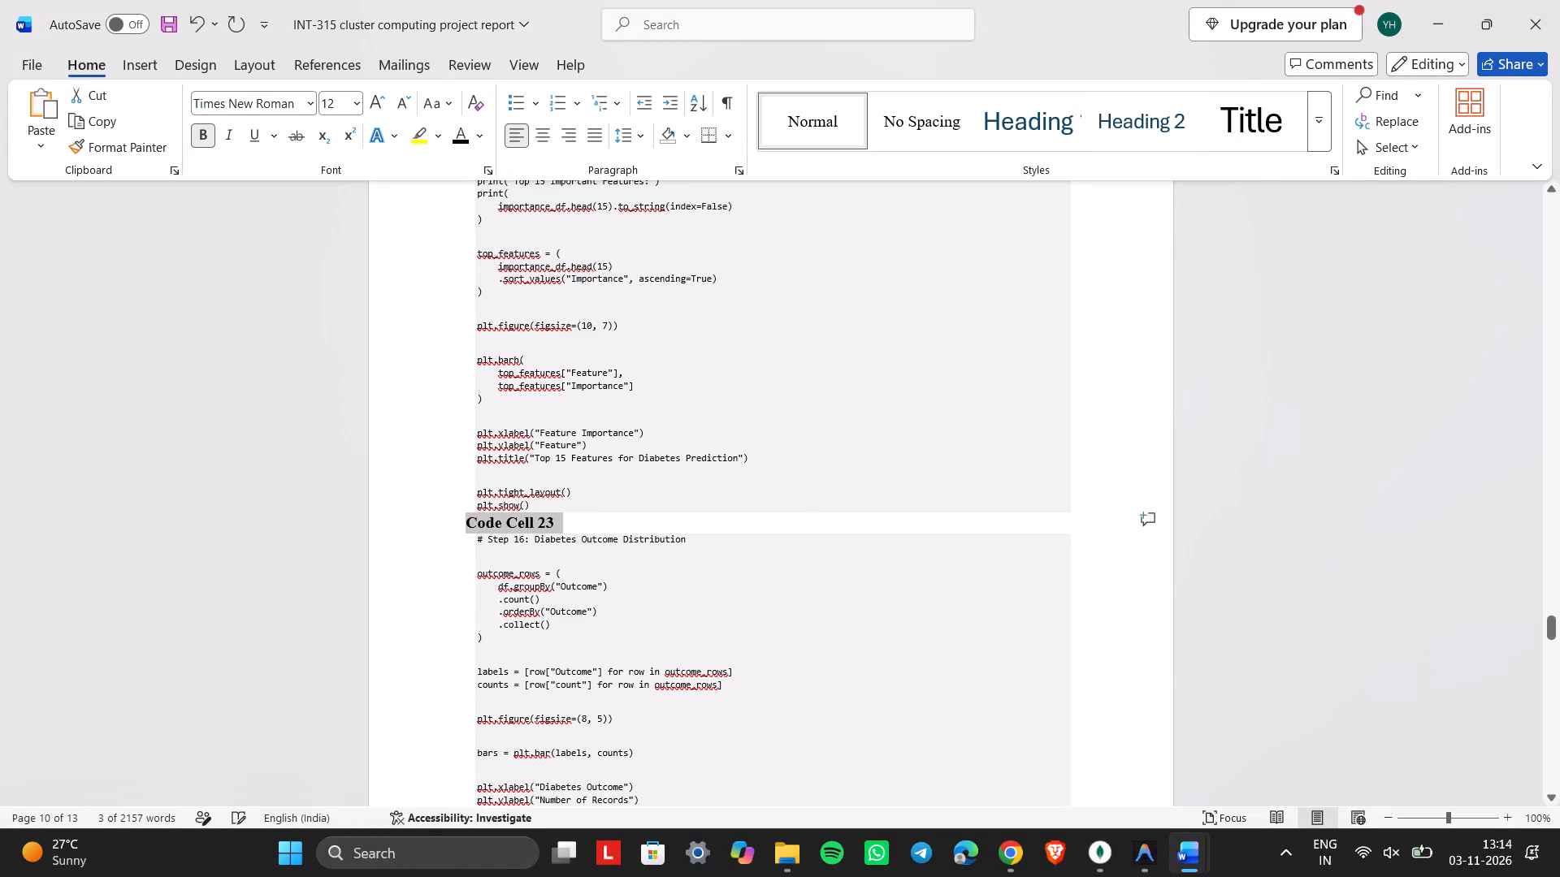
left_click(575, 522)
scroll(575, 522, "up", 2)
scroll(575, 522, "down", 1)
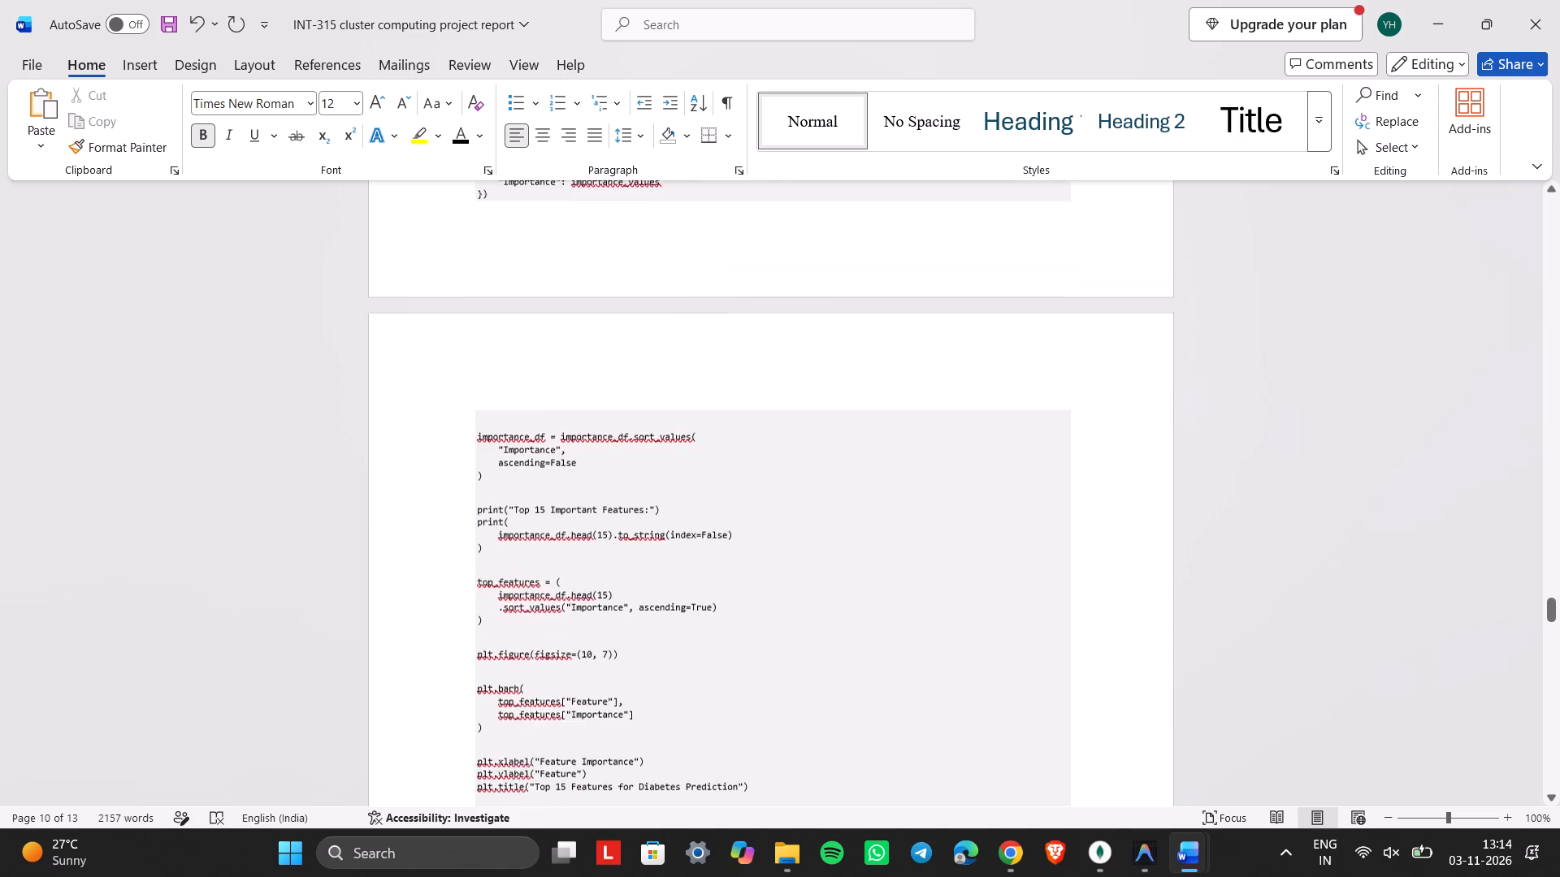
scroll(575, 522, "down", 1)
key("BackSpace")
key("BackSpace")
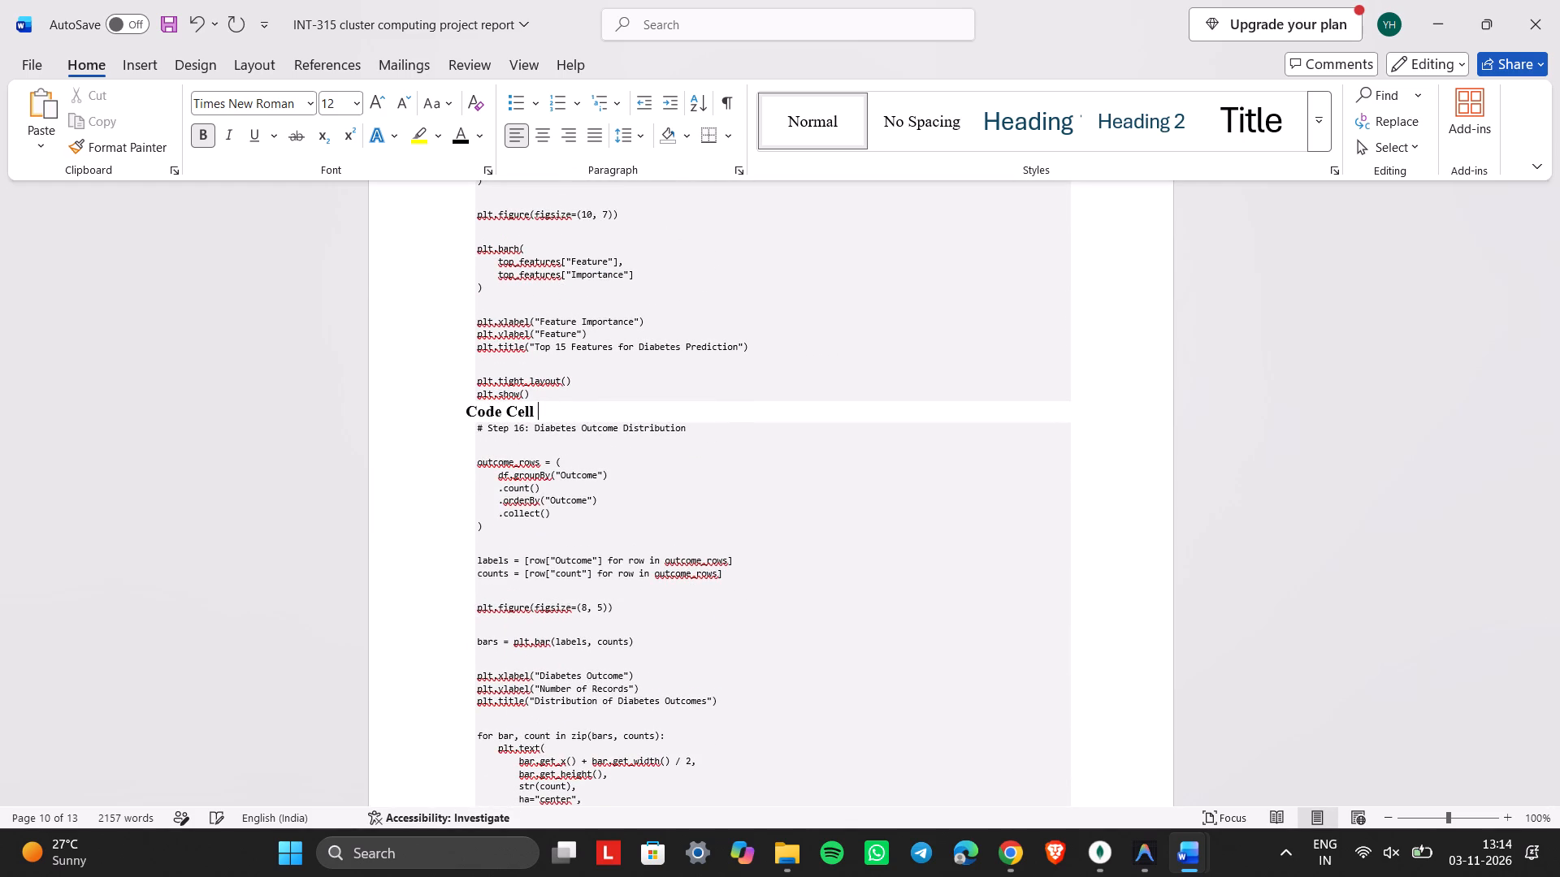
type("16:")
Insert a blank line above the "Code Cell 16:" heading.
left_click(470, 413)
key("Return")
Format the "Code Cell 24" heading above the Step 17 code as bold Normal text and renumber it as "Code Cell 17:".
scroll(470, 413, "down", 2)
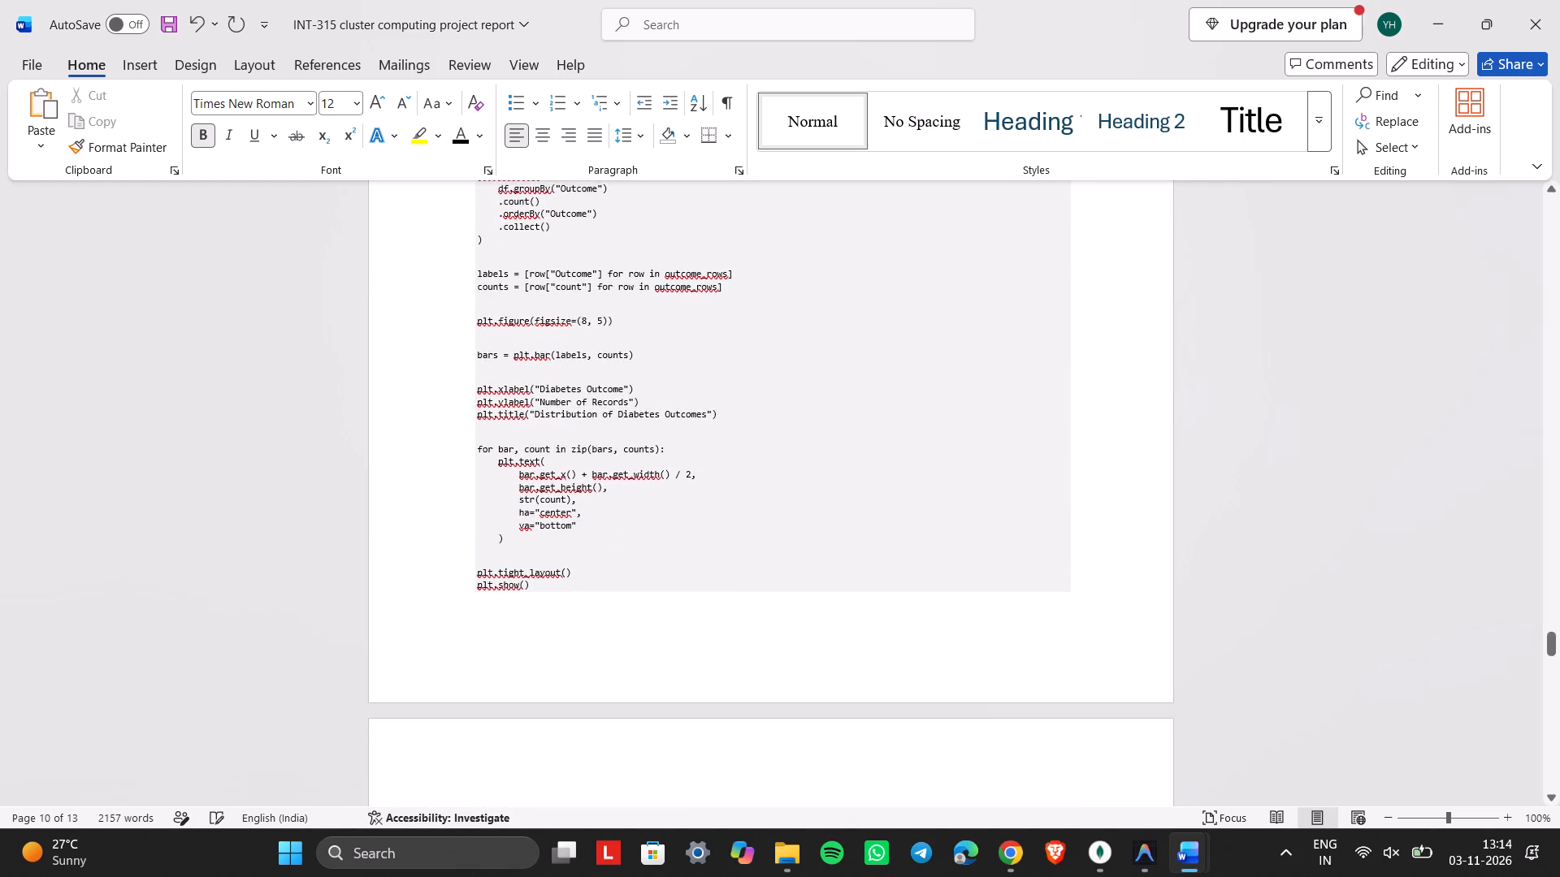
scroll(470, 413, "down", 2)
scroll(493, 344, "up", 1)
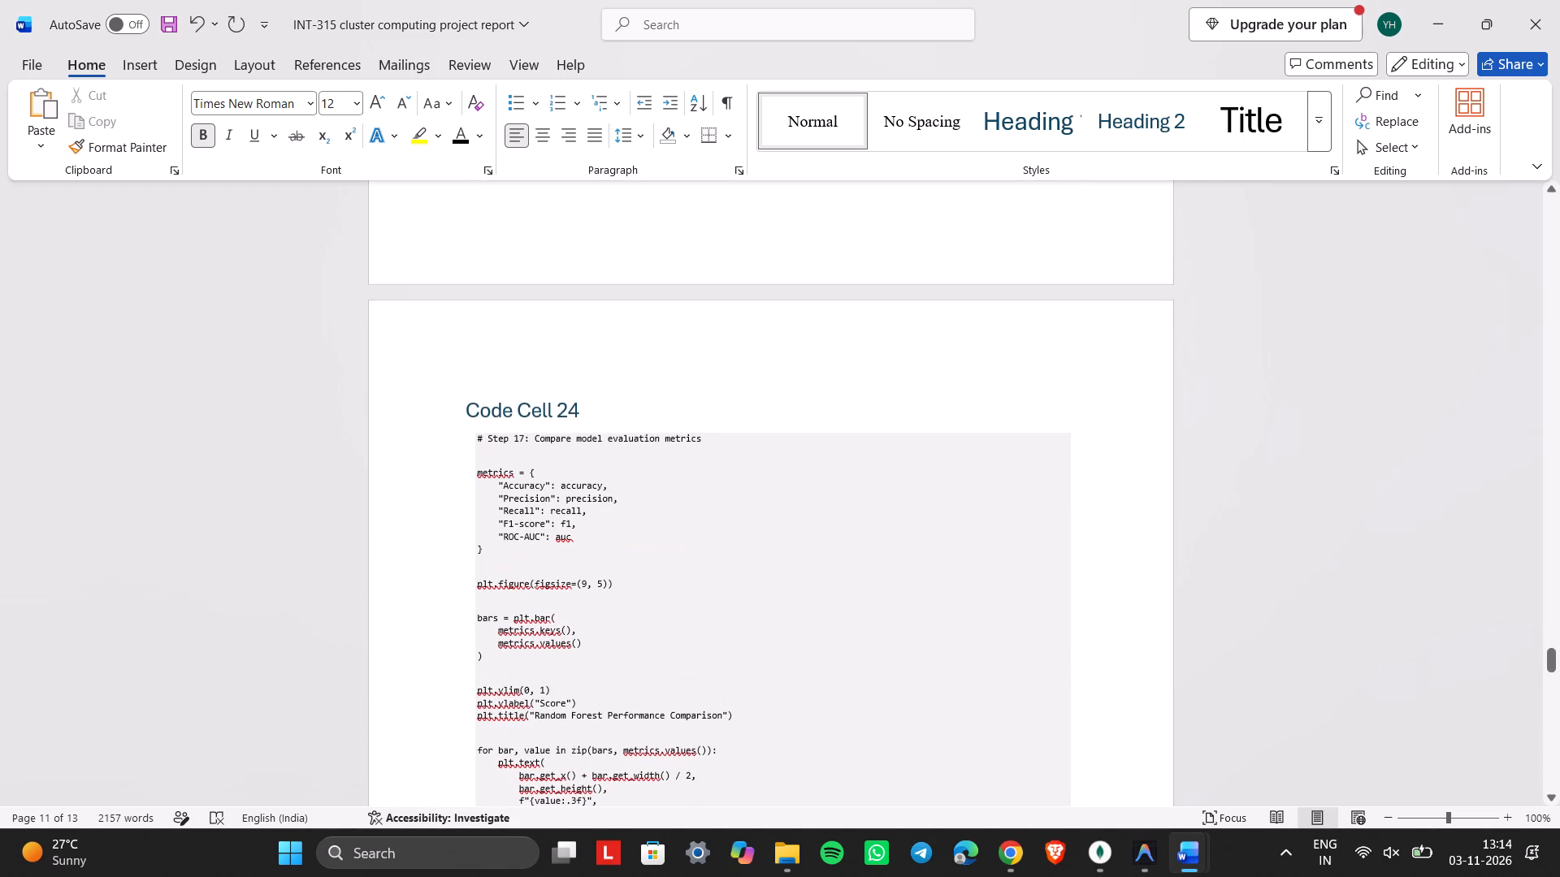
left_click_drag(603, 392, 474, 384)
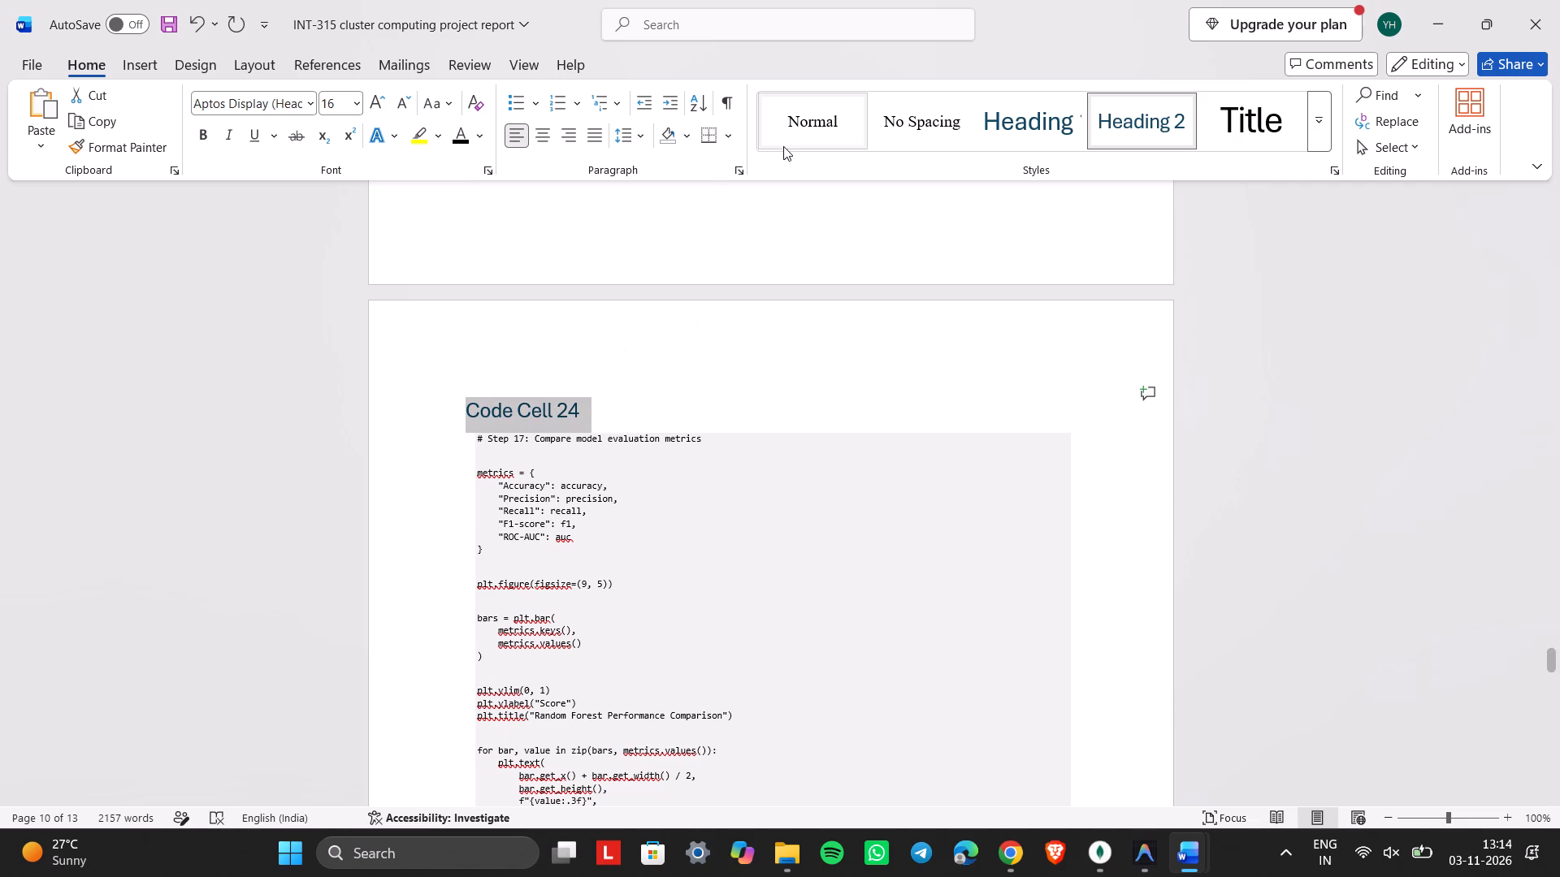
left_click(784, 145)
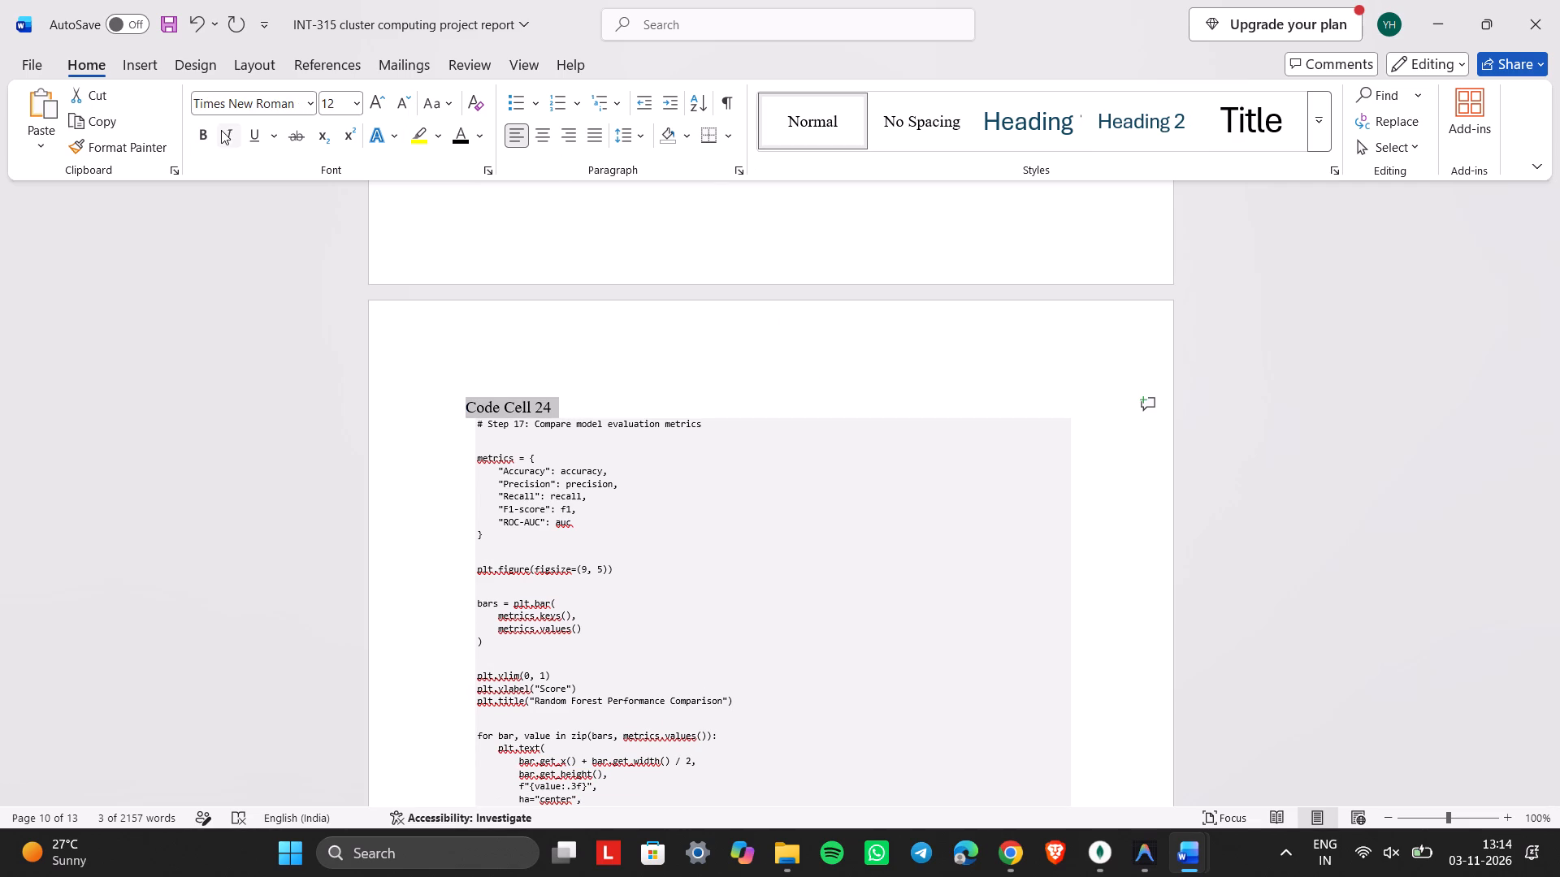
left_click(213, 140)
left_click(560, 398)
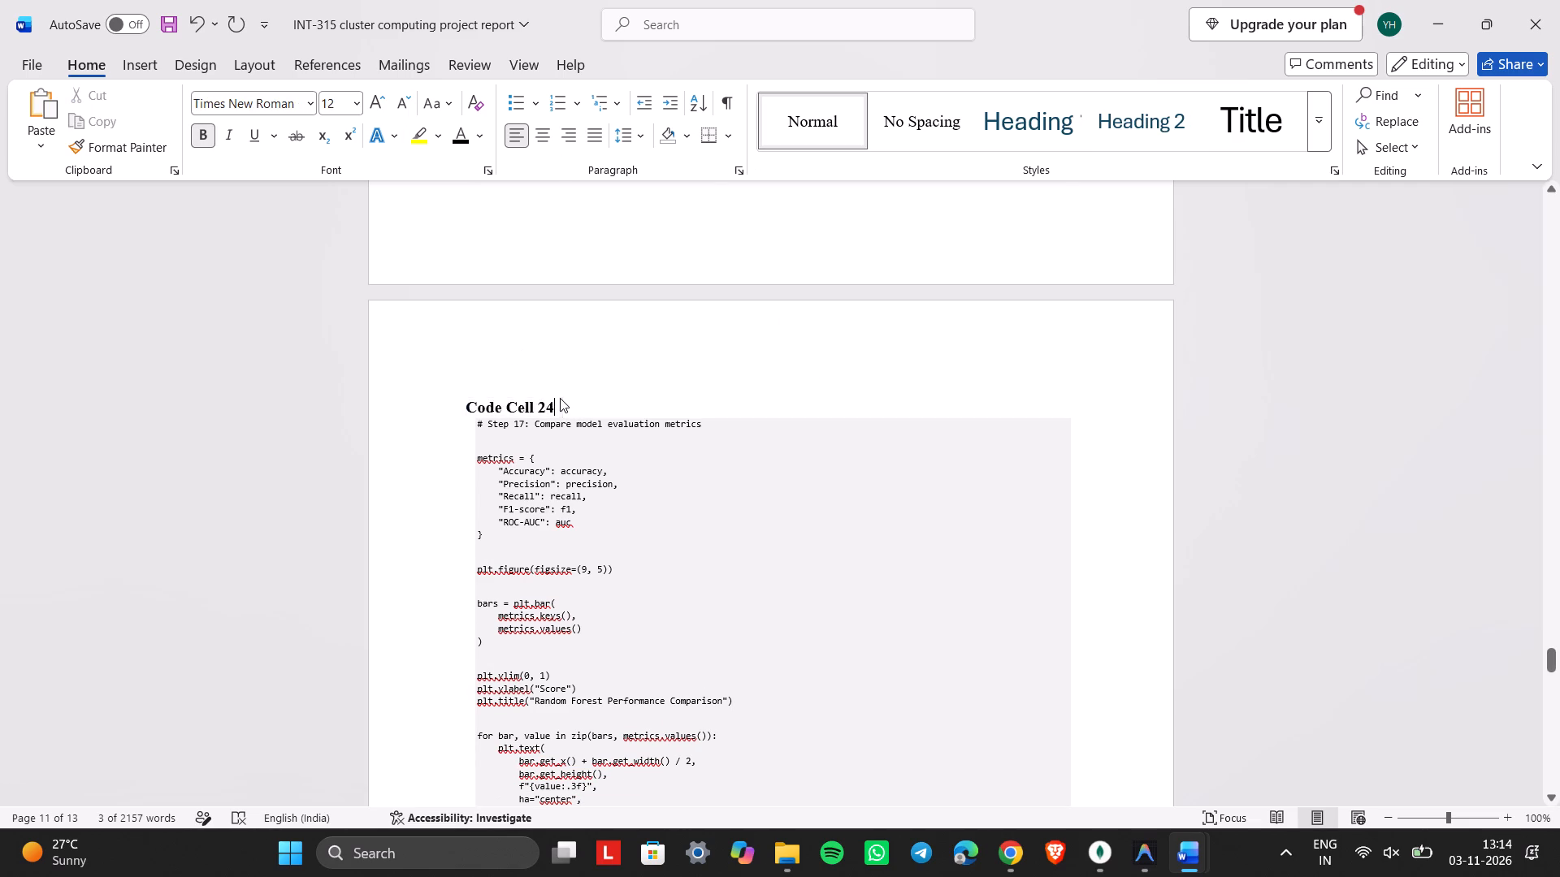
scroll(560, 398, "up", 3)
scroll(560, 398, "down", 1)
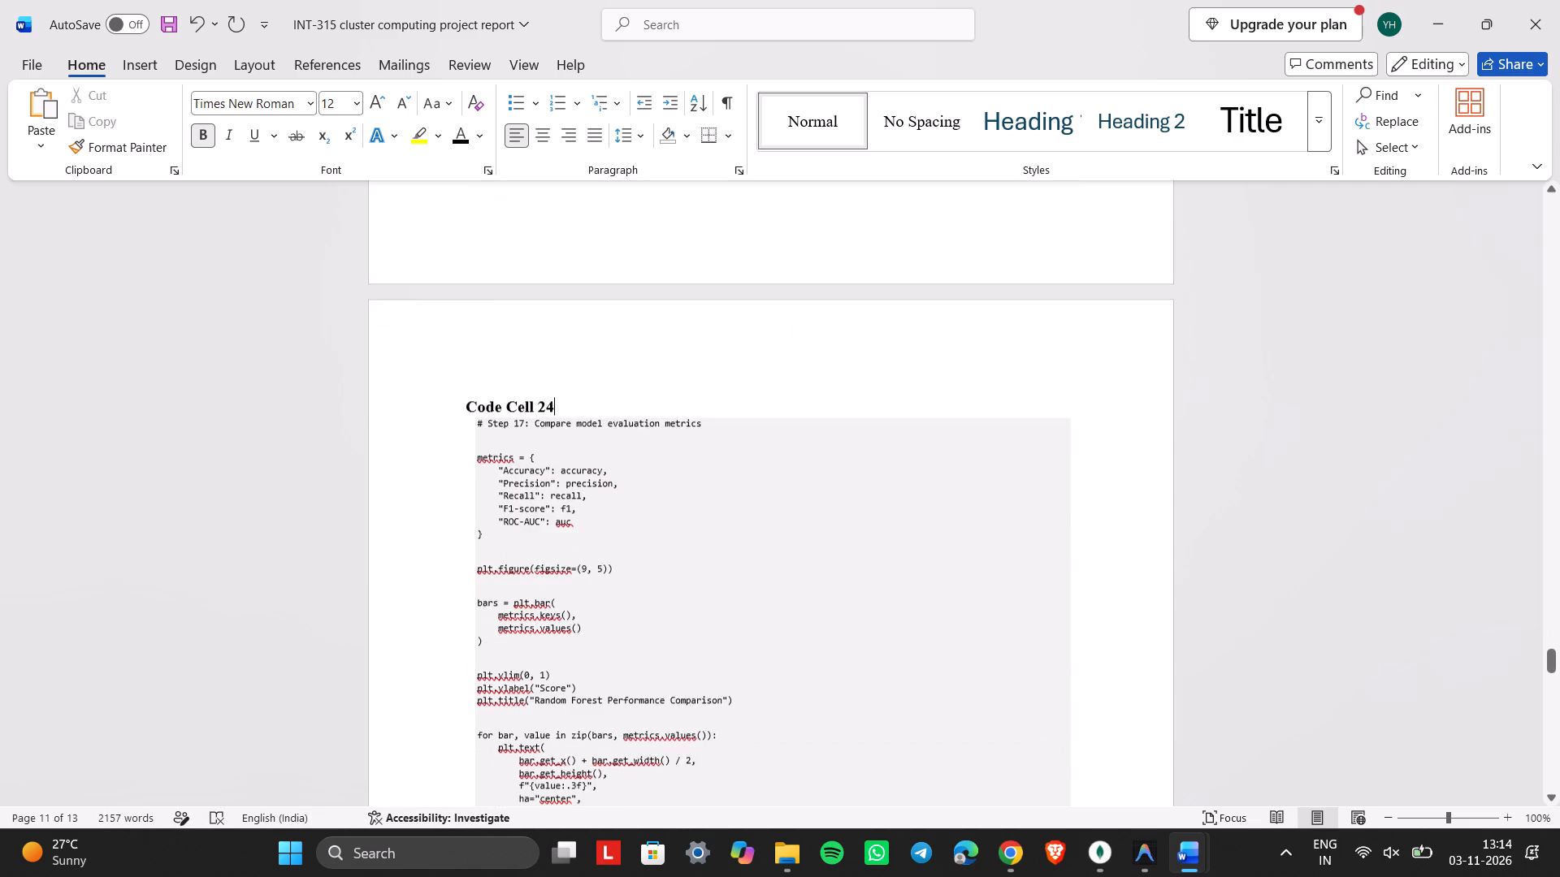
key("BackSpace")
key("BackSpace")
type("17:")
Format the "Code Cell 25" heading above the Step 18 code as bold Normal text and renumber it as "Code Cell 18:".
scroll(480, 387, "down", 2)
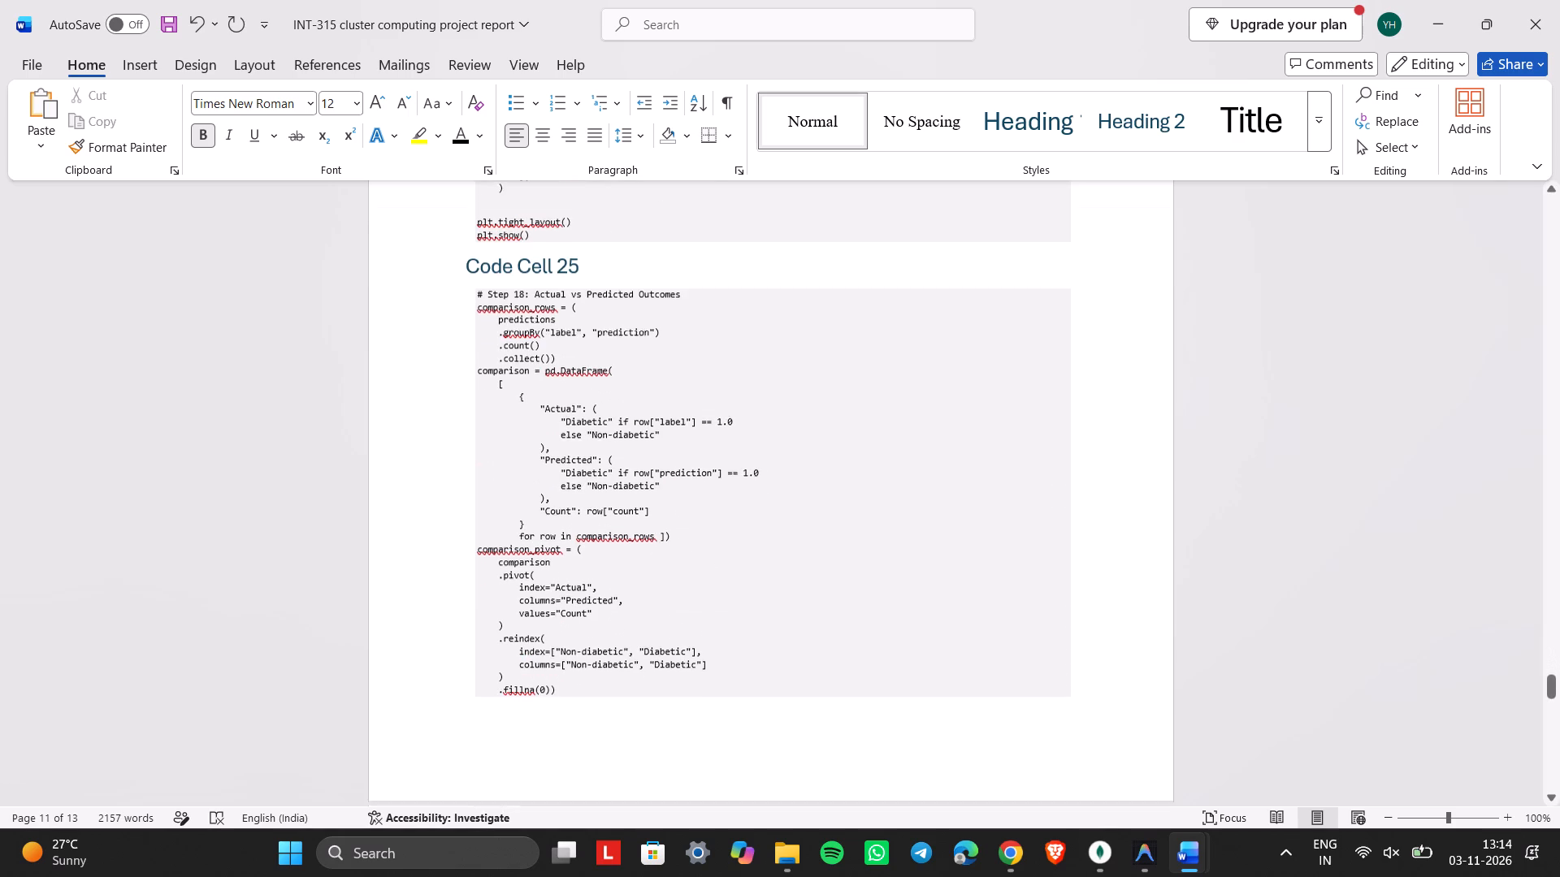
left_click_drag(603, 240, 453, 236)
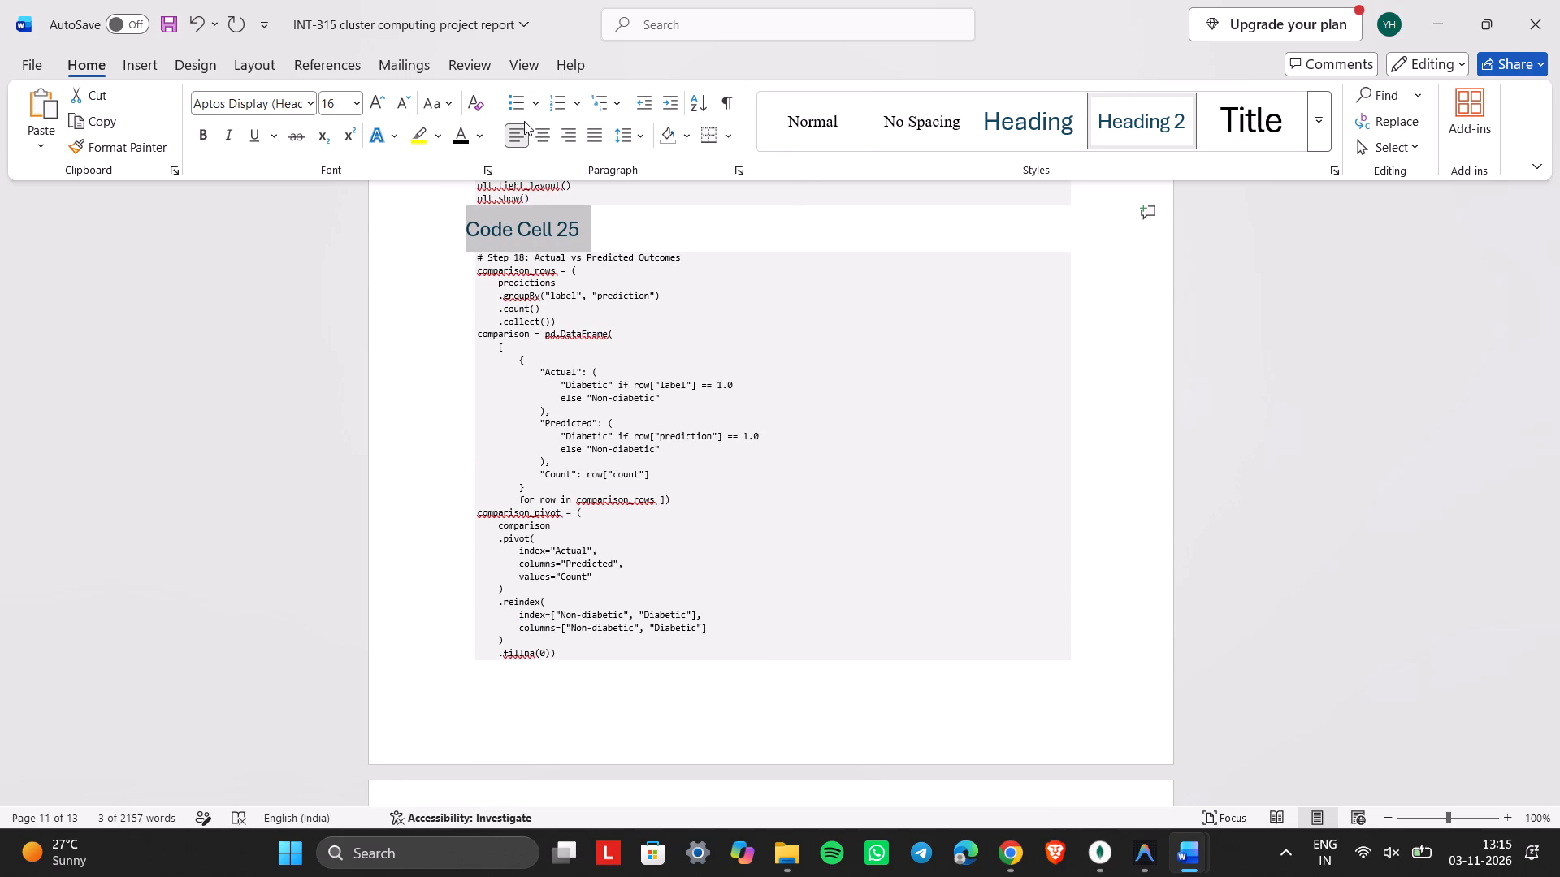
left_click(794, 126)
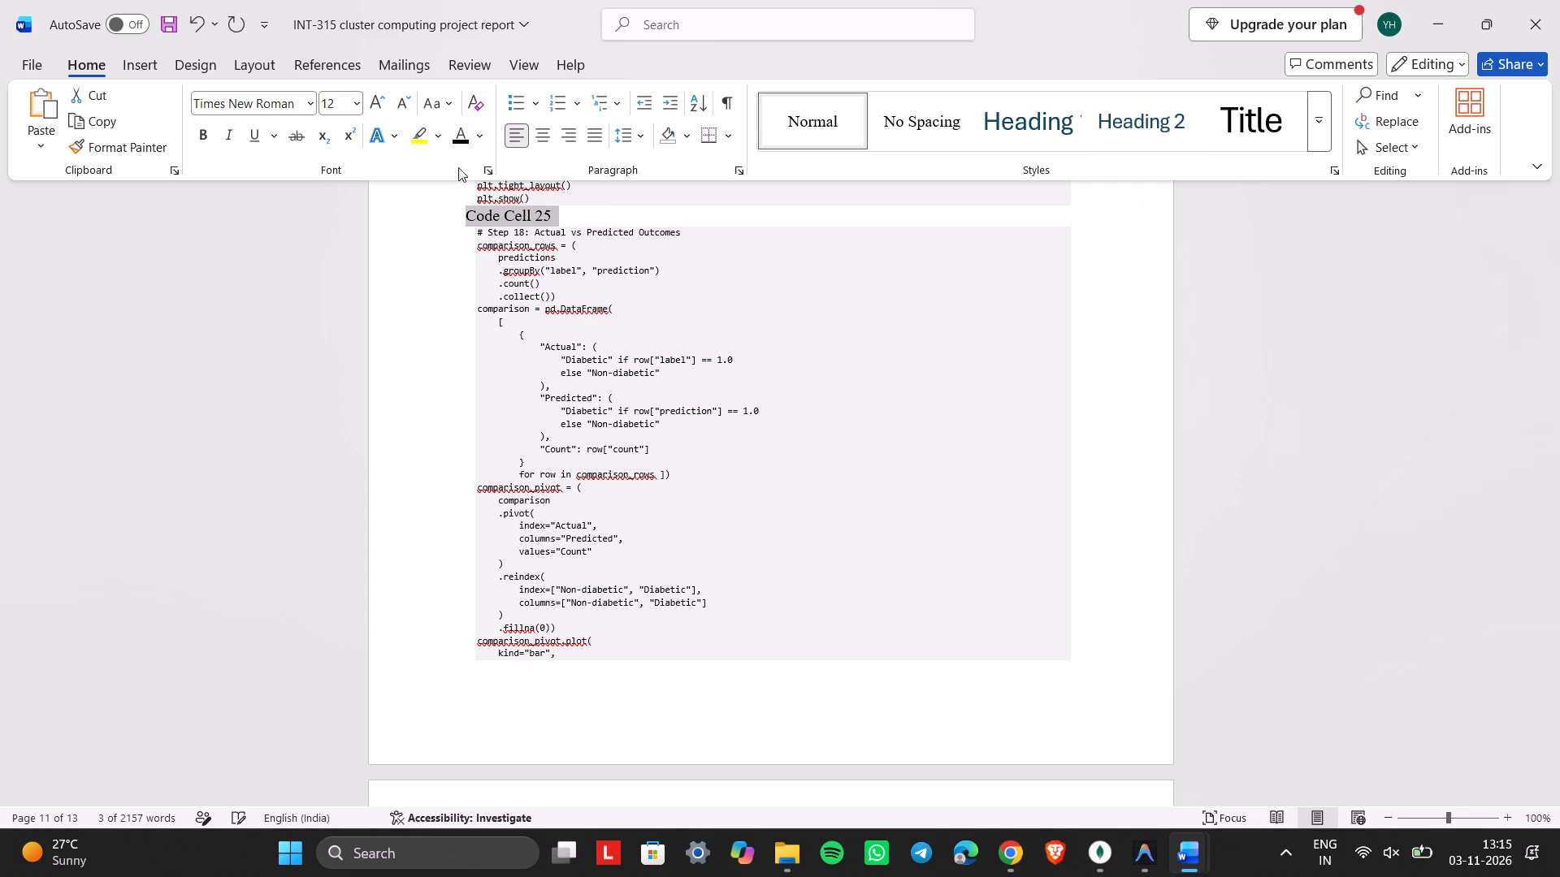
left_click(207, 140)
left_click(570, 218)
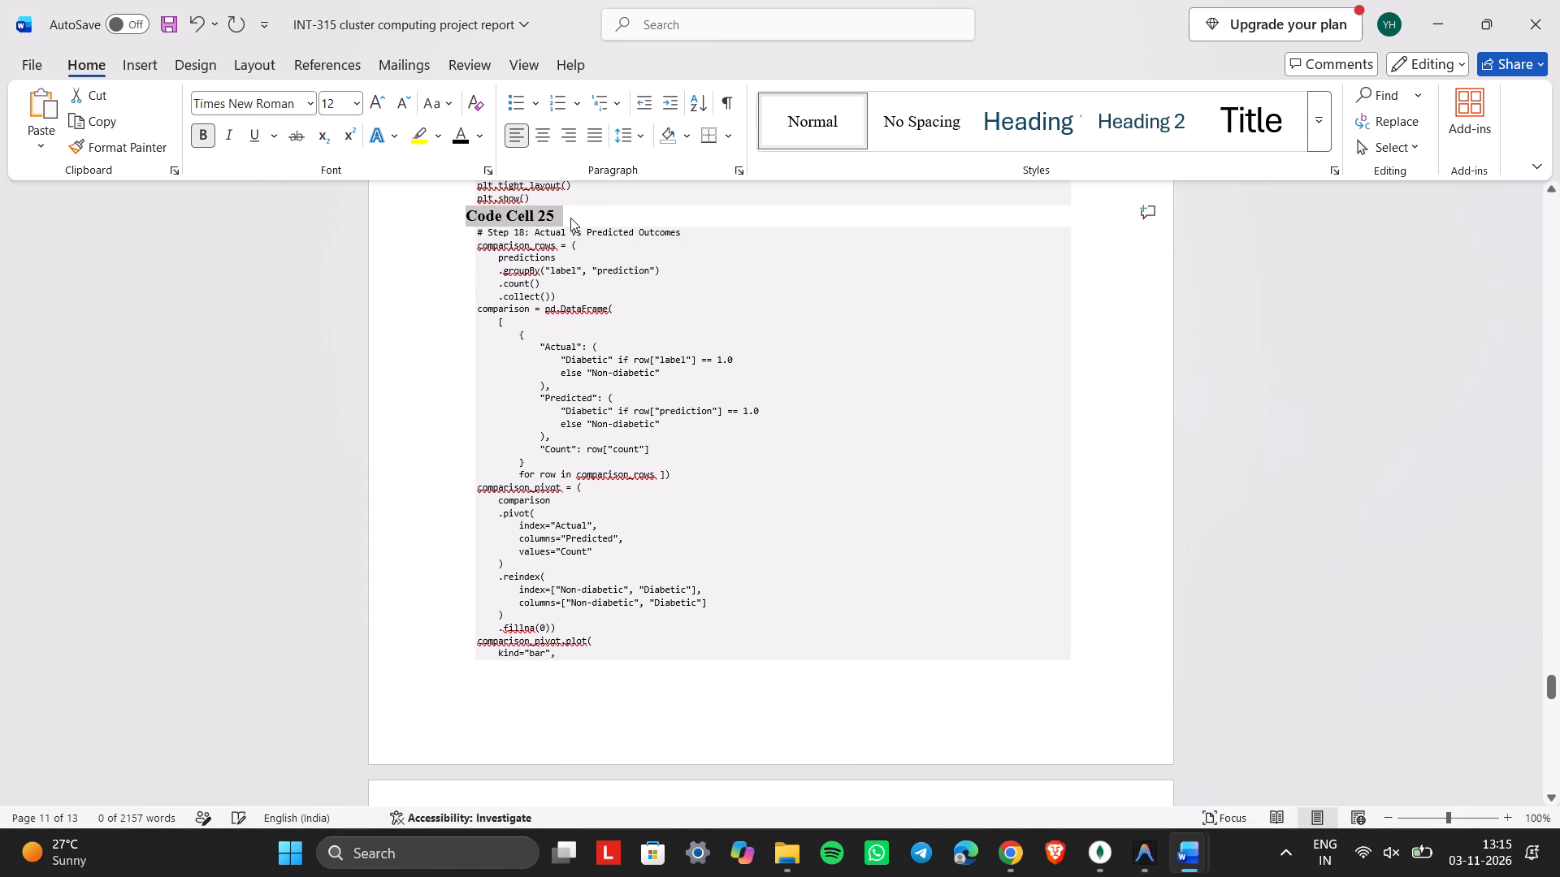
key("BackSpace")
key("BackSpace")
scroll(570, 218, "up", 1)
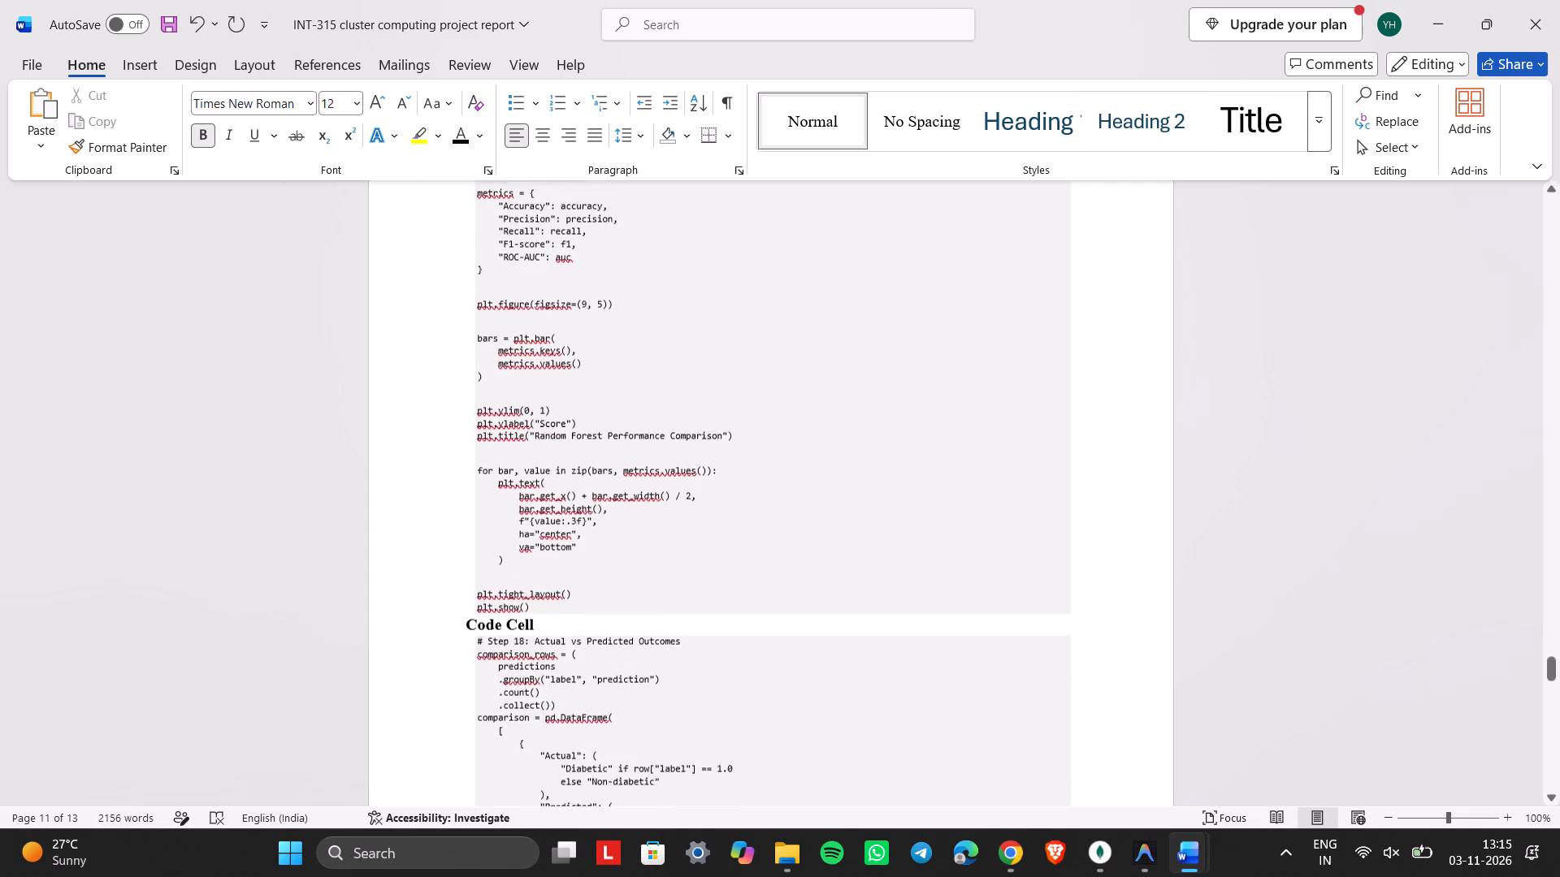
scroll(570, 218, "up", 1)
type("18:")
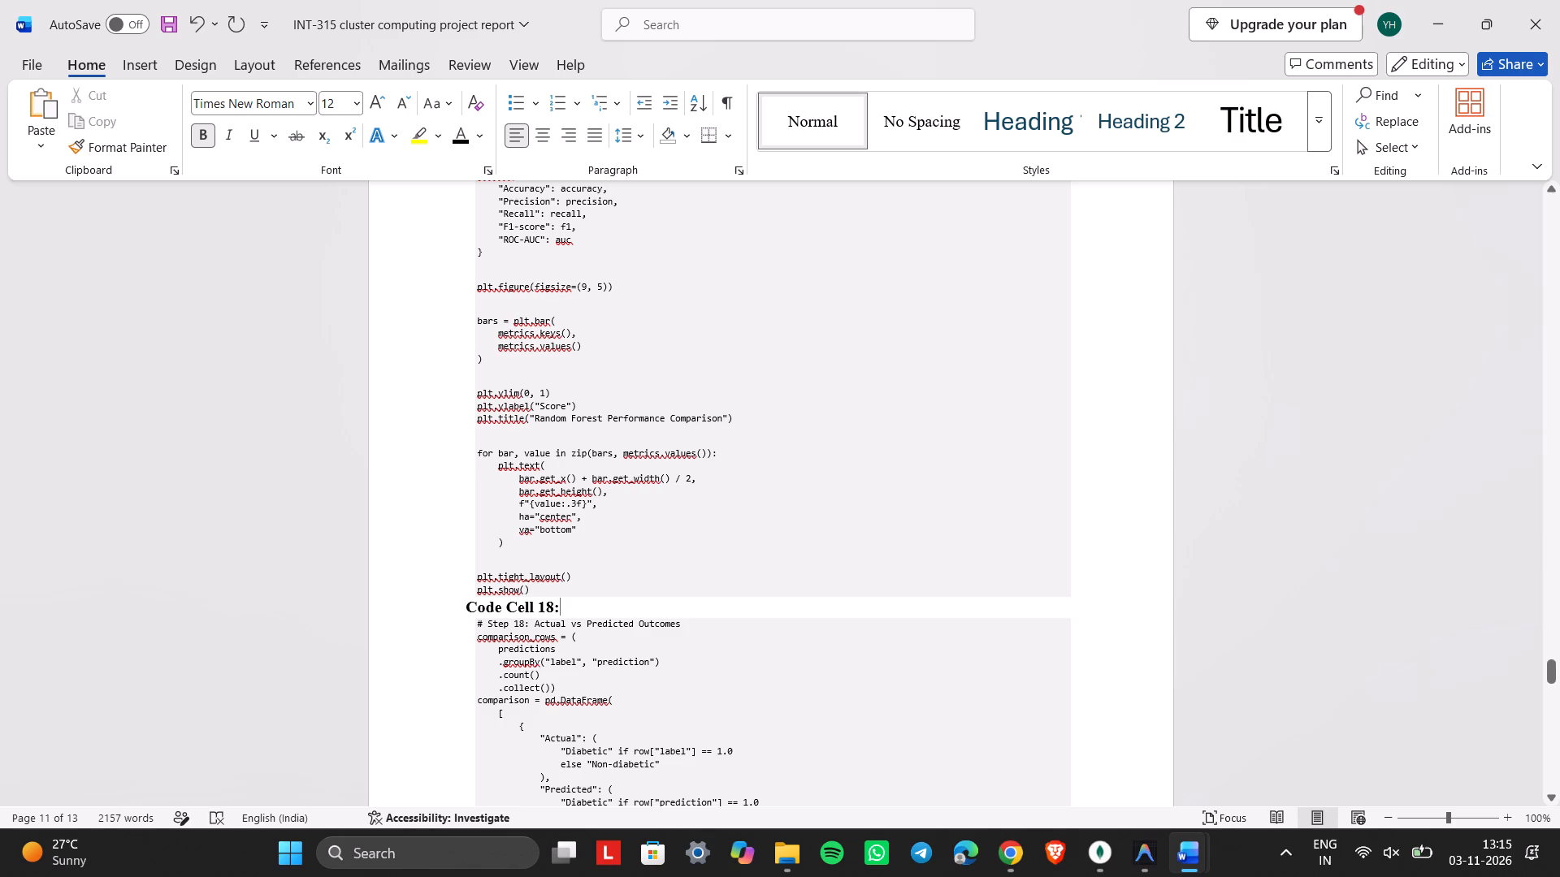
Insert a blank line above the "Code Cell 18:" heading.
left_click(468, 604)
key("Return")
Review the remaining code cells from Code Cell 18 onward toward the end of the report.
scroll(468, 604, "down", 3)
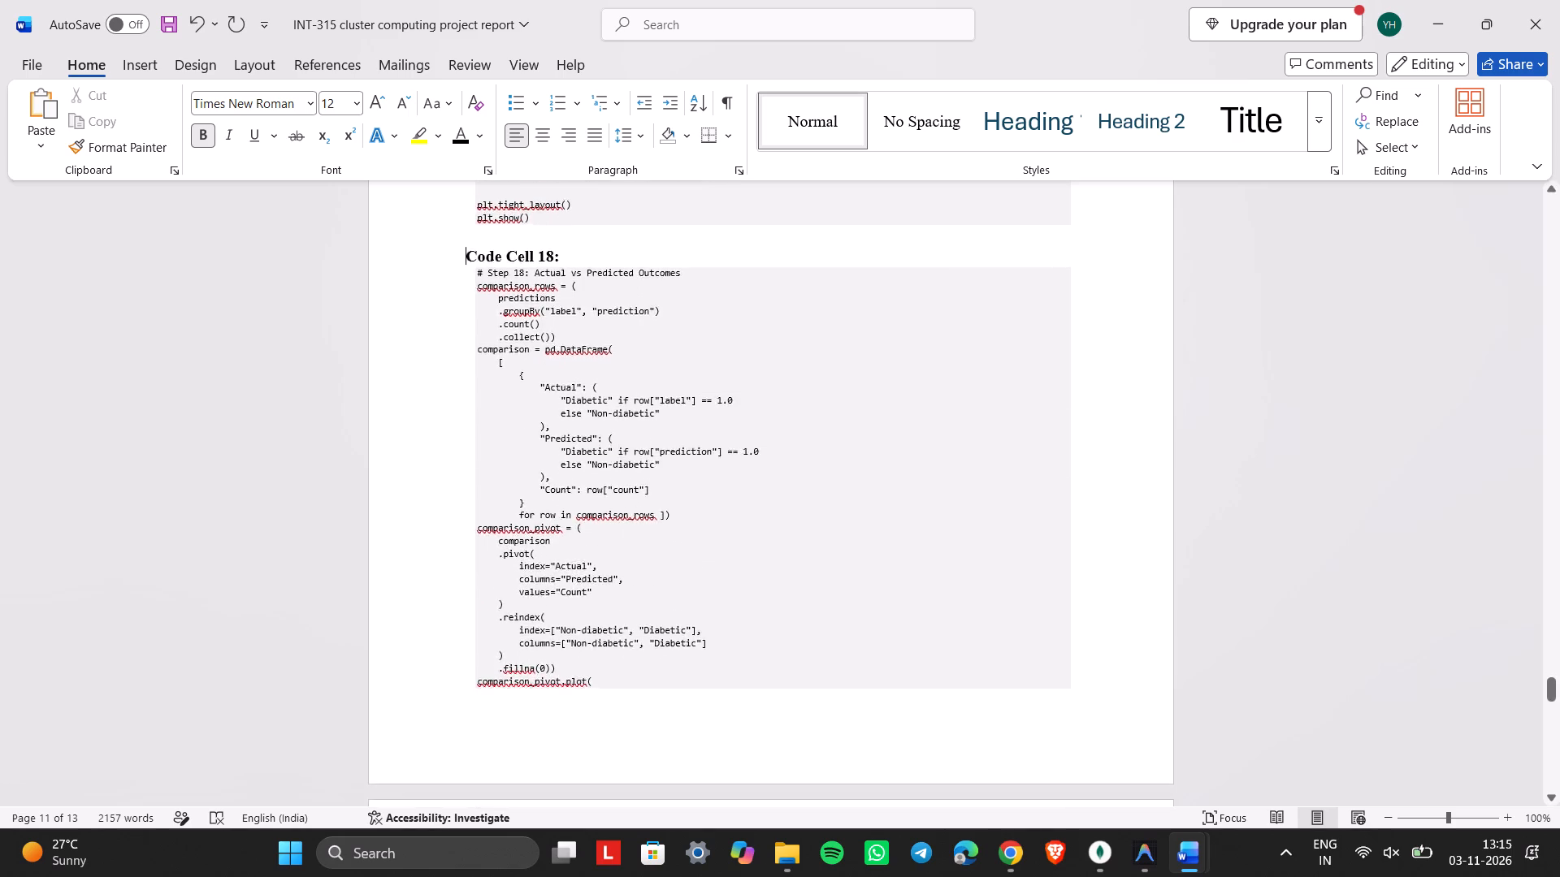
scroll(468, 604, "down", 5)
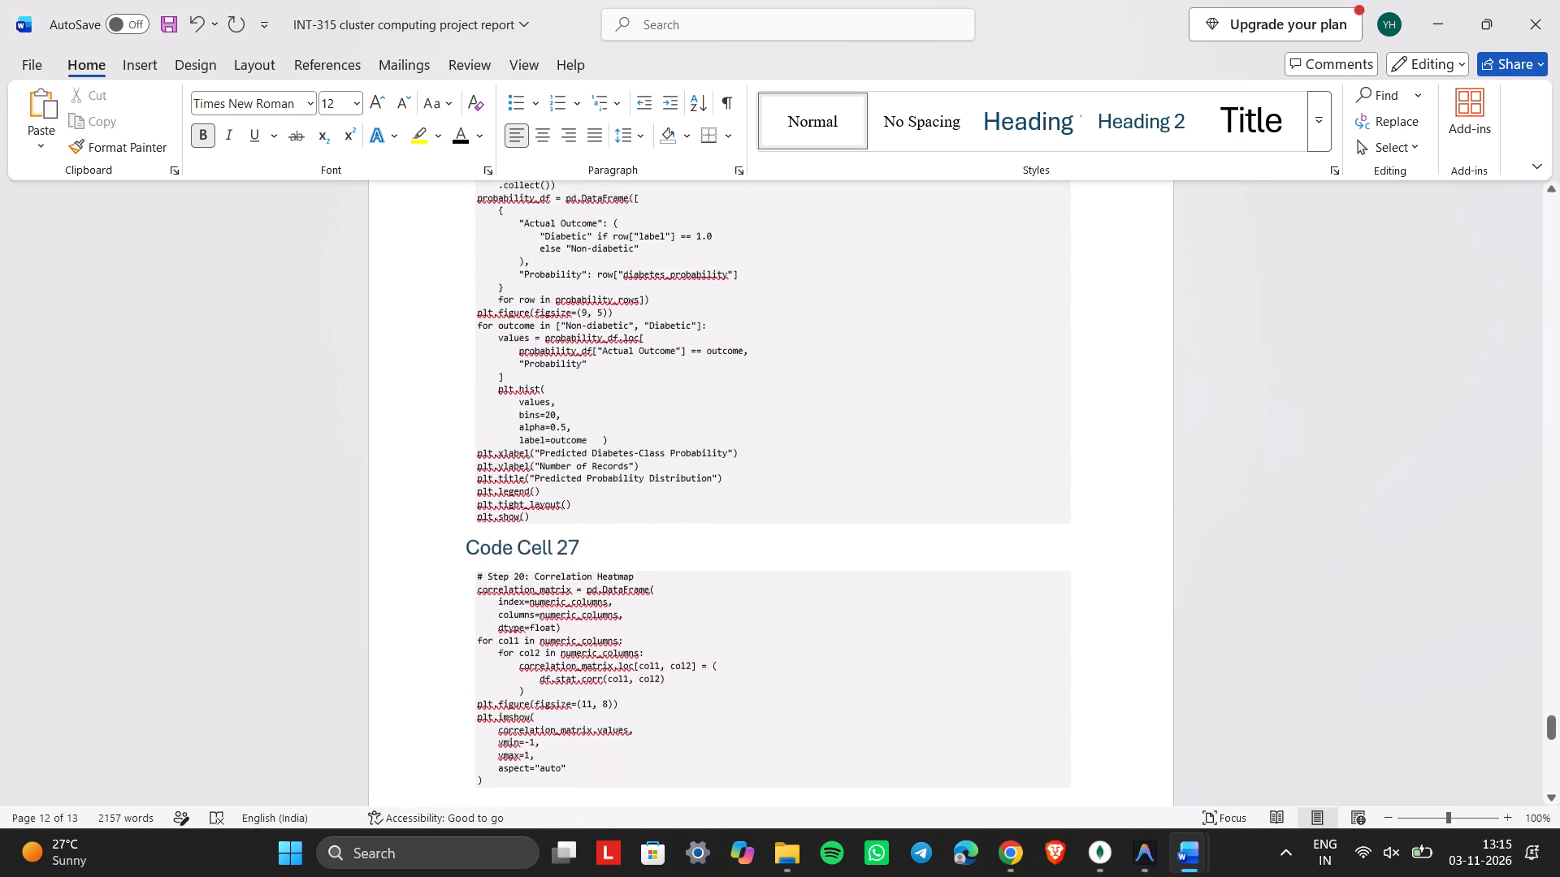
scroll(468, 604, "down", 8)
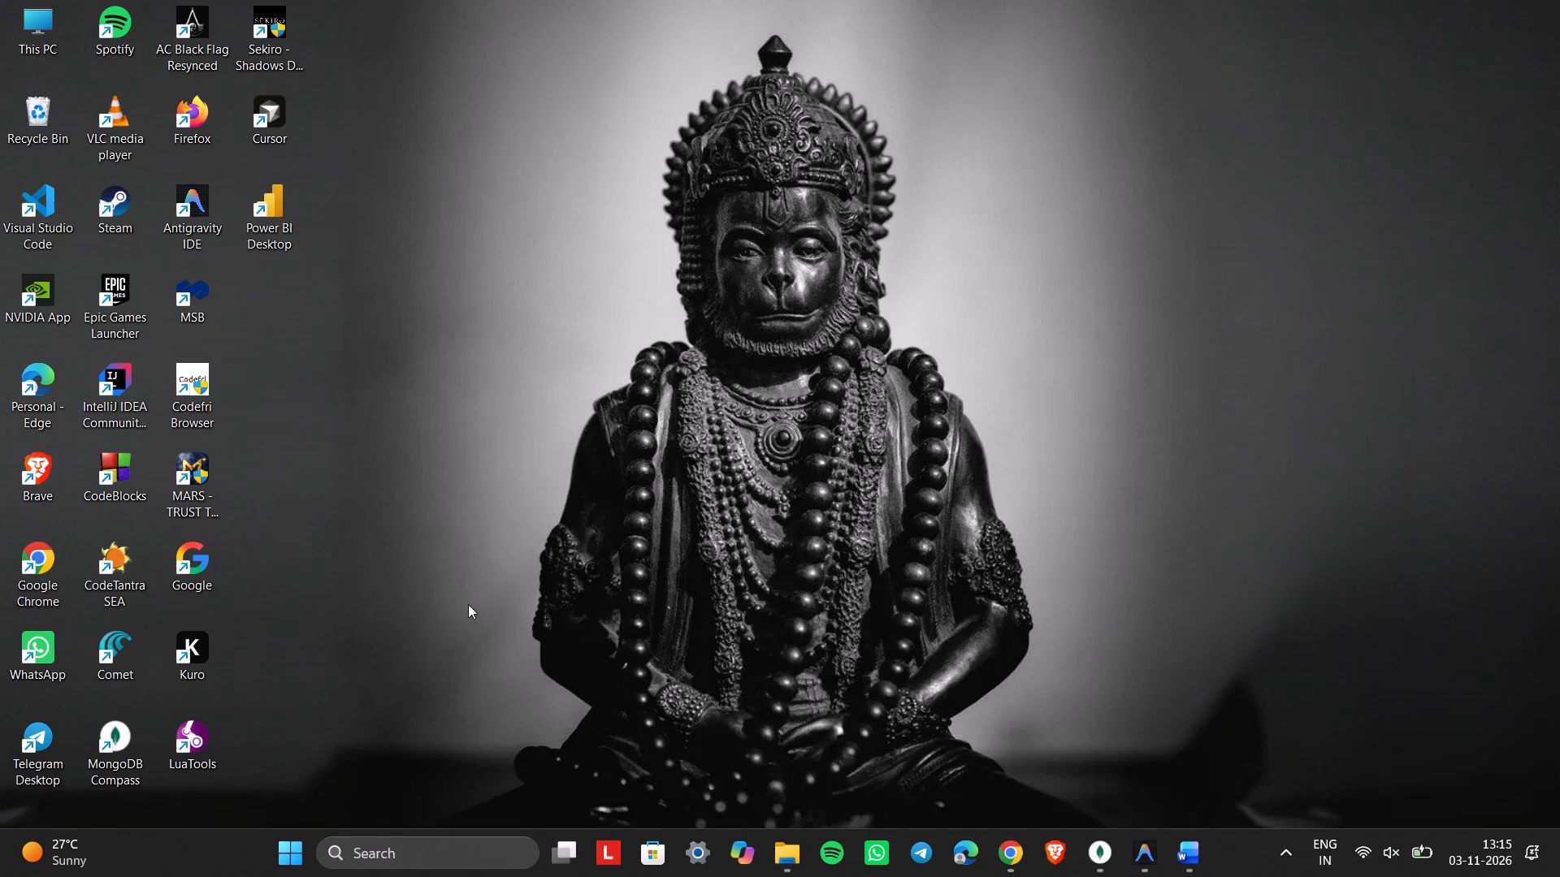
Switch to Brave, close the YouTube page and allow notifications from LPU Live.
left_click(1067, 862)
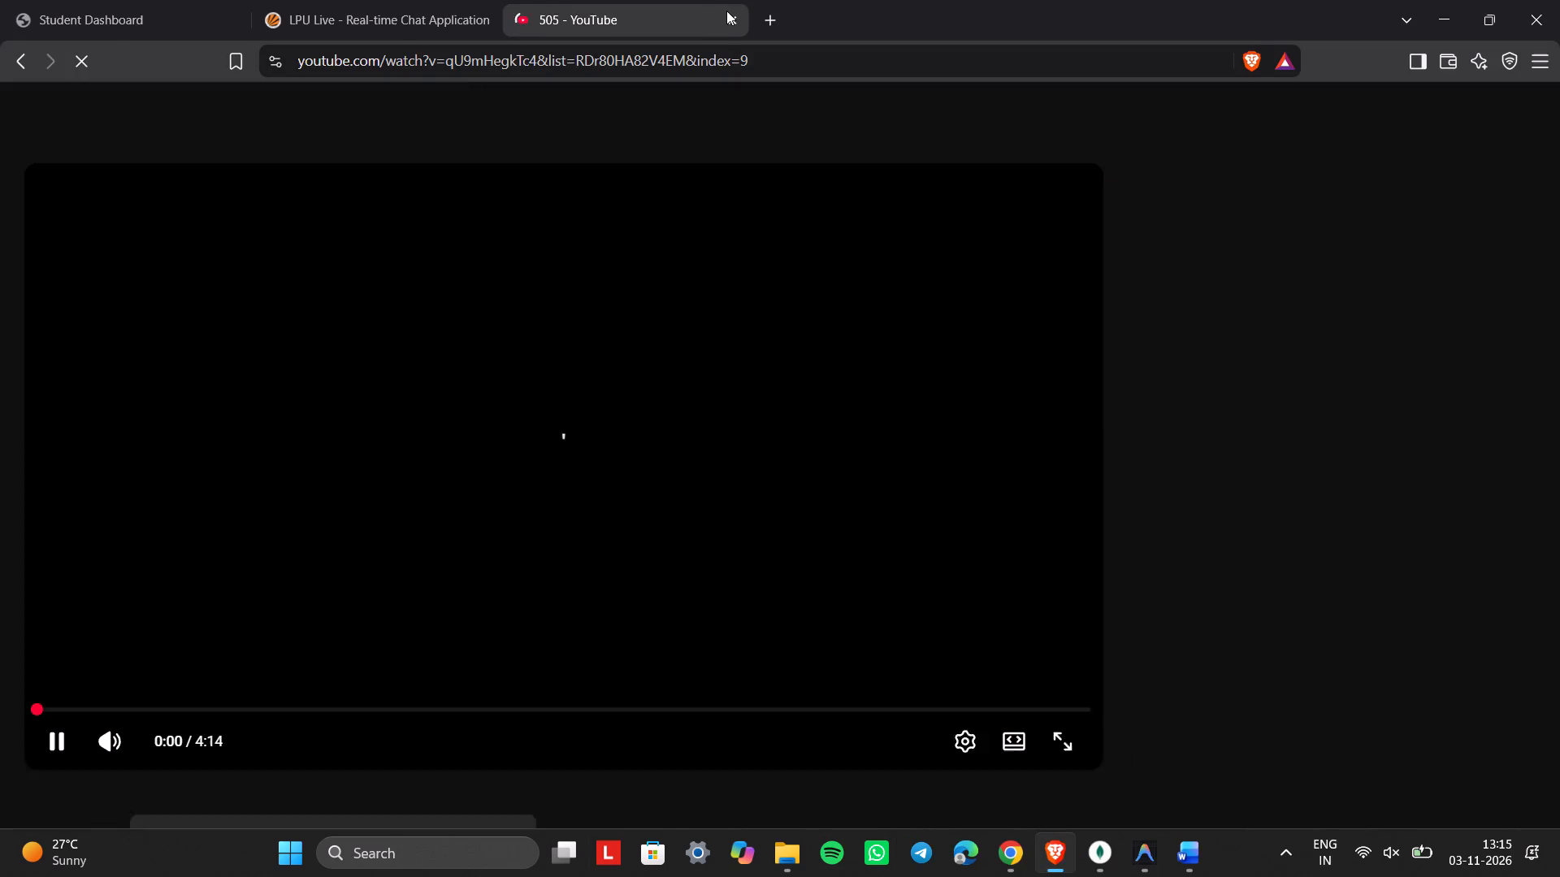
left_click(728, 21)
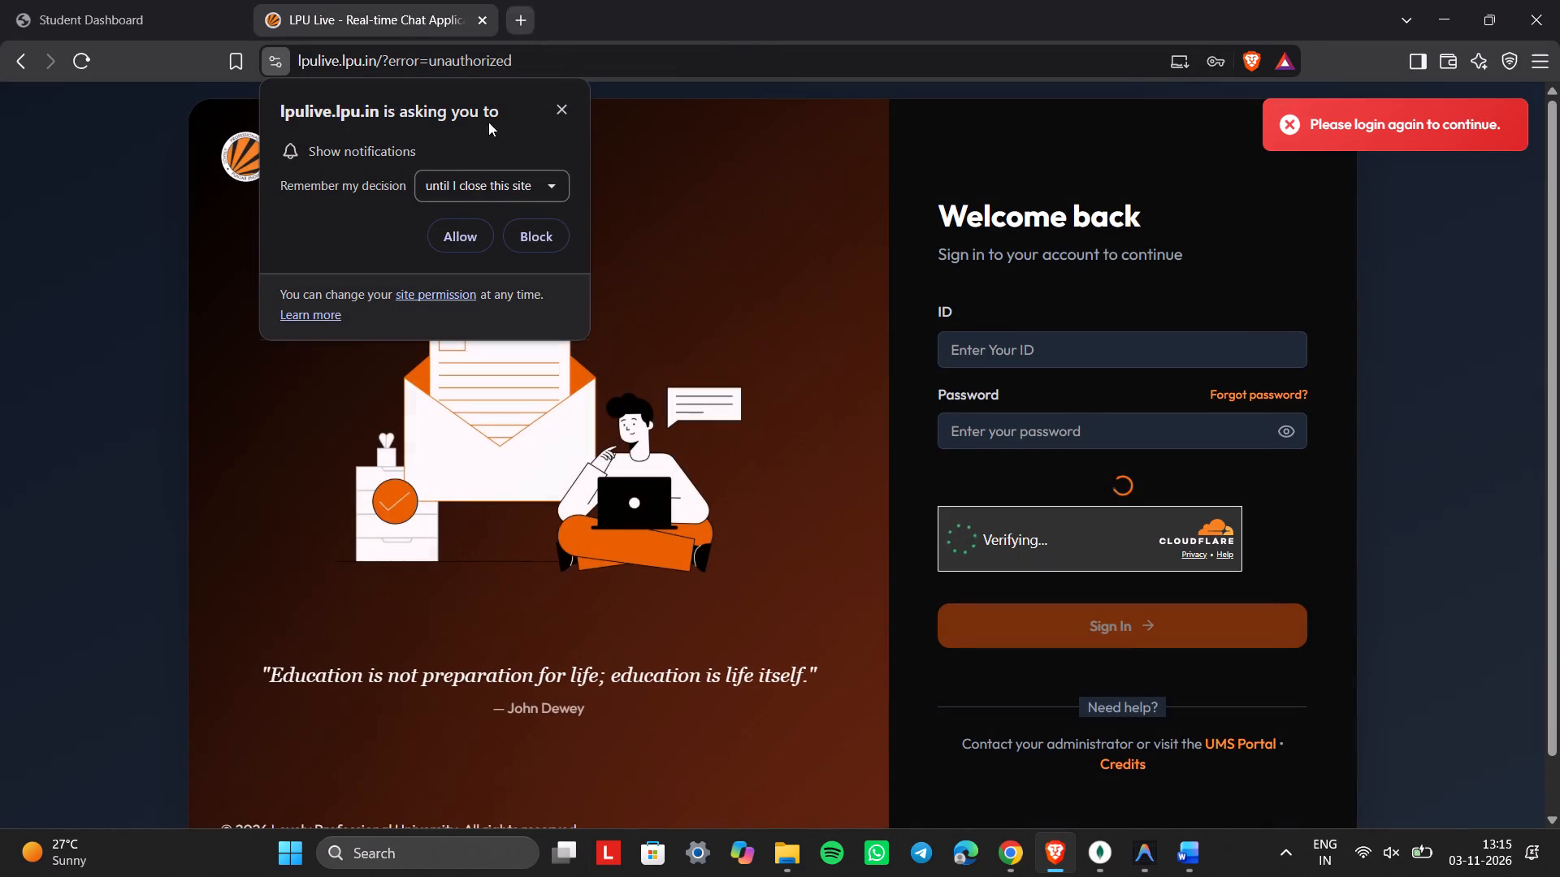
left_click(466, 229)
Sign in to LPU Live with the first saved student account.
left_click(1061, 367)
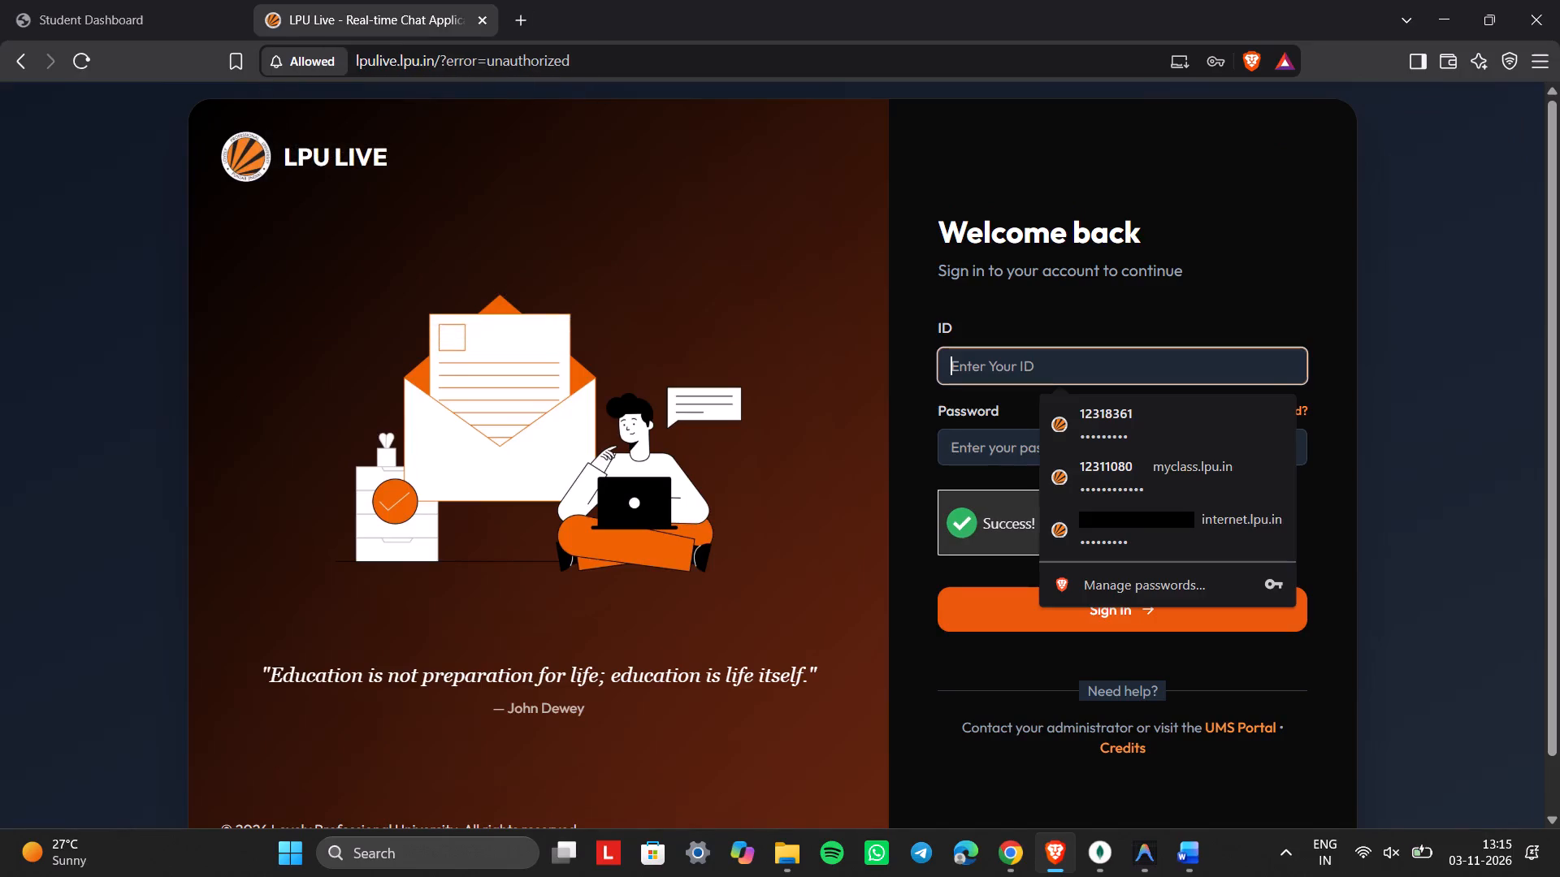
left_click(1092, 421)
left_click(1041, 622)
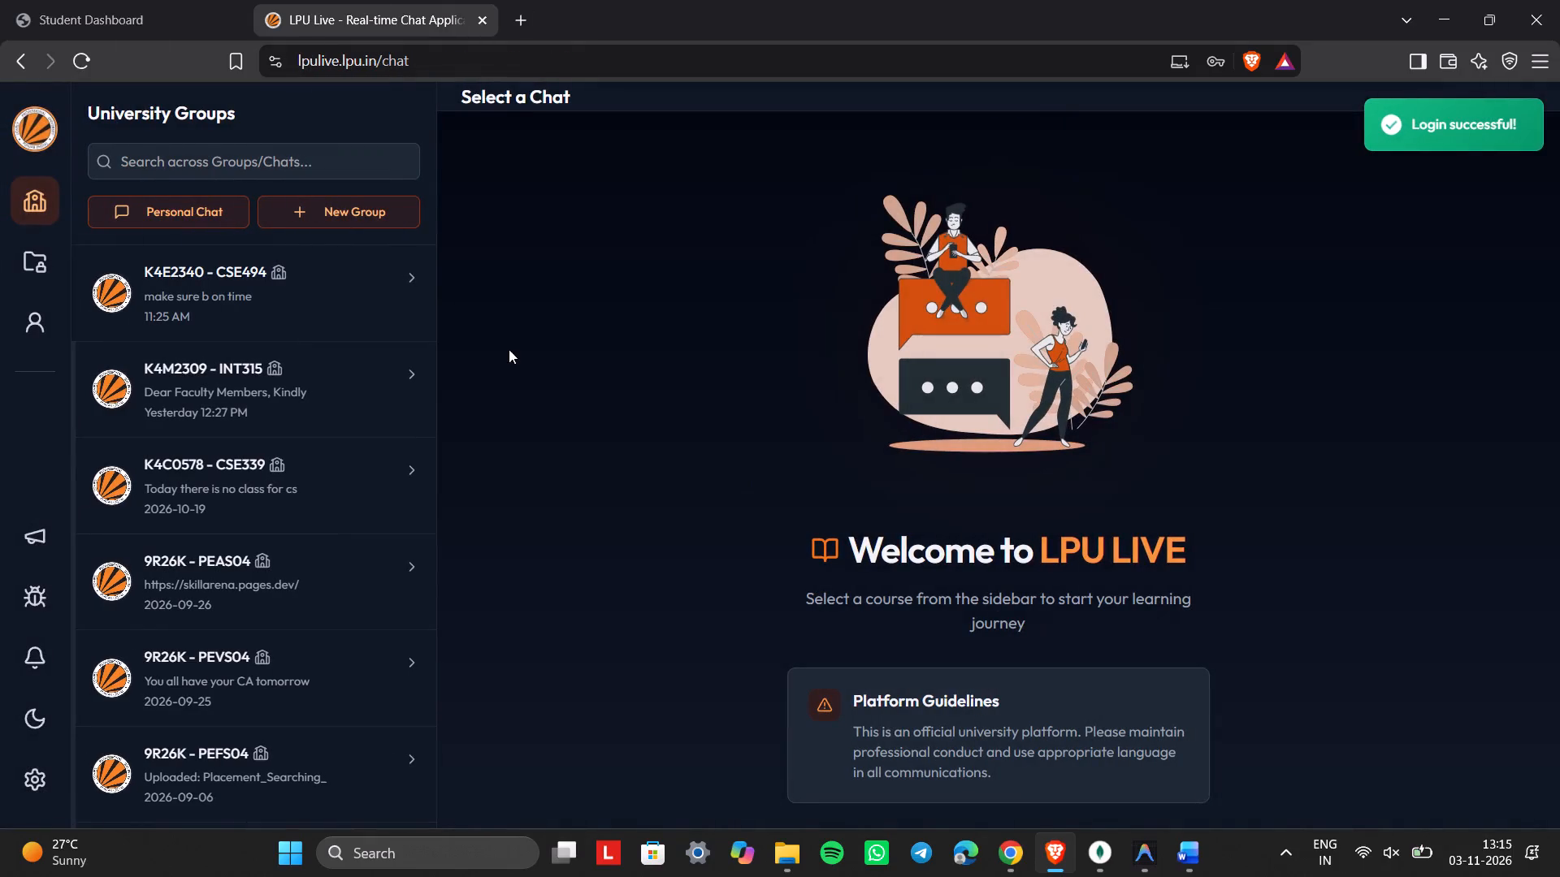
left_click(256, 272)
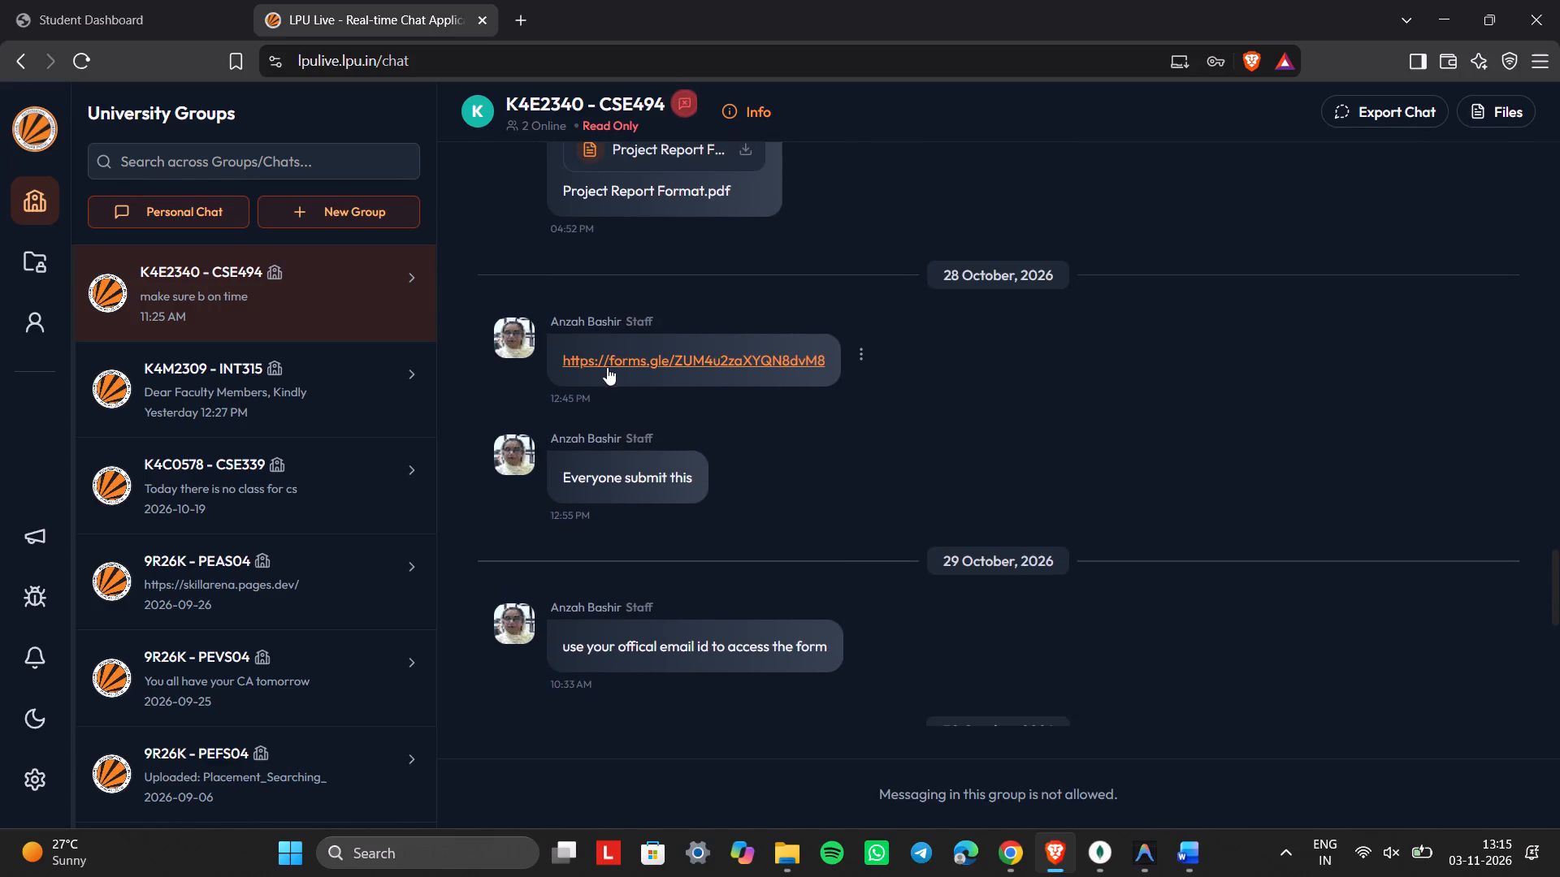
left_click(605, 366)
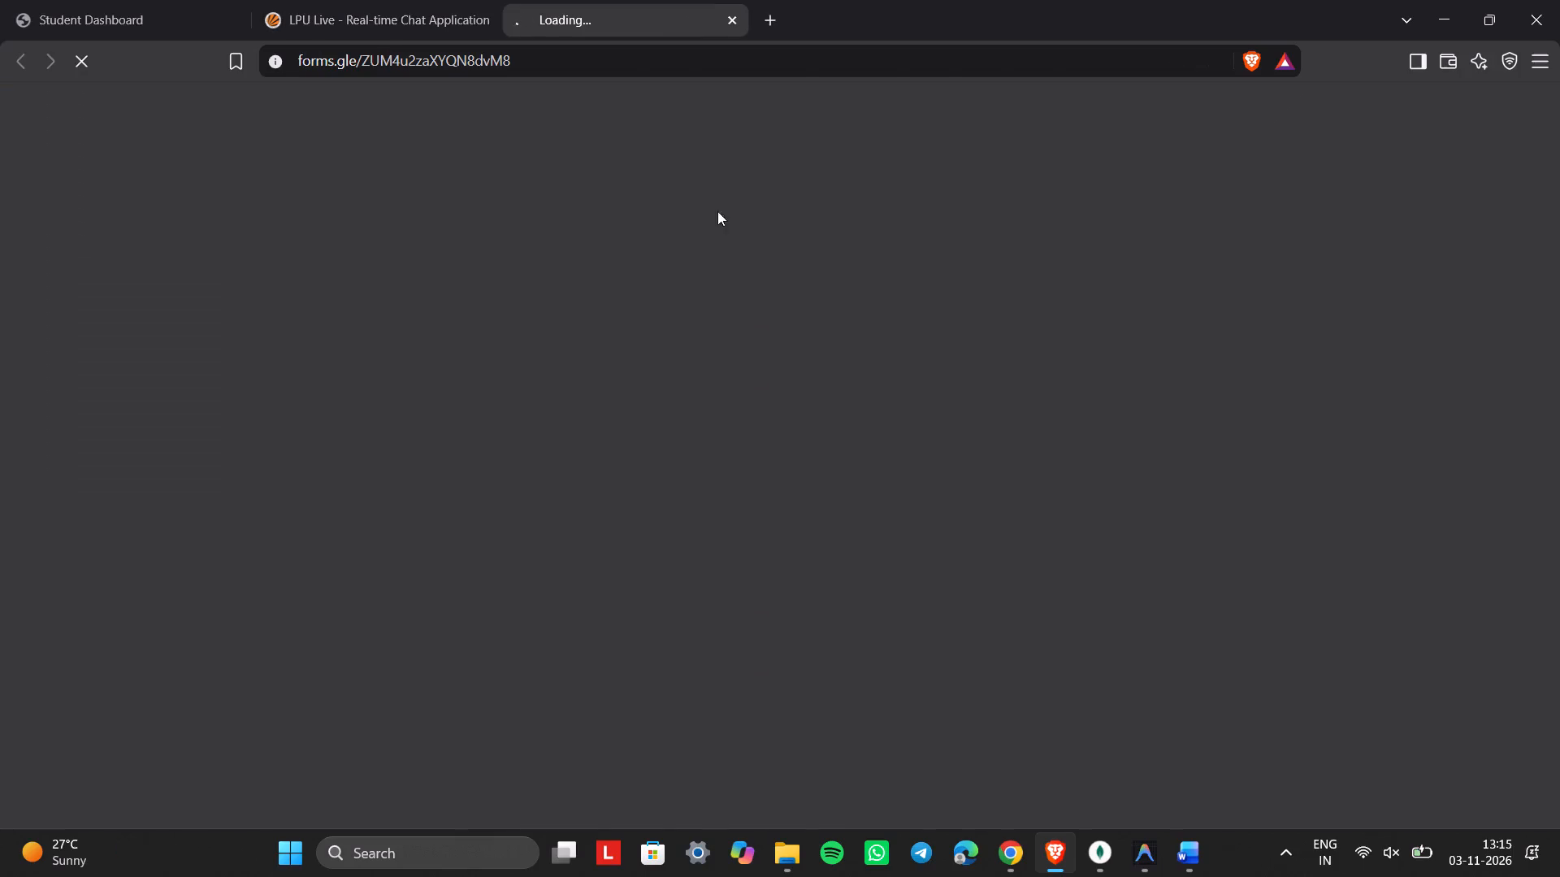
scroll(650, 446, "down", 5)
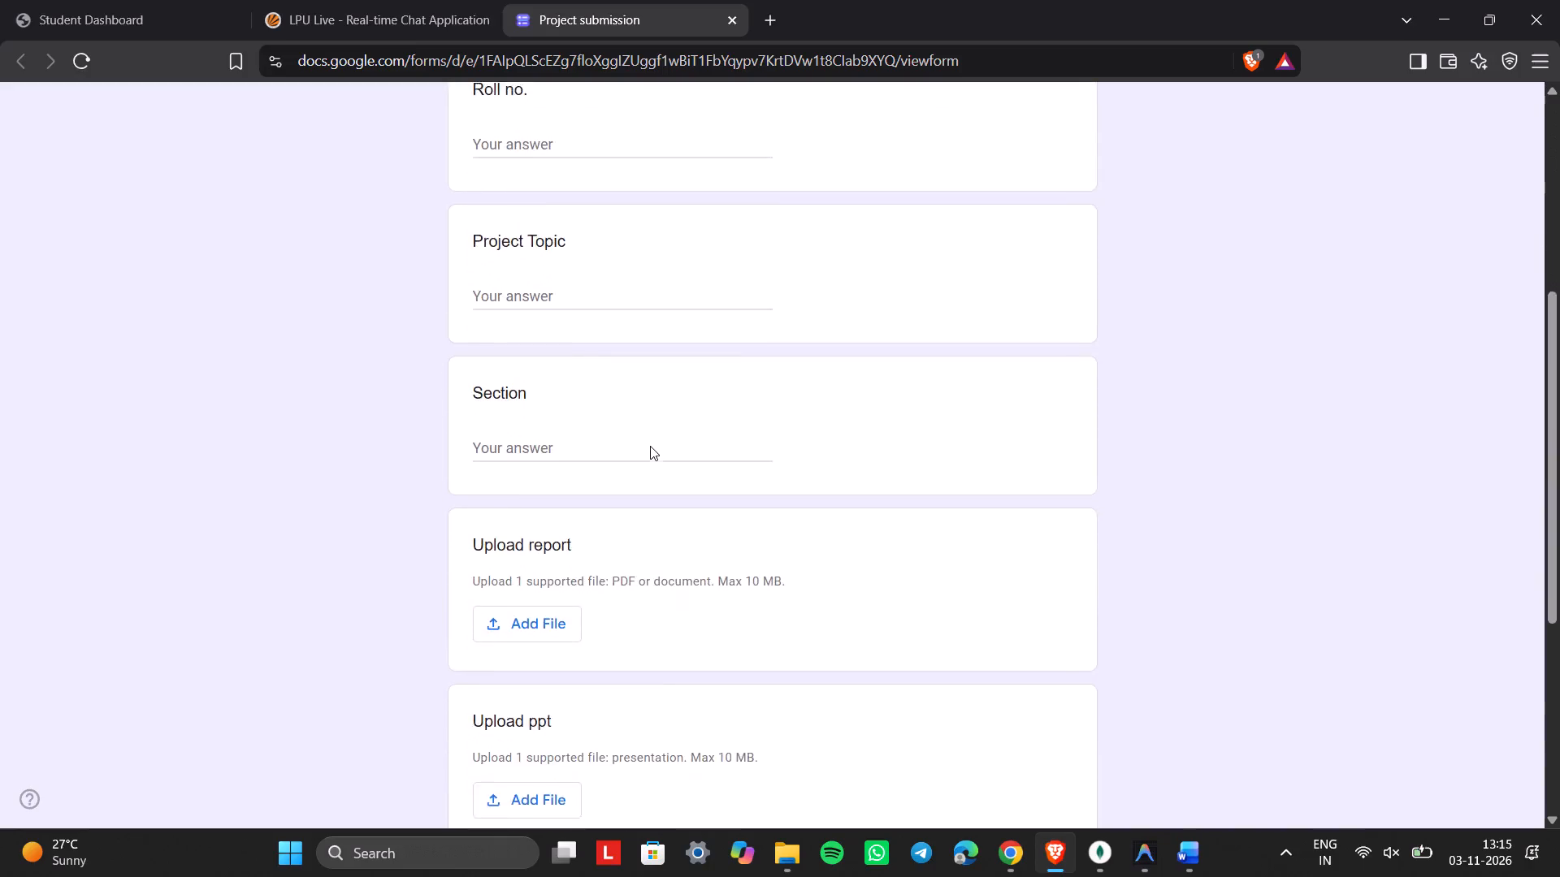
scroll(650, 446, "down", 3)
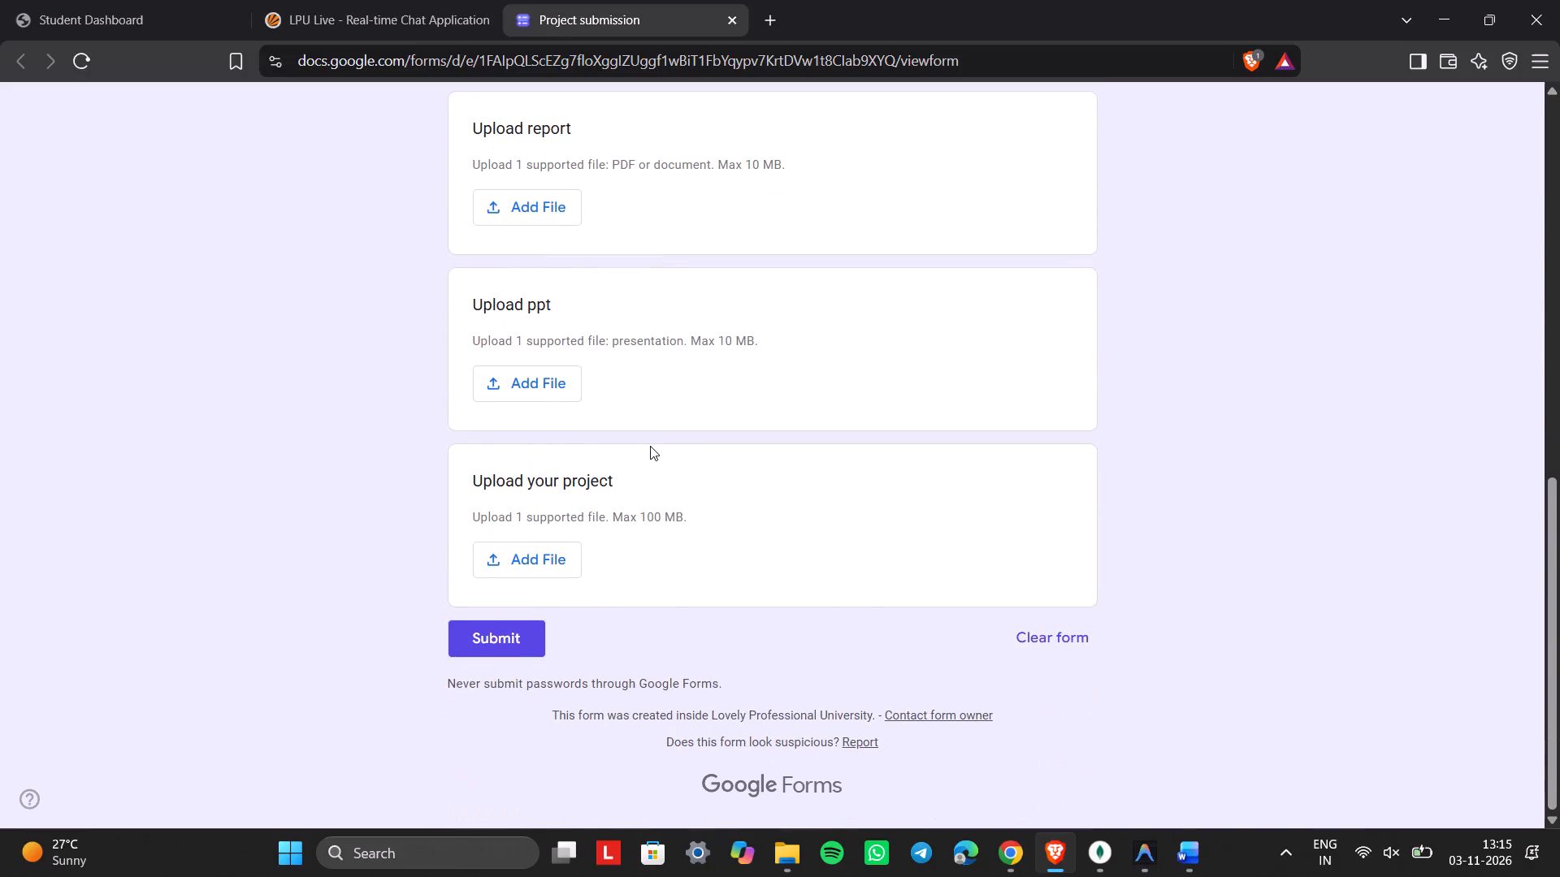
left_click(734, 13)
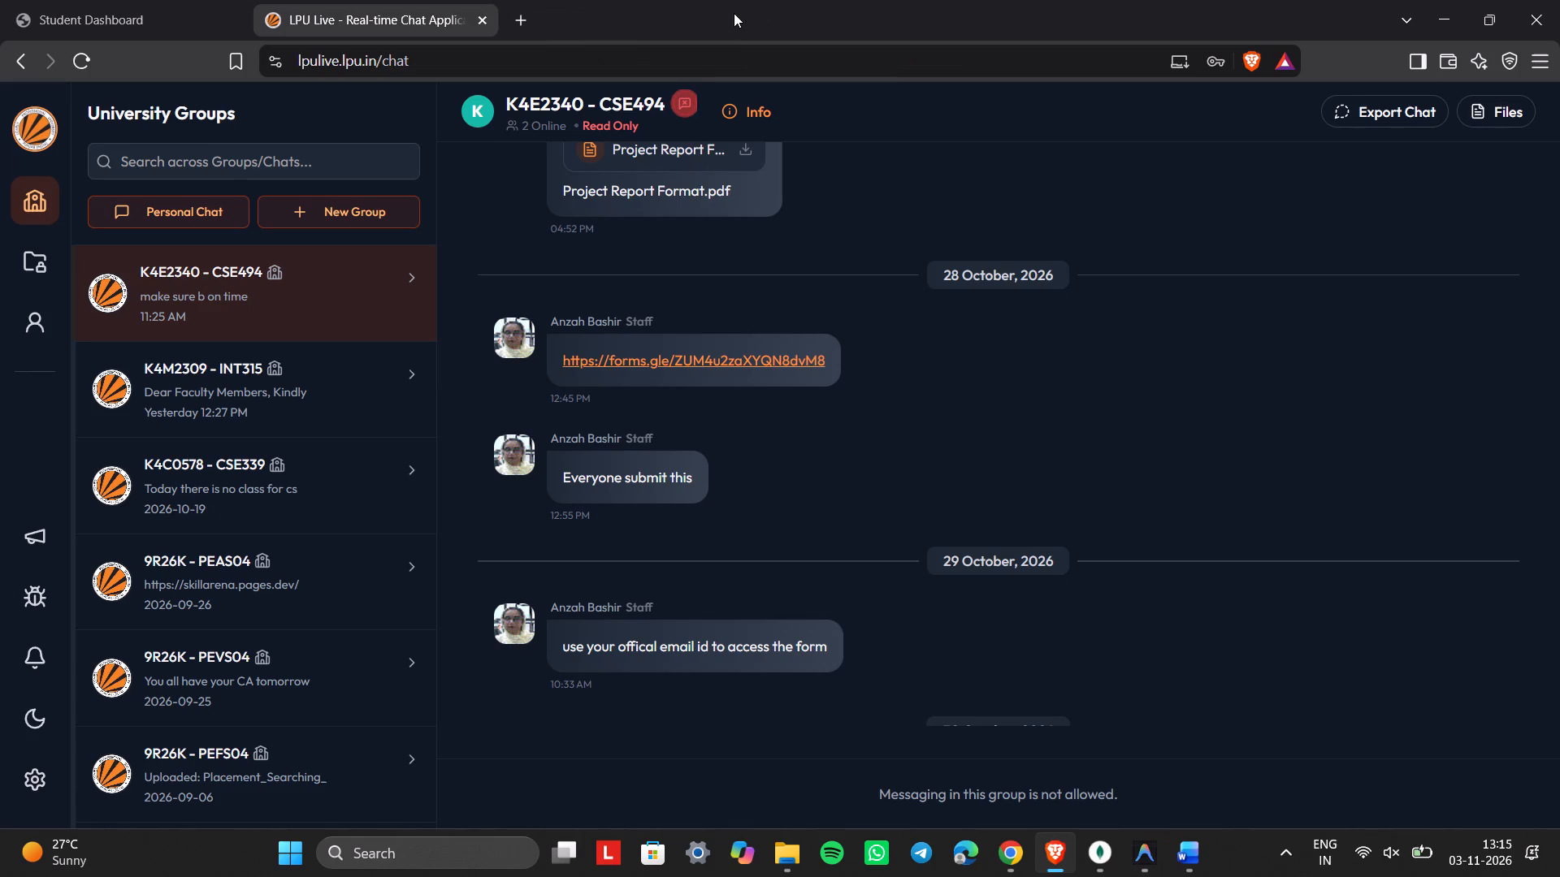
Look through My Courses on the UMS student dashboard, postponing the Campus Drive Notifications for later.
scroll(686, 370, "down", 10)
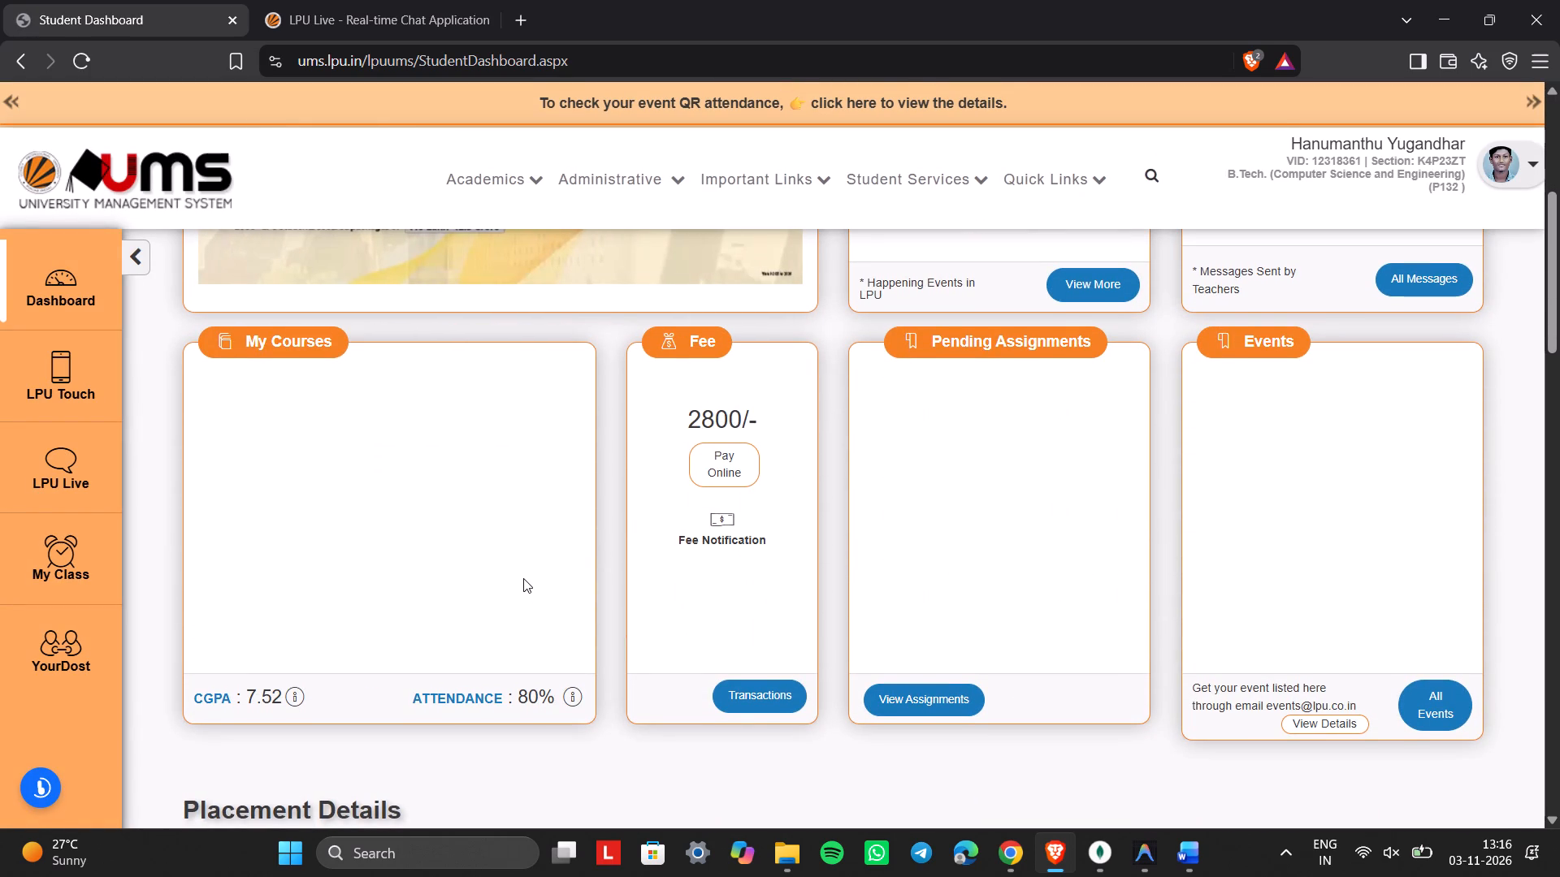
scroll(520, 547, "down", 1)
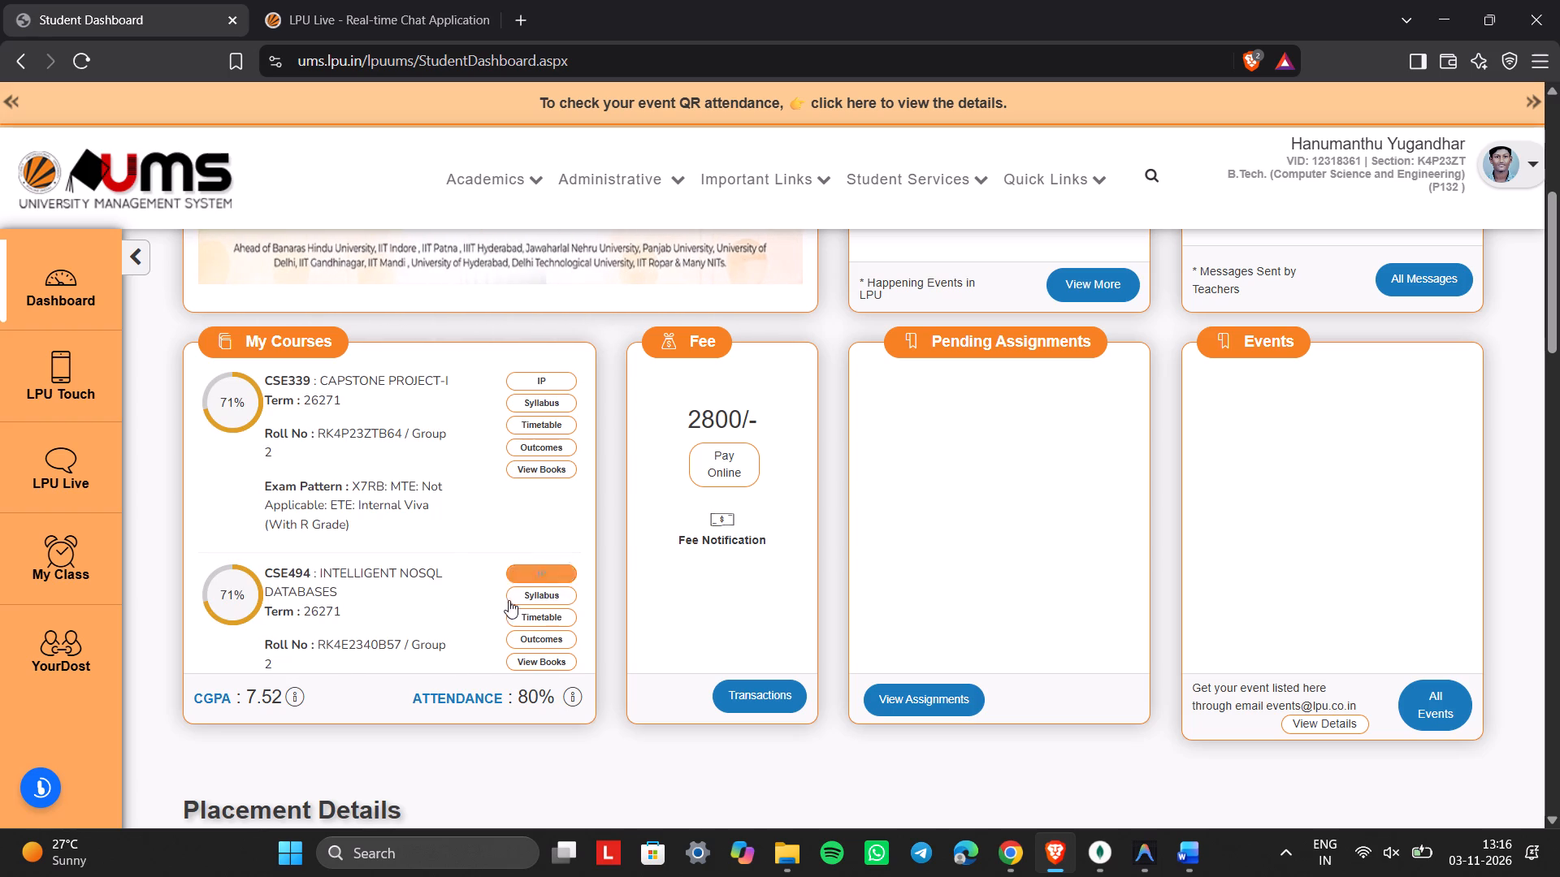
scroll(507, 603, "down", 1)
left_click(830, 575)
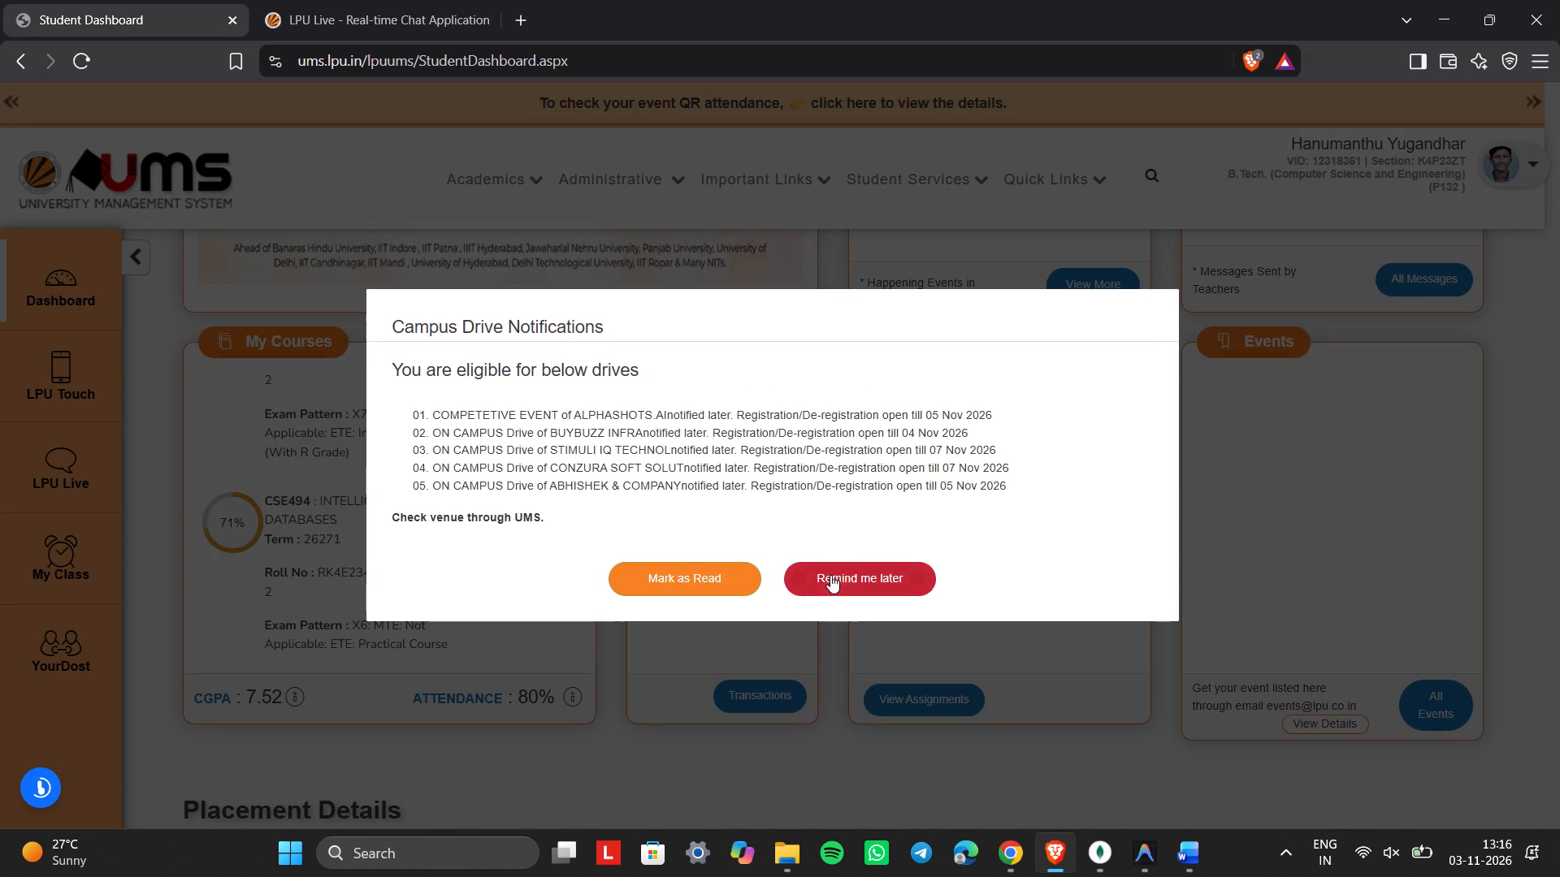
Examine the Attendance Summary and the CSE494 attendance details on the UMS student dashboard.
scroll(413, 559, "down", 1)
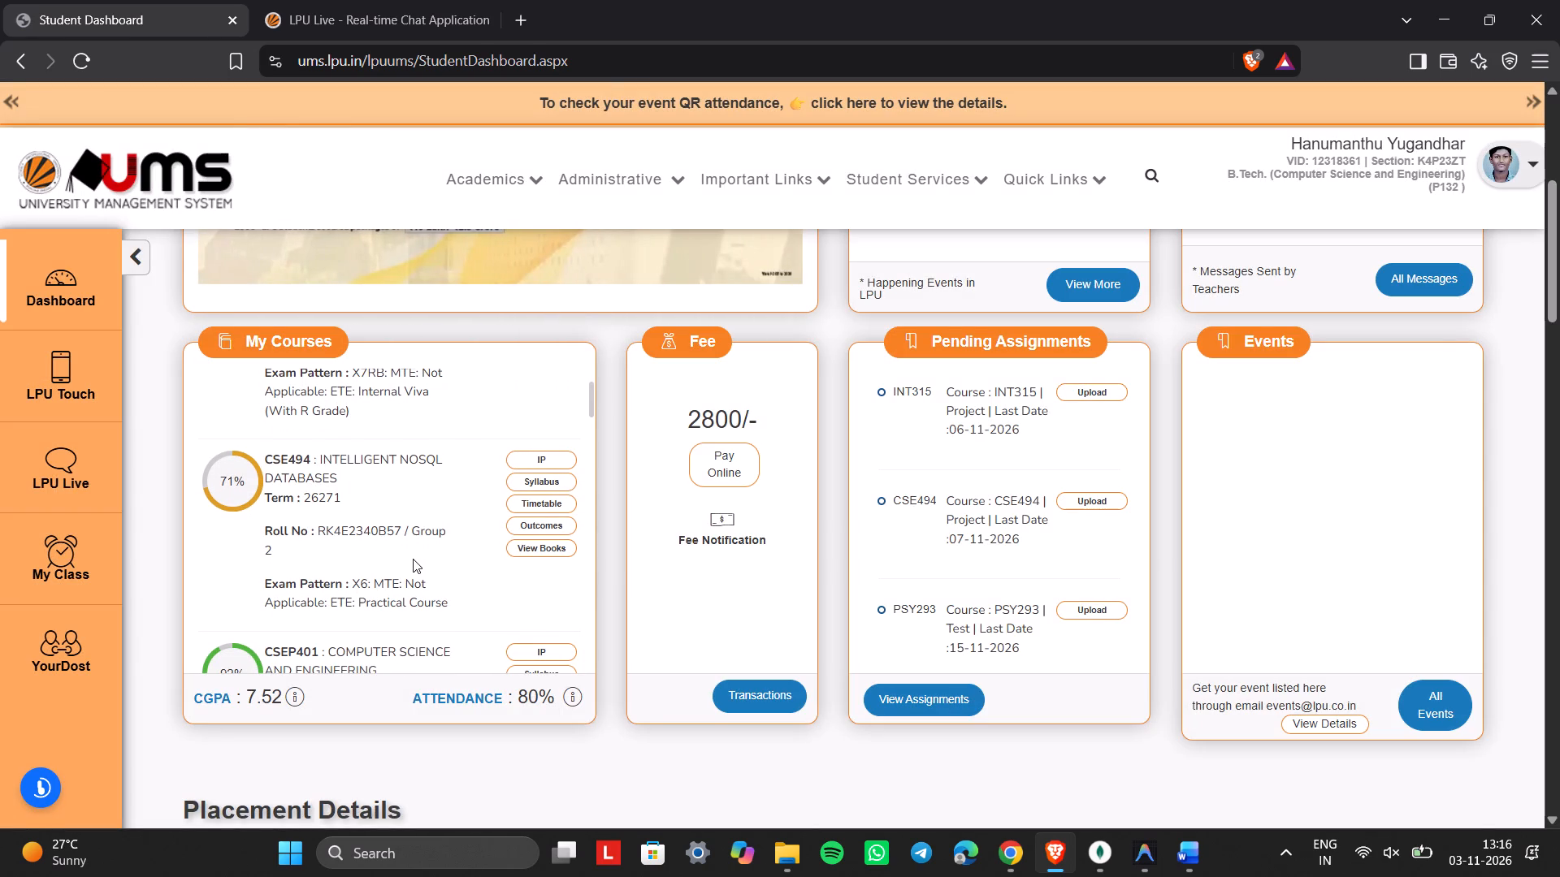
left_click(552, 695)
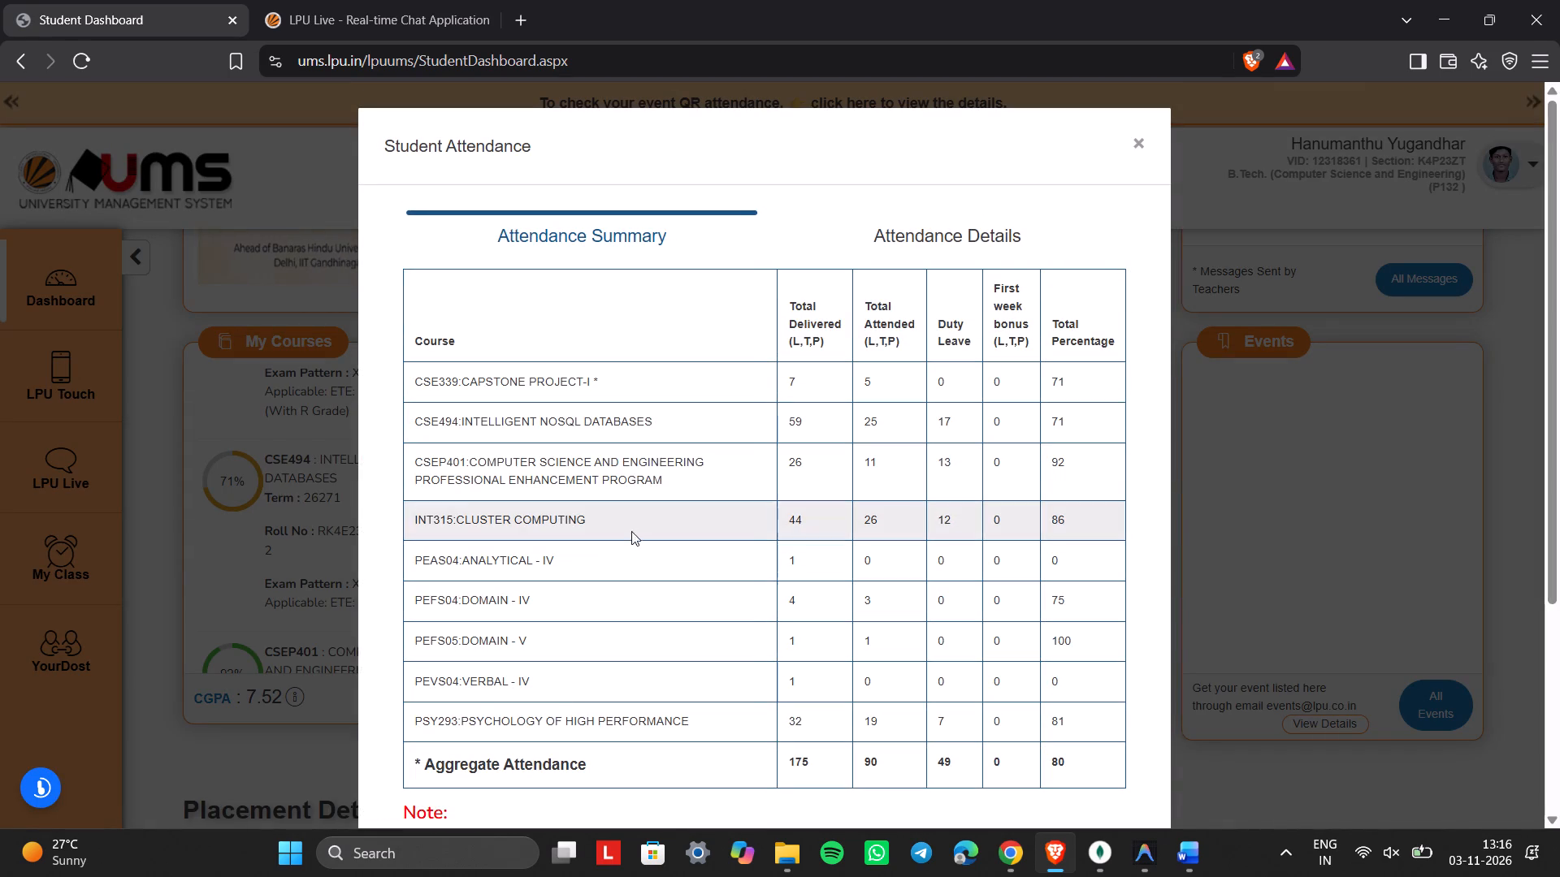
scroll(733, 528, "down", 2)
scroll(793, 514, "up", 5)
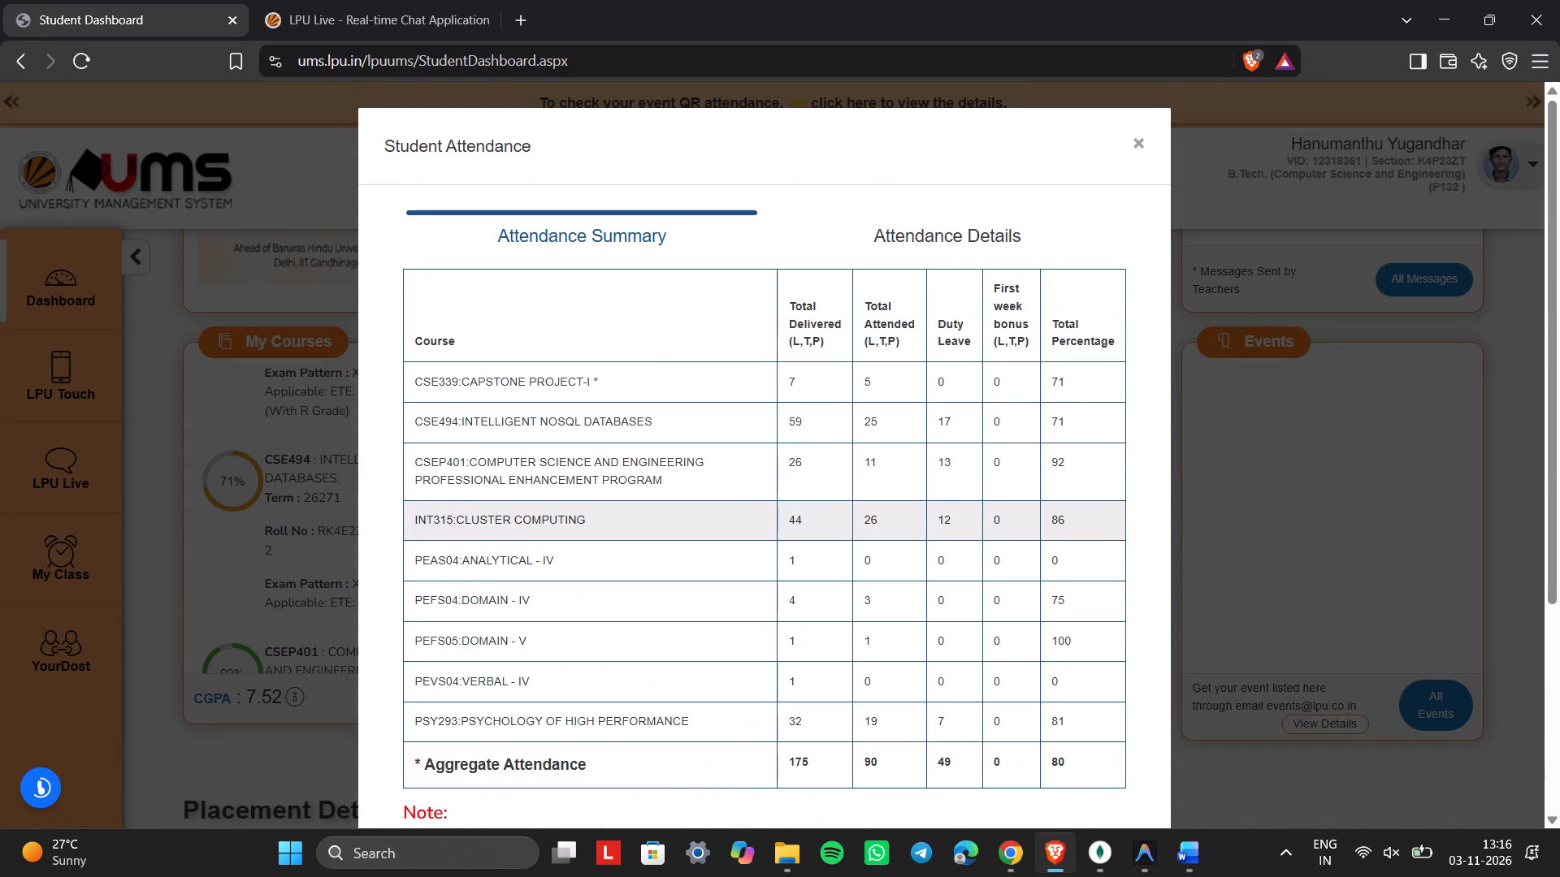
left_click(880, 205)
left_click(878, 227)
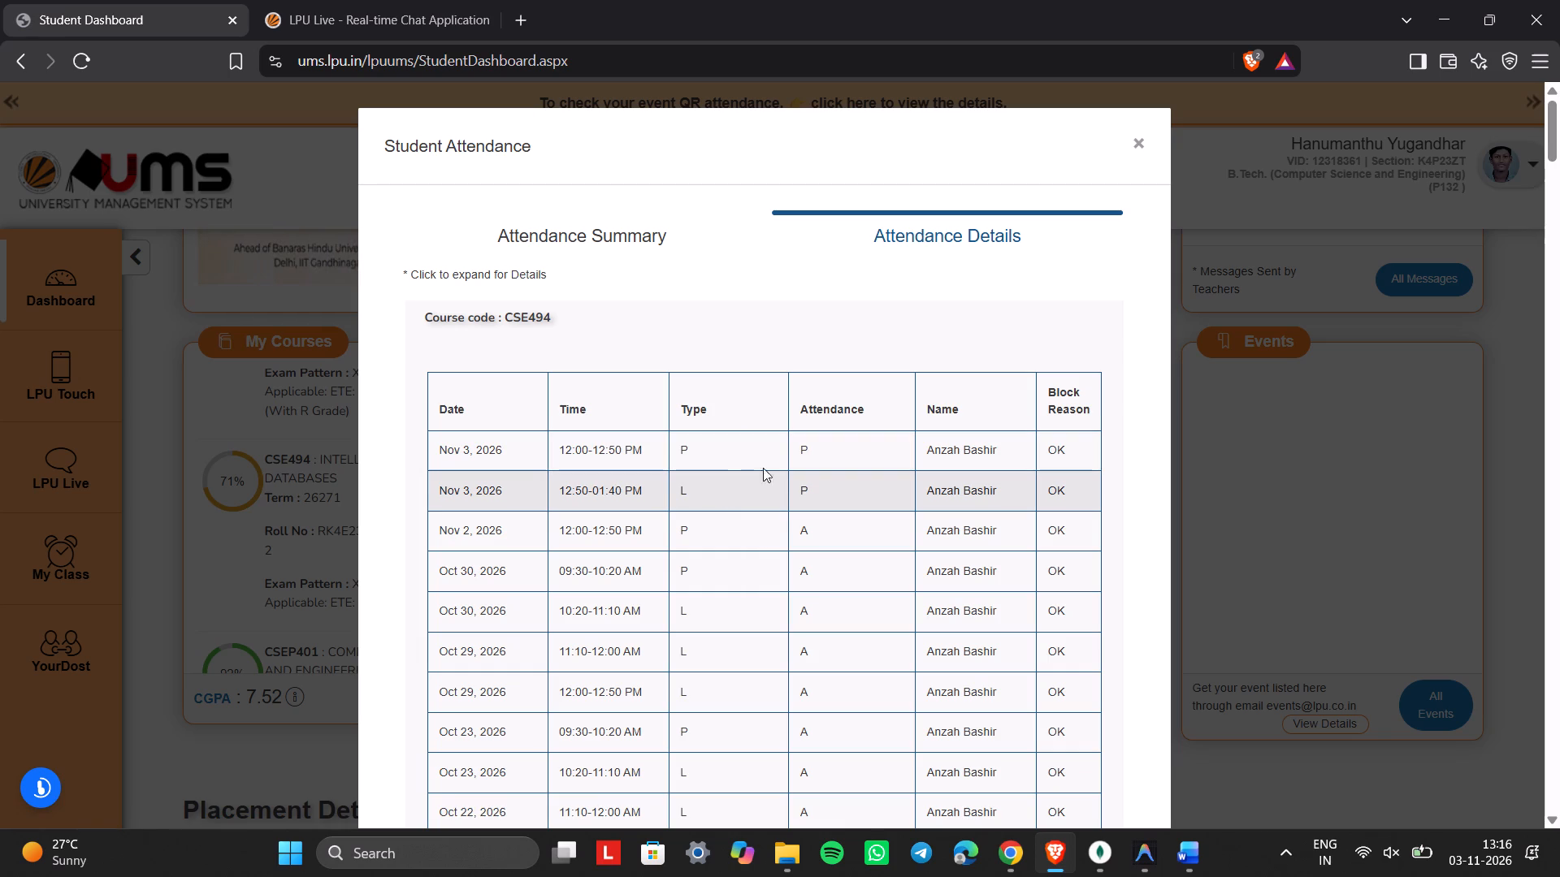
left_click(1134, 141)
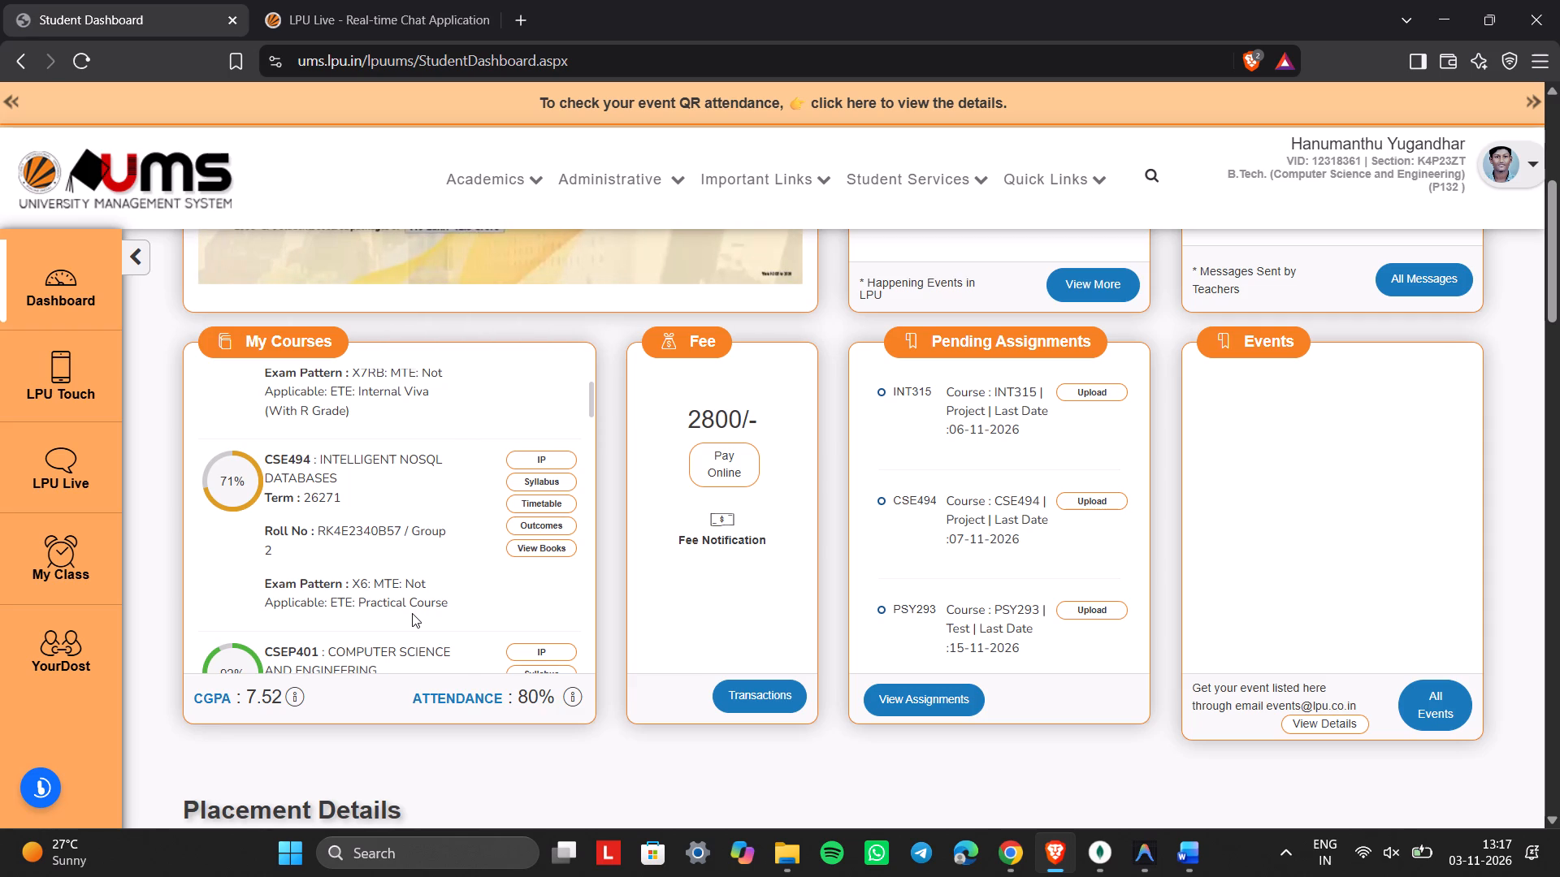
left_click(574, 701)
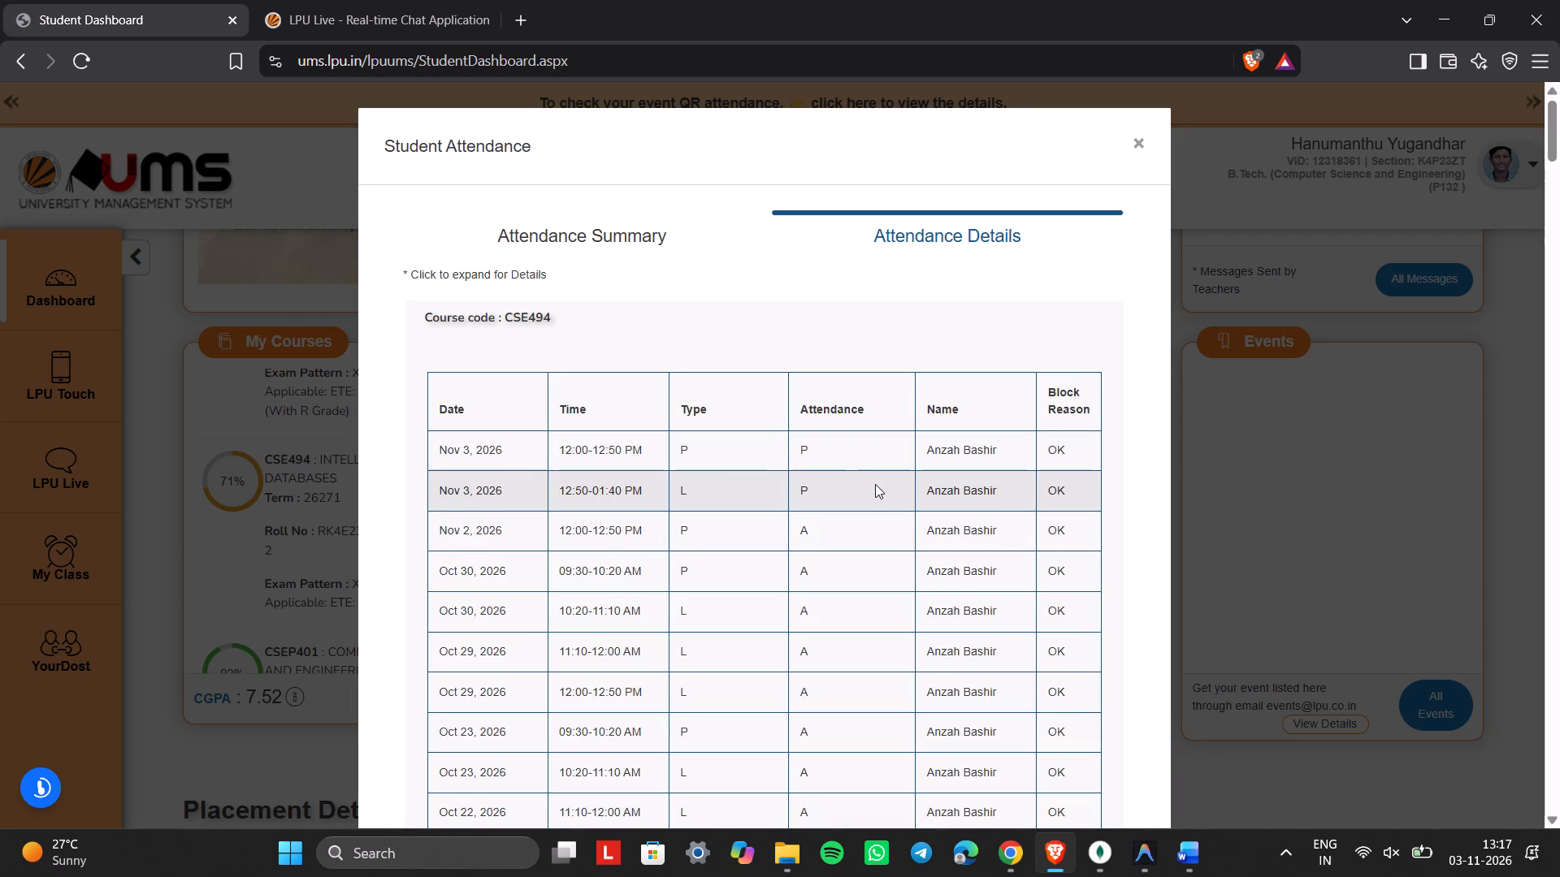
left_click(1131, 147)
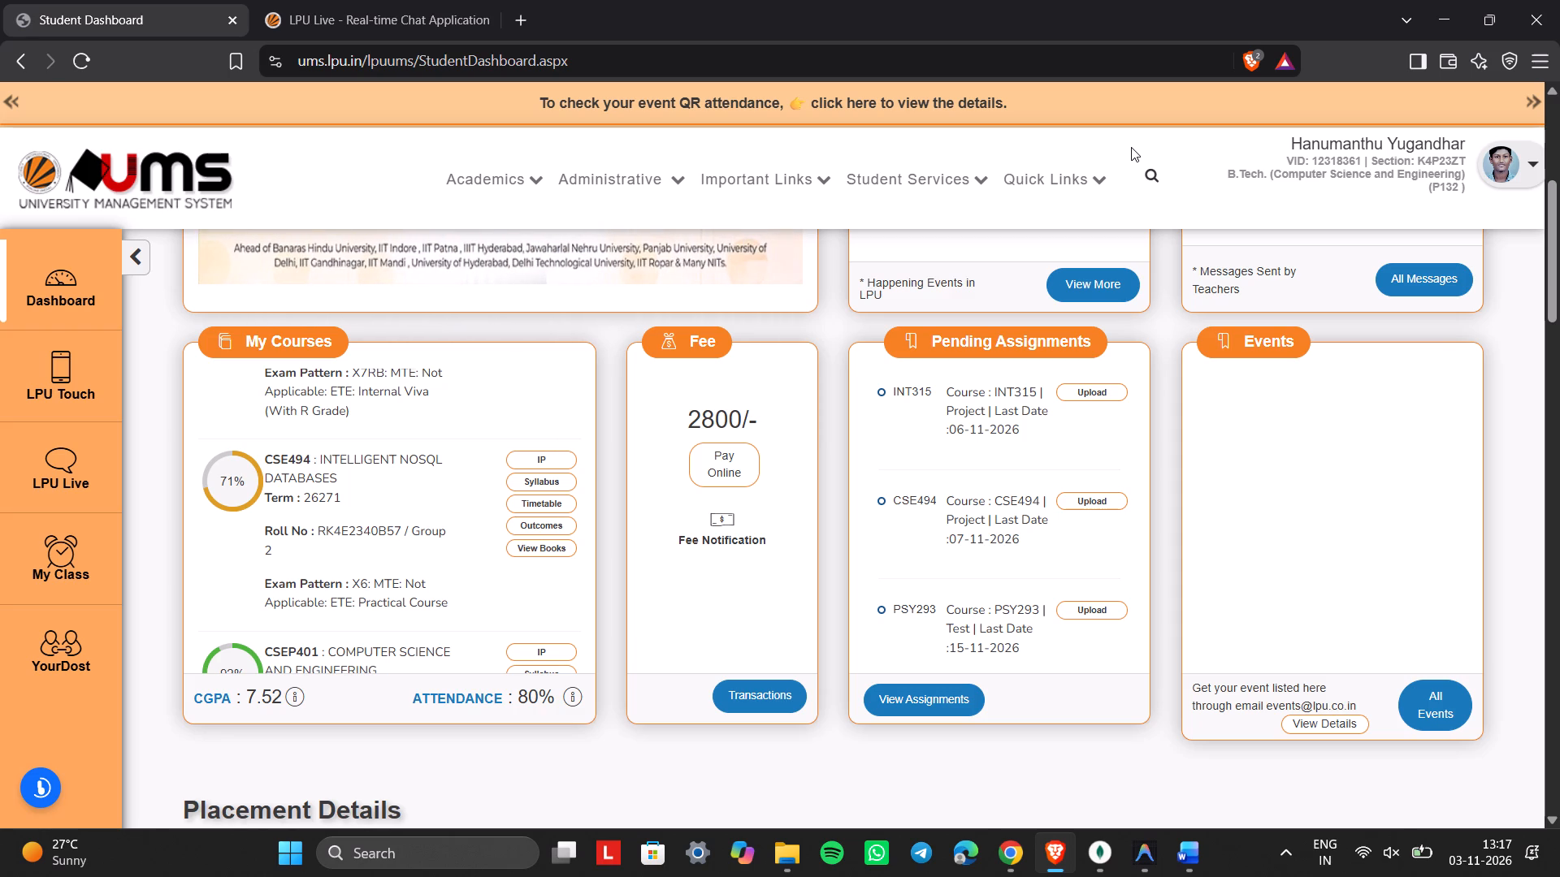
Minimise Brave after viewing the LPU Live chat and switch to INT315_CA2_Diabetes_Risk_Prediction_Report in Word.
left_click(451, 0)
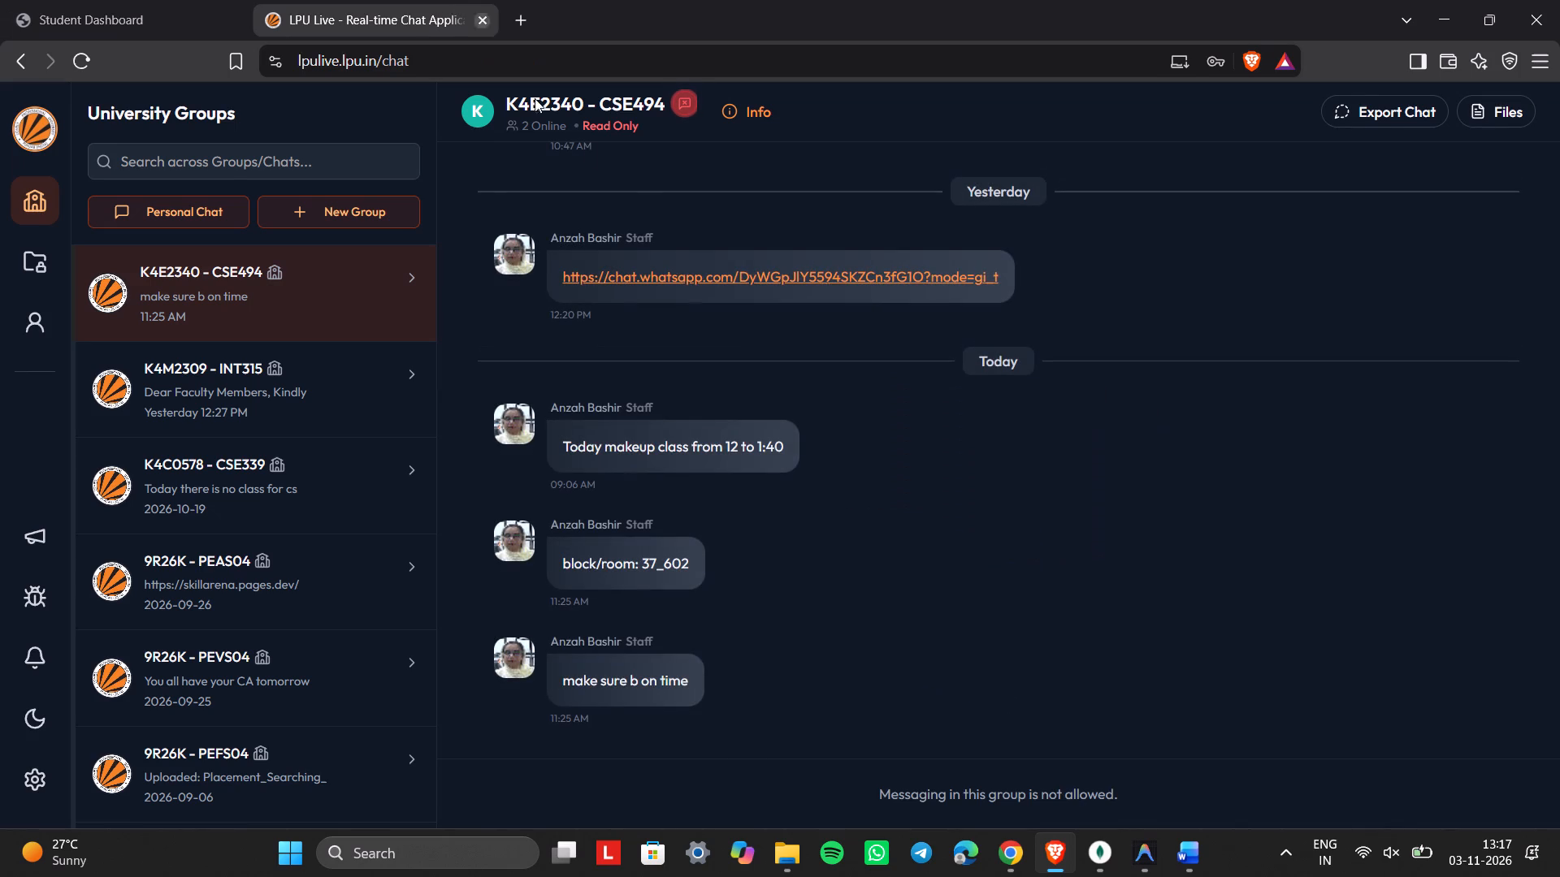
left_click(1434, 2)
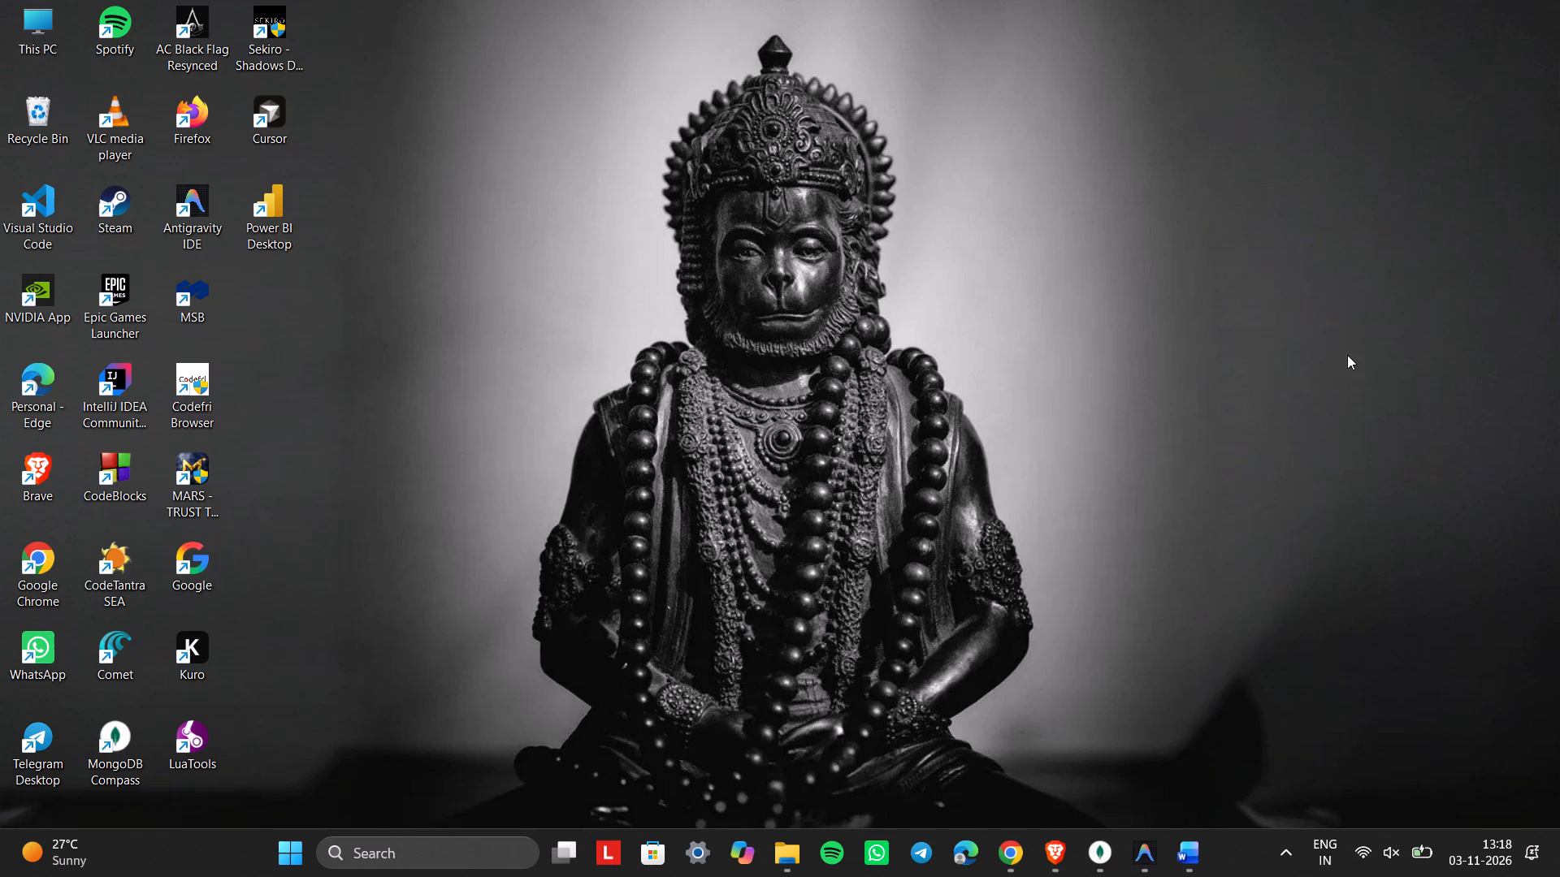
left_click(1181, 863)
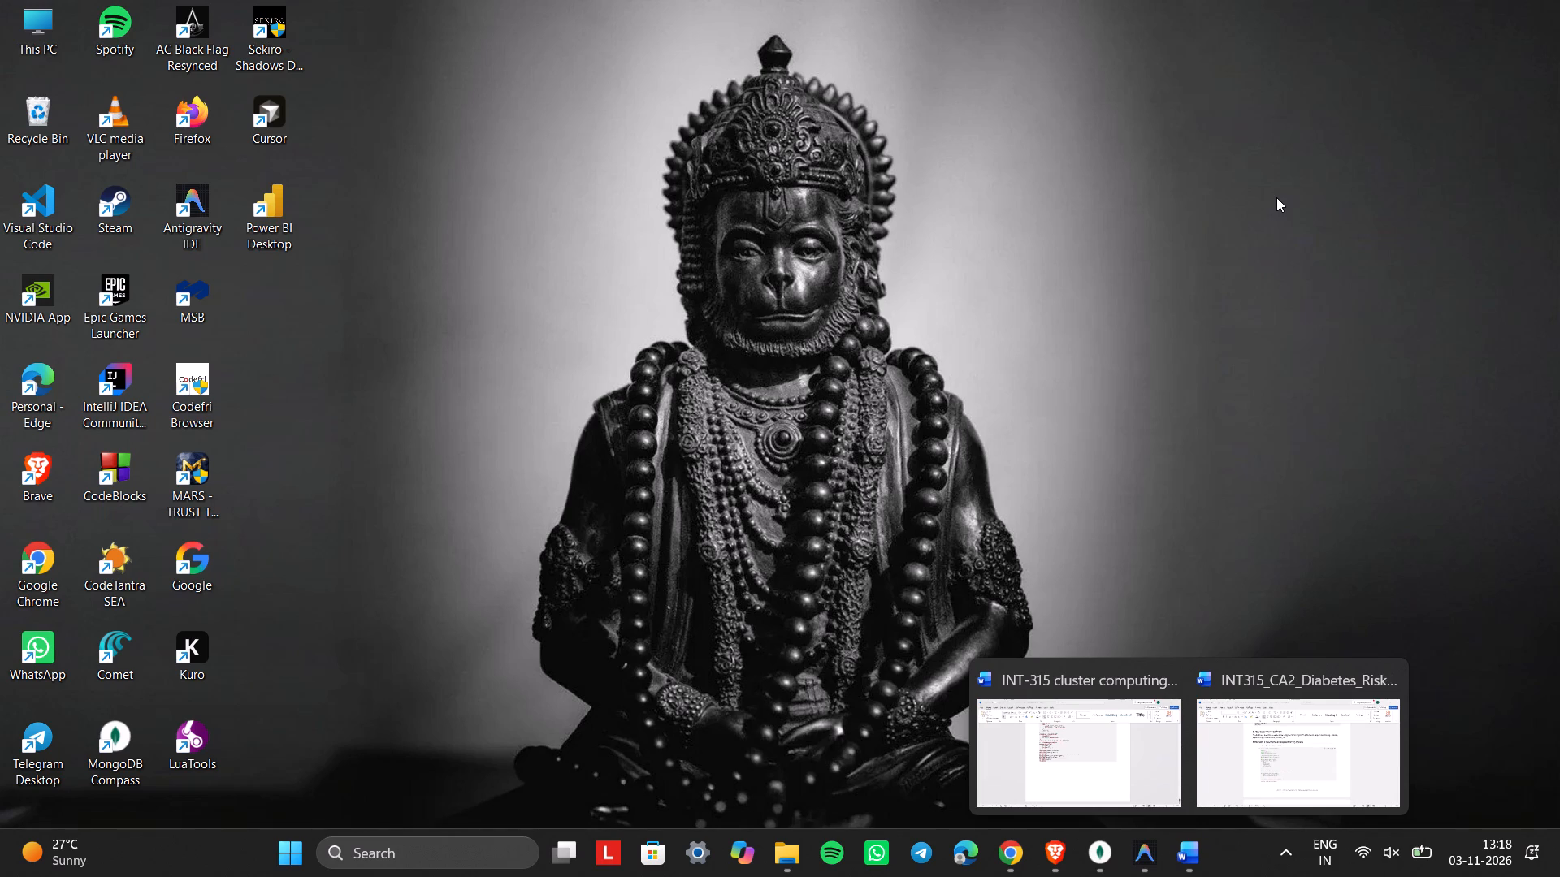
left_click(1276, 197)
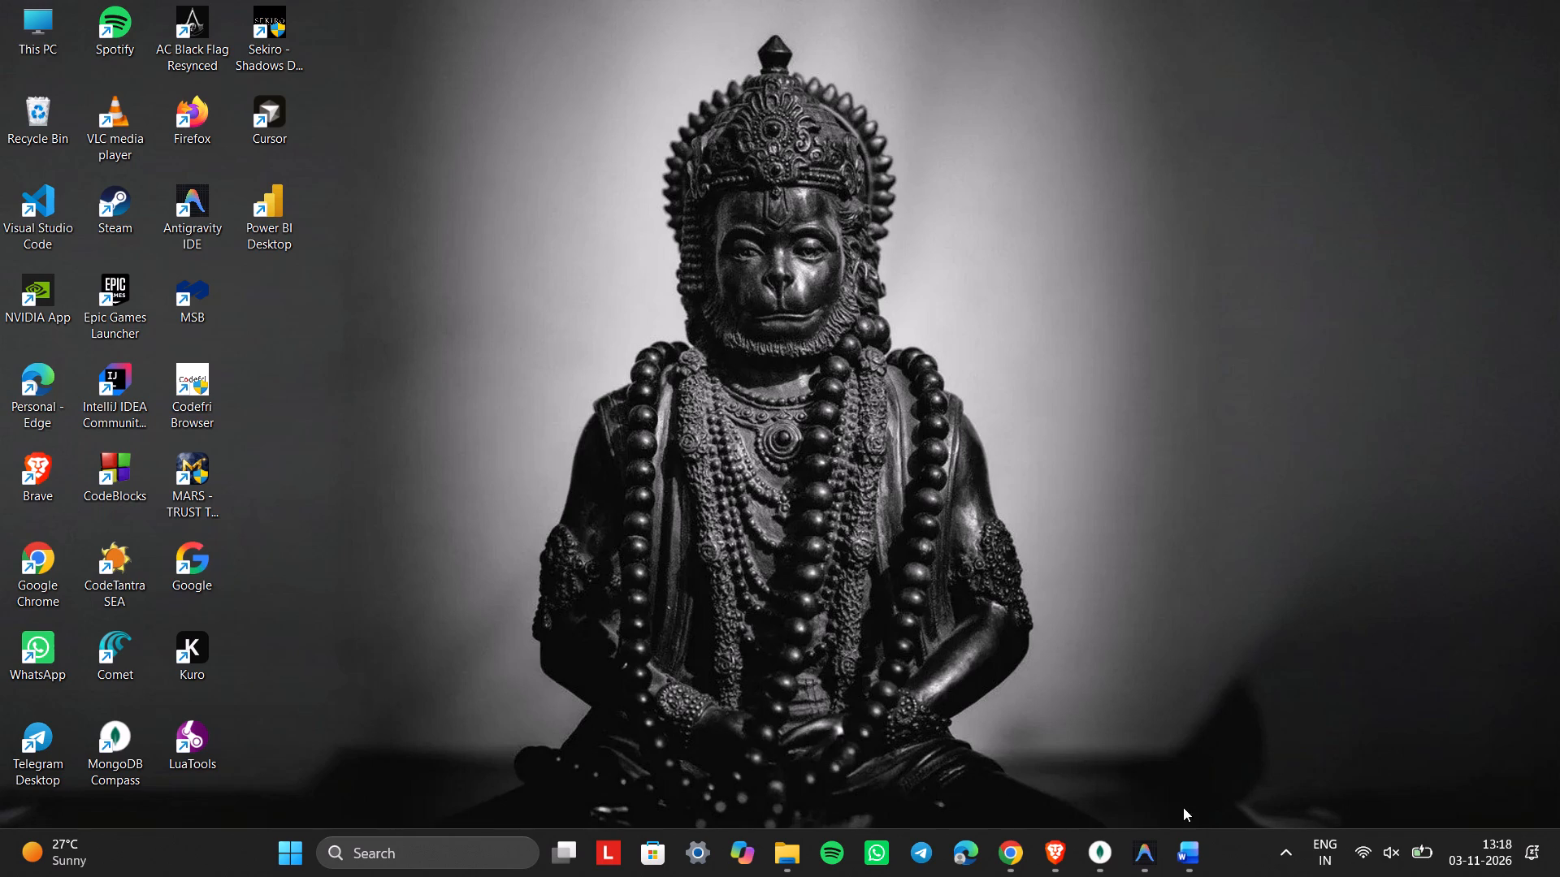
left_click(1189, 858)
left_click(1281, 772)
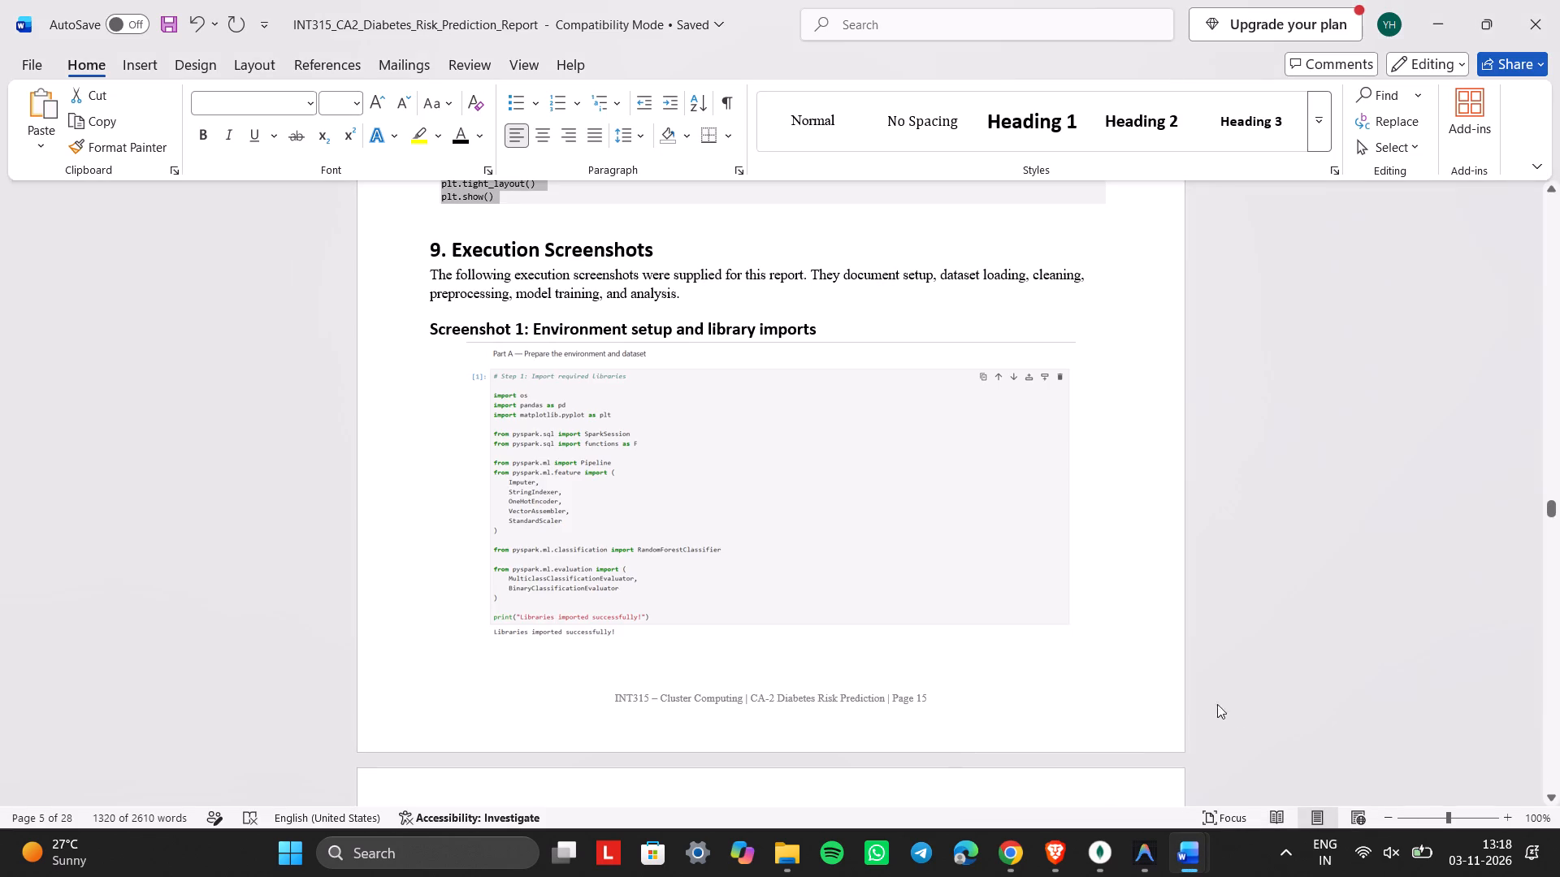
Compare the reference report's Execution Screenshots section with the code cells under Complete Source Code in the INT-315 cluster computing project report.
scroll(1043, 554, "up", 1)
left_click(1200, 517)
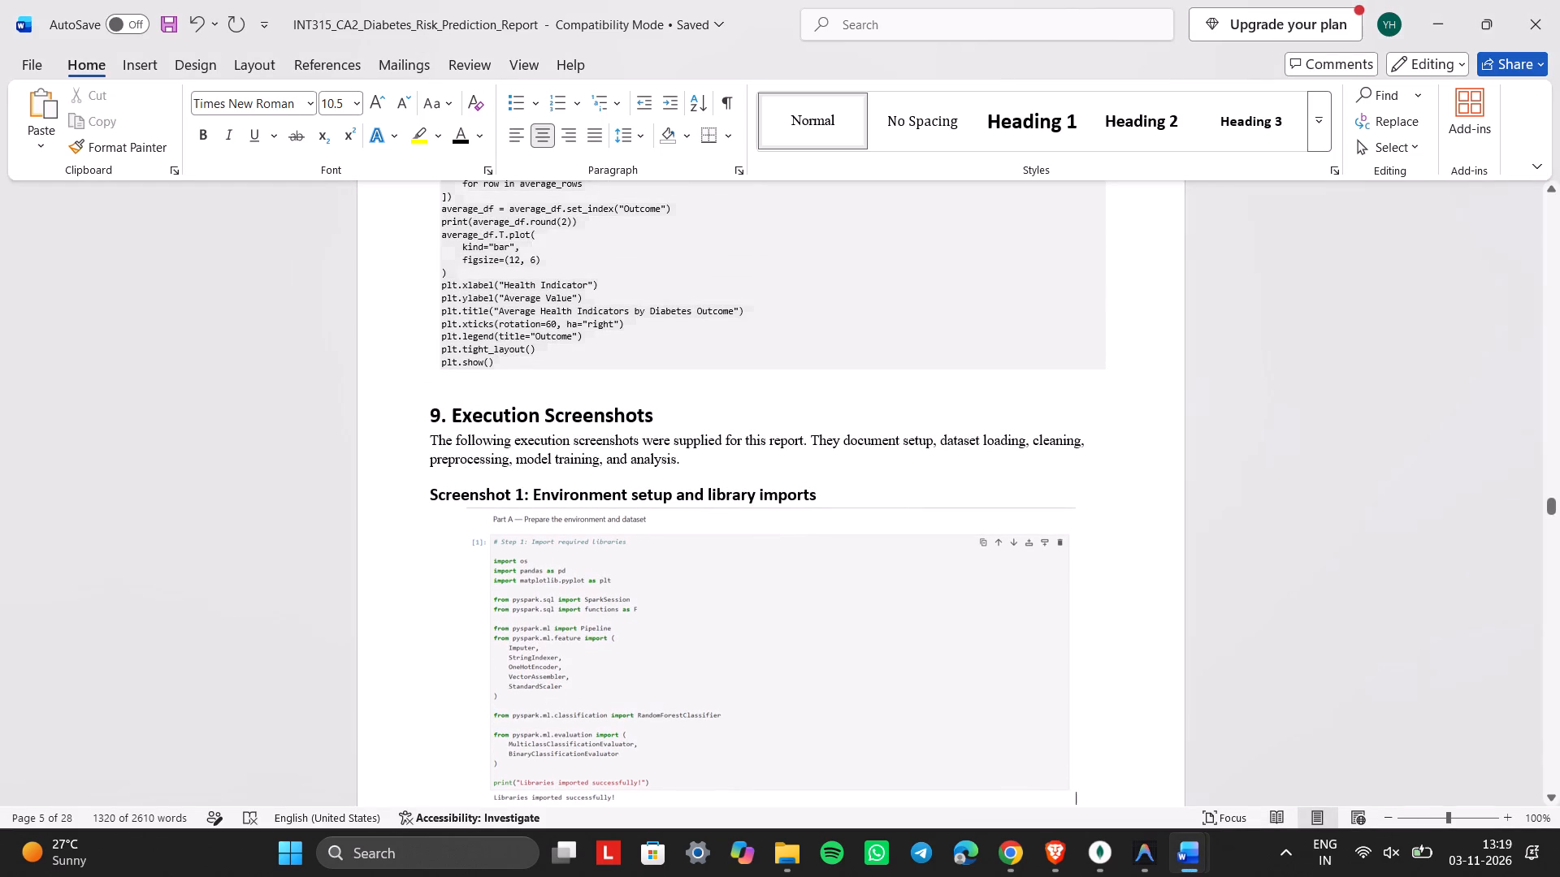
scroll(1200, 517, "left", 2)
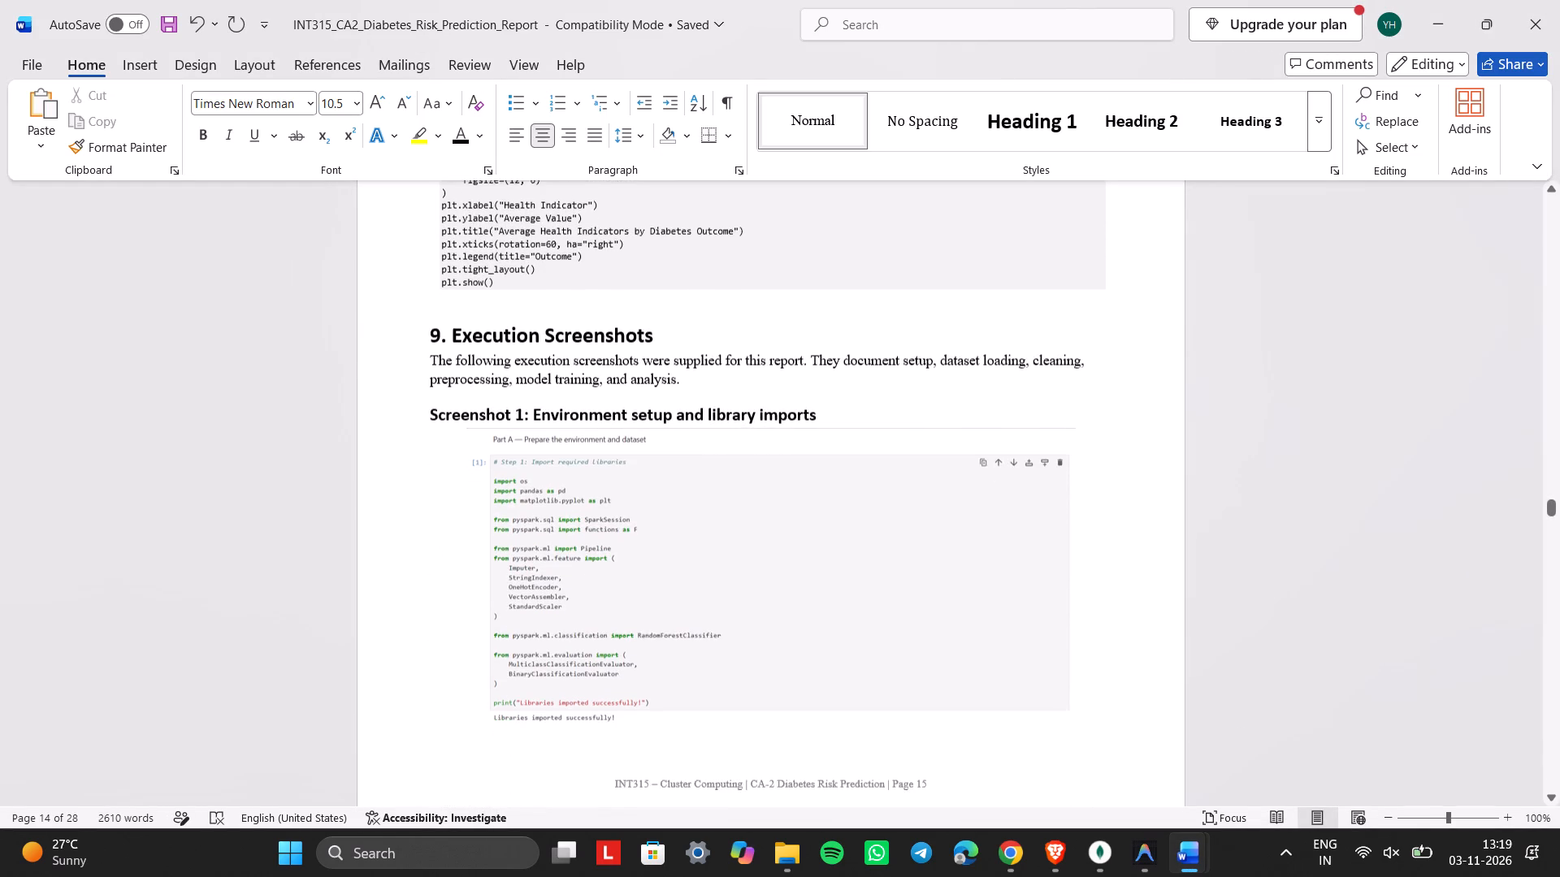
left_click(1200, 517)
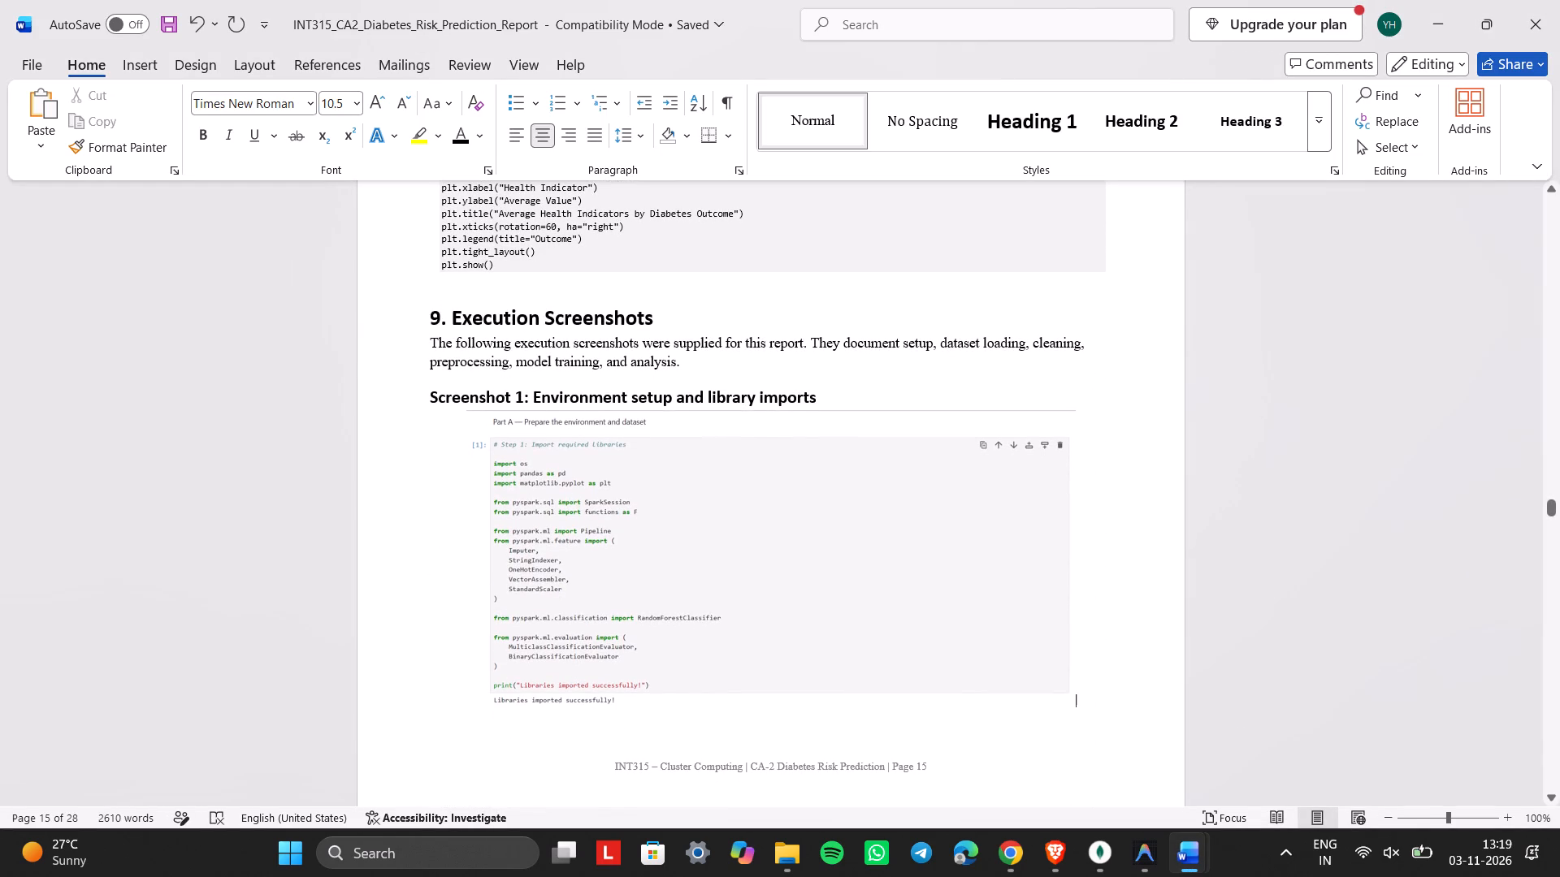
key("alt+Tab")
key("alt+Tab")
key("alt+Tab")
key("alt+Tab")
scroll(1200, 517, "up", 9)
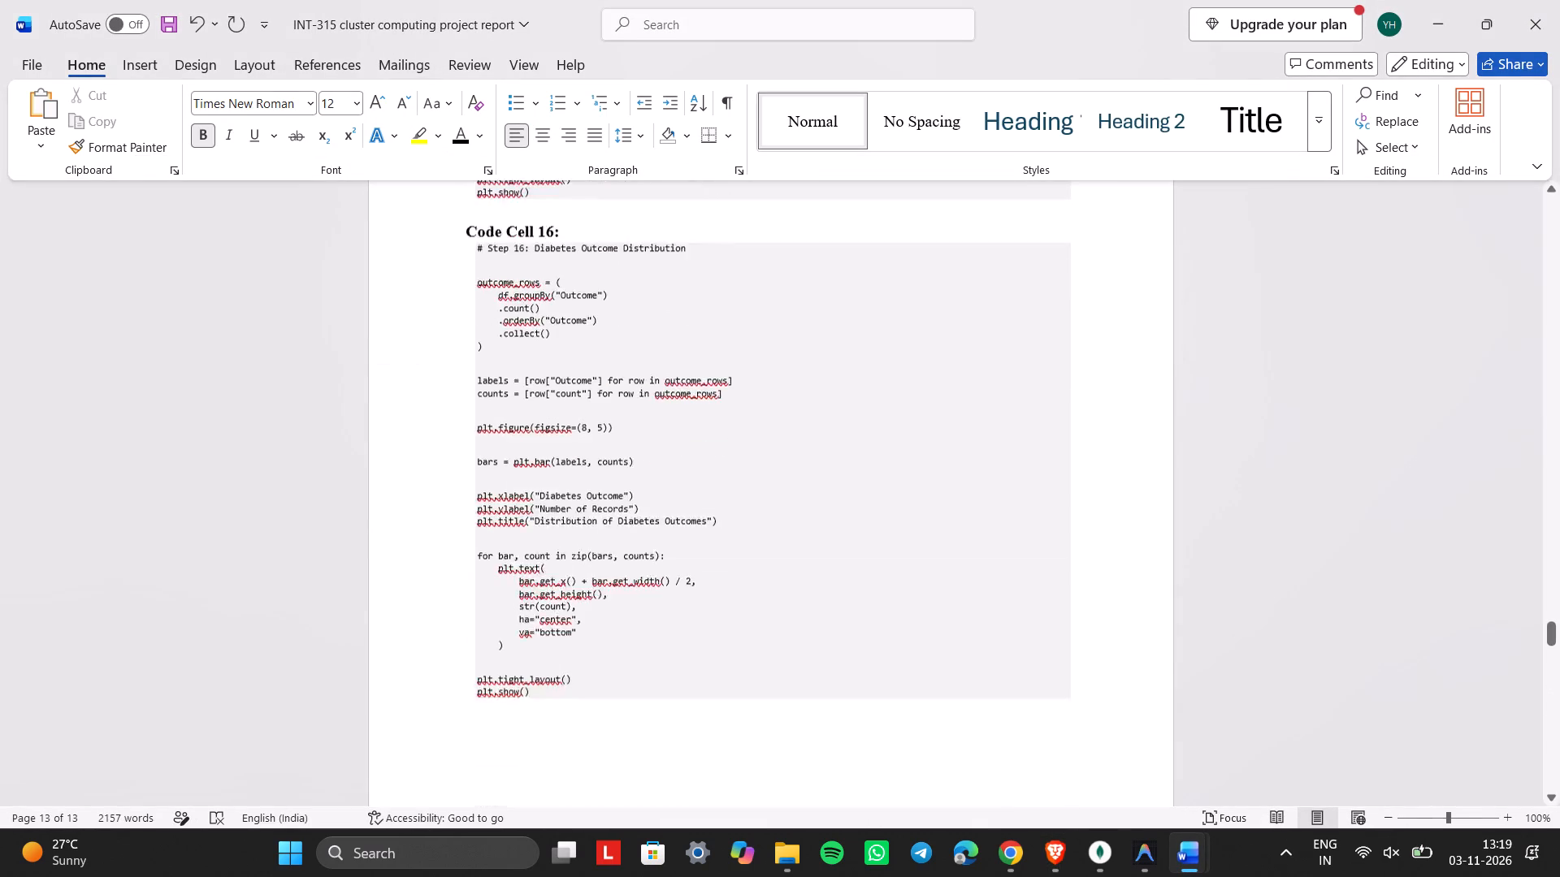
scroll(1200, 517, "up", 11)
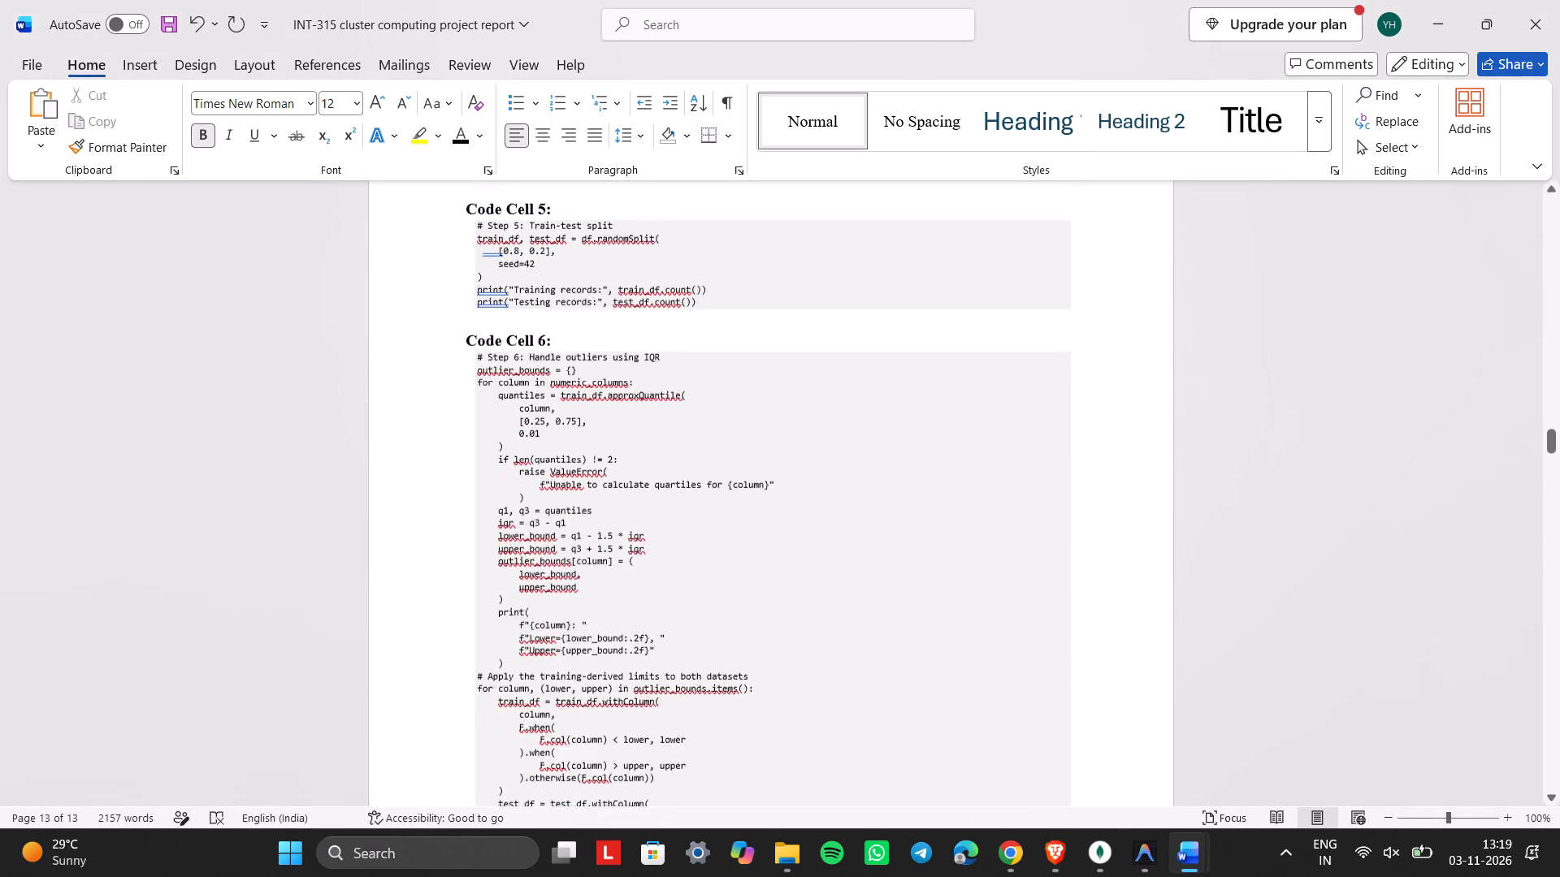
scroll(1200, 517, "up", 2)
scroll(1200, 517, "down", 2)
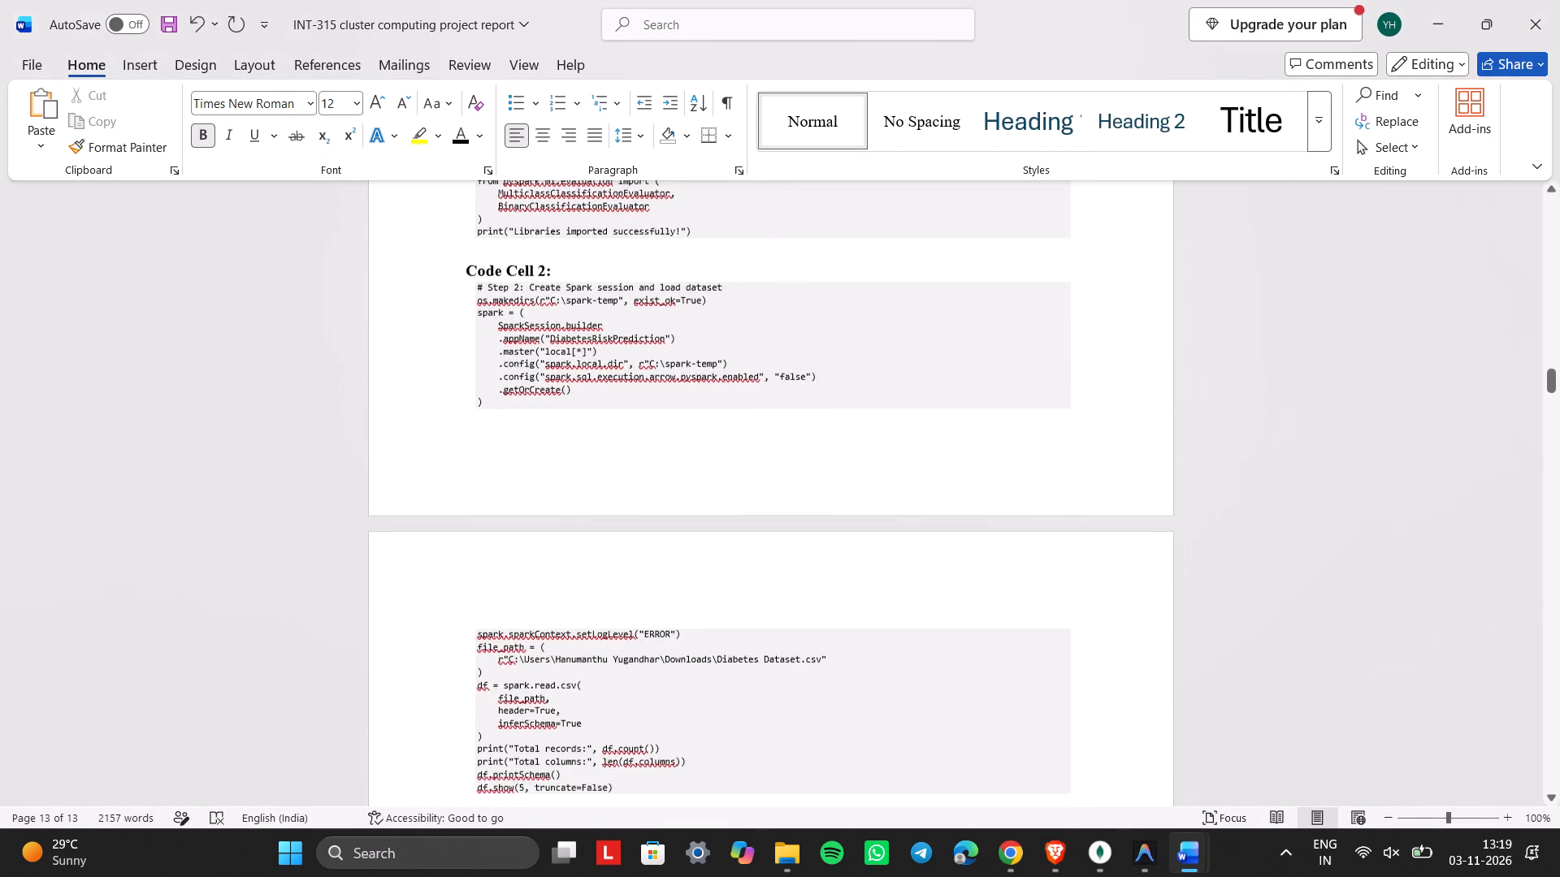
scroll(1200, 517, "up", 3)
key("alt+Tab")
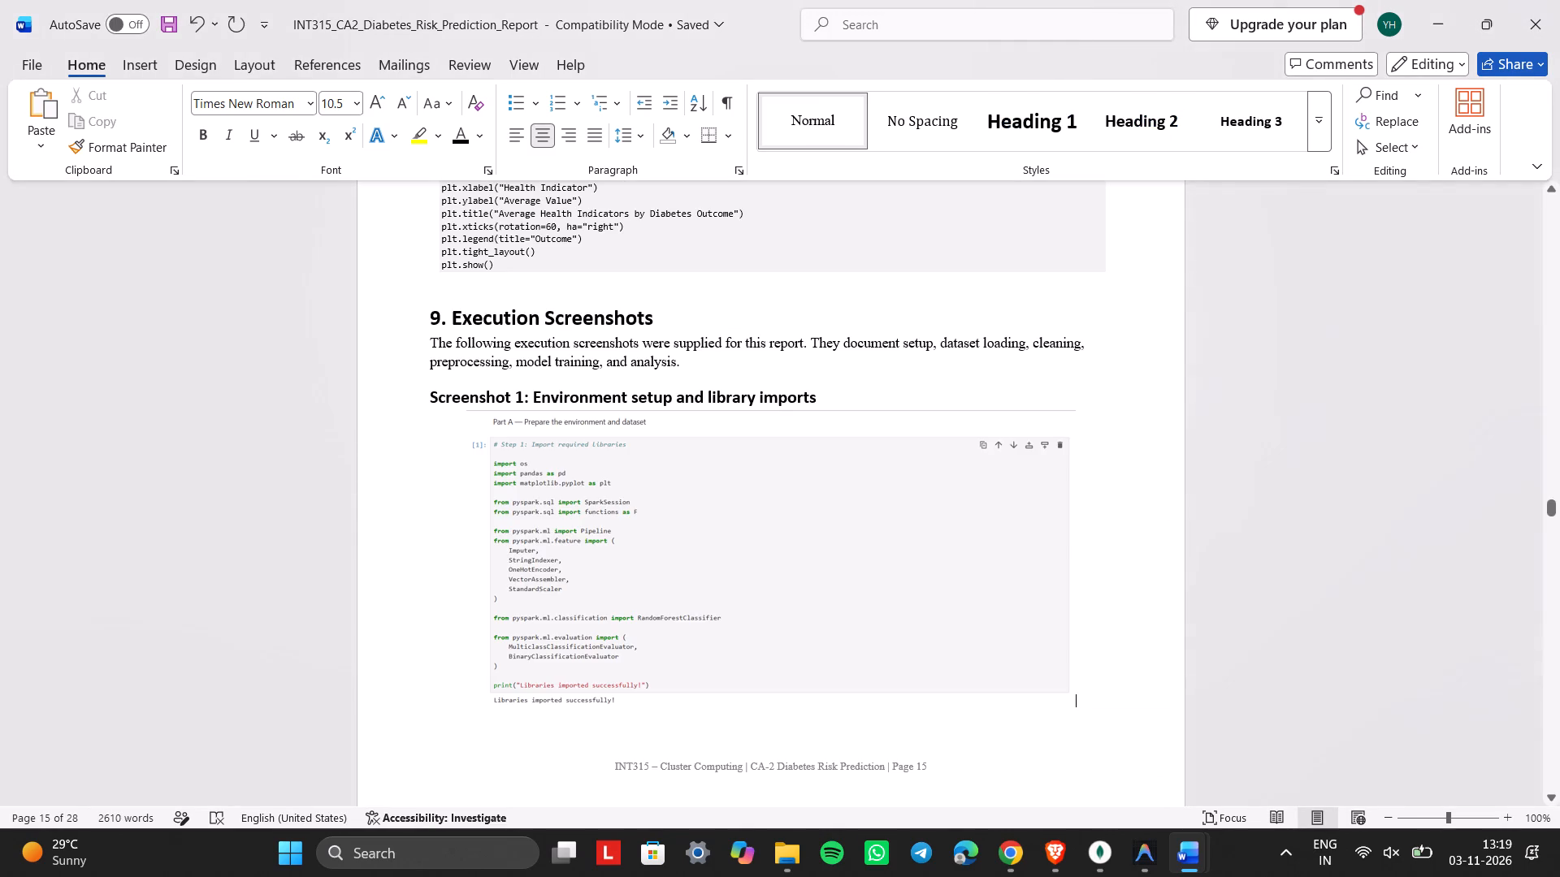
key("alt+Tab")
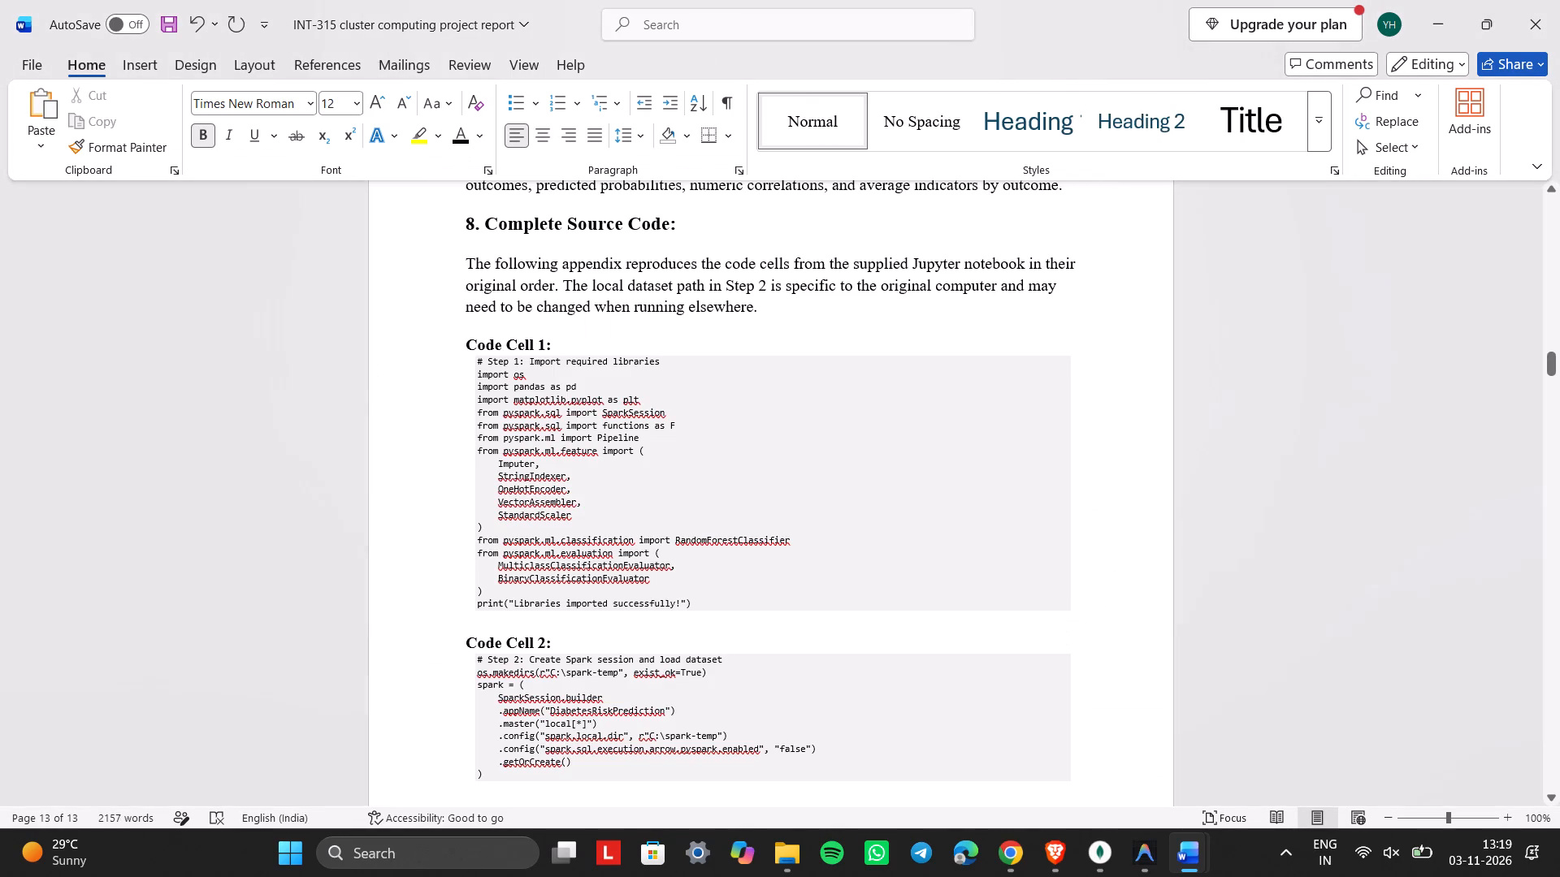
key("alt+Tab")
key("alt+Tab")
Restyle the Code Cell 26 heading as bold Normal text, rename it "Code Cell 19:" and insert a blank line above it.
scroll(1200, 517, "down", 9)
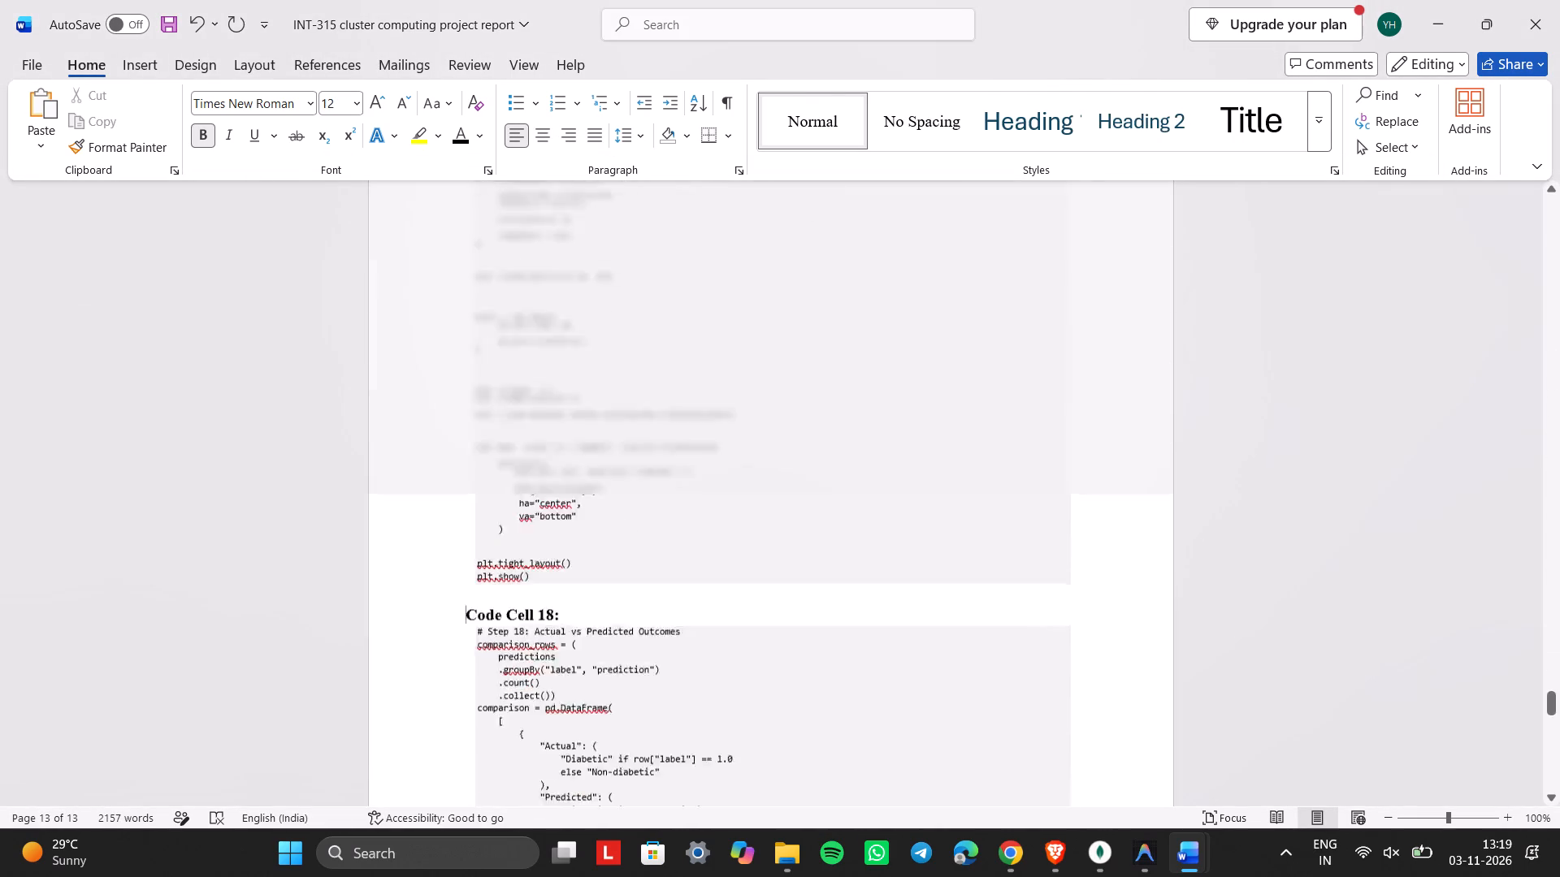
scroll(1200, 517, "down", 10)
scroll(1200, 517, "up", 3)
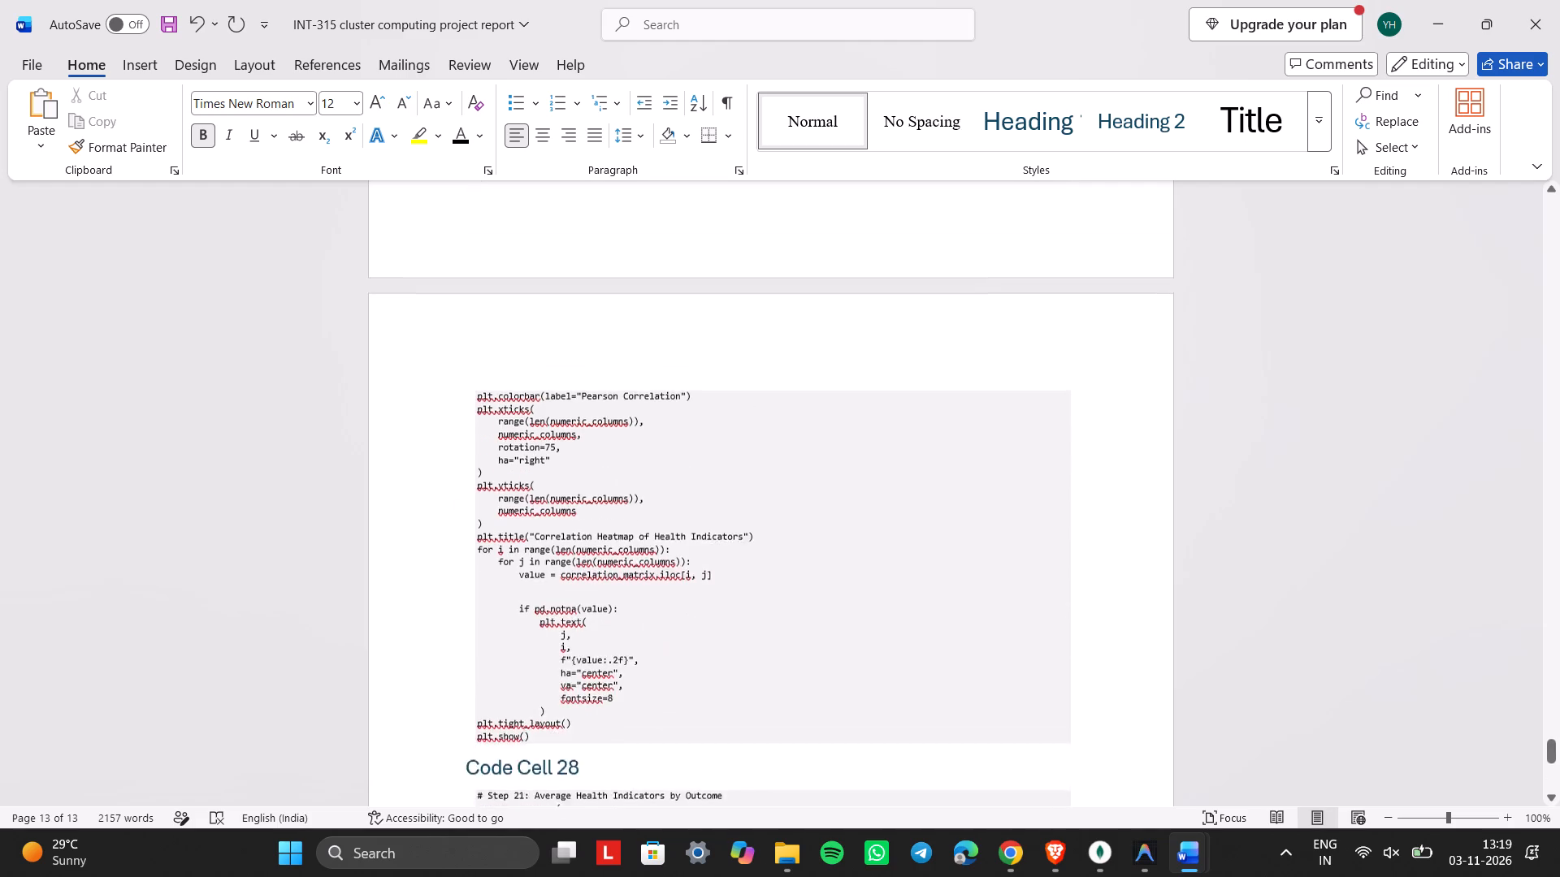
scroll(1200, 517, "up", 6)
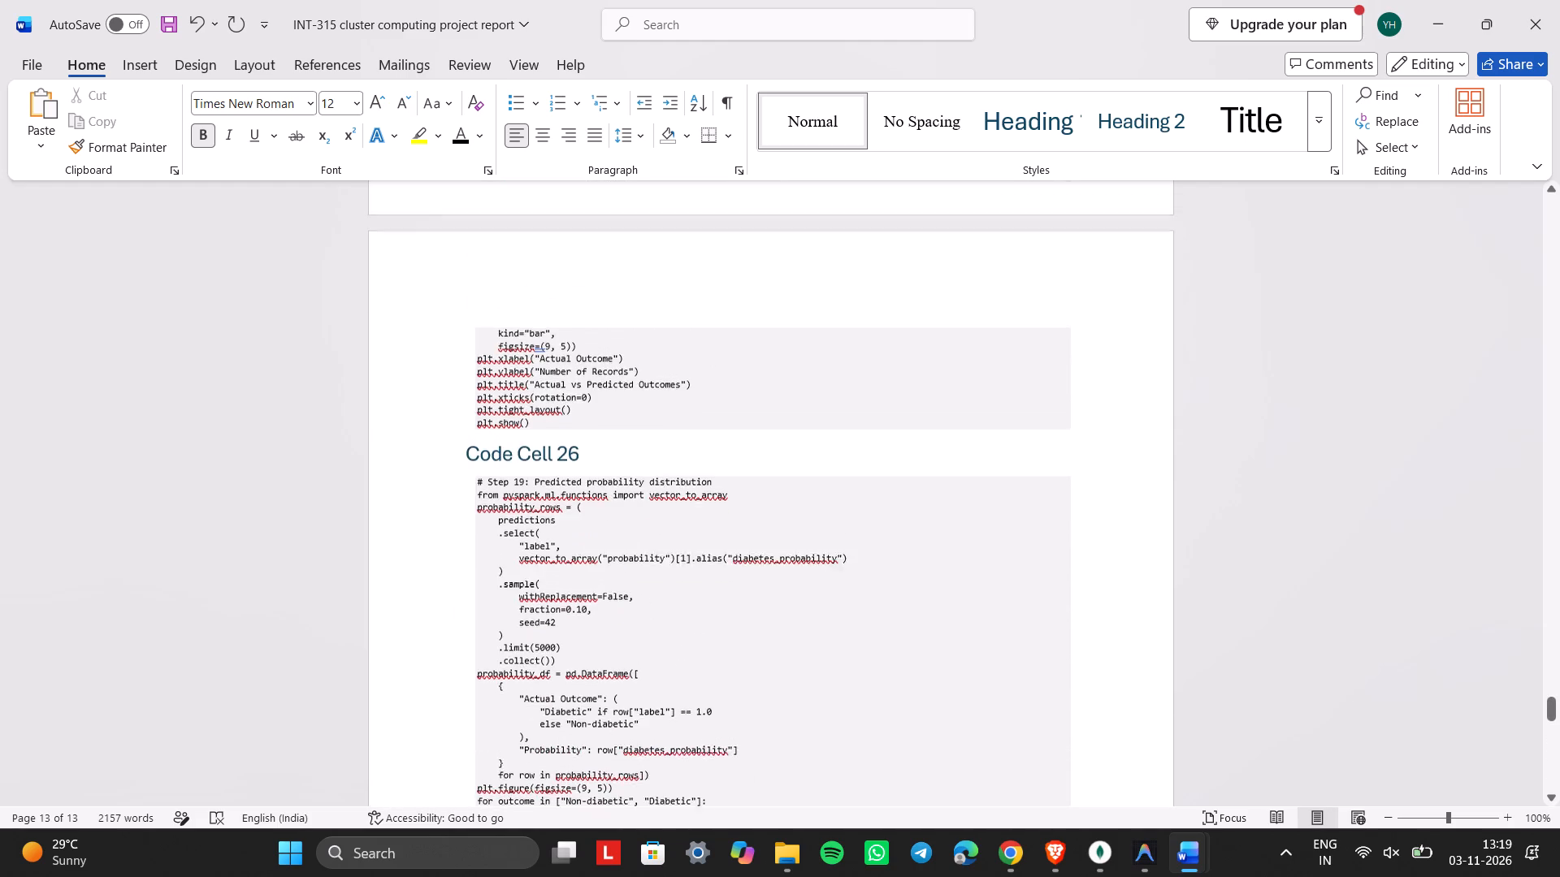
scroll(1200, 517, "up", 3)
scroll(1200, 517, "down", 2)
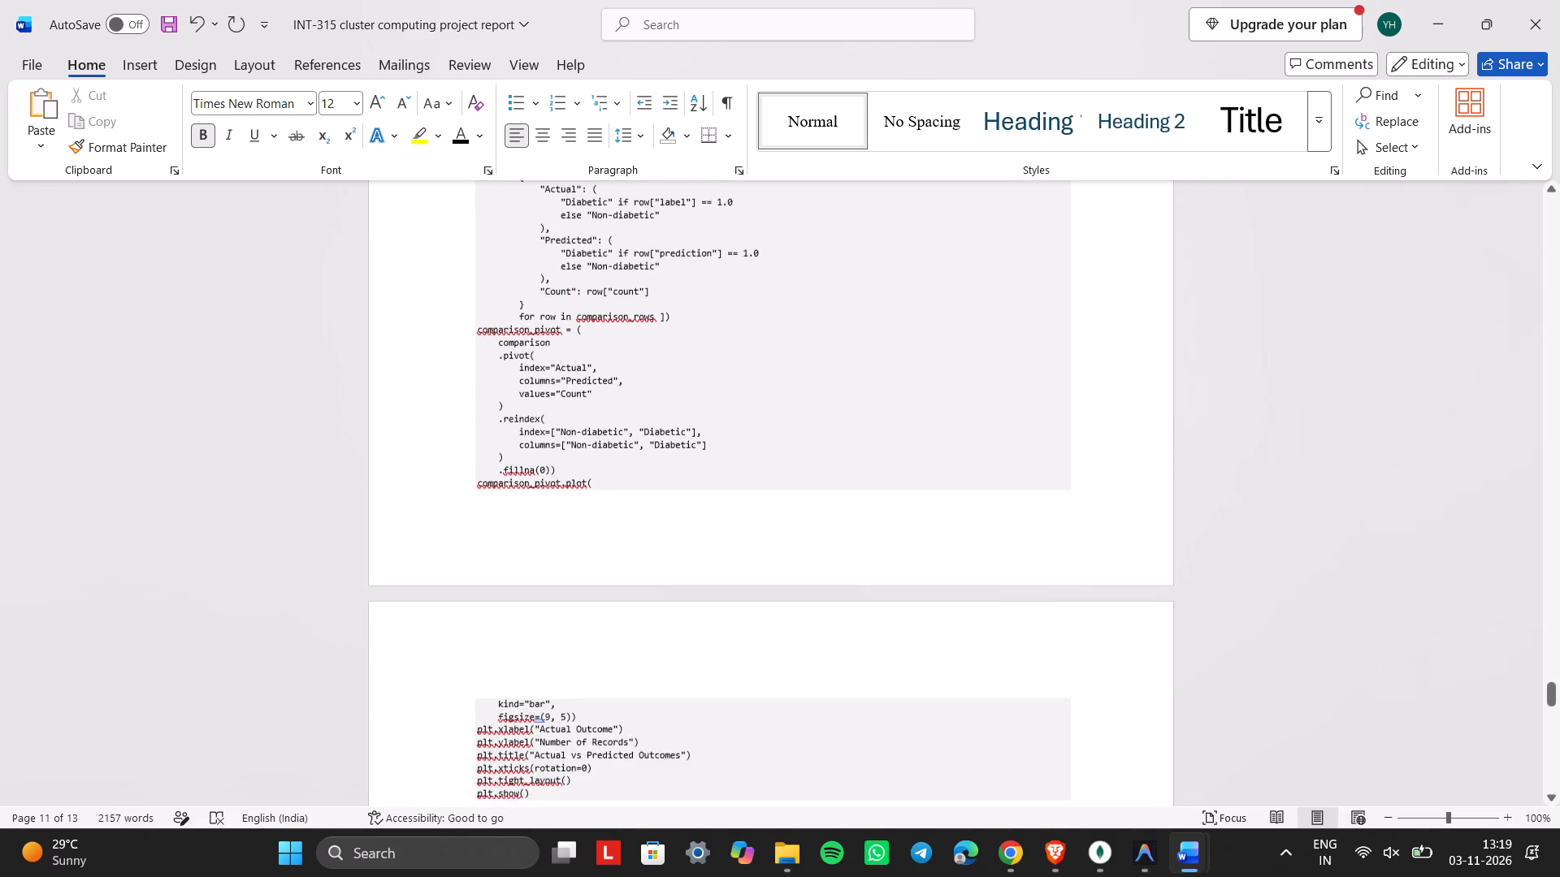
scroll(1200, 517, "down", 2)
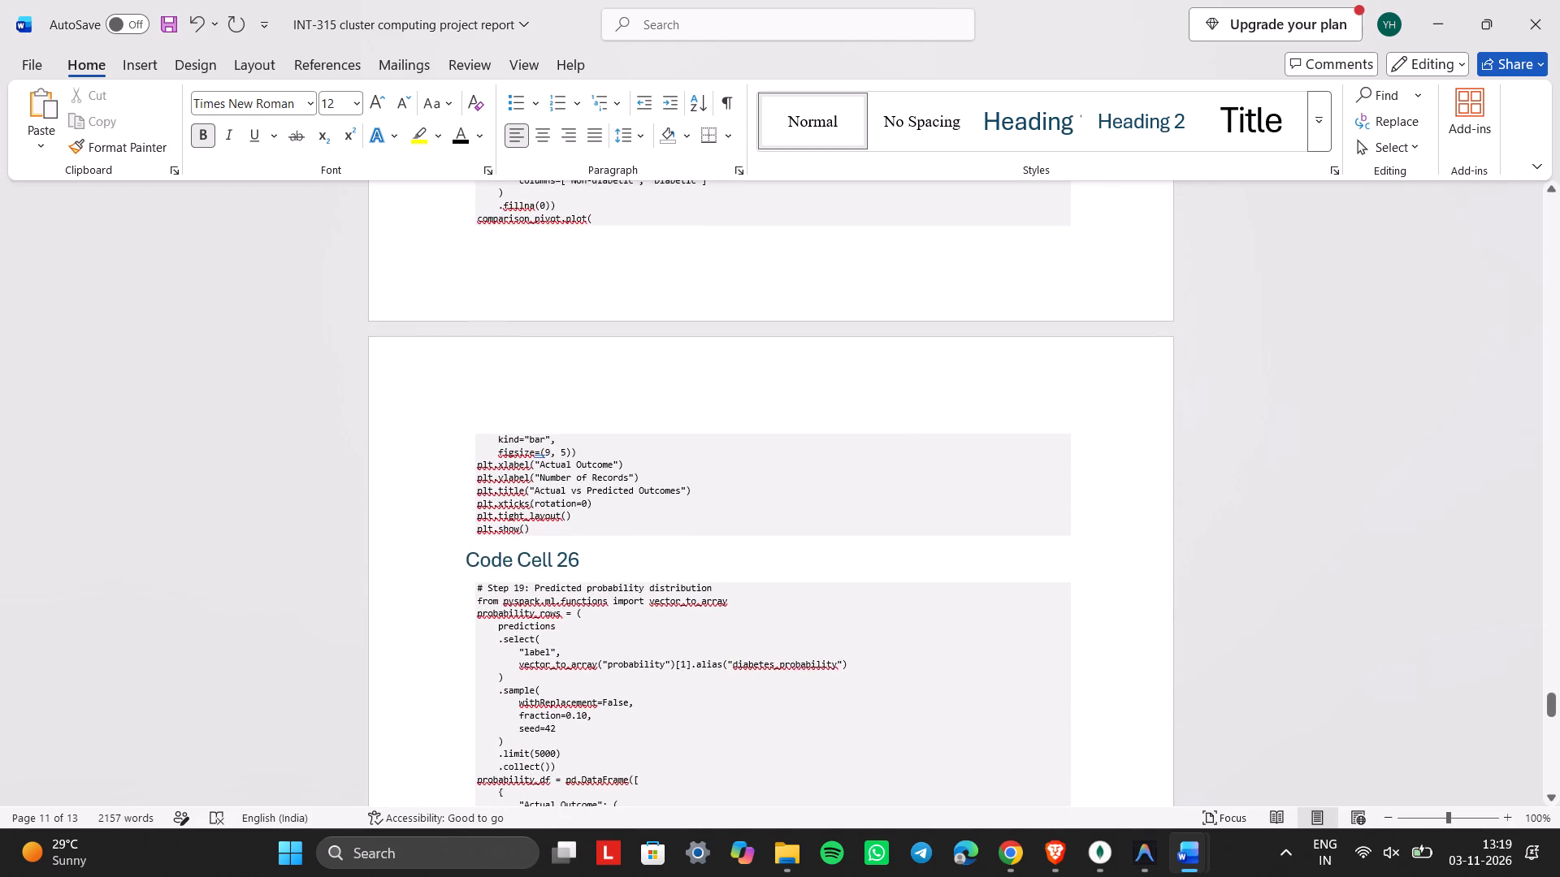
left_click_drag(602, 564, 467, 560)
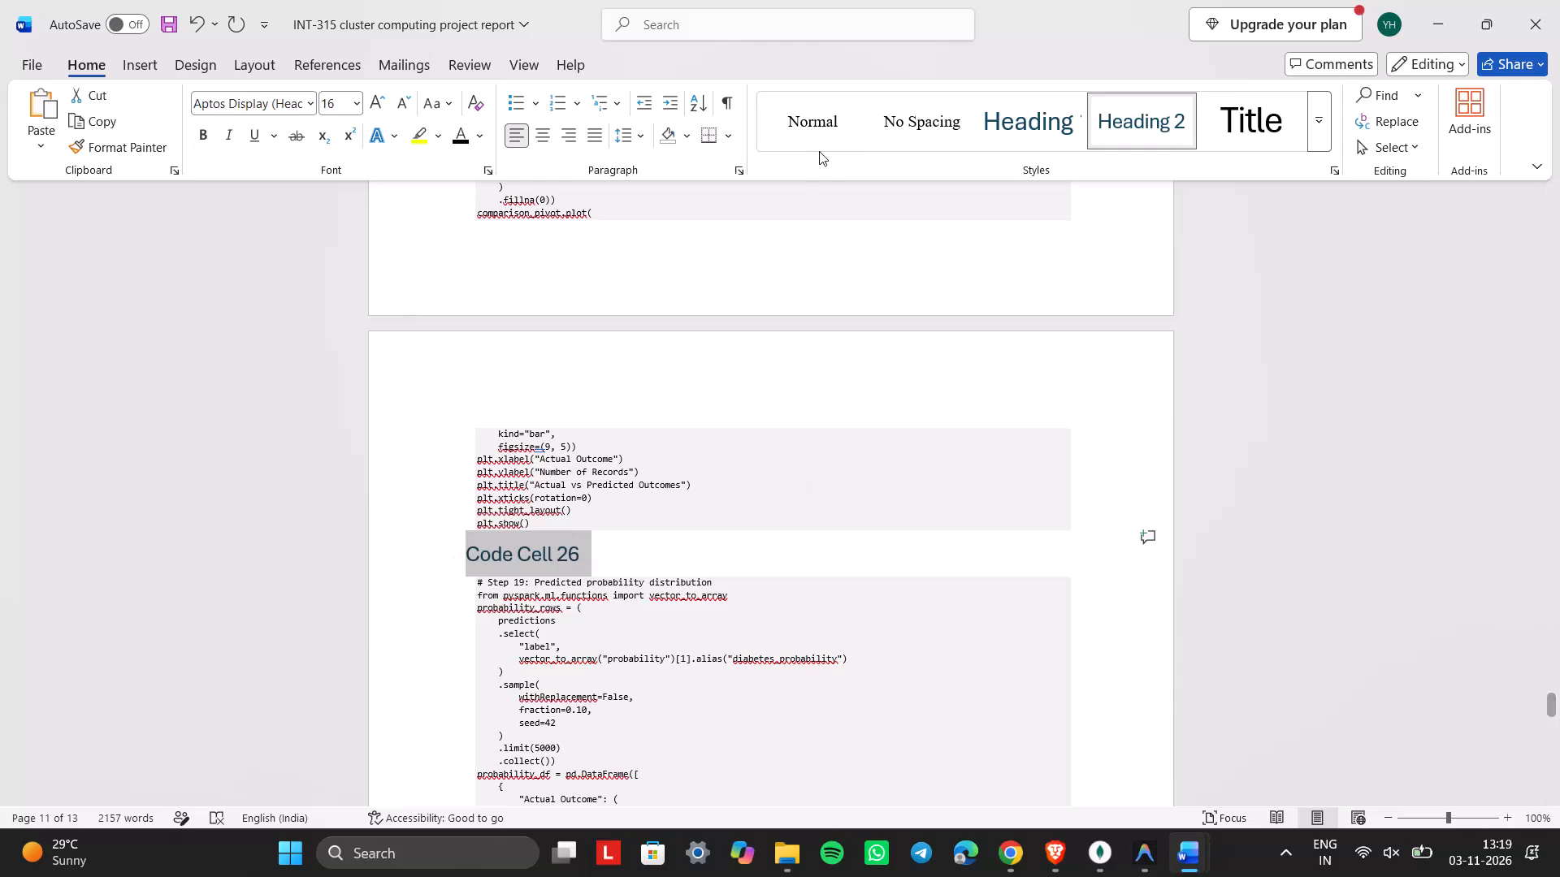
left_click(812, 145)
left_click(200, 133)
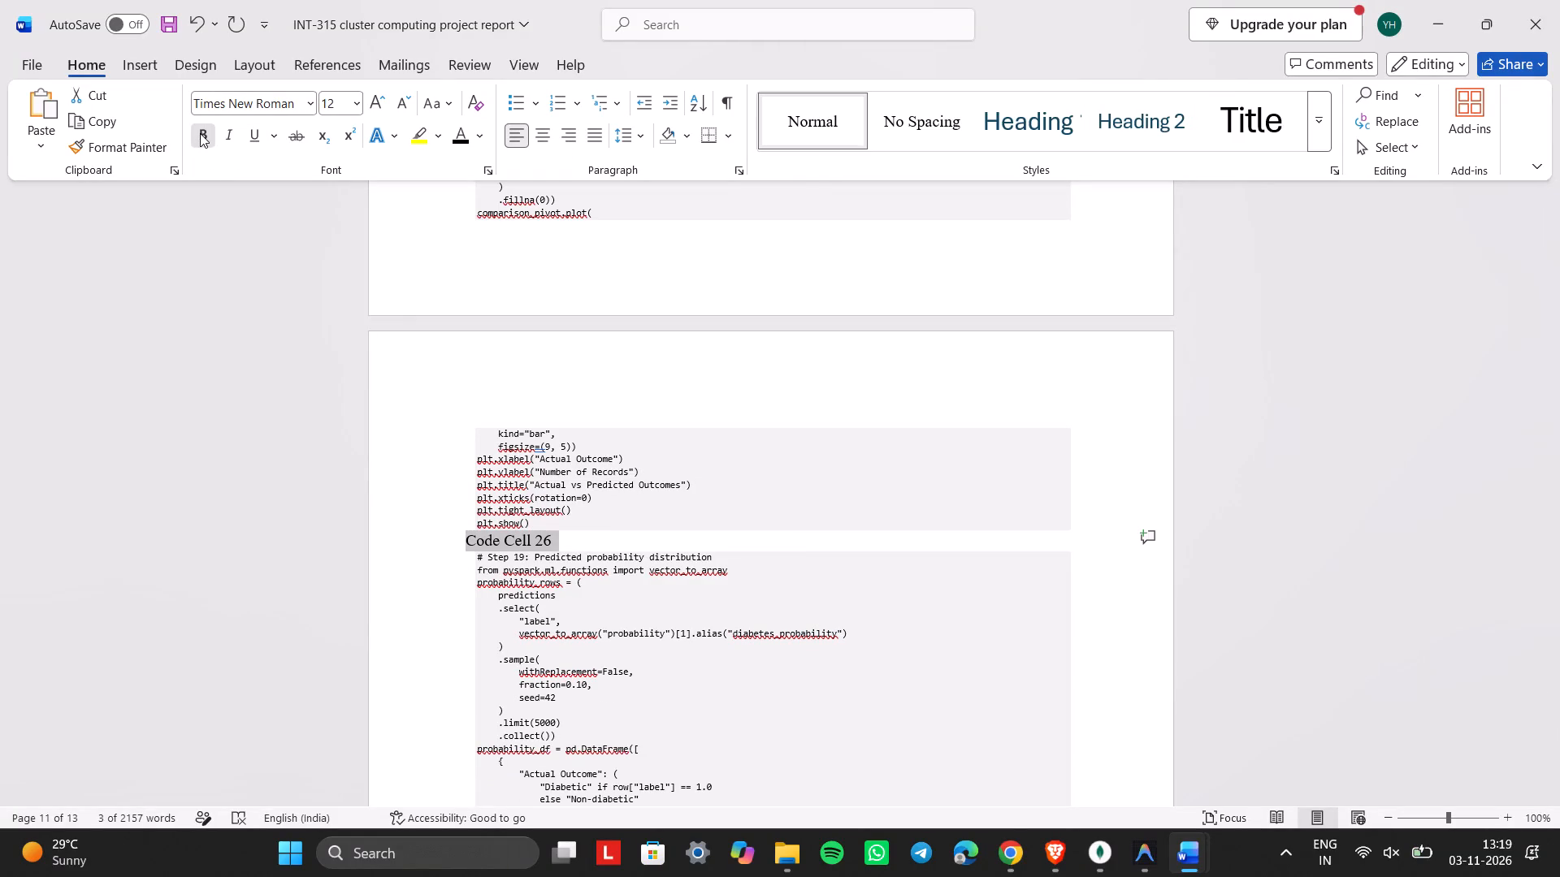
left_click(567, 536)
key("BackSpace")
key("BackSpace")
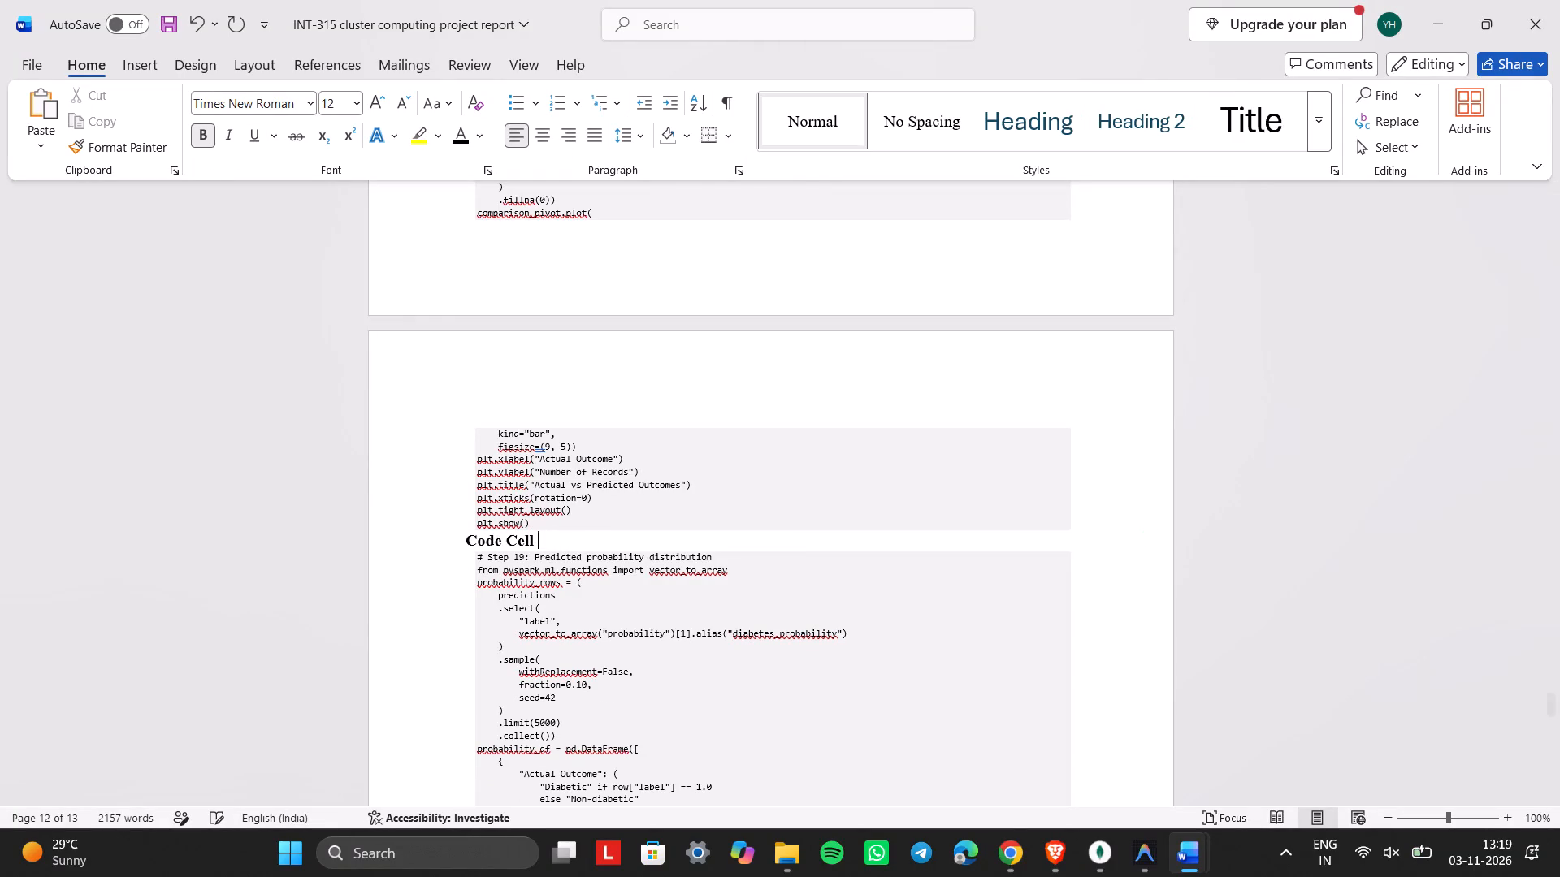
type("19:")
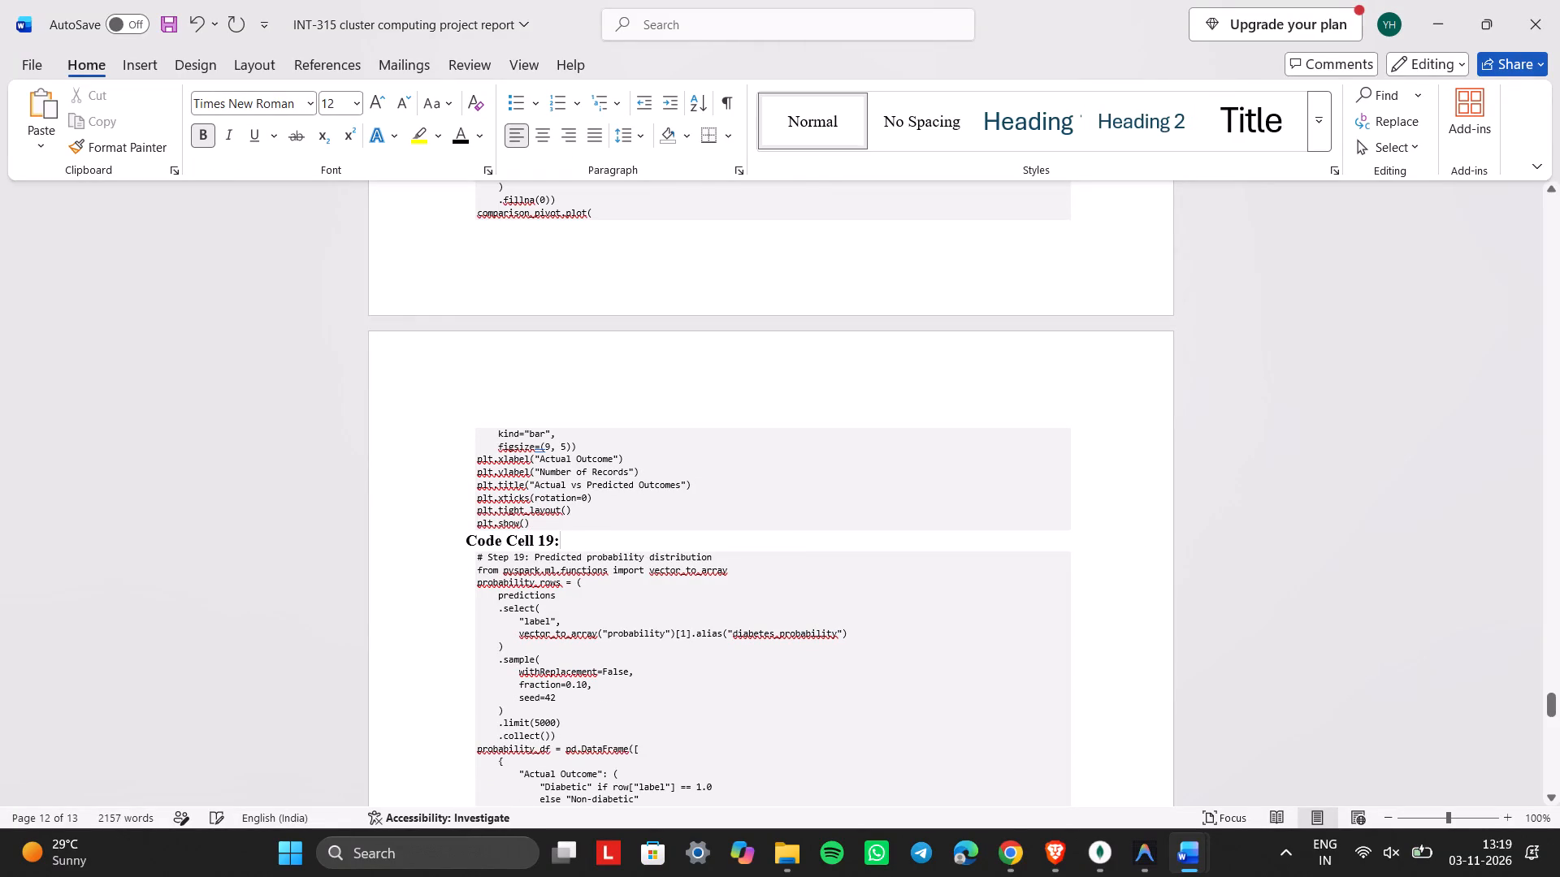
left_click(461, 537)
key("Return")
Restyle the Code Cell 27 heading as bold Normal text, rename it "Code Cell 20:" and insert a blank line above it.
scroll(461, 537, "down", 2)
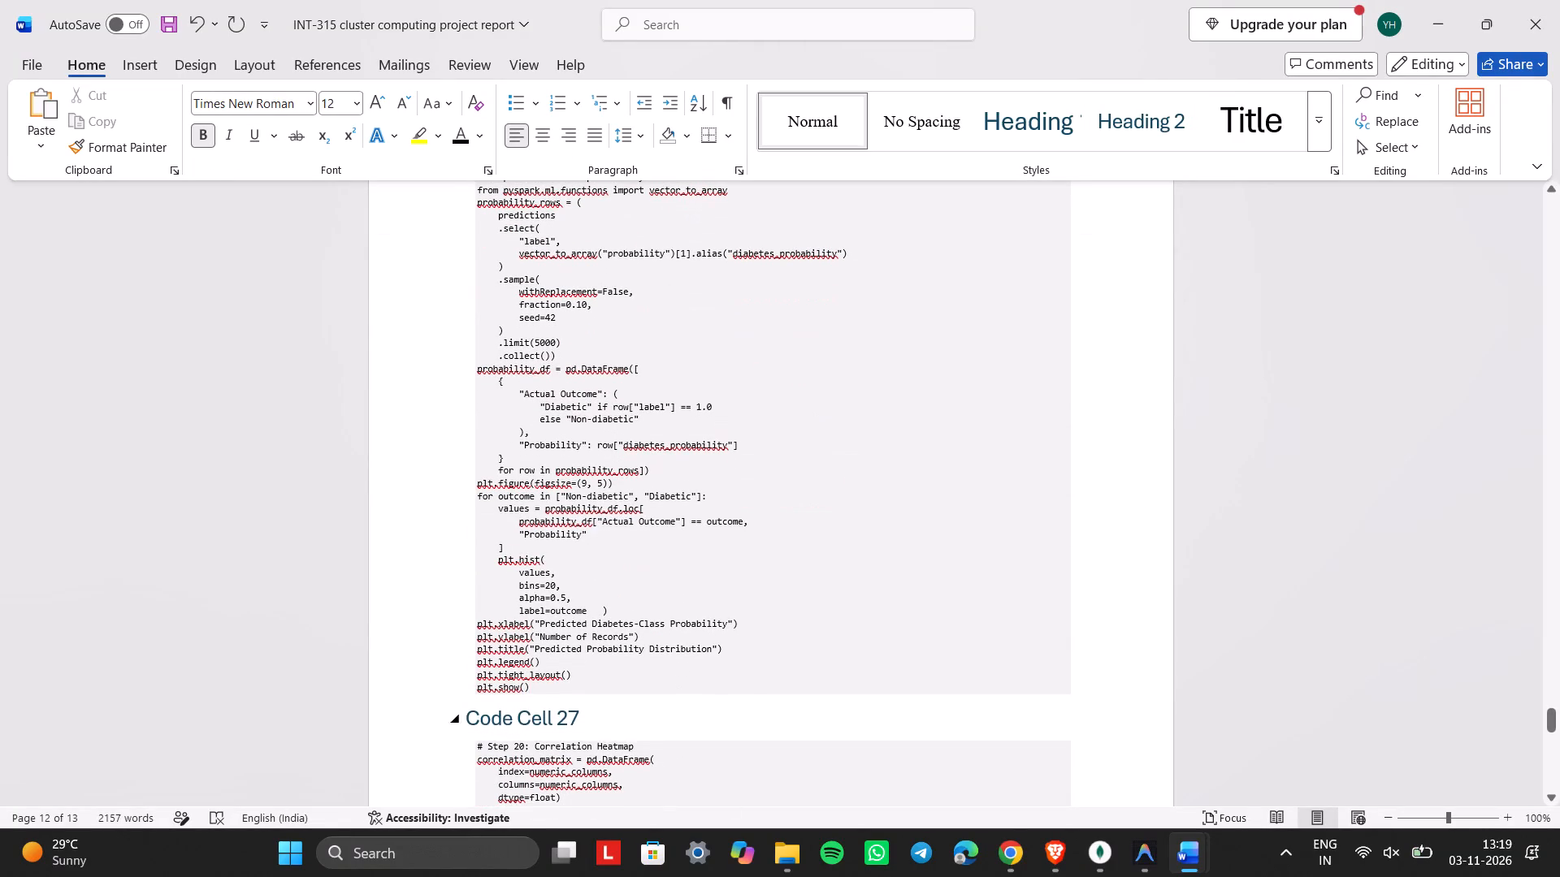
left_click_drag(600, 720, 478, 719)
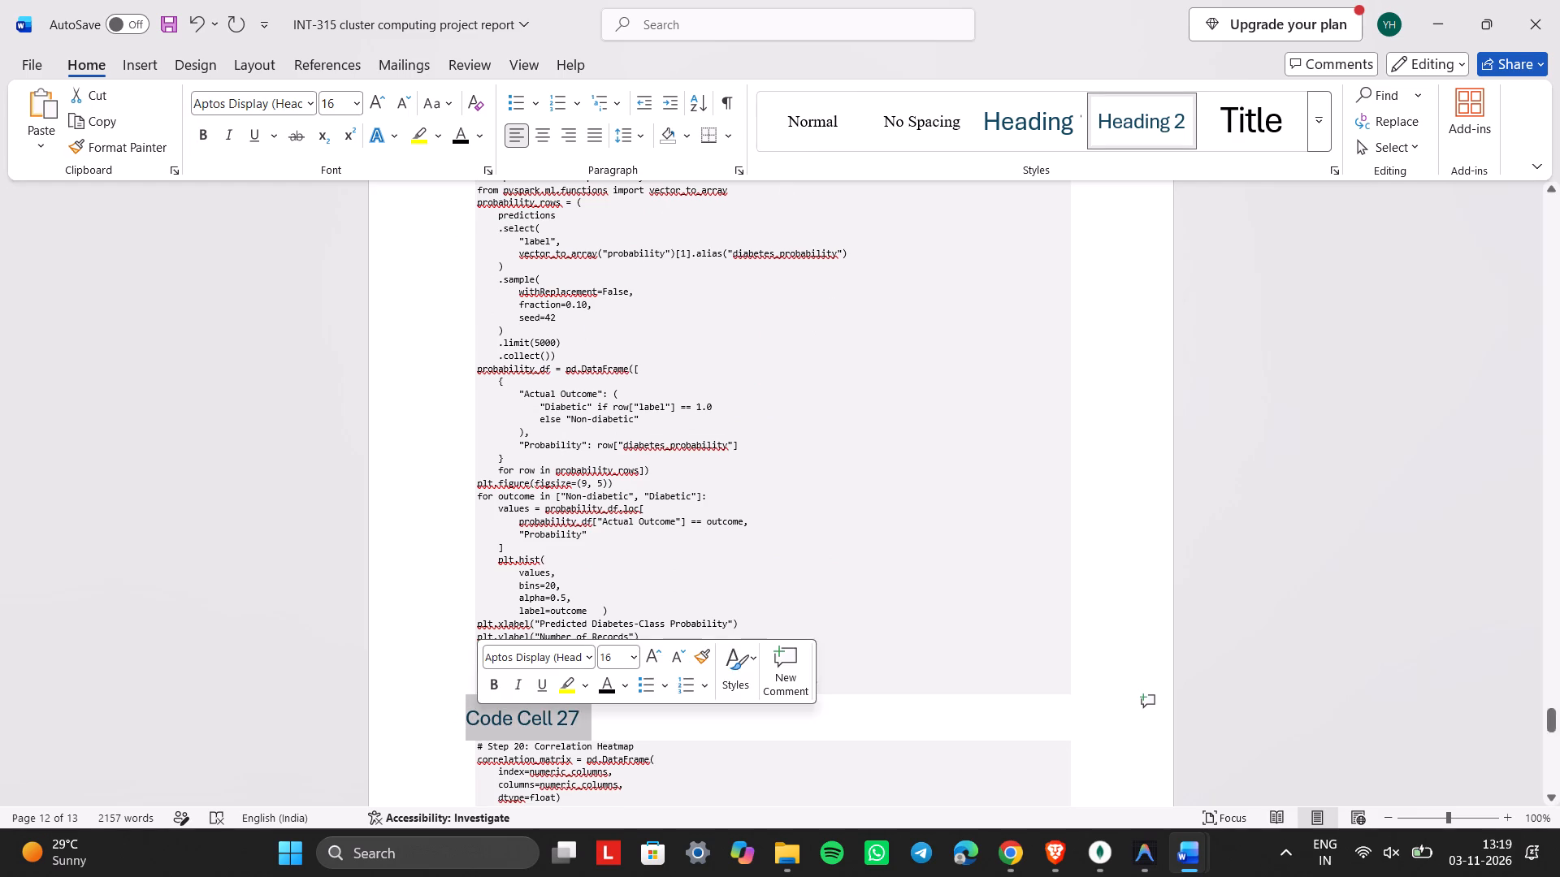
left_click(797, 140)
left_click_drag(190, 136, 199, 135)
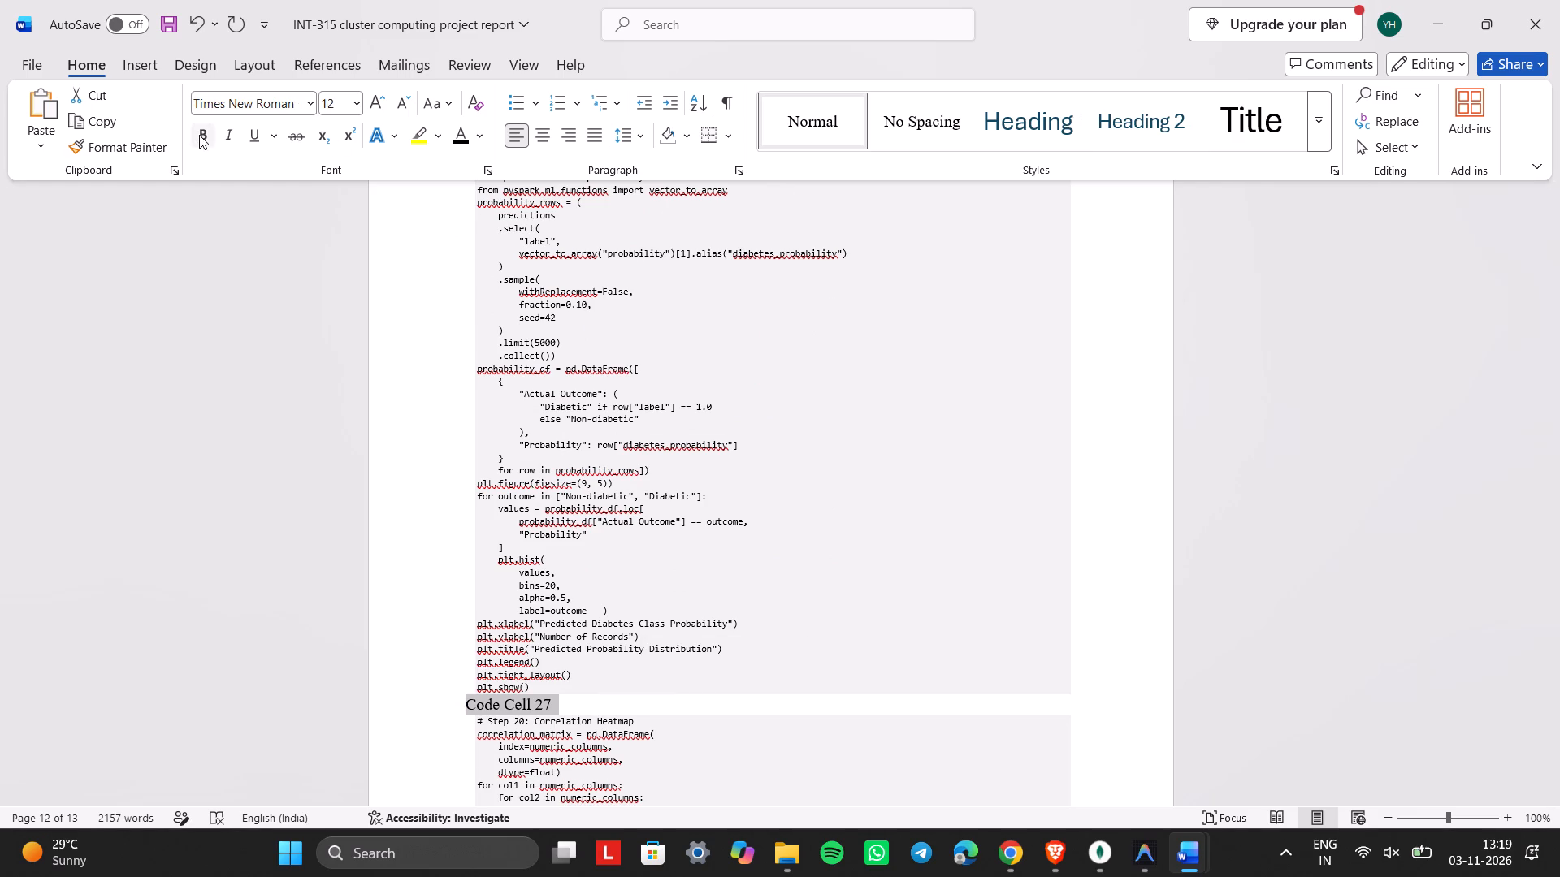
left_click(199, 135)
left_click(569, 702)
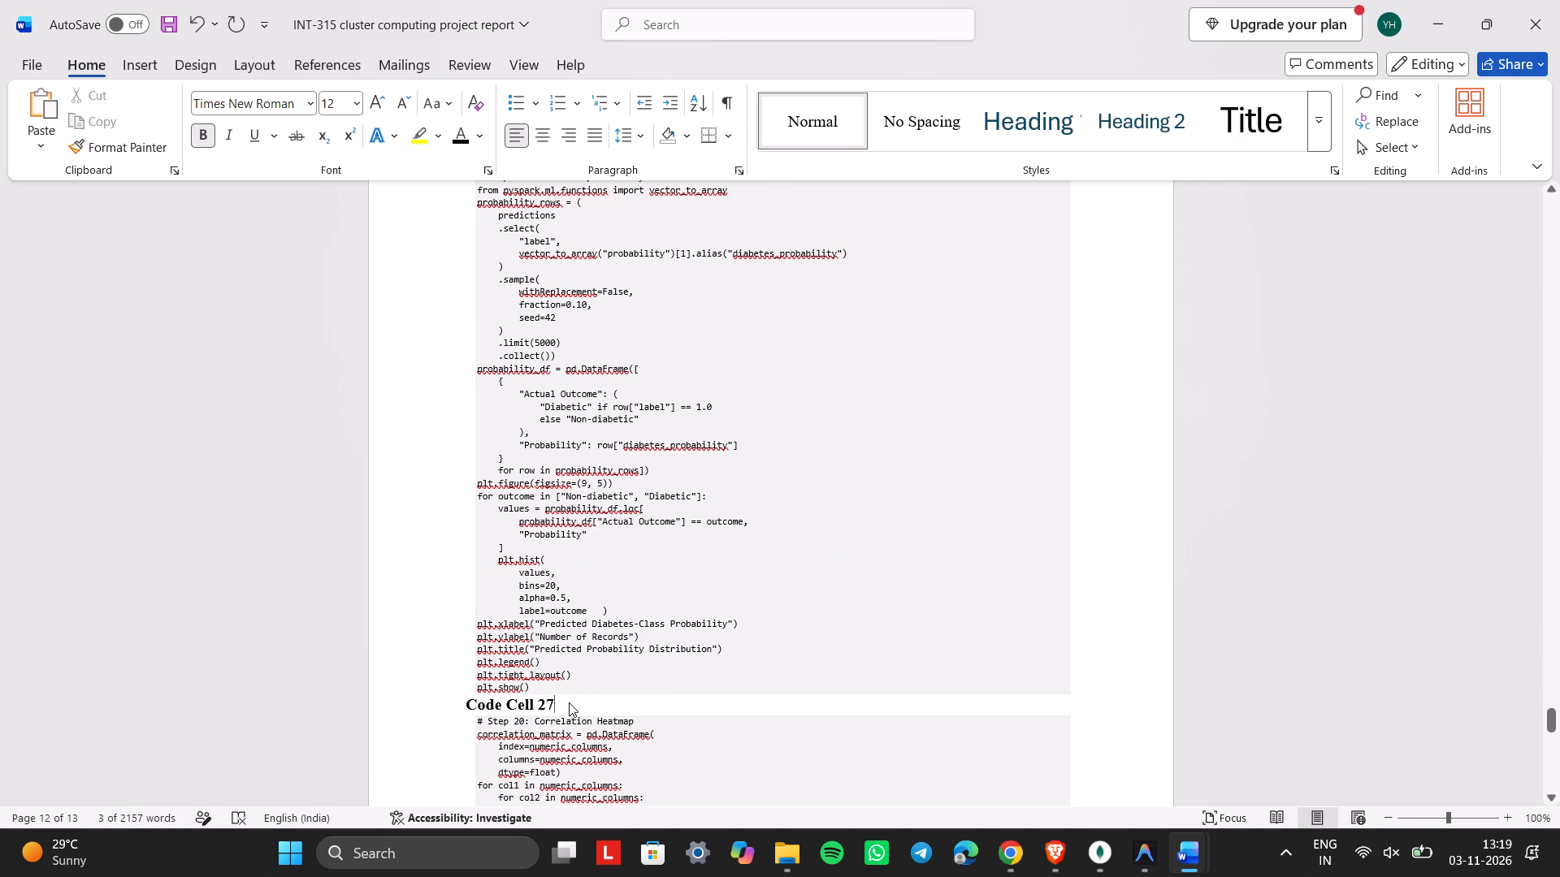
key("BackSpace")
type("0:")
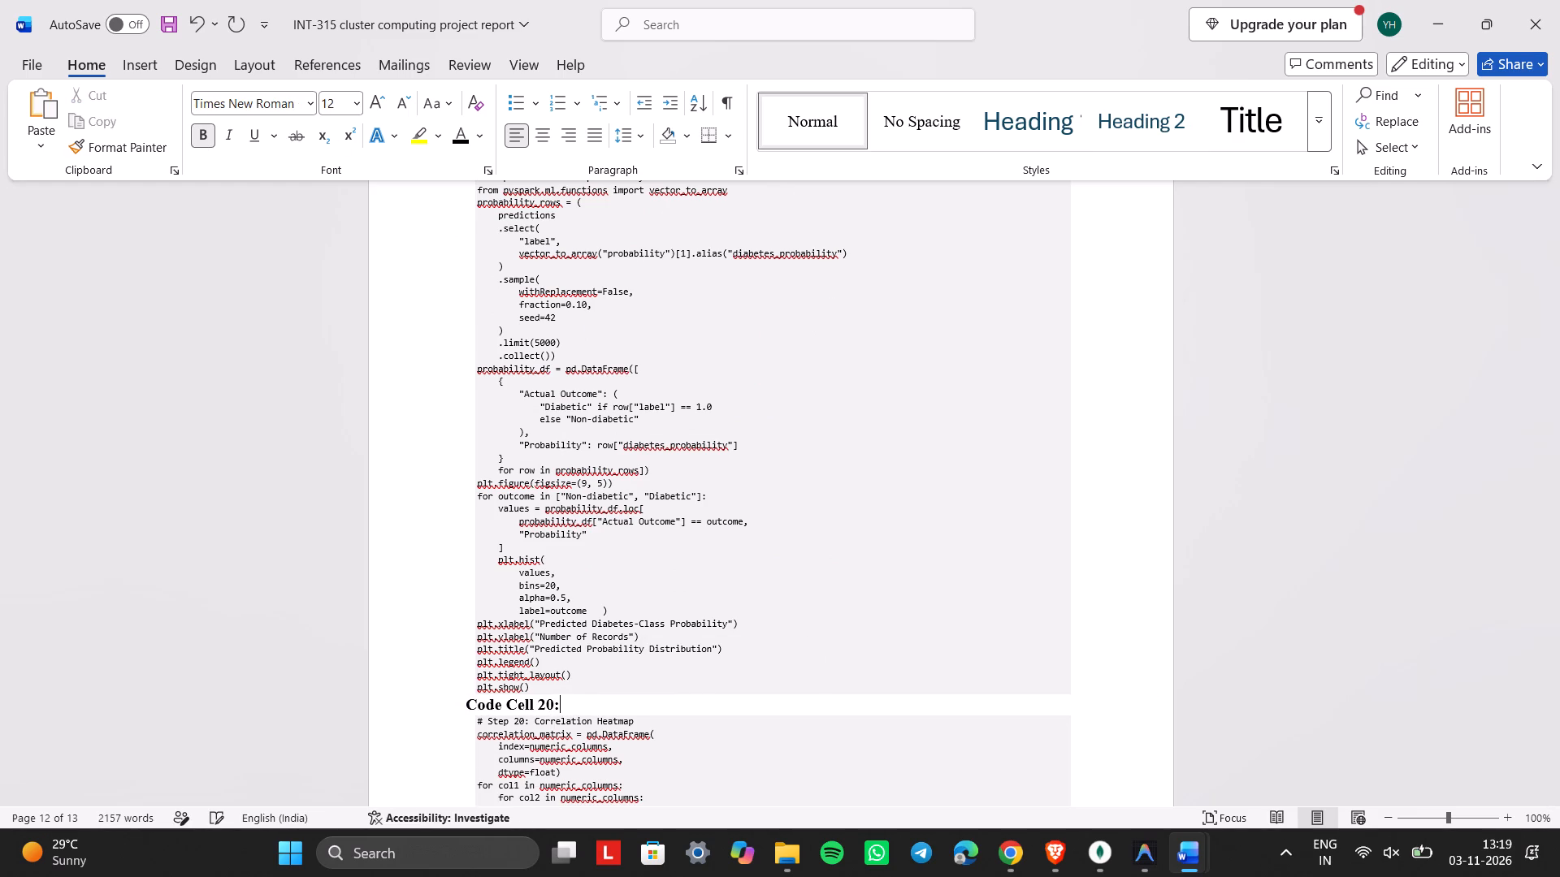
left_click(473, 704)
key("Left")
key("Return")
Restyle the Code Cell 28 heading as bold Normal text, rename it "Code Cell 21:" and insert a blank line above it.
scroll(473, 704, "down", 3)
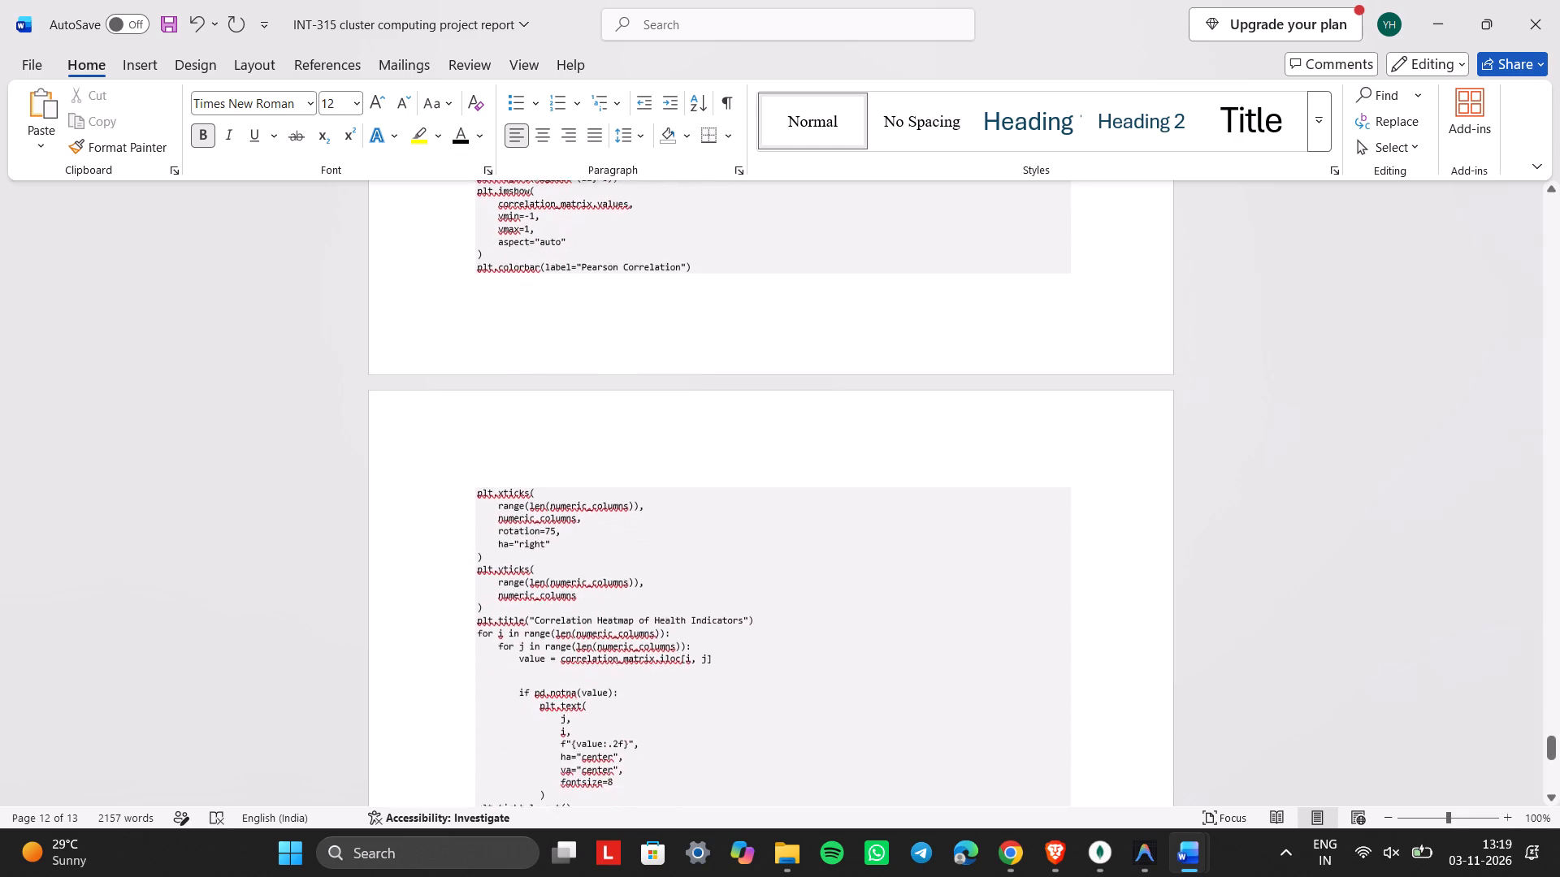
scroll(509, 691, "down", 1)
left_click(613, 621)
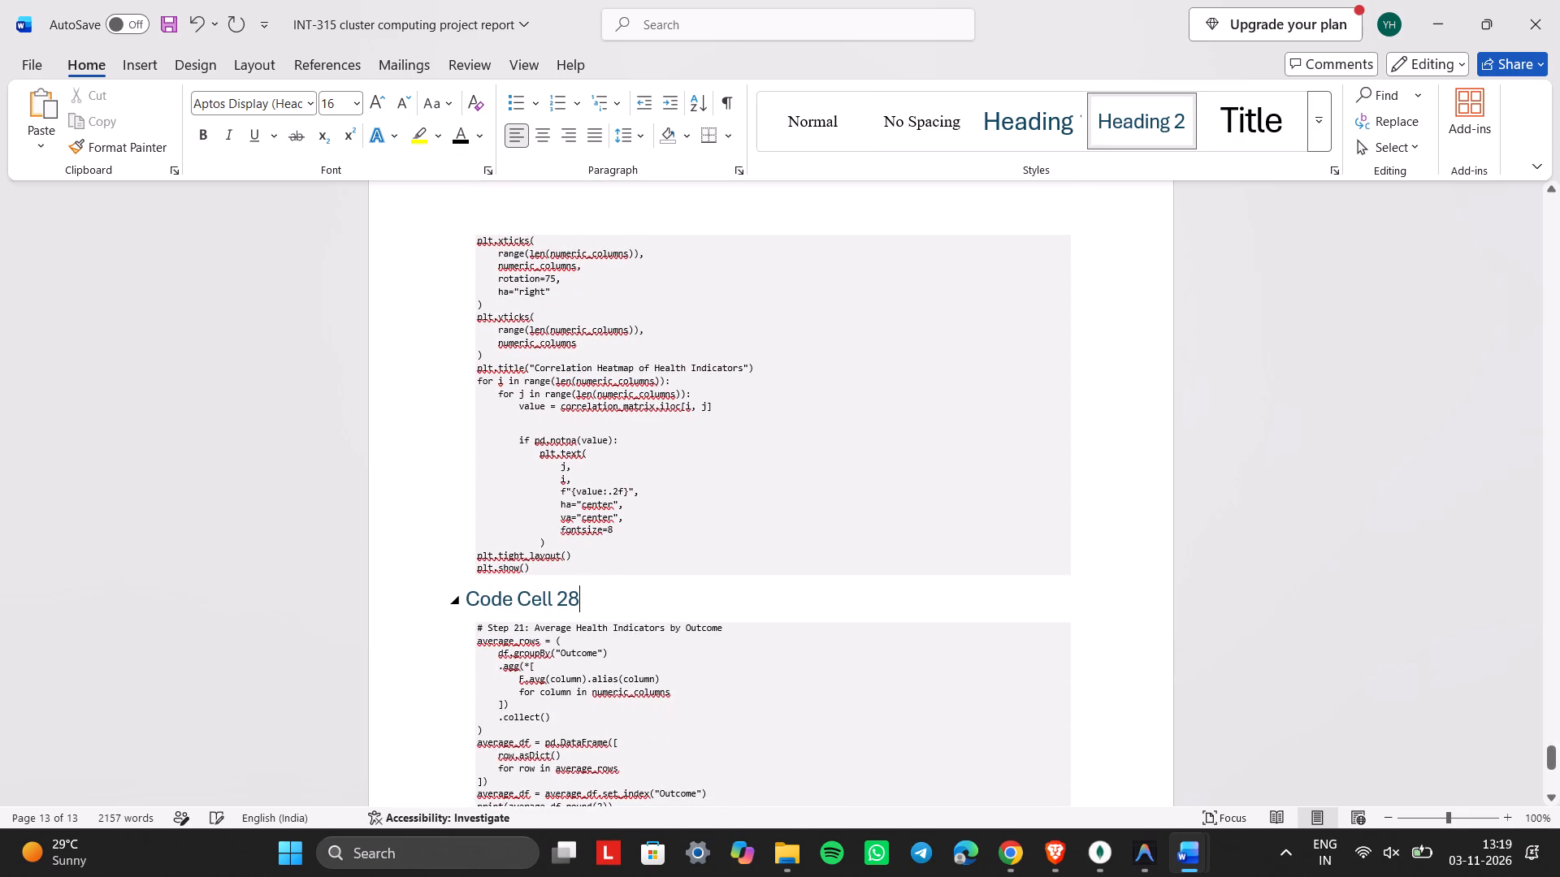
left_click_drag(596, 597, 482, 607)
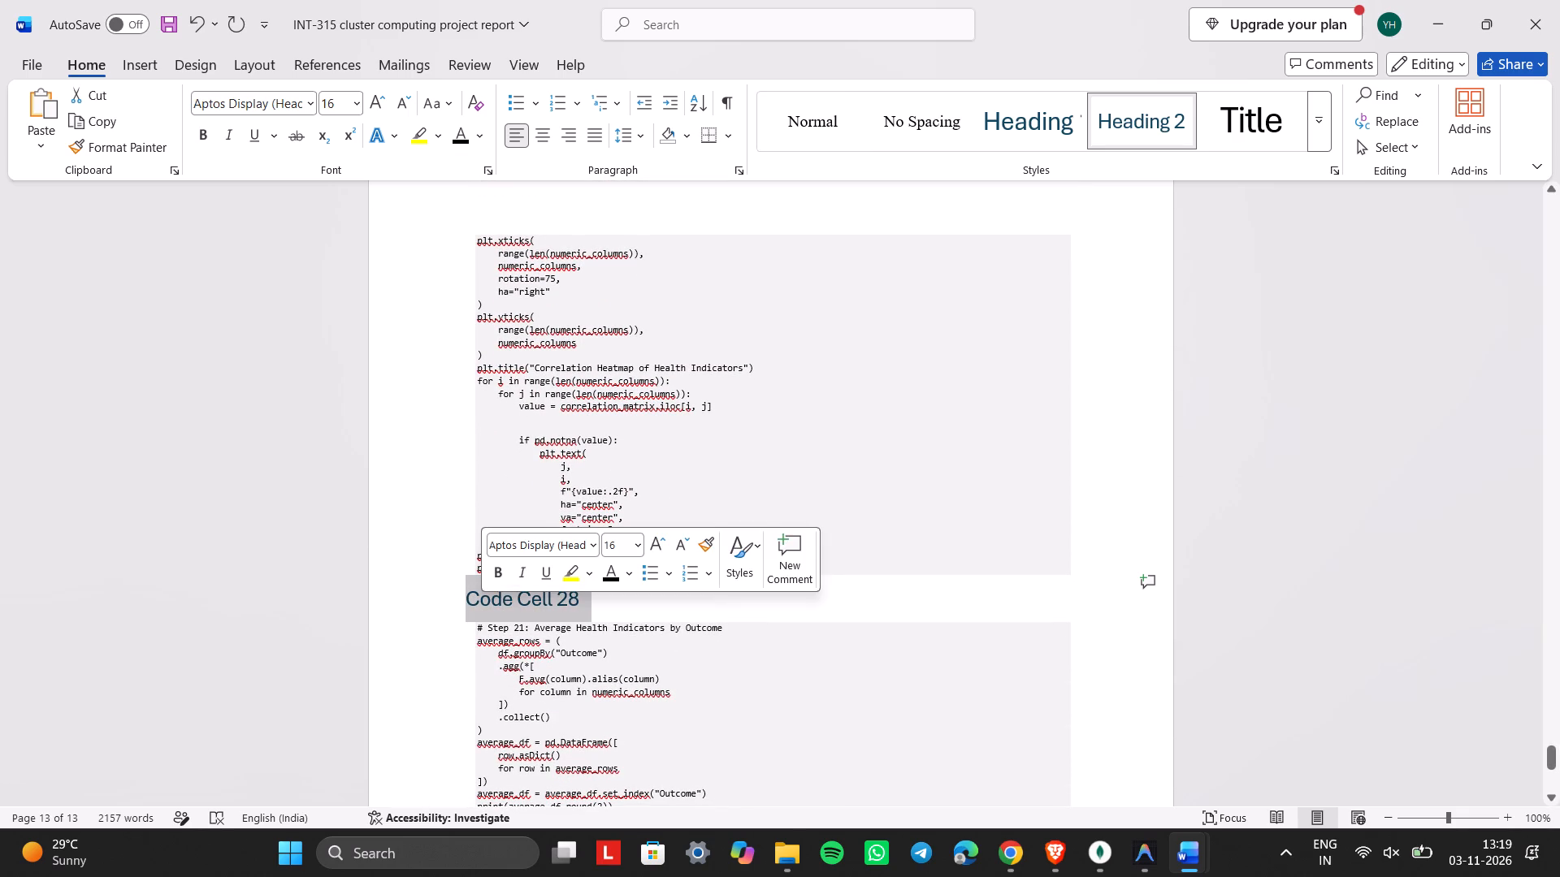
left_click(795, 137)
left_click(195, 145)
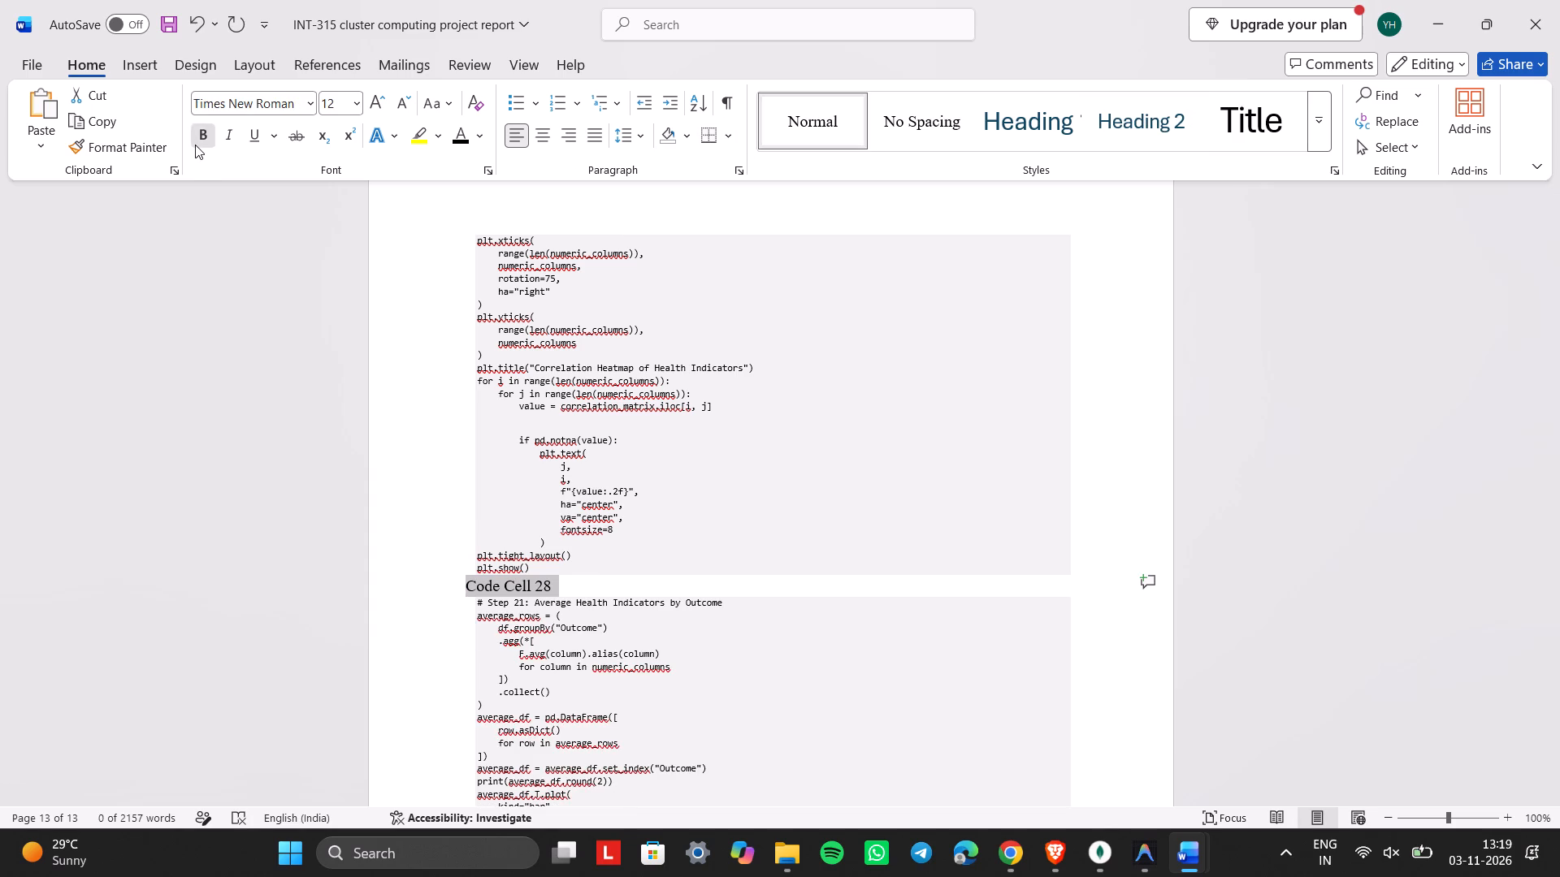
left_click(574, 594)
key("BackSpace")
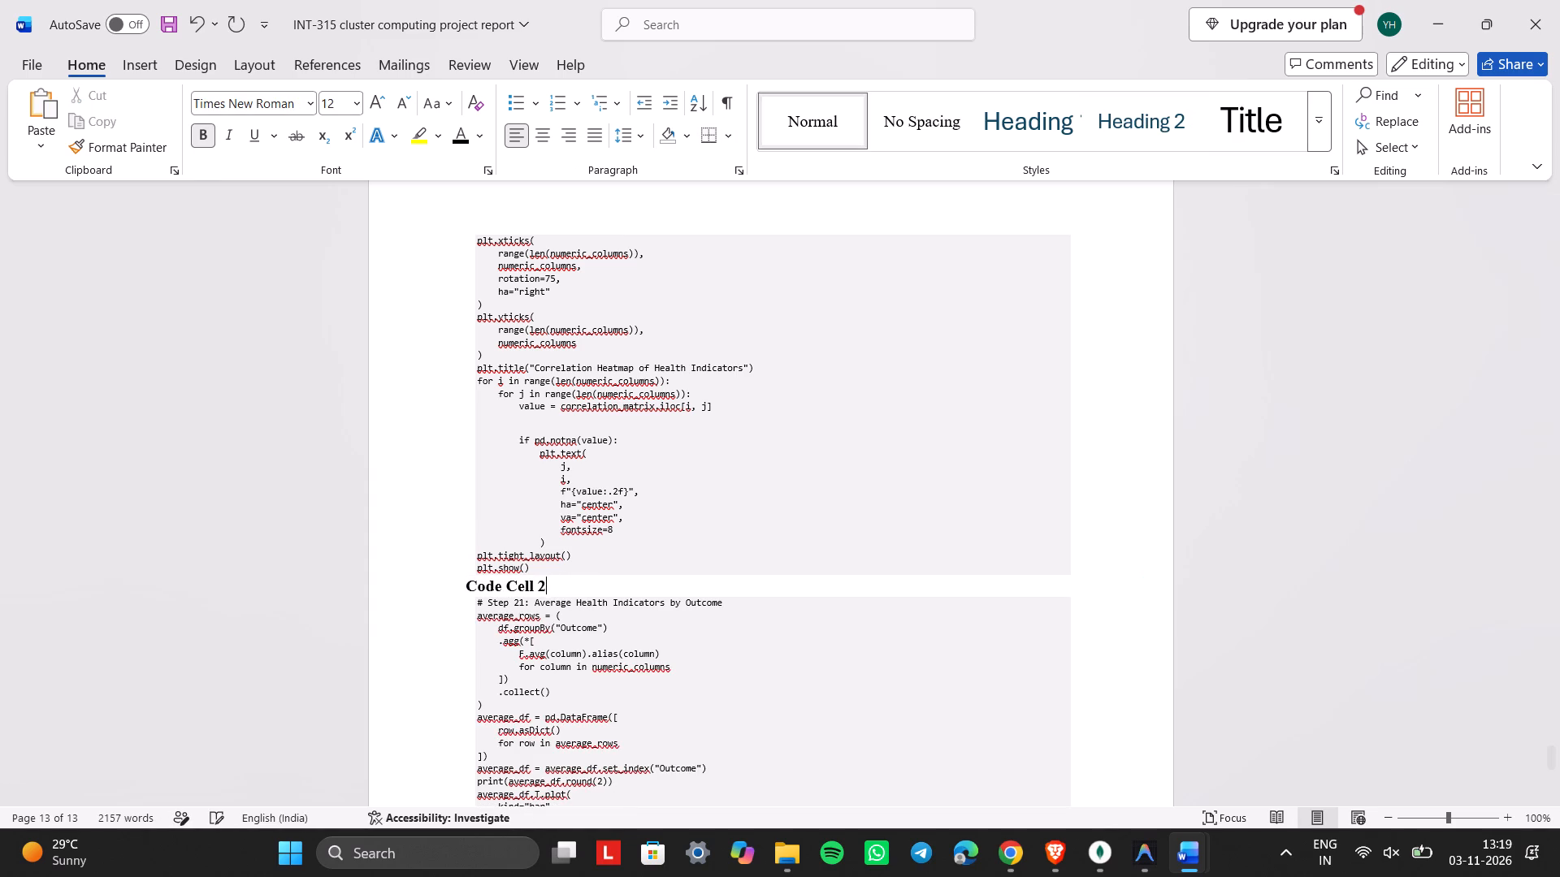
type("1:")
left_click(466, 581)
key("Return")
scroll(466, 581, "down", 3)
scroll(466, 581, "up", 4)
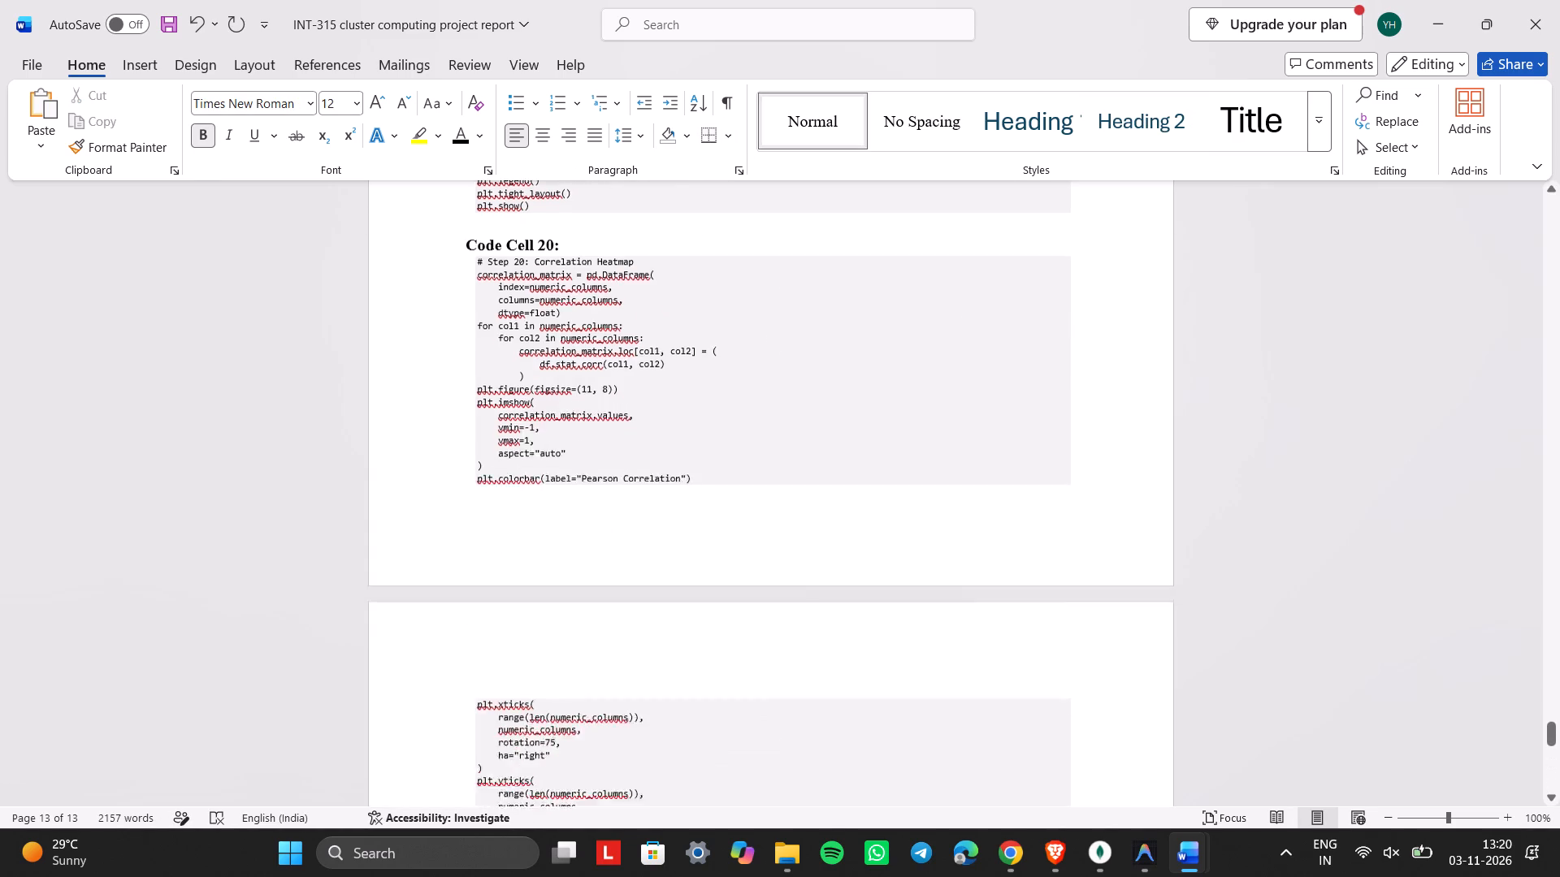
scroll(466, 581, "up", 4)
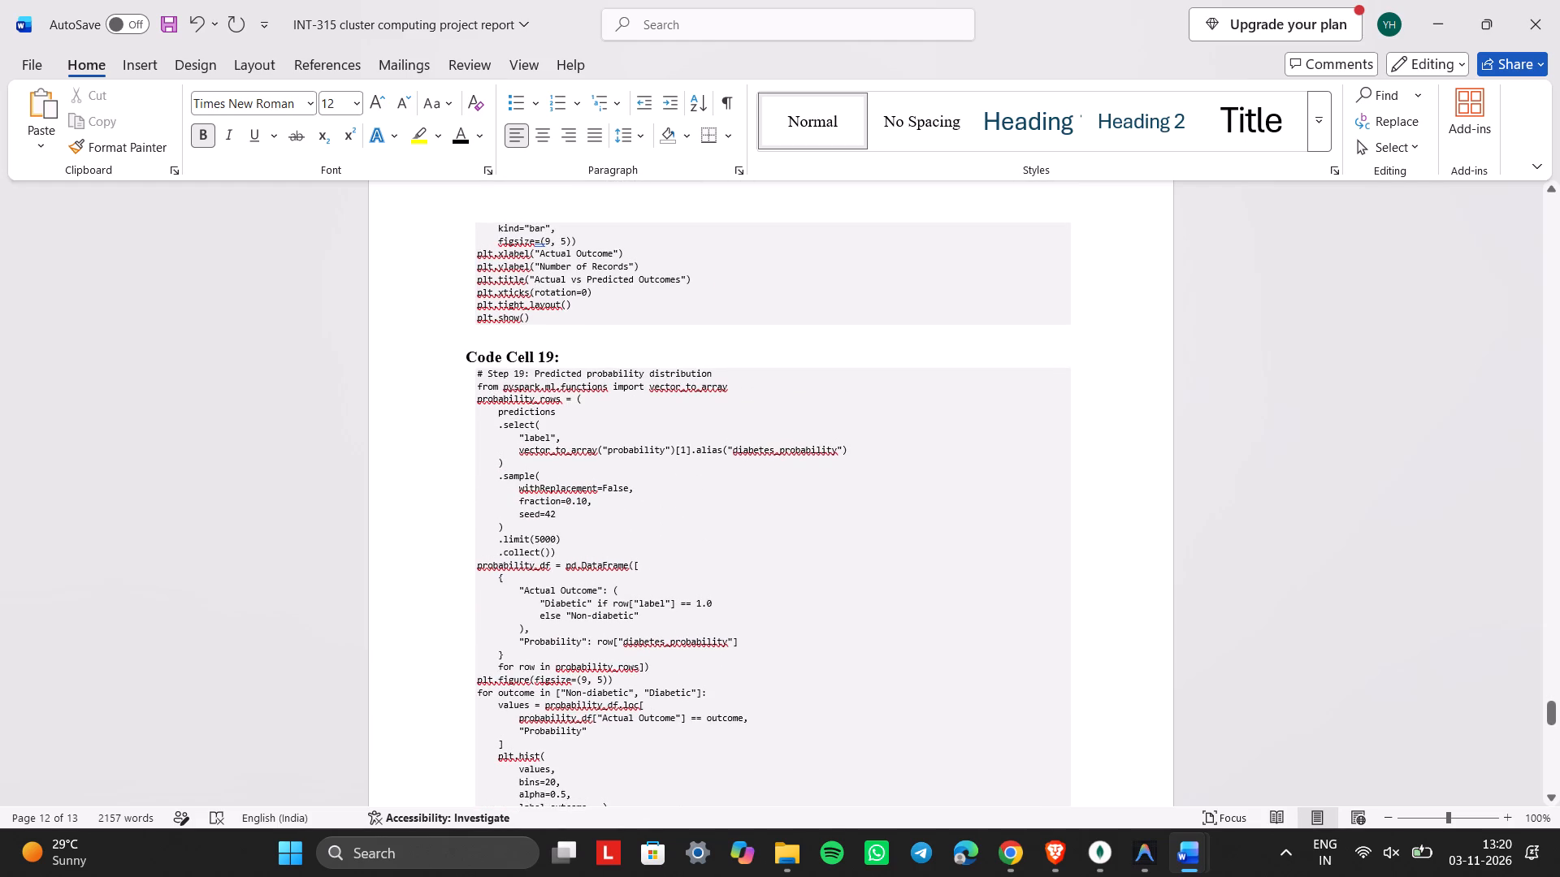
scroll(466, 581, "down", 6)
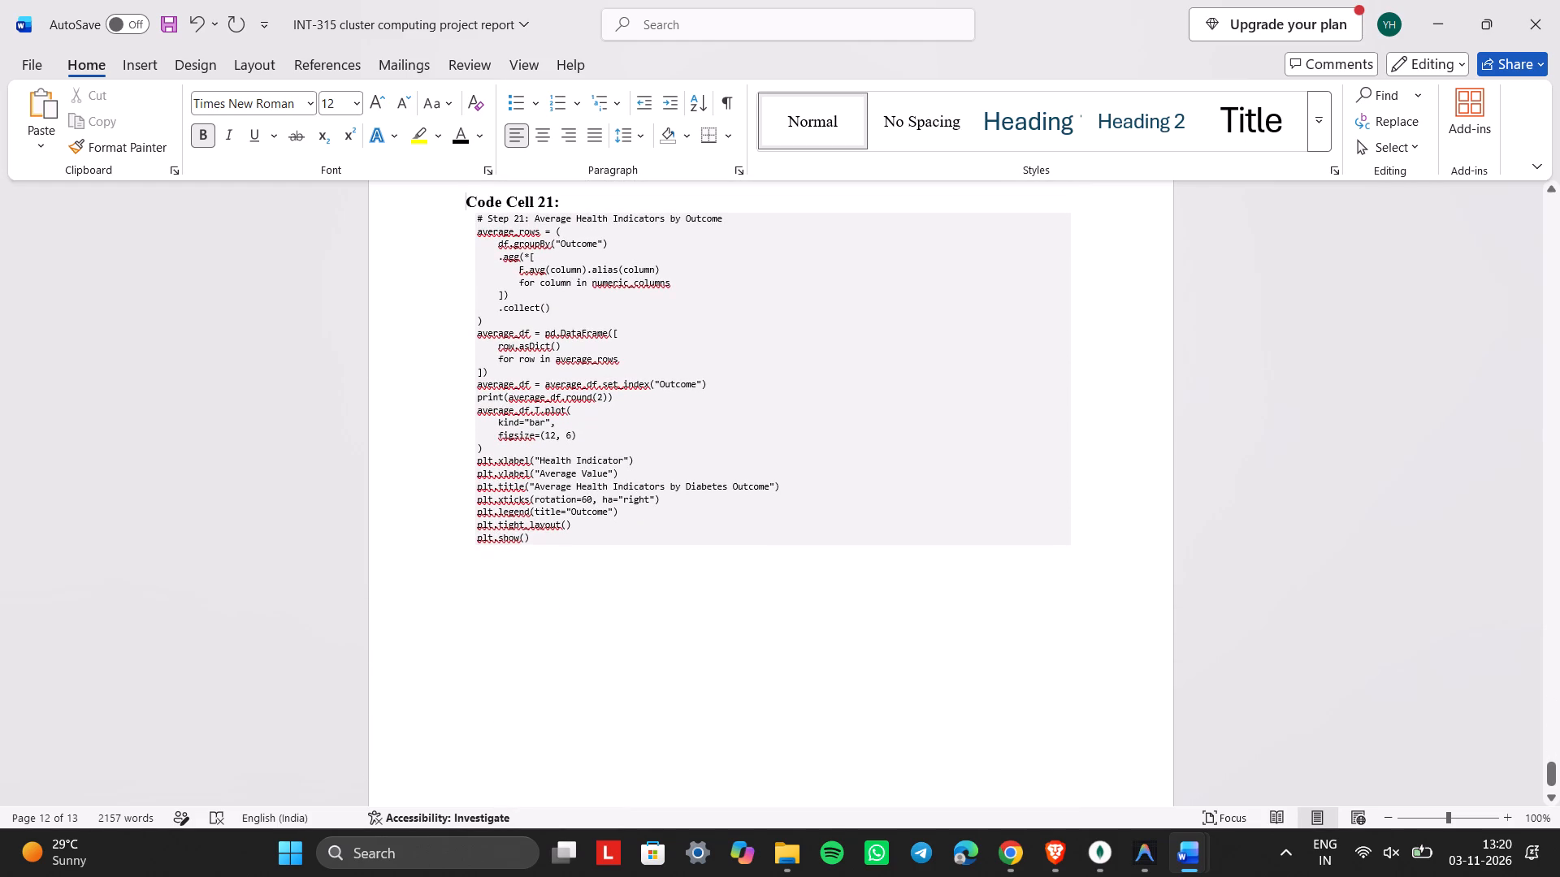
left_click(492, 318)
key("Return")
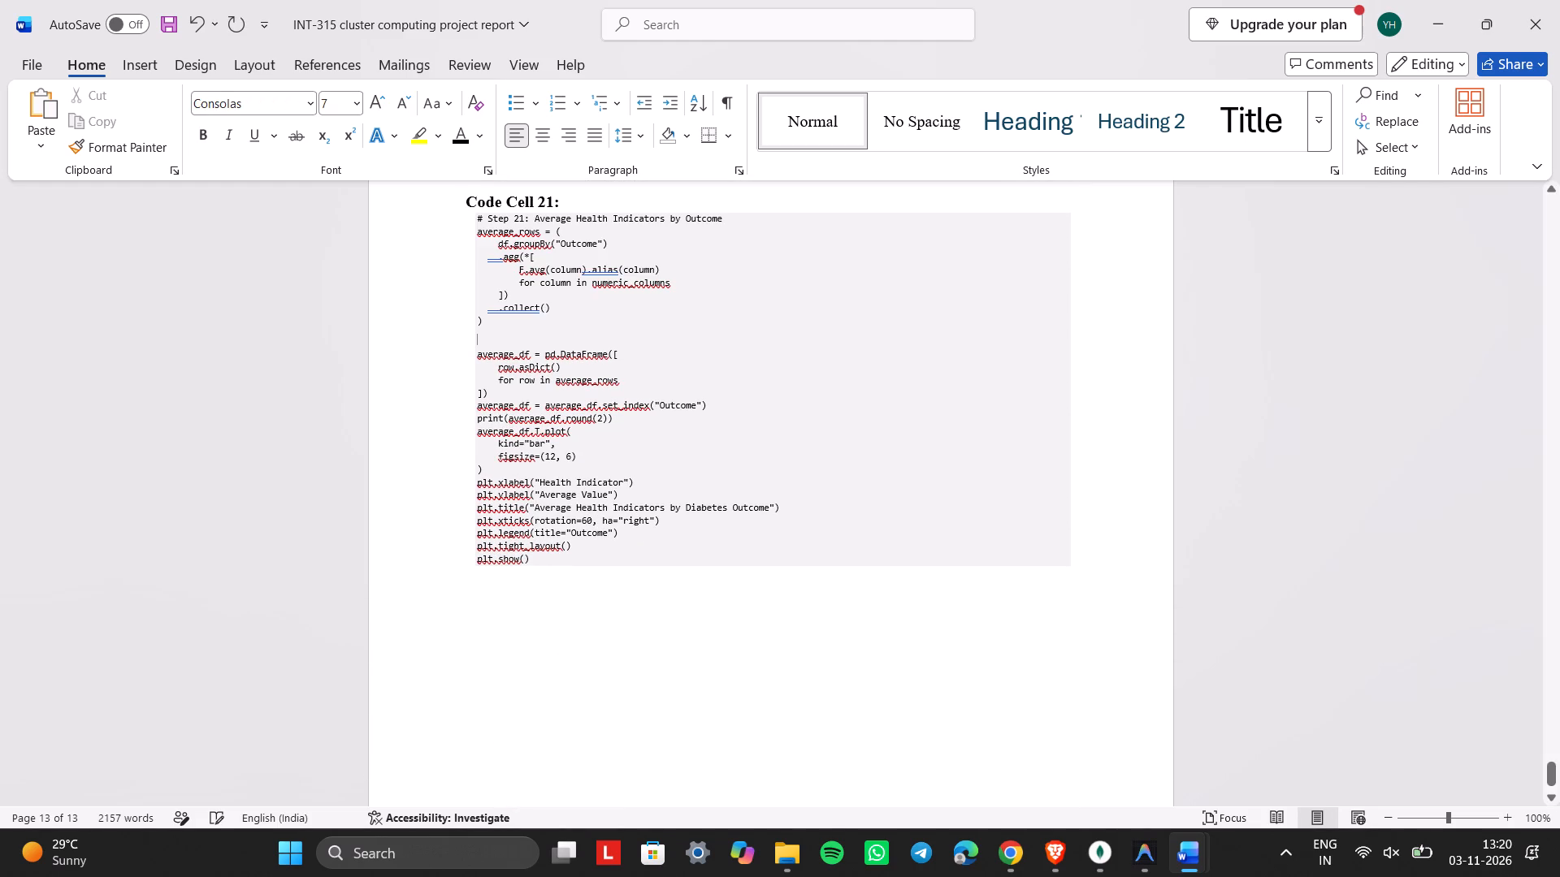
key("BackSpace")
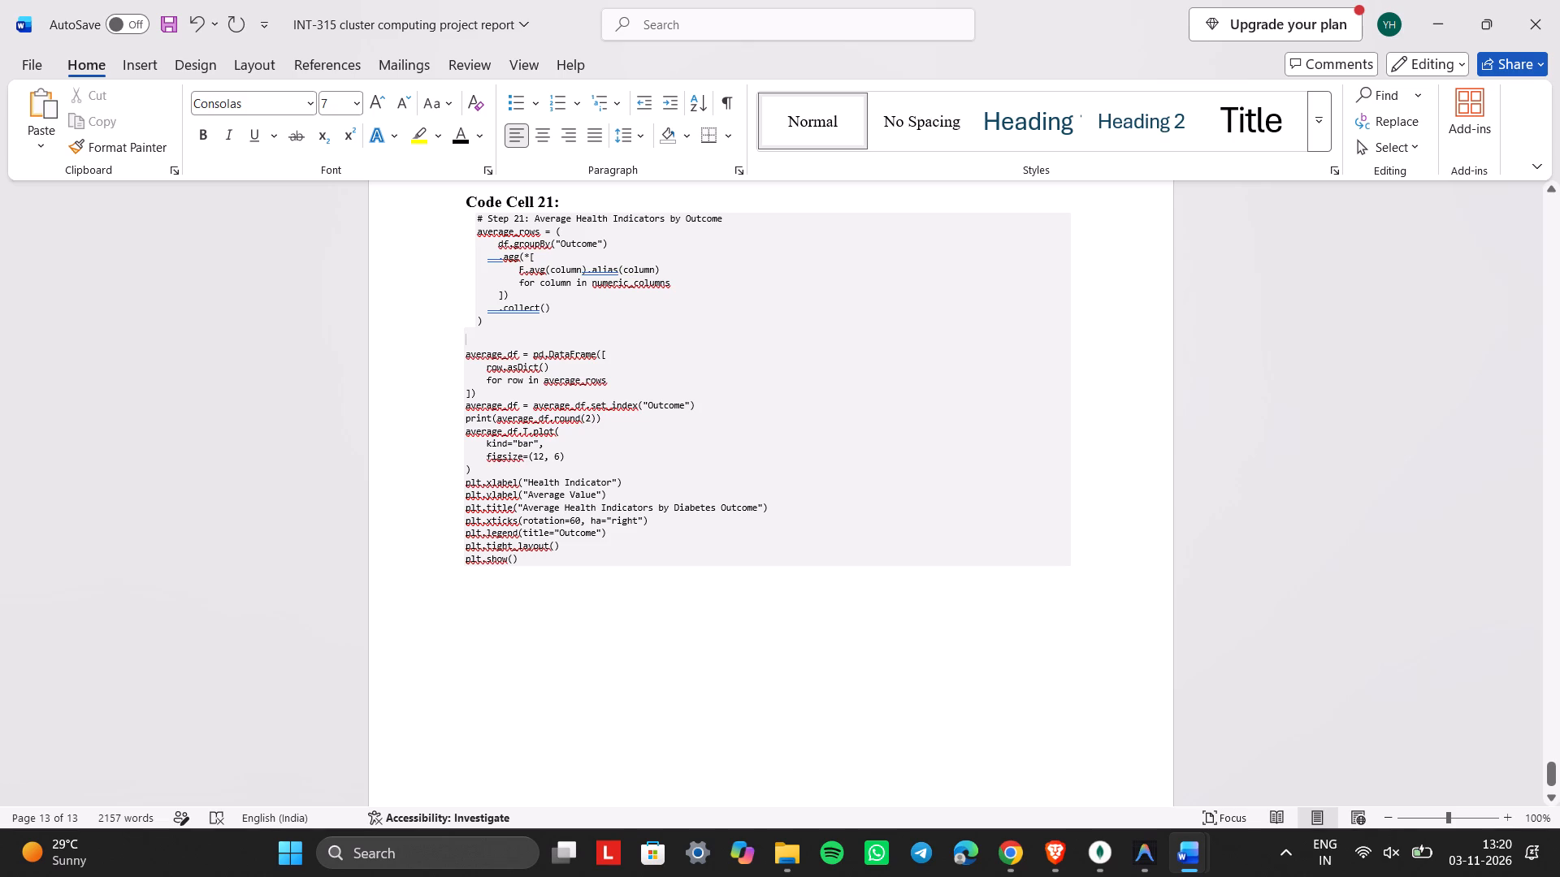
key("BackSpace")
In Code Cell 21, insert a blank line after the average_df DataFrame block and another after the average_df.T.plot block.
left_click(502, 370)
key("Return")
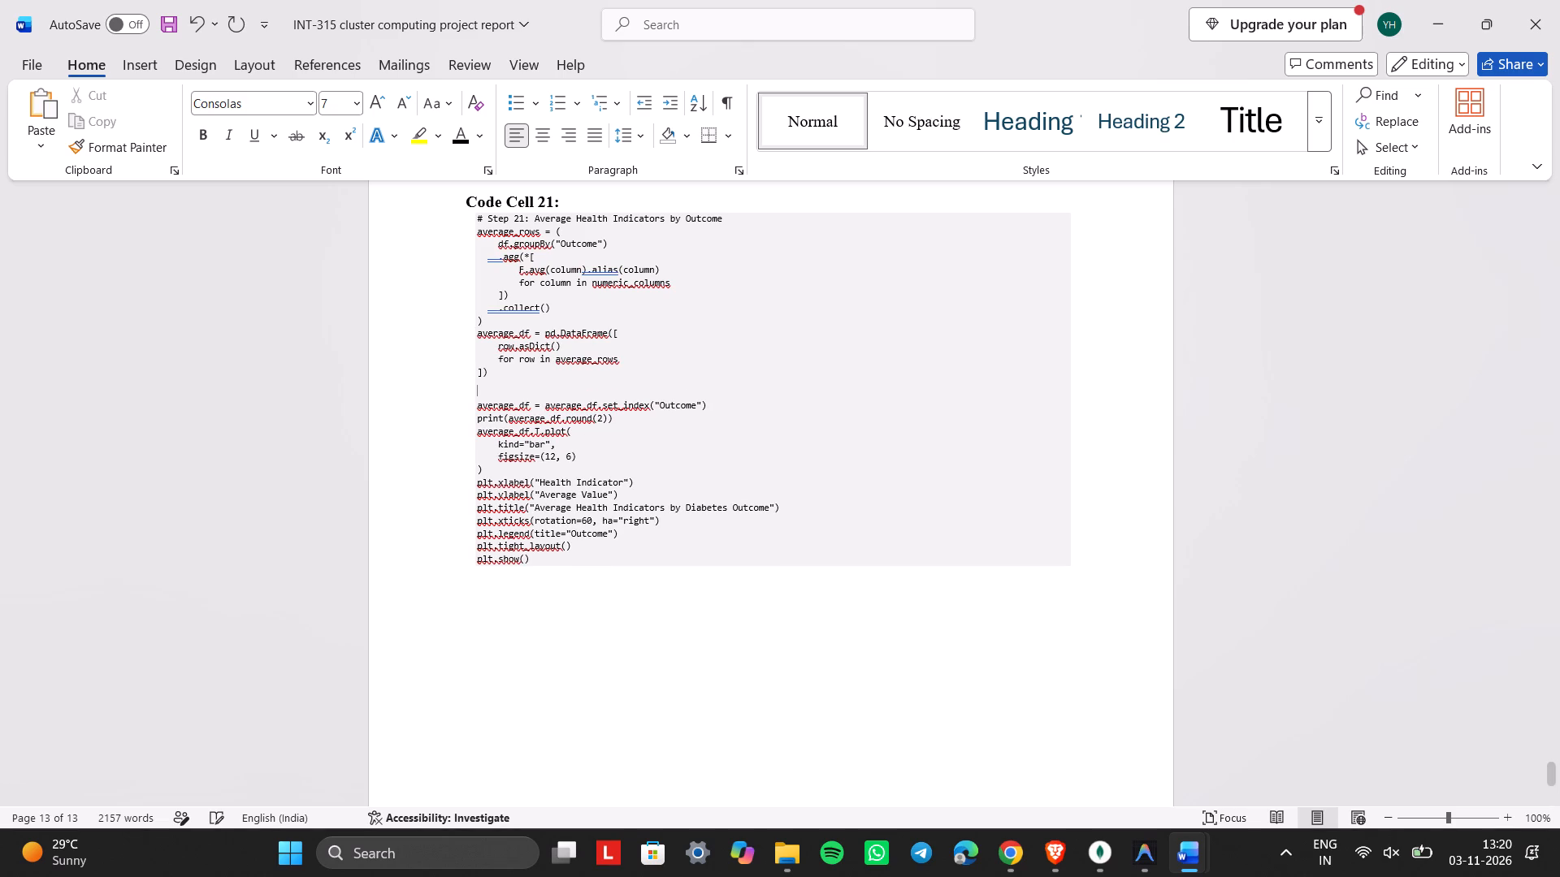
left_click(496, 472)
key("Return")
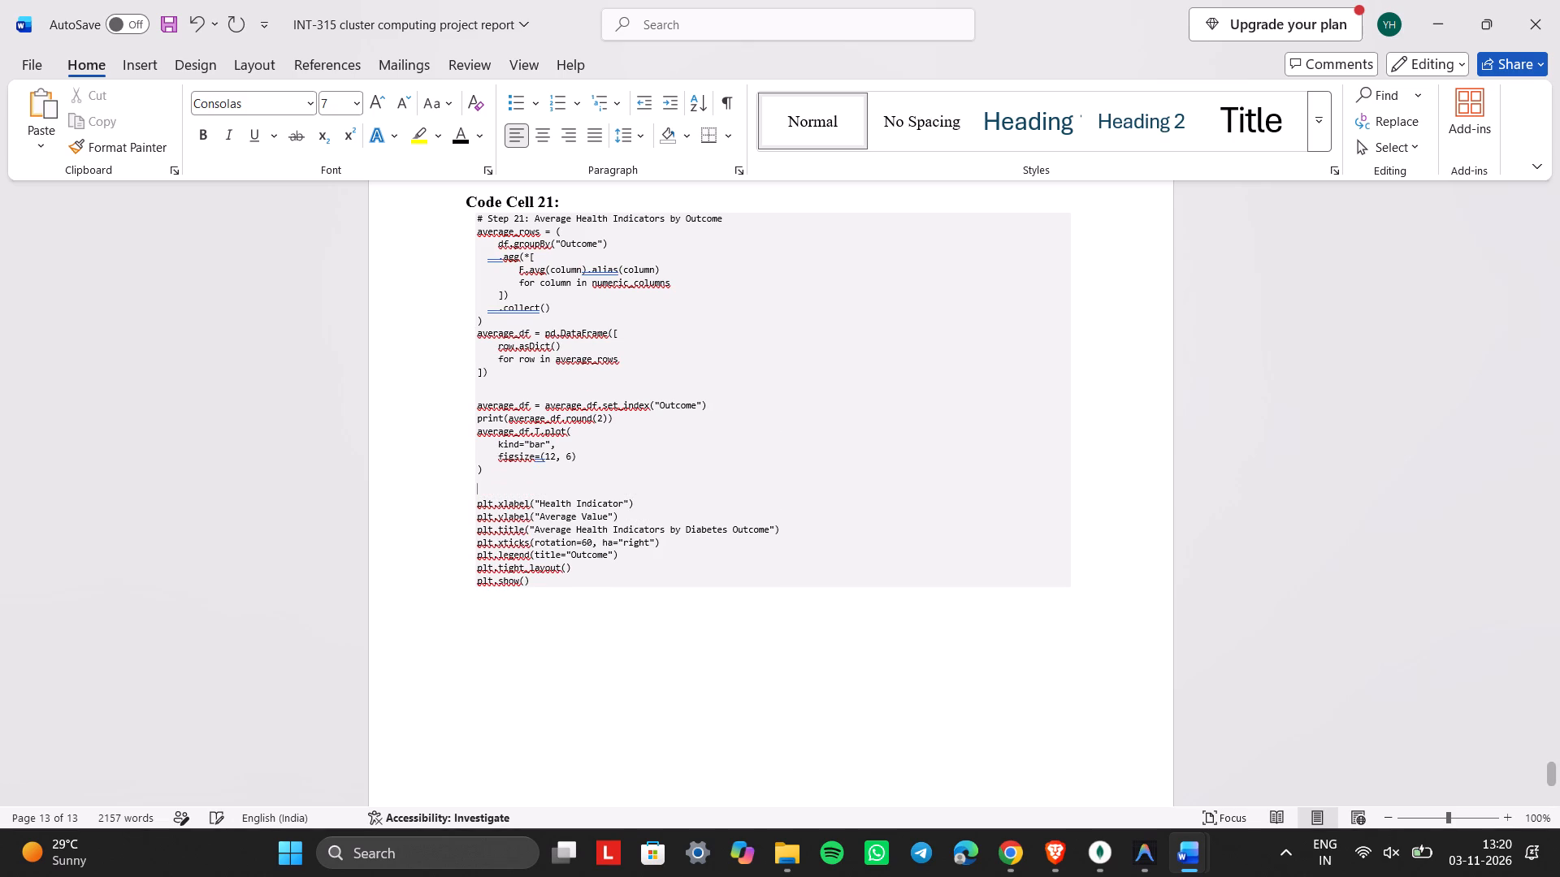
In Code Cell 20's heatmap code, insert a blank line after the plt.xticks block and another after the plt.yticks block.
scroll(496, 472, "up", 1)
scroll(496, 472, "down", 2)
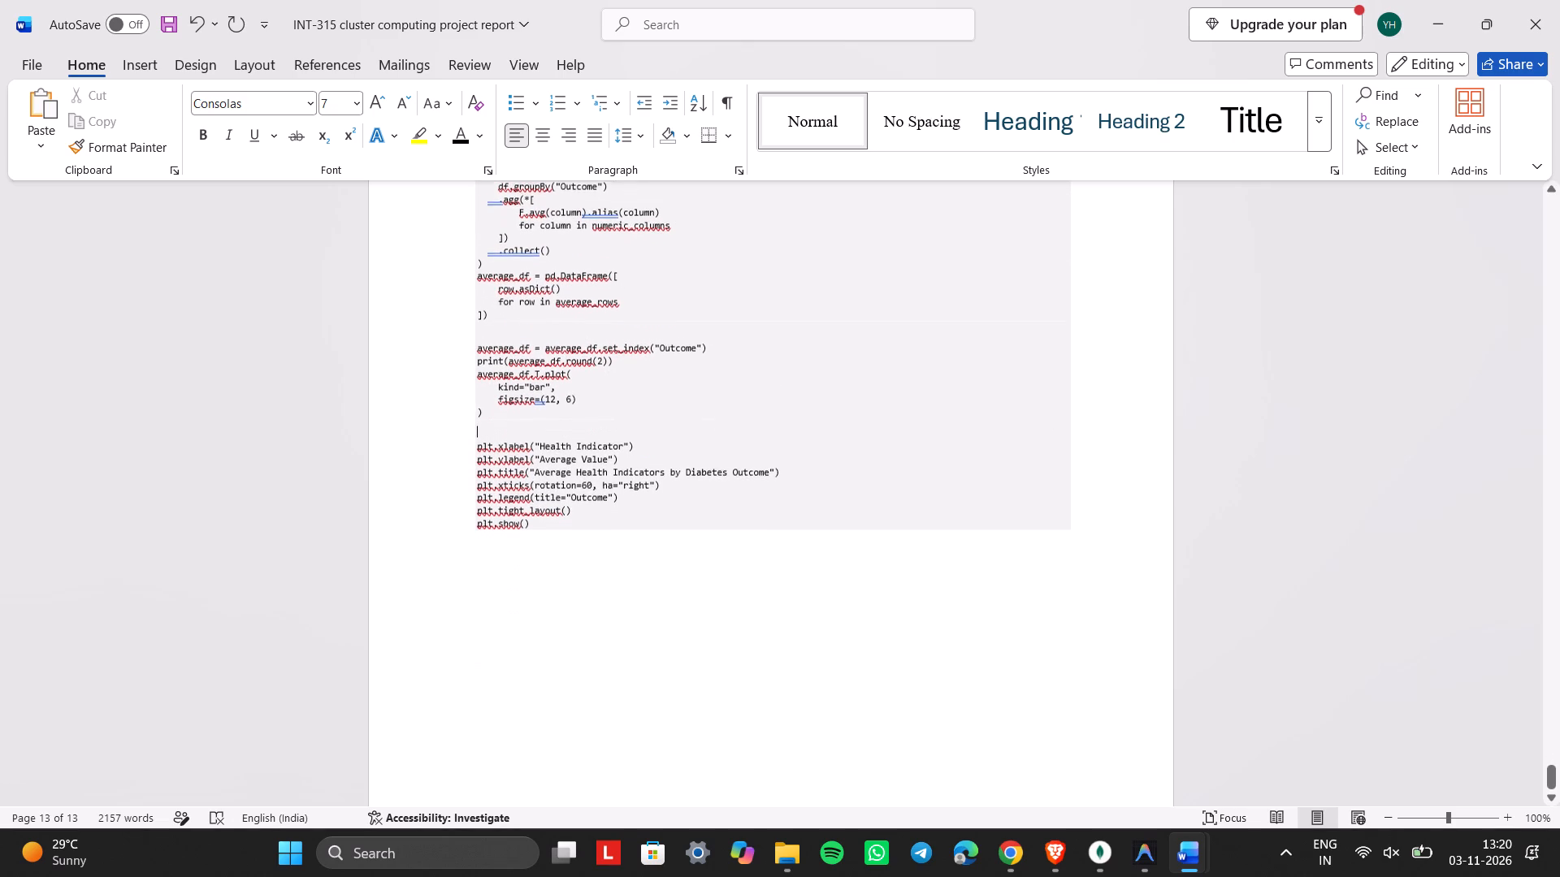
scroll(496, 472, "down", 1)
scroll(496, 472, "up", 3)
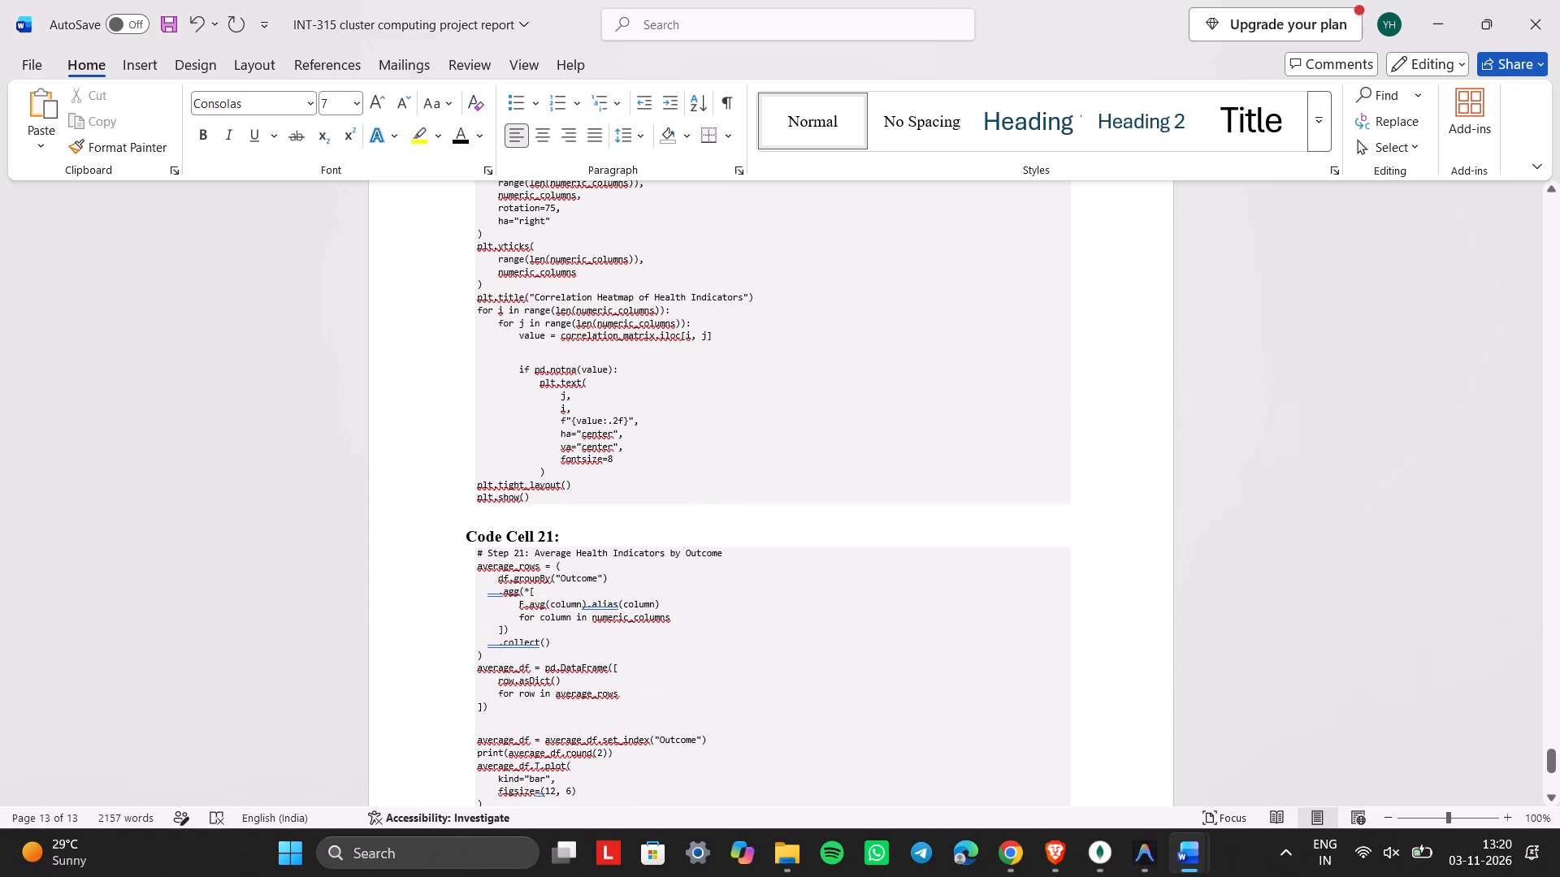
scroll(539, 350, "up", 1)
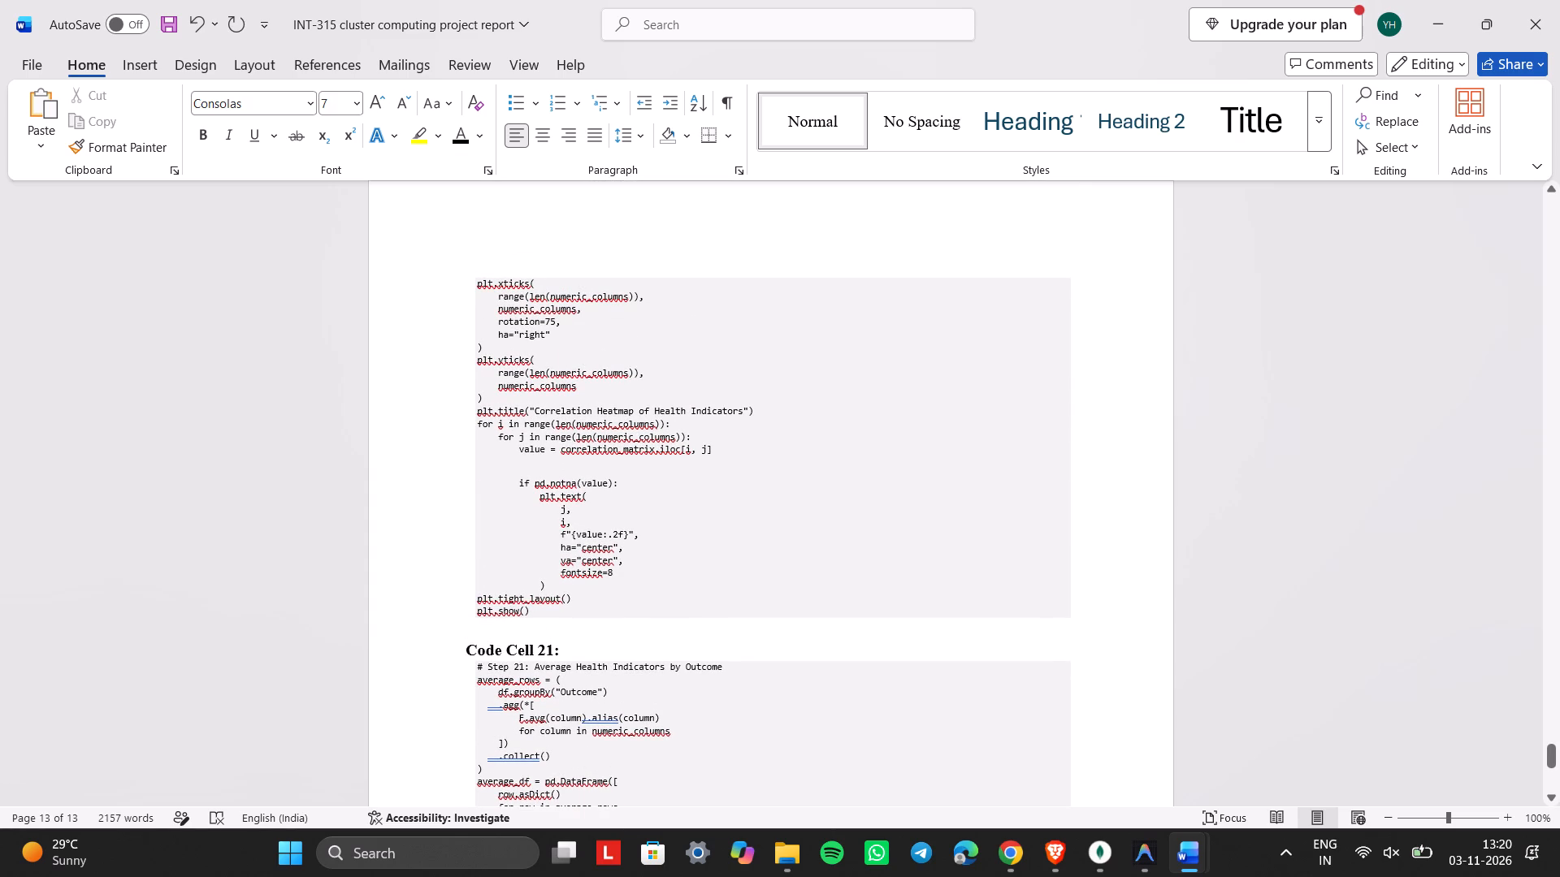
left_click(502, 347)
key("Return")
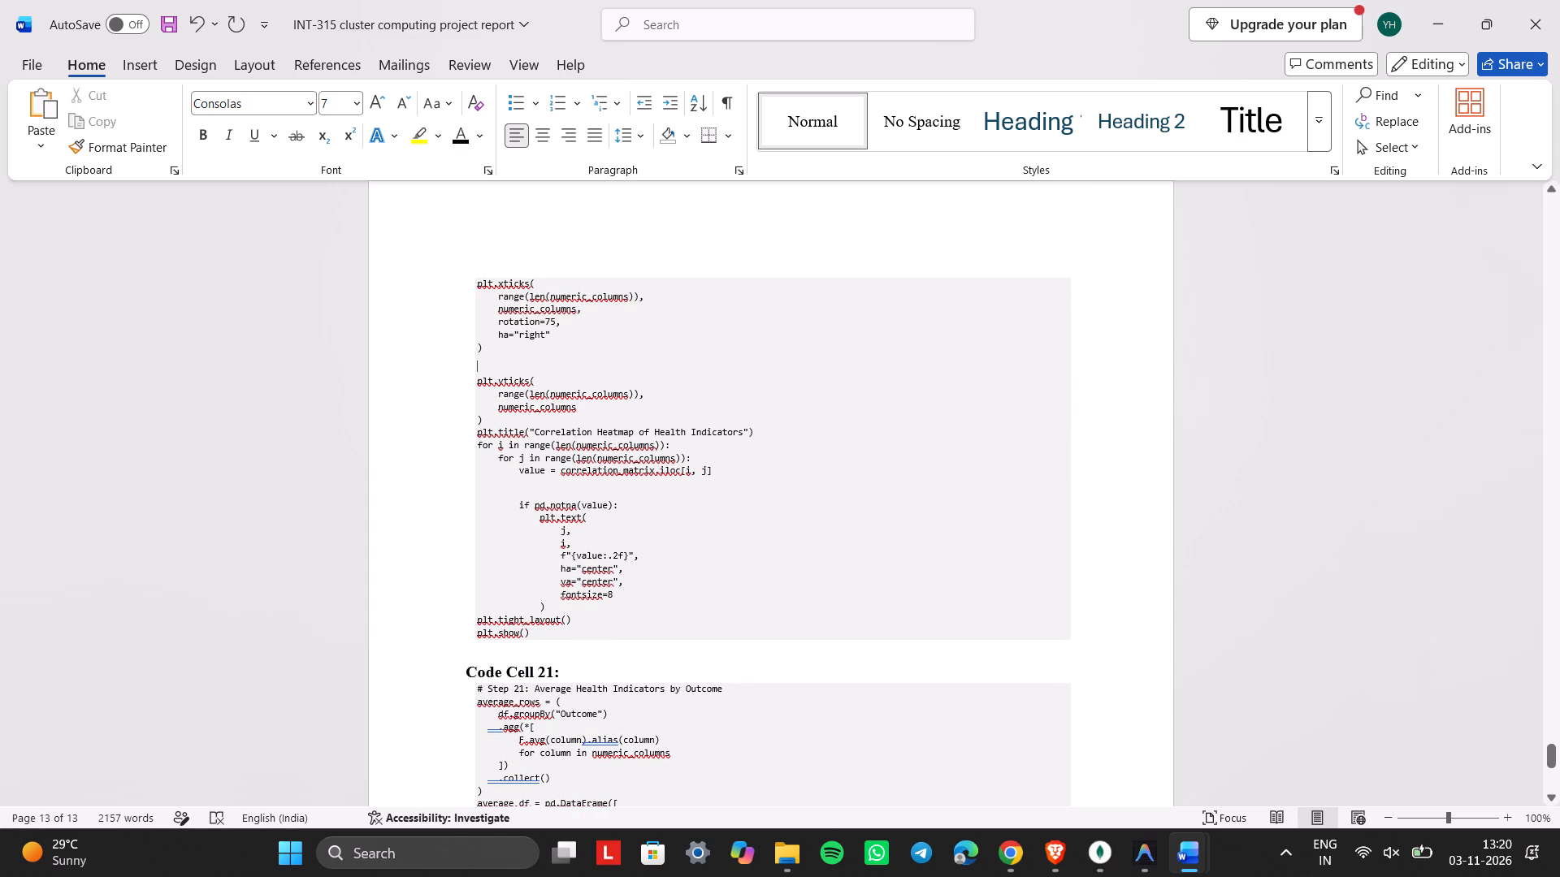
left_click(493, 428)
key("Up")
key("Return")
In Code Cell 19, move the closing parenthesis of the plt.hist call onto its own line after label=outcome.
scroll(493, 428, "down", 1)
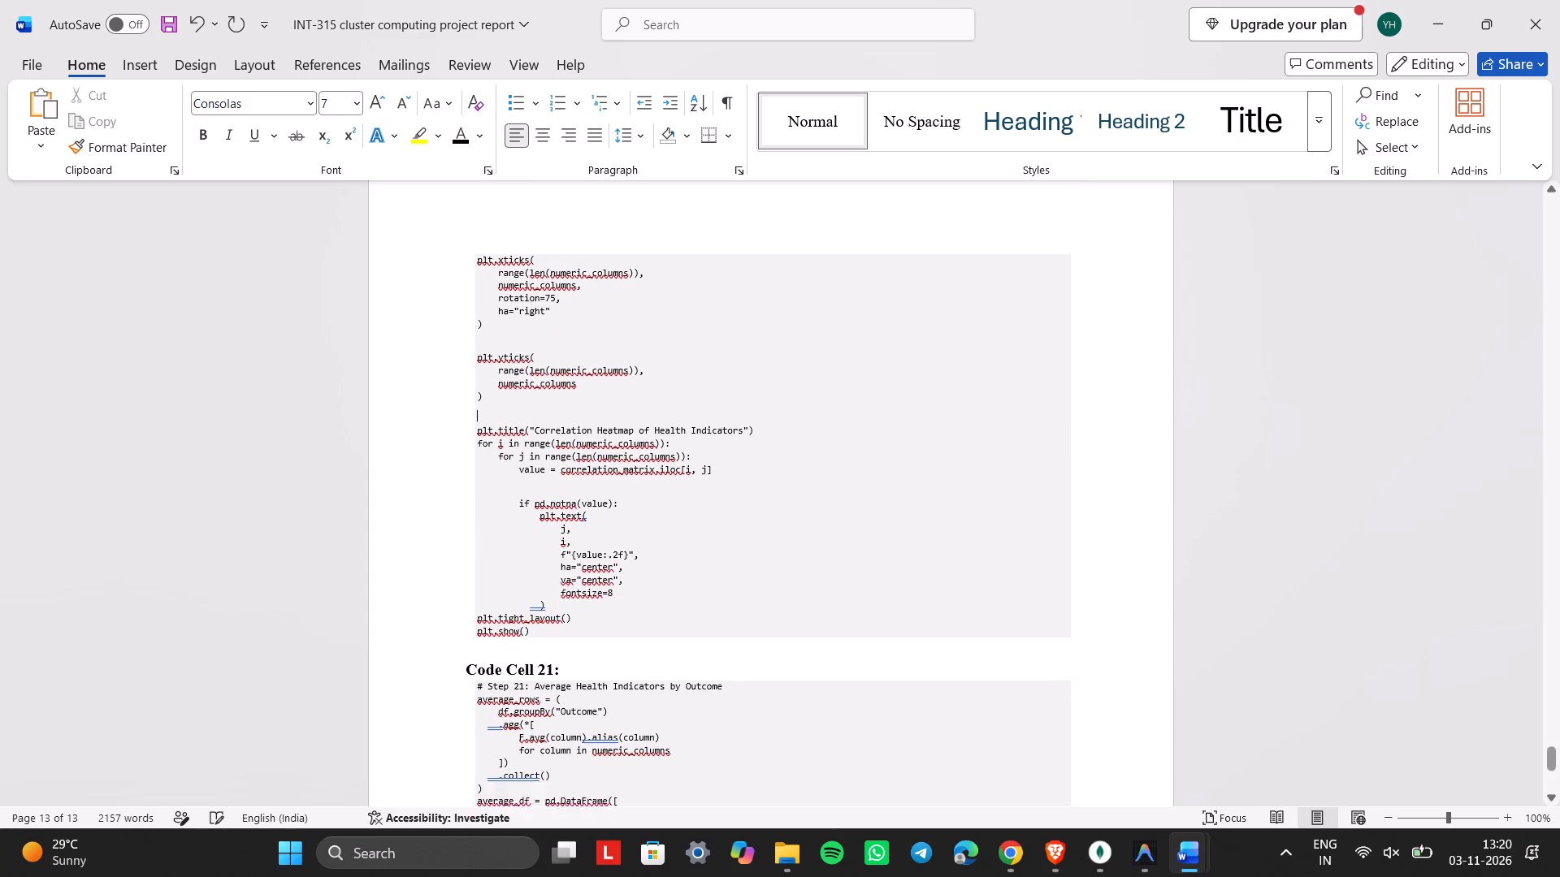
scroll(493, 428, "down", 2)
scroll(493, 428, "up", 4)
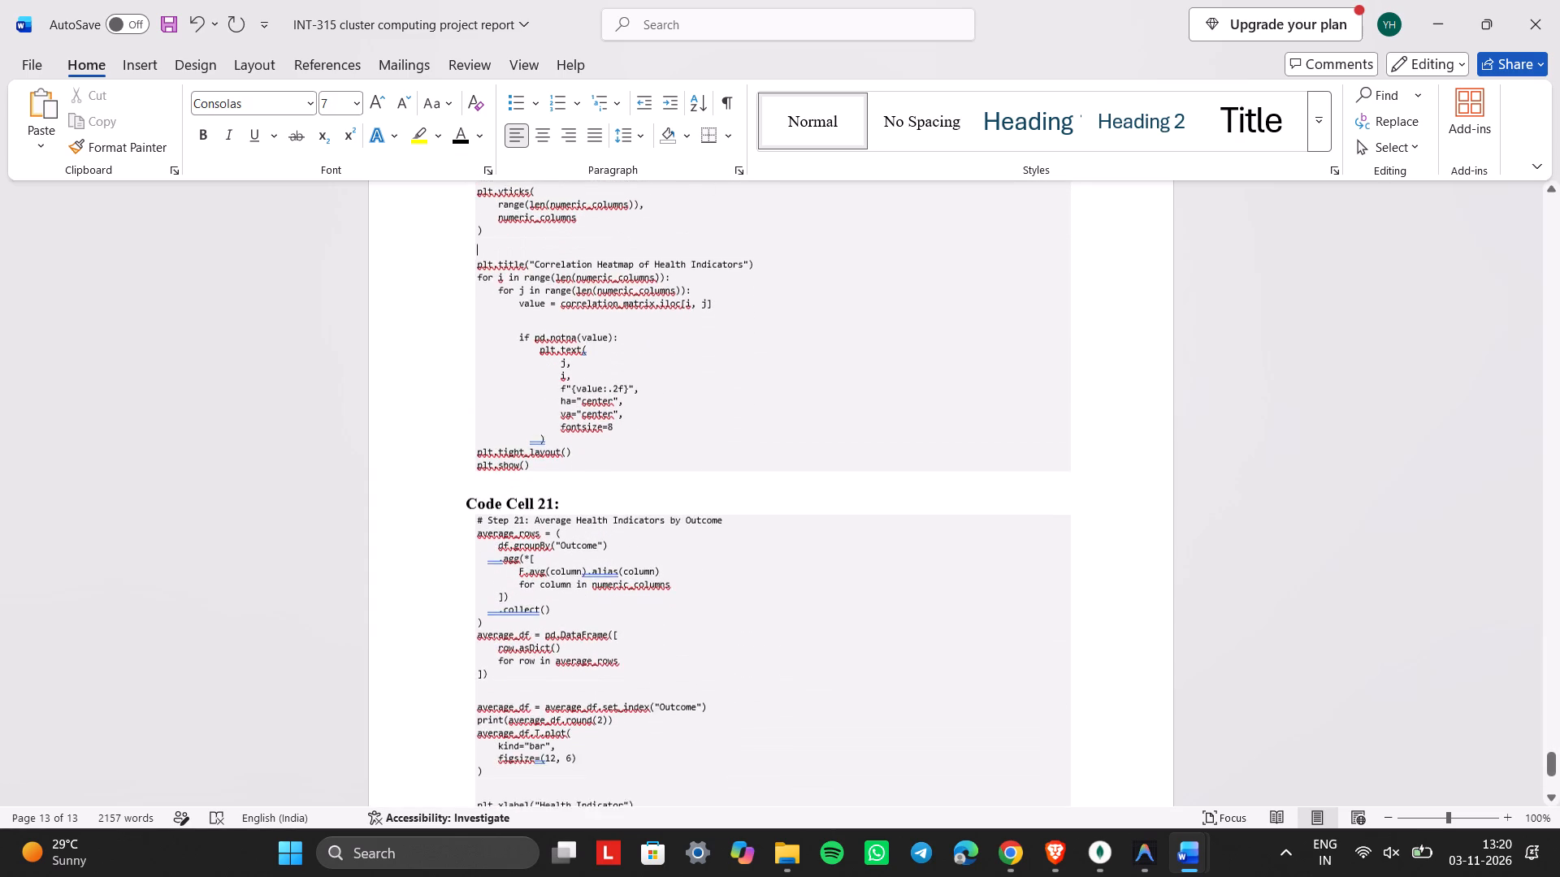
scroll(493, 428, "up", 2)
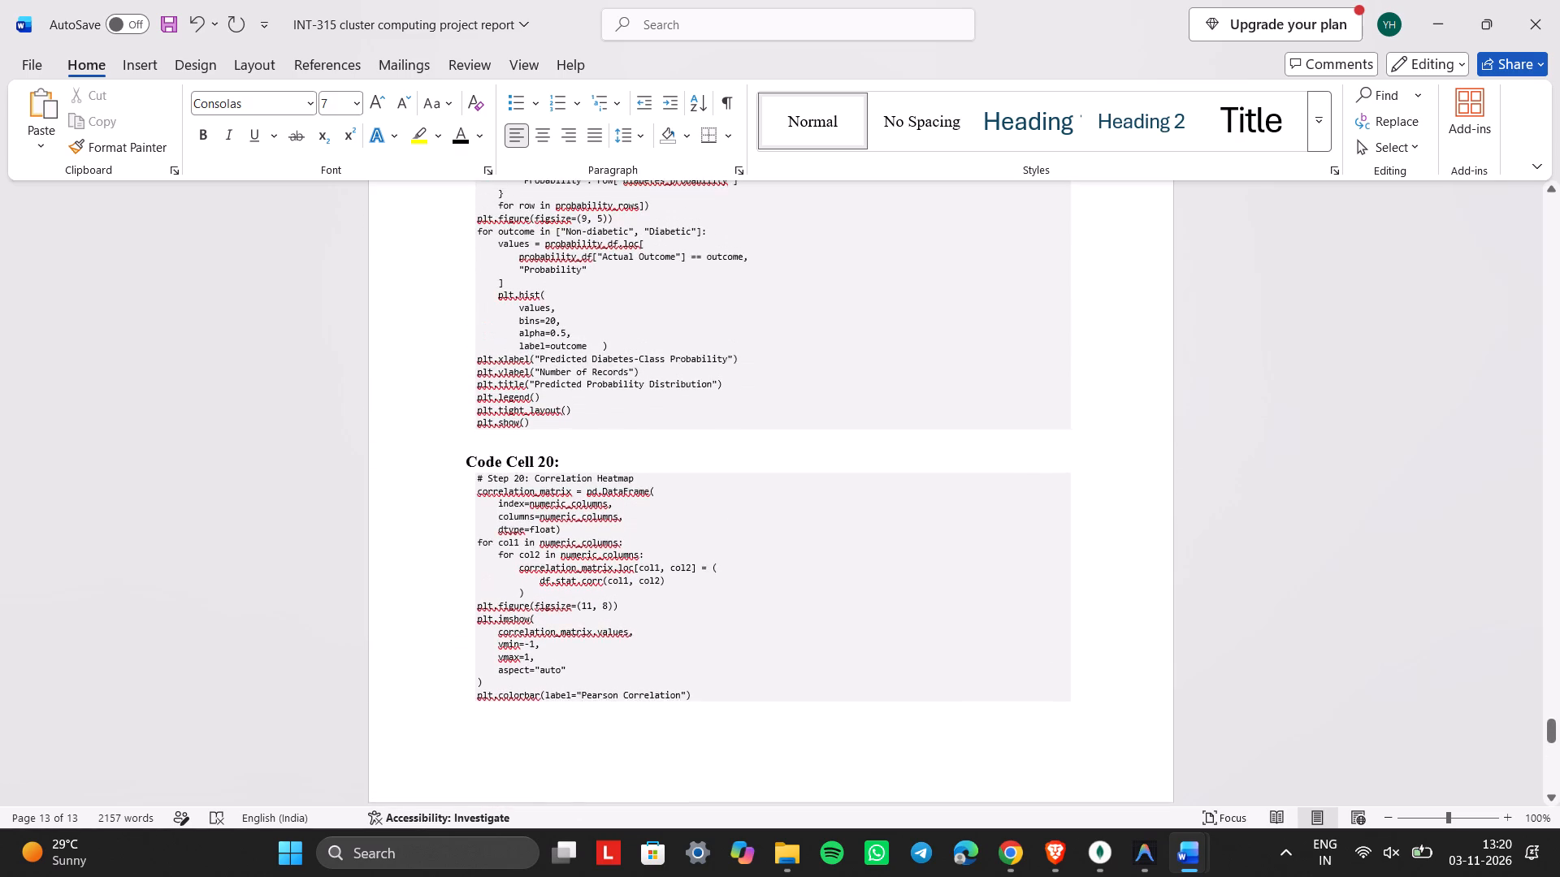
scroll(493, 428, "up", 1)
left_click(600, 395)
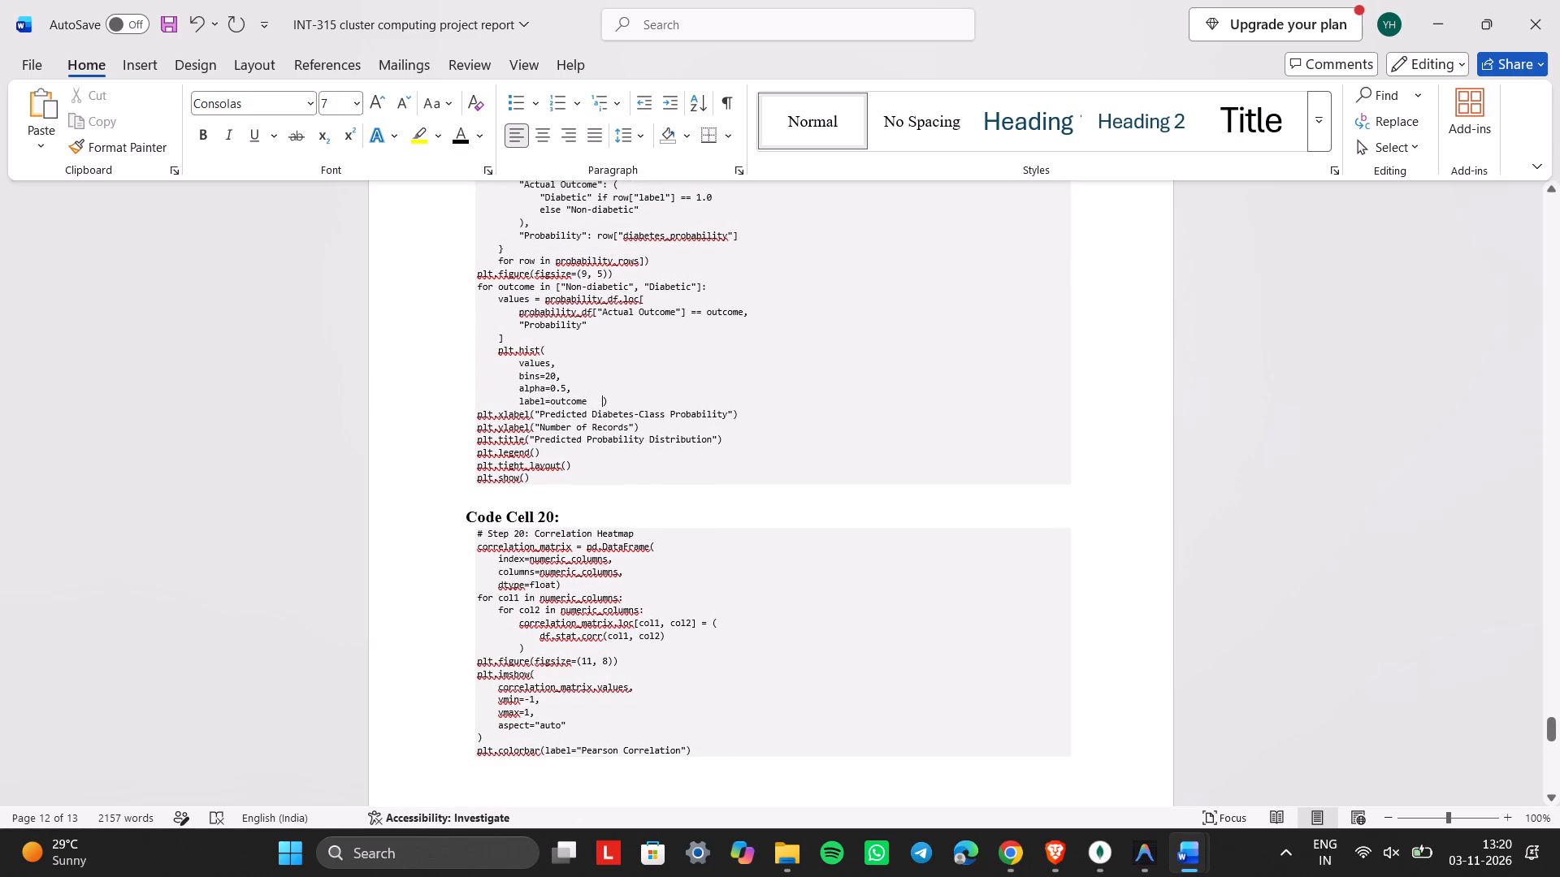
key("BackSpace")
key("Return")
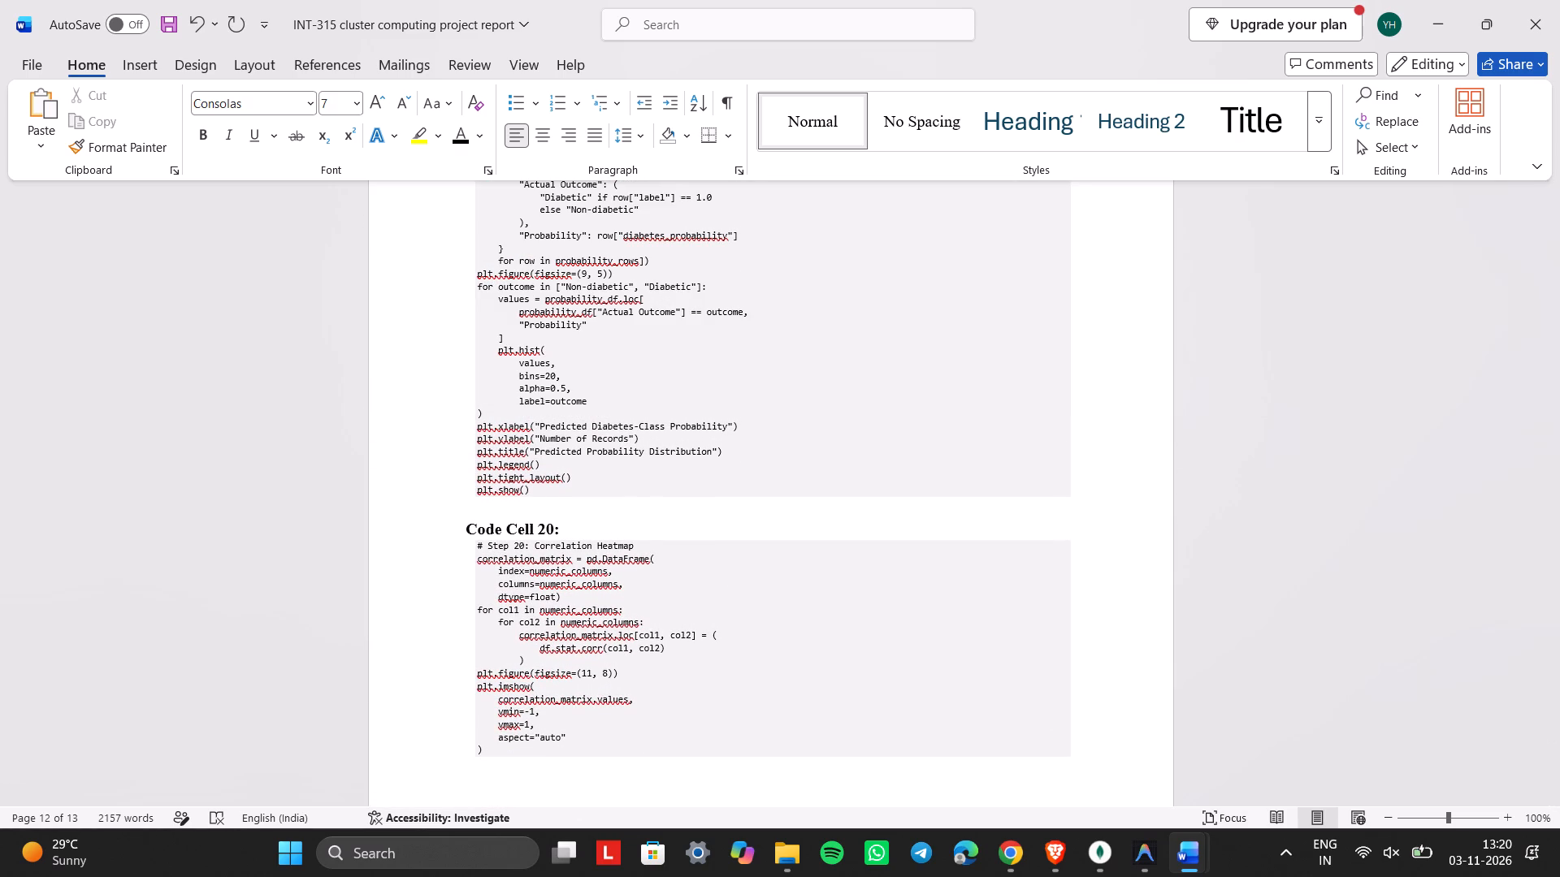
Review the code spacing from Code Cell 19 back through Code Cell 15.
scroll(602, 398, "up", 1)
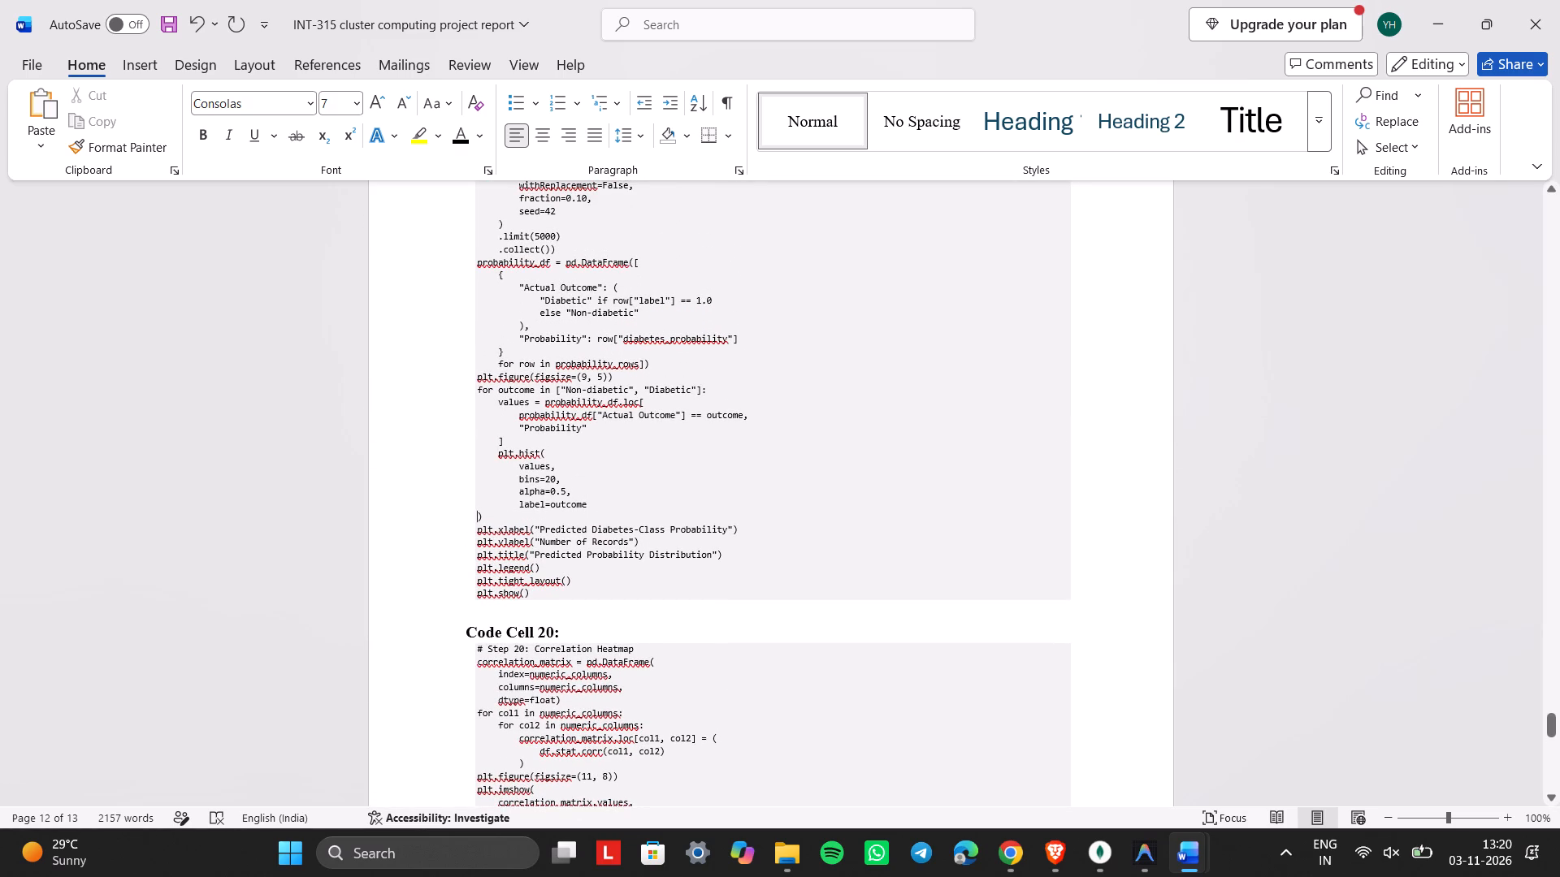
scroll(520, 350, "up", 1)
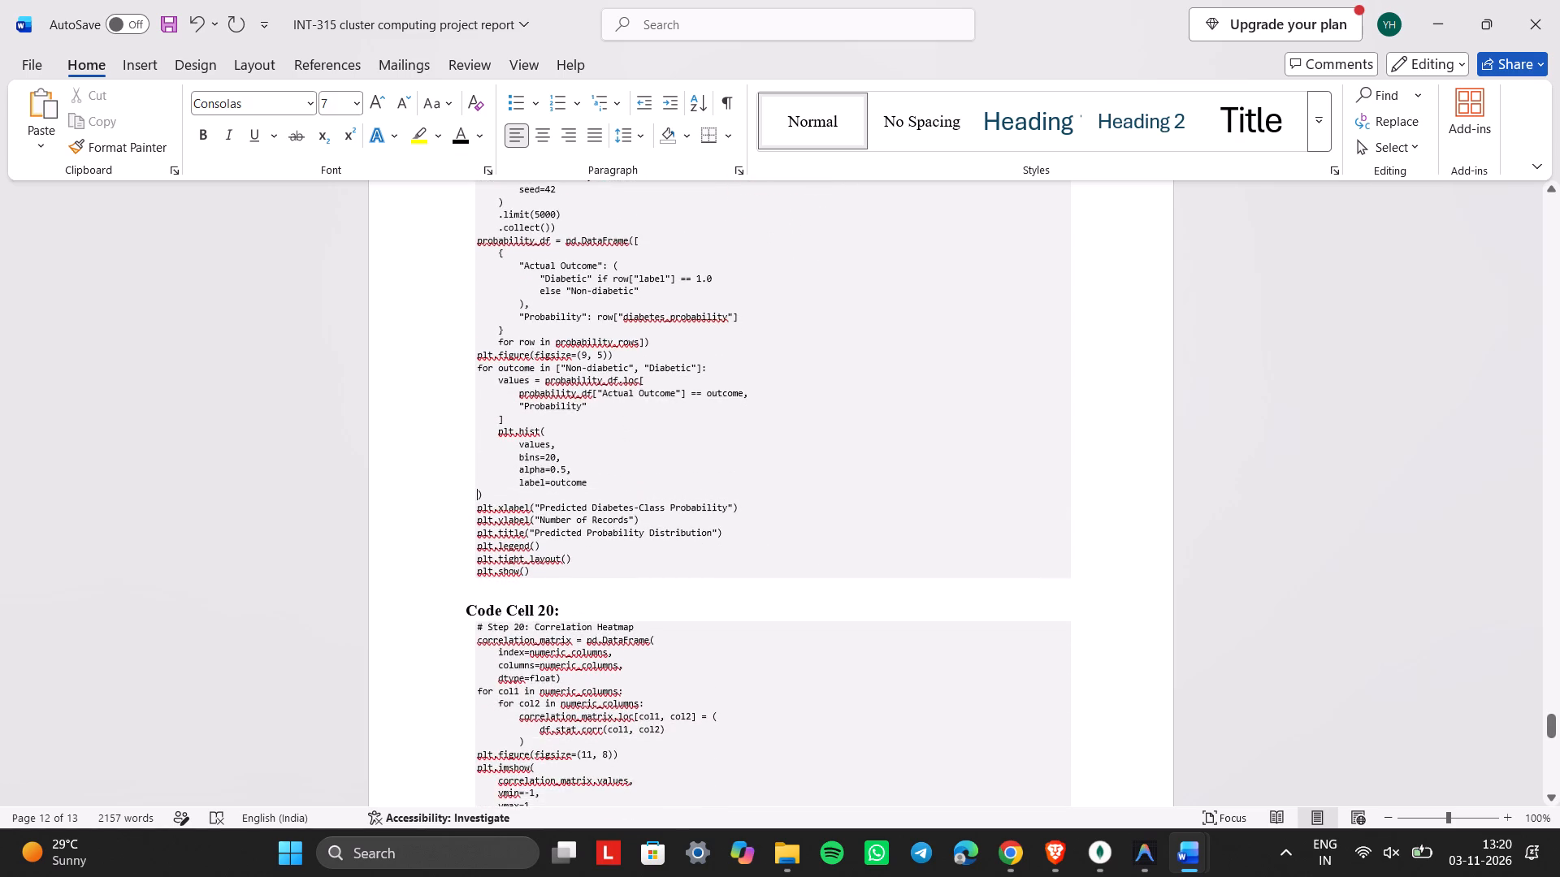
scroll(557, 378, "up", 1)
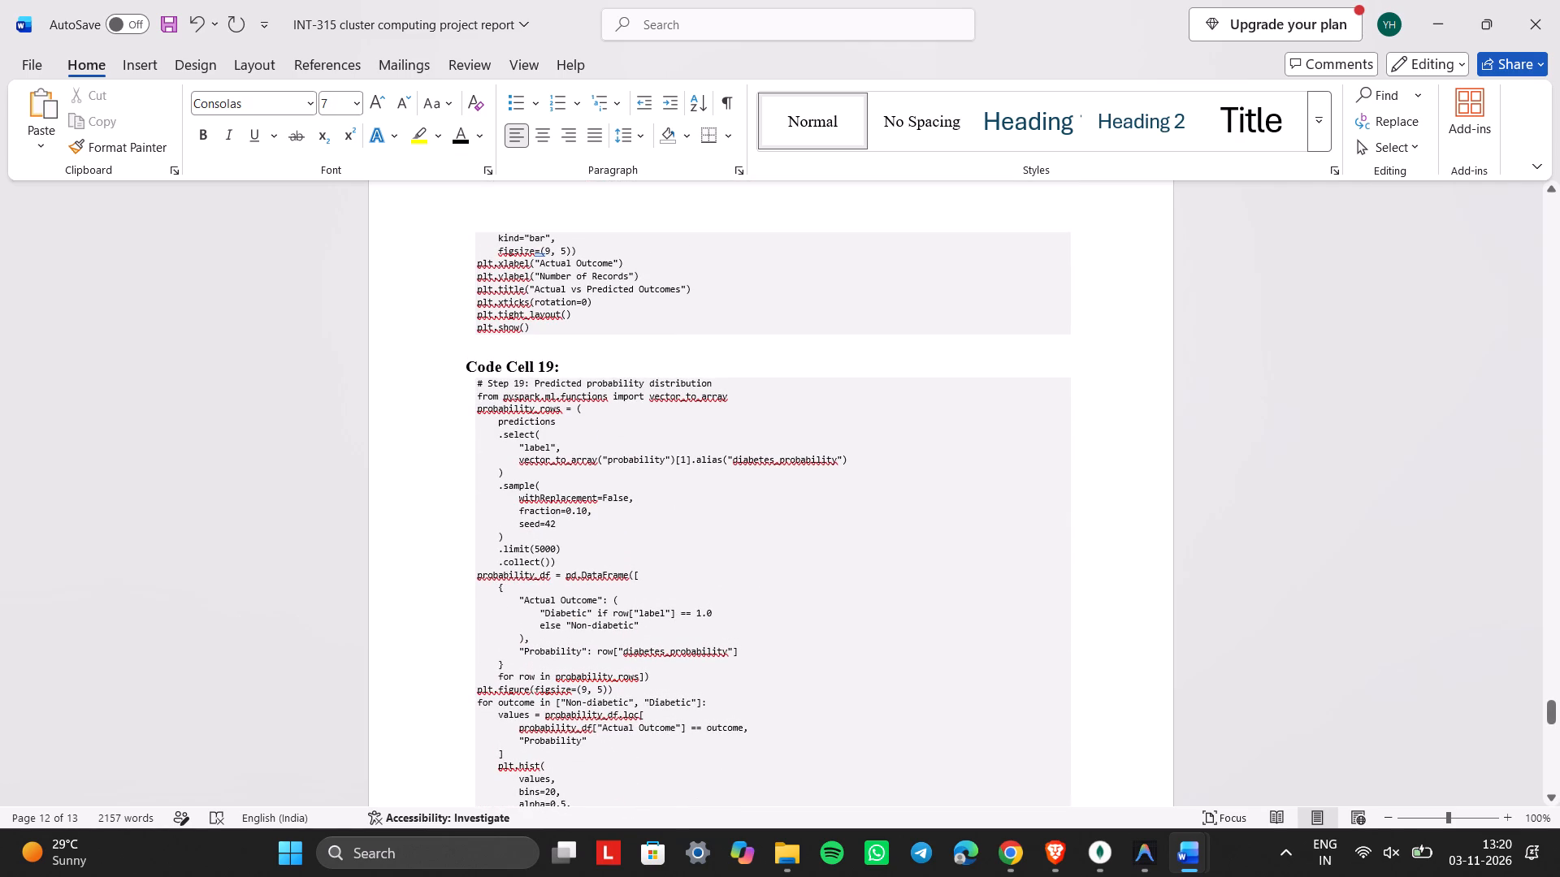
scroll(557, 378, "up", 1)
right_click(557, 378)
left_click(521, 371)
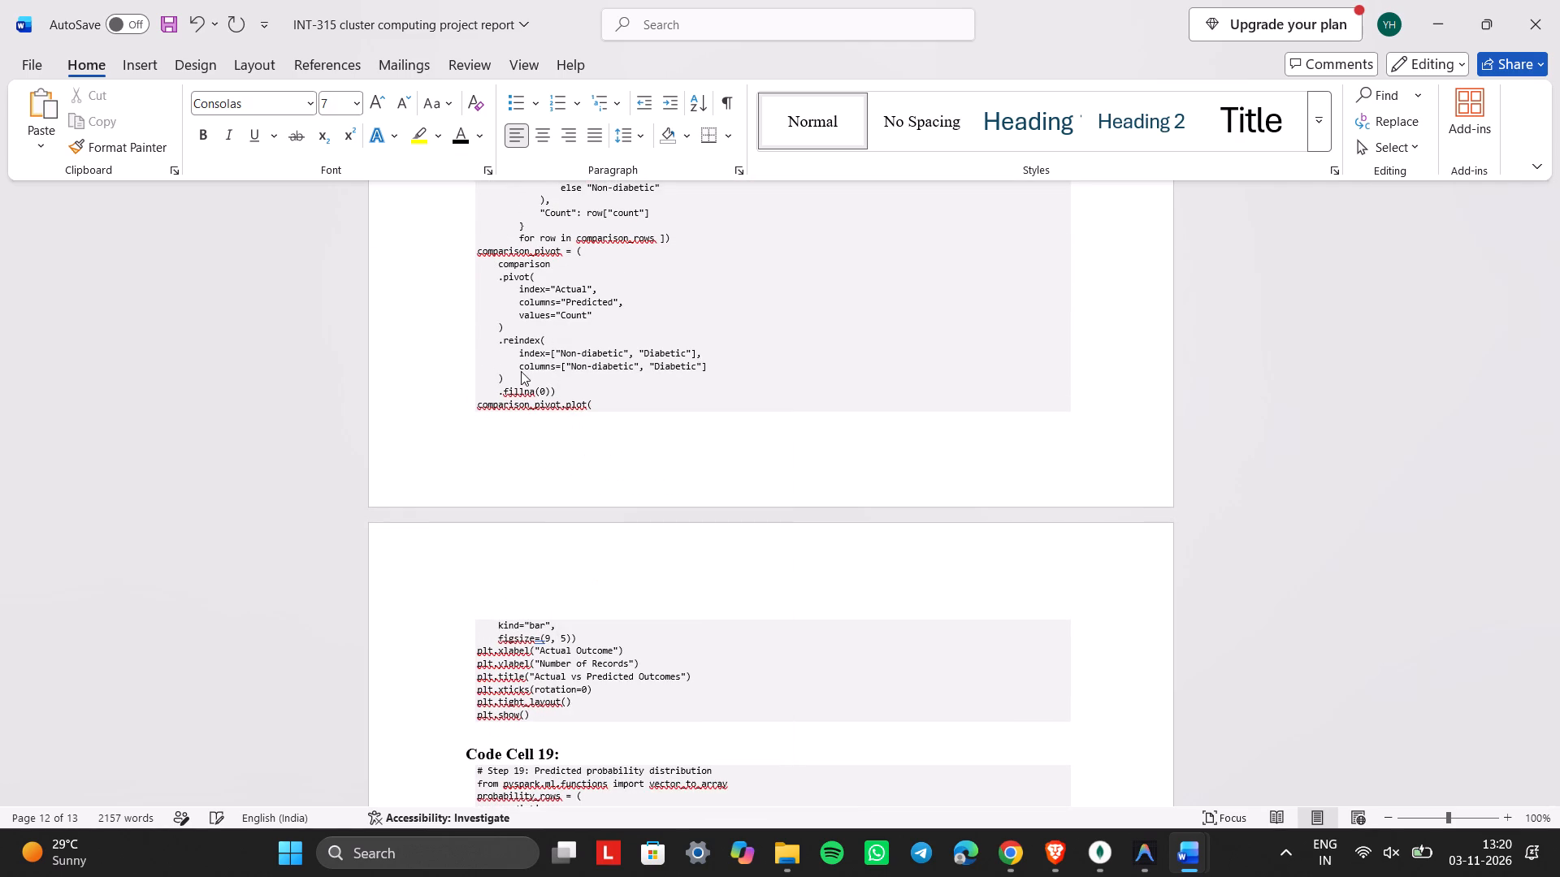
scroll(521, 371, "up", 2)
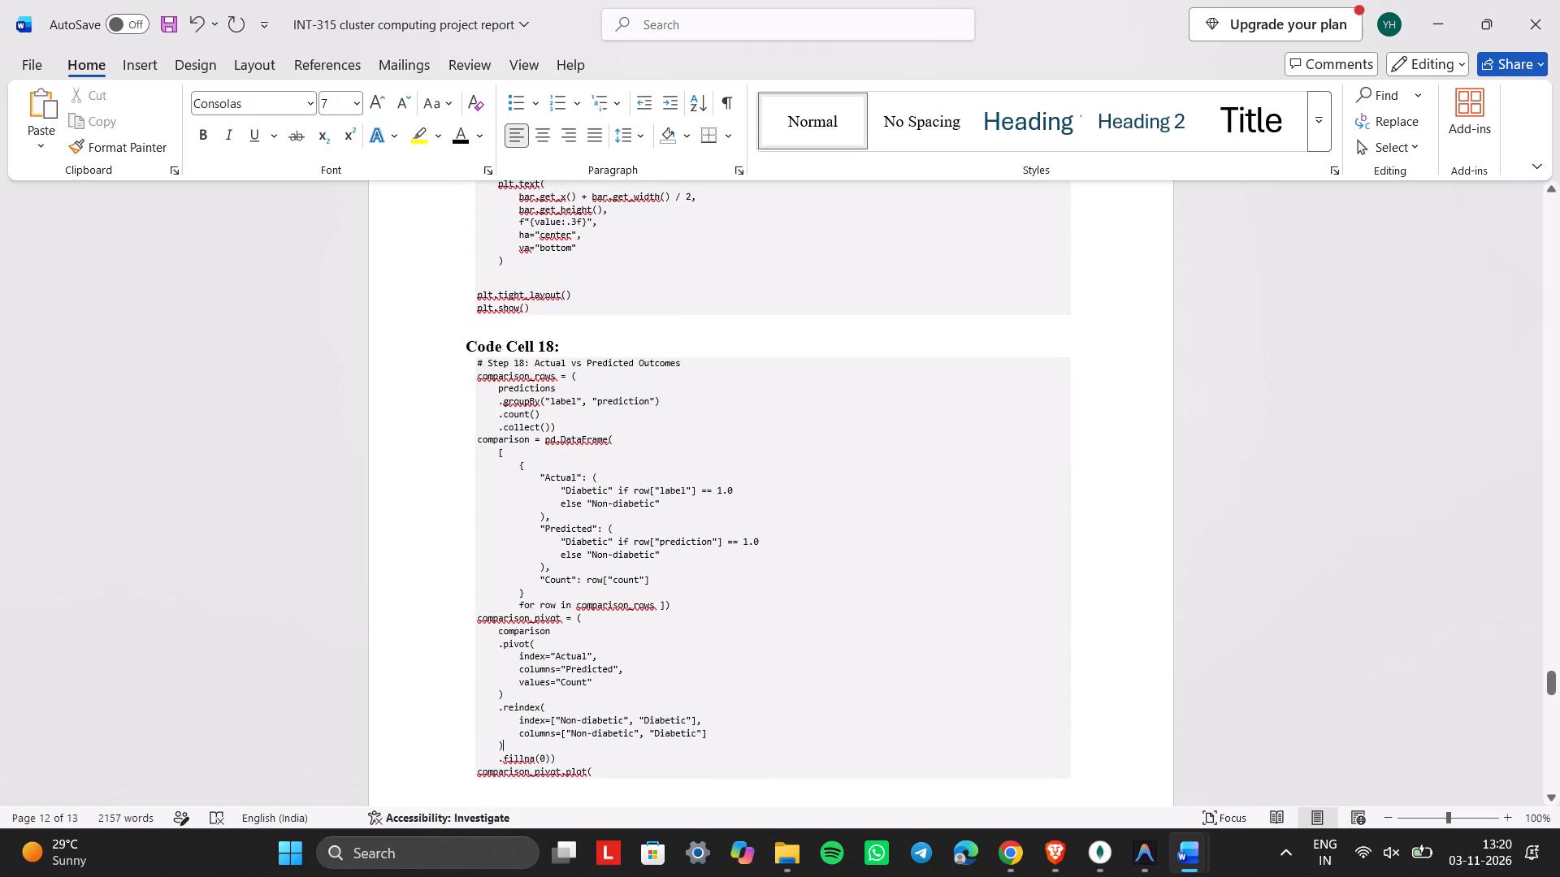
scroll(521, 371, "up", 2)
left_click(509, 375)
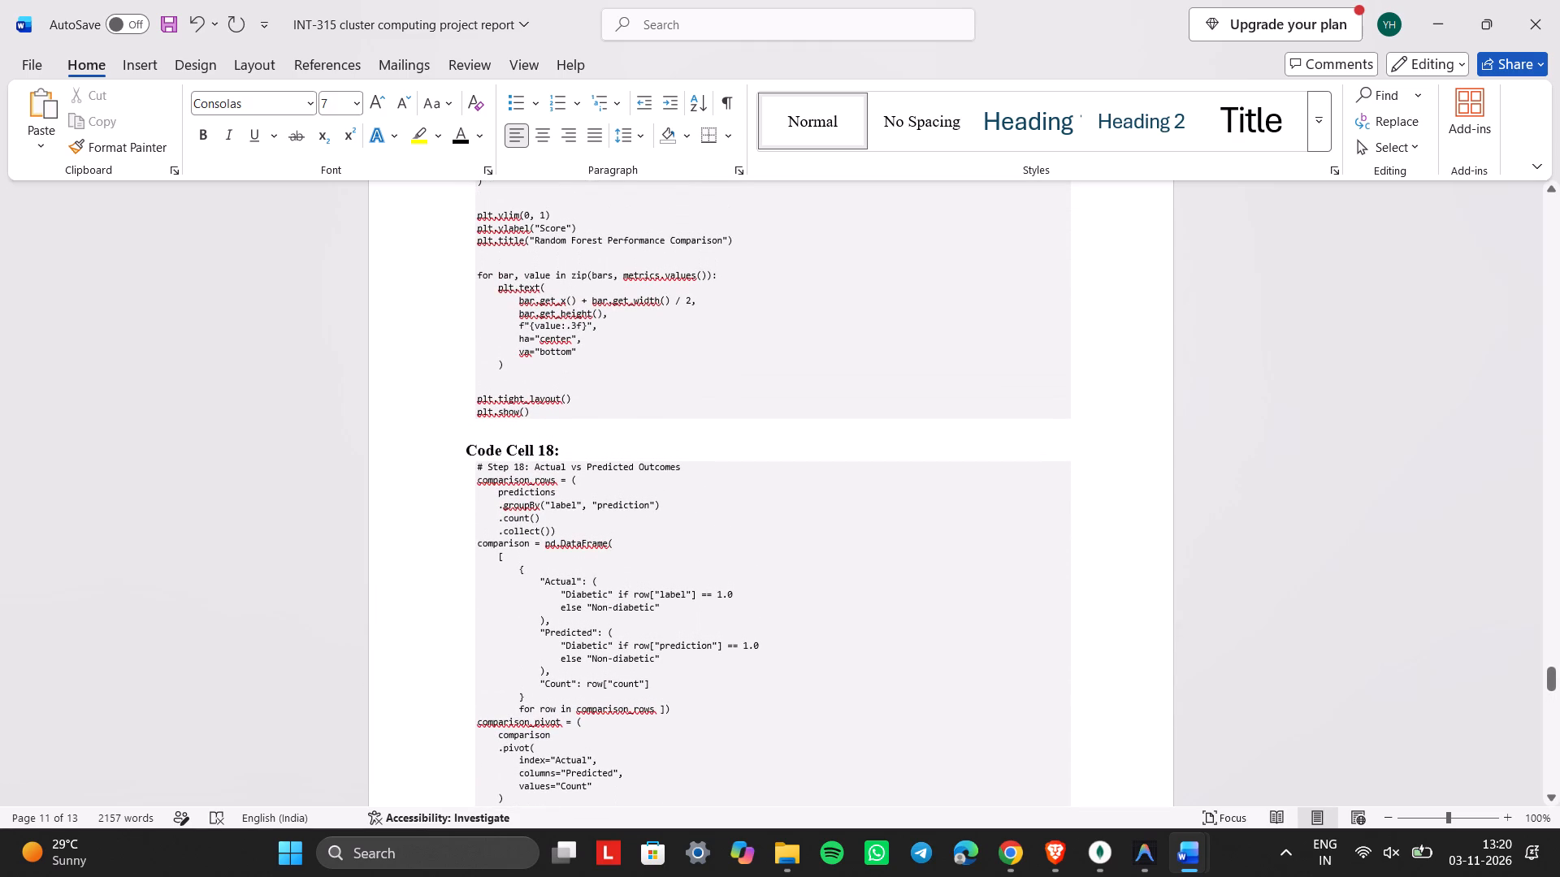
scroll(509, 375, "up", 2)
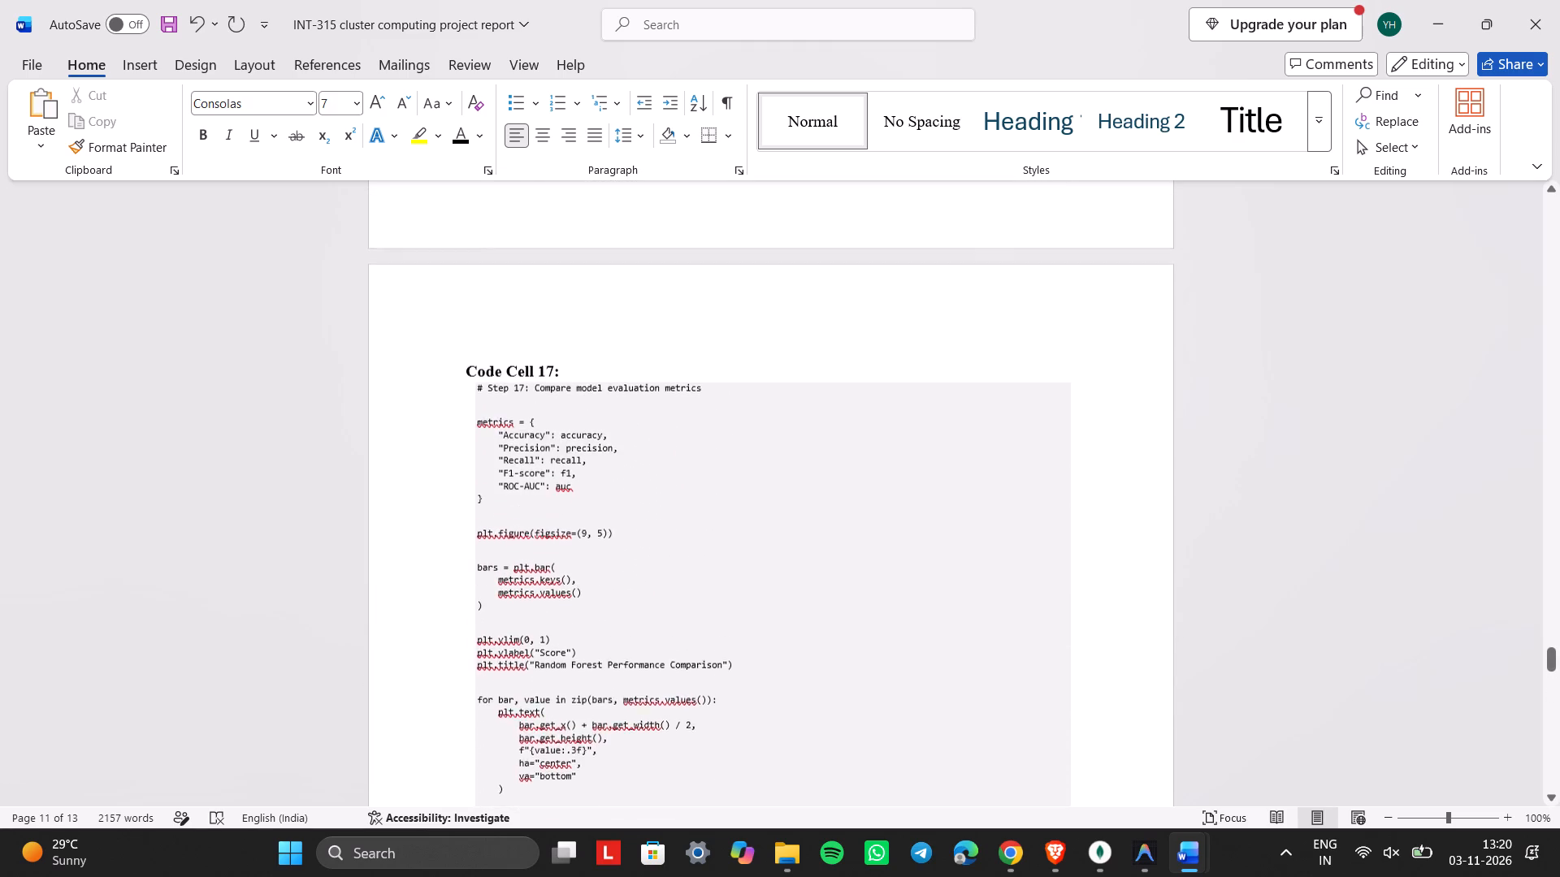
scroll(509, 375, "up", 2)
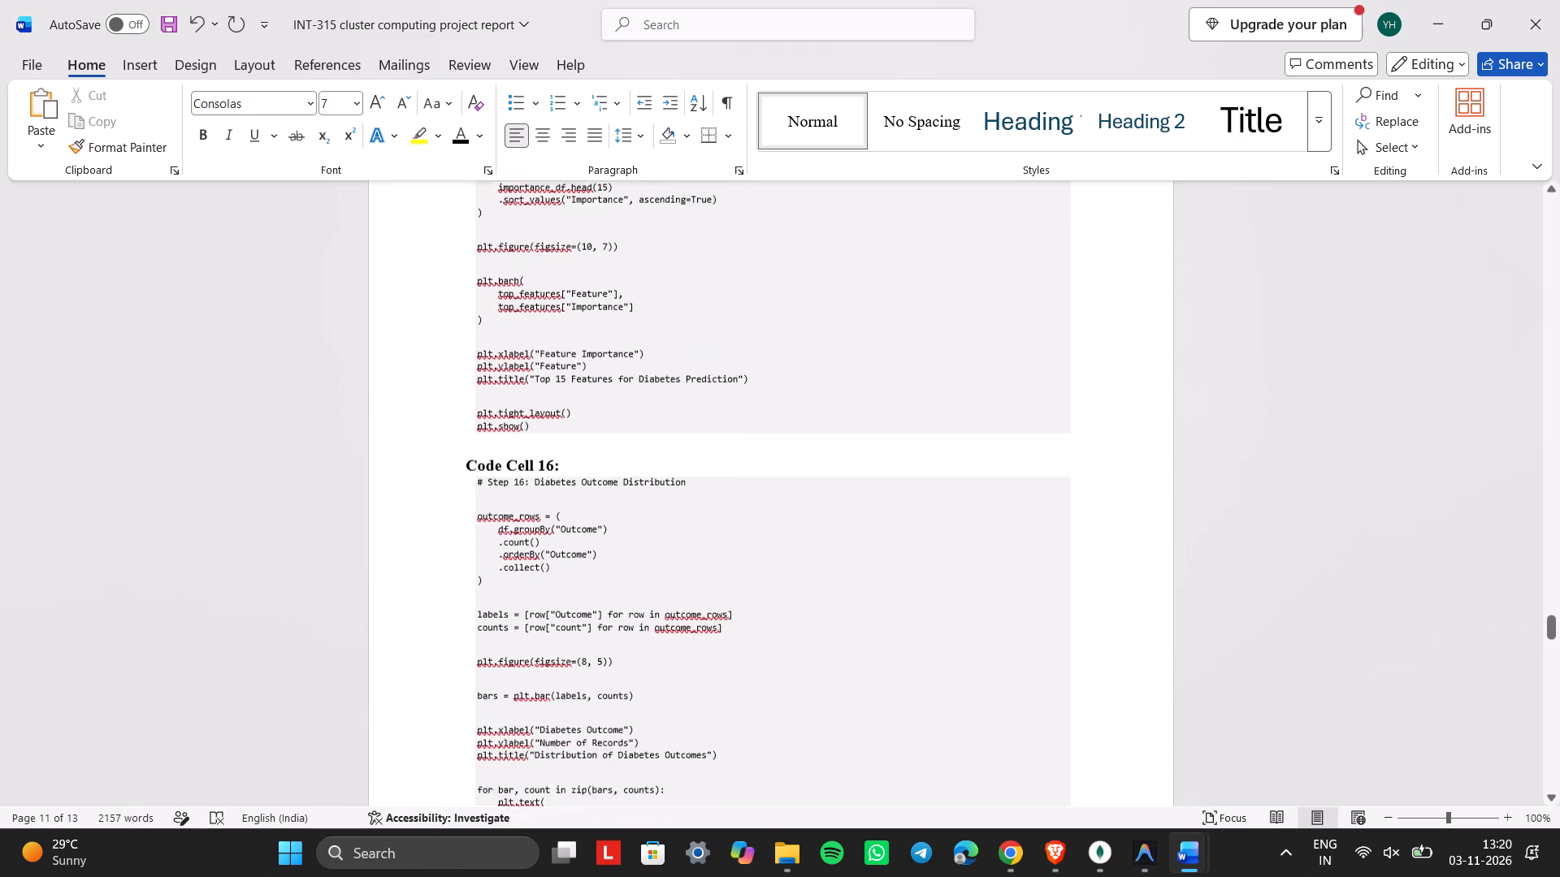
scroll(509, 375, "up", 4)
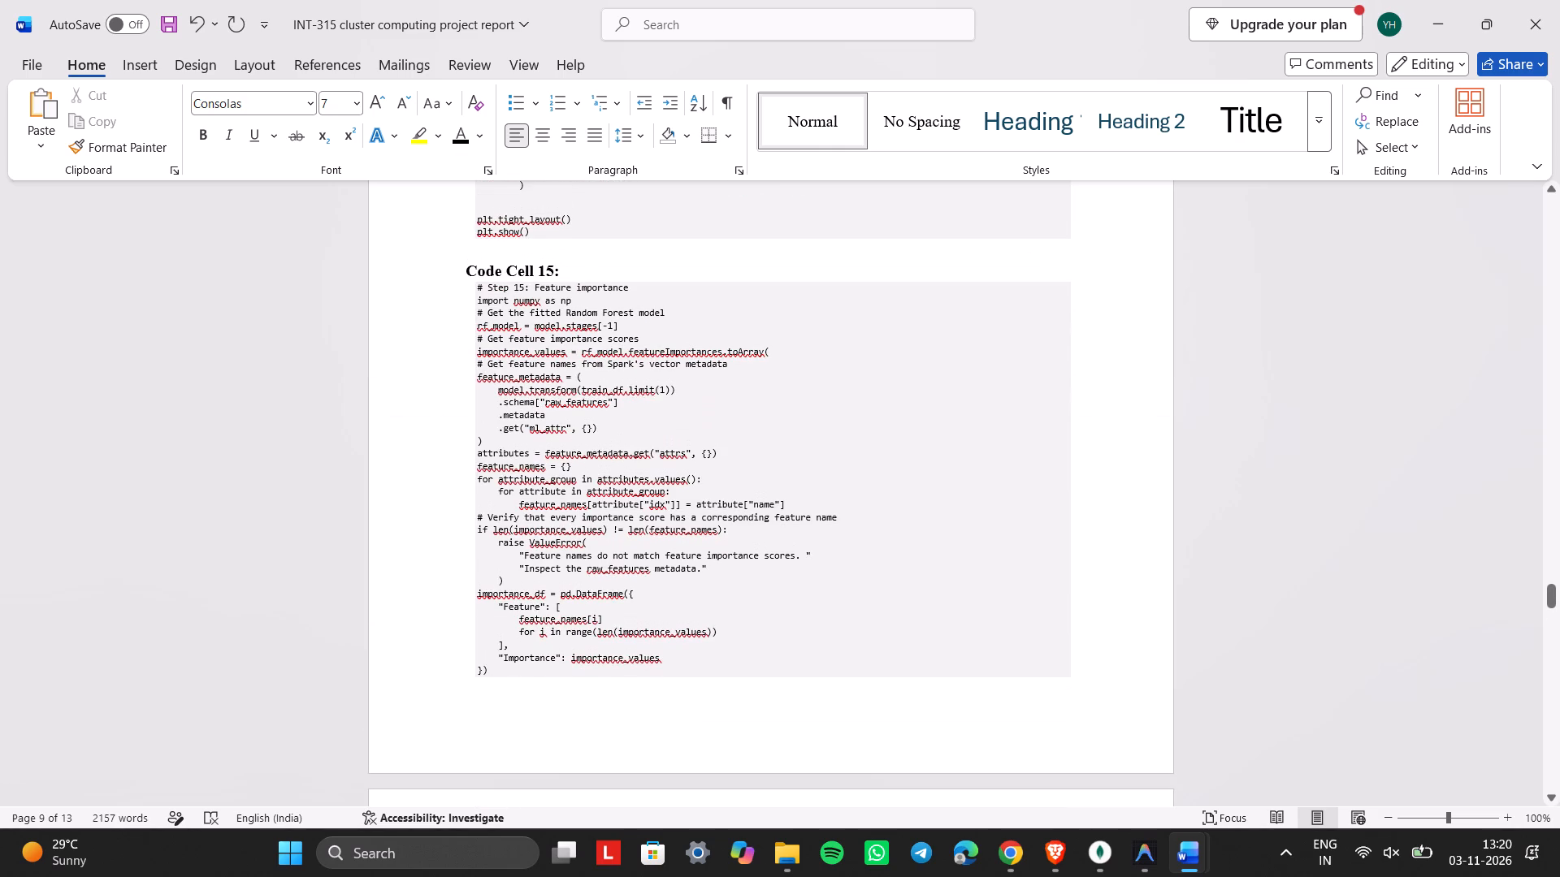
In Code Cell 15, insert a blank line after the feature_metadata block and another after the feature_names loop.
left_click(501, 448)
key("Left")
key("Up")
key("Return")
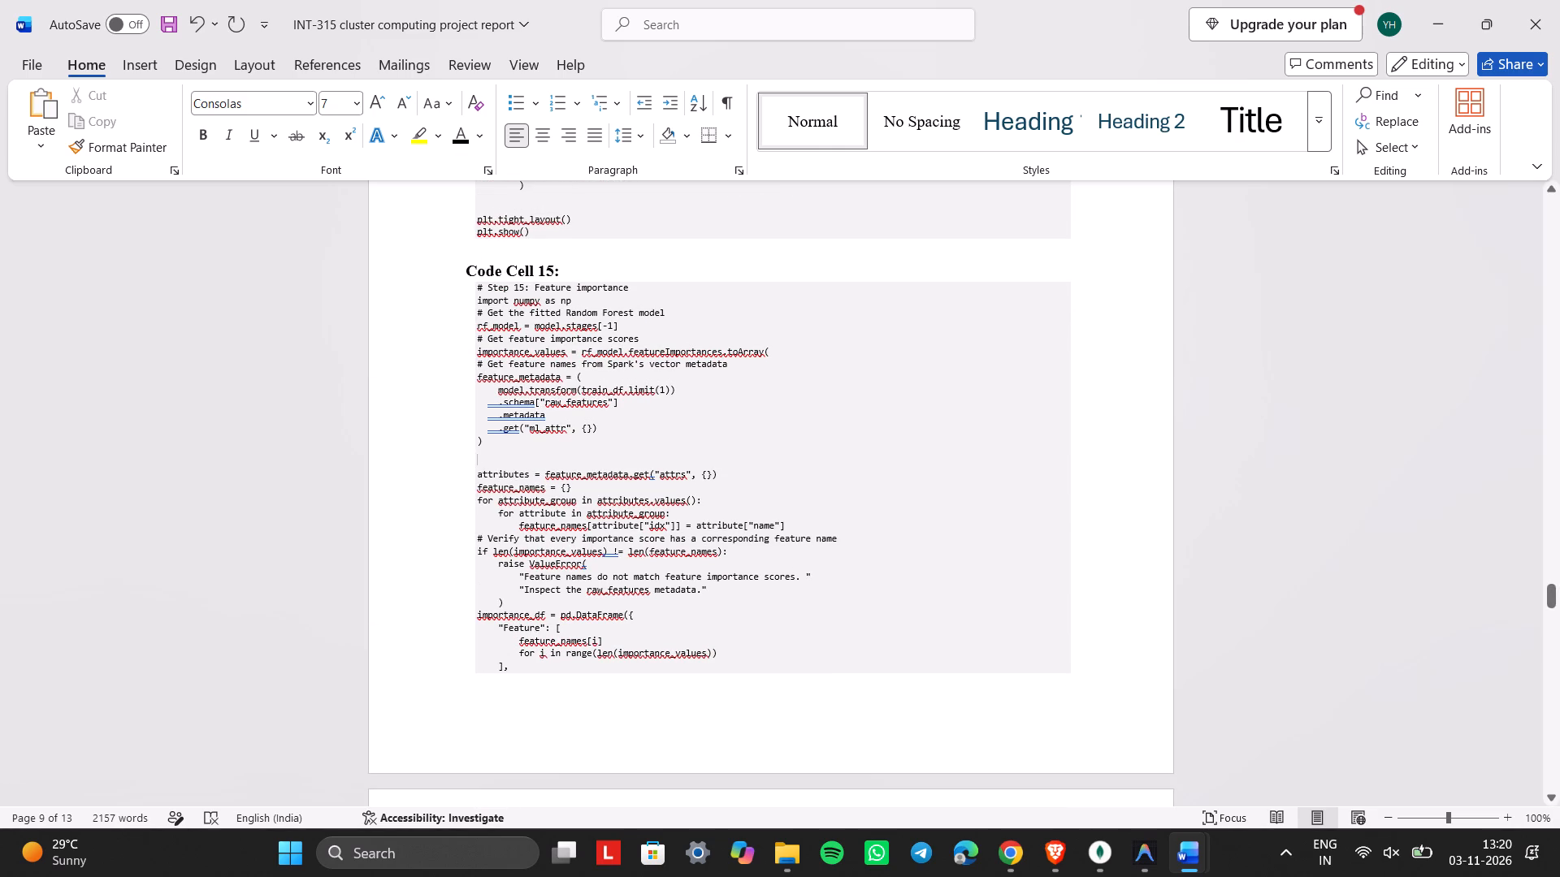
left_click(857, 541)
left_click(800, 525)
key("Return")
Review the report down to Code Cell 21 and back up to Code Cell 4, examining the code cell spacing.
scroll(800, 525, "down", 1)
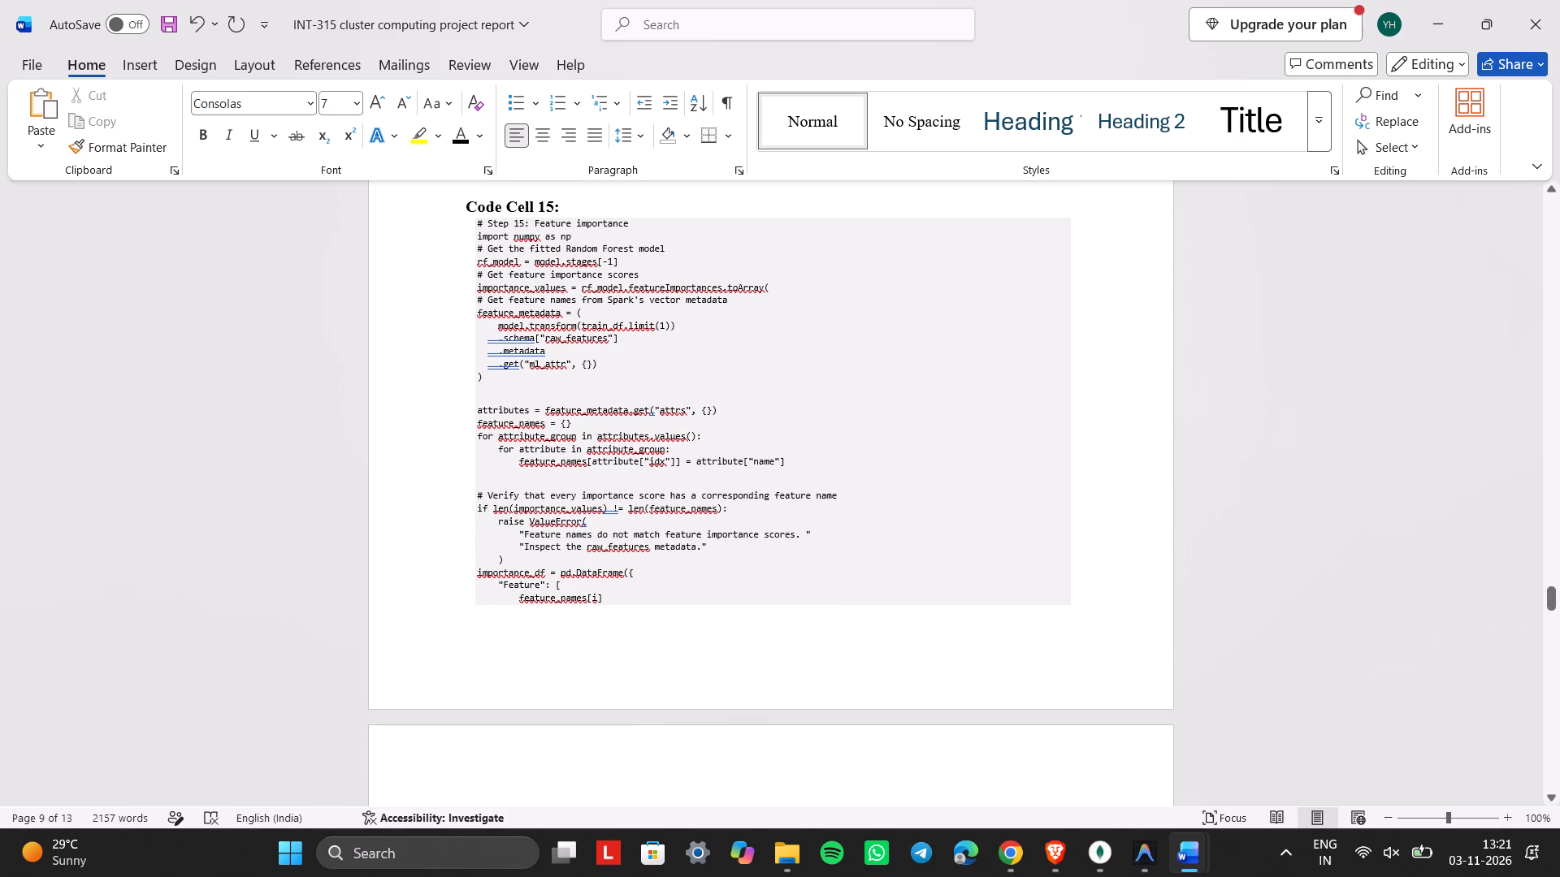
scroll(855, 493, "down", 1)
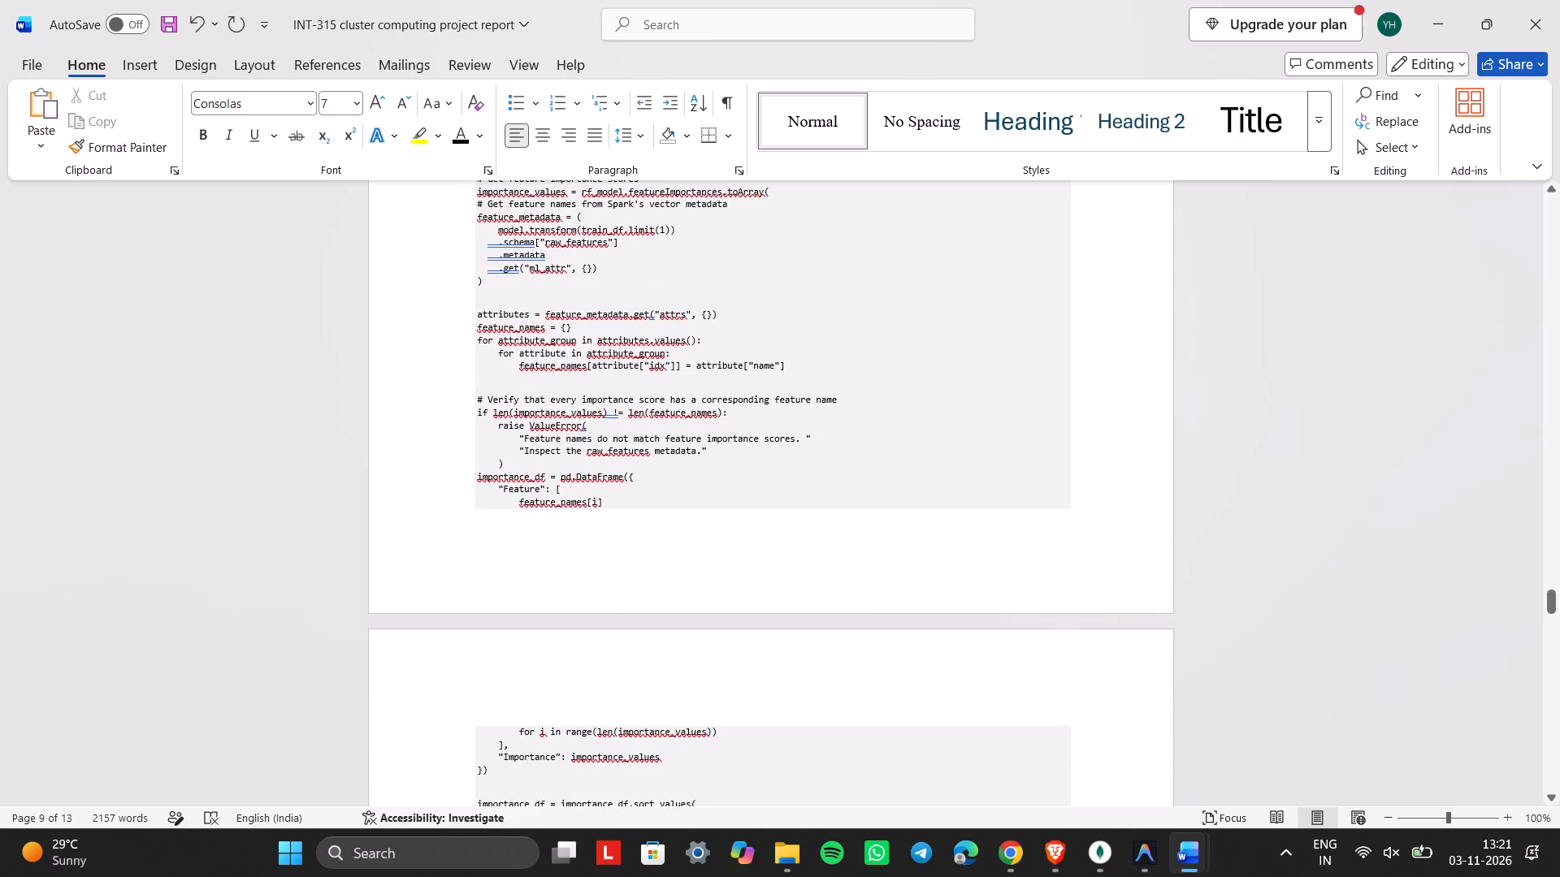
scroll(855, 493, "down", 16)
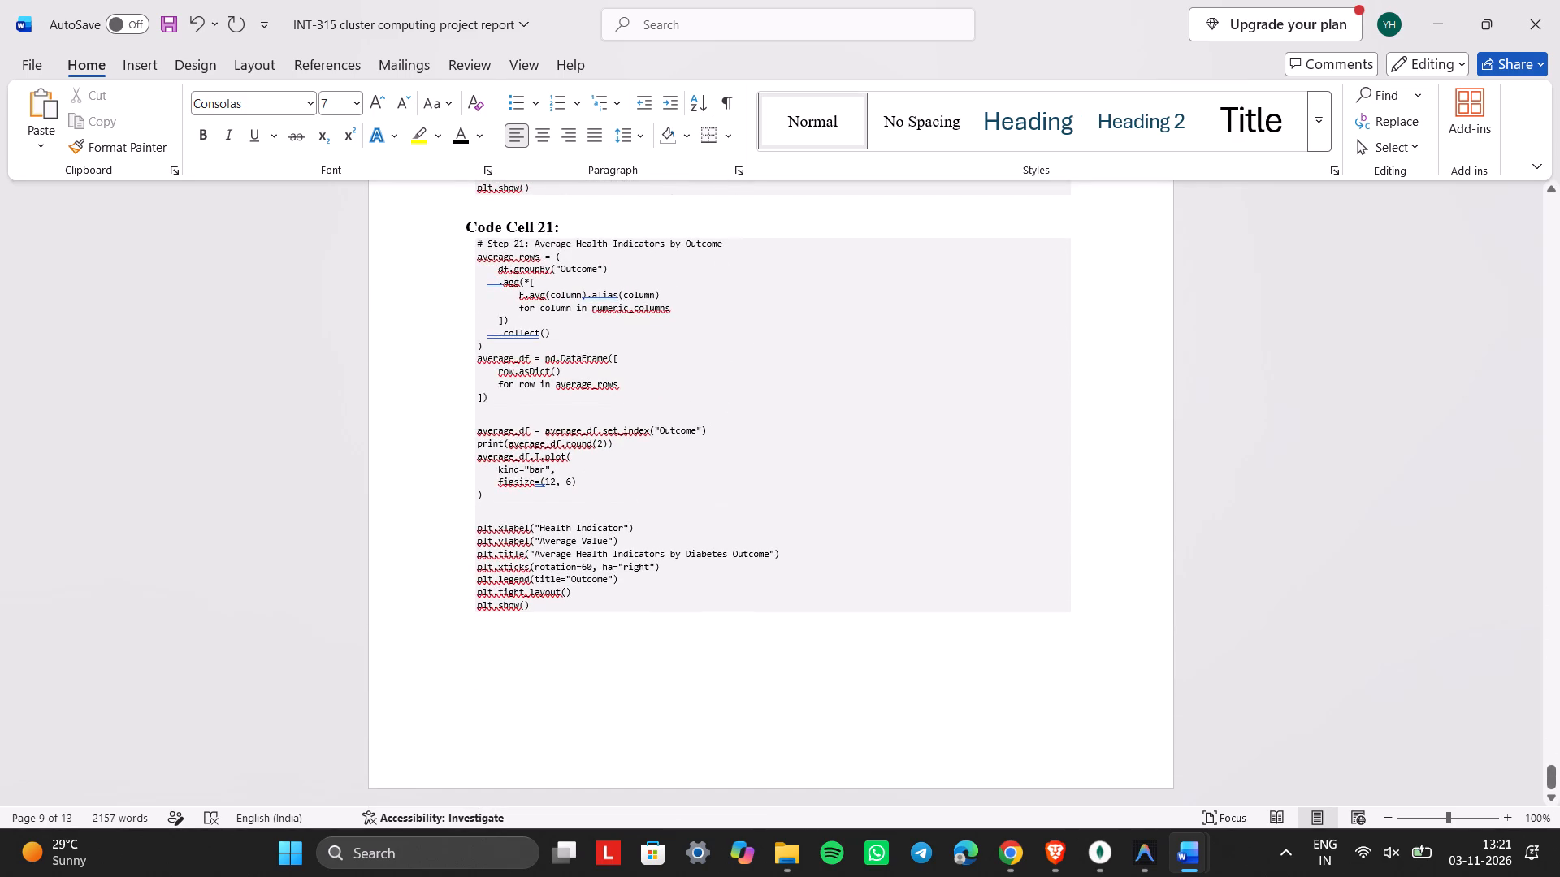
scroll(855, 493, "down", 1)
scroll(855, 493, "up", 12)
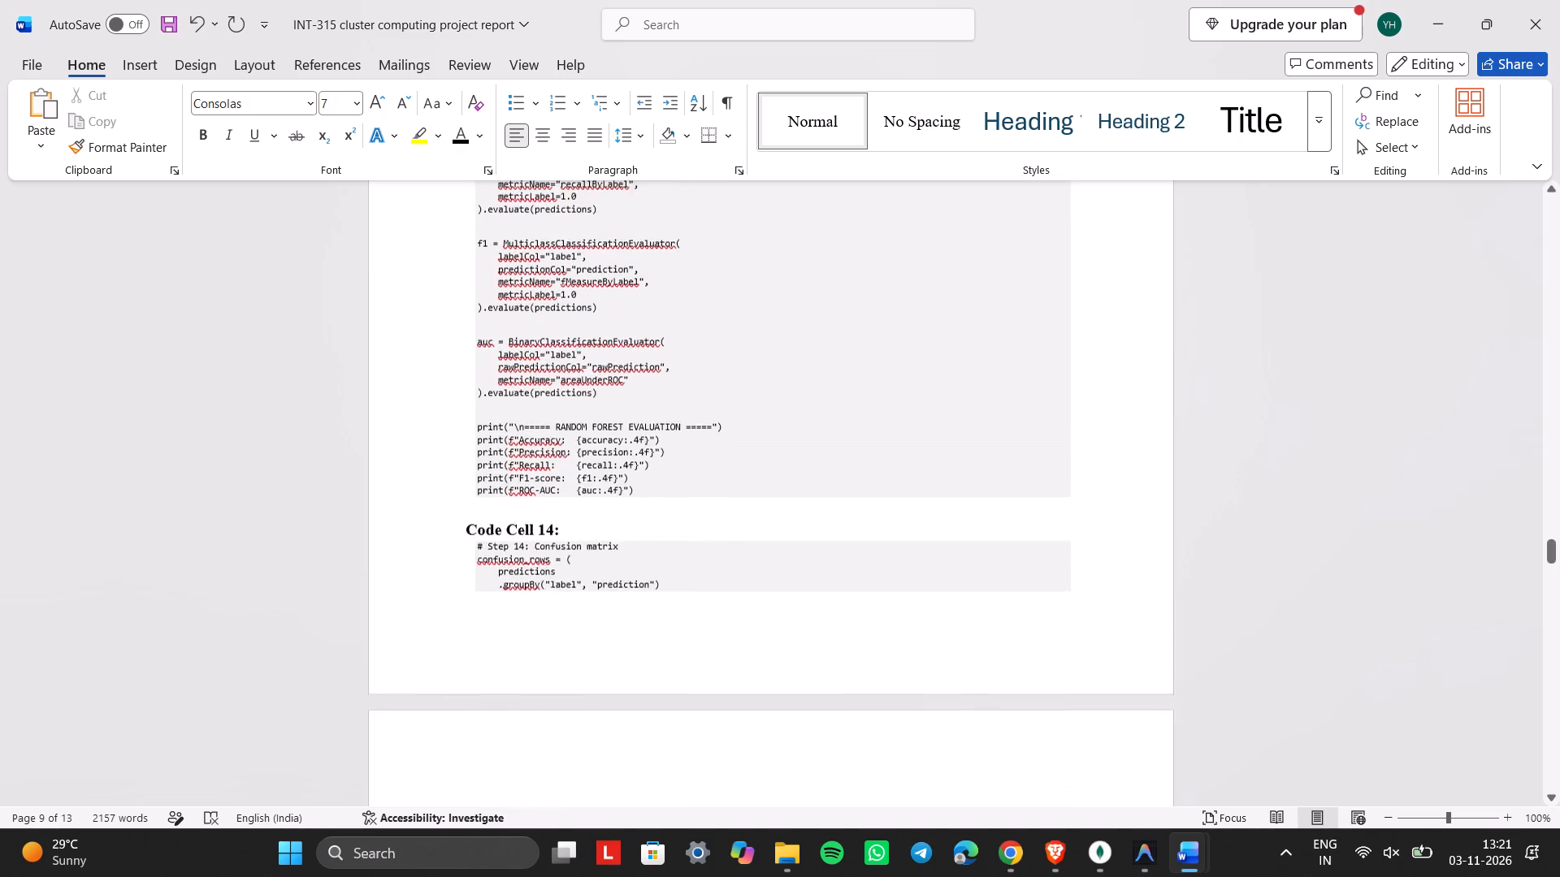
scroll(855, 493, "up", 6)
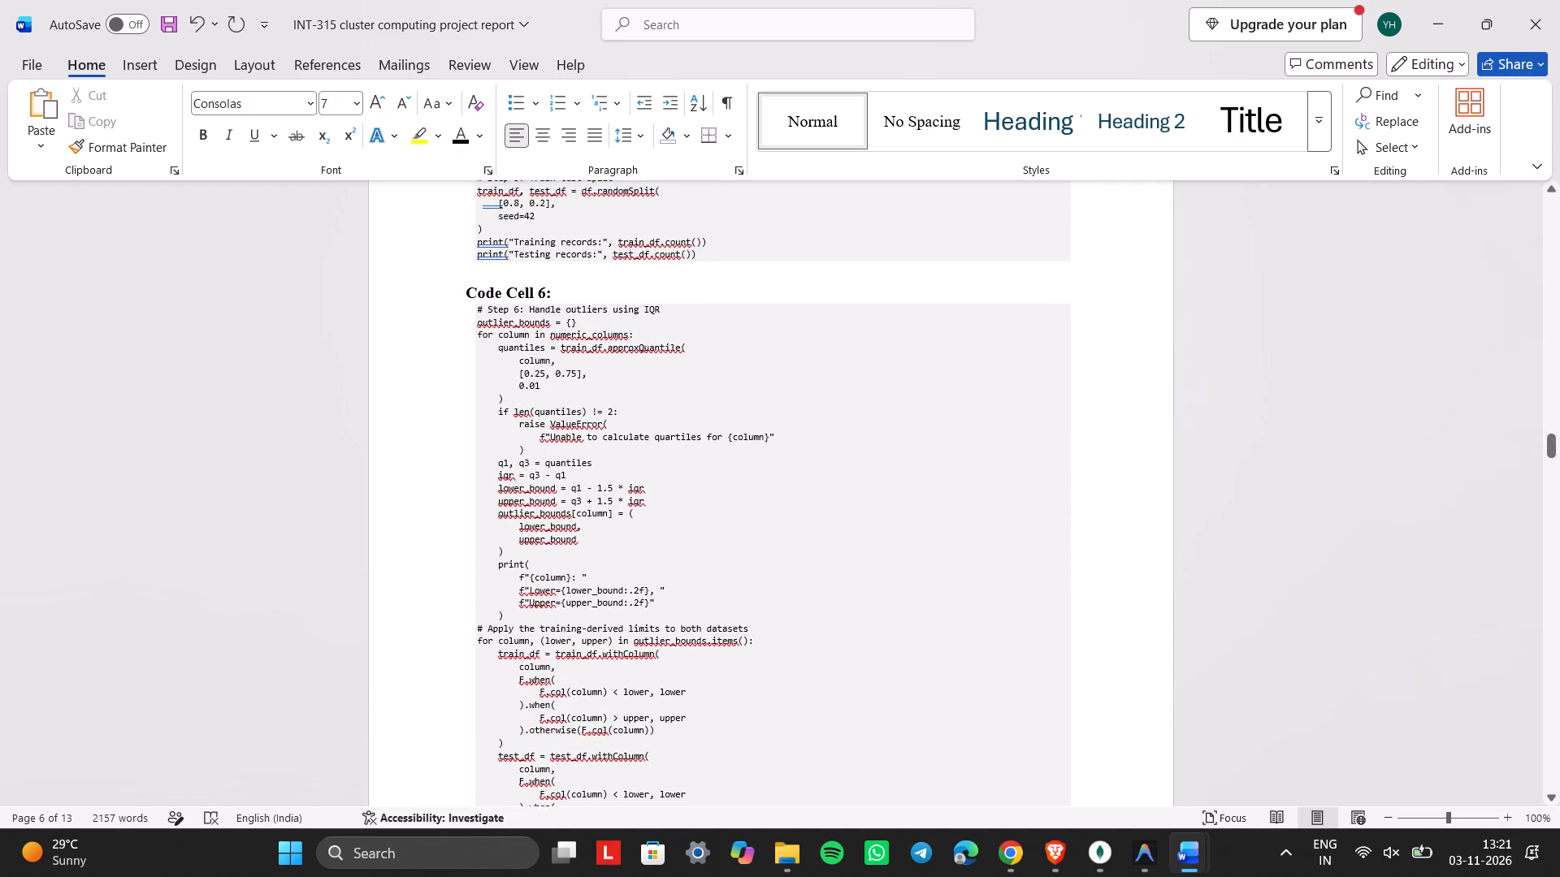
scroll(855, 493, "up", 2)
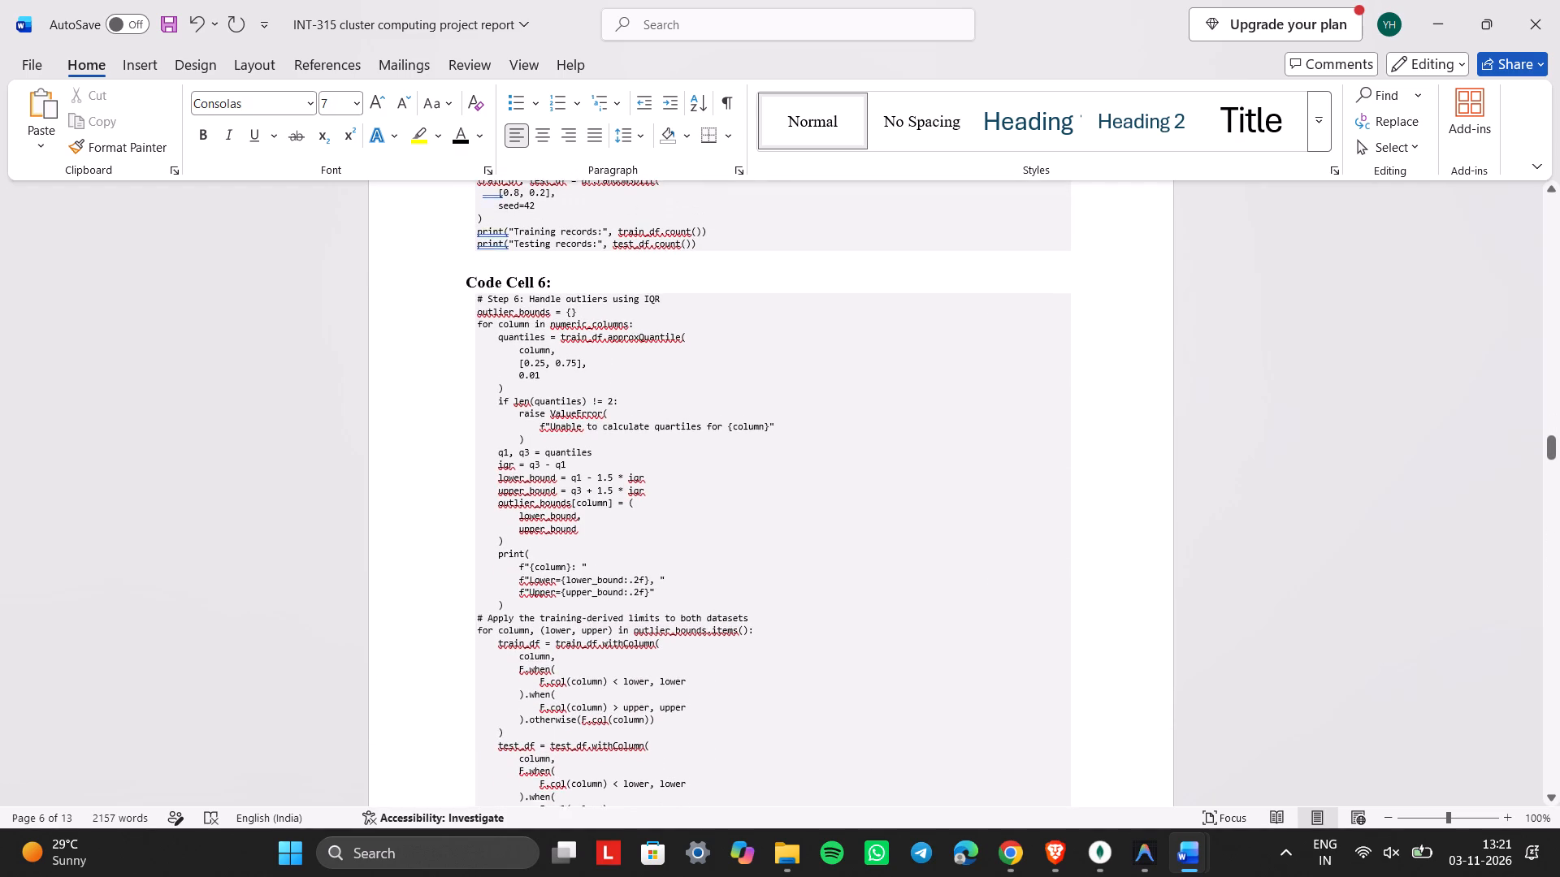
scroll(855, 493, "up", 2)
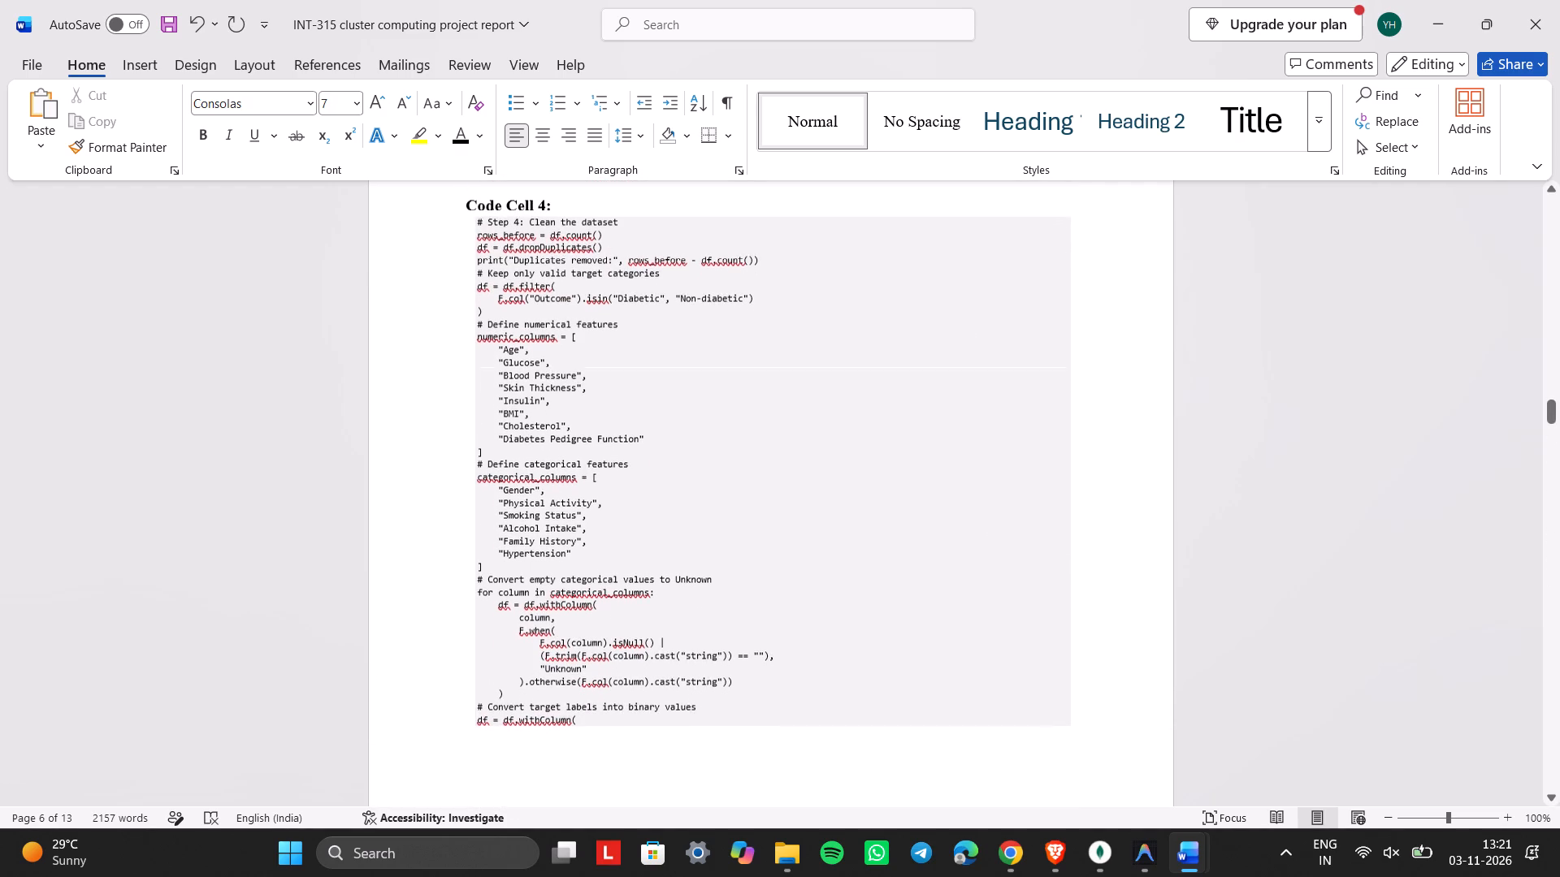
scroll(855, 493, "up", 1)
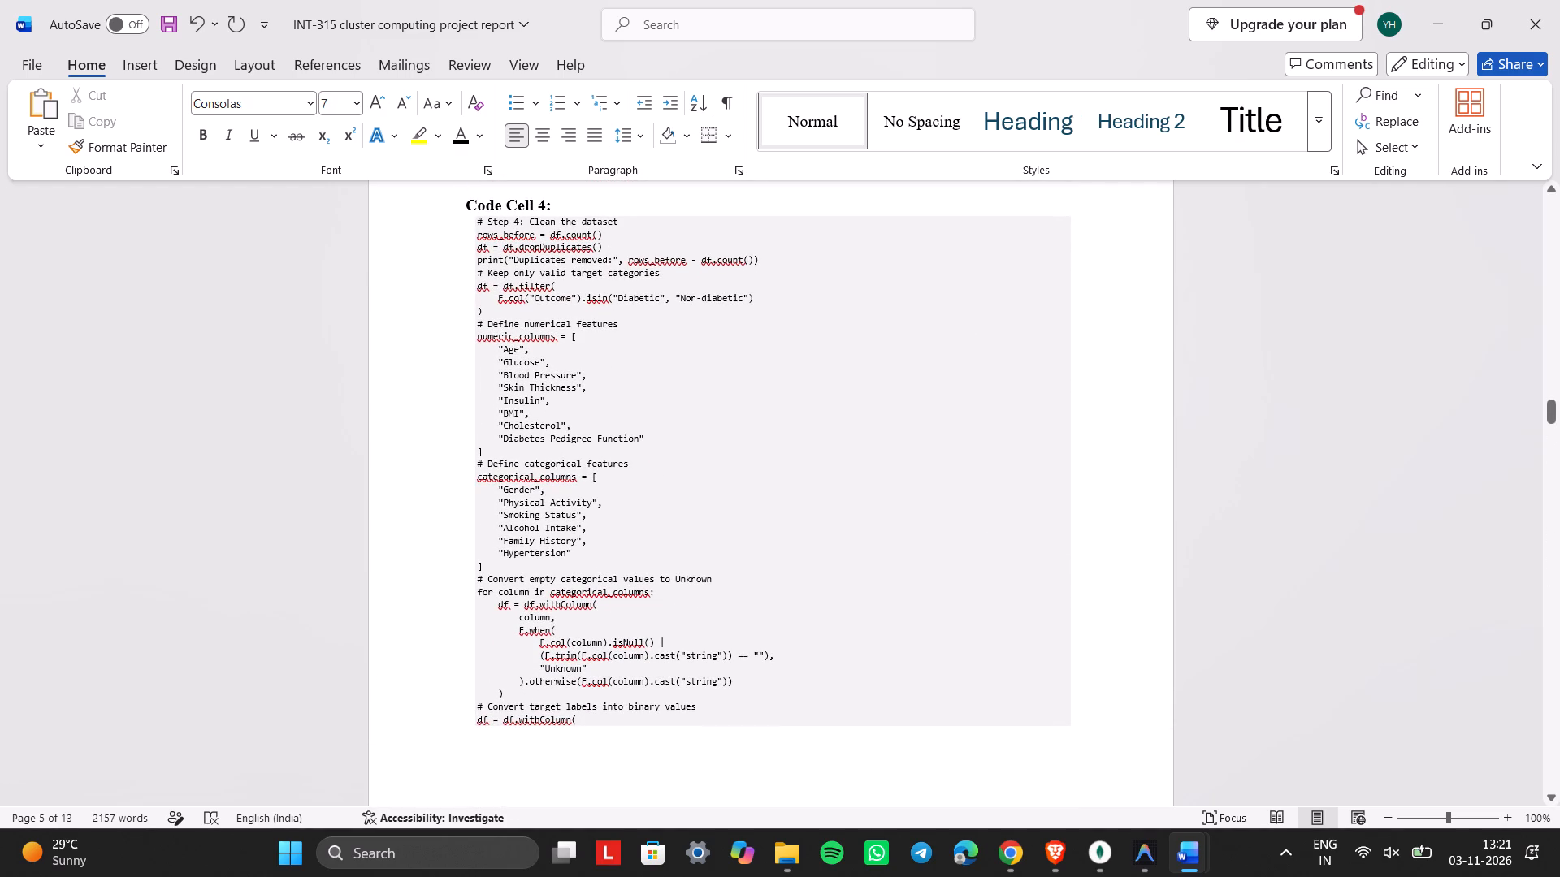
In Code Cell 4, insert blank lines after the df.filter block, the numeric_columns list and the categorical_columns list.
left_click(494, 310)
key("Return")
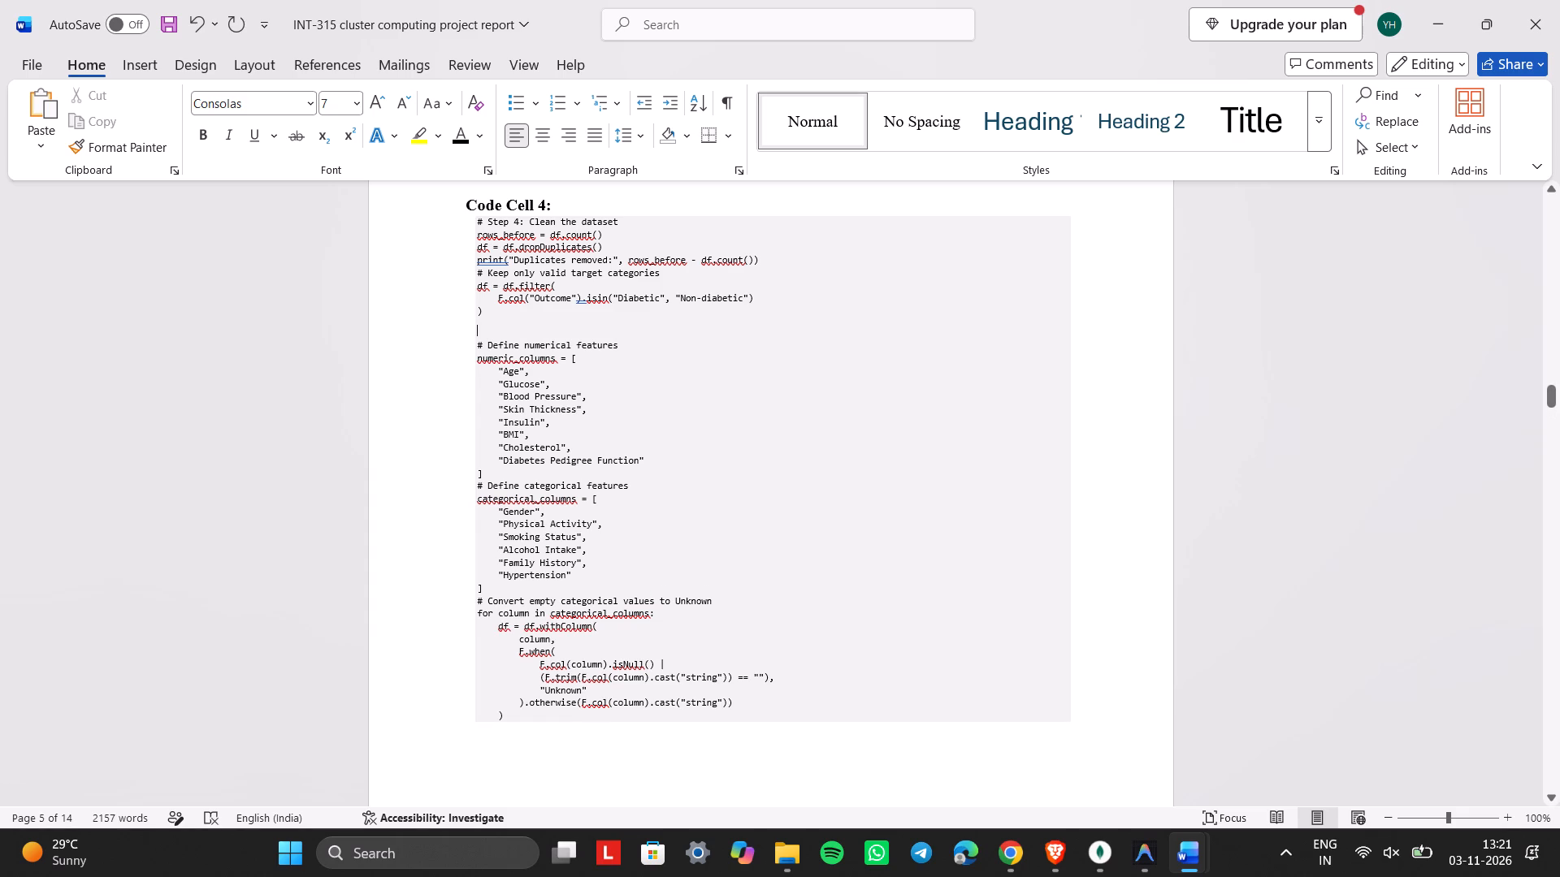
left_click(503, 477)
key("Return")
scroll(503, 477, "down", 1)
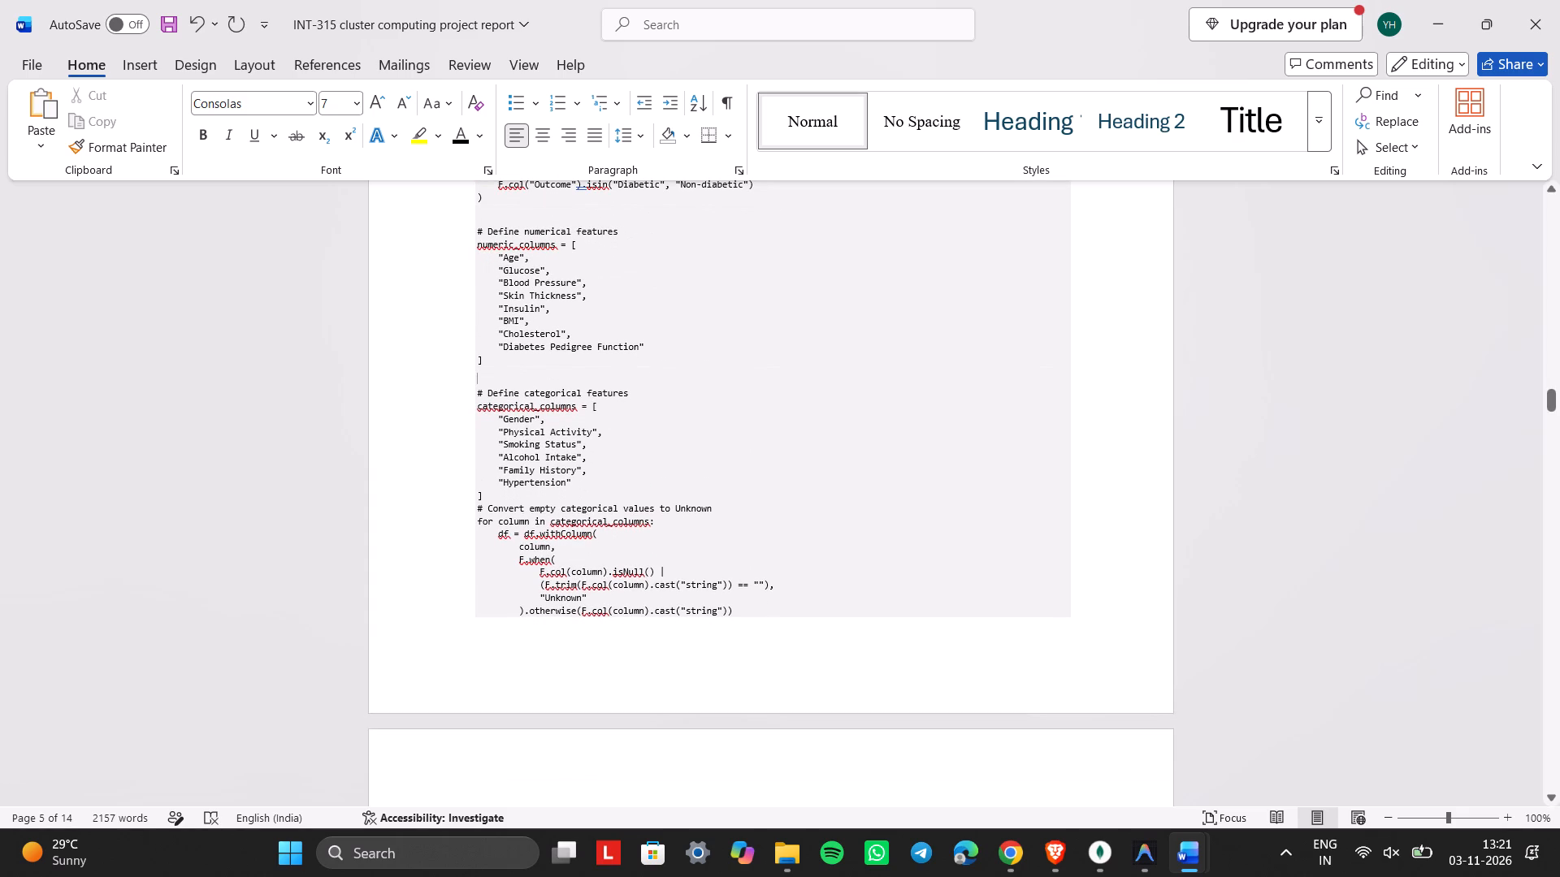
left_click(481, 503)
left_click(487, 502)
key("Return")
Review the code cells and page layout between the end of the report and Code Cell 16.
scroll(487, 502, "down", 20)
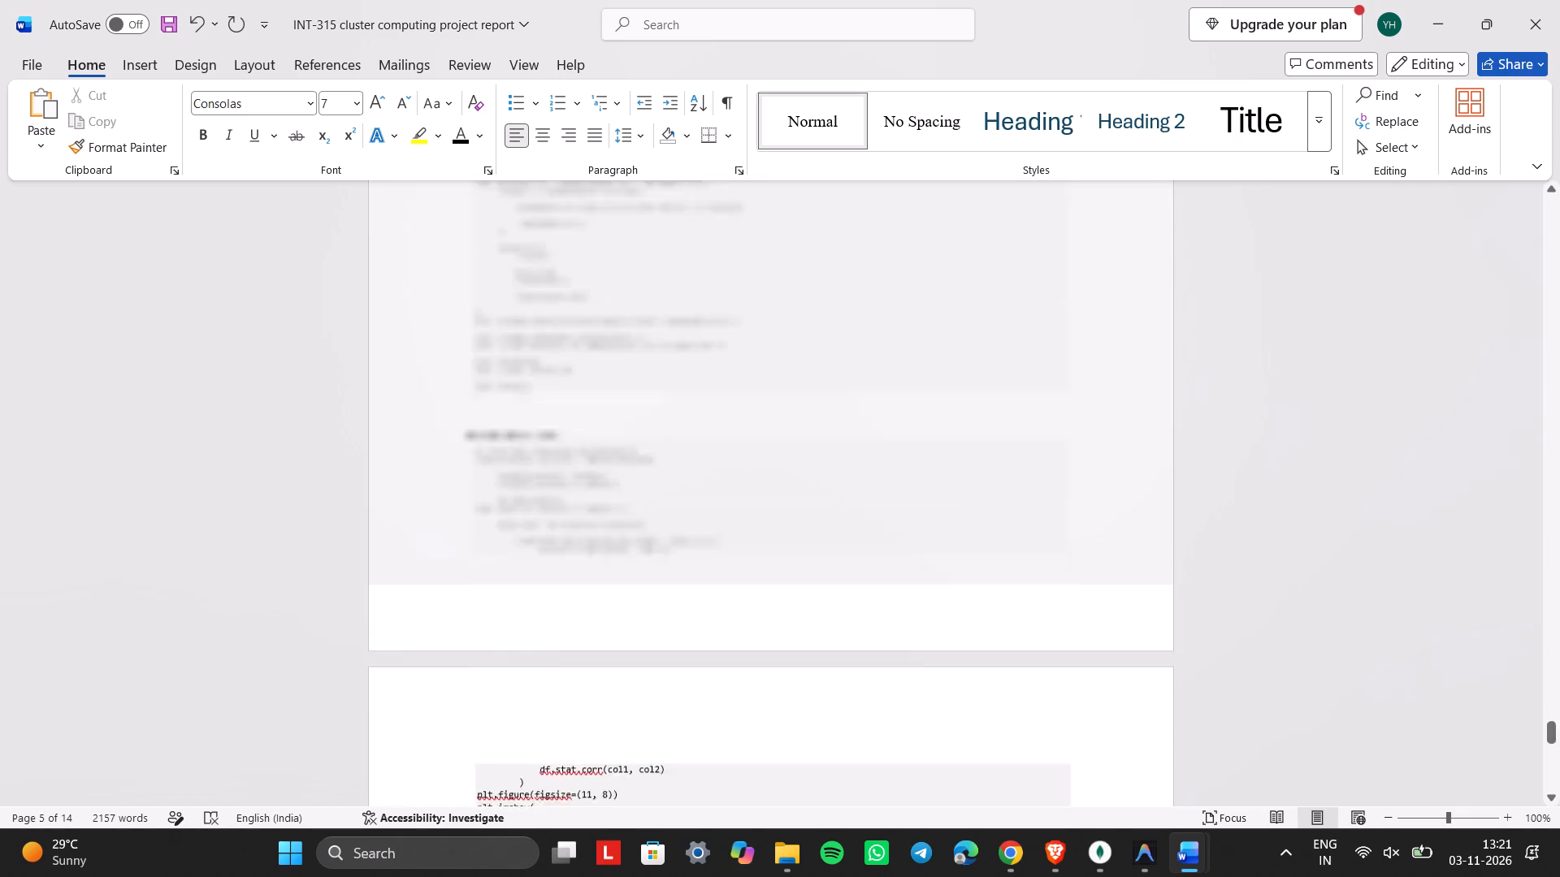
scroll(487, 502, "down", 1)
scroll(487, 502, "up", 4)
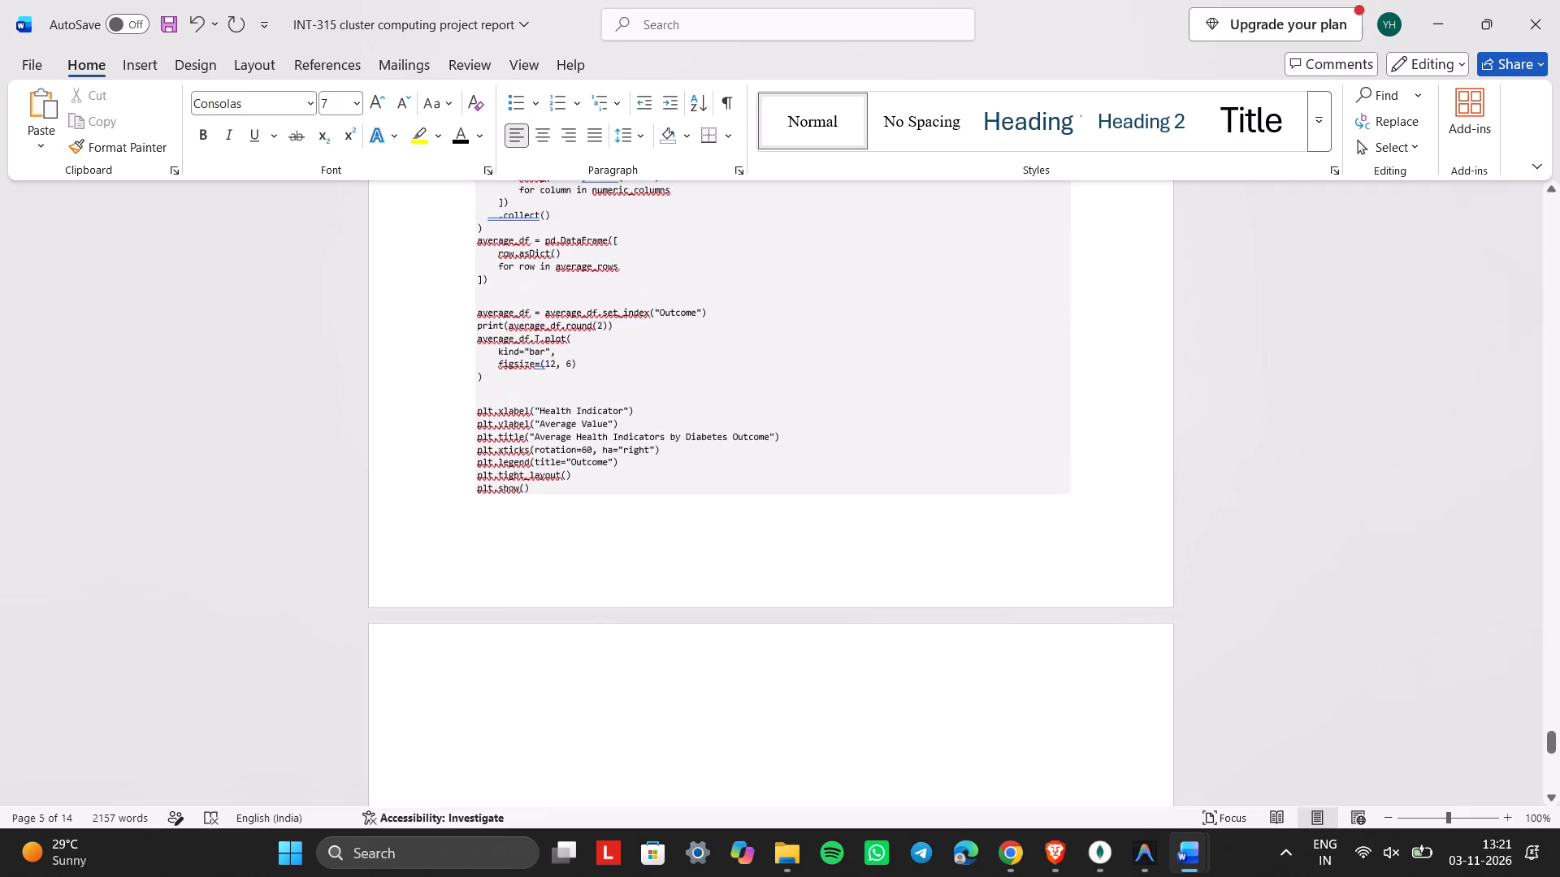
scroll(487, 502, "up", 5)
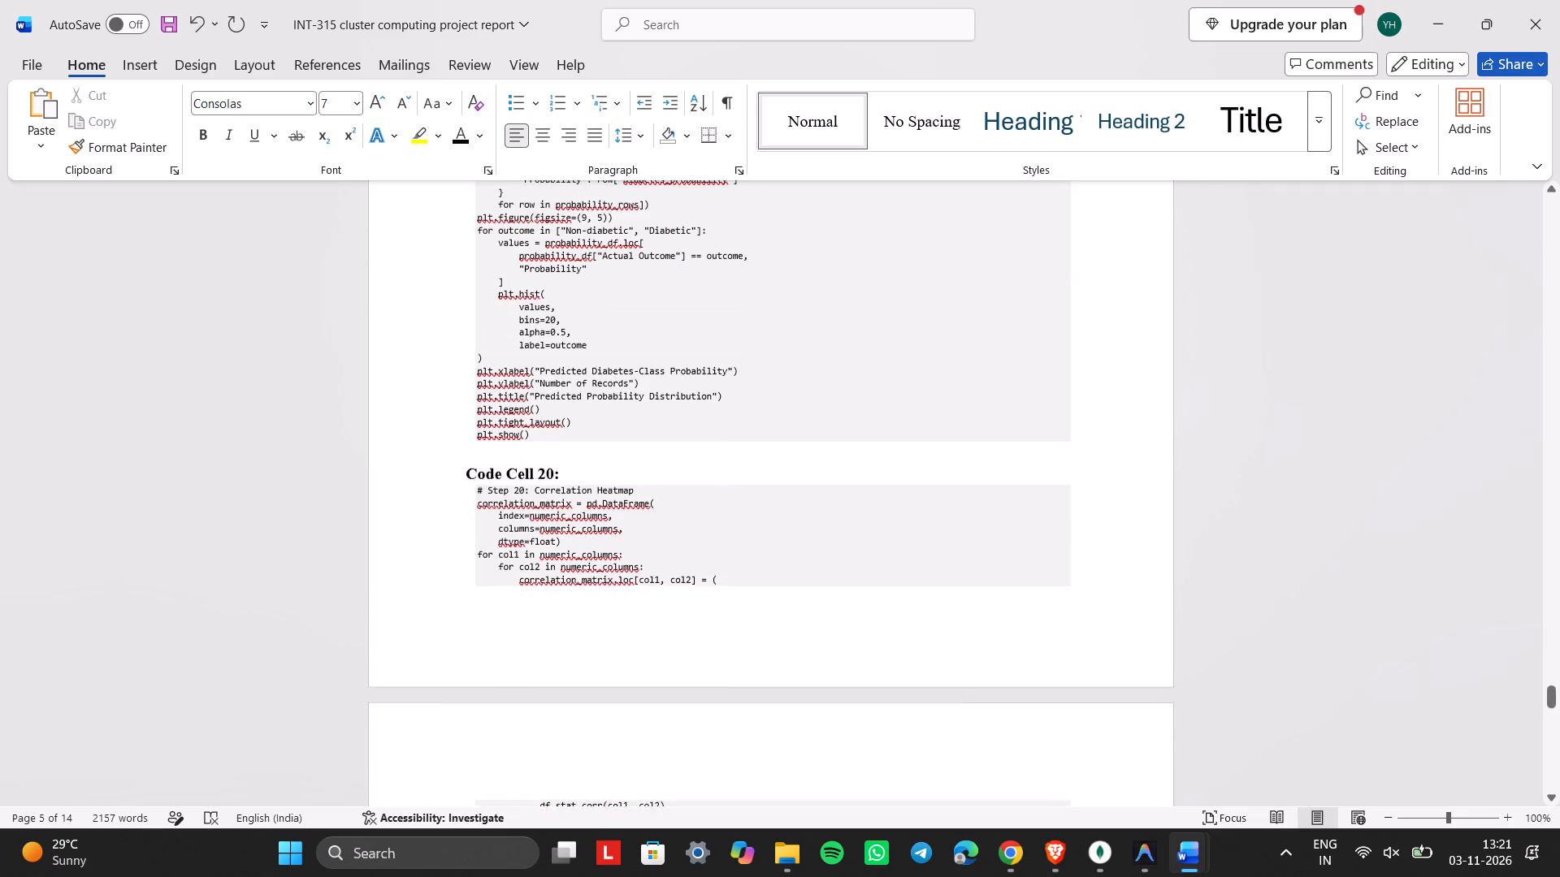
scroll(487, 502, "up", 7)
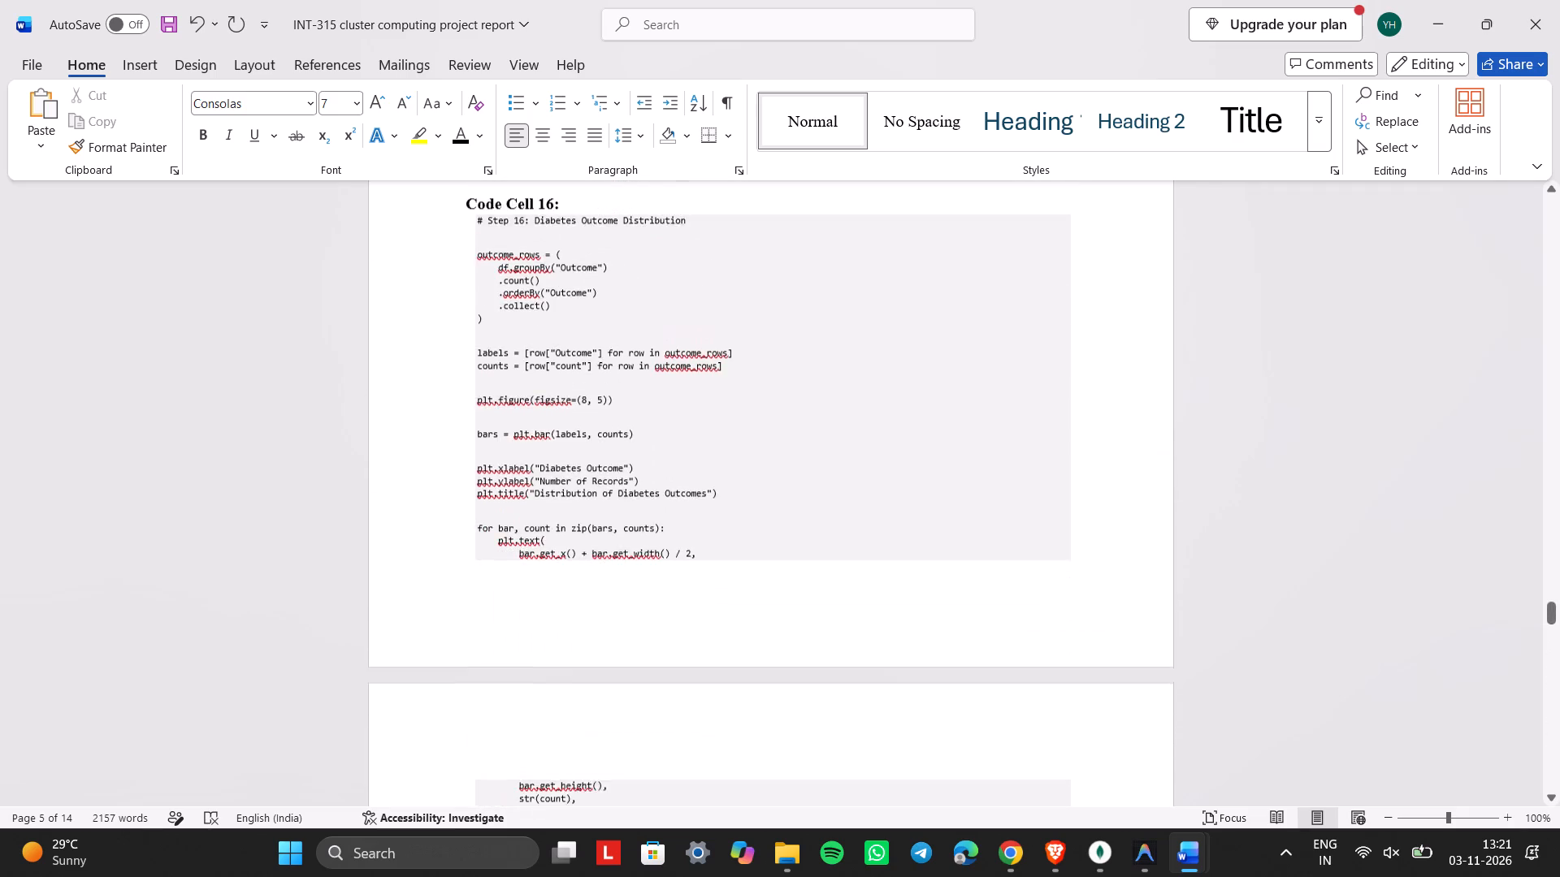
scroll(487, 502, "up", 1)
Remove the blank last page by deleting the empty paragraphs after Code Cell 21's final plt.show() line.
scroll(487, 502, "down", 15)
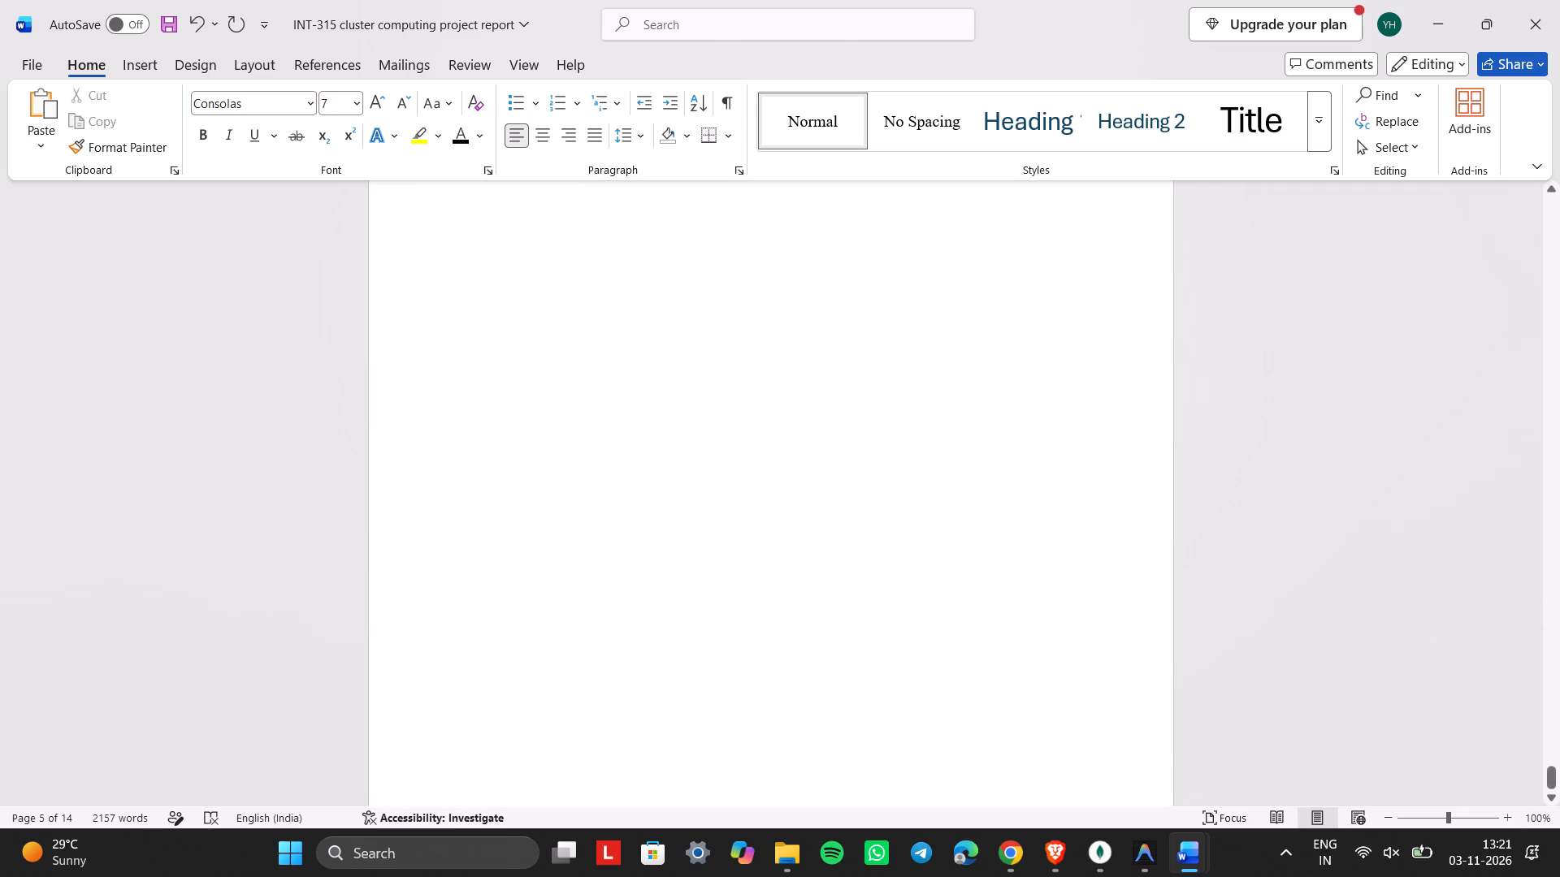
scroll(487, 502, "down", 1)
scroll(487, 502, "up", 3)
scroll(487, 502, "down", 5)
scroll(487, 502, "up", 5)
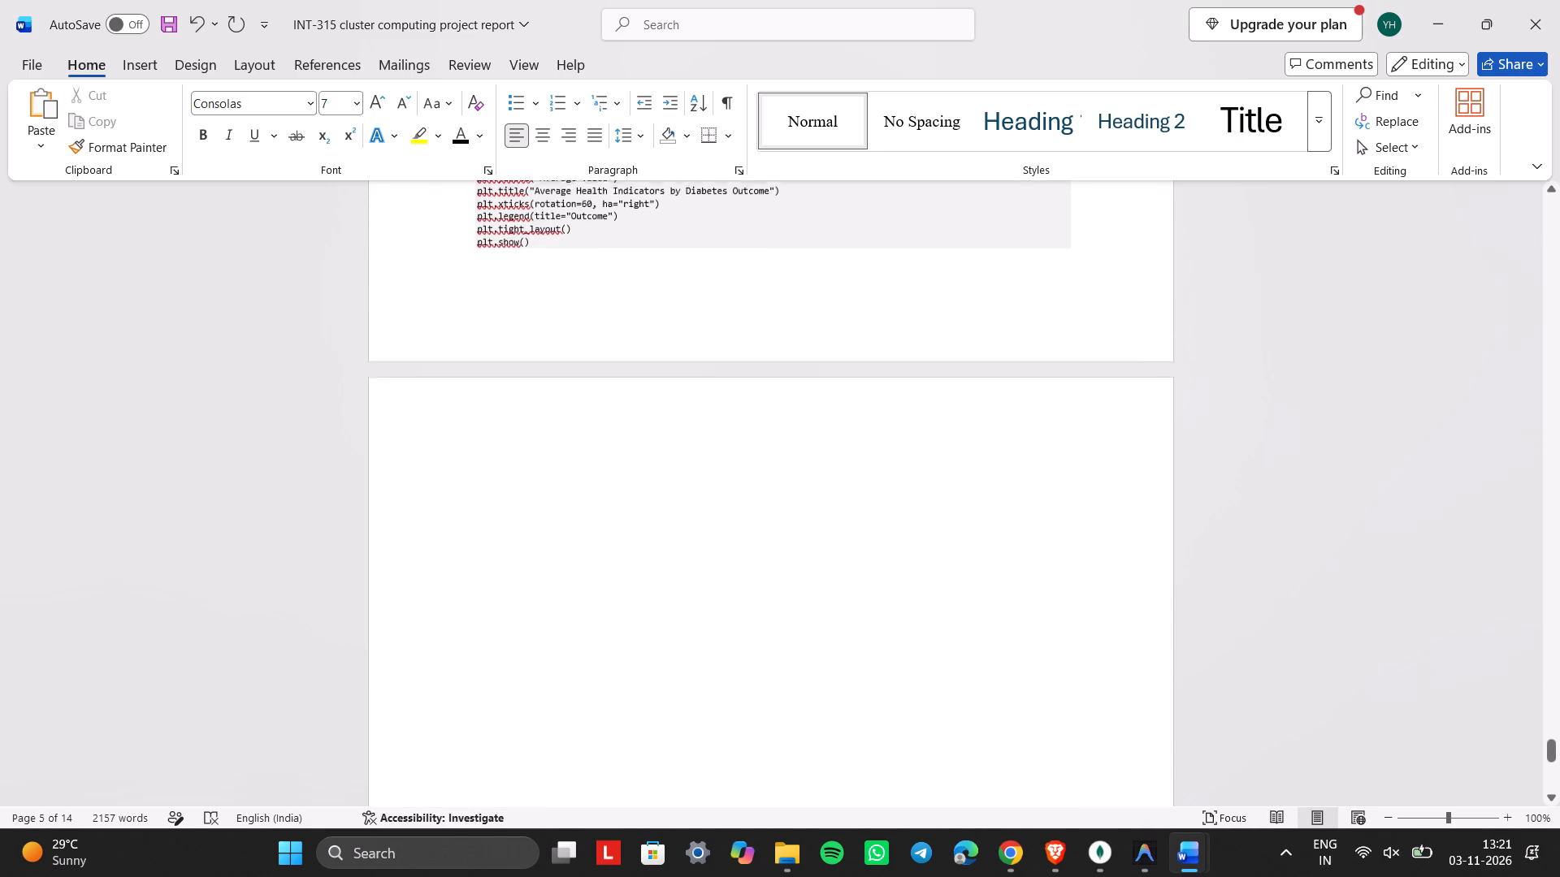
scroll(487, 502, "up", 1)
left_click(710, 556)
key("BackSpace")
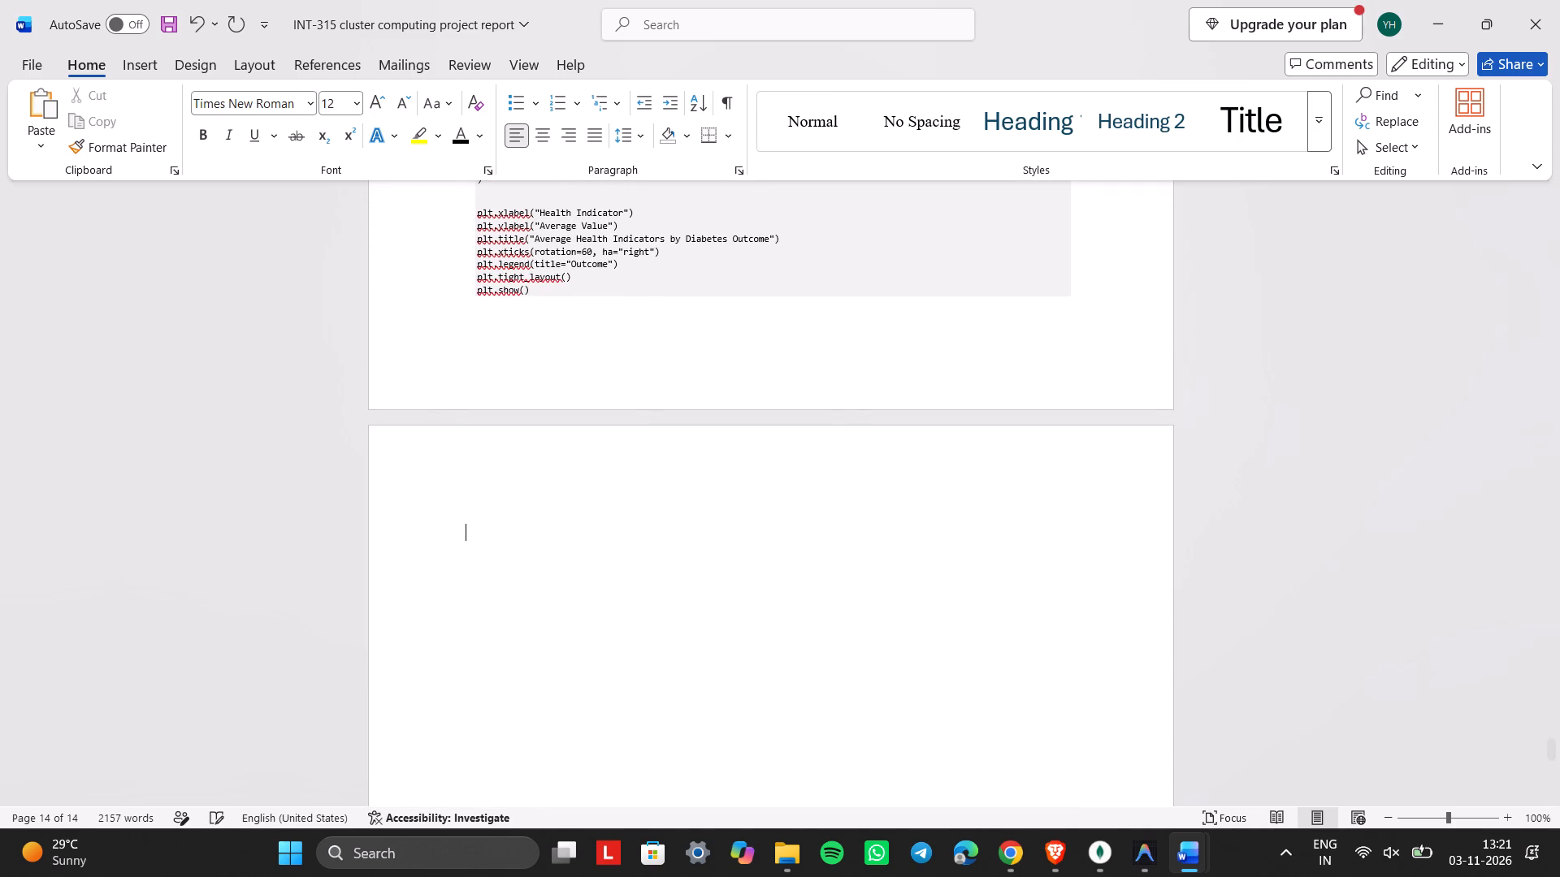
key("BackSpace")
key("Return")
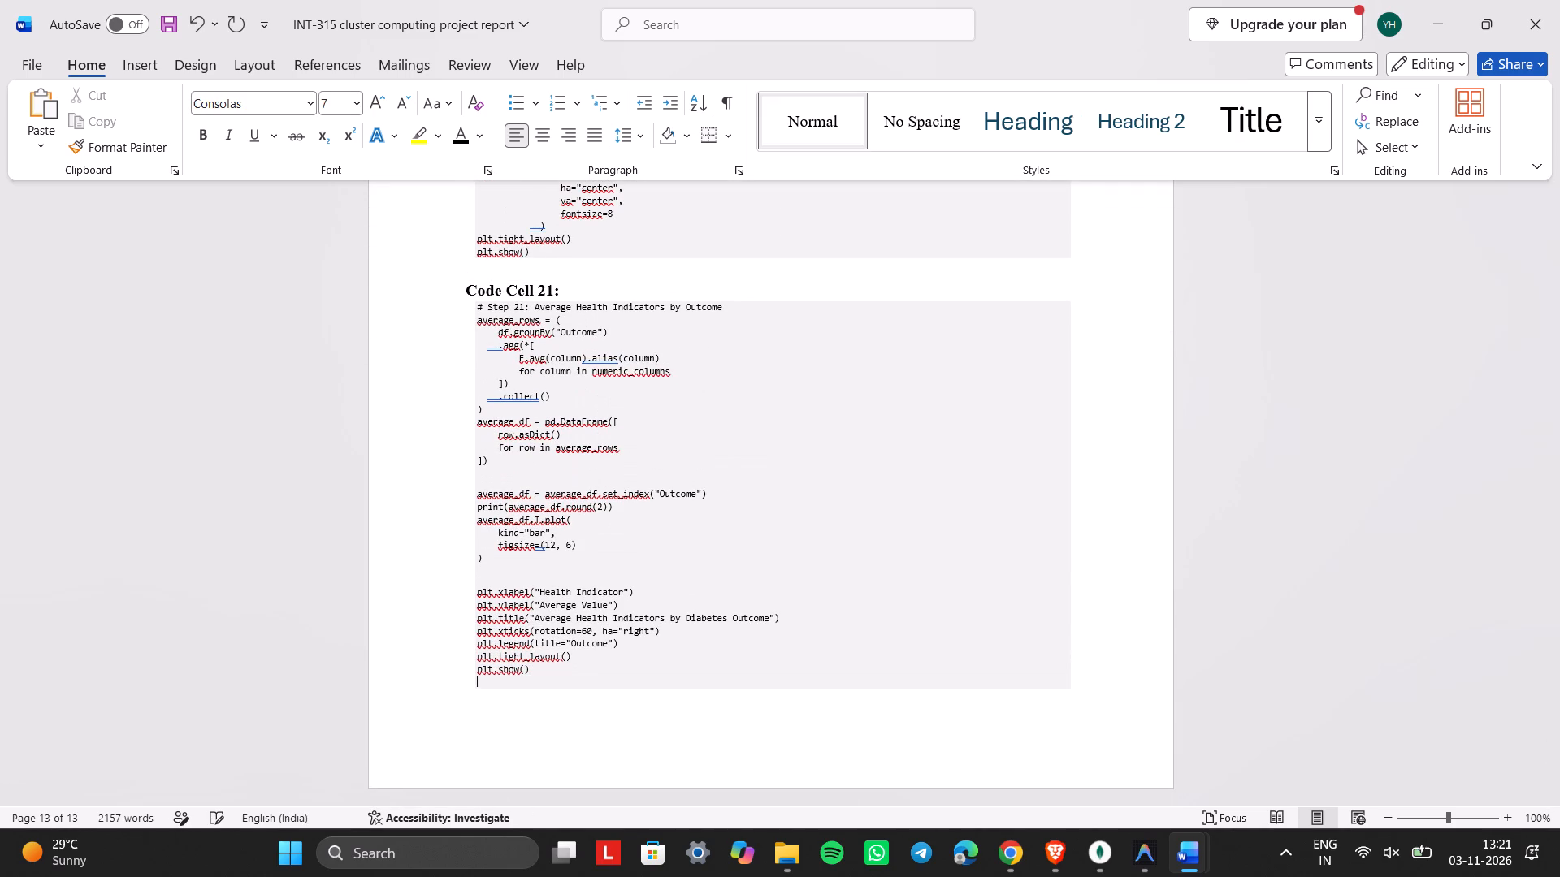
key("BackSpace")
key("BackSpace")
scroll(721, 582, "down", 2)
left_click(686, 702)
key("Down")
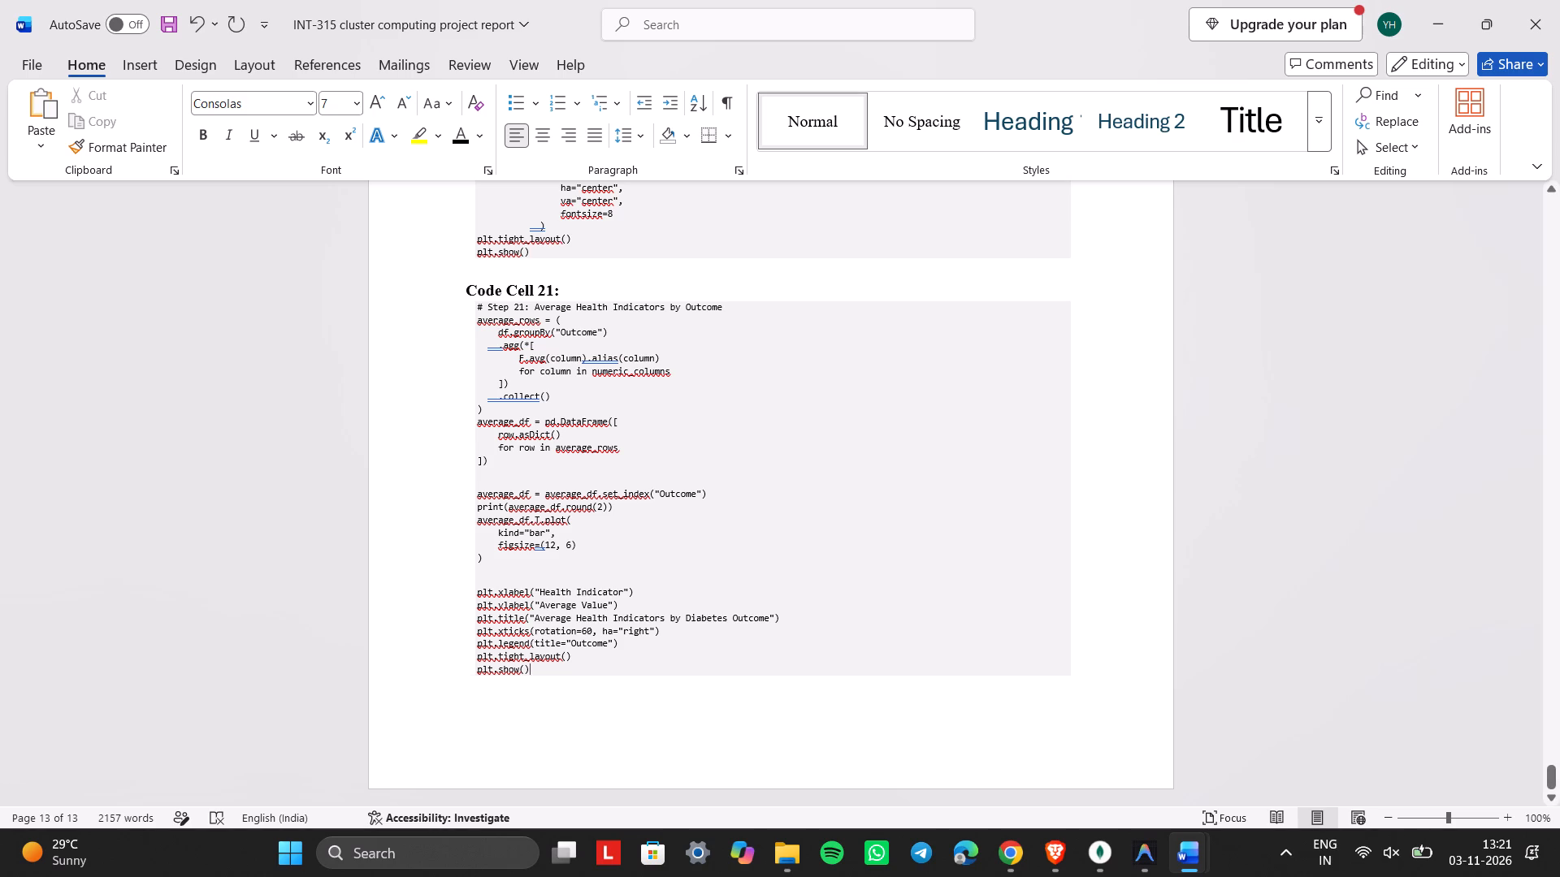
Undo the deletion of the empty paragraphs after Code Cell 21 to restore the blank last page.
key("Down")
key("ctrl+z")
key("ctrl+z")
key("ctrl+z")
key("ctrl+z")
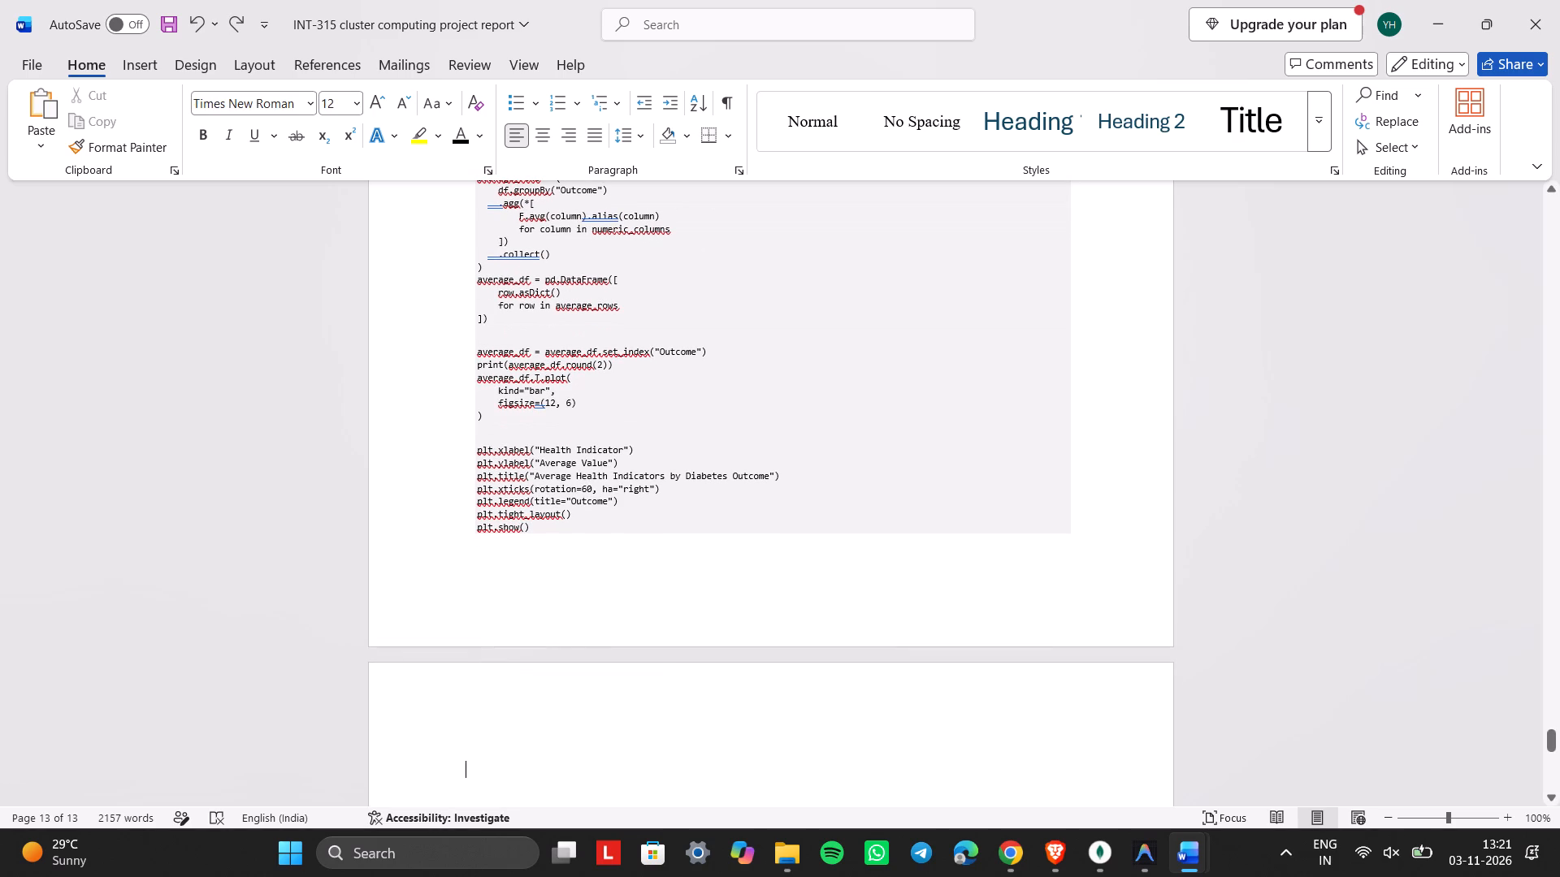
left_click(574, 711)
key("BackSpace")
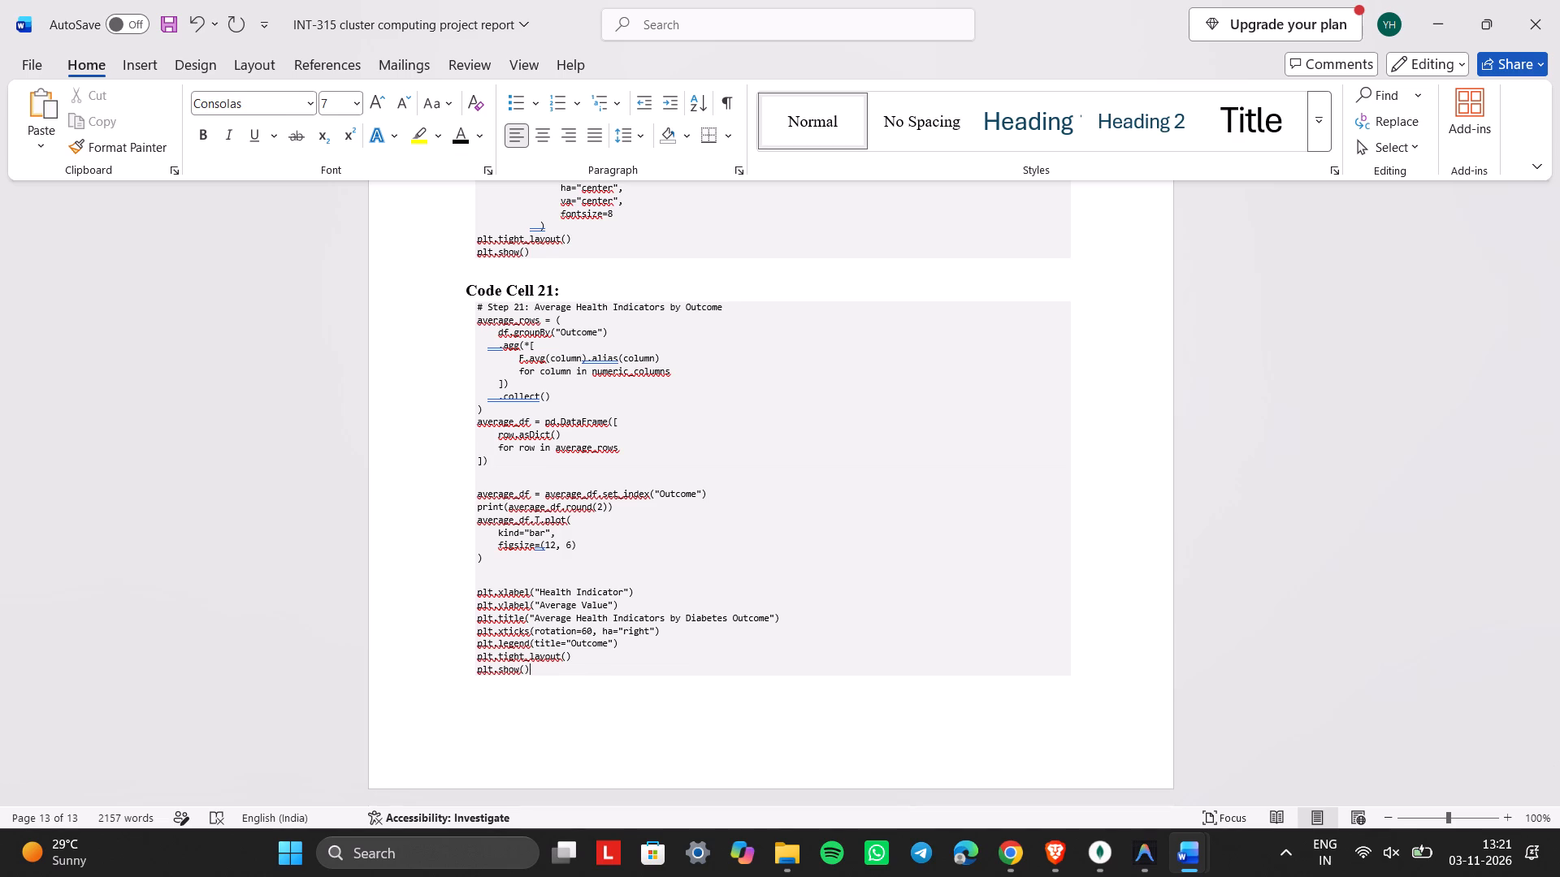
key("ctrl+z")
scroll(499, 774, "down", 7)
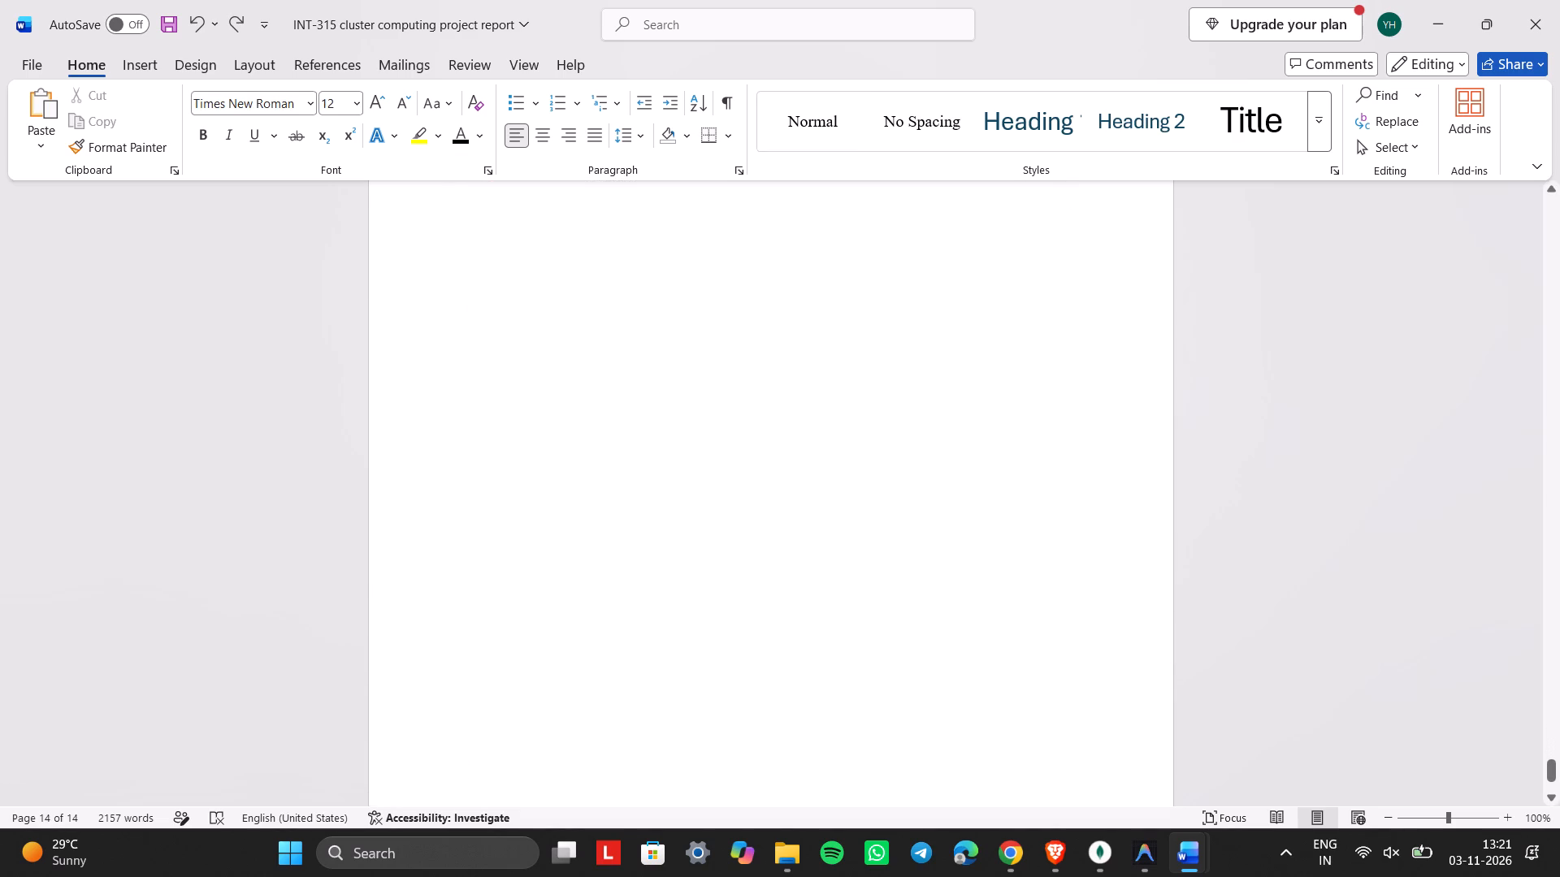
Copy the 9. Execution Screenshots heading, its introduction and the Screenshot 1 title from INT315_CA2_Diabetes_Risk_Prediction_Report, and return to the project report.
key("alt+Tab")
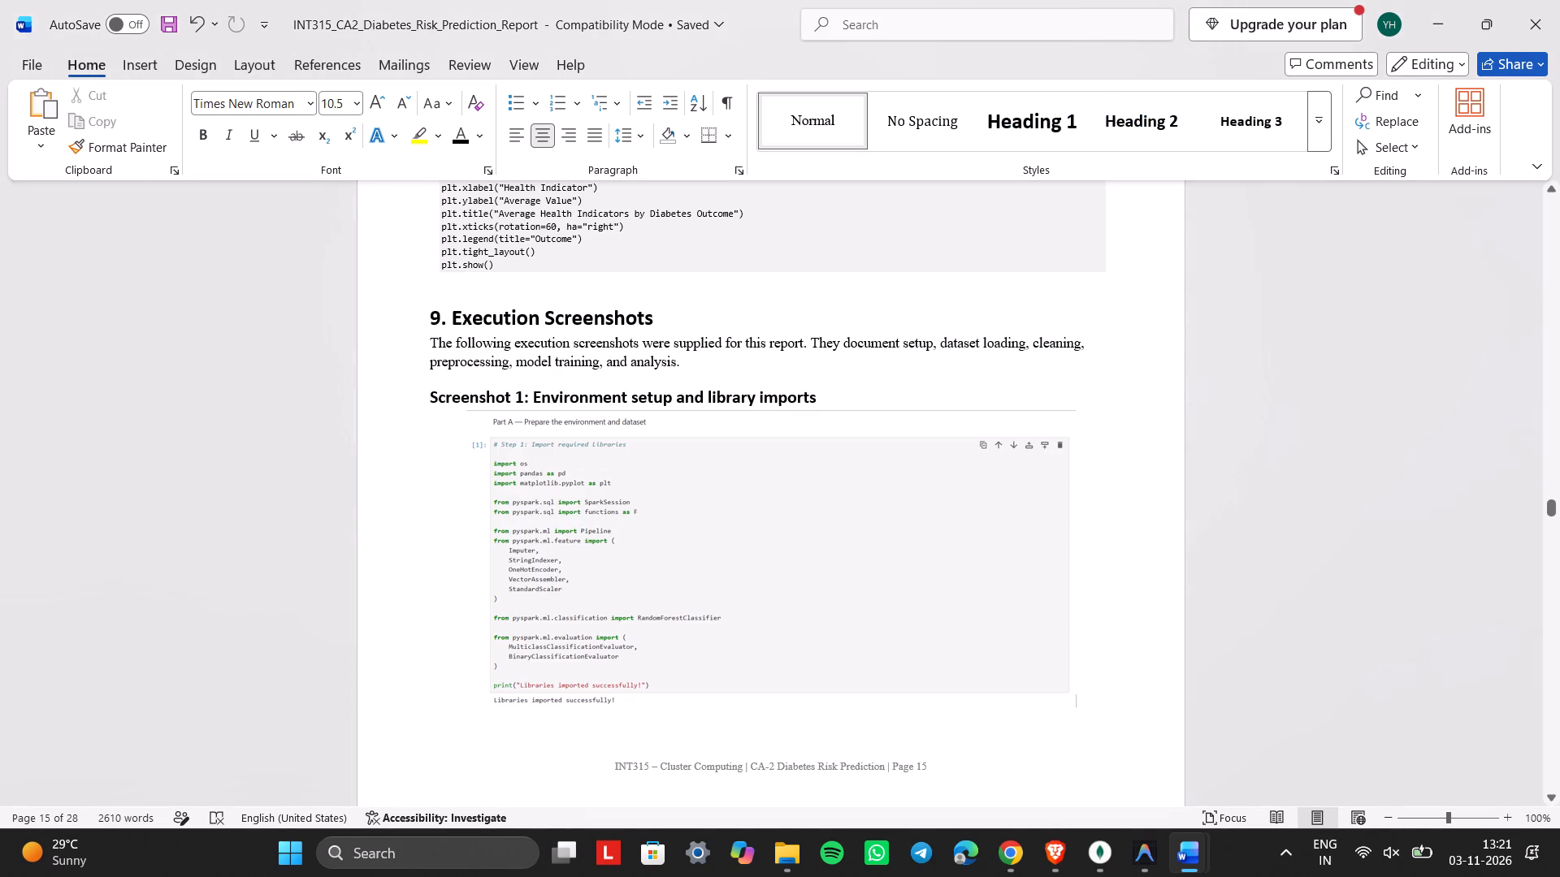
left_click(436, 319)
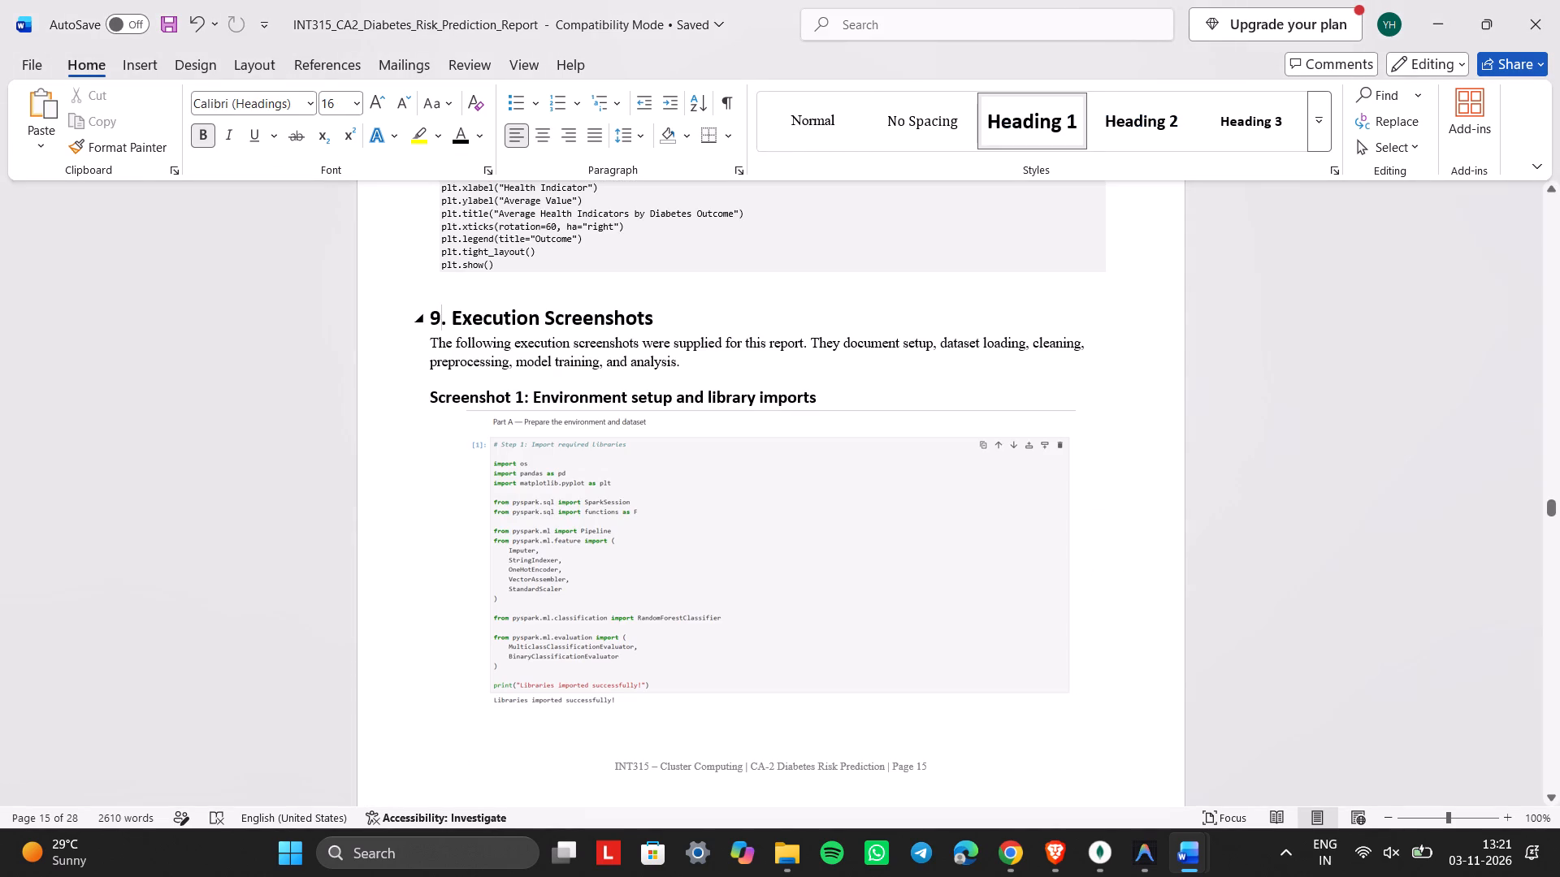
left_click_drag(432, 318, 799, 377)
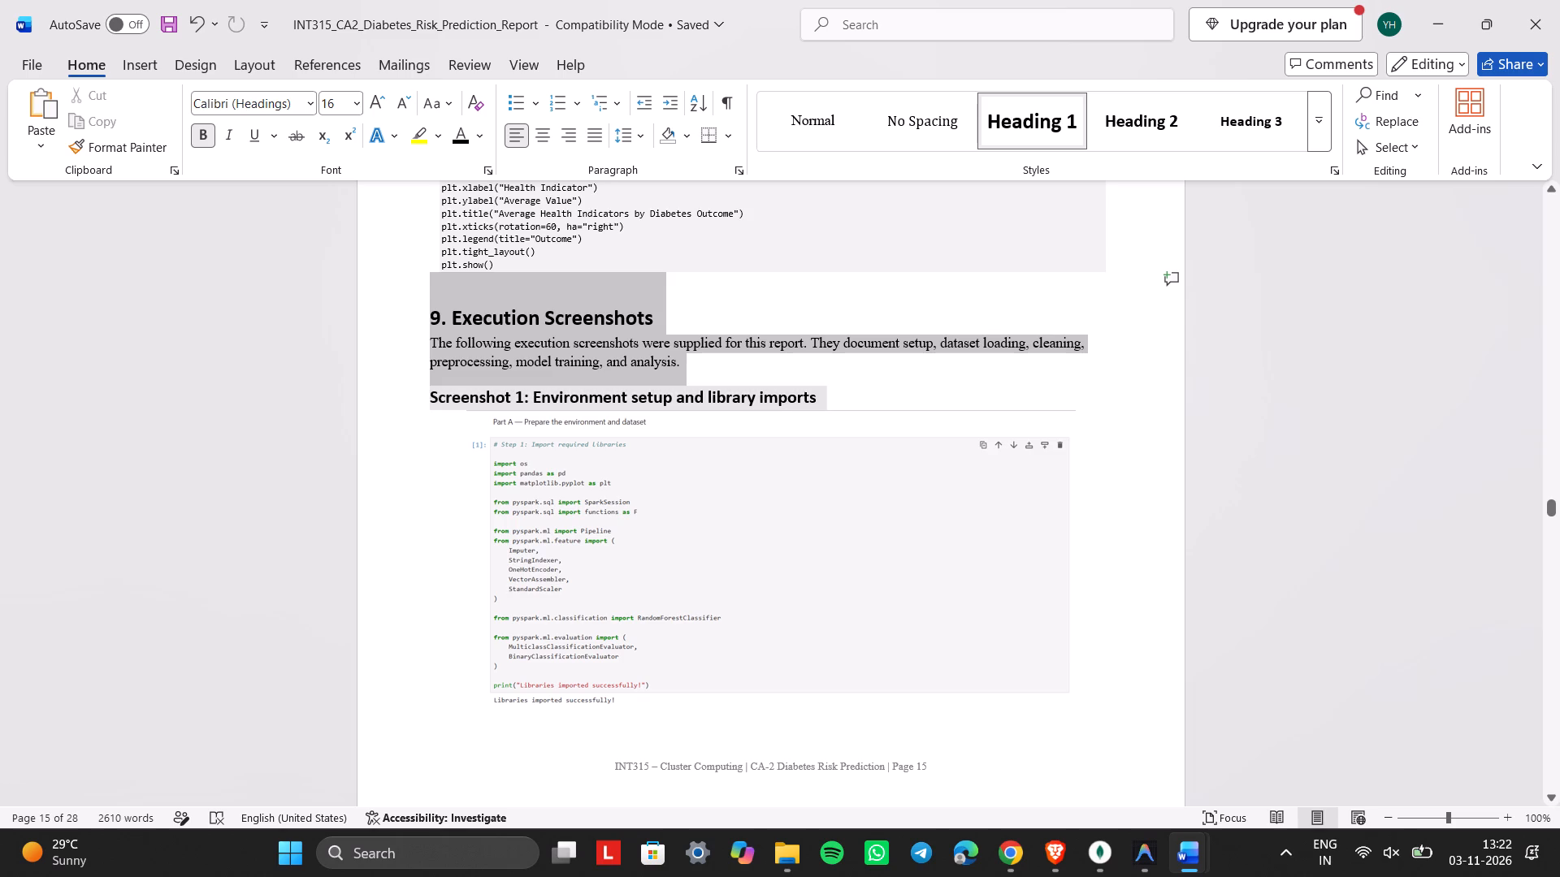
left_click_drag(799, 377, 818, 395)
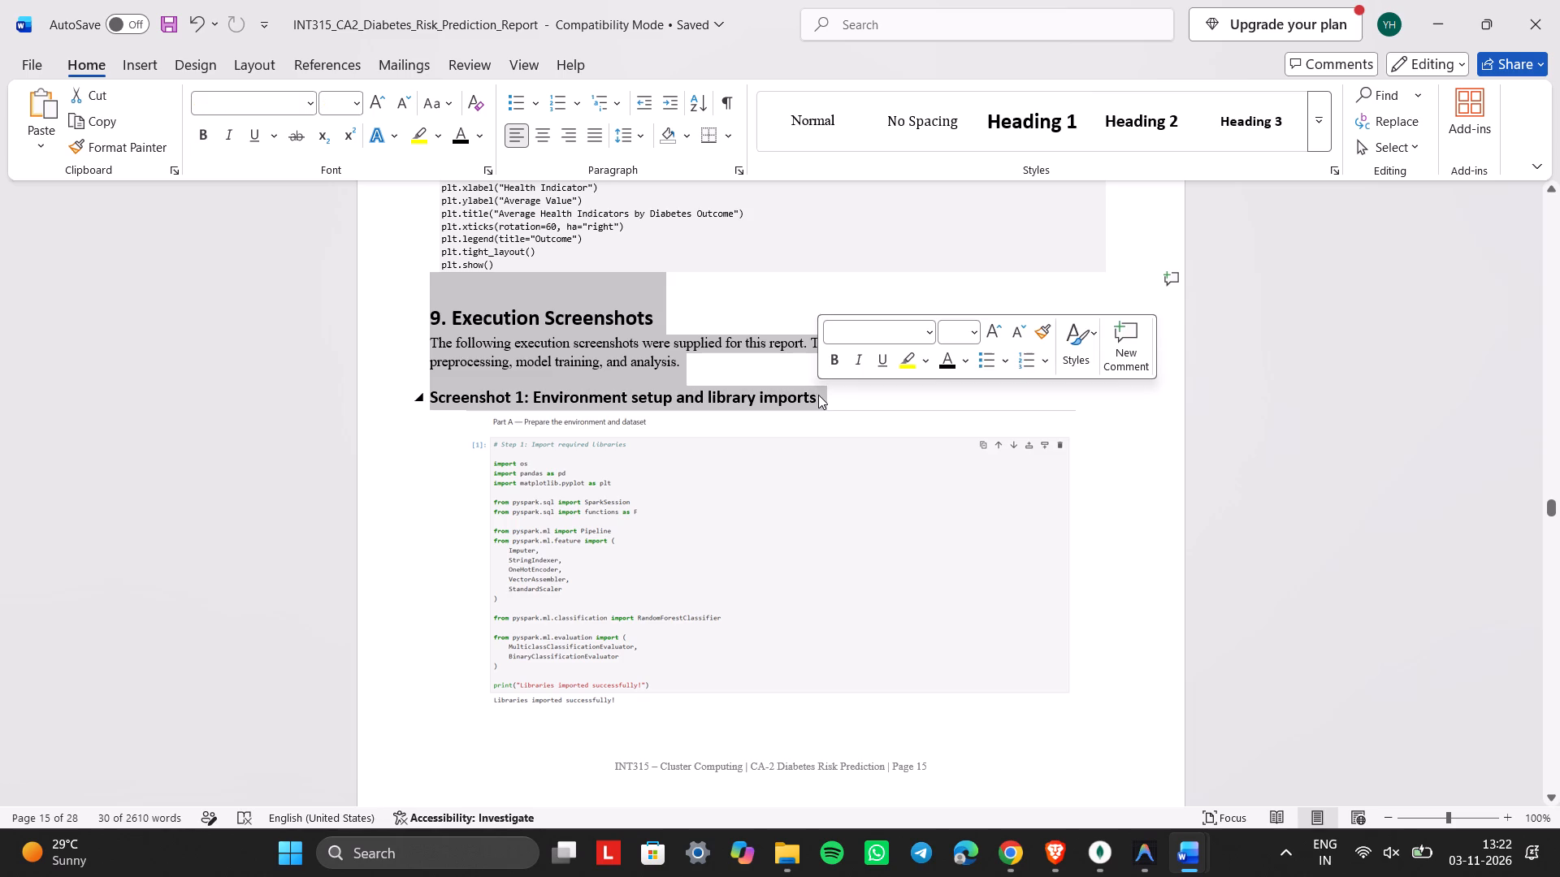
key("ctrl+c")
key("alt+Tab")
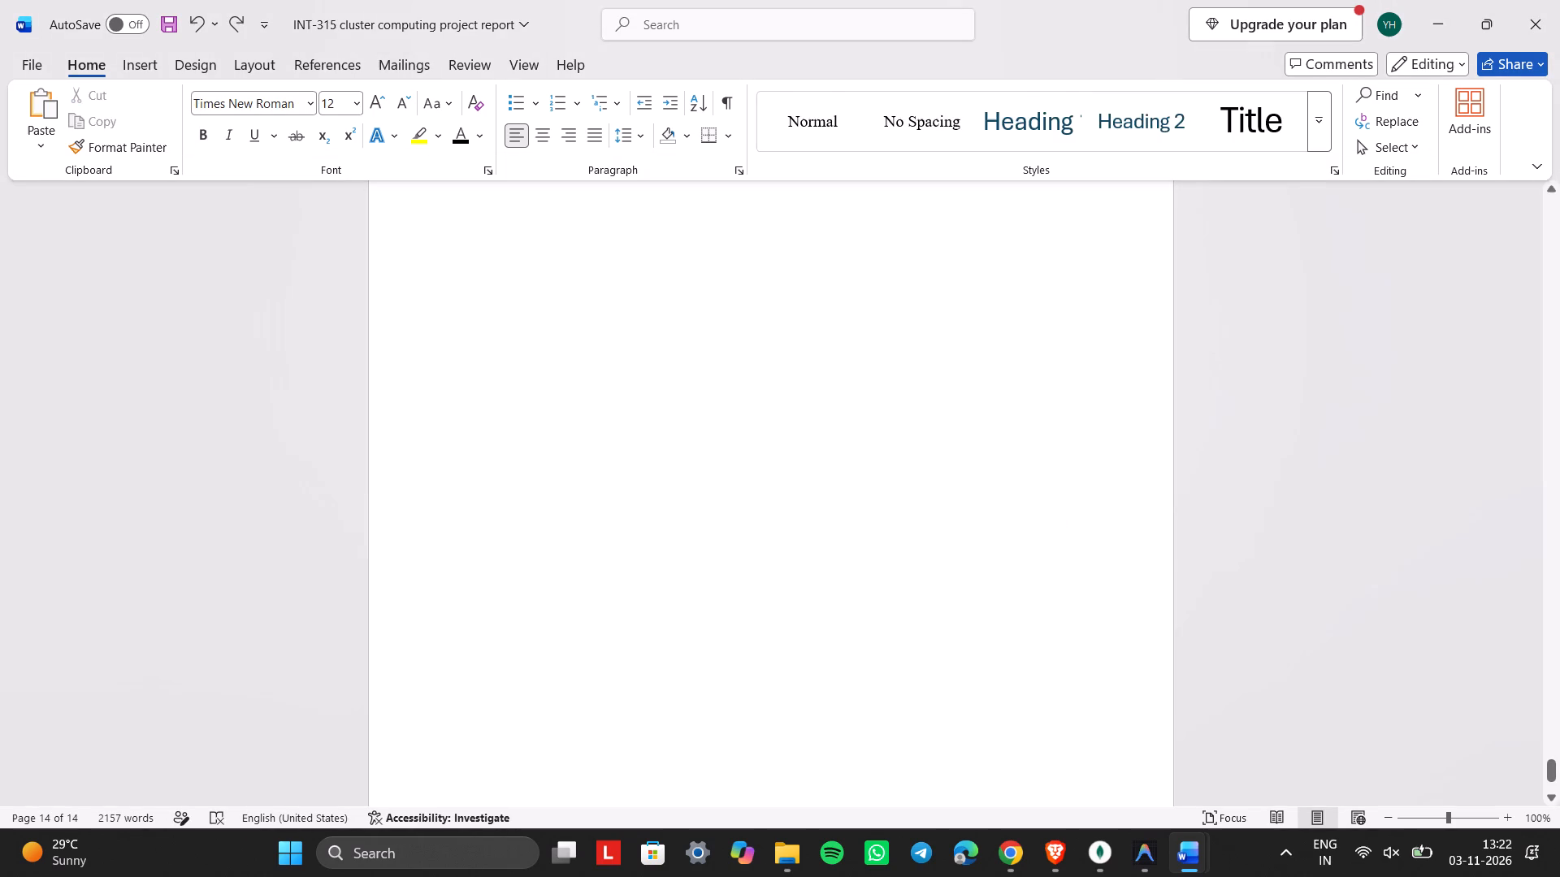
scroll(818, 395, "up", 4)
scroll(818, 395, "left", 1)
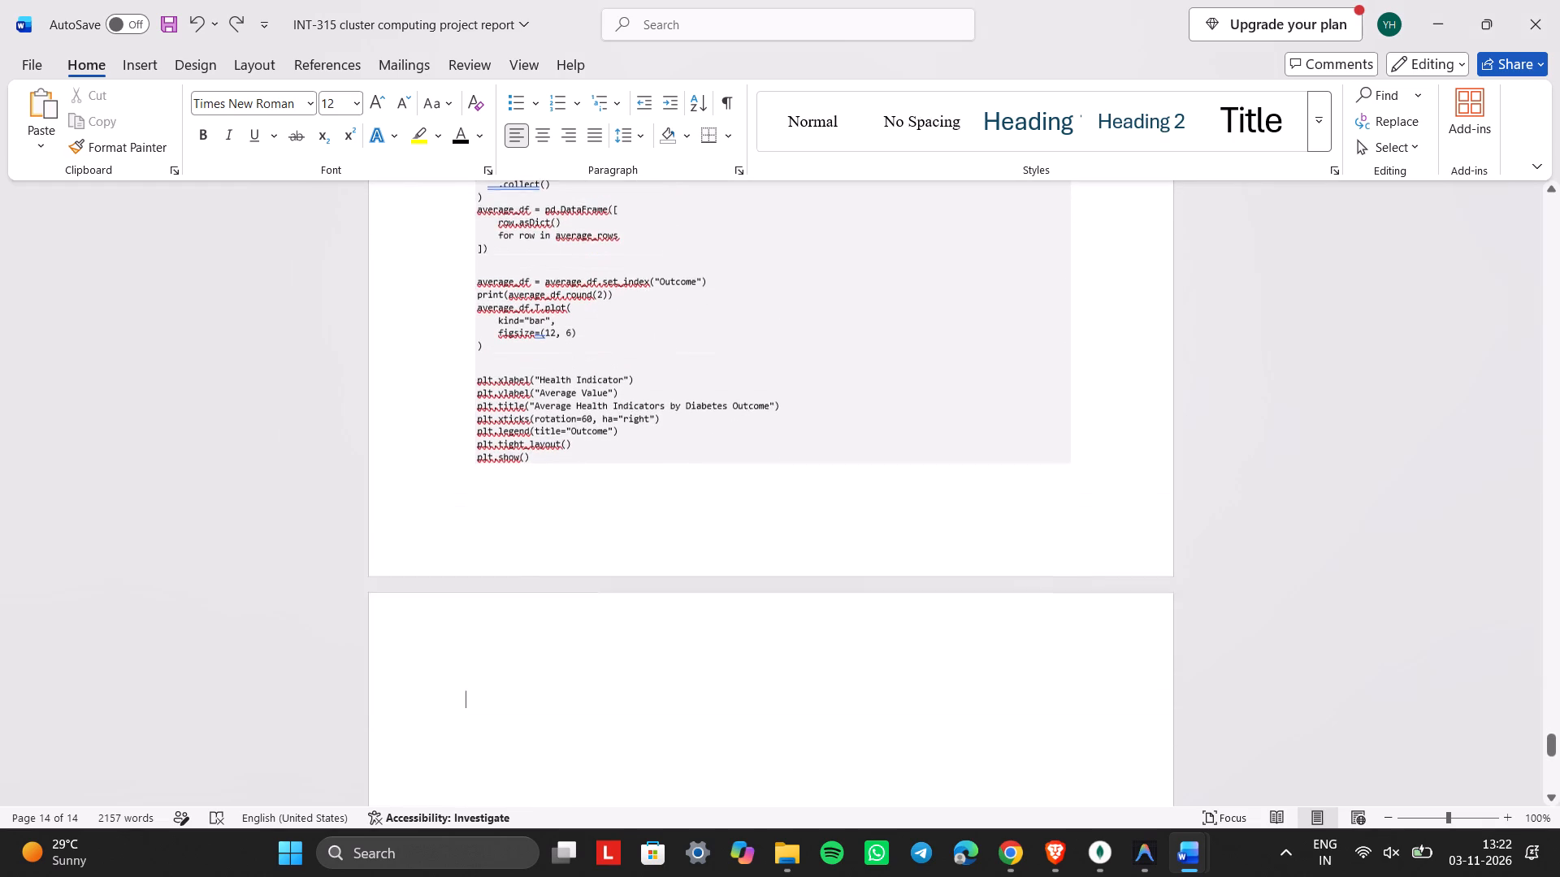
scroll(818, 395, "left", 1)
Switch to INT315_CA2_Diabetes_Risk_Prediction_Report and examine its execution screenshots and the sections that follow, through the Conclusion.
key("alt+Tab")
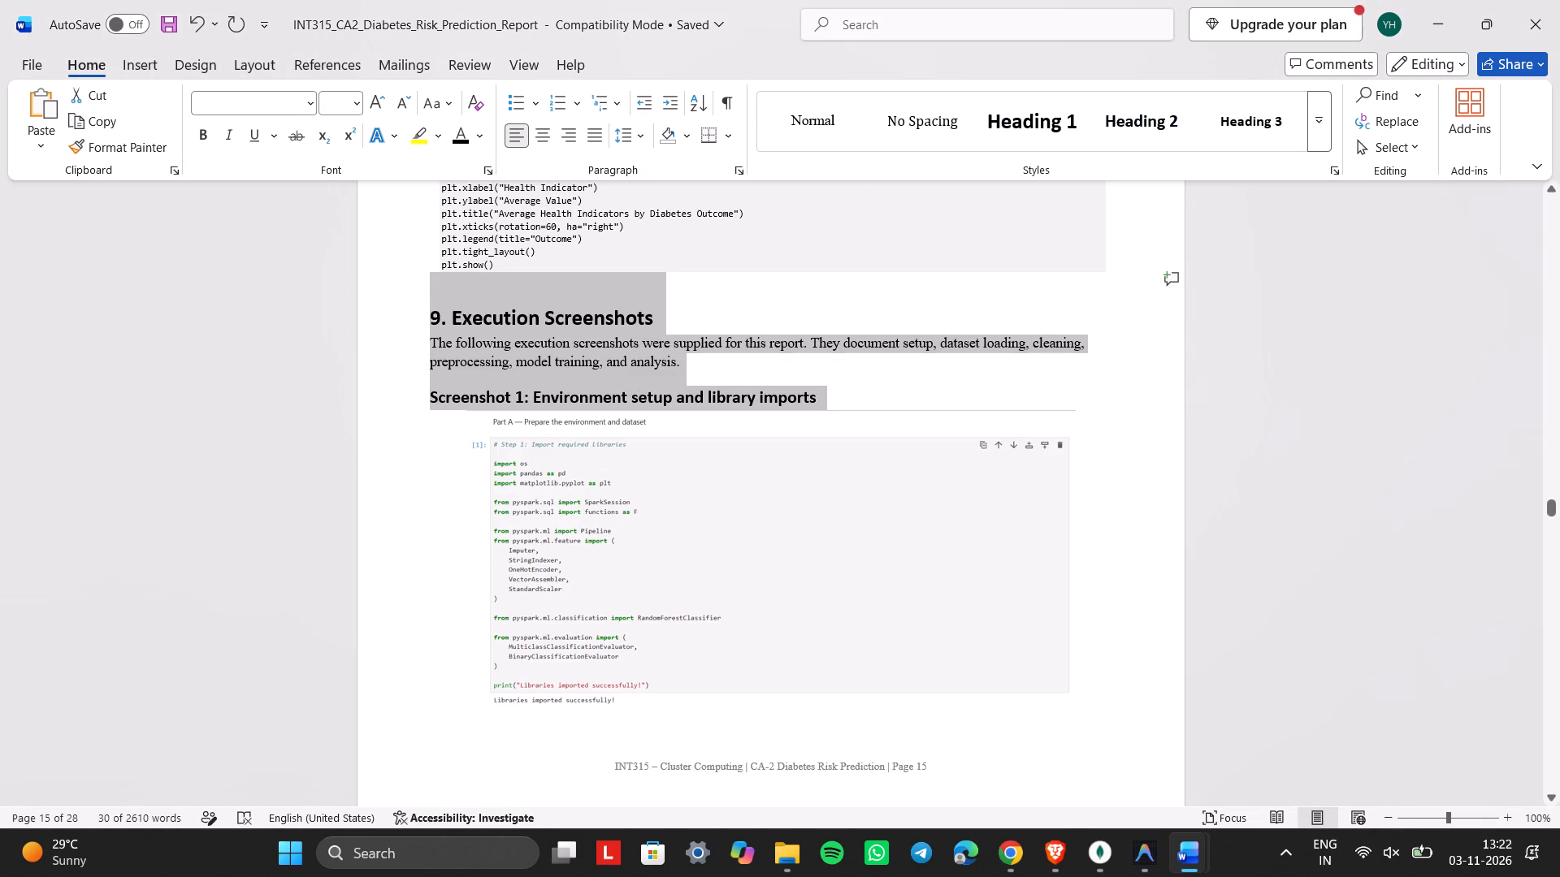
left_click(420, 472)
scroll(420, 472, "down", 4)
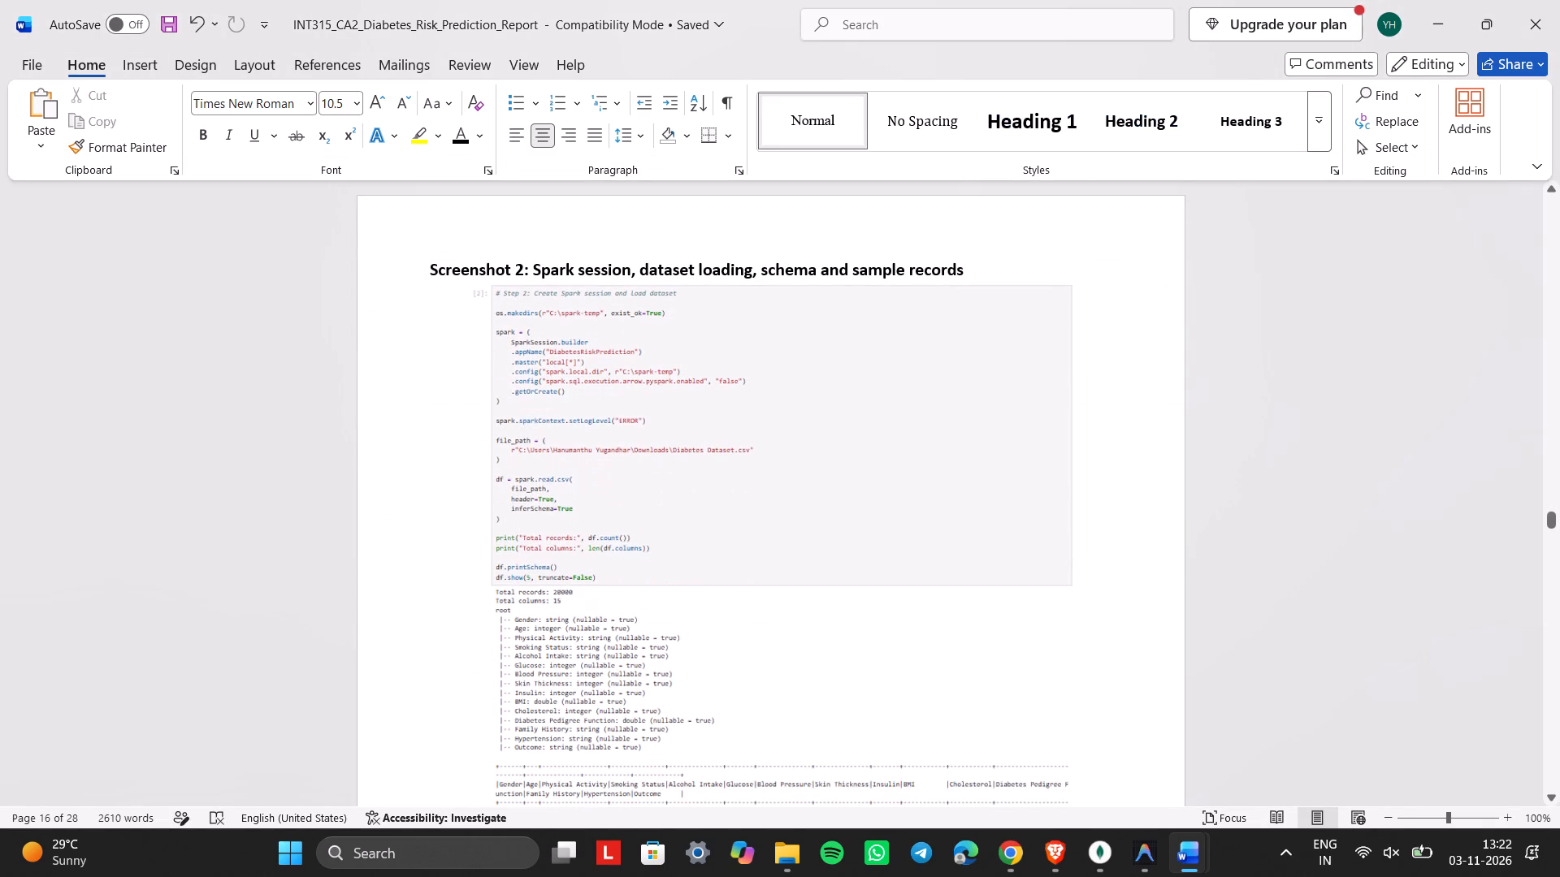
scroll(420, 472, "down", 20)
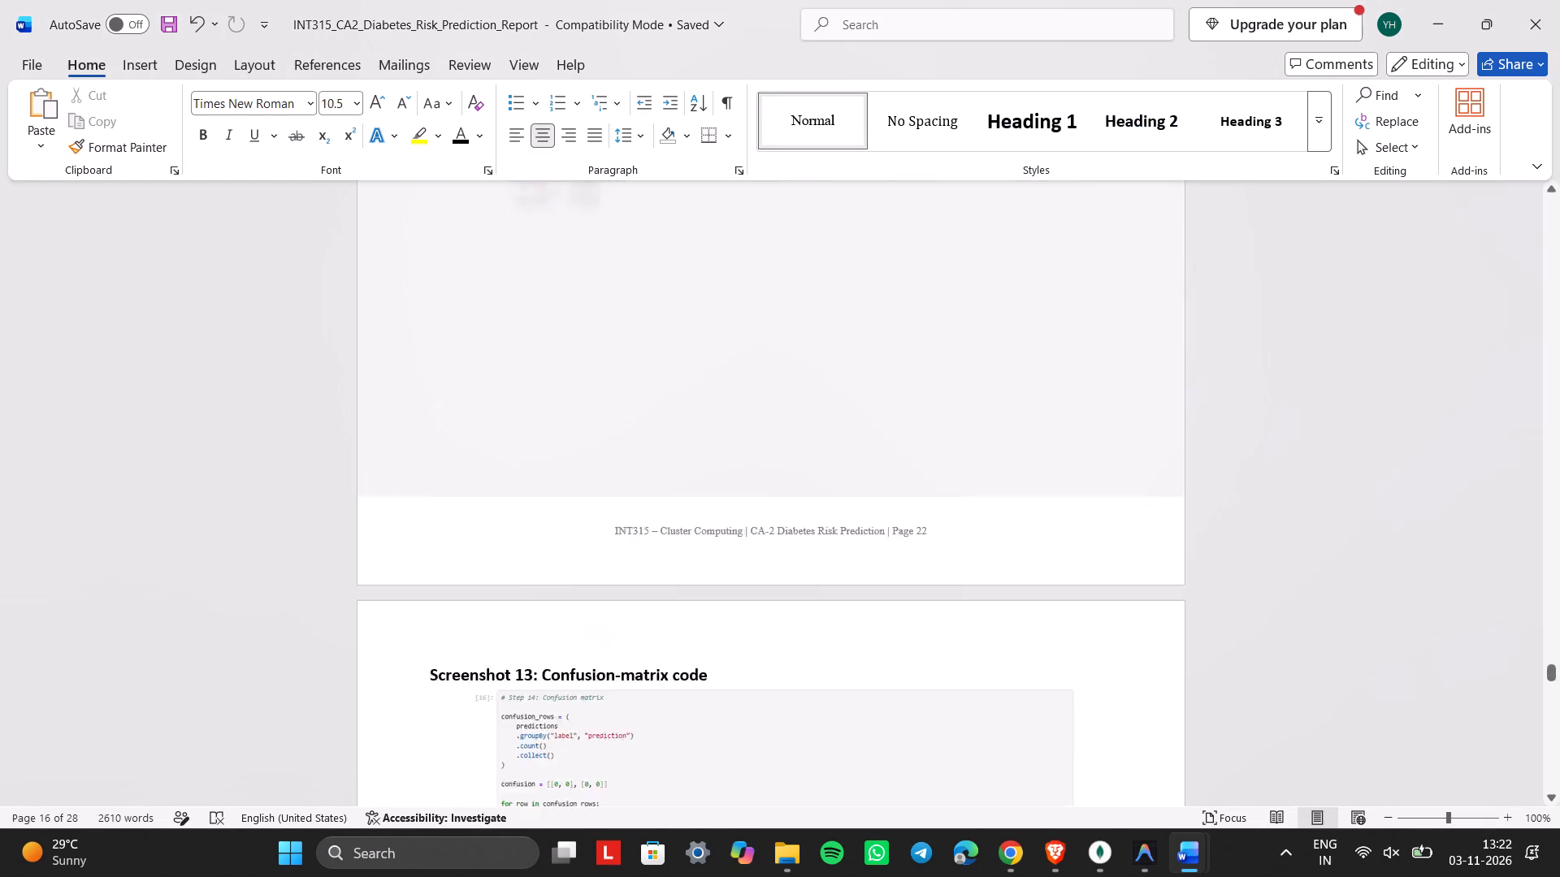
scroll(420, 472, "down", 5)
scroll(420, 472, "up", 4)
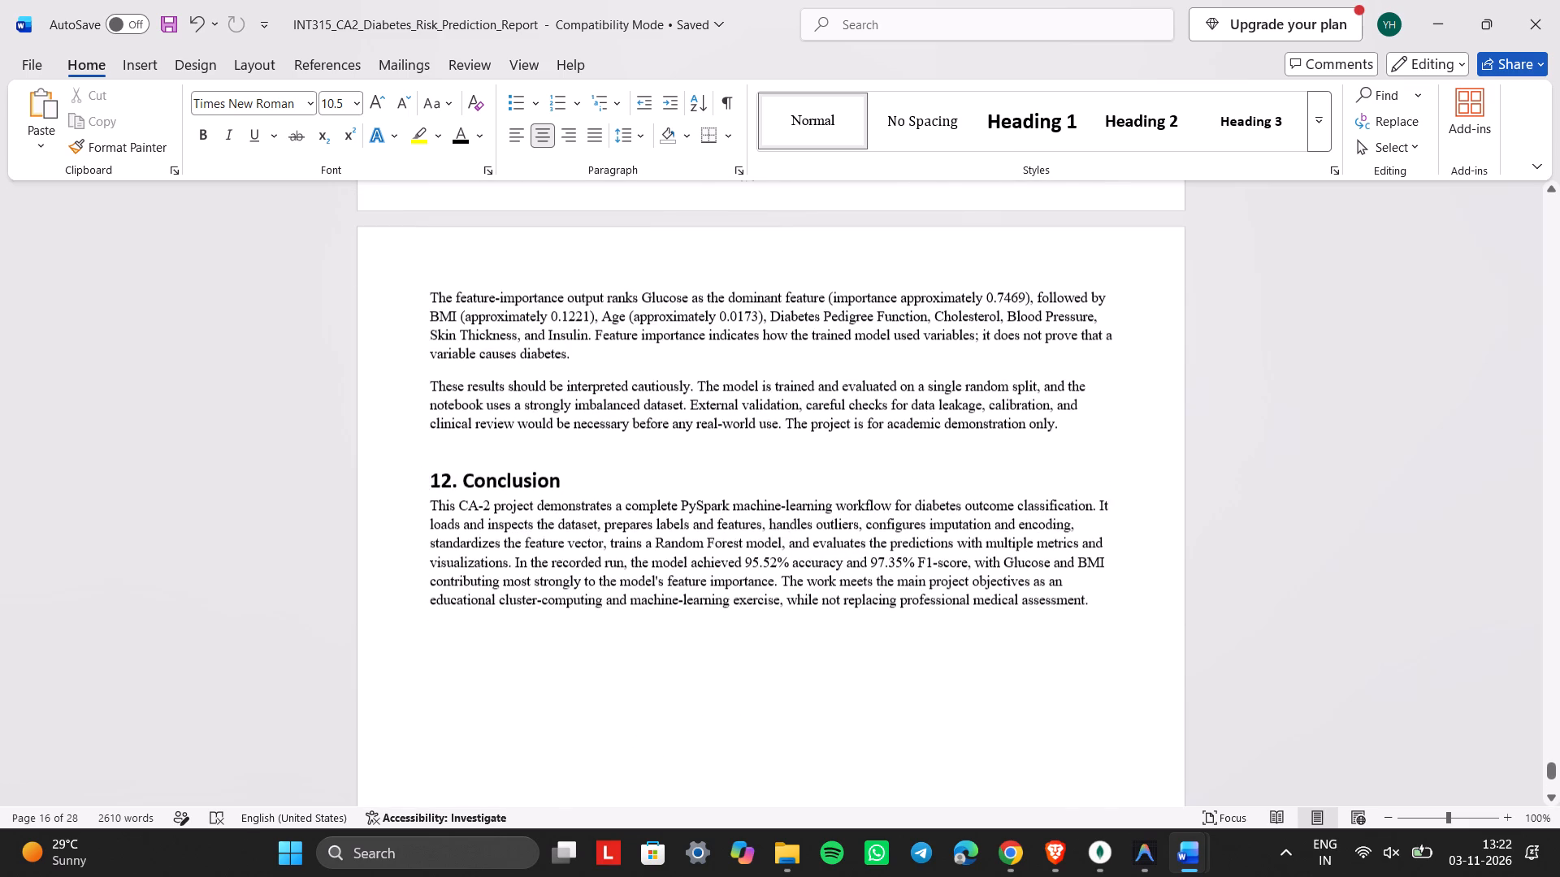
scroll(420, 472, "up", 5)
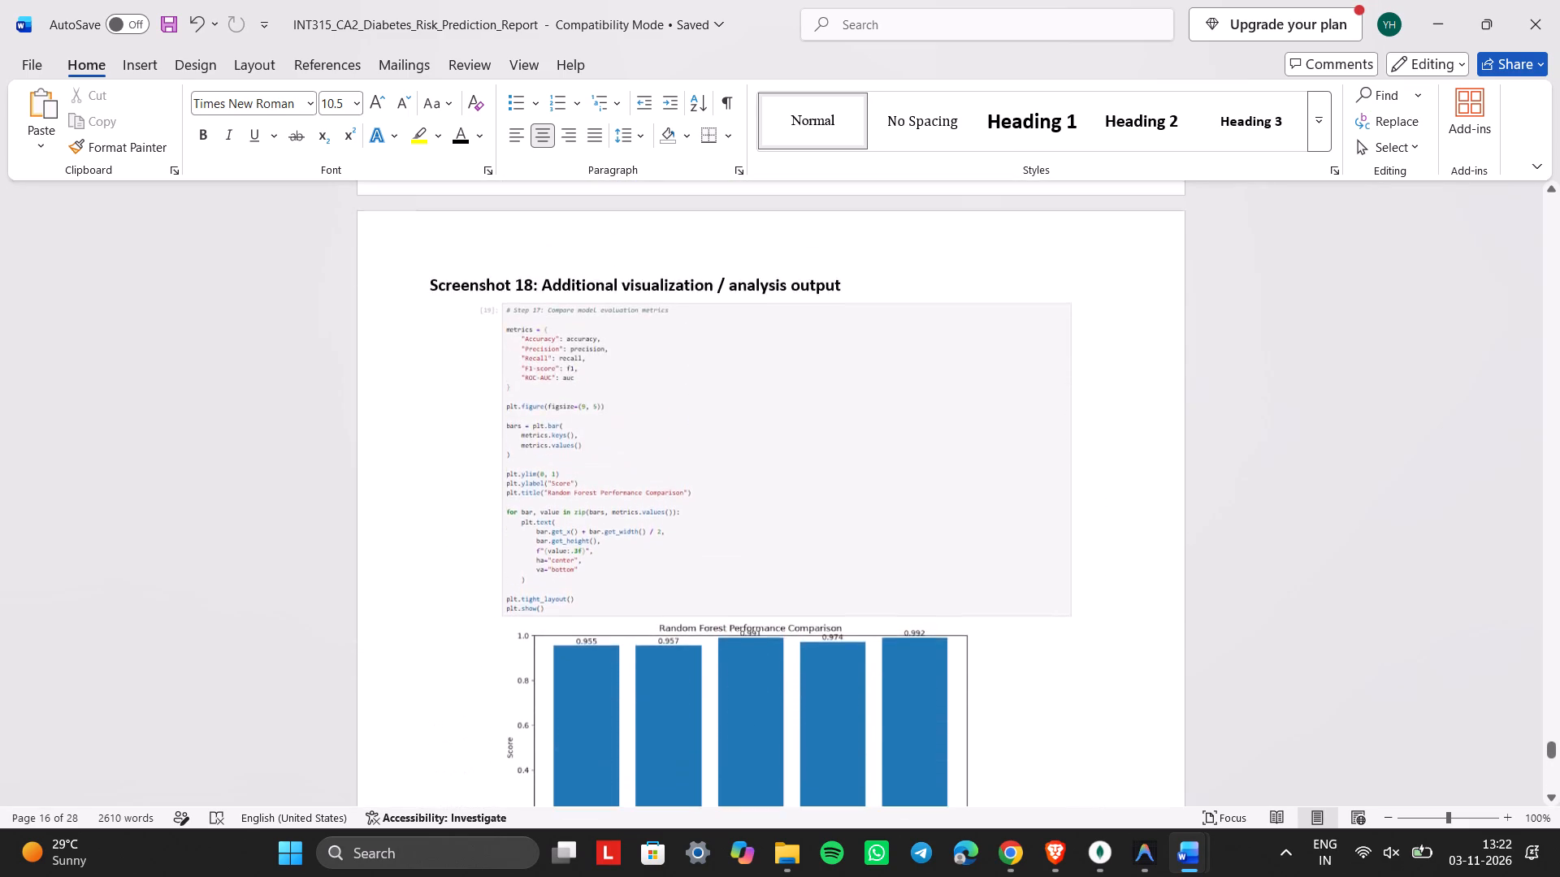
scroll(420, 472, "up", 15)
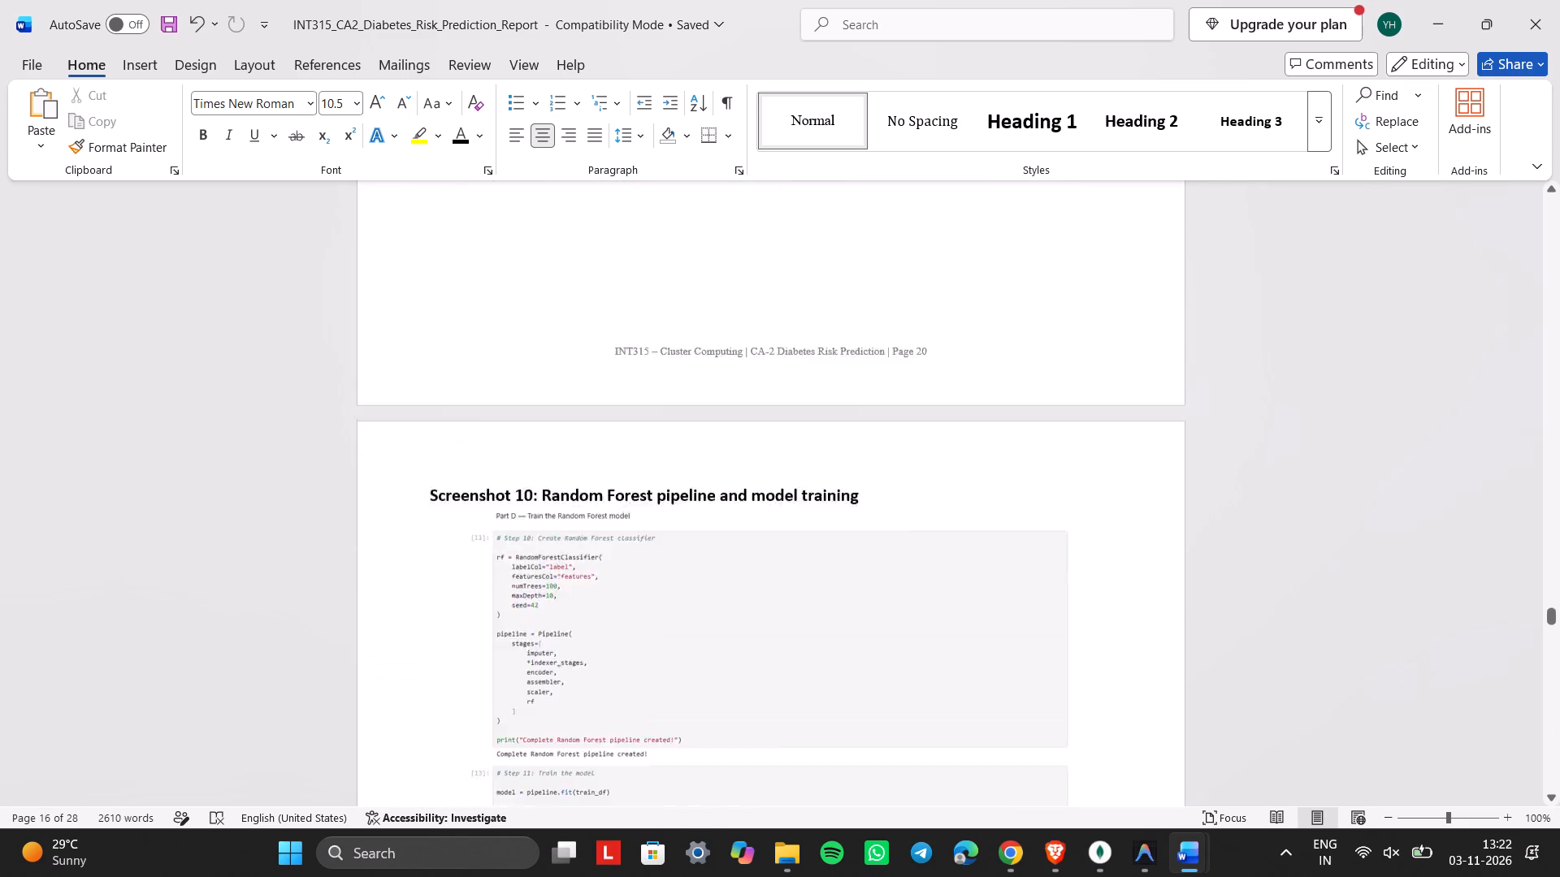
scroll(420, 472, "up", 8)
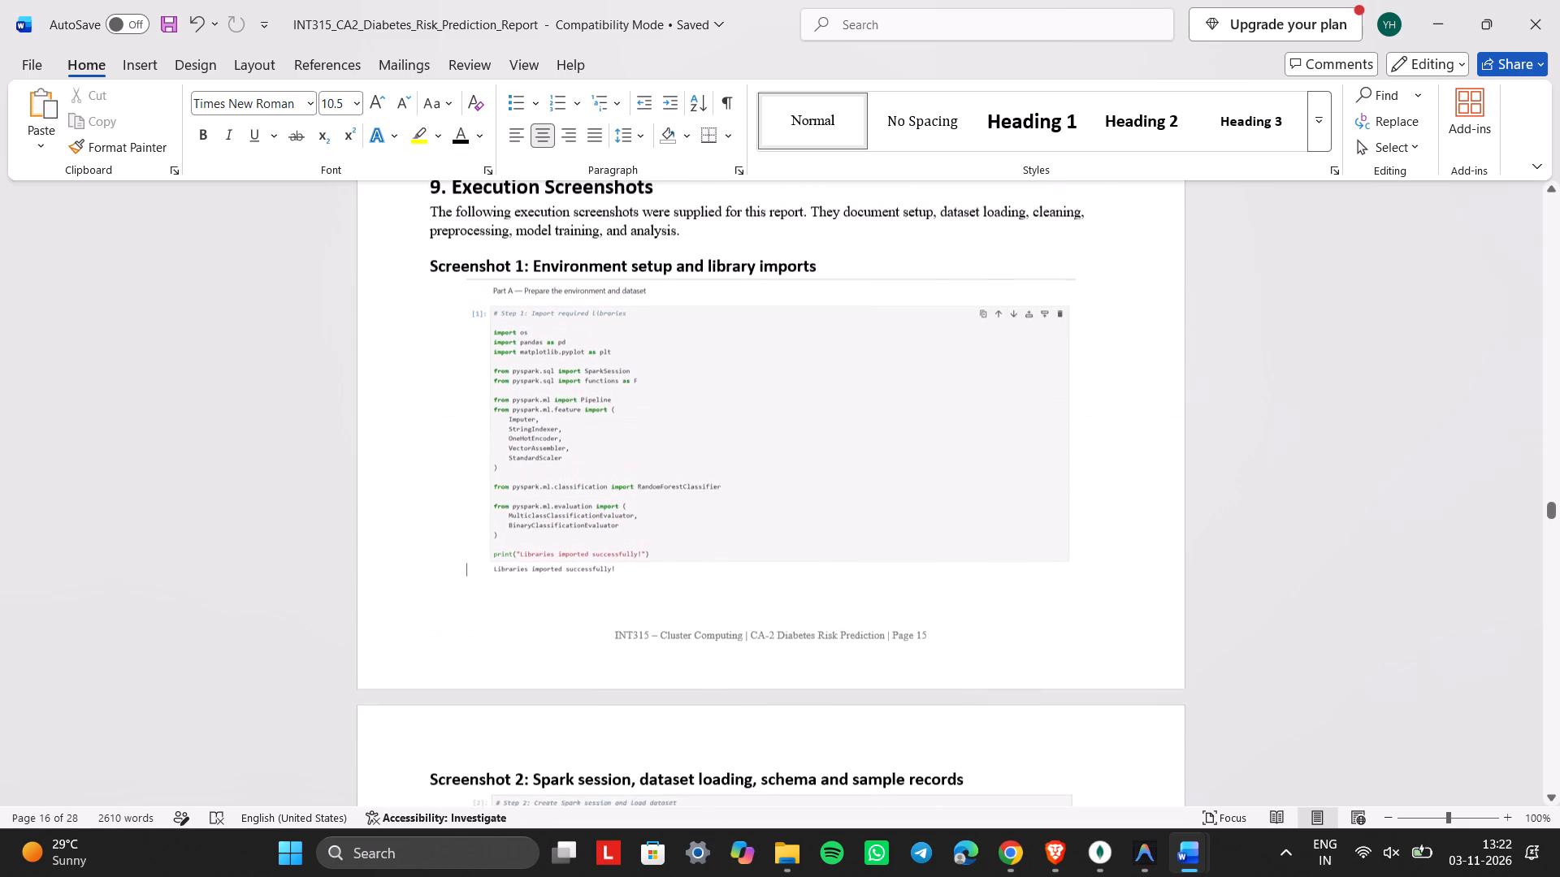
Copy everything from the 9. Execution Screenshots heading through the chart before 11. Result Analysis, and paste it onto the project report's blank last page.
scroll(420, 472, "up", 1)
left_click_drag(428, 255, 781, 876)
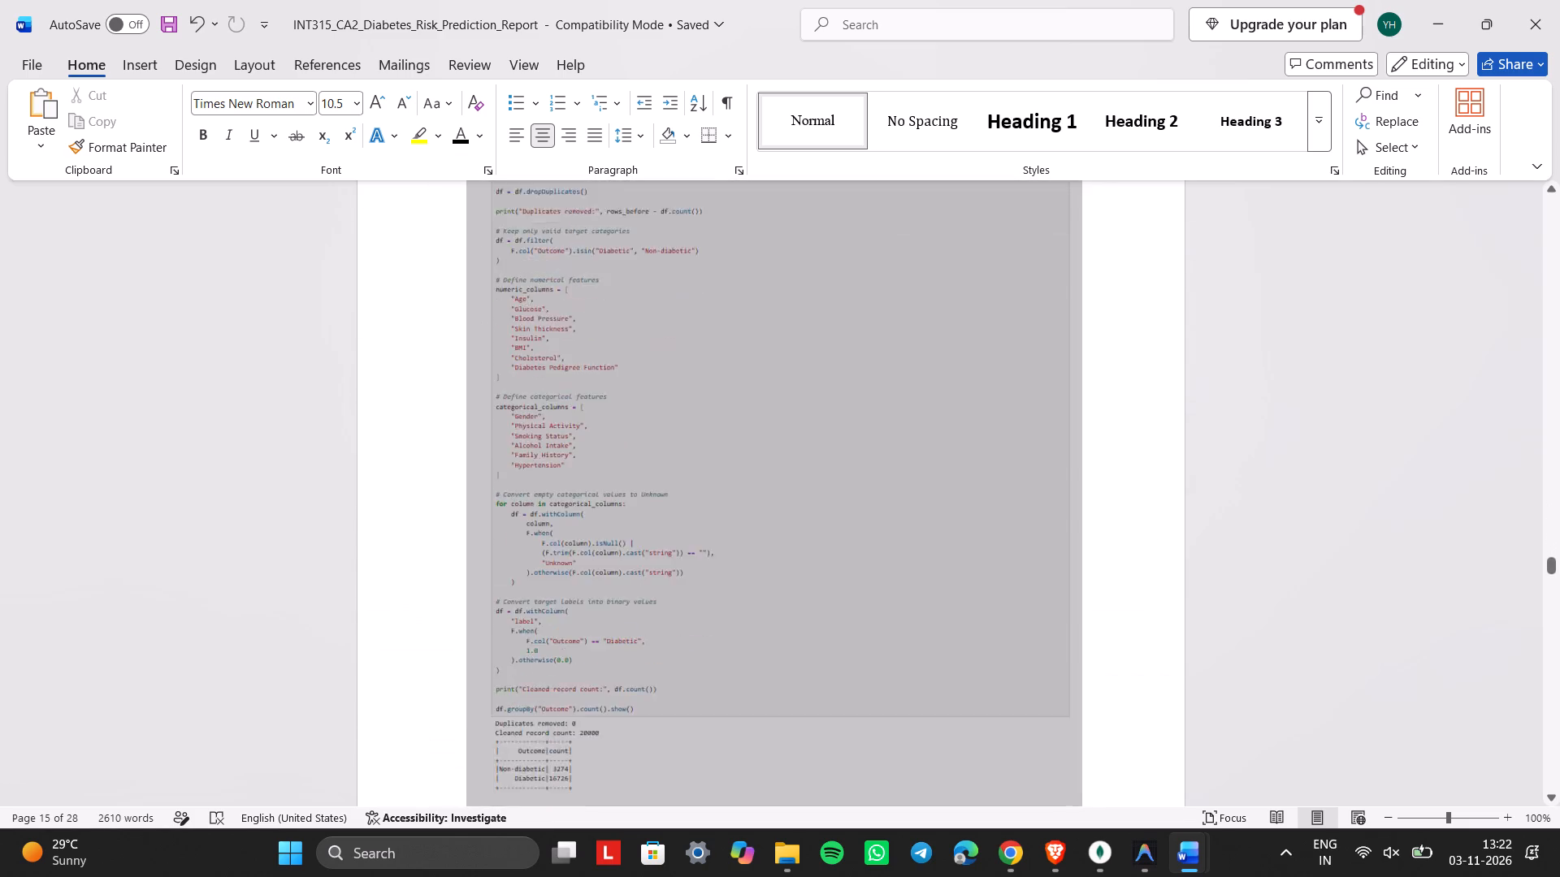
left_click_drag(781, 876, 781, 875)
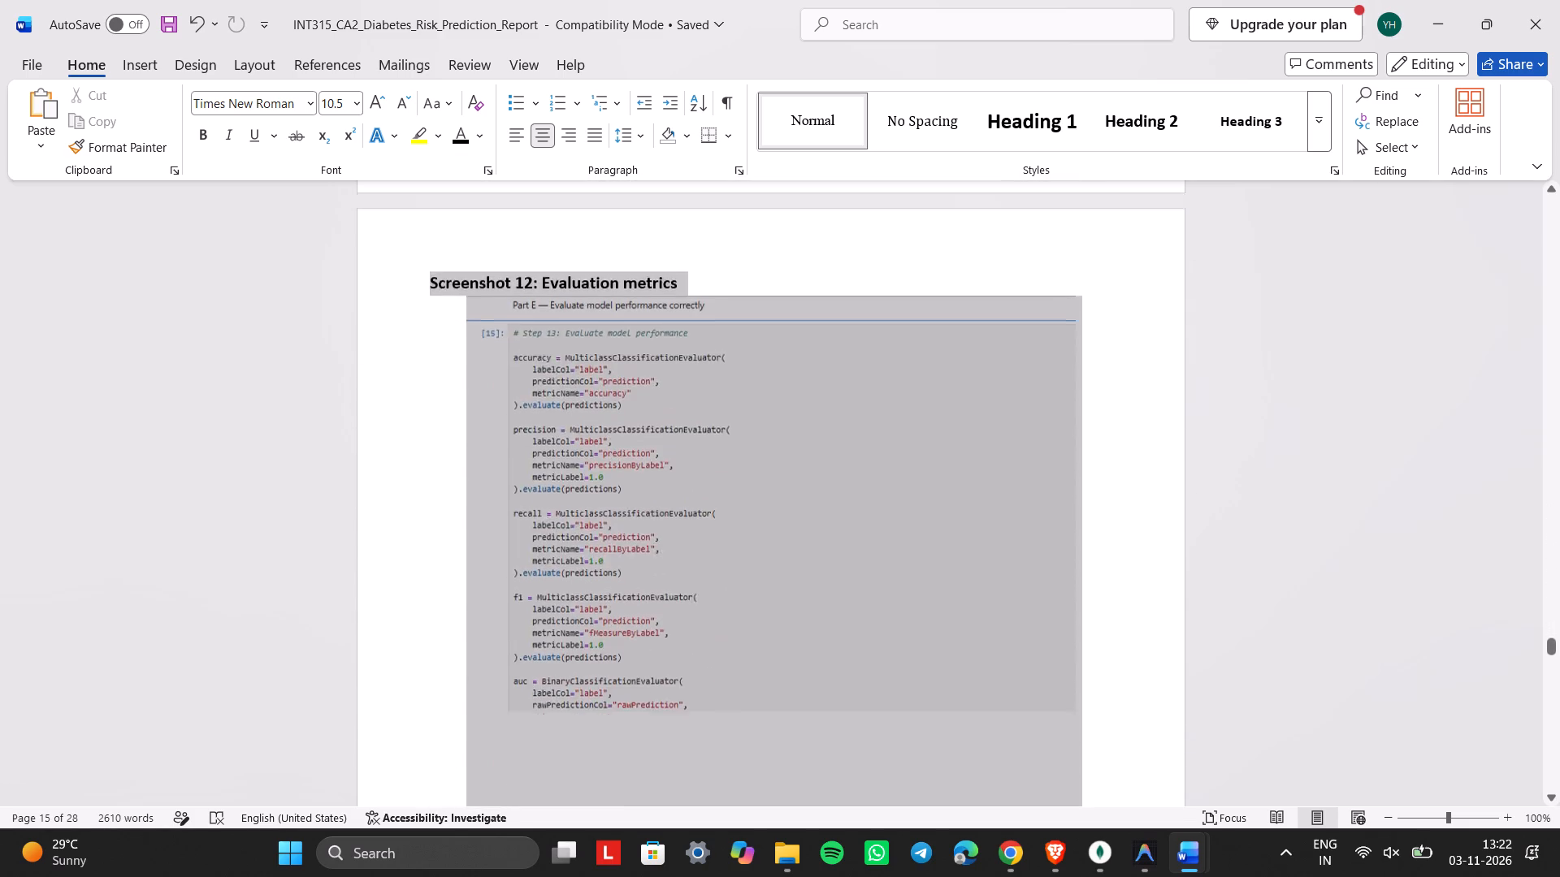
left_click_drag(781, 875, 782, 858)
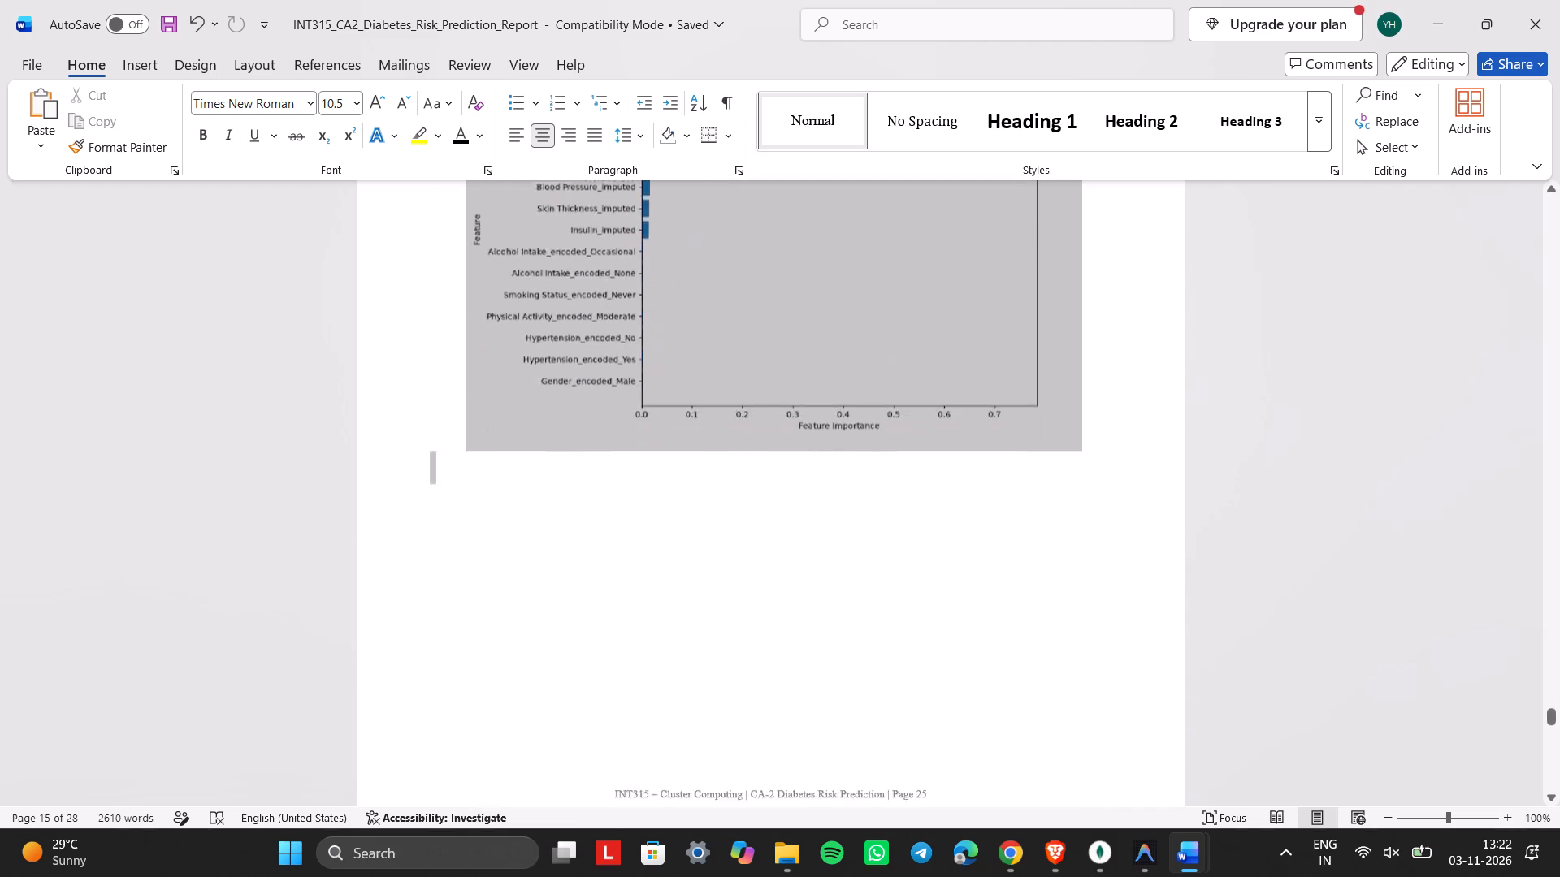
left_click_drag(782, 858, 702, 490)
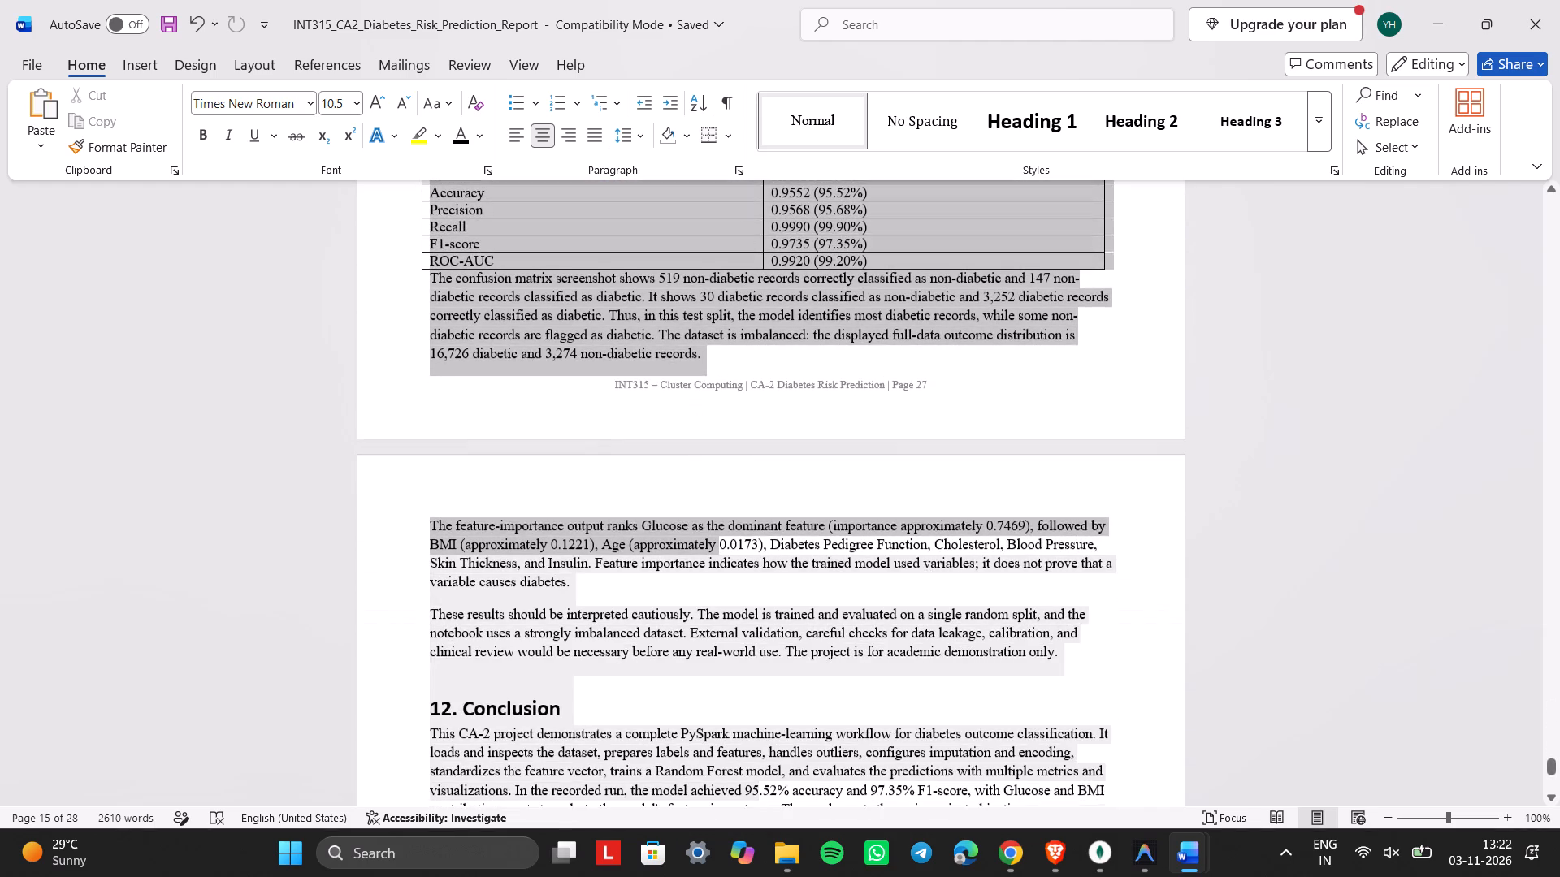
left_click_drag(702, 490, 874, 242)
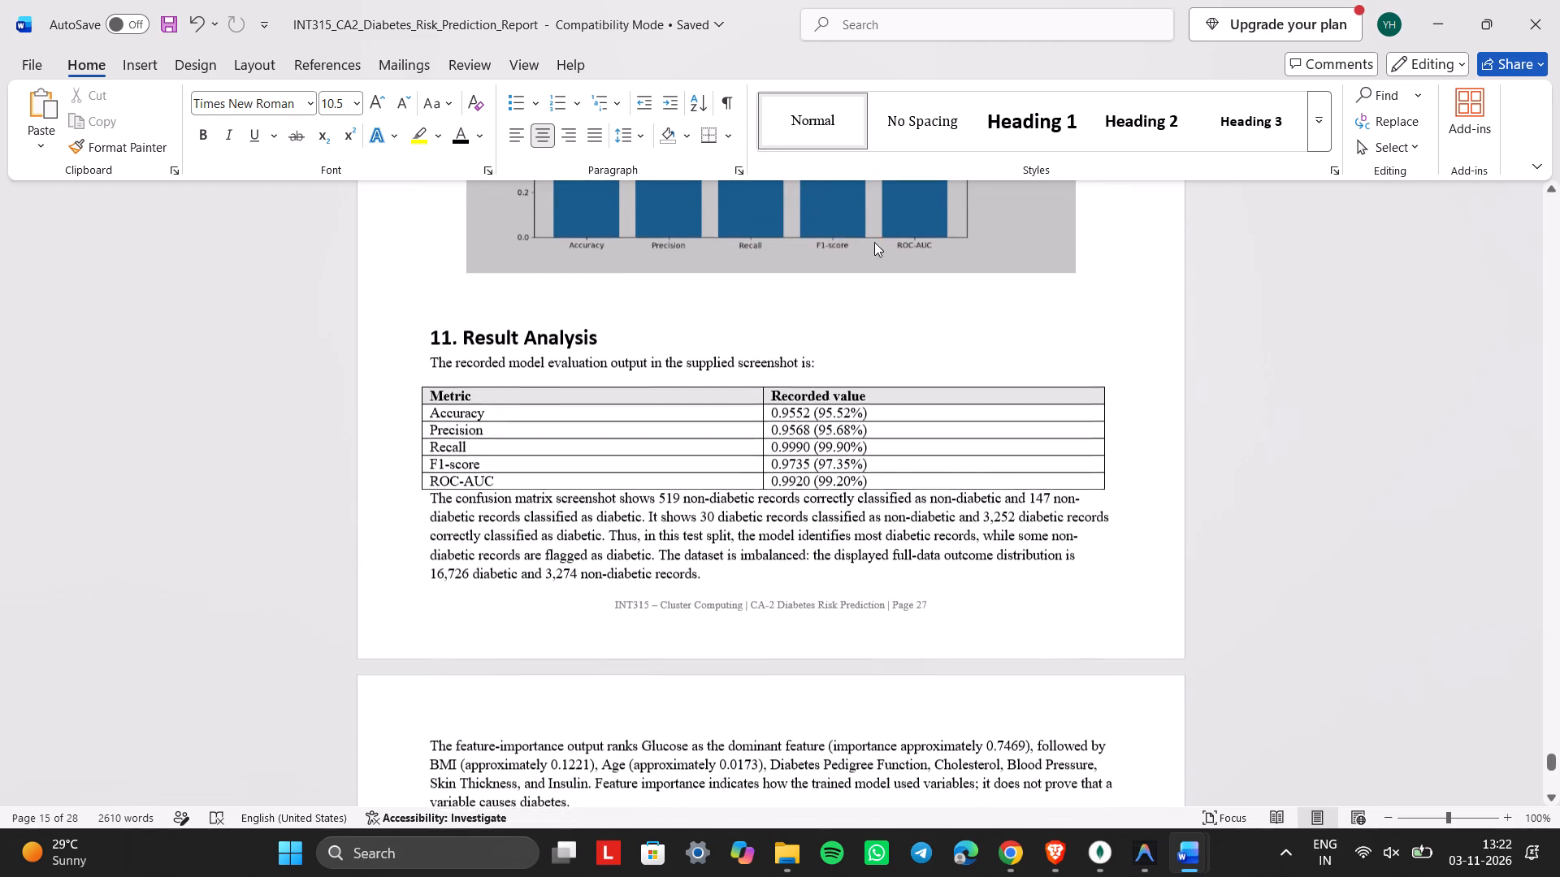
left_click_drag(874, 242, 993, 278)
key("ctrl+c")
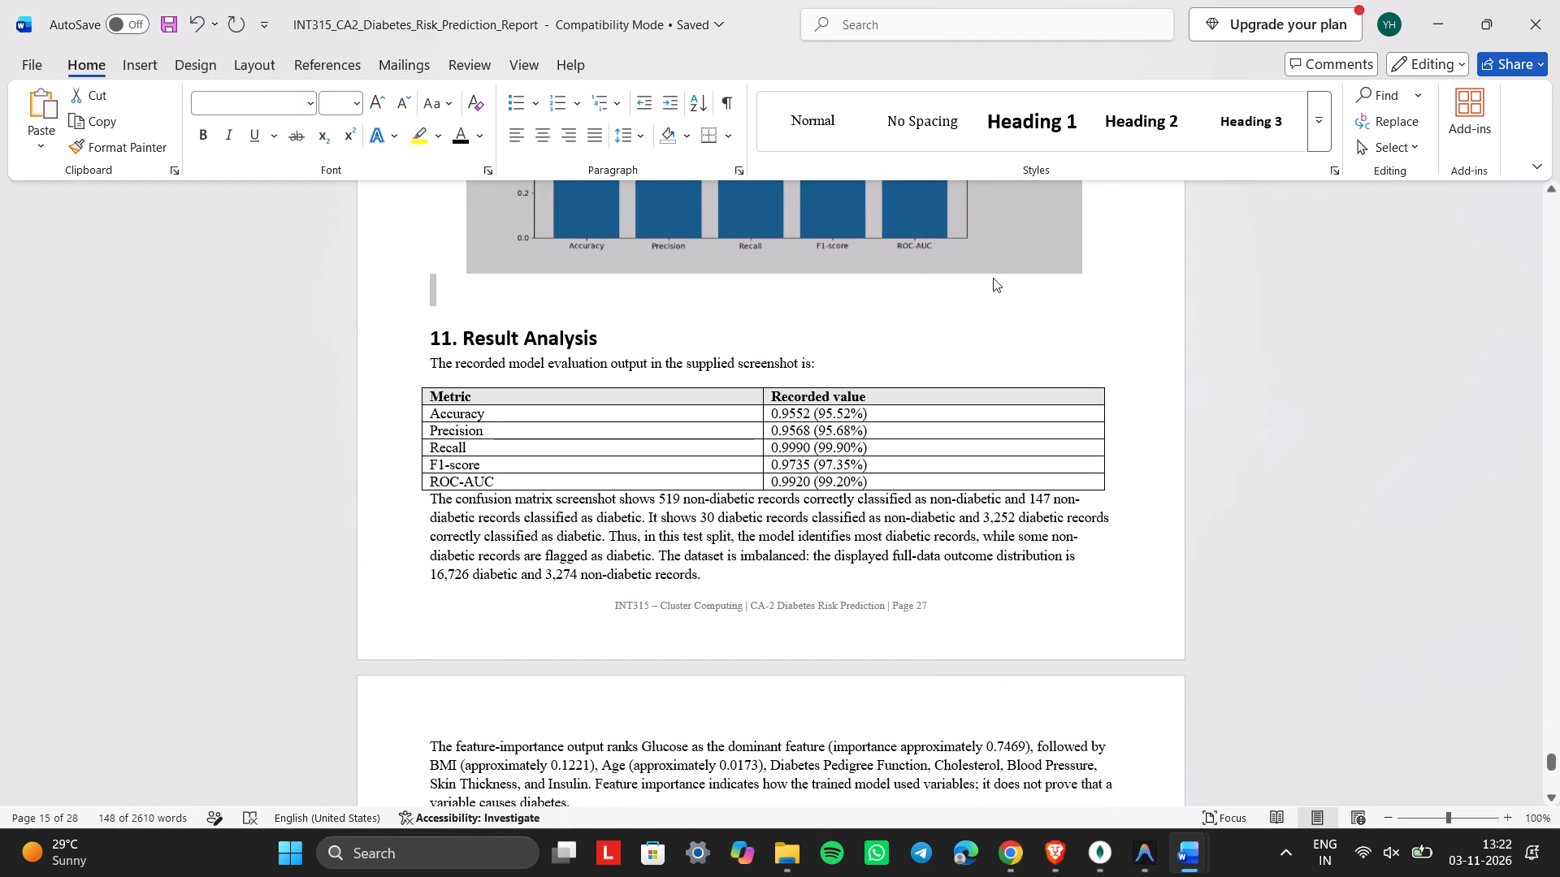
key("alt+Tab")
key("ctrl+v")
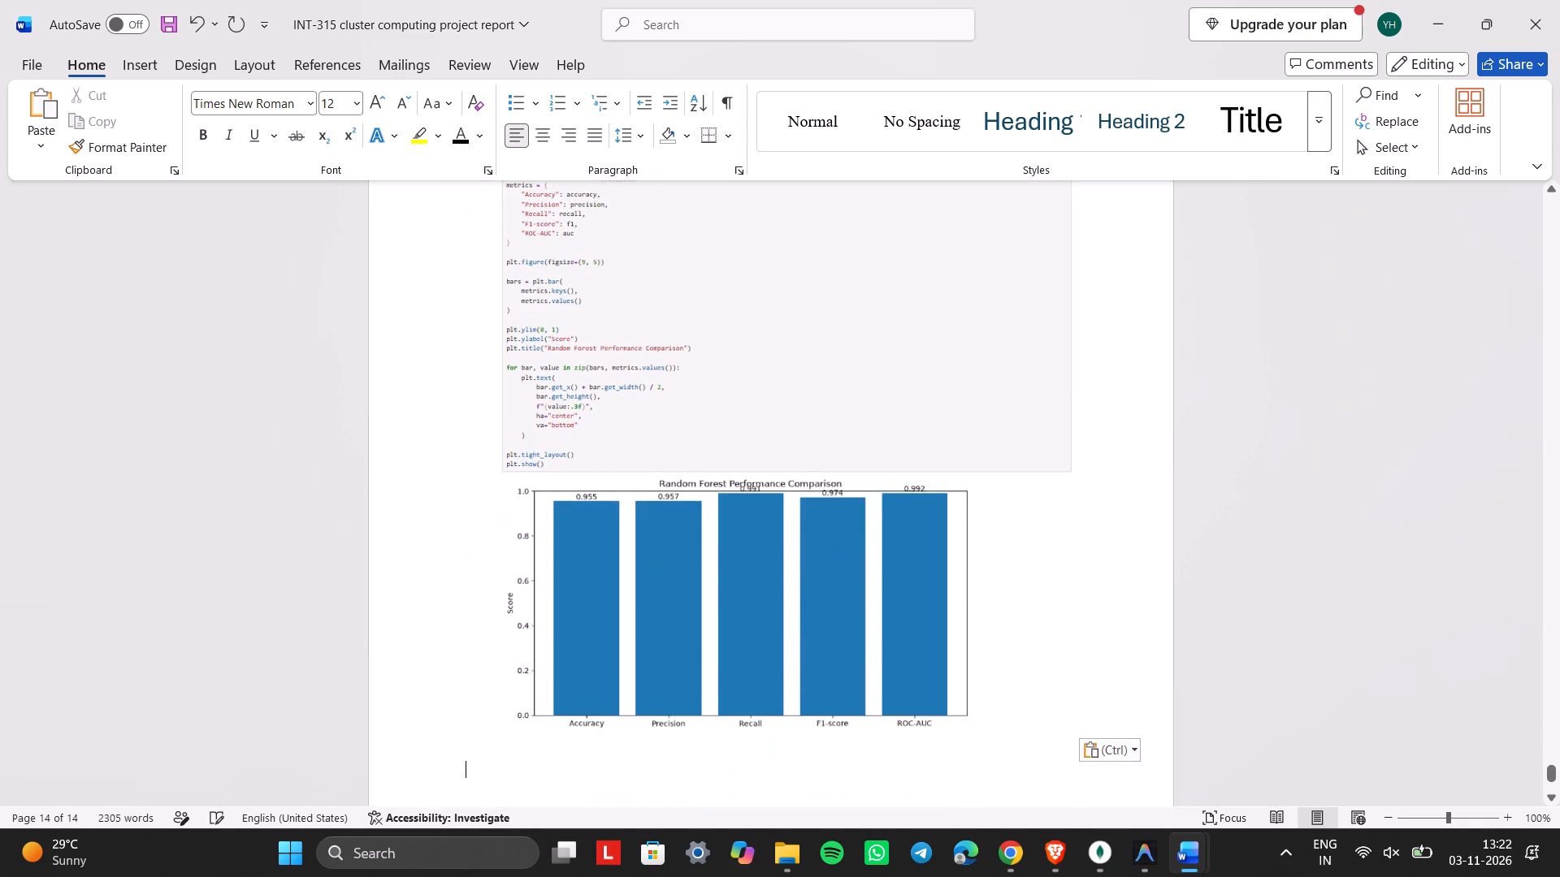
Review the pasted screenshots, their headings and page layout back up to Code Cell 21 and the 9. Execution Screenshots heading.
scroll(993, 278, "up", 2)
scroll(993, 278, "down", 7)
scroll(993, 278, "up", 12)
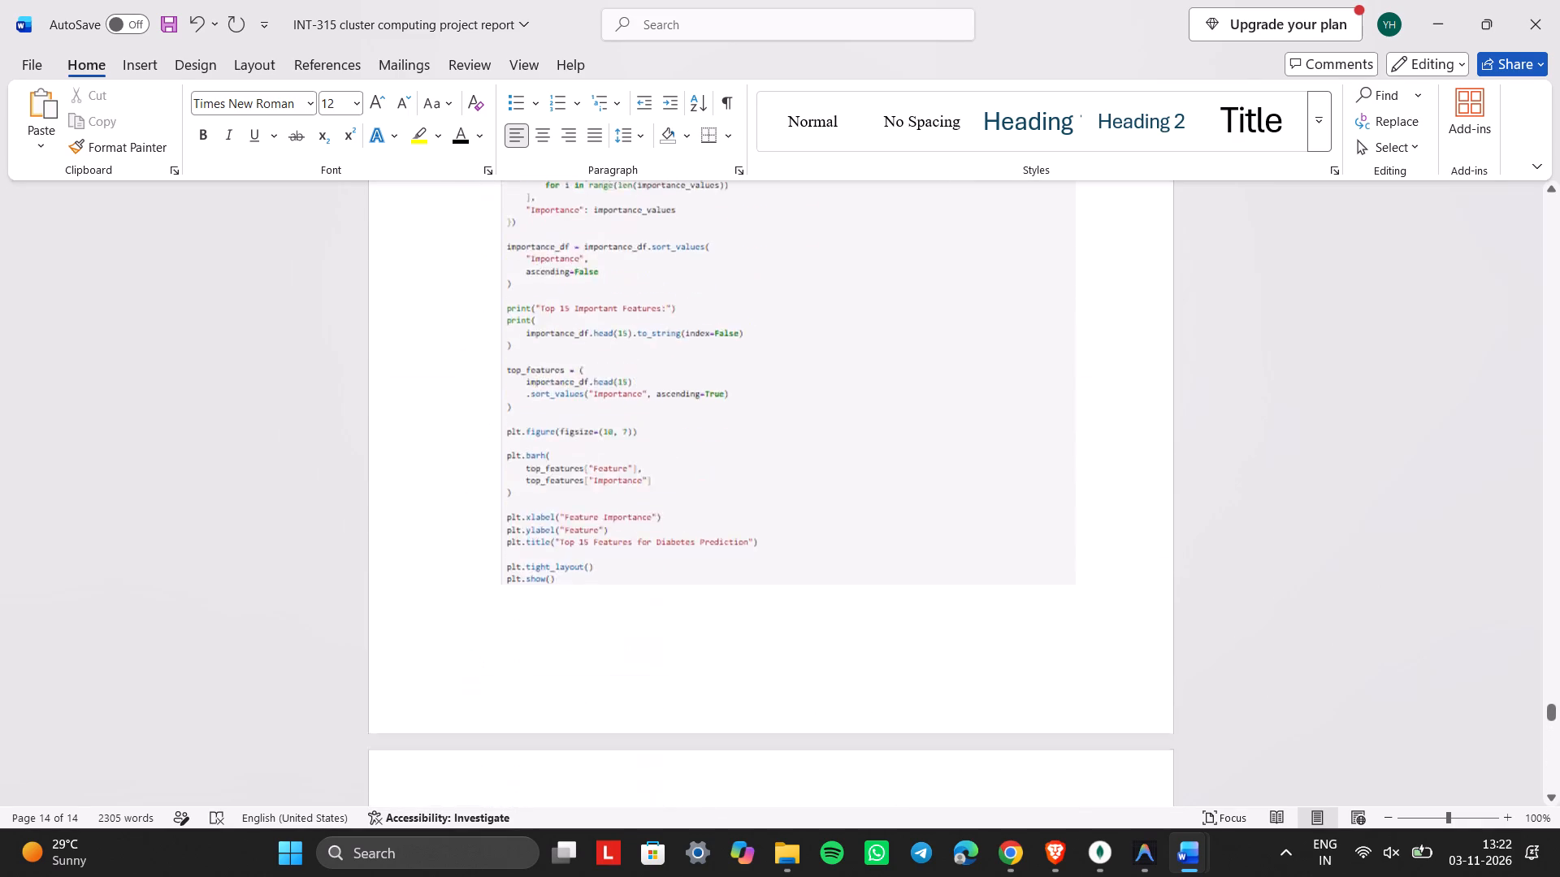
scroll(993, 278, "up", 16)
scroll(993, 278, "up", 7)
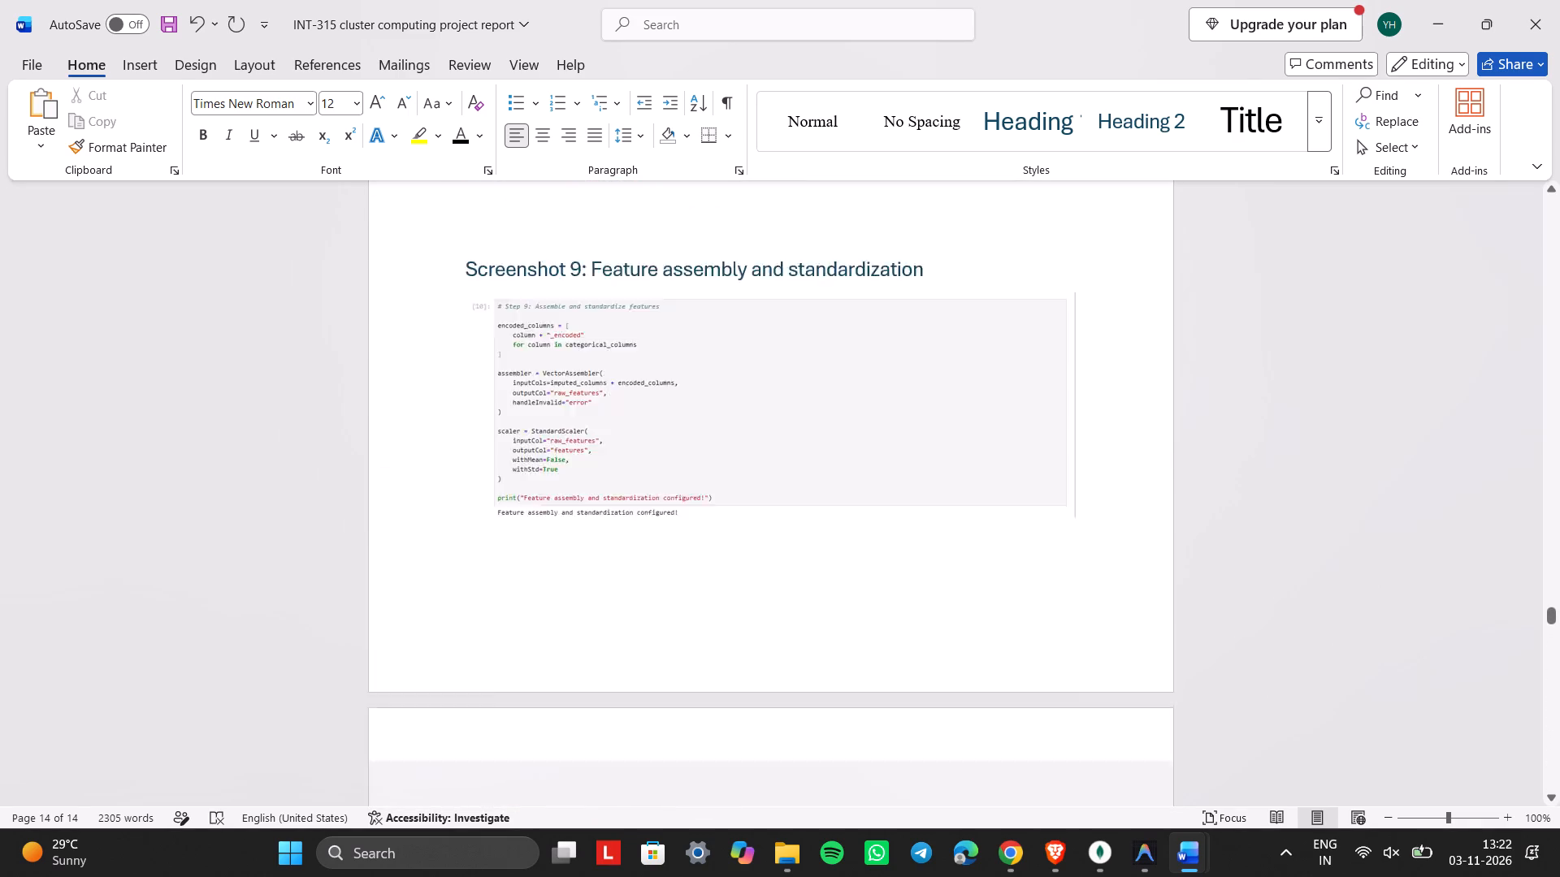
scroll(993, 278, "up", 7)
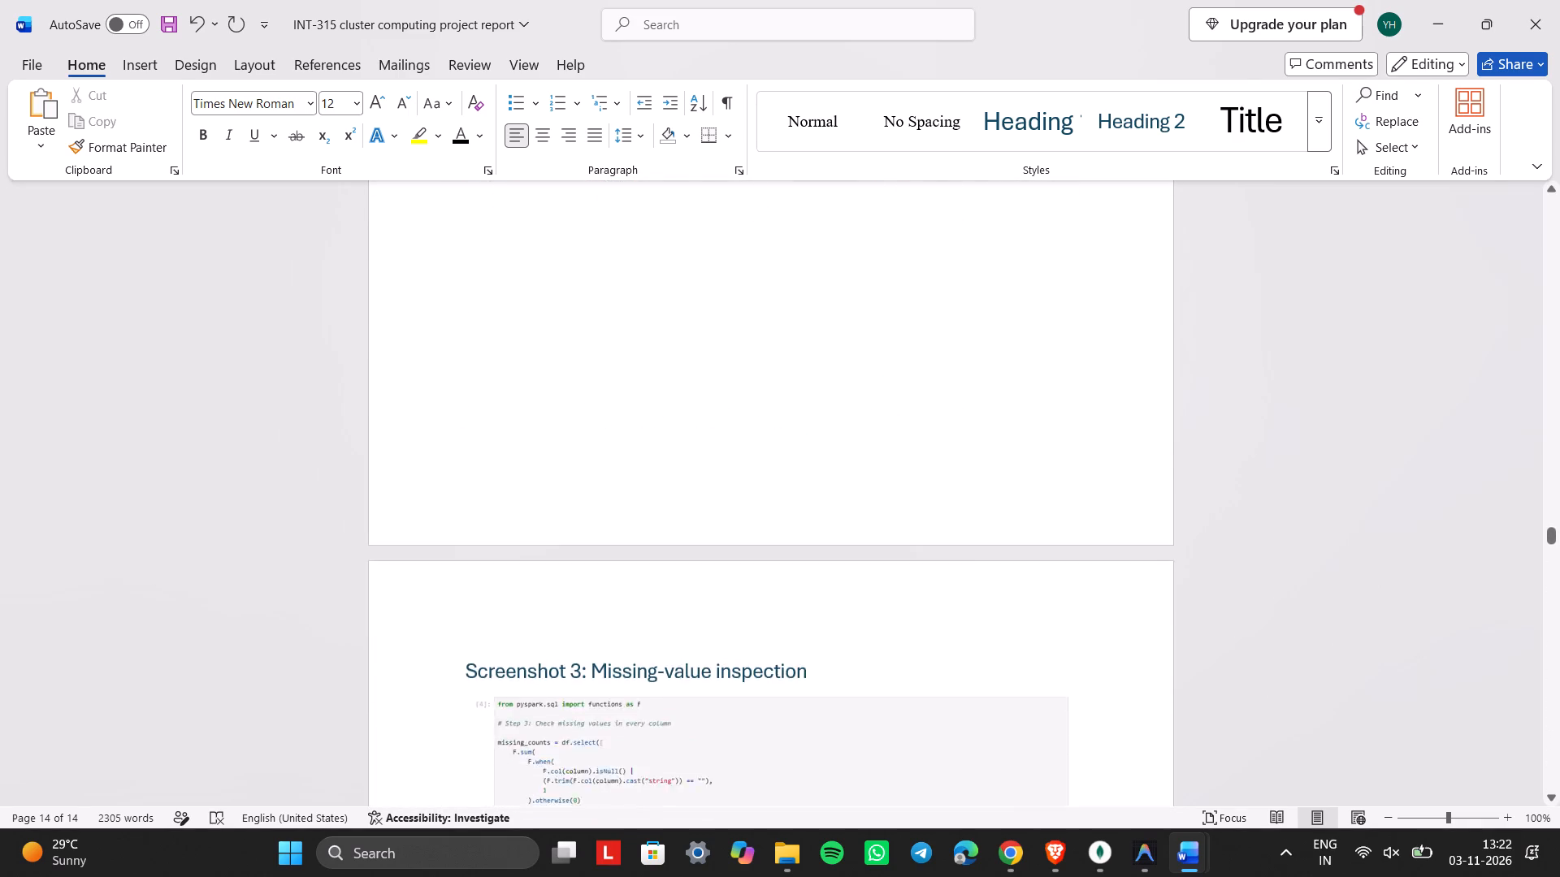
scroll(993, 278, "up", 8)
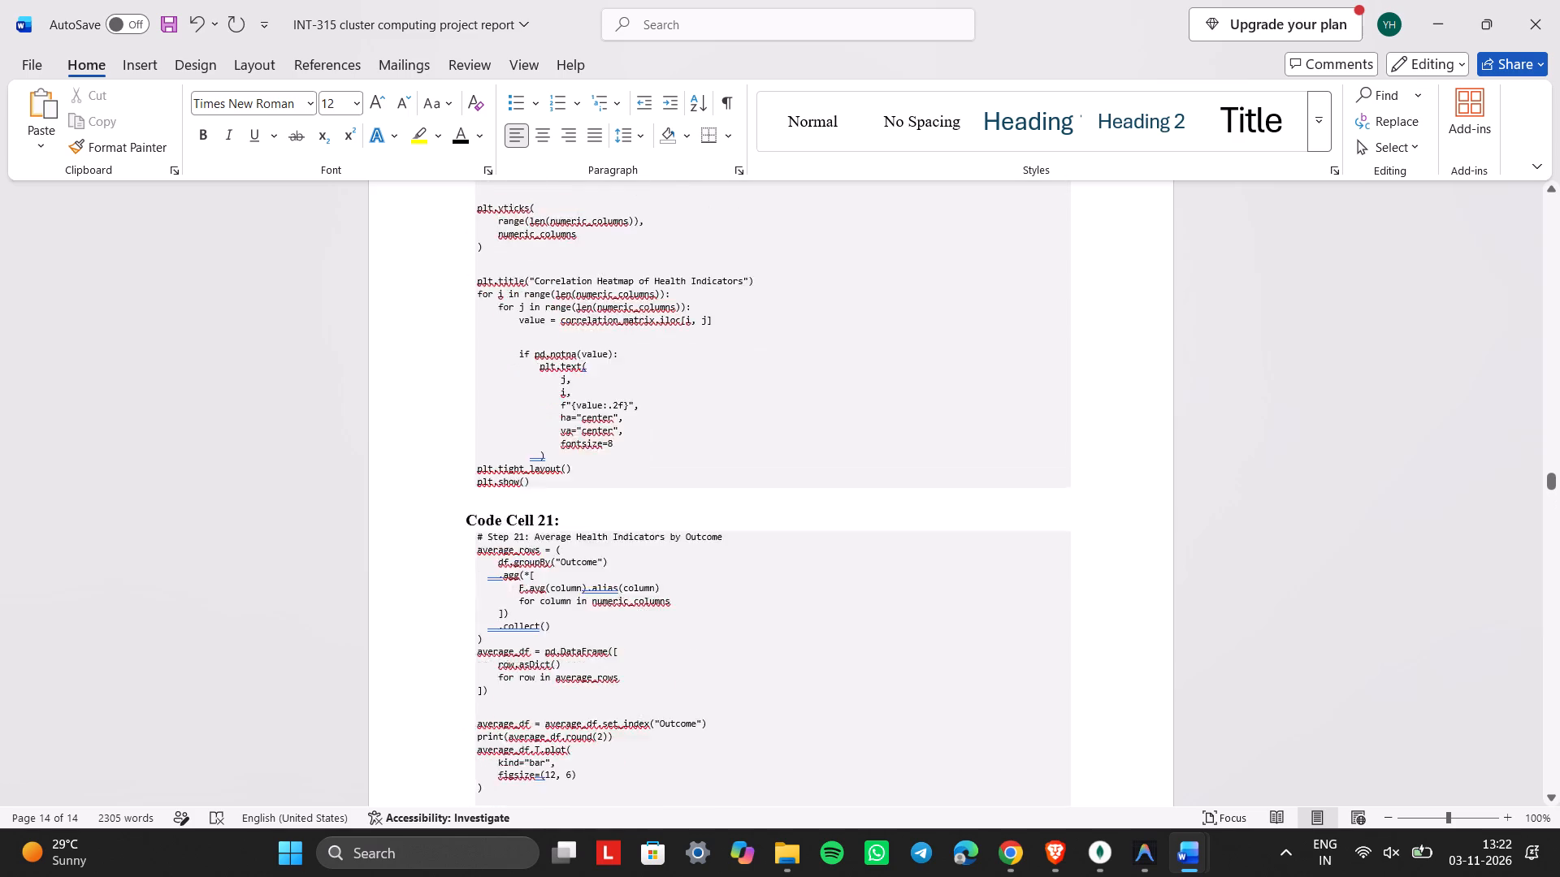
scroll(993, 278, "down", 1)
scroll(993, 278, "up", 1)
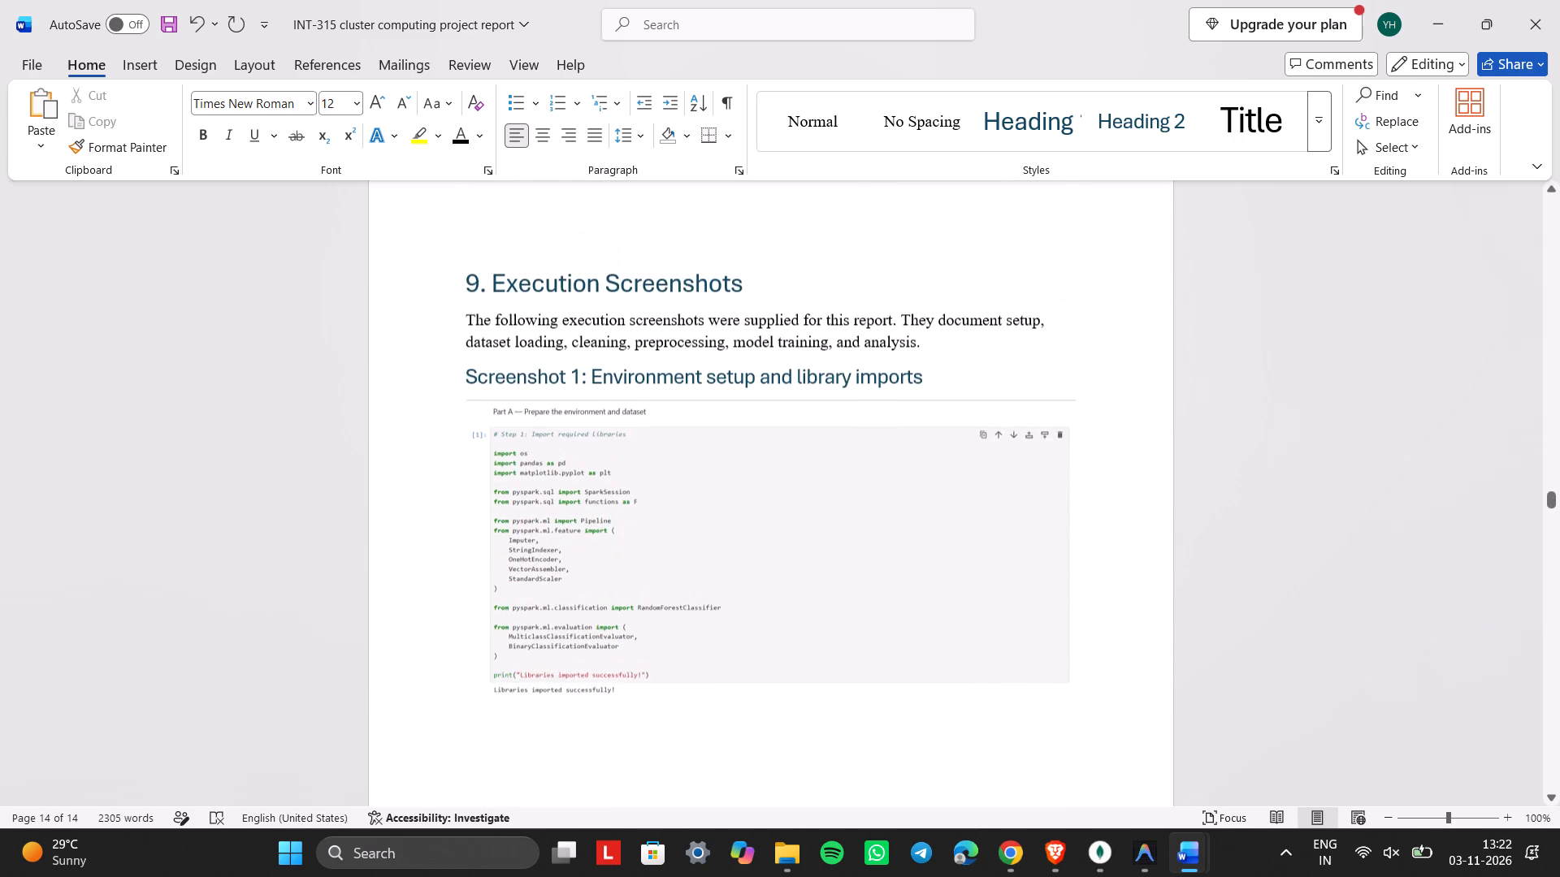
scroll(993, 278, "up", 2)
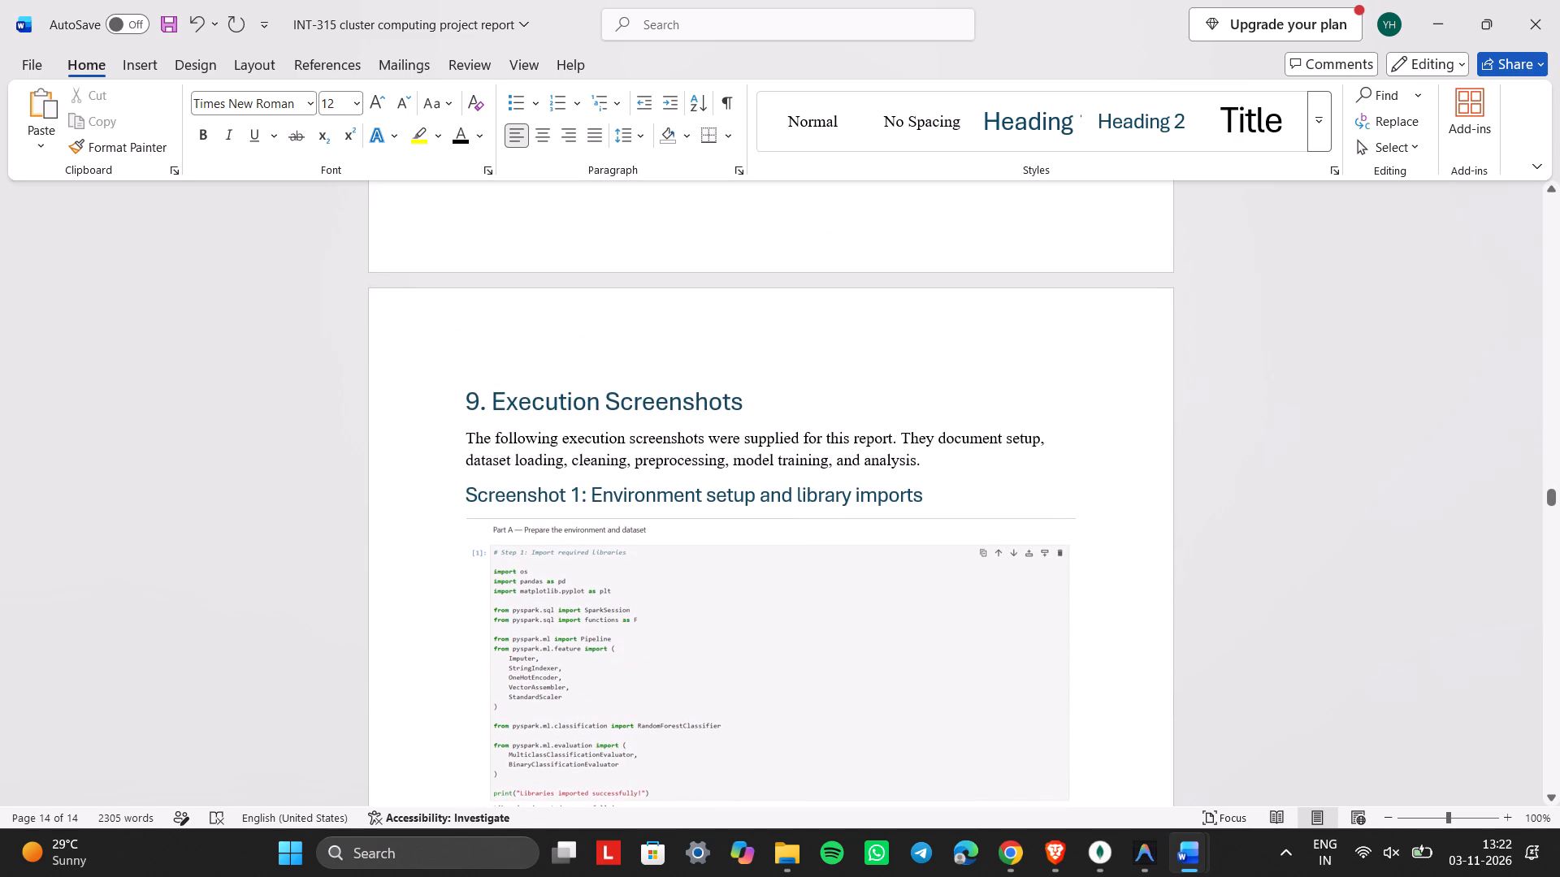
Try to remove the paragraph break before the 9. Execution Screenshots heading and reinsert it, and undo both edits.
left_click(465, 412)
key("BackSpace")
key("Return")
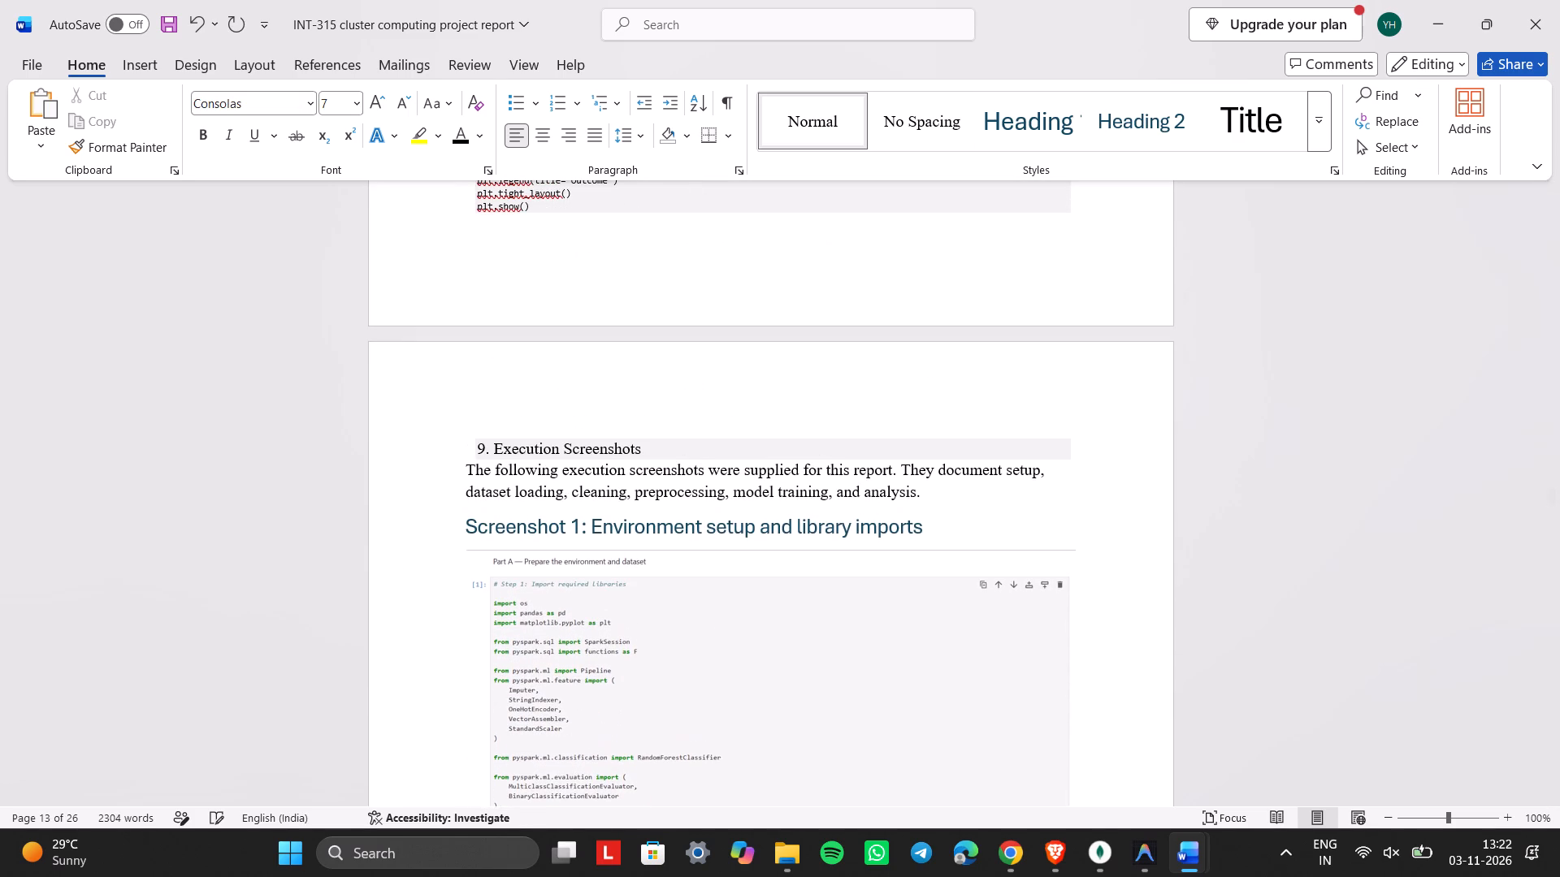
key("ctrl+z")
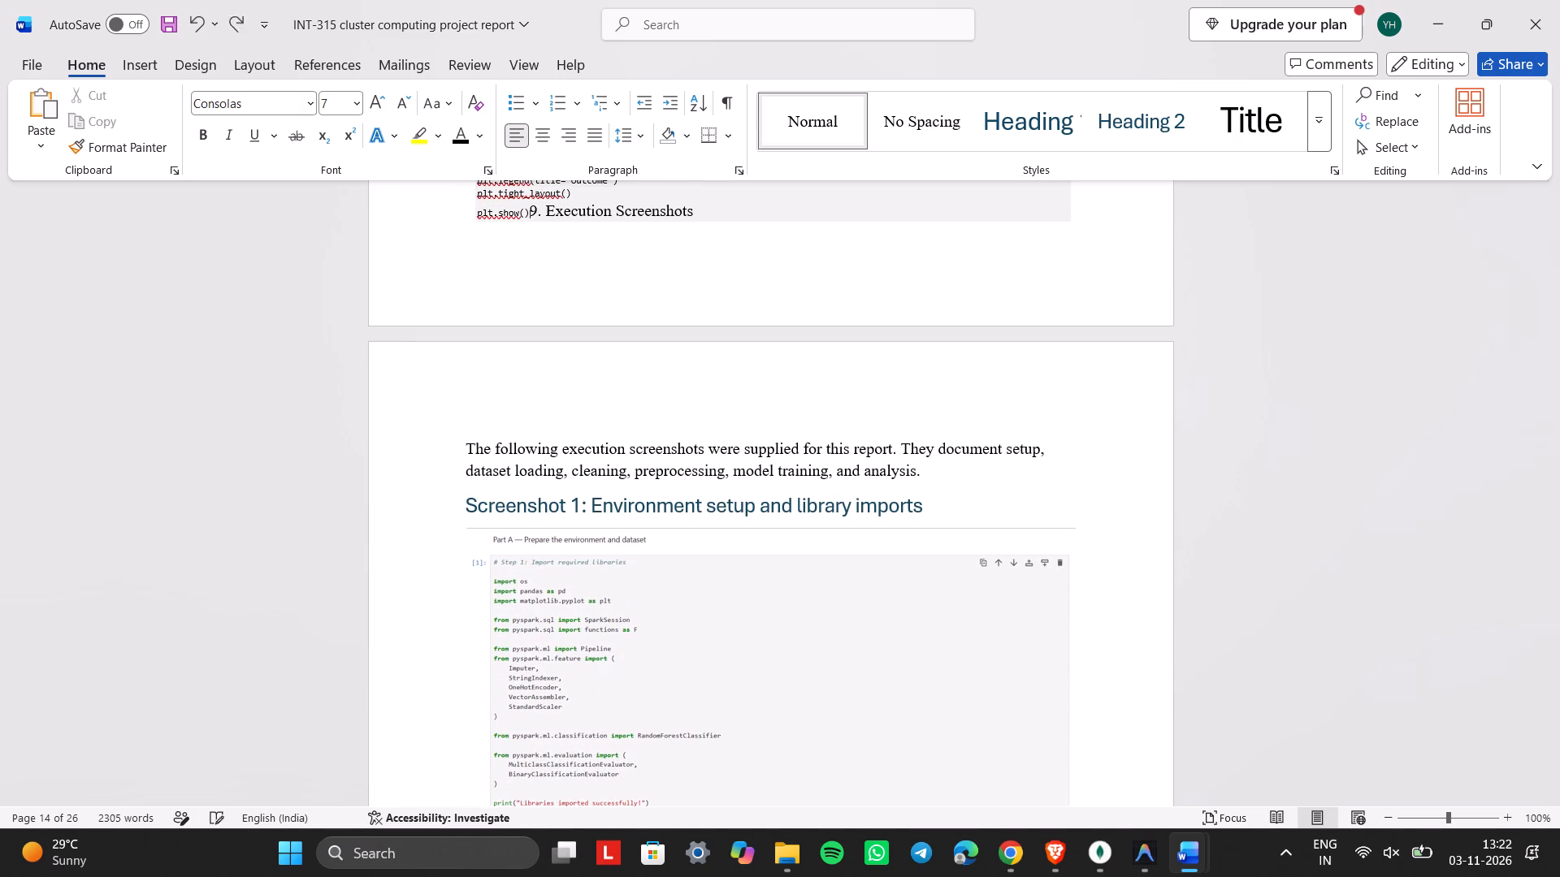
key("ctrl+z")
Restyle the 9. Execution Screenshots heading as Normal, 14 pt bold, append a colon, and add space after the paragraph.
left_click_drag(766, 463, 572, 477)
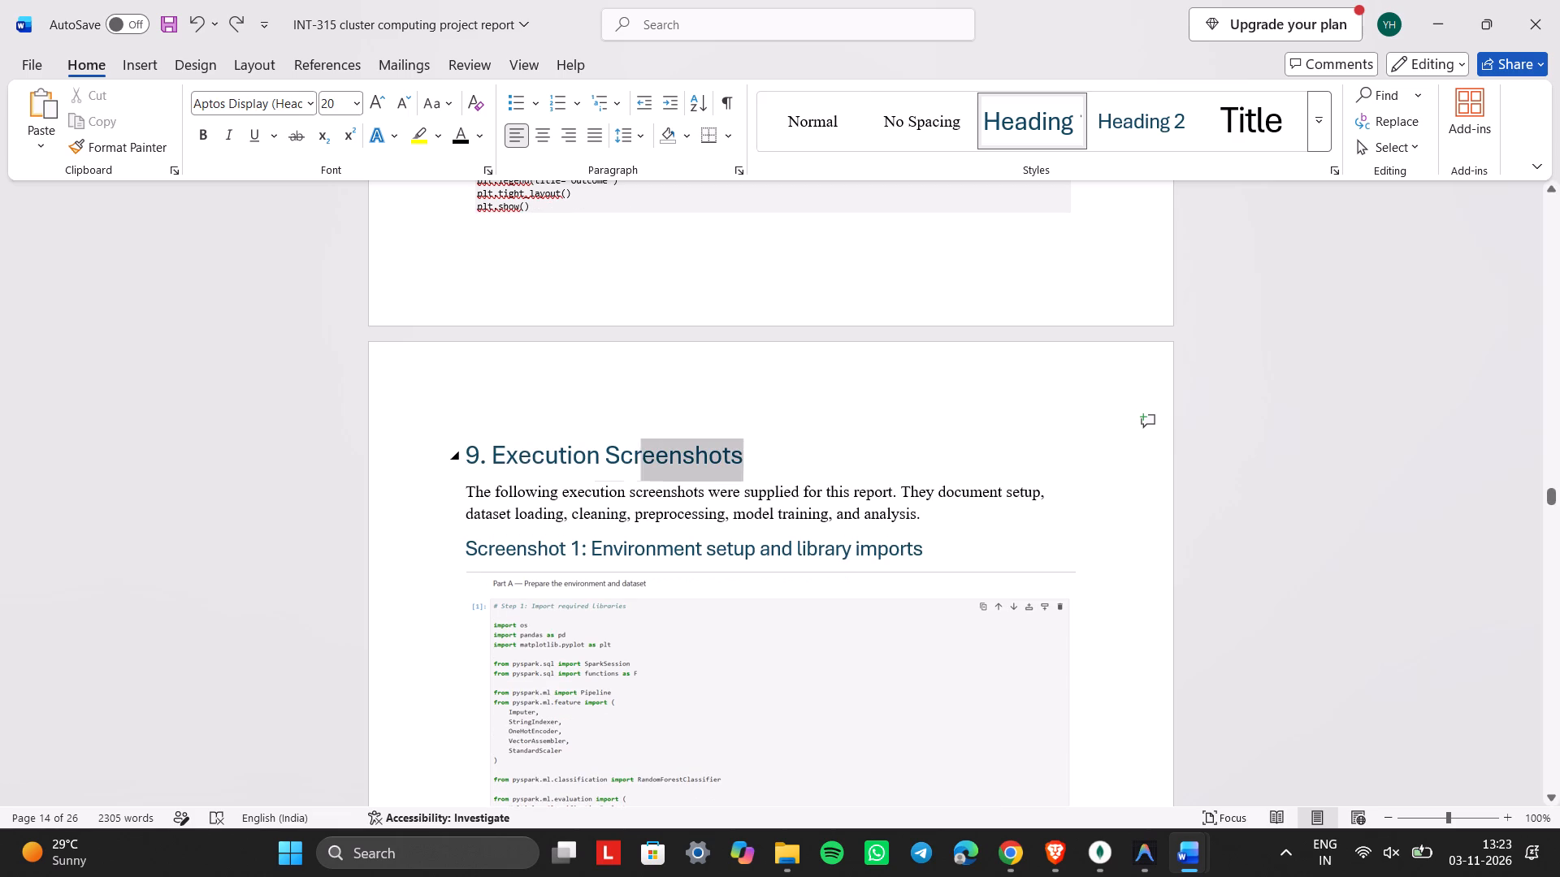
left_click_drag(572, 477, 444, 469)
left_click(762, 124)
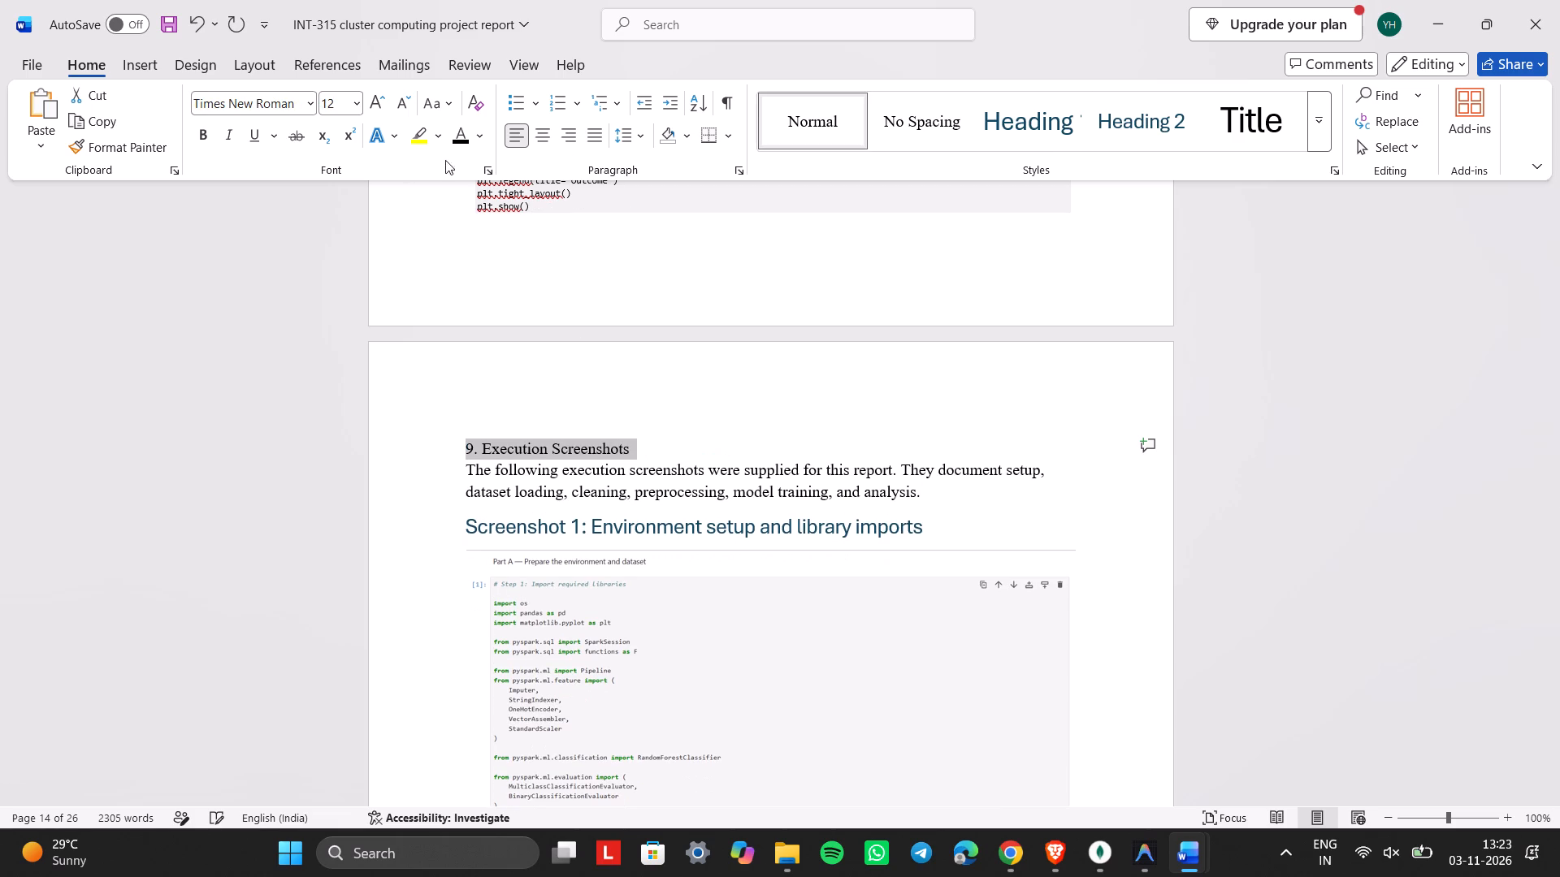
left_click(357, 102)
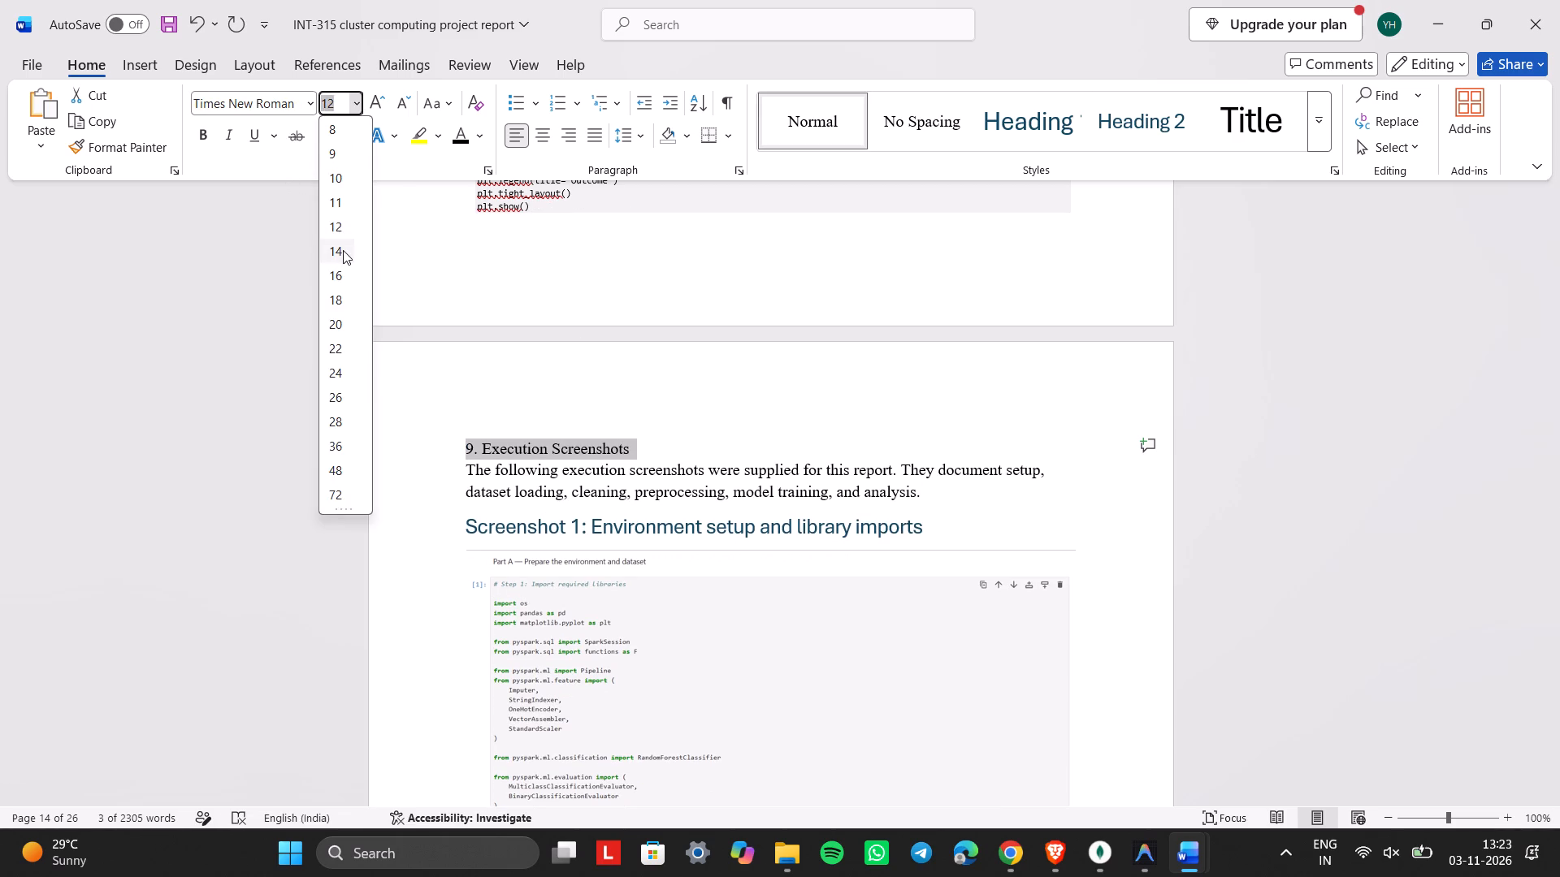
left_click(343, 250)
left_click(204, 136)
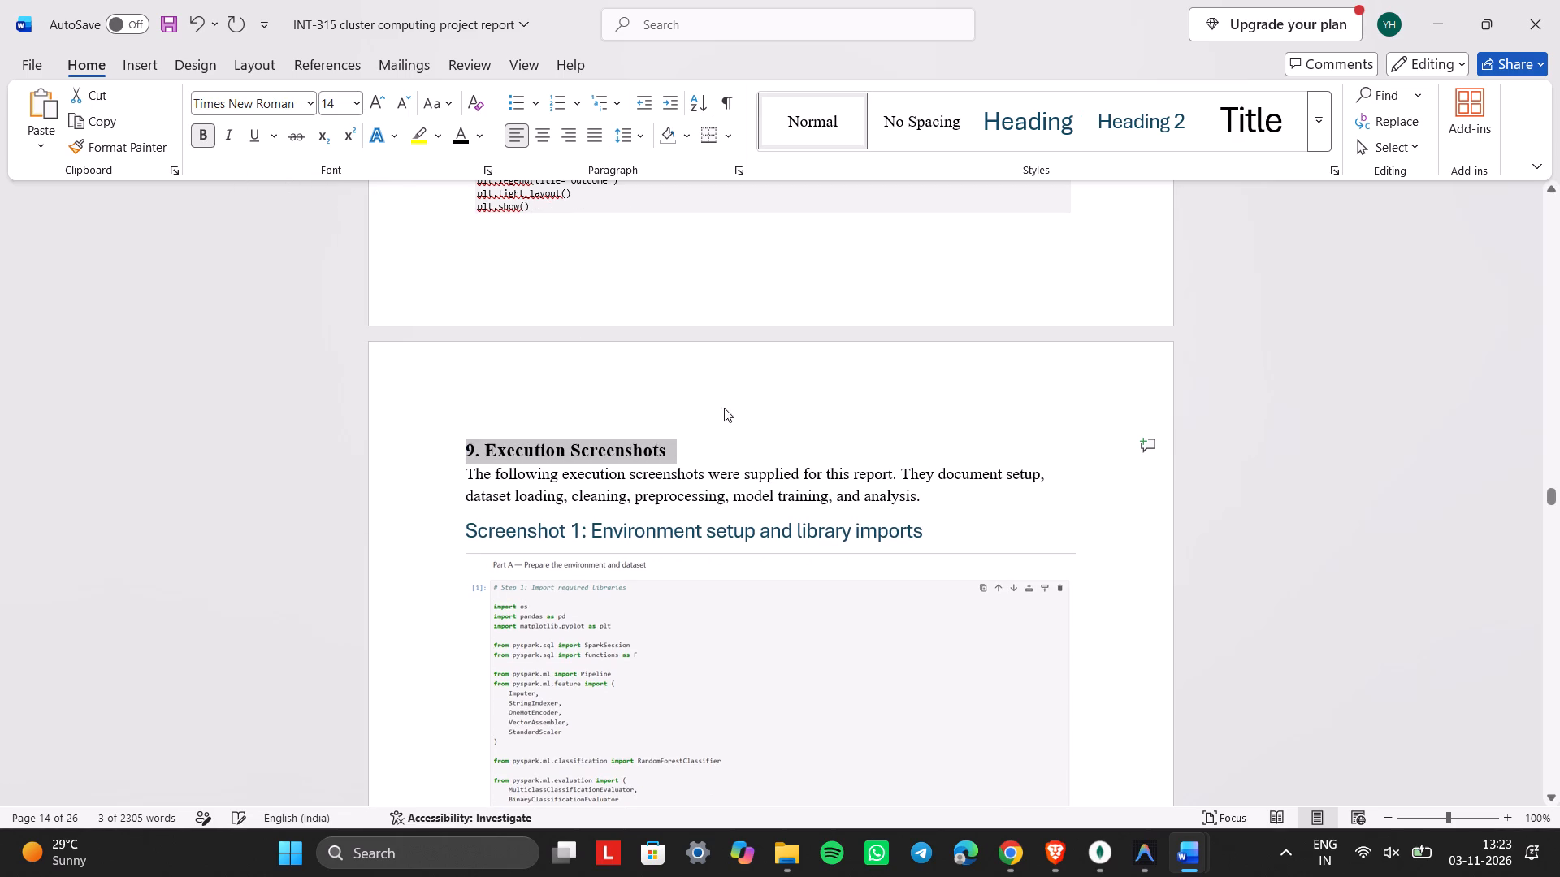
left_click(714, 438)
key("shift+colon")
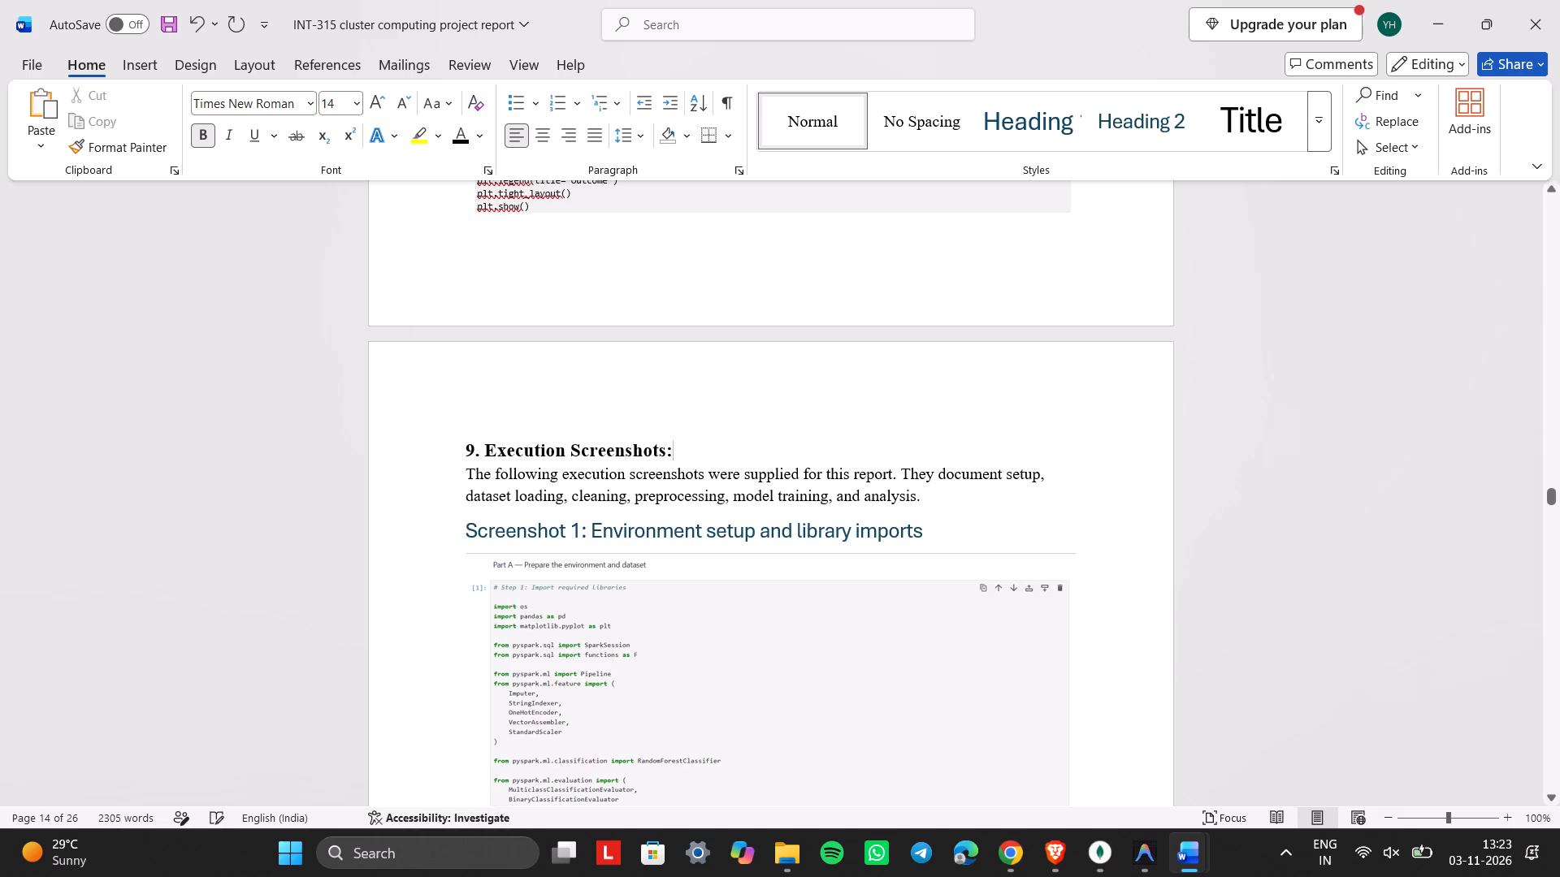
left_click(641, 135)
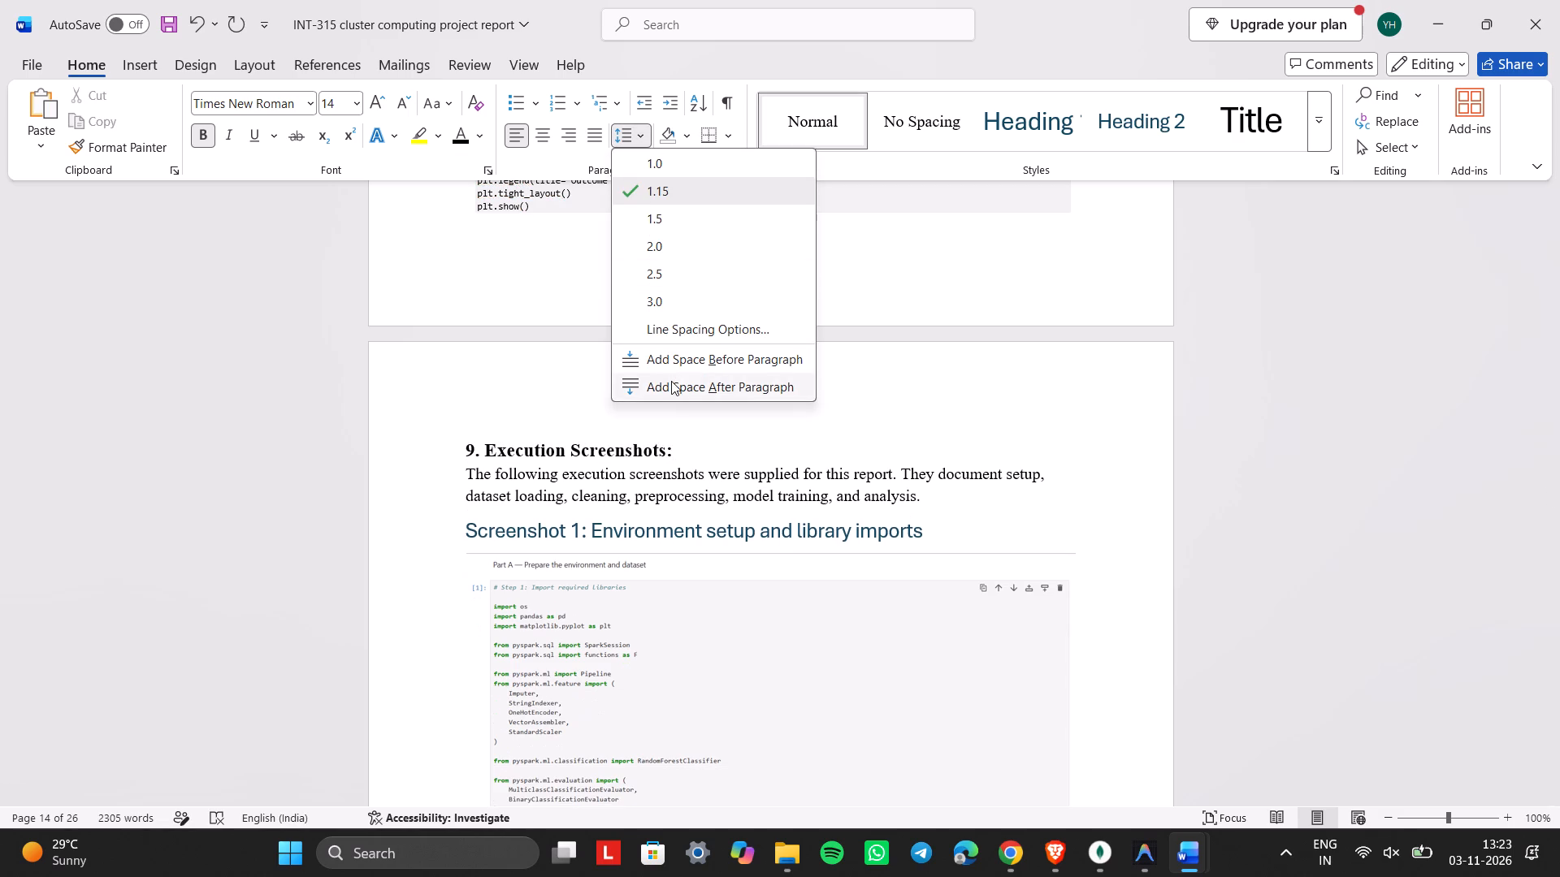
left_click(671, 381)
left_click(739, 462)
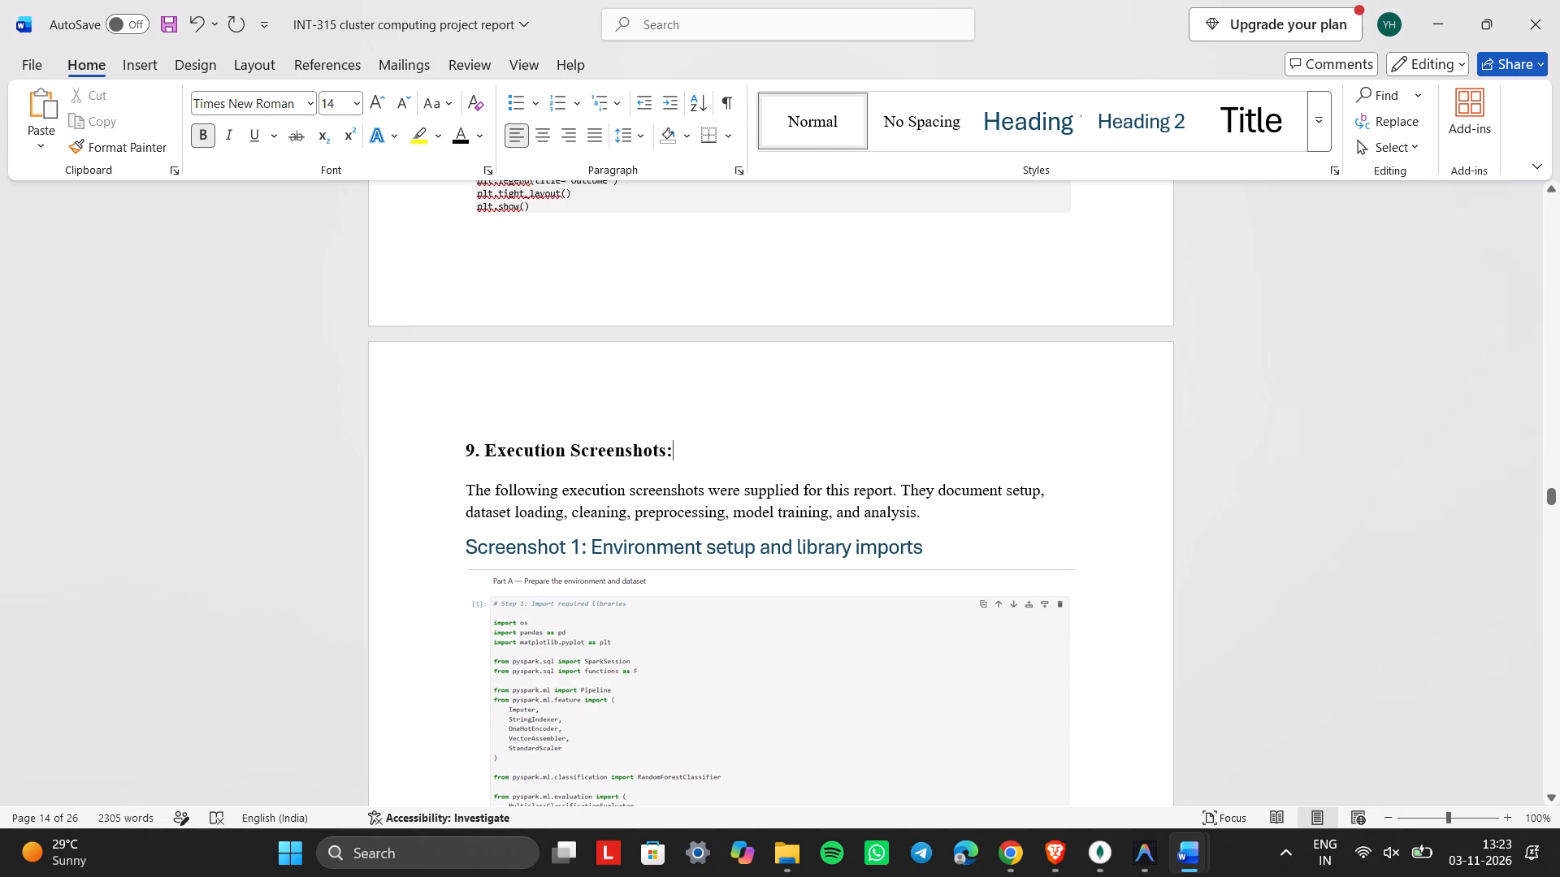
Restyle the Screenshot 1: Environment setup and library imports heading as Normal in bold, with added space before the paragraph.
left_click(898, 499)
left_click(949, 511)
left_click_drag(935, 546, 415, 560)
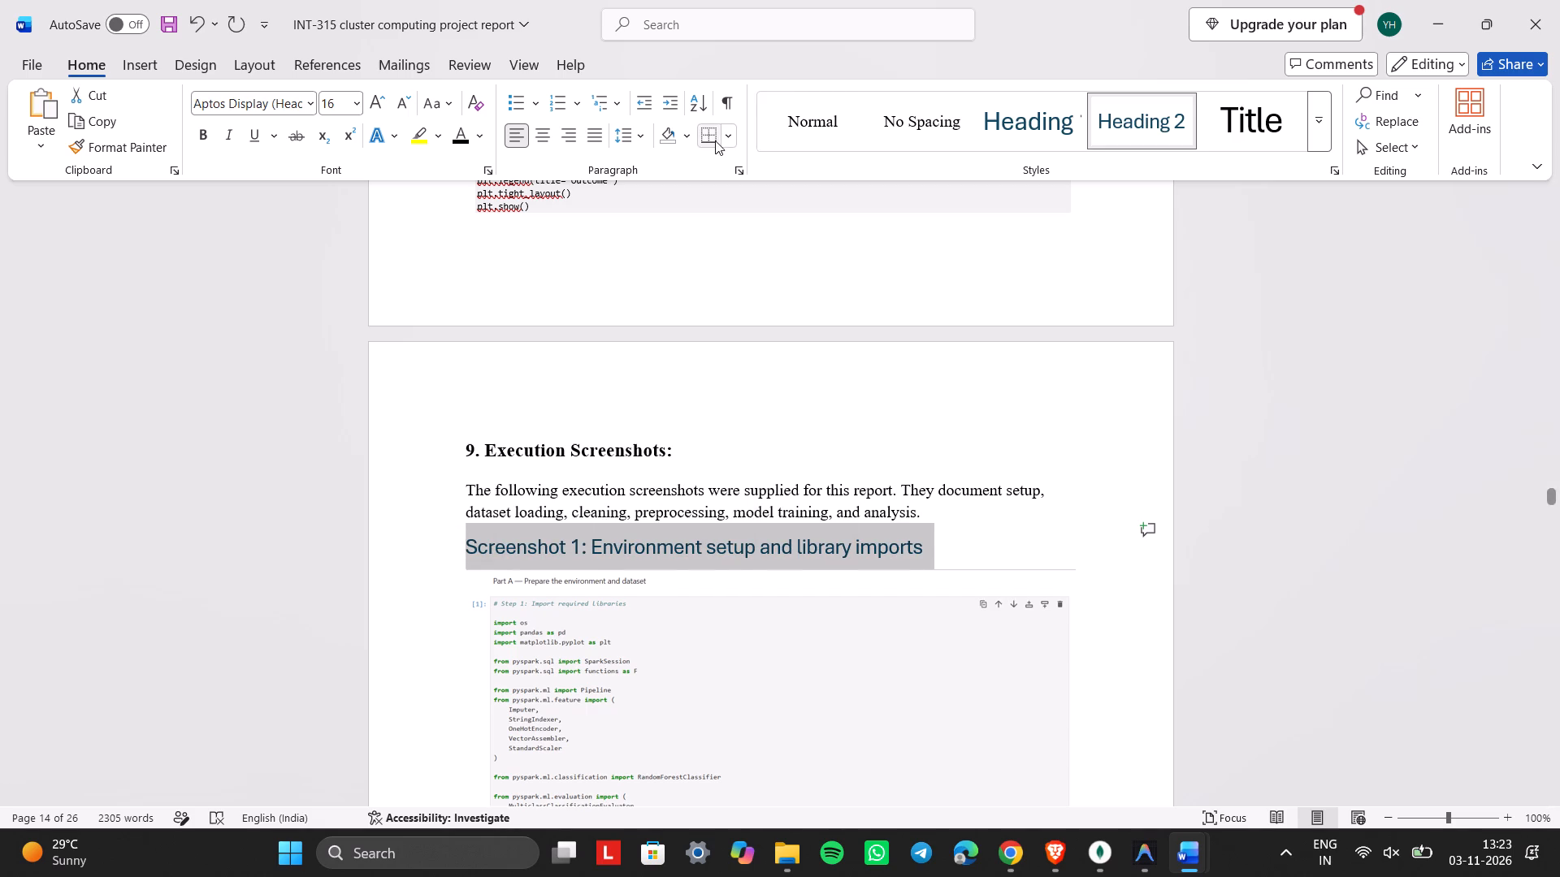
left_click(787, 114)
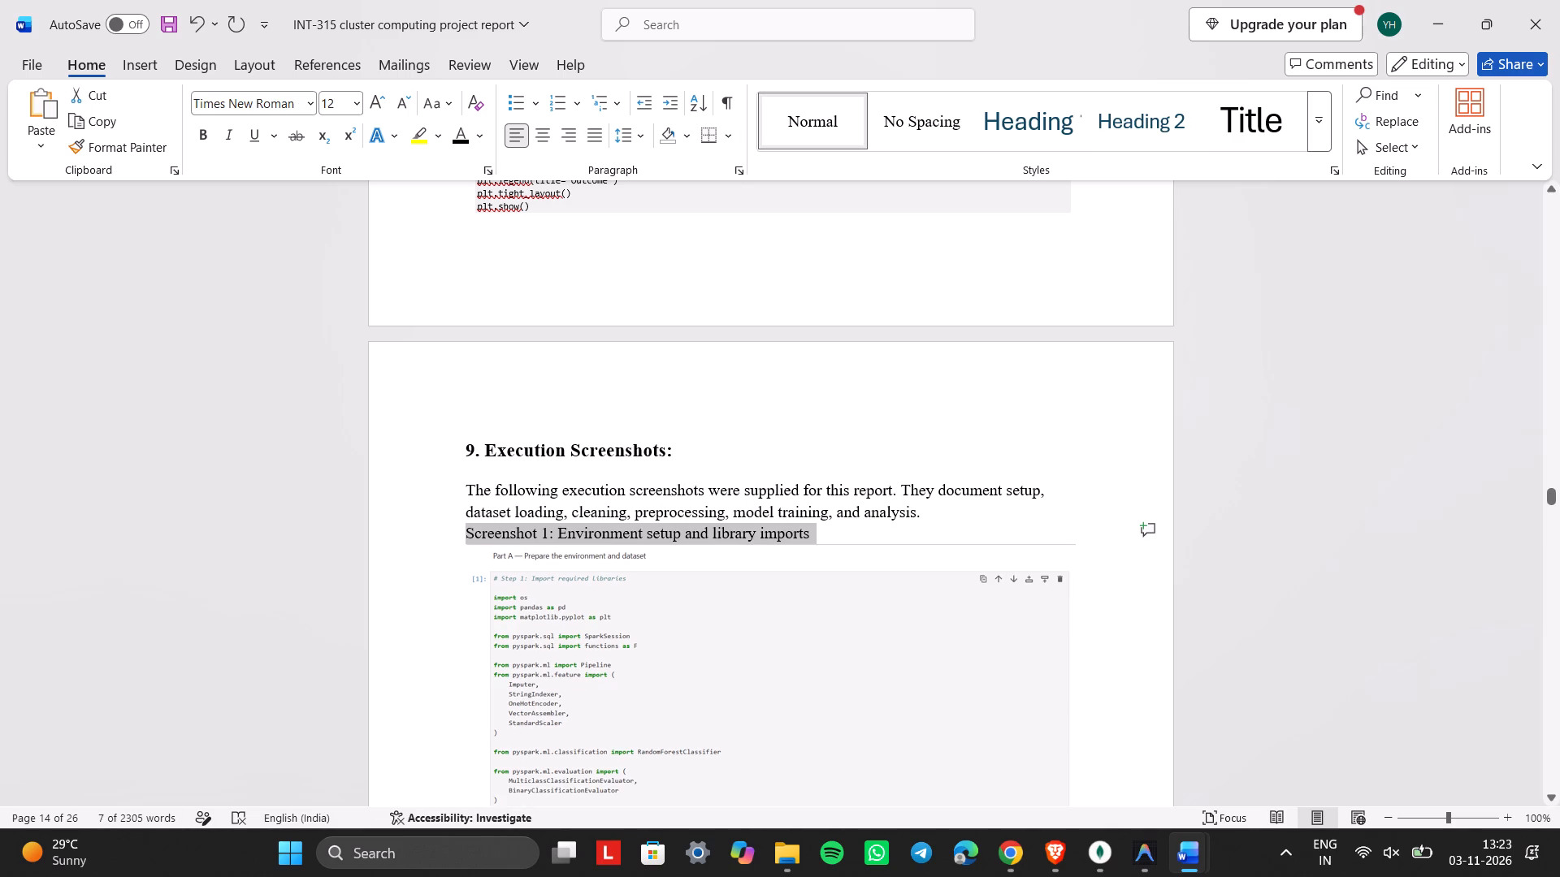
double_click(220, 145)
left_click(200, 134)
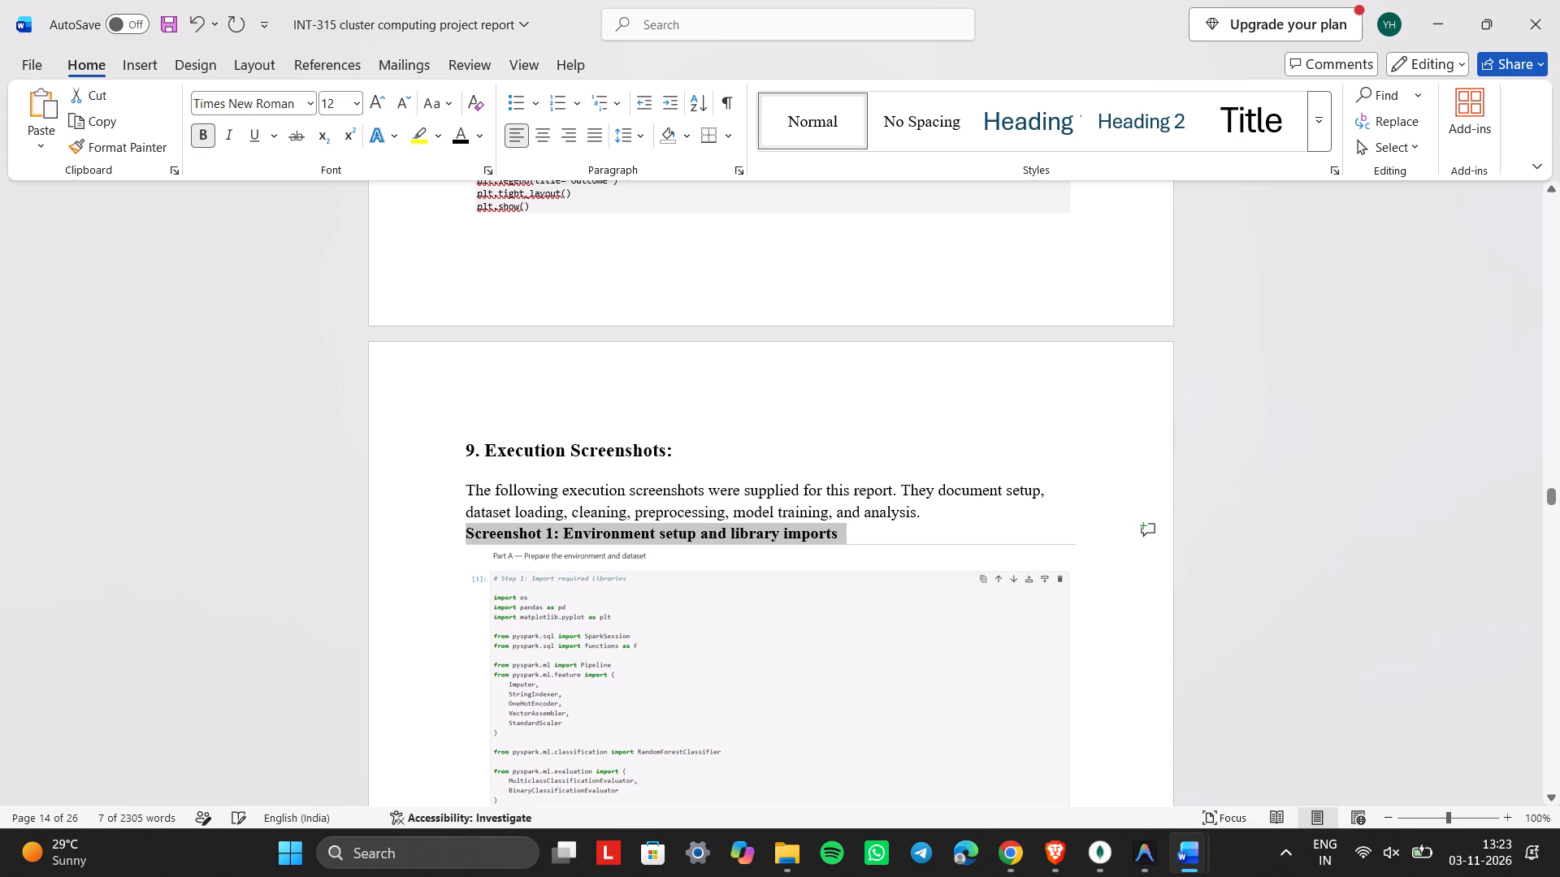
left_click(908, 525)
left_click(632, 140)
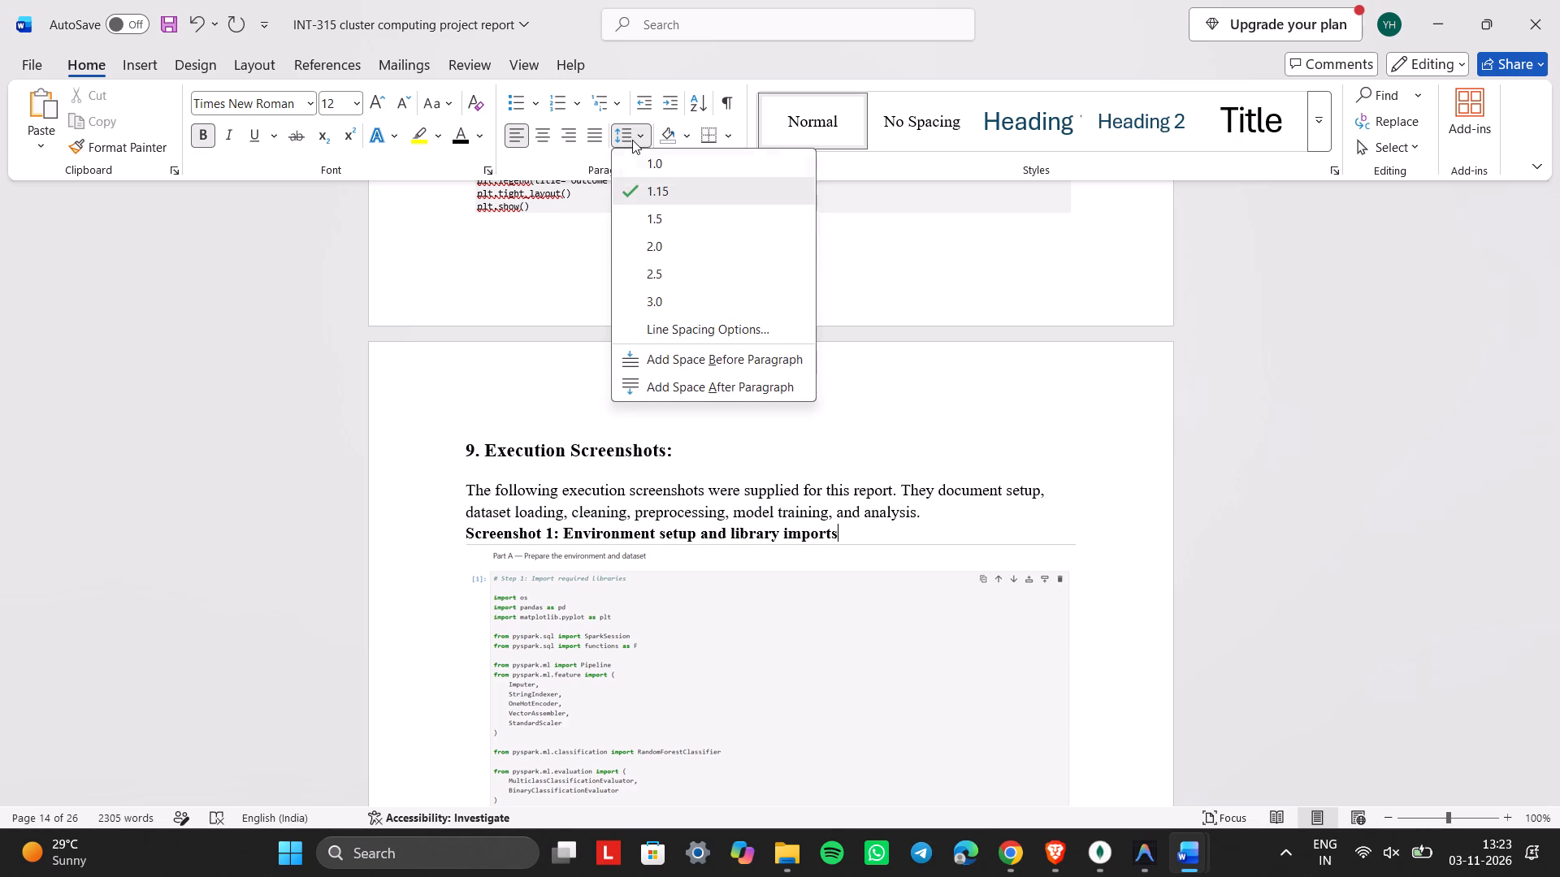
left_click(671, 365)
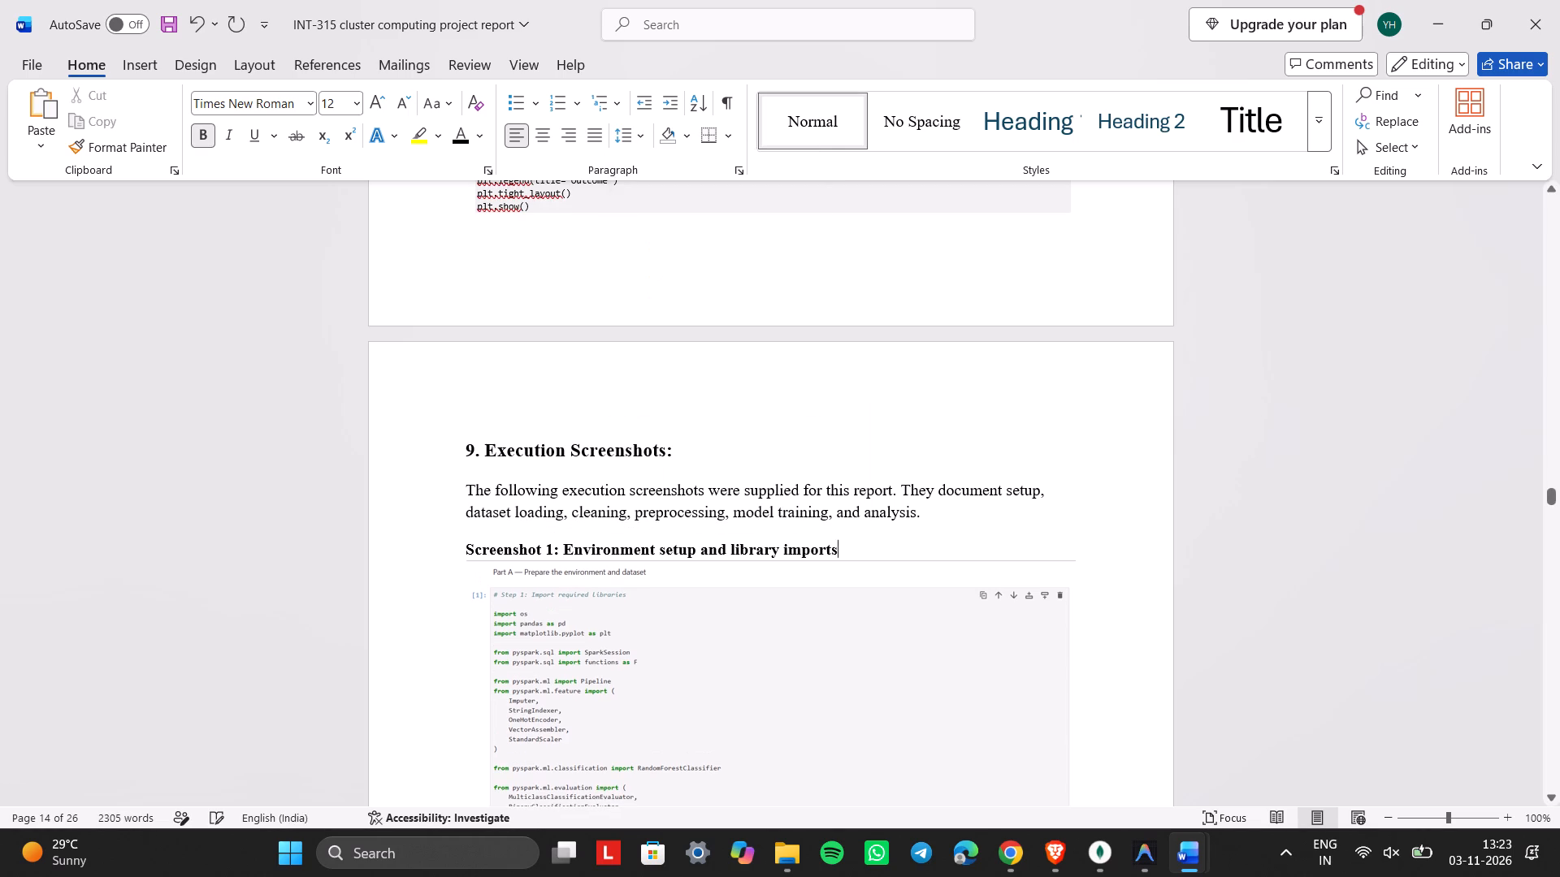
Remove the empty paragraph and page gap between the Screenshot 1 image and the Screenshot 2 heading.
scroll(939, 527, "down", 2)
left_click(840, 461)
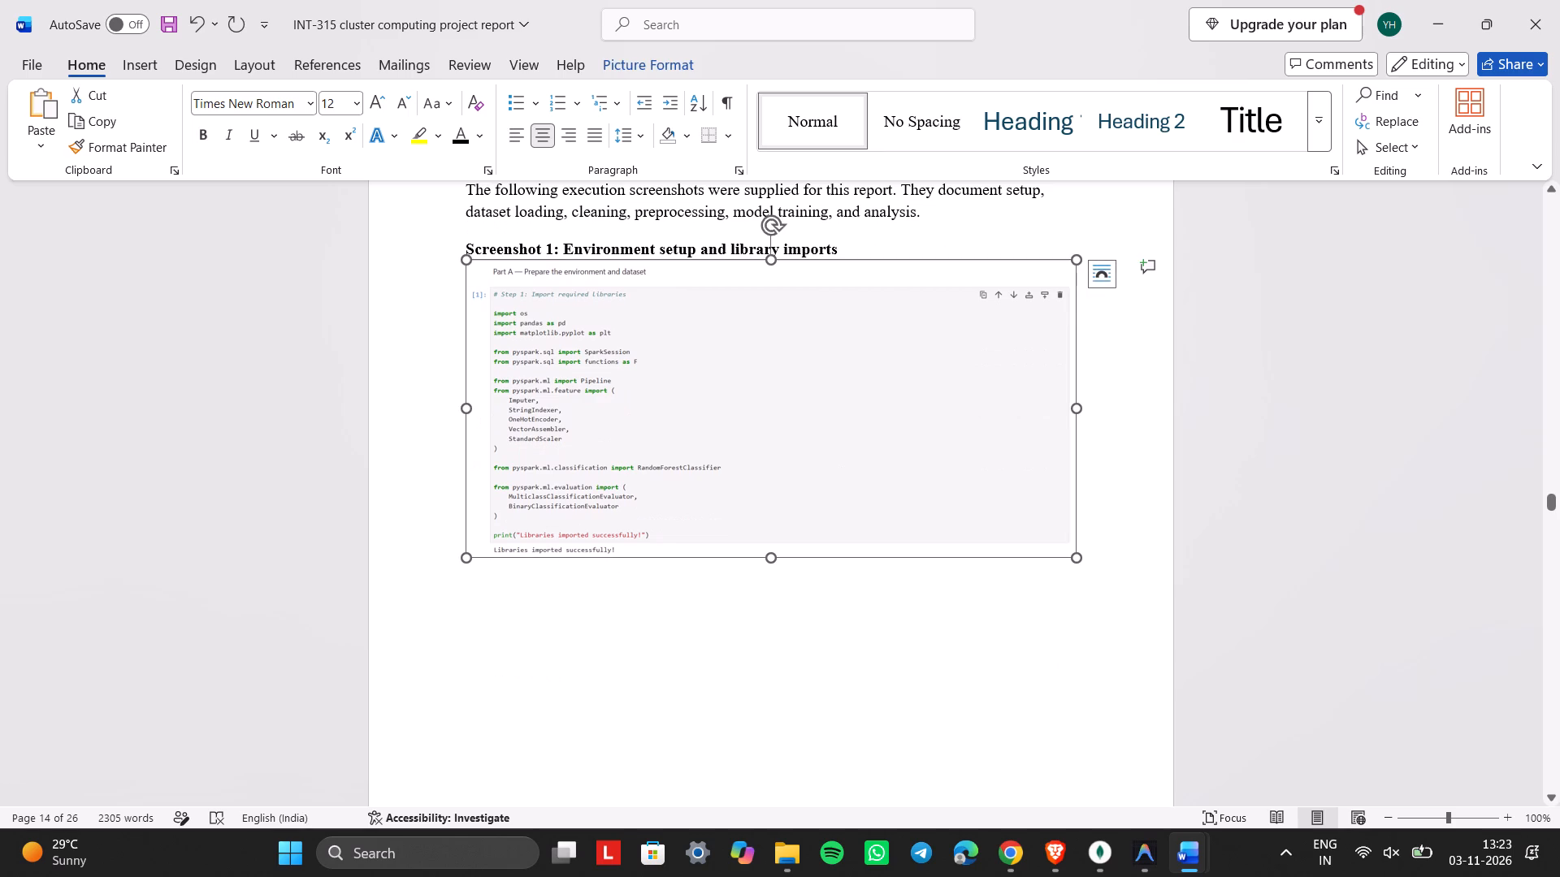
left_click(812, 655)
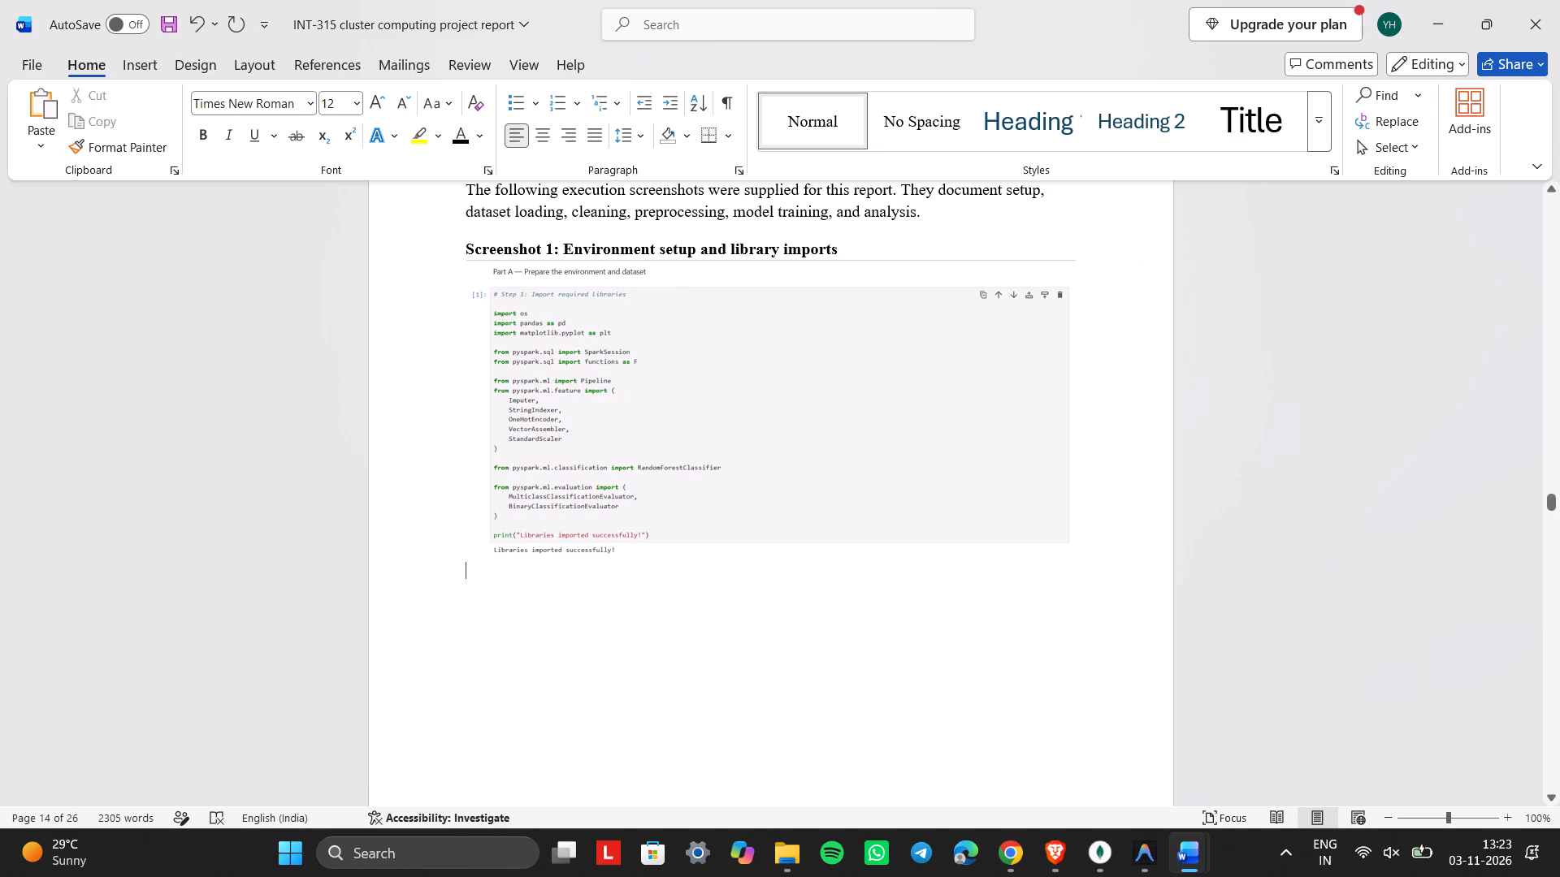
key("BackSpace")
left_click(706, 672)
key("Down")
key("BackSpace")
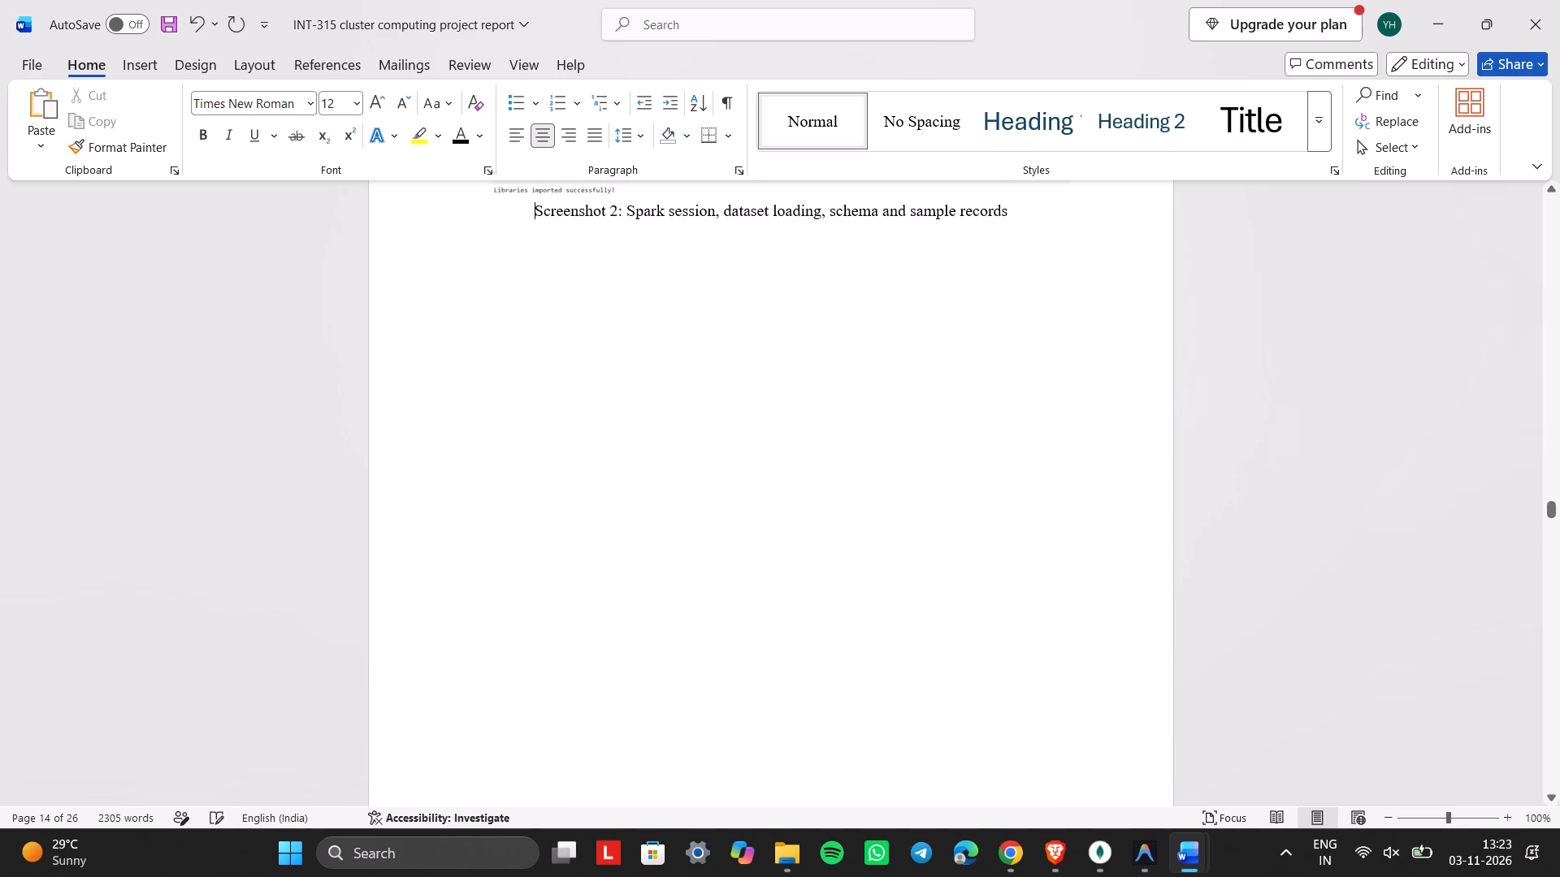
key("BackSpace")
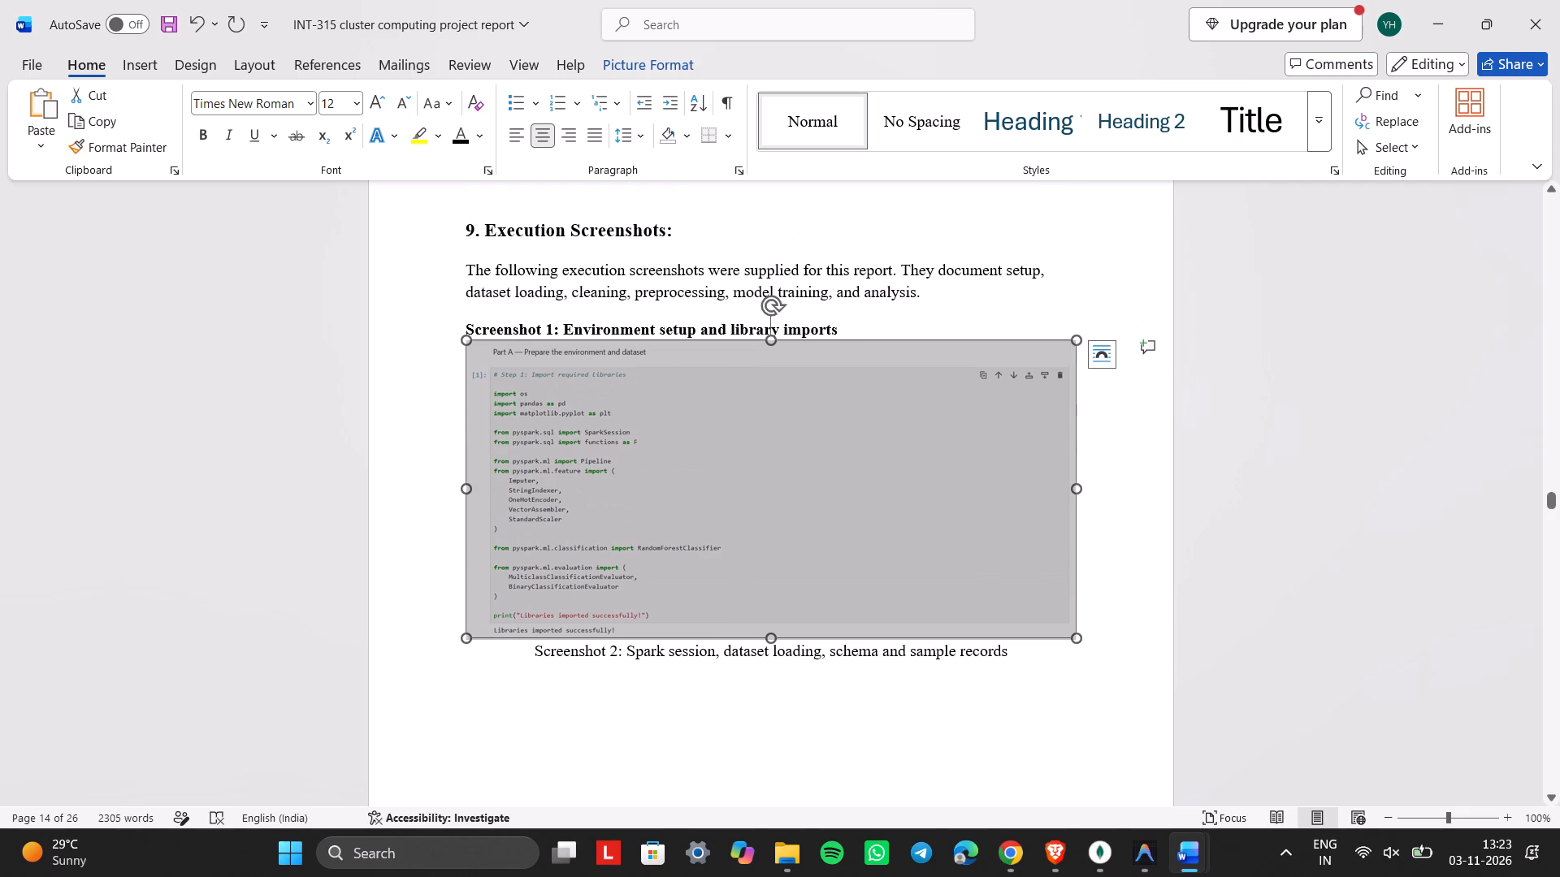
Insert a blank line above the Screenshot 1 image and another above the Screenshot 2 heading, and left-align that heading.
key("Return")
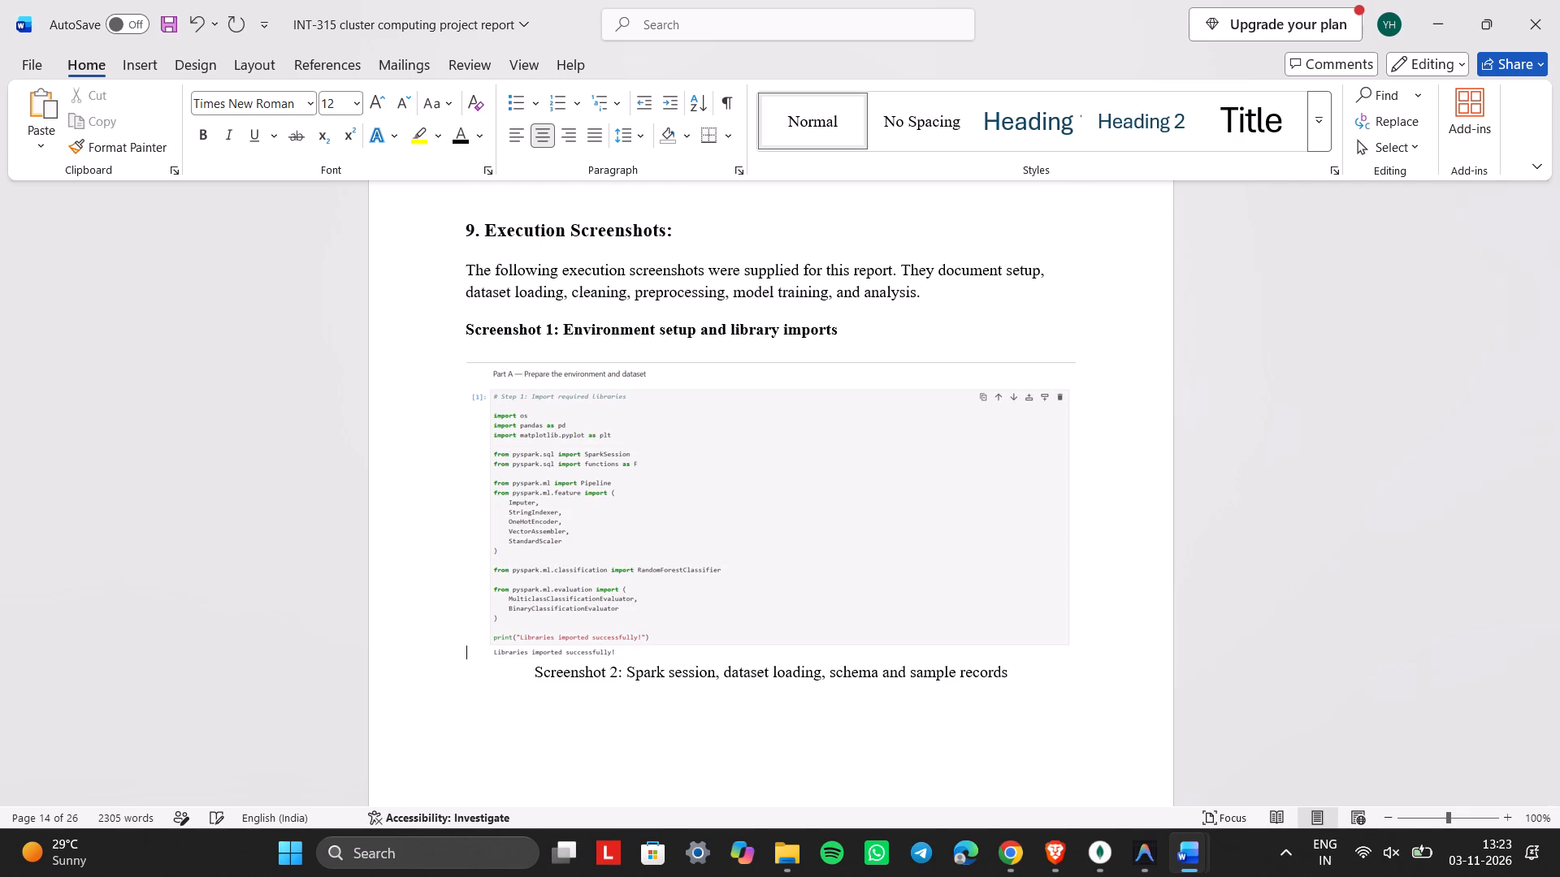
key("Down")
key("Return")
key("Return")
key("BackSpace")
key("BackSpace")
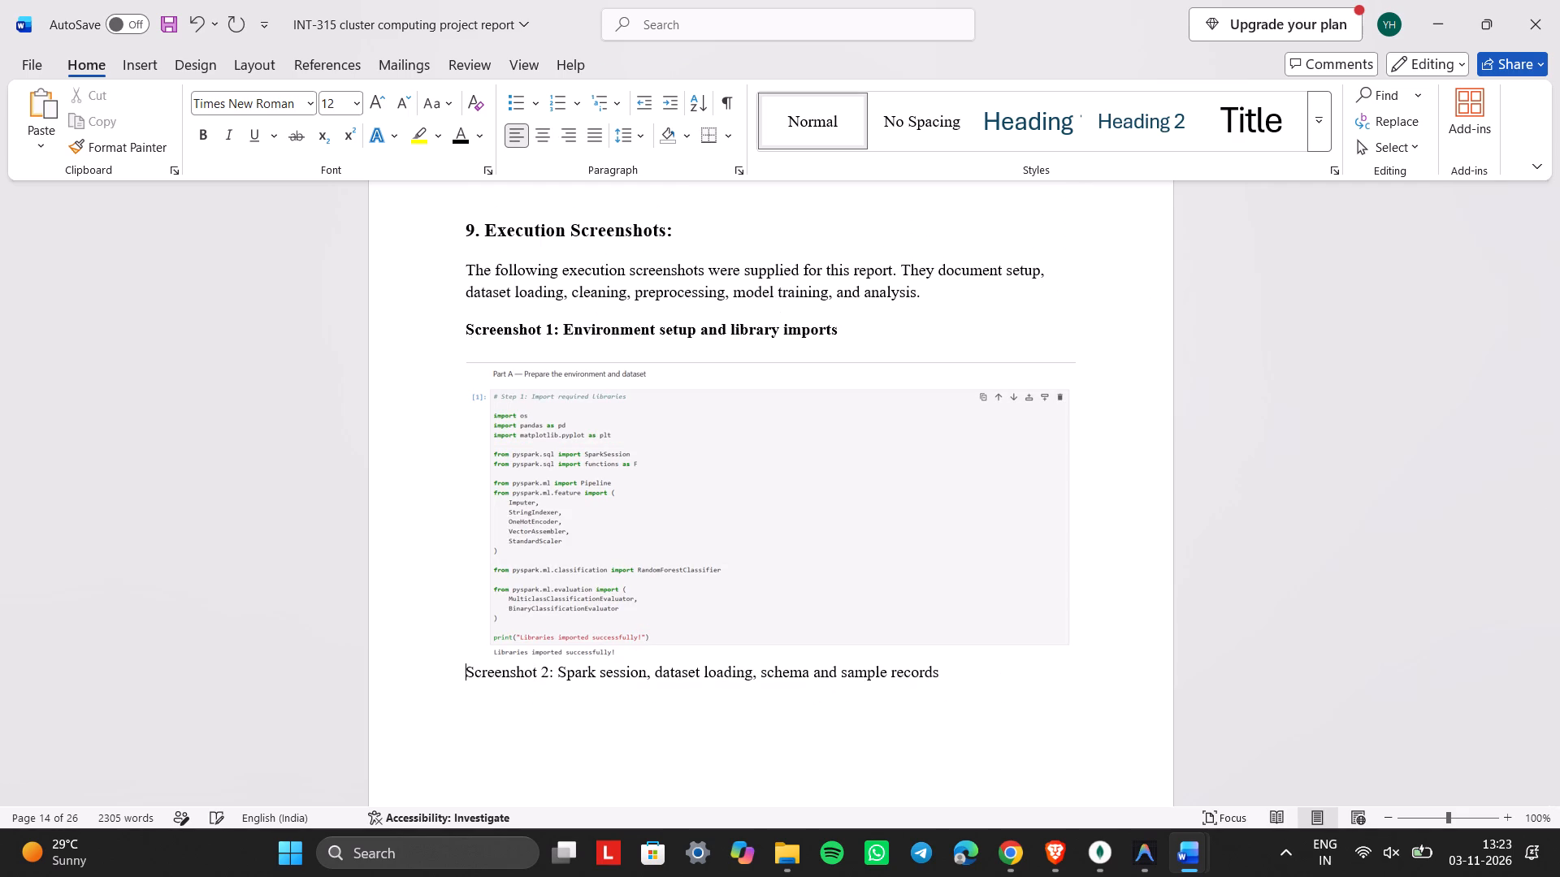
scroll(706, 672, "down", 1)
key("Return")
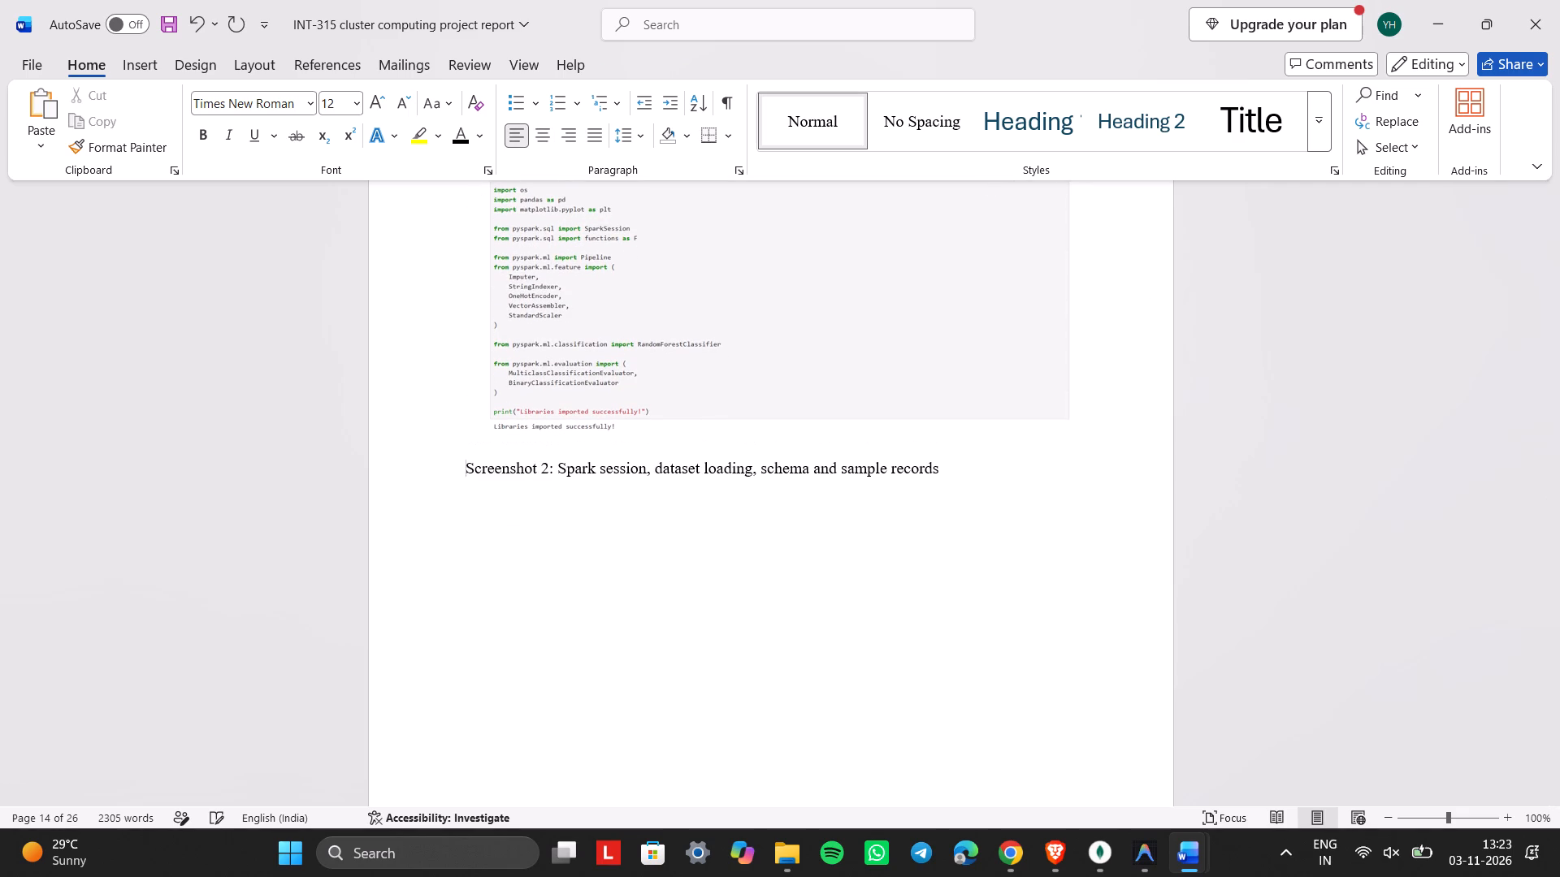
Examine the Screenshot 2 image and the page layout around the start of the Execution Screenshots section.
scroll(706, 672, "down", 1)
left_click(586, 545)
key("Down")
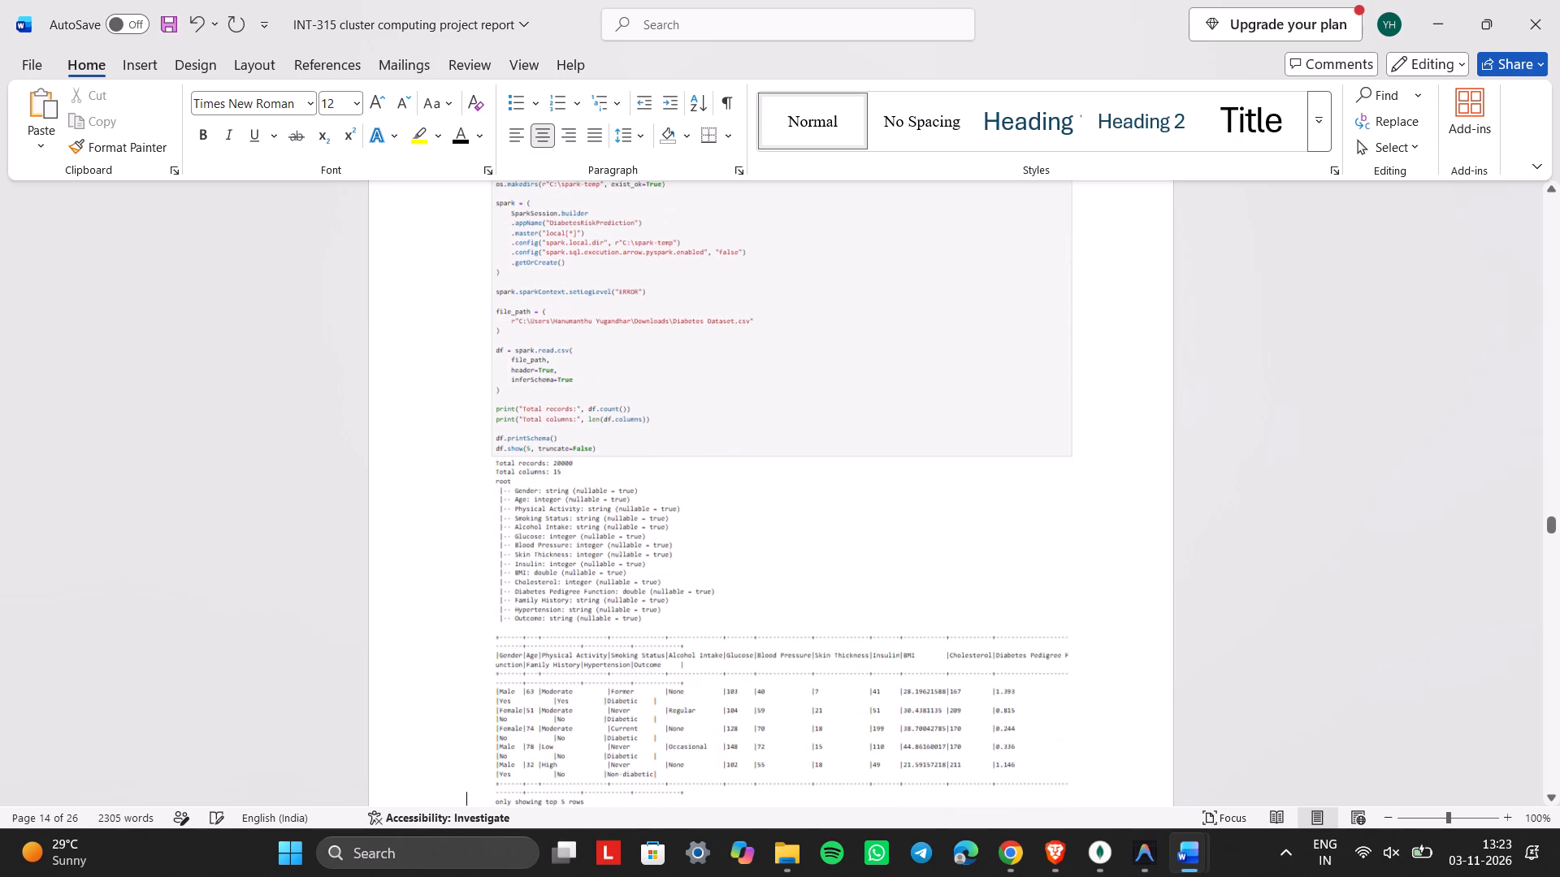
scroll(586, 545, "up", 2)
left_click(610, 629)
scroll(610, 629, "down", 1)
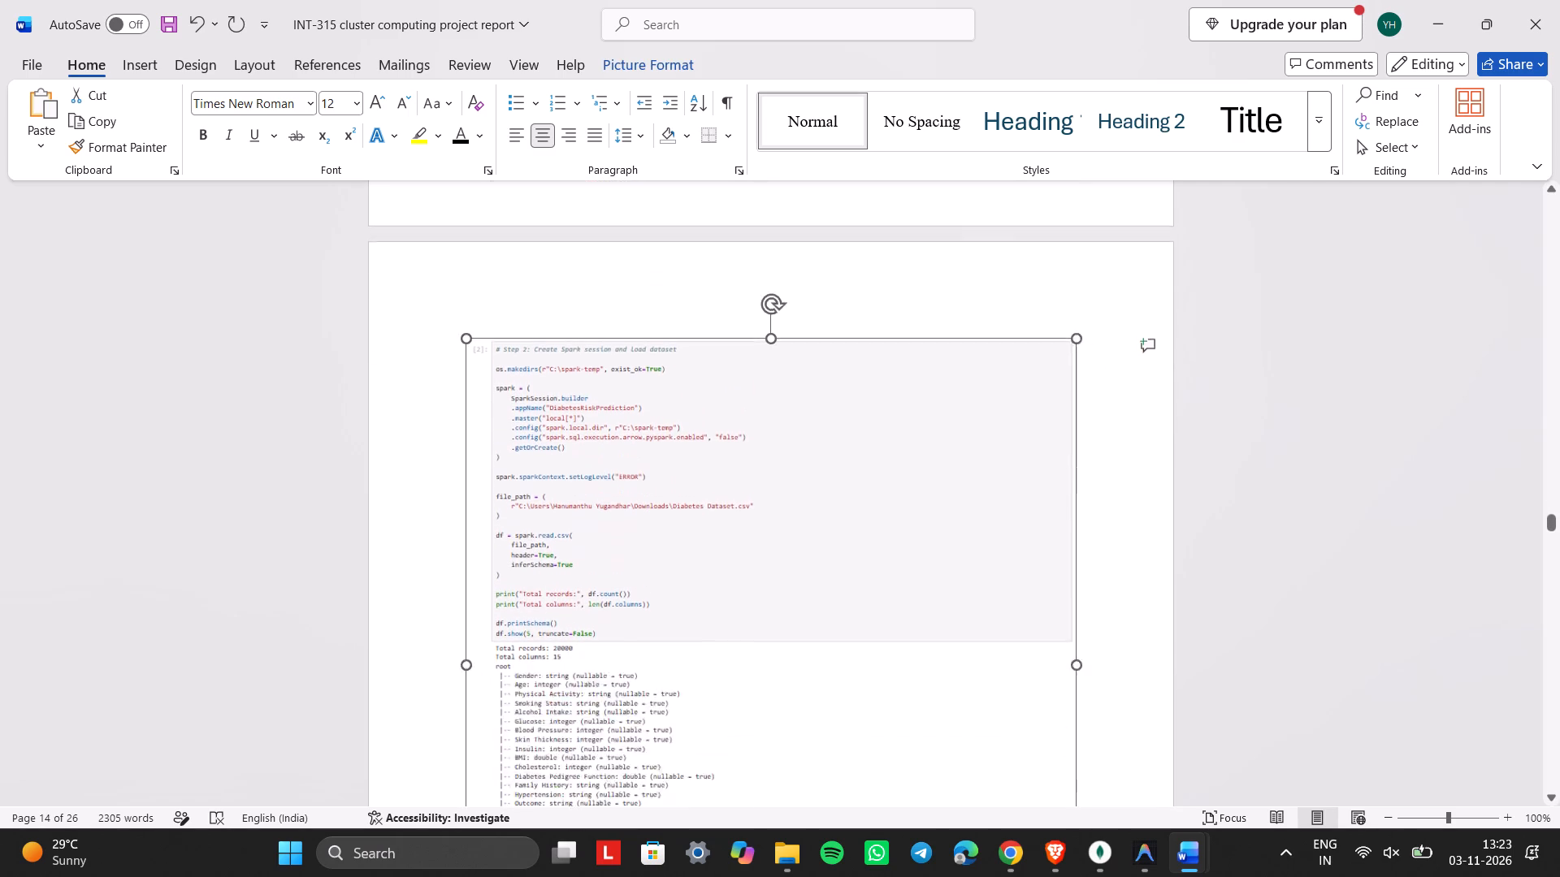
scroll(610, 629, "down", 1)
scroll(610, 629, "up", 2)
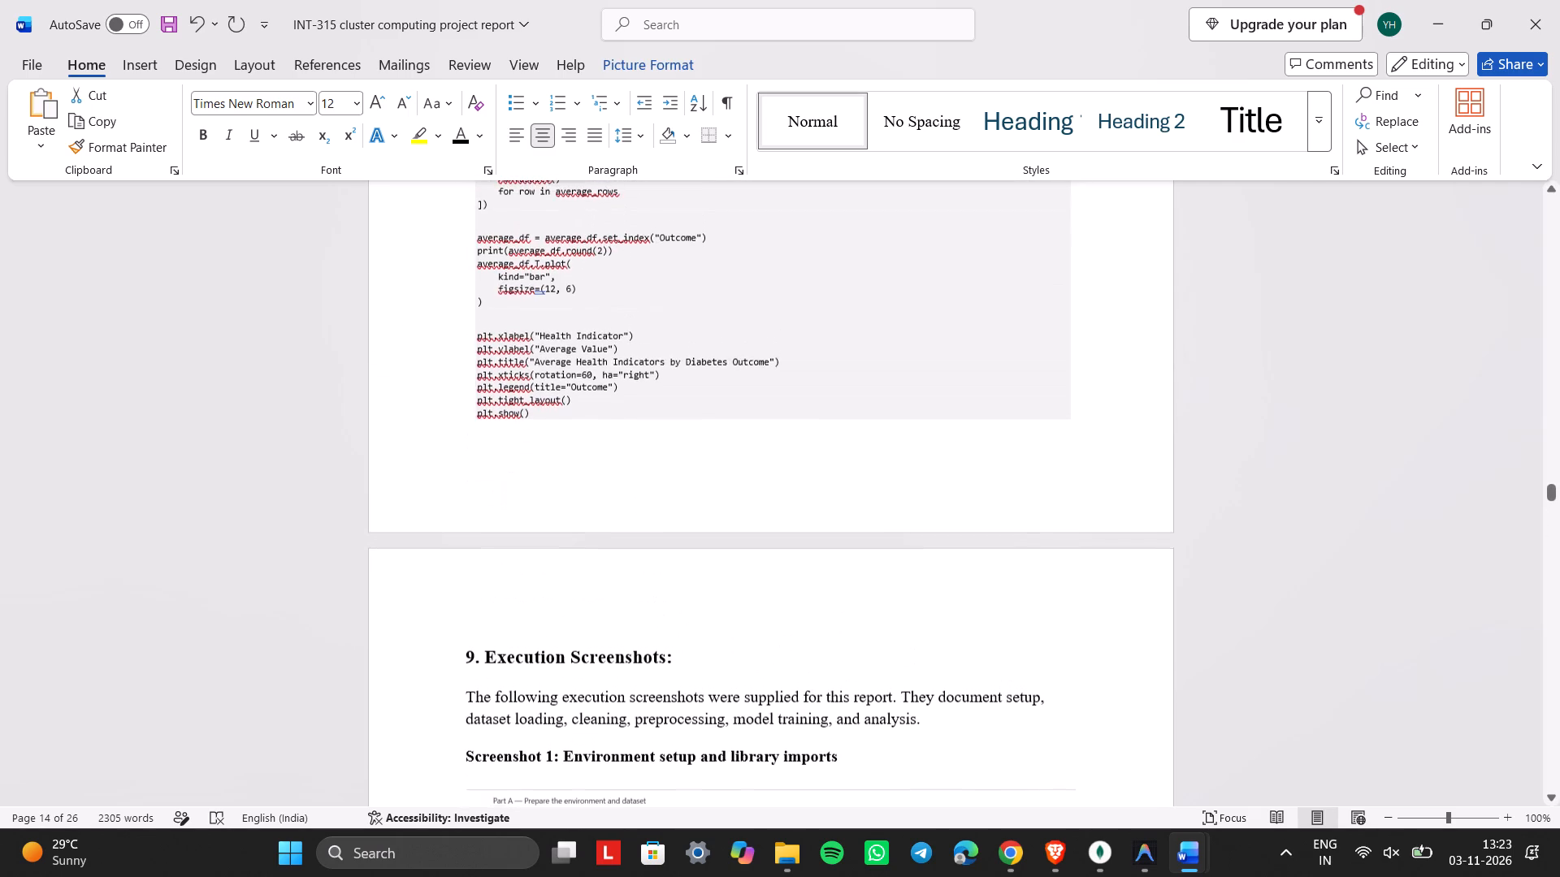
Stretch the Screenshot 1 image taller by extending its bottom edge to fill more of the page, keeping its width.
scroll(616, 672, "down", 1)
left_click(662, 639)
scroll(711, 668, "down", 1)
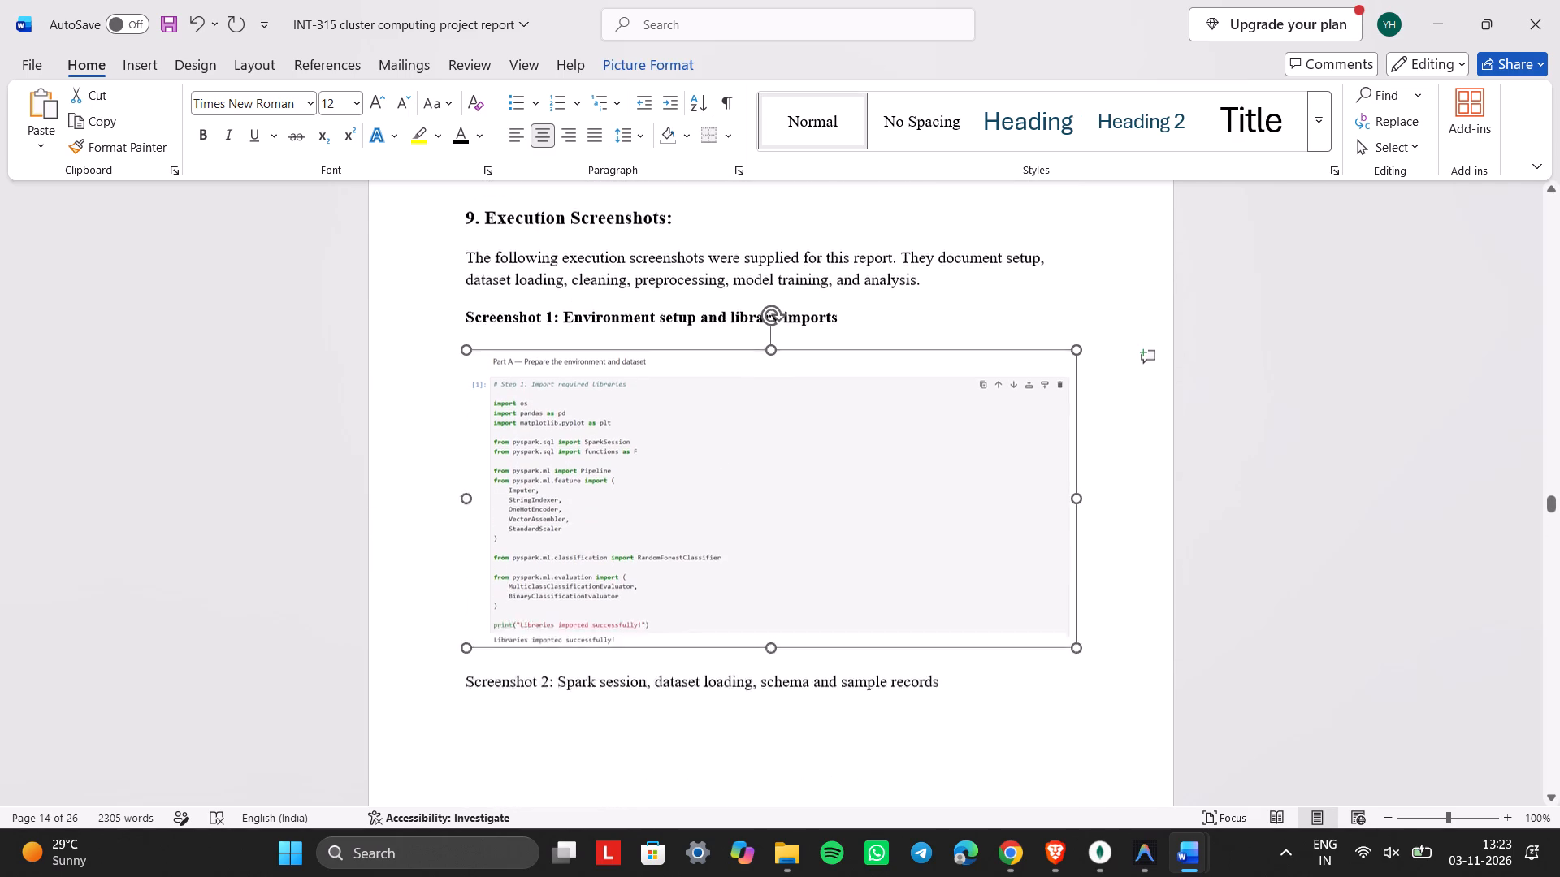
scroll(711, 668, "down", 1)
left_click(768, 399)
left_click_drag(768, 399, 789, 455)
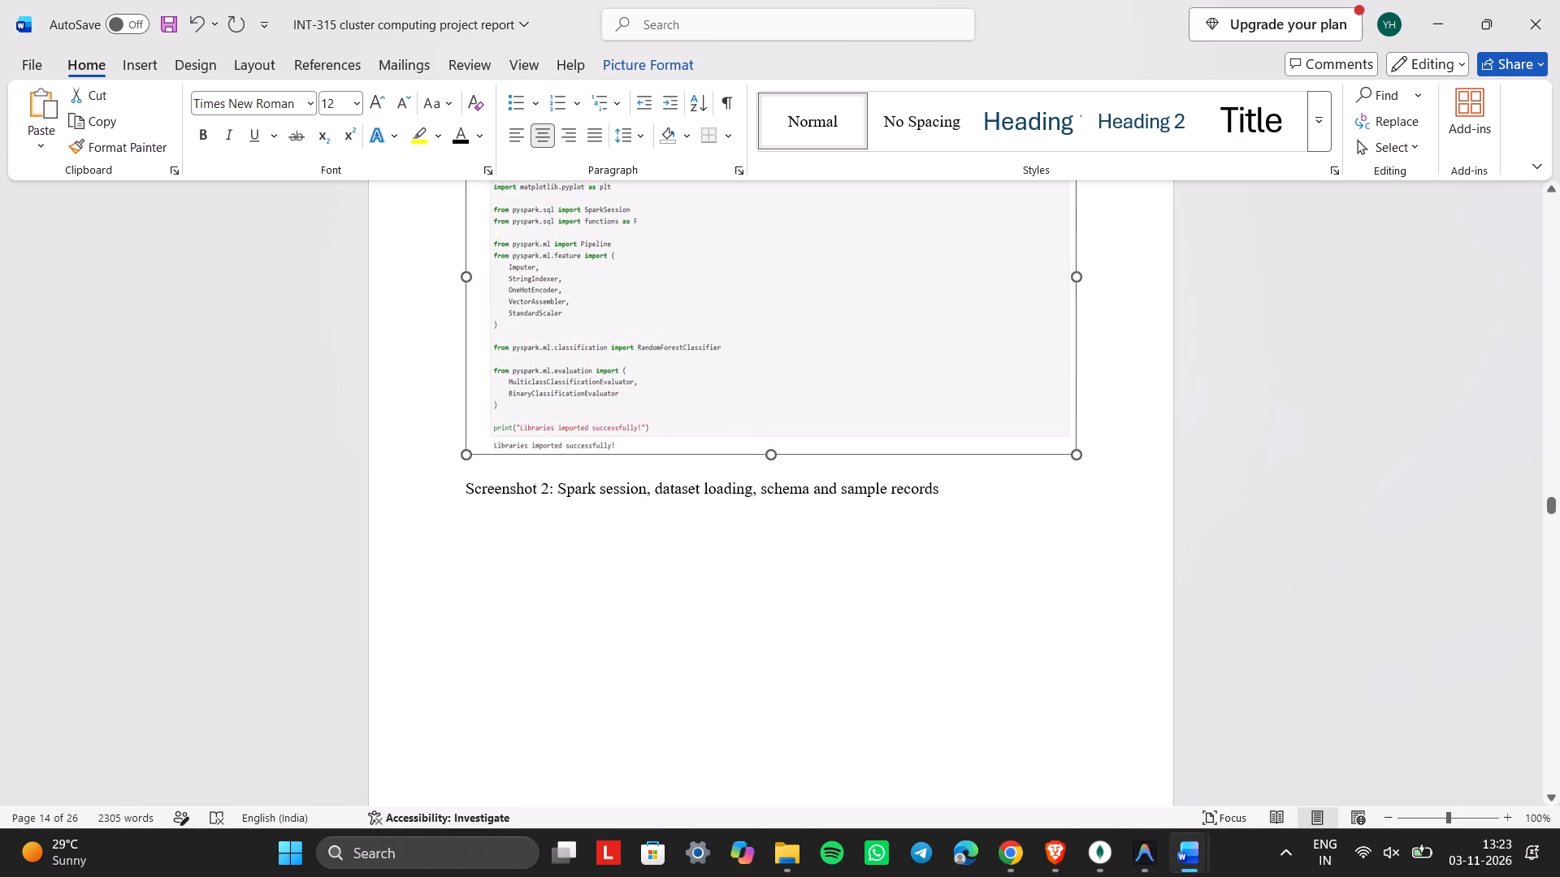
left_click_drag(789, 455, 795, 627)
scroll(795, 627, "down", 2)
scroll(795, 627, "up", 1)
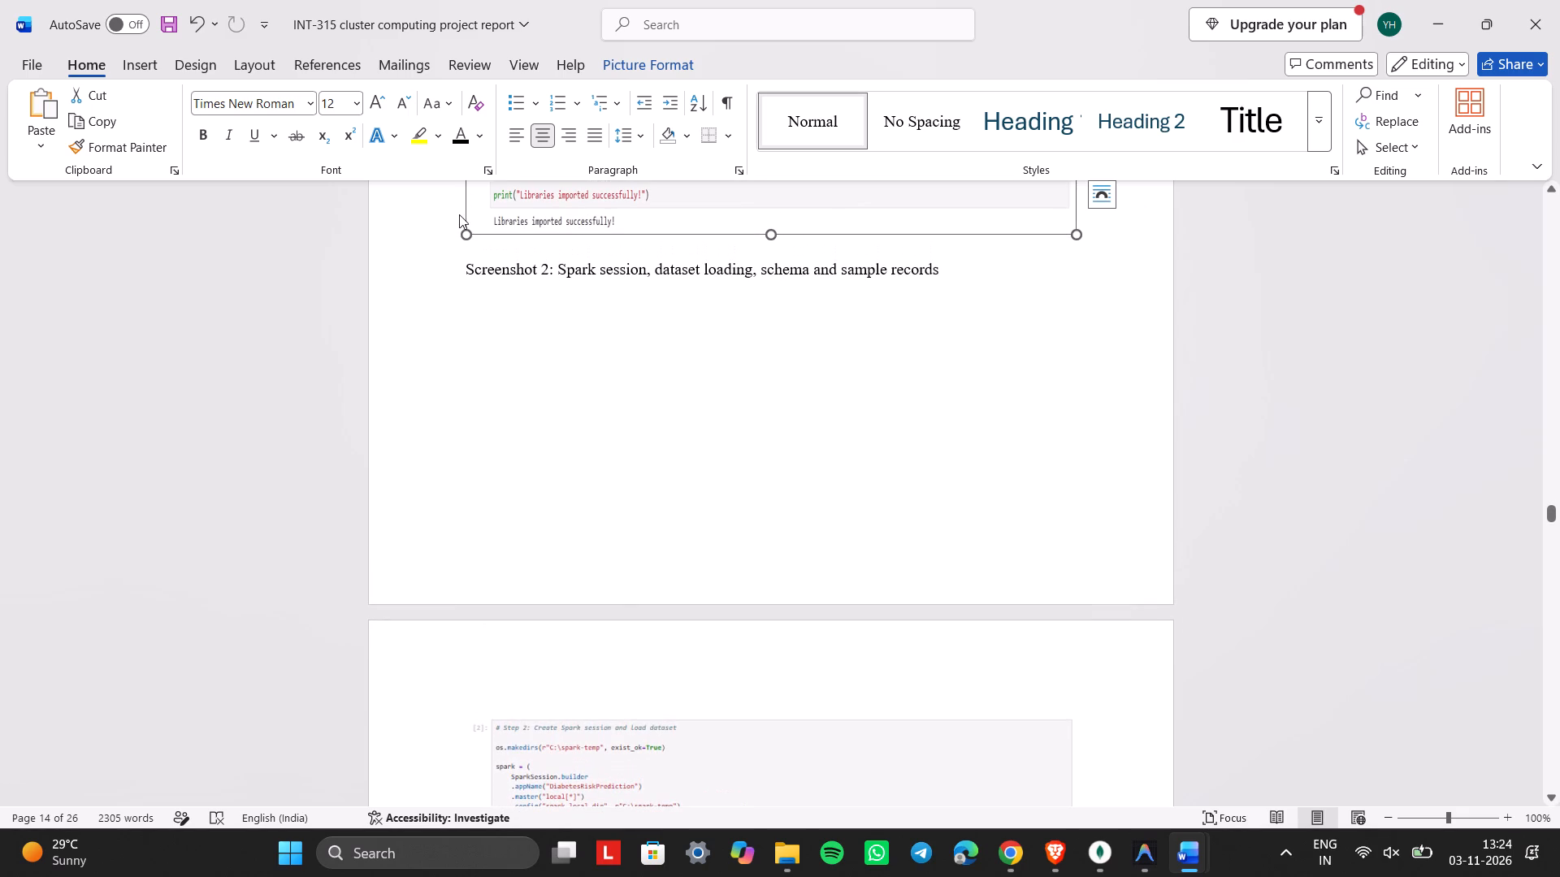
Insert blank lines before the Screenshot 2 heading until it moves onto the next page, directly above its image.
left_click(461, 266)
key("Return")
key("Return")
key("Return")
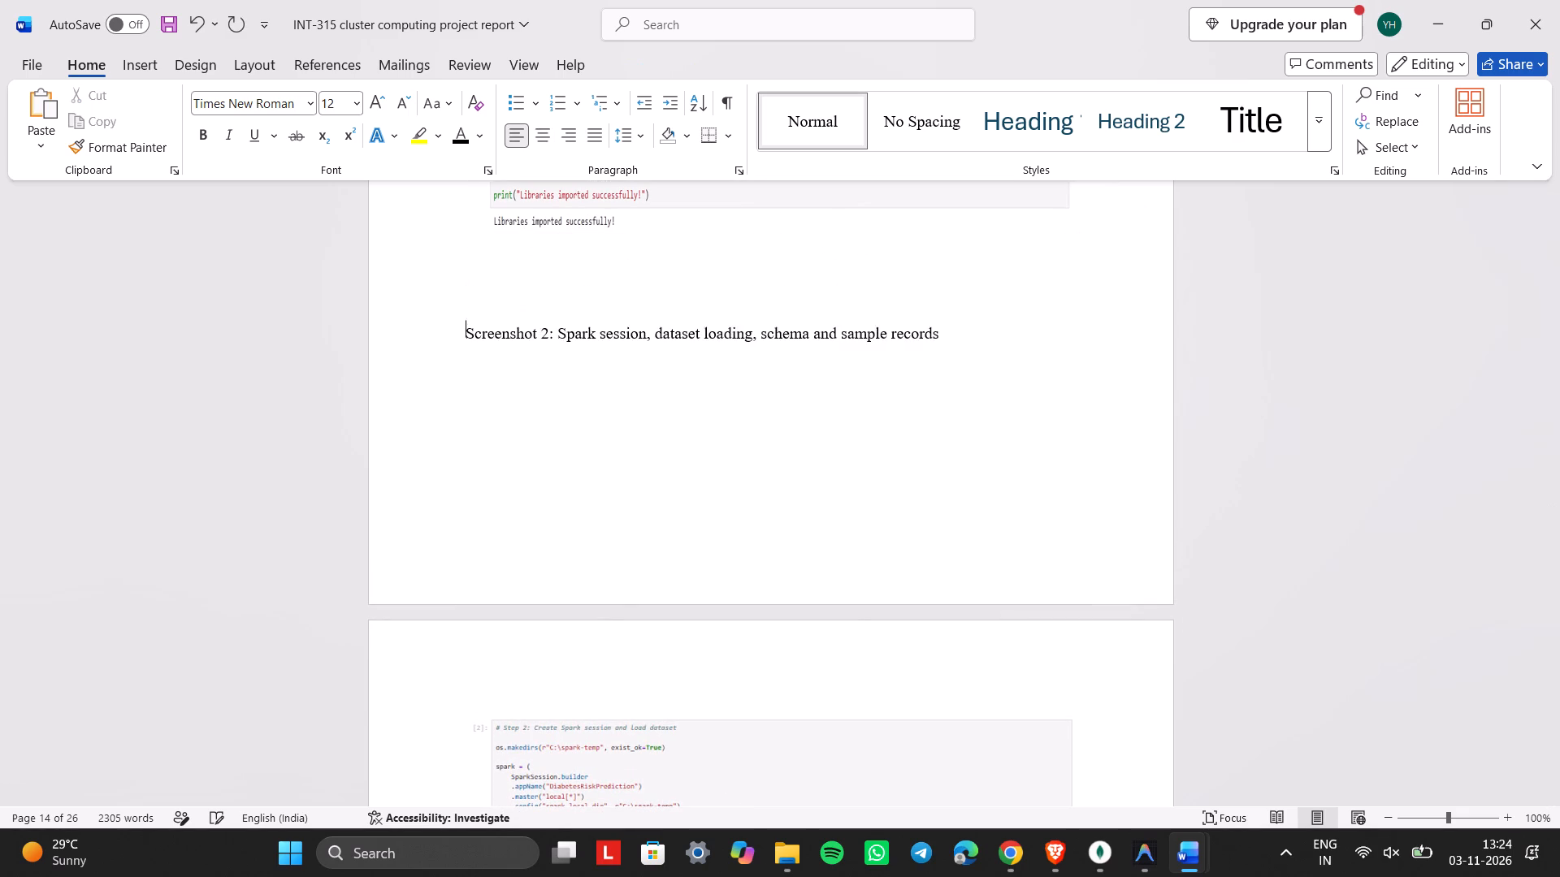
key("Return")
key("Return")
key("Return")
key("Return")
key("Return")
key("Return")
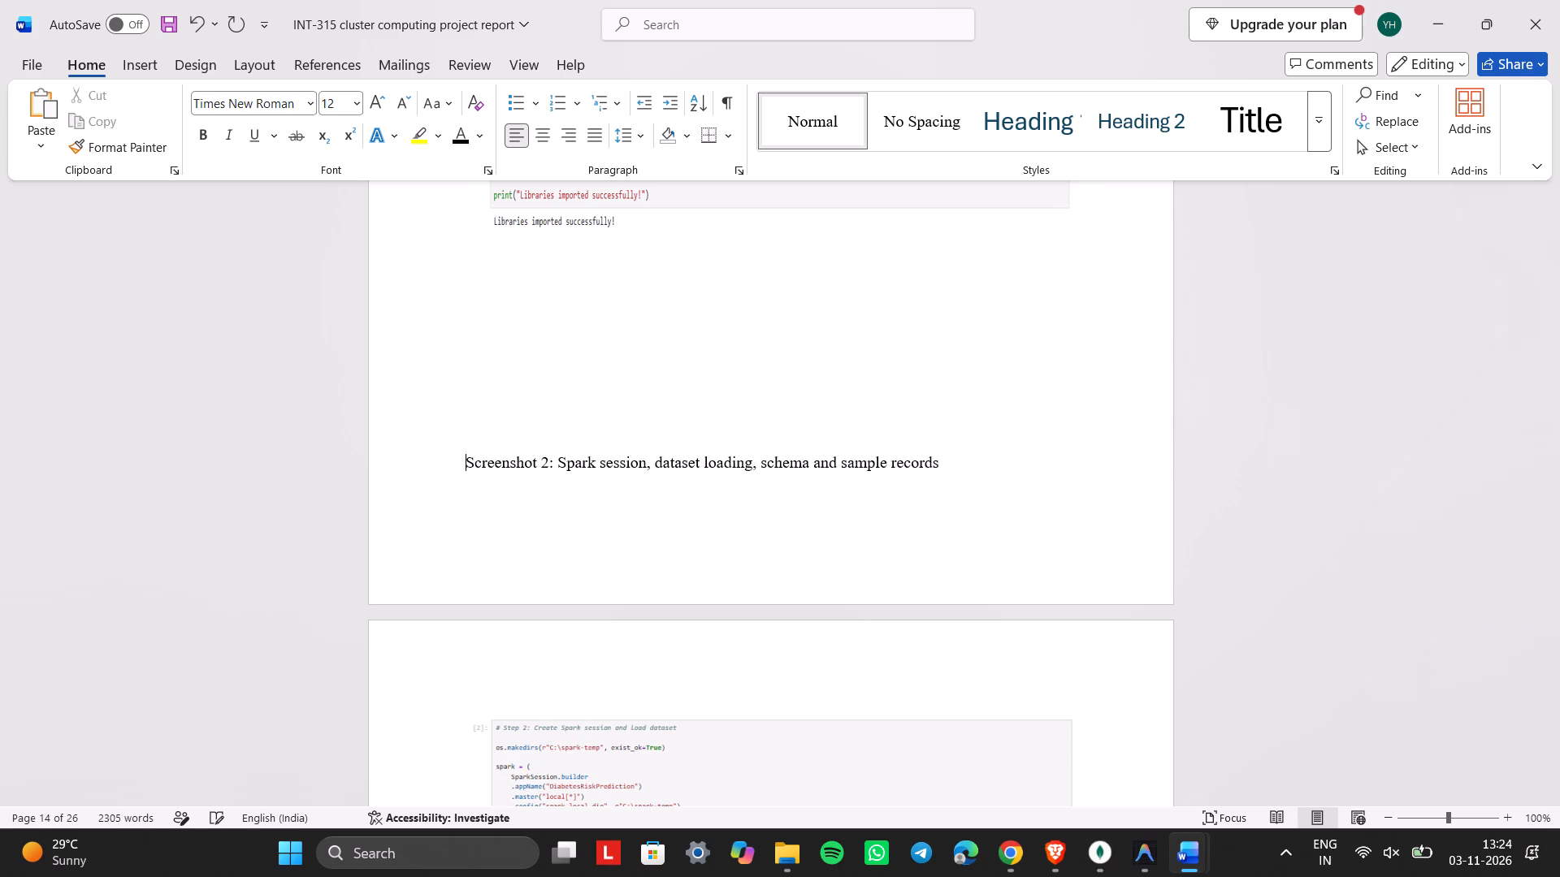
key("Return")
key("Return")
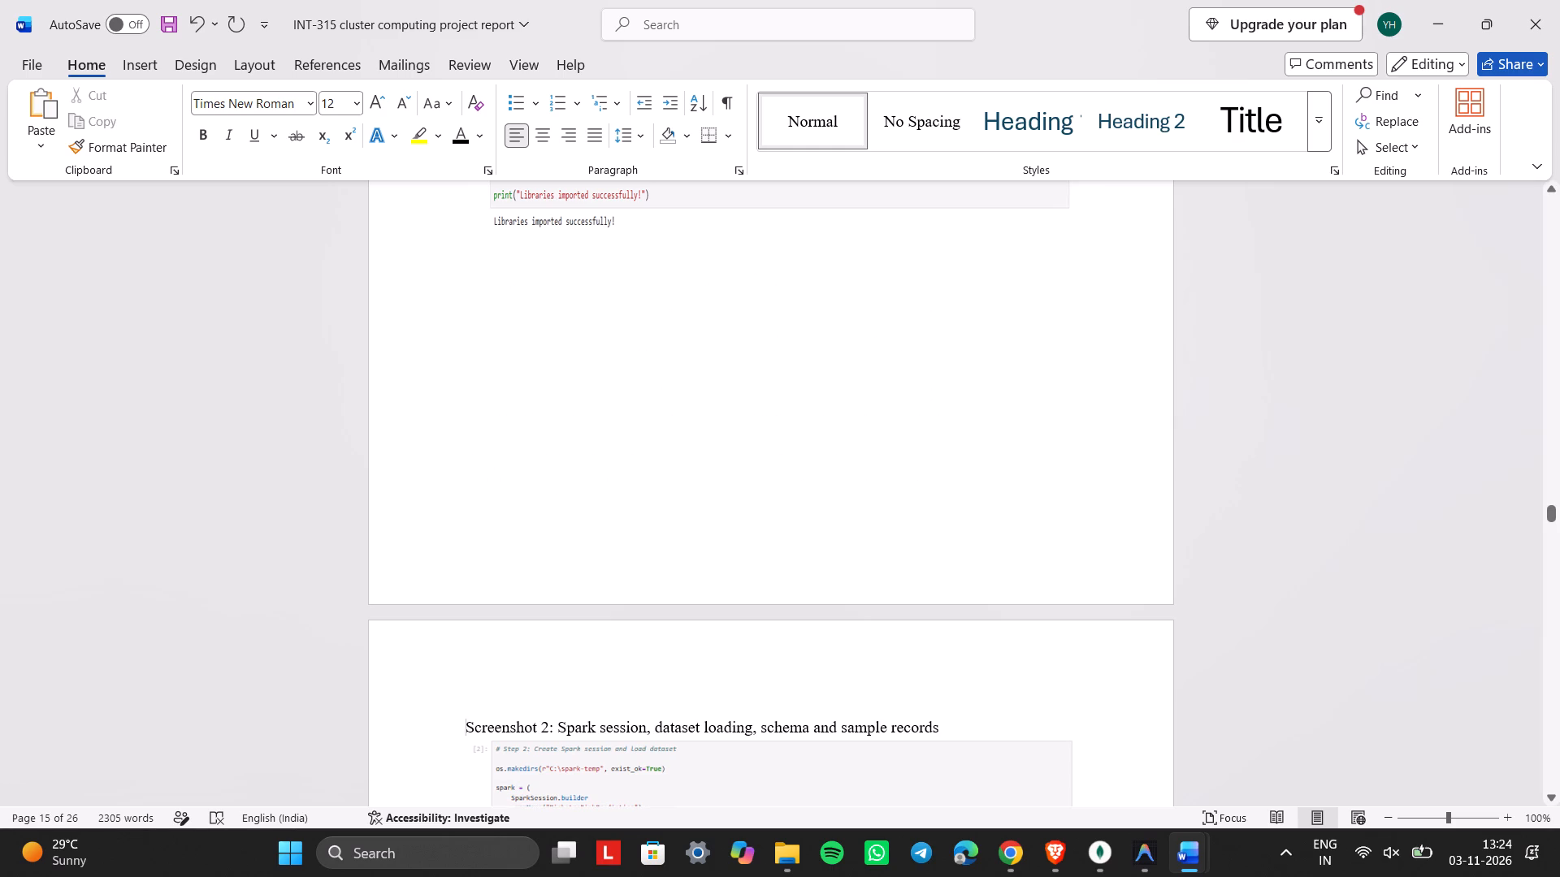
Make the Screenshot 2: Spark session, dataset loading, schema and sample records heading bold.
left_click_drag(944, 723, 468, 710)
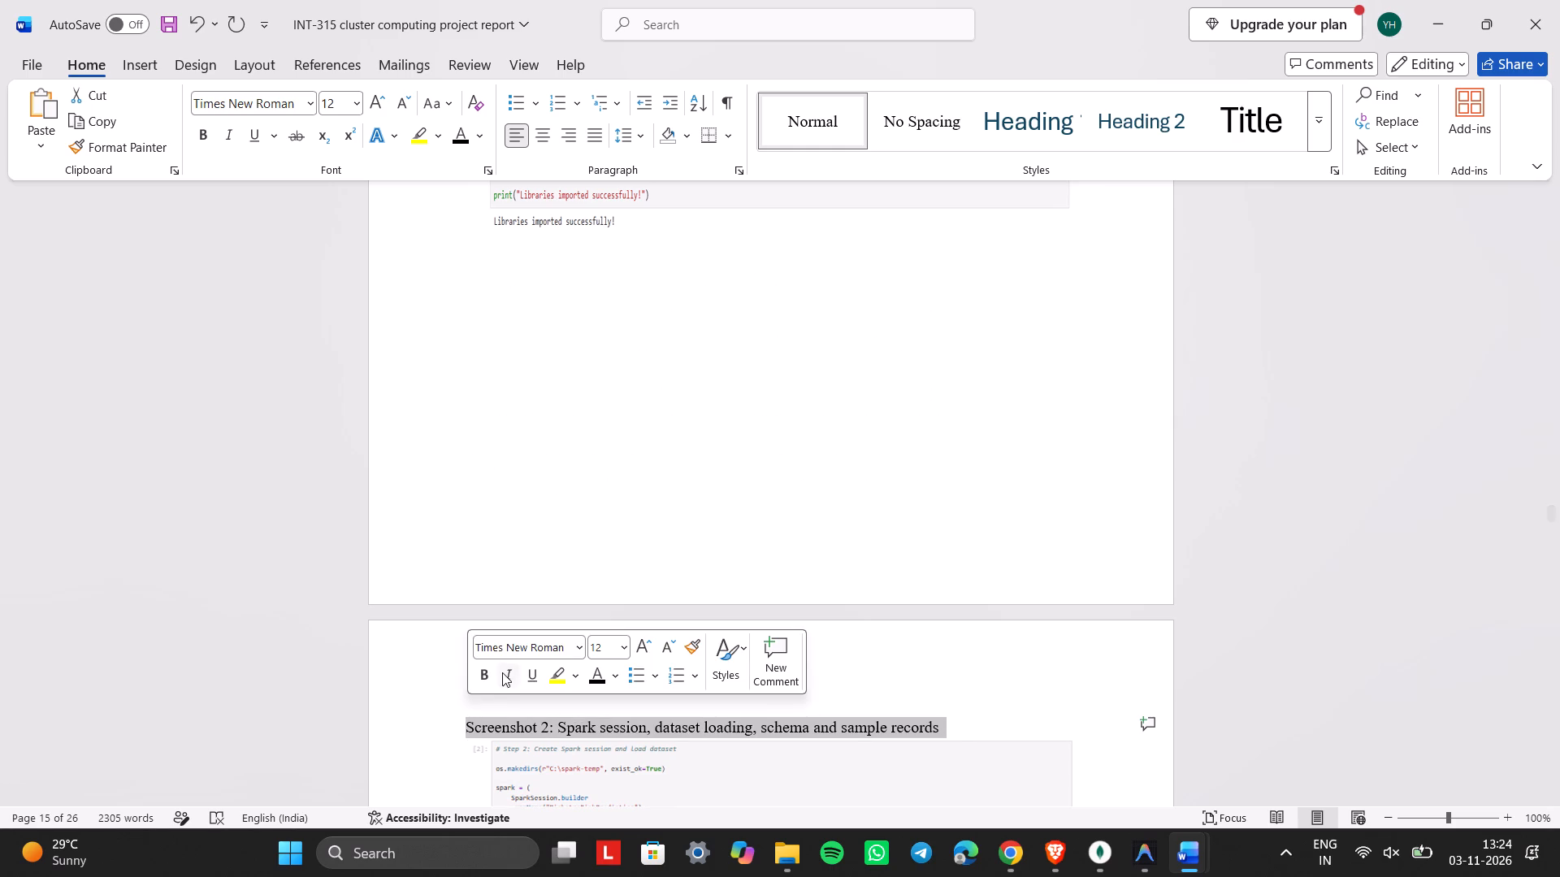
left_click(486, 682)
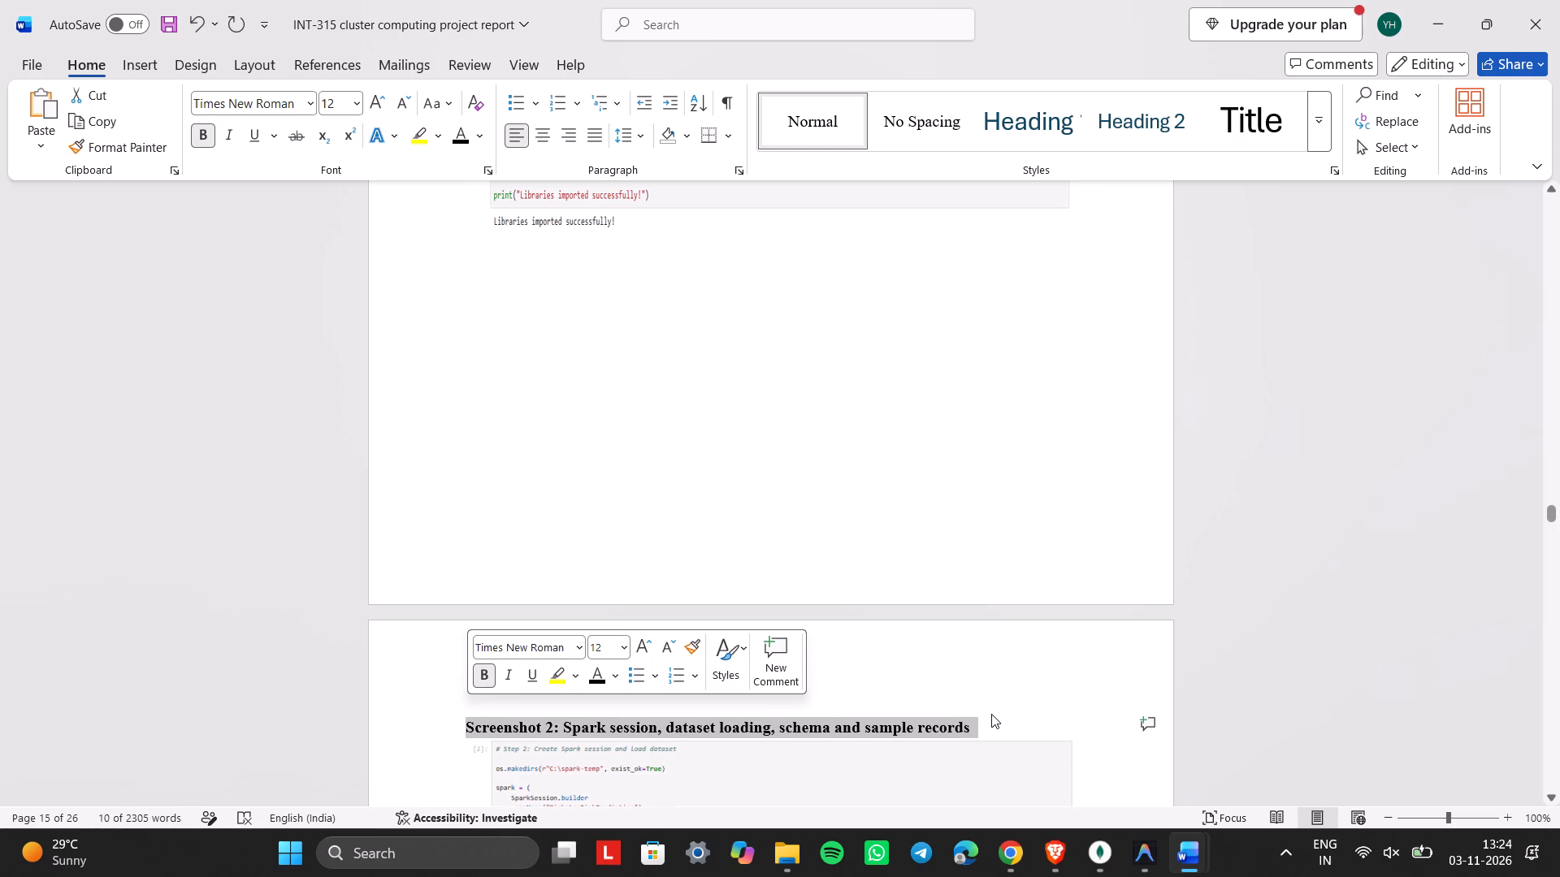
left_click(998, 719)
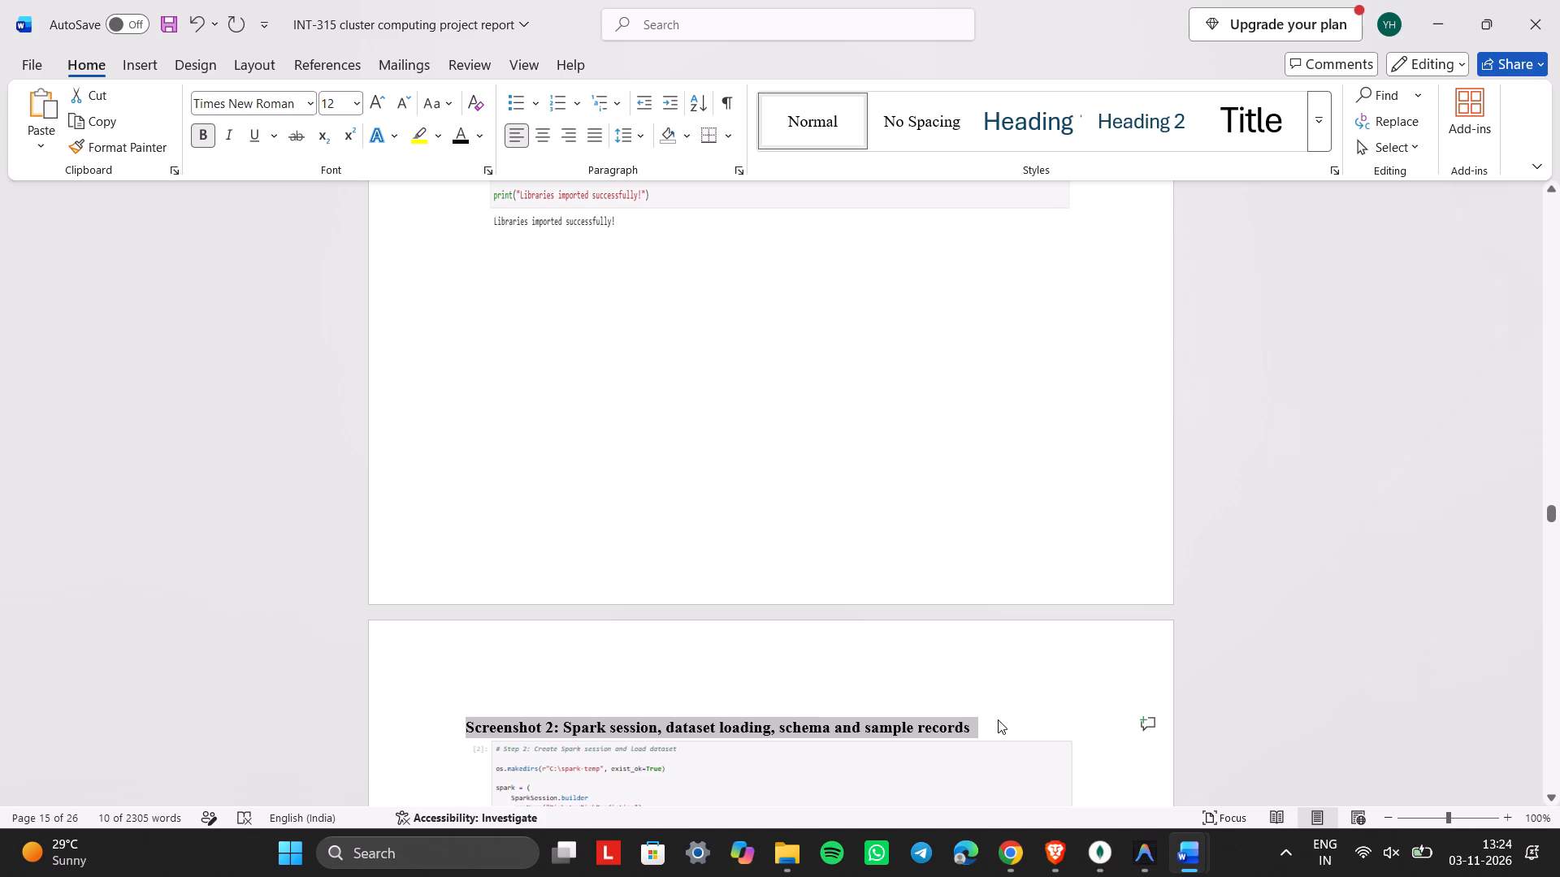
Examine the pages before and after the start of the Execution Screenshots section, from the last code cells through the Screenshot 3 image.
scroll(998, 719, "up", 2)
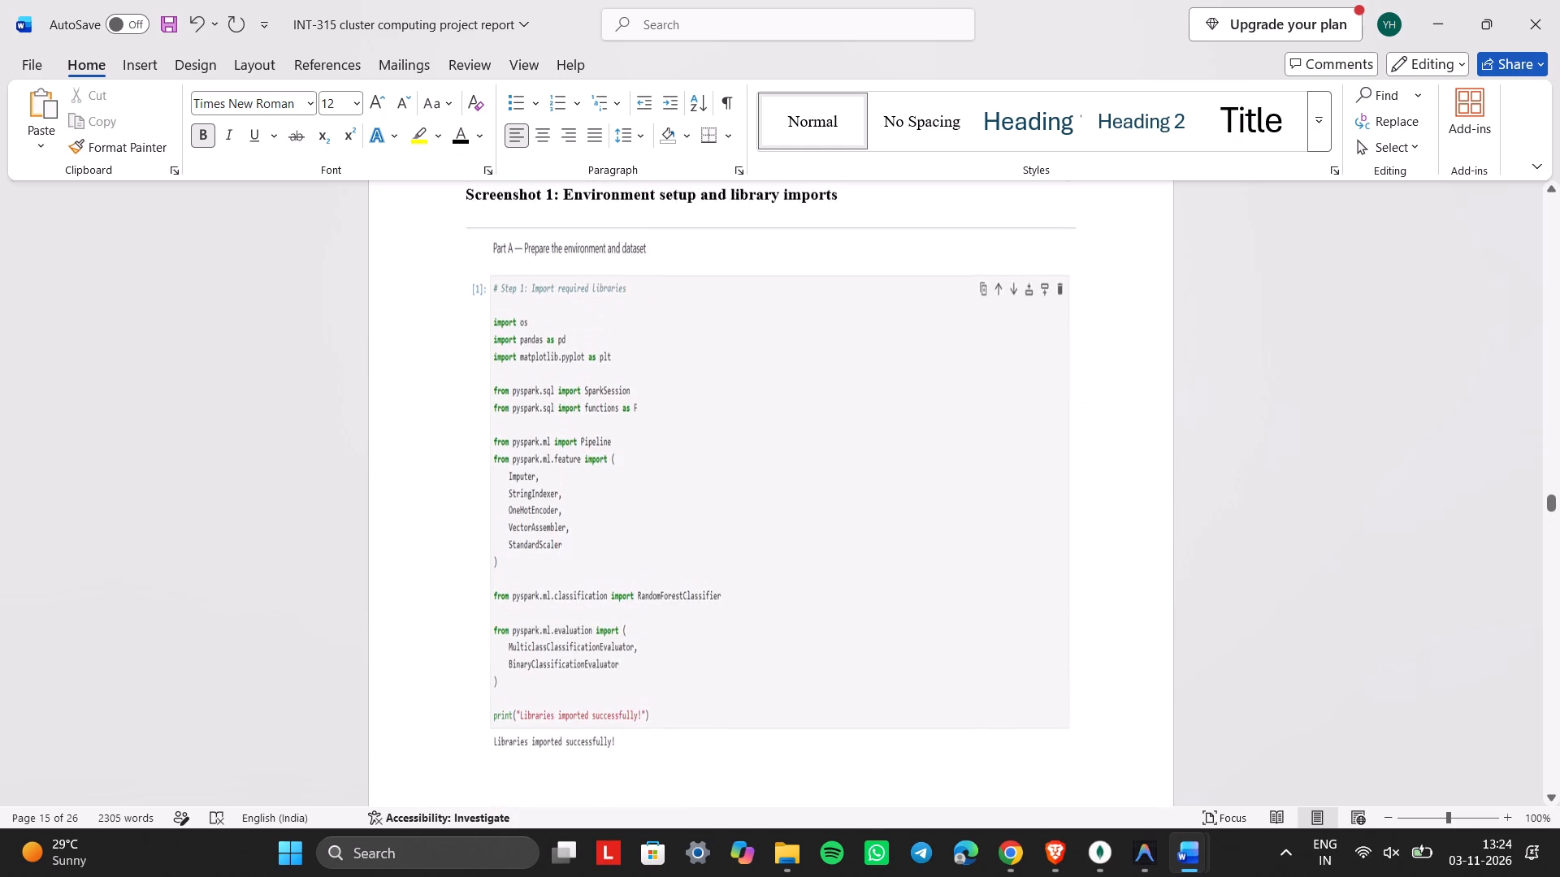
scroll(998, 719, "up", 4)
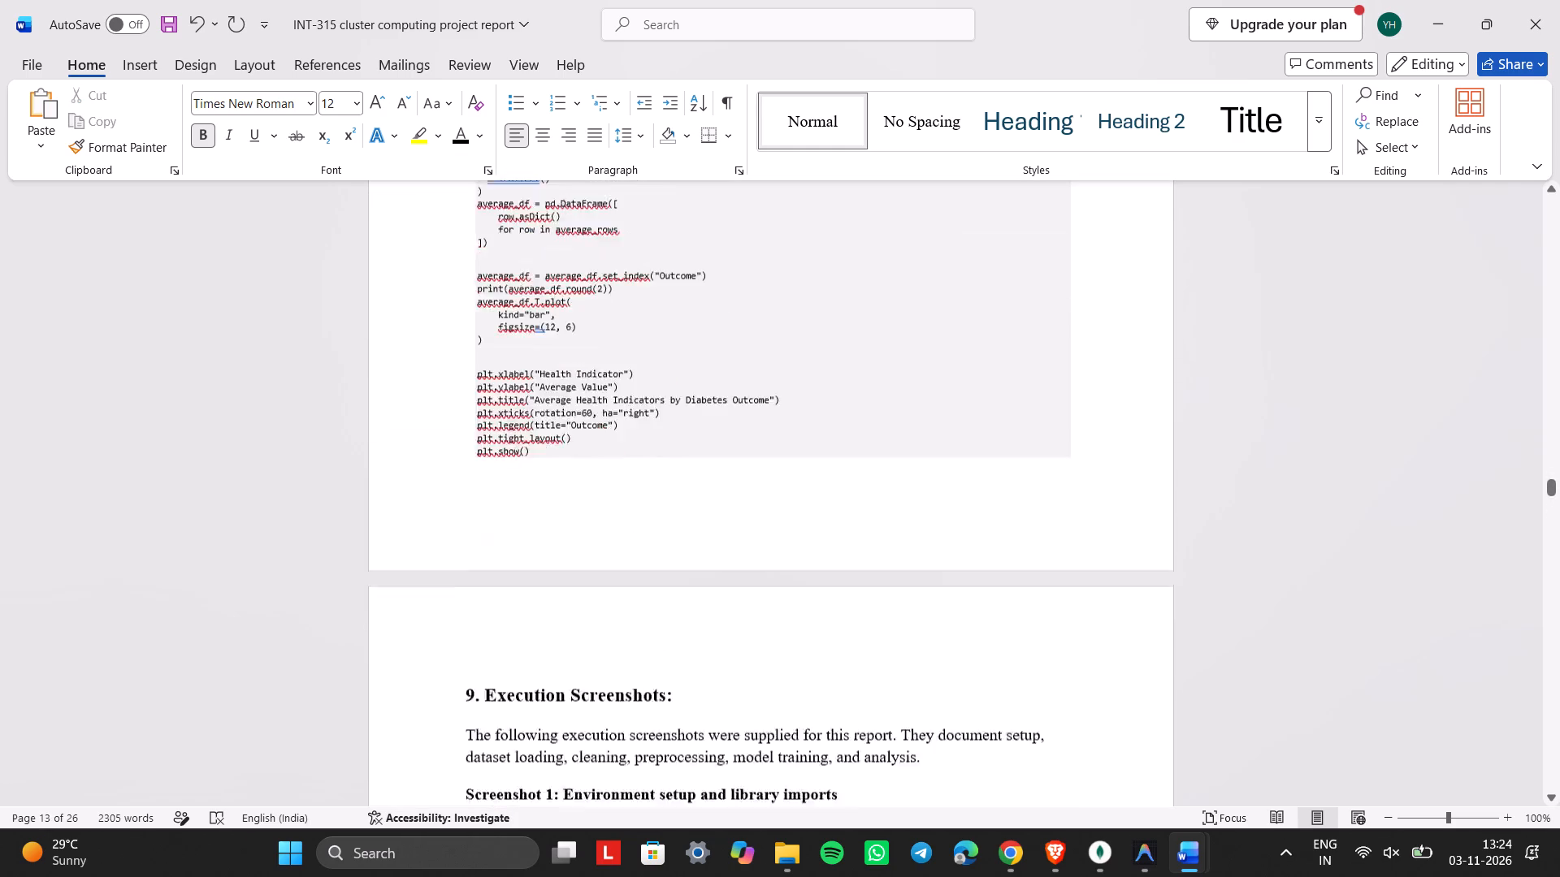
scroll(998, 719, "up", 2)
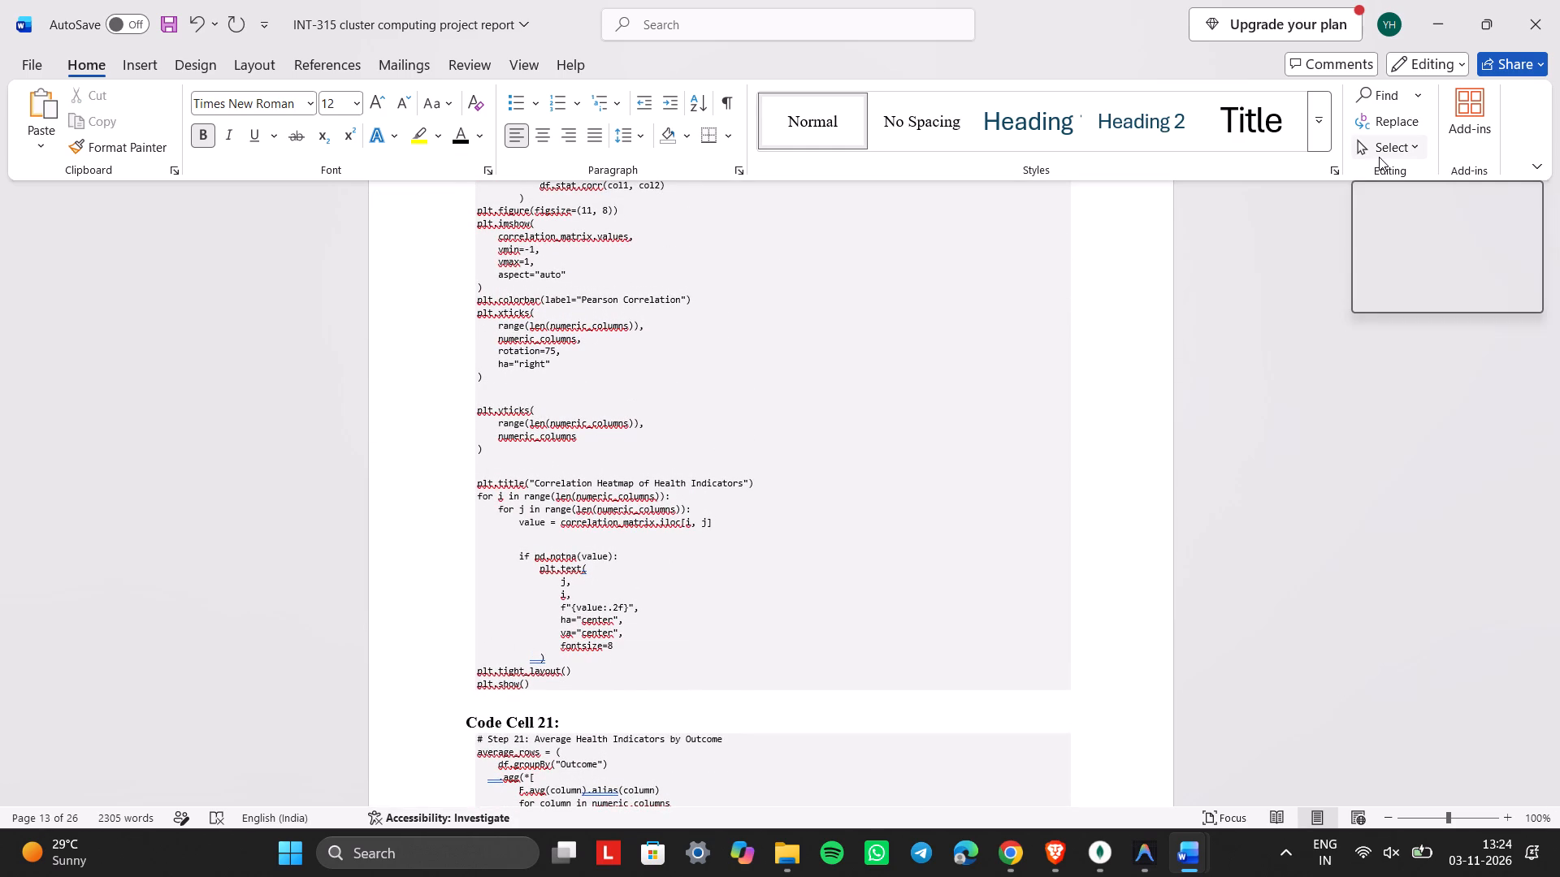
scroll(1379, 157, "down", 6)
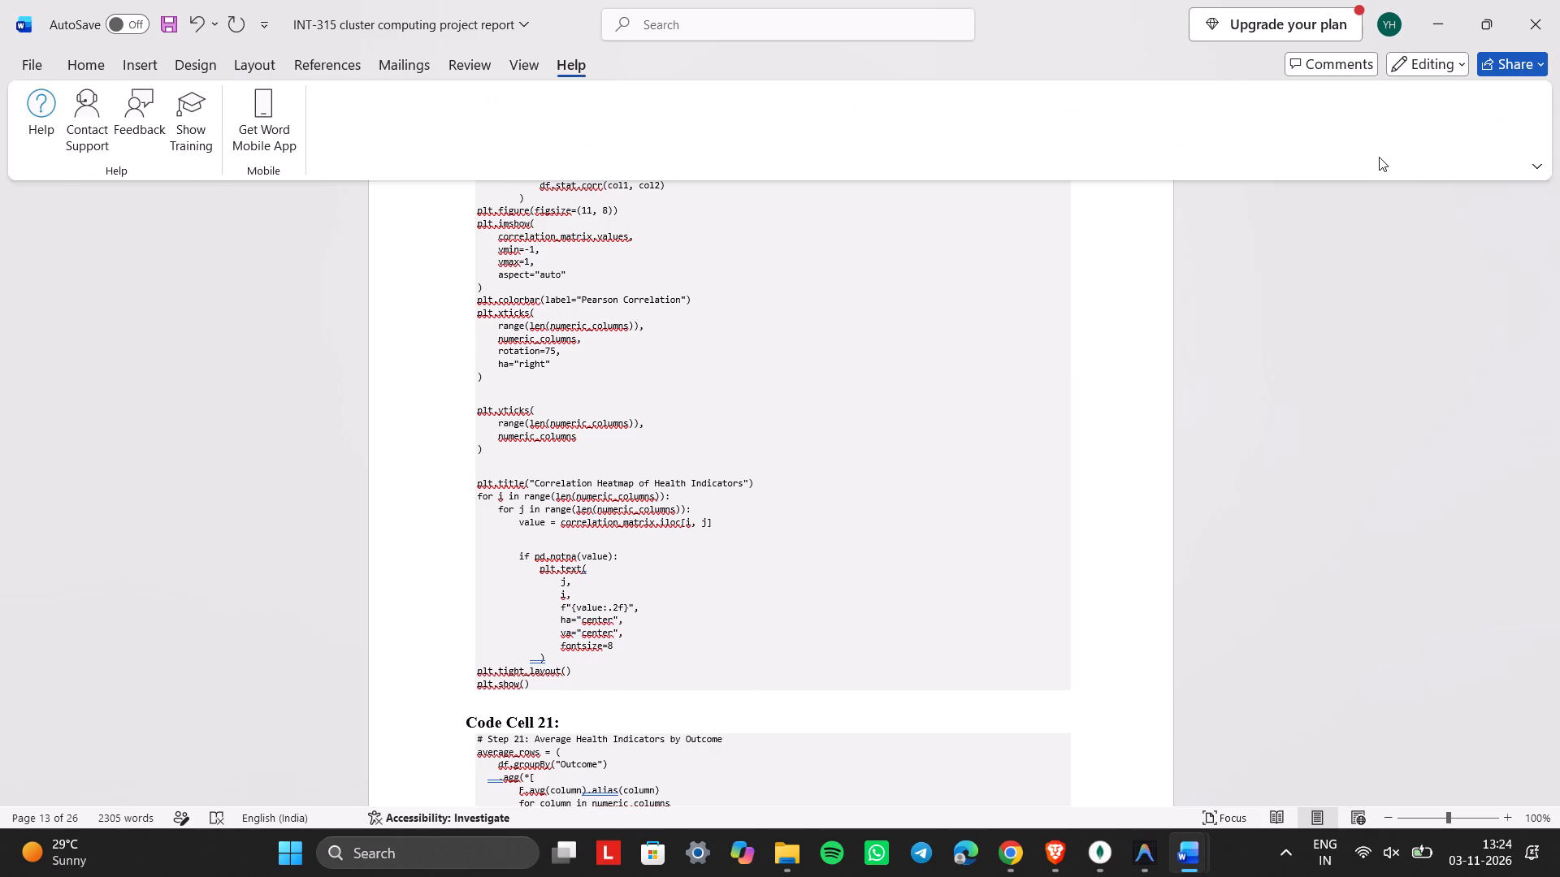
left_click(80, 62)
scroll(775, 500, "down", 5)
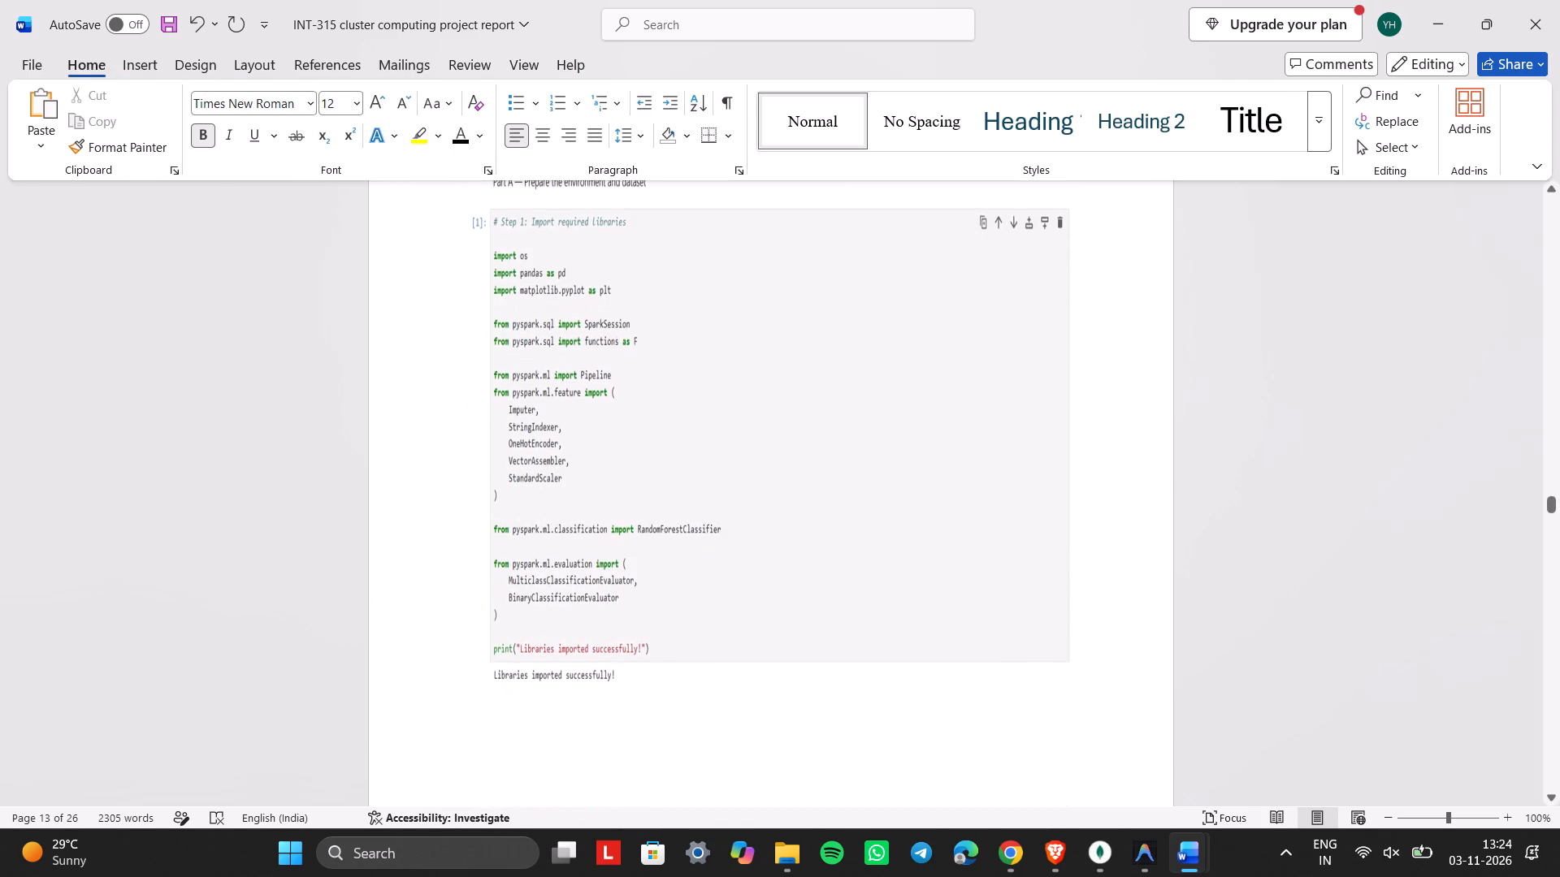
scroll(775, 500, "down", 5)
Shorten the Screenshot 2 image from its bottom edge, keeping its width, so the Screenshot 3 heading and image fit on the same page.
scroll(775, 500, "up", 1)
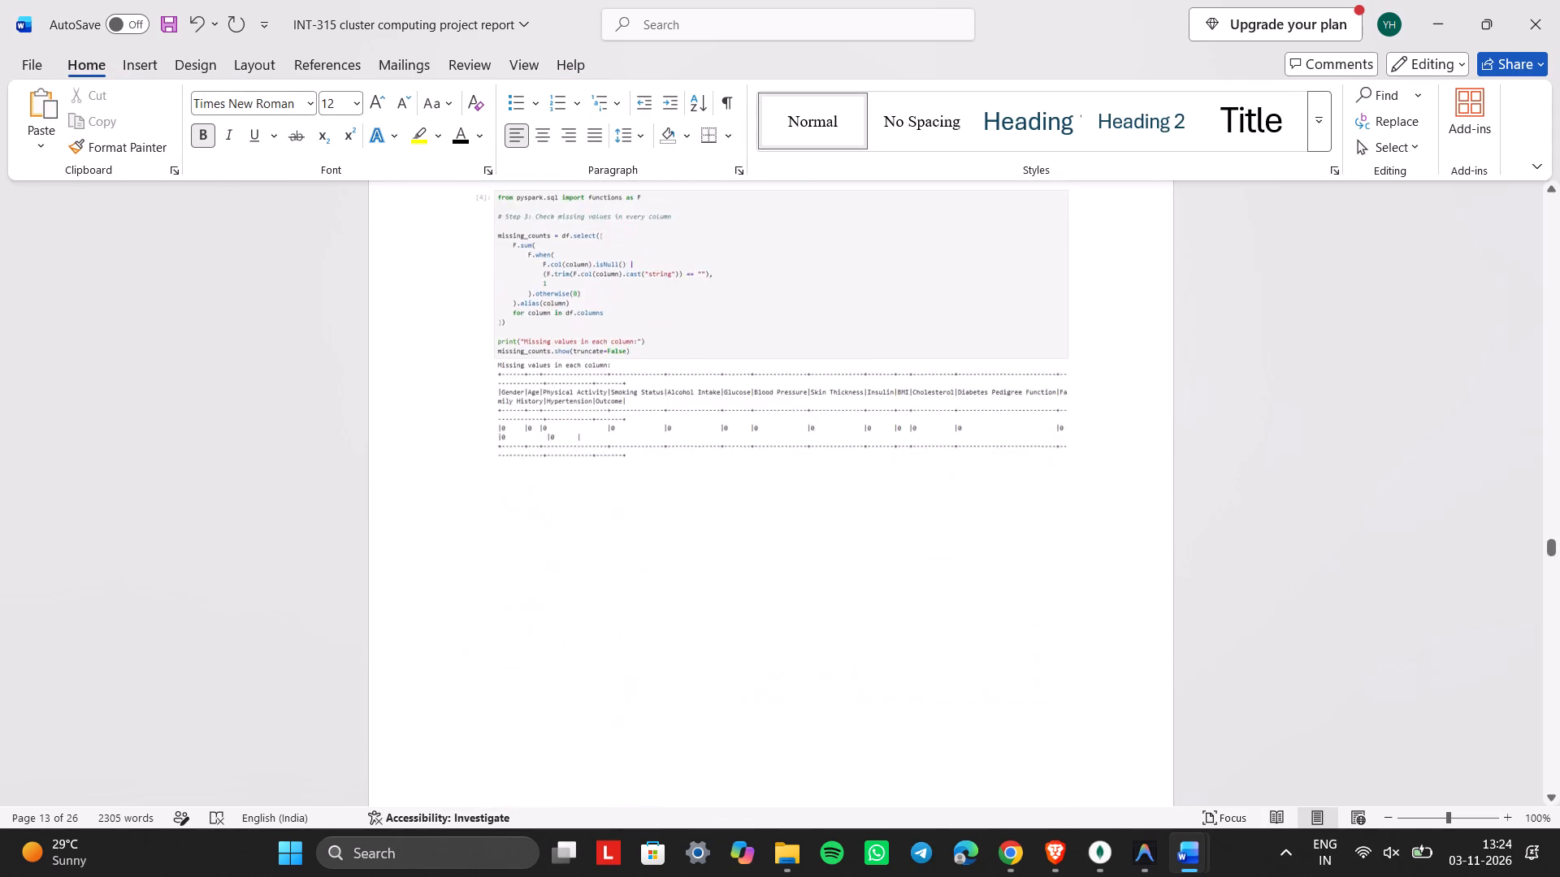
scroll(775, 500, "up", 1)
left_click(775, 500)
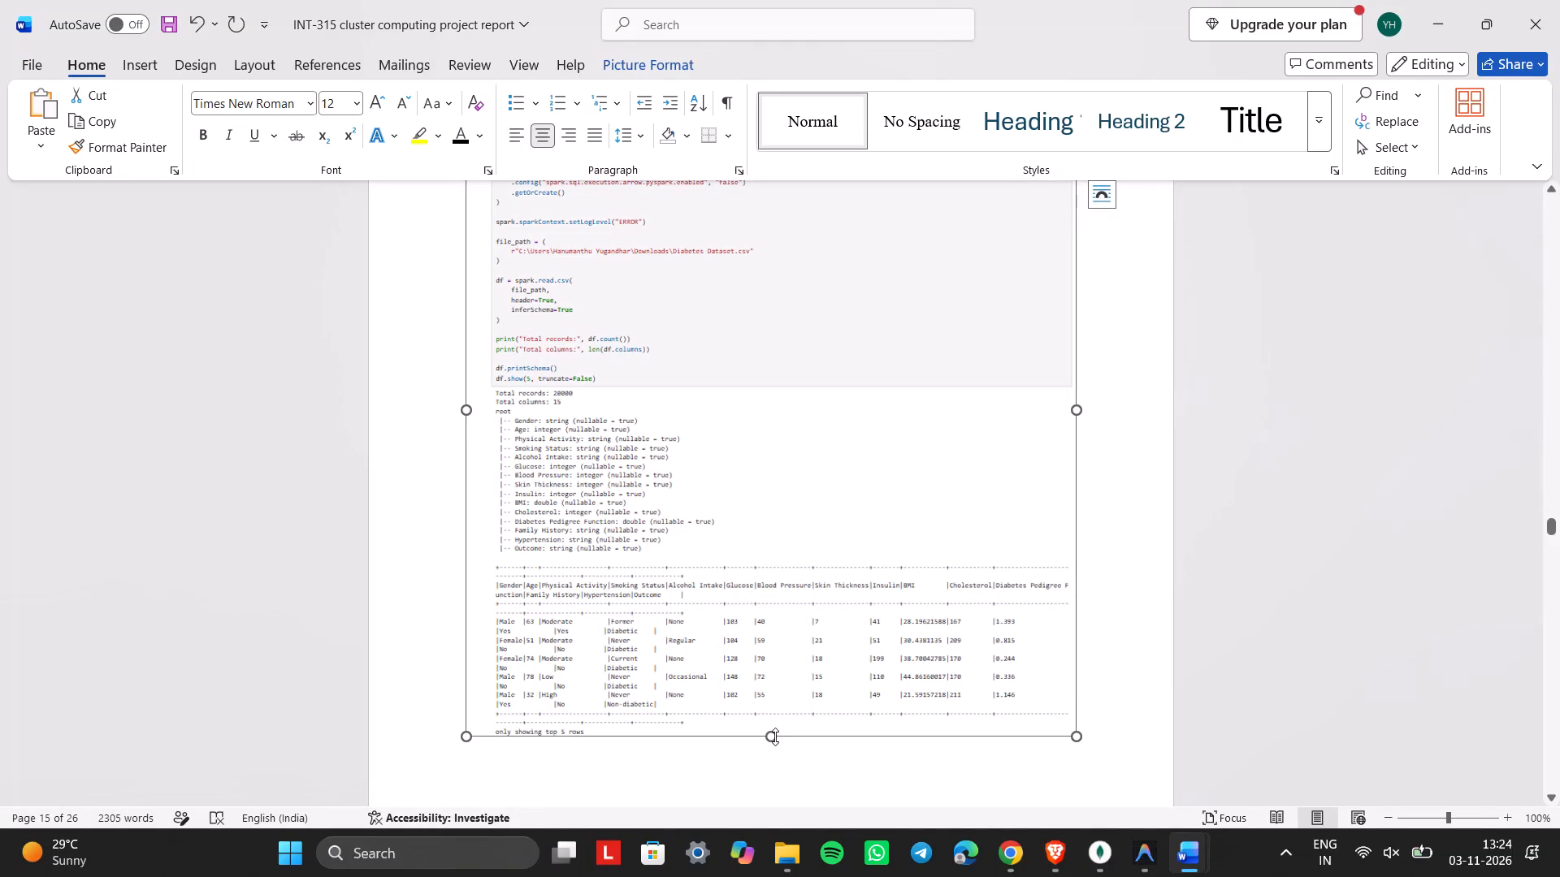
left_click_drag(775, 737, 765, 650)
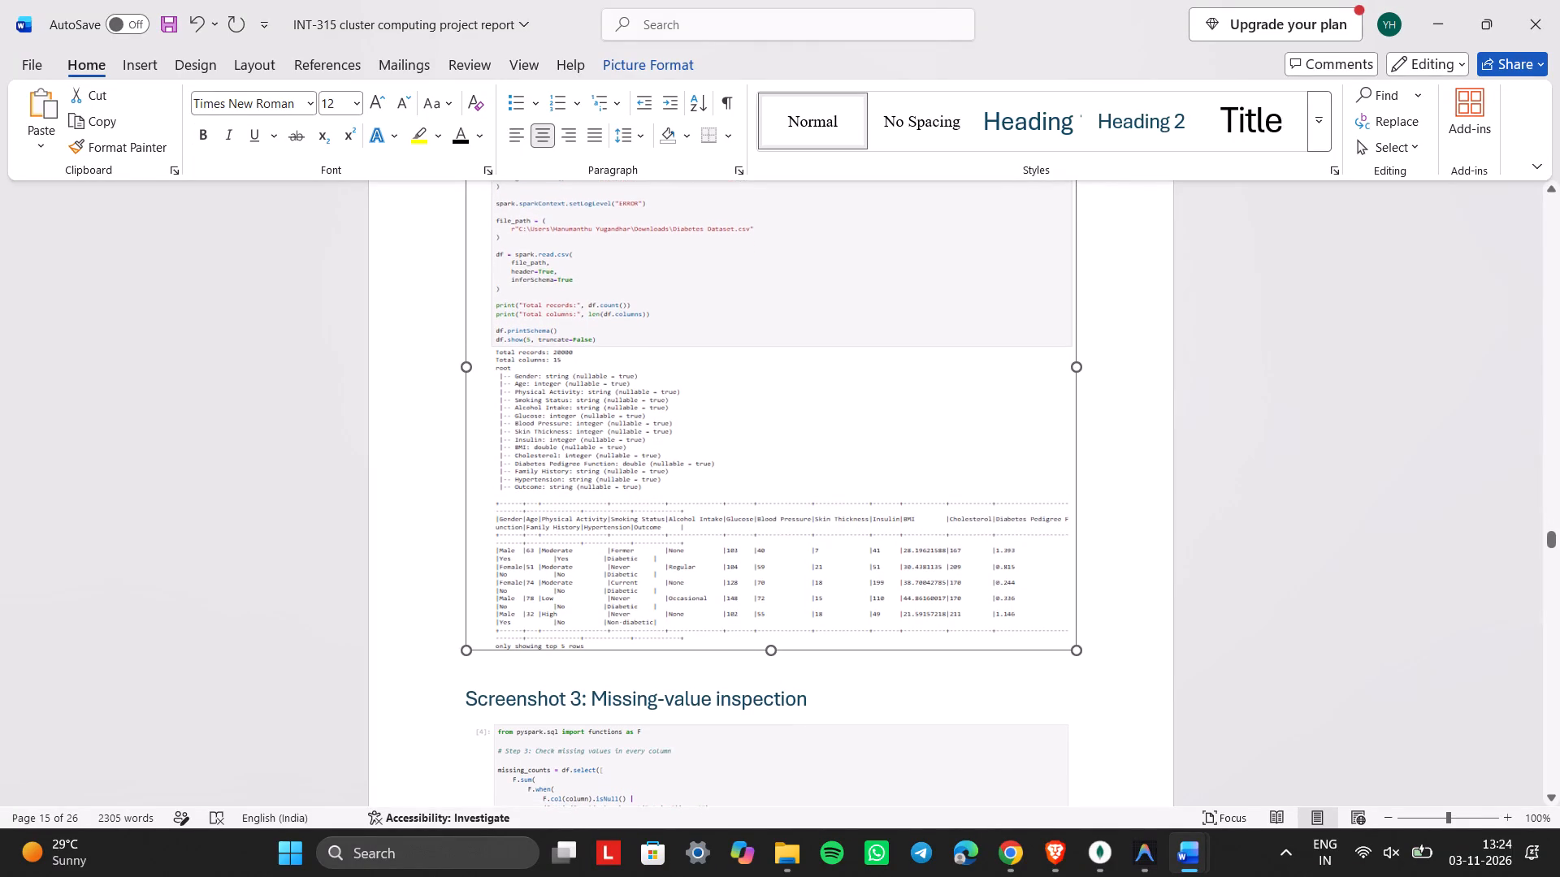
left_click_drag(765, 650, 765, 651)
Apply the Normal style and bold to the Screenshot 3: Missing-value inspection heading.
scroll(765, 651, "down", 2)
scroll(765, 651, "up", 1)
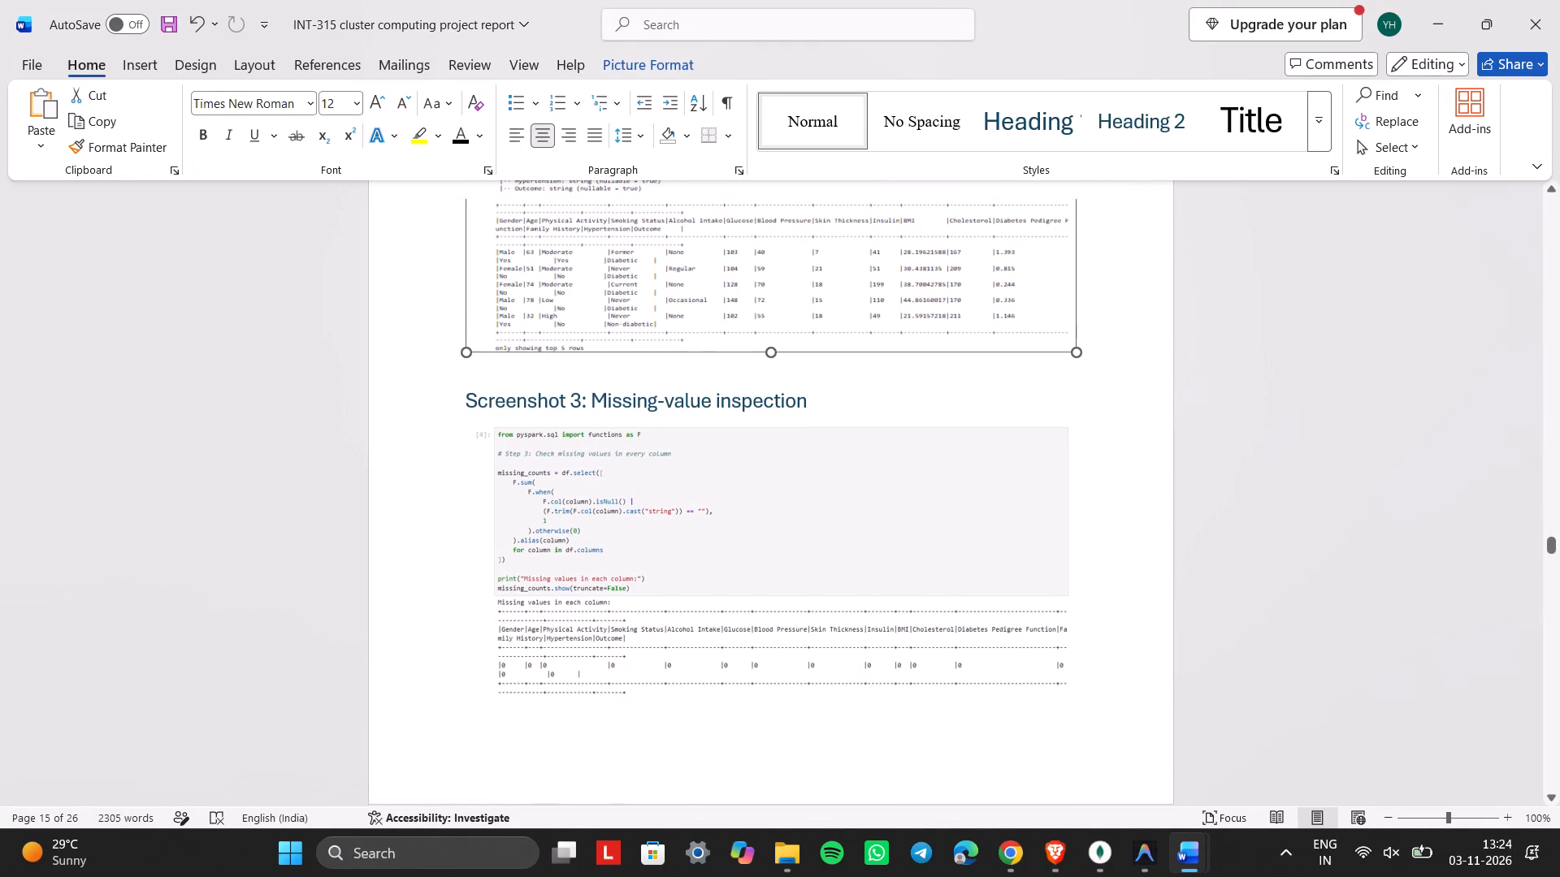
left_click_drag(825, 397, 433, 416)
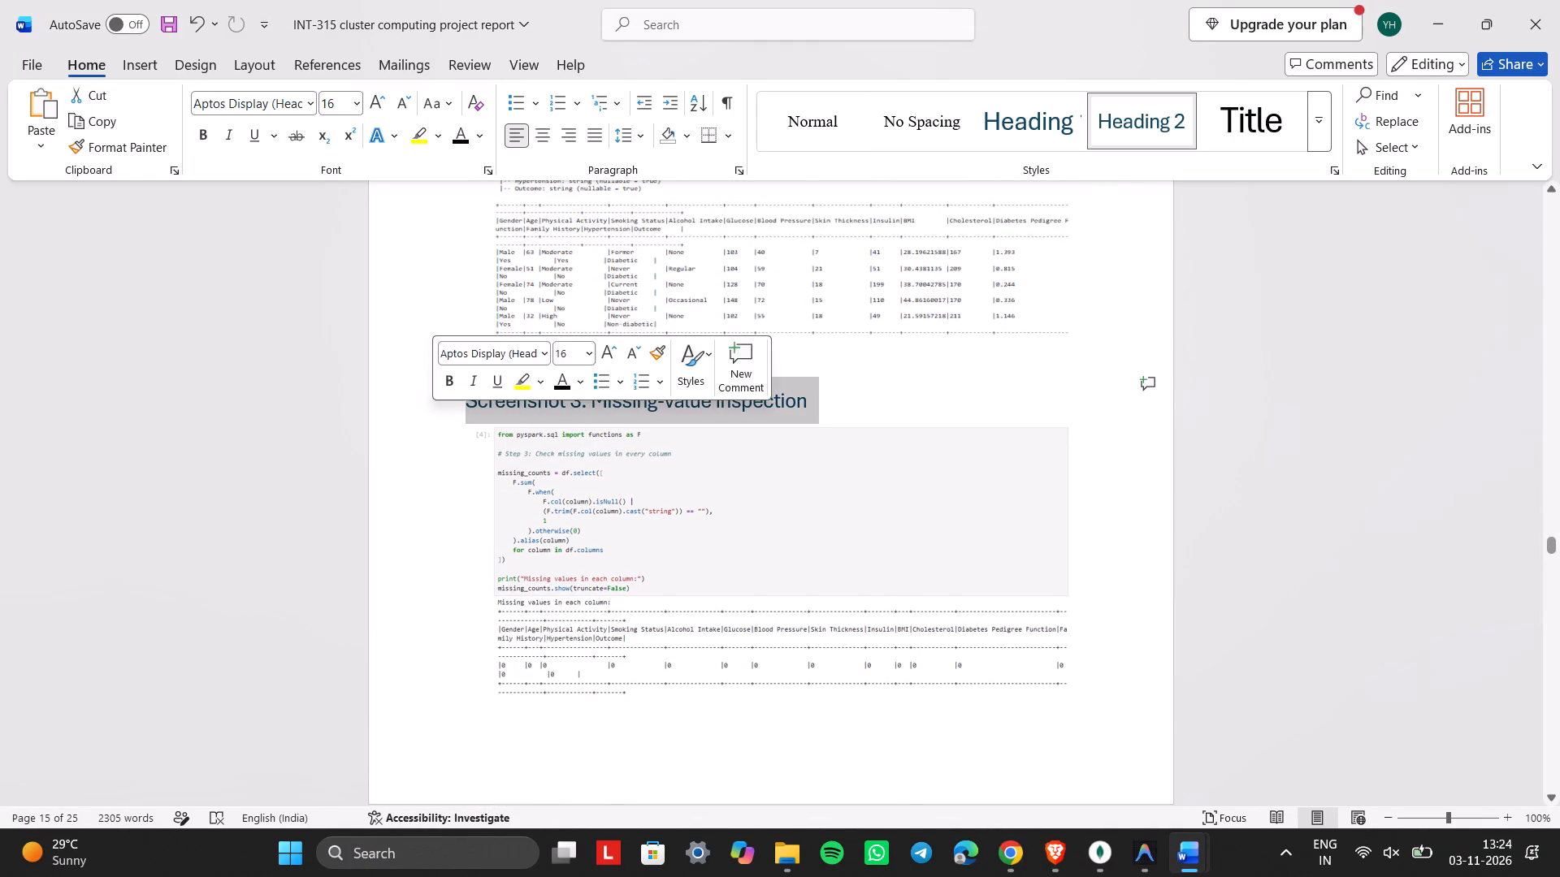
left_click(762, 123)
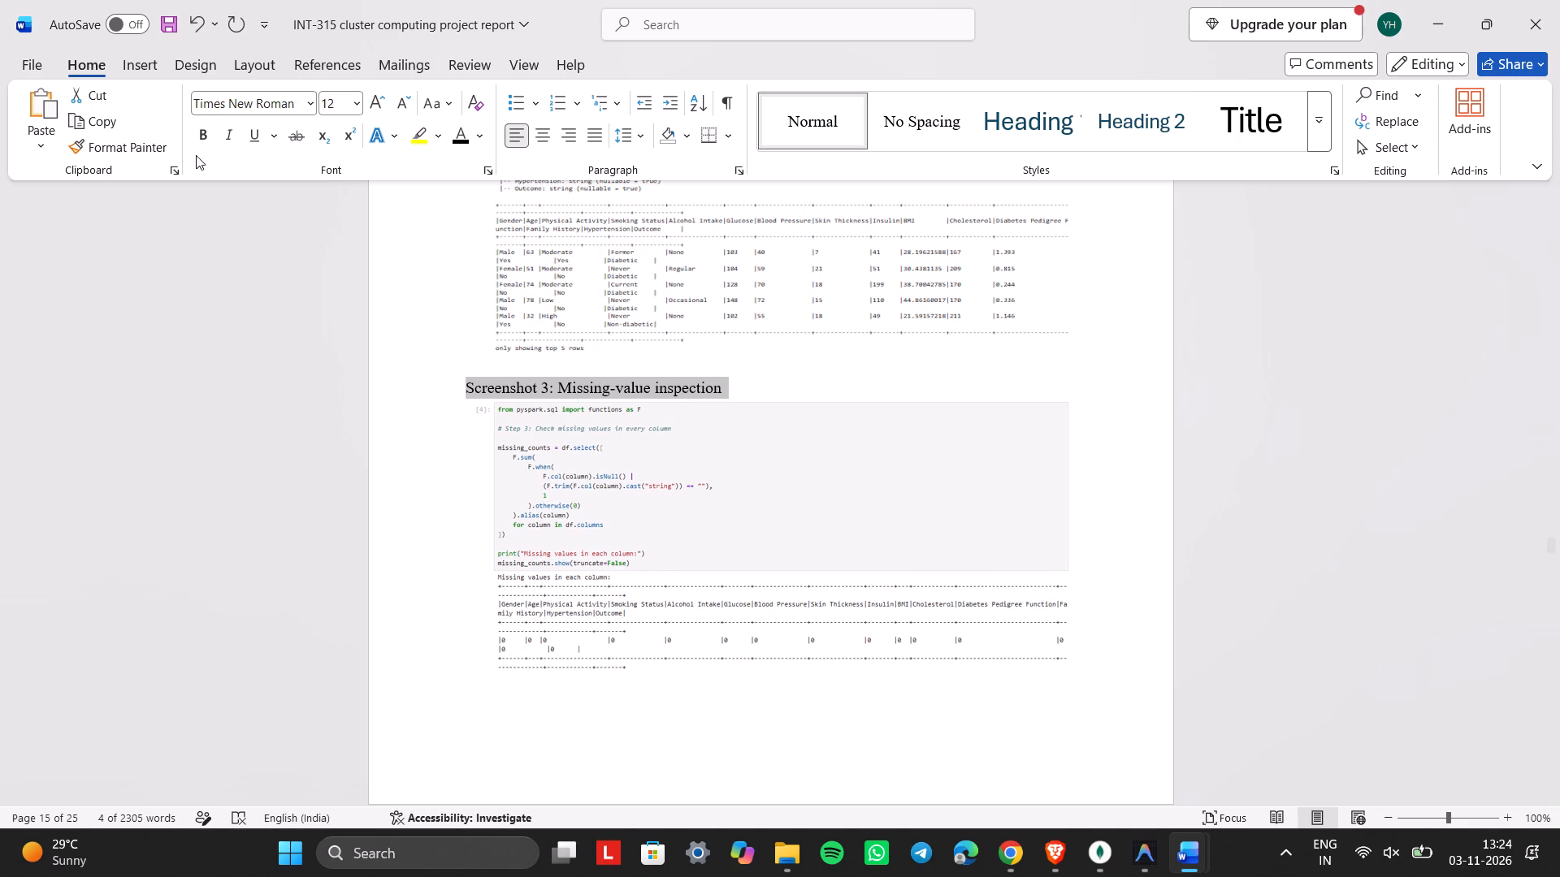
left_click(199, 142)
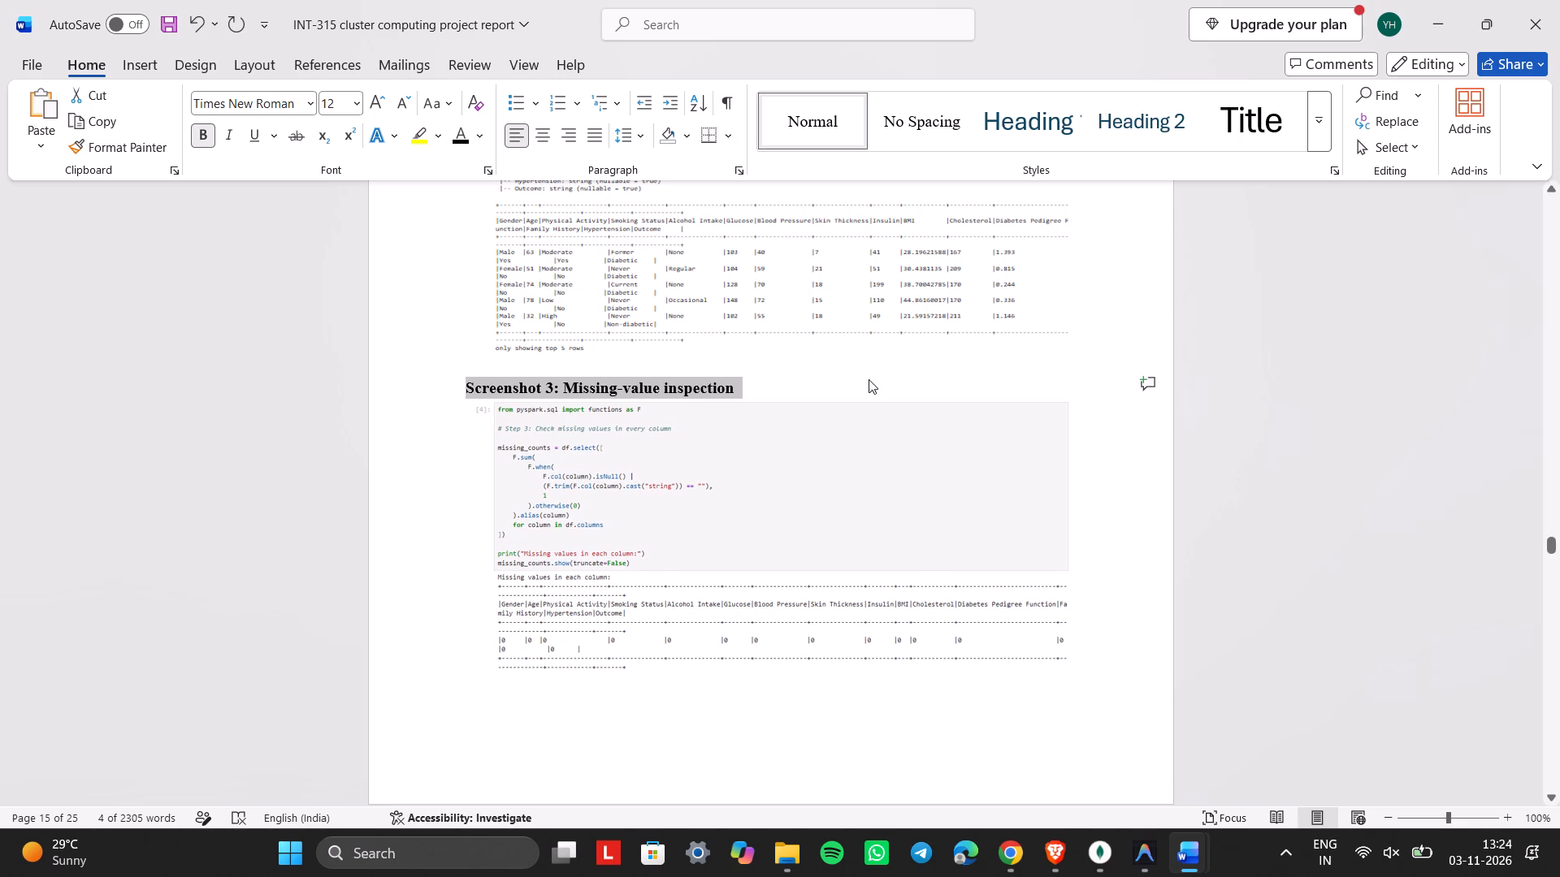
left_click(869, 379)
Insert one more blank line between the Screenshot 2 image and the Screenshot 3 heading.
left_click(479, 364)
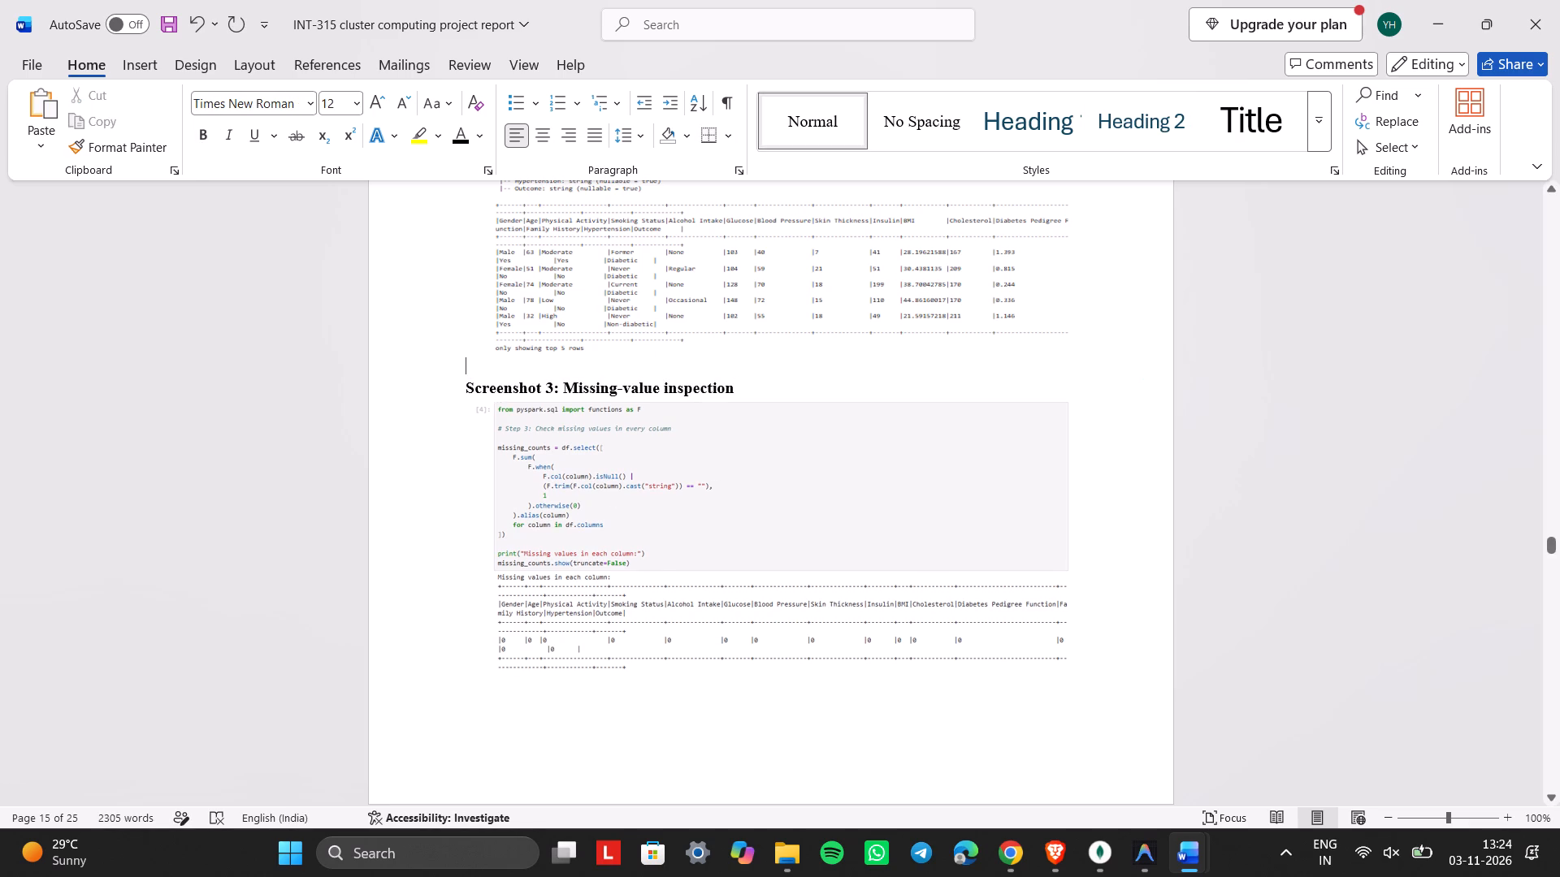
key("Return")
Remove a blank line above the Screenshot 4 heading at the start of its page.
scroll(479, 364, "down", 1)
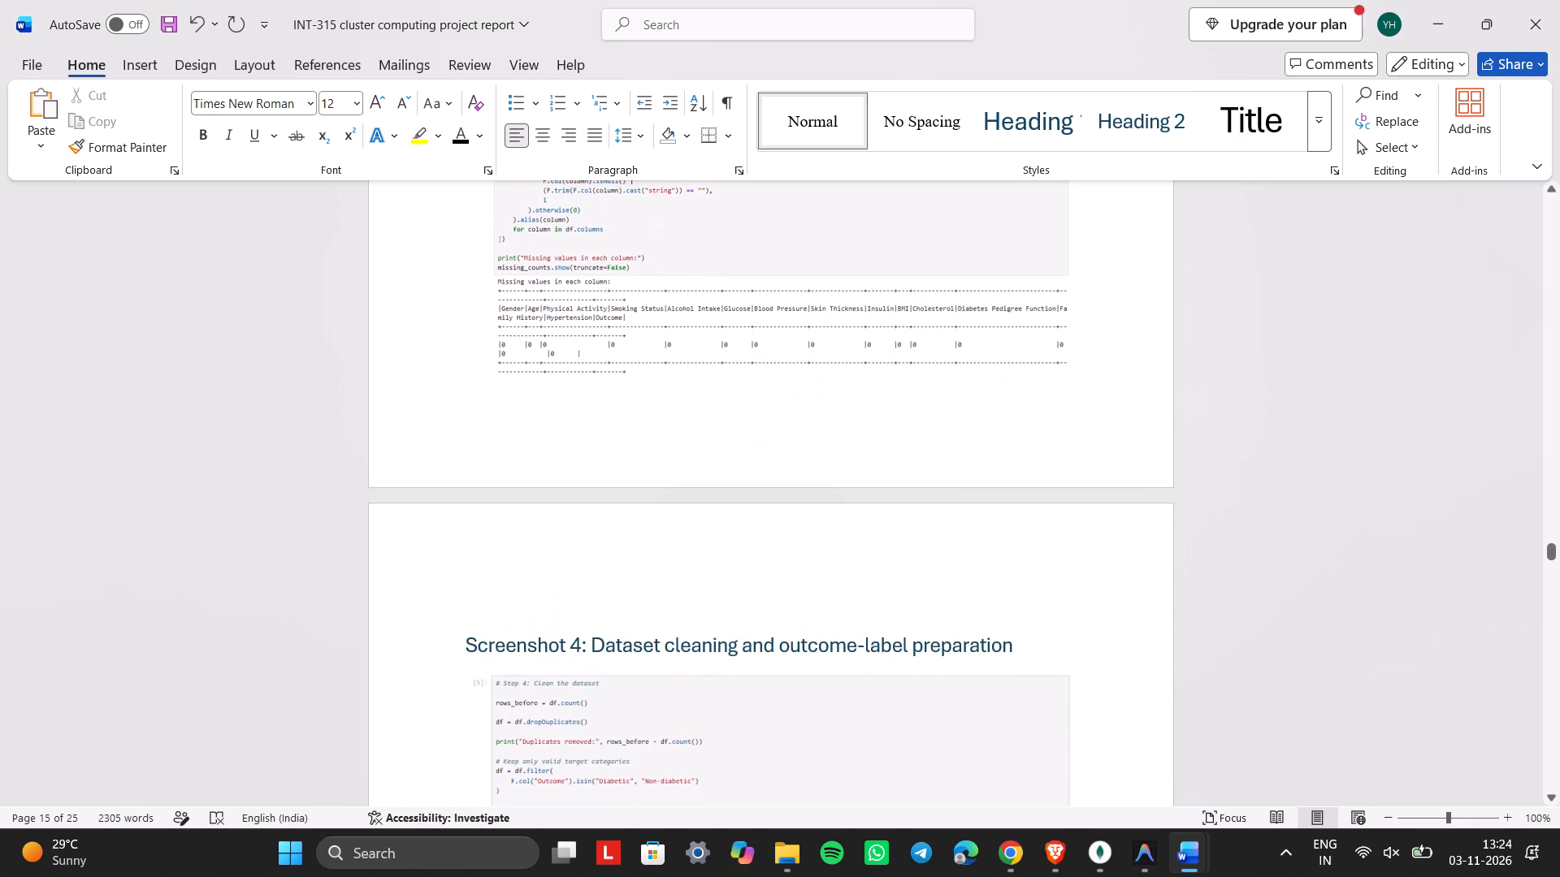
left_click(625, 533)
key("BackSpace")
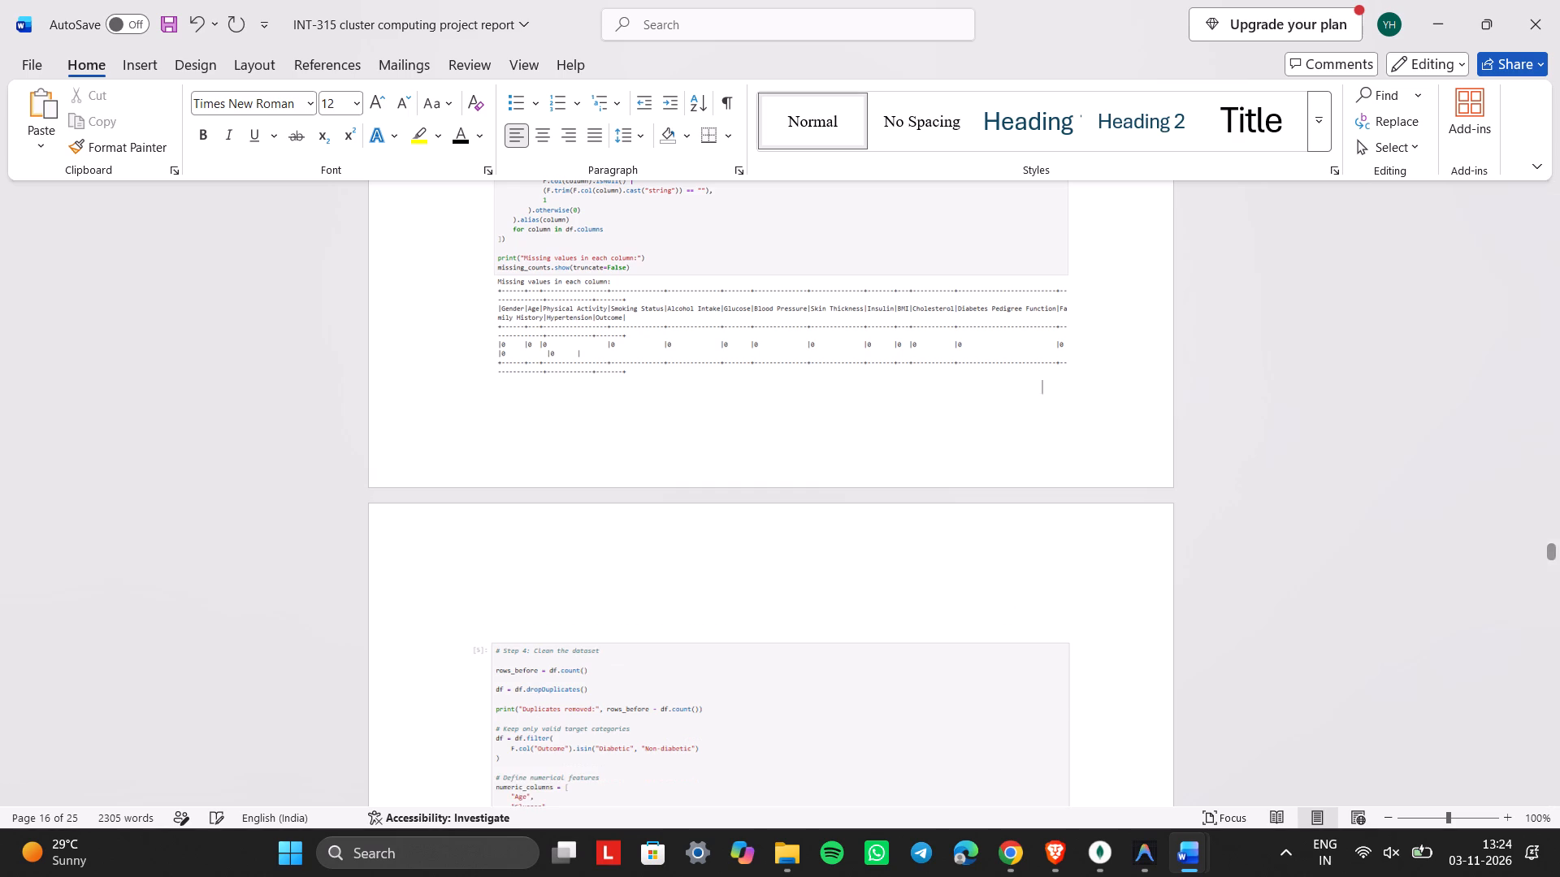
Apply the Normal style and bold to the Screenshot 4: Dataset cleaning and outcome-label preparation heading.
left_click(612, 599)
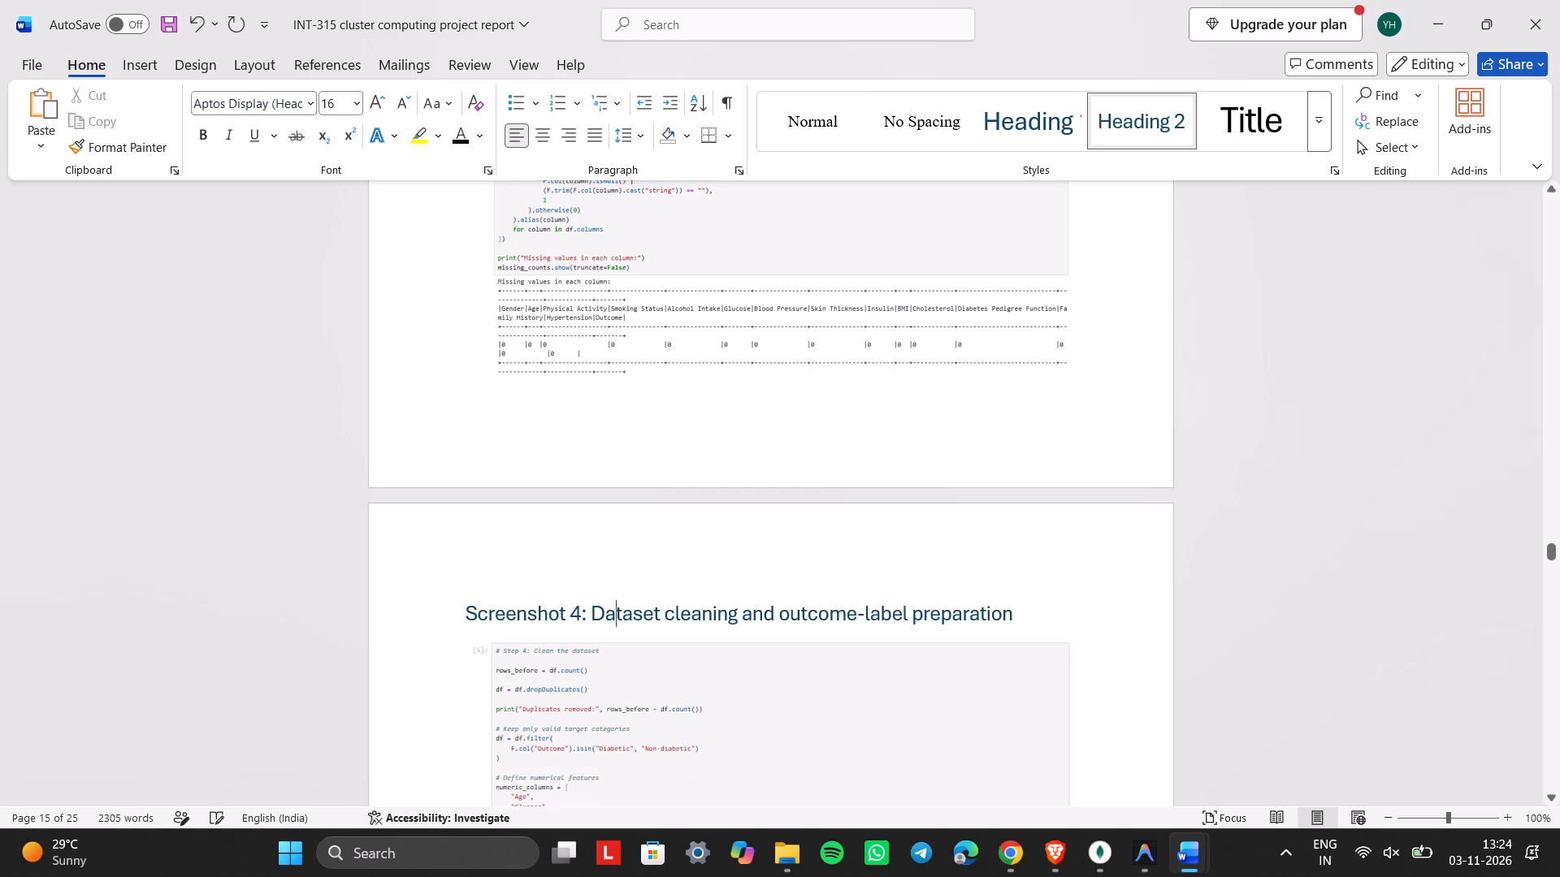
left_click_drag(1015, 607, 641, 594)
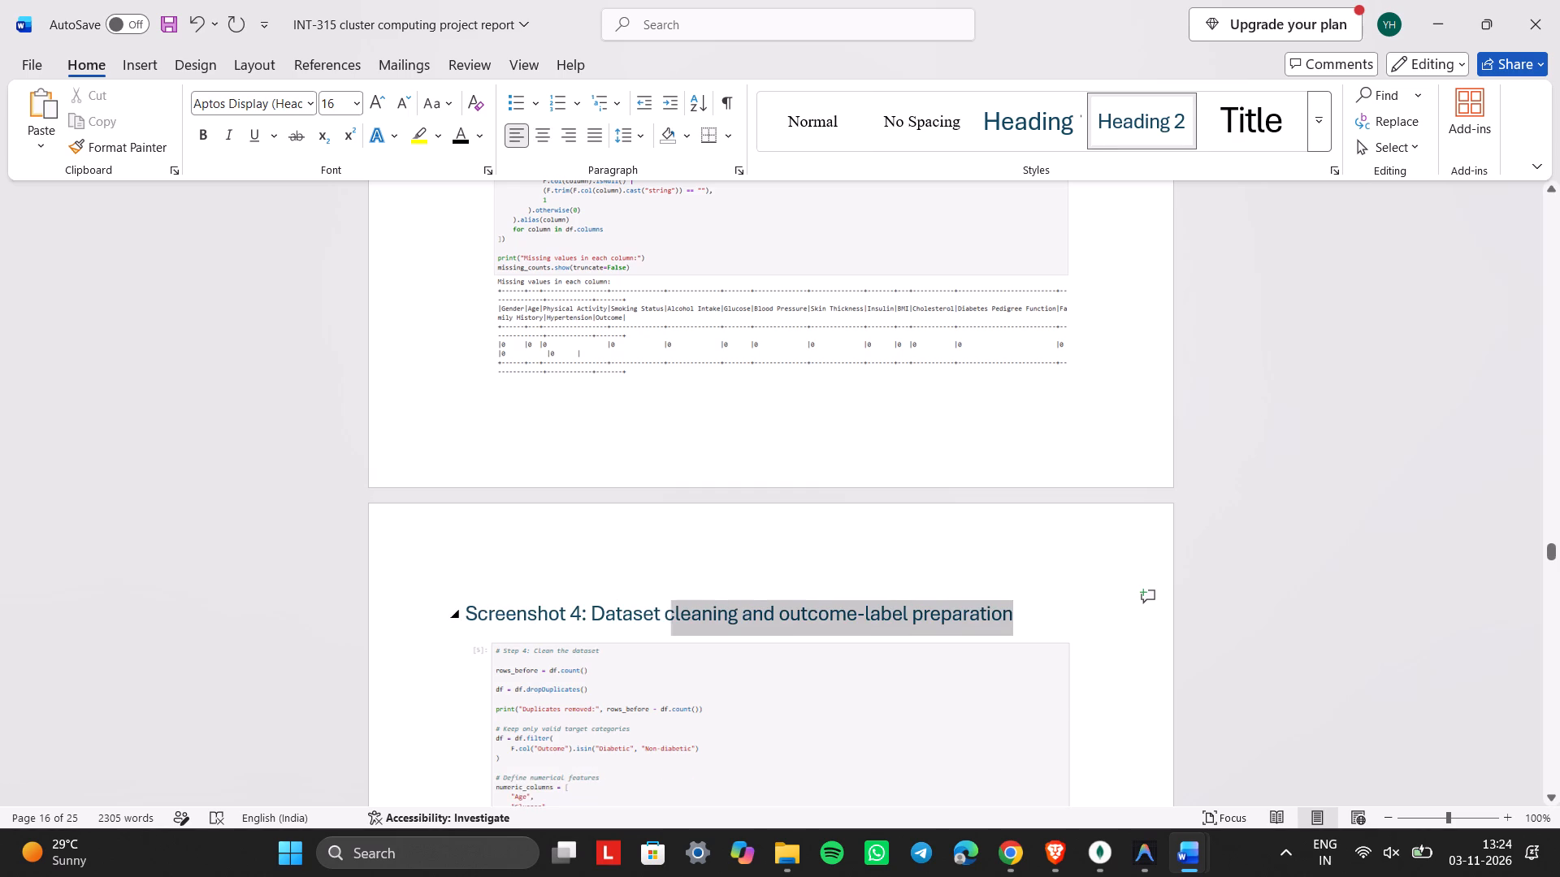
left_click_drag(641, 594, 435, 577)
left_click(790, 140)
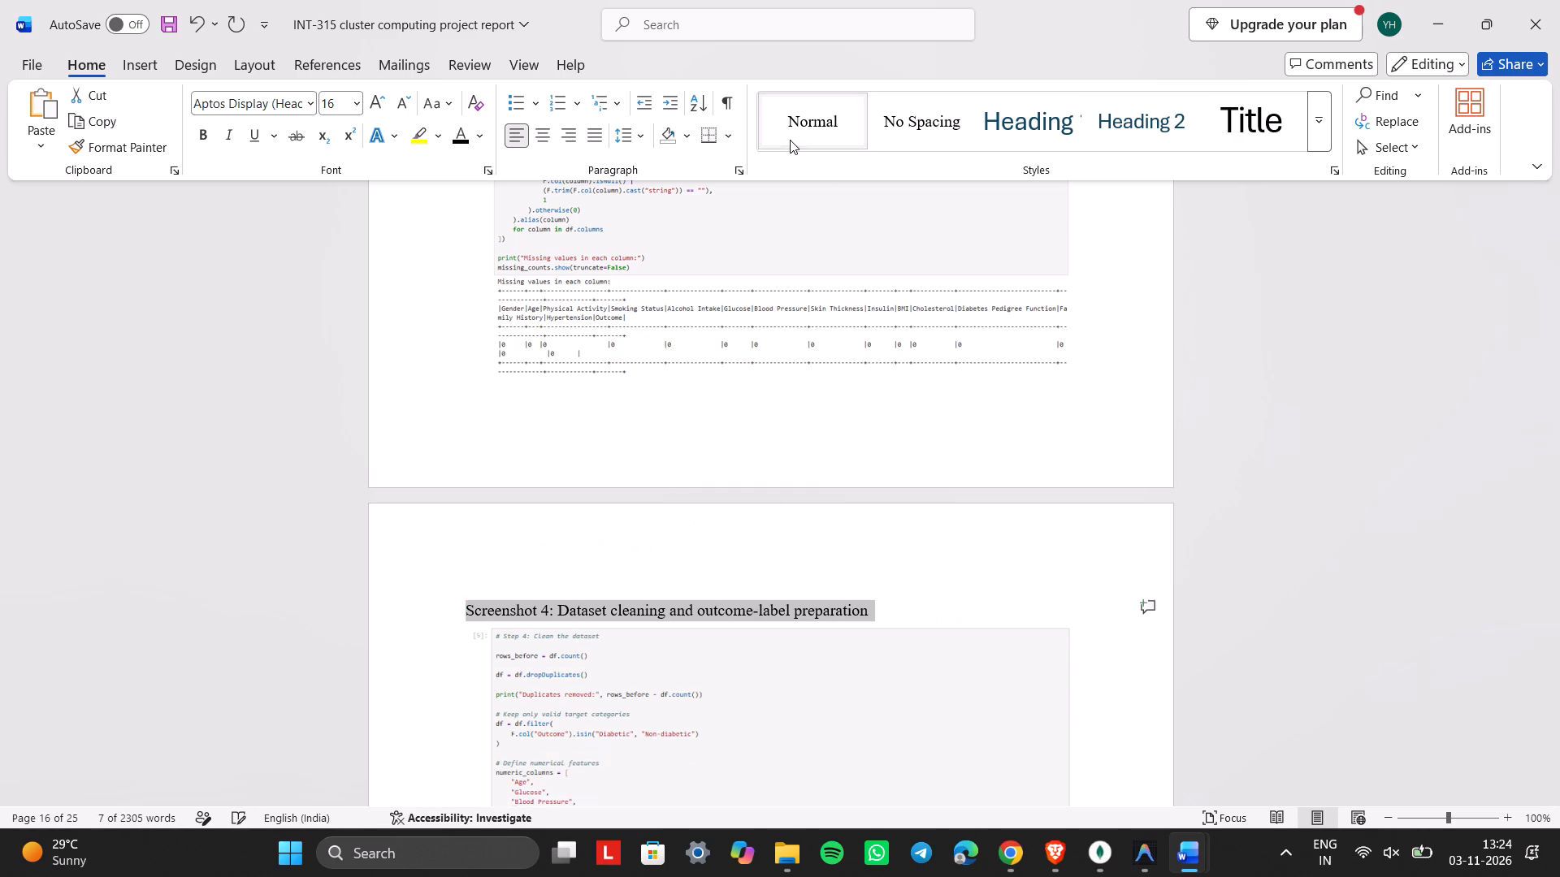
left_click(205, 132)
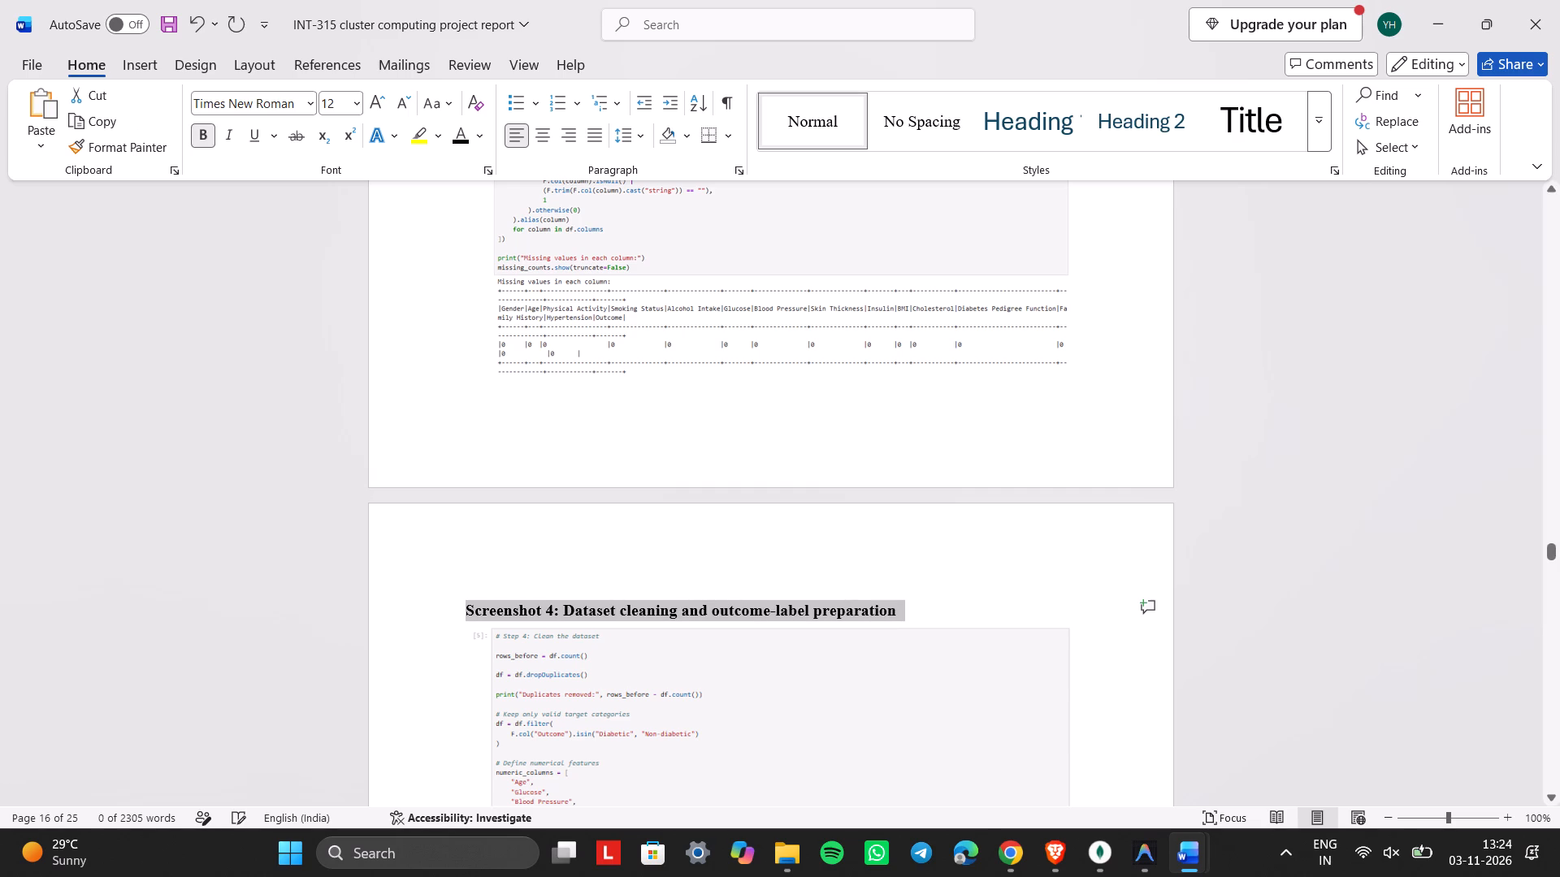
left_click(975, 596)
Apply the Normal style and bold to the Screenshot 5: Train-test split heading.
scroll(975, 596, "down", 4)
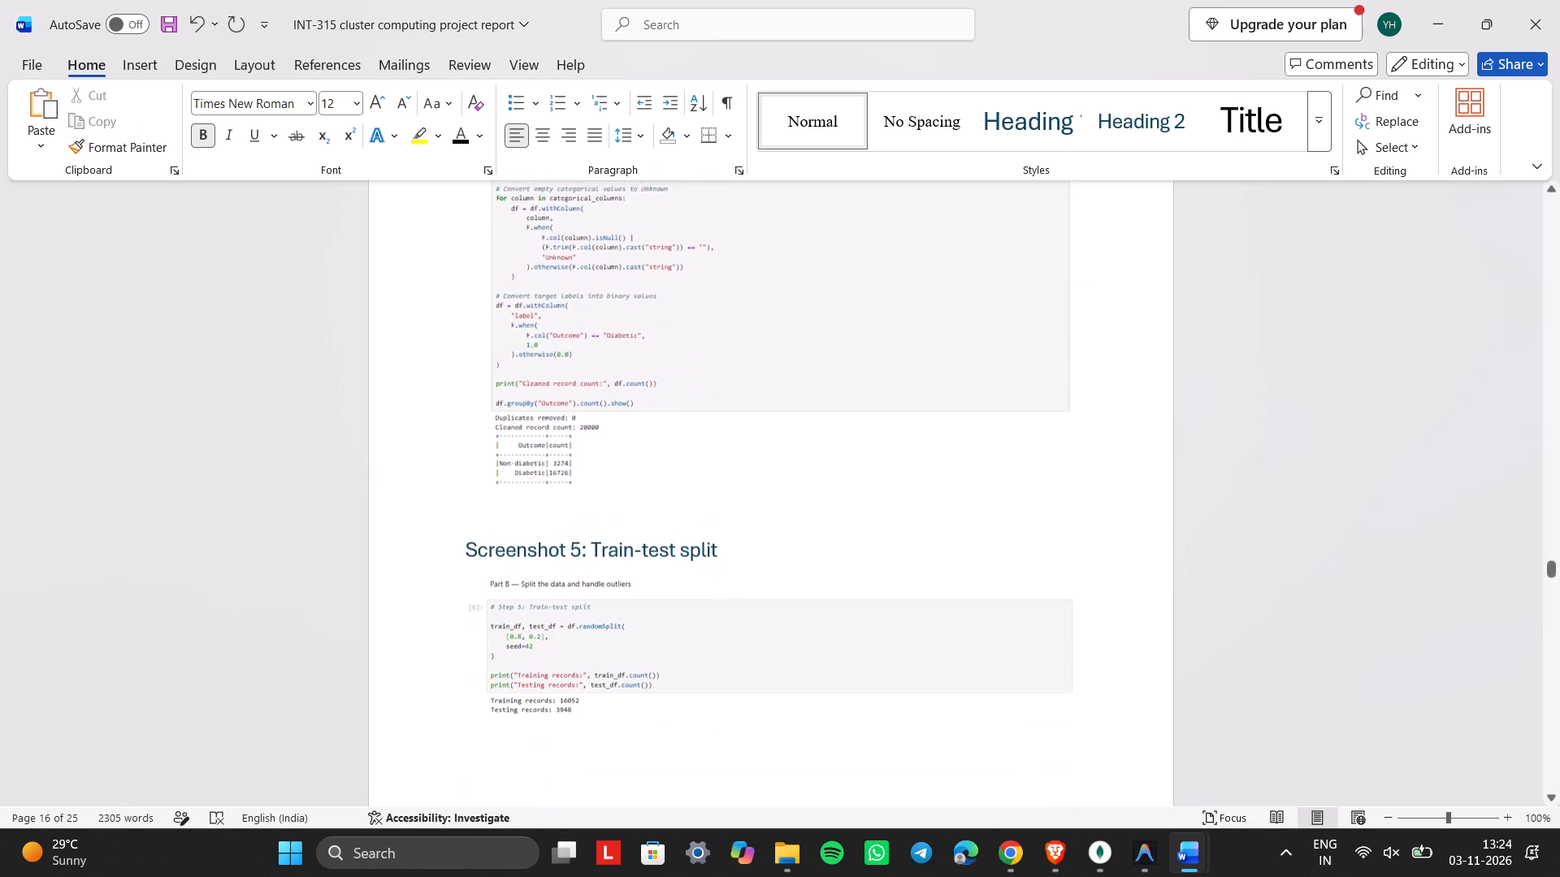
scroll(975, 596, "down", 1)
left_click_drag(743, 430, 498, 411)
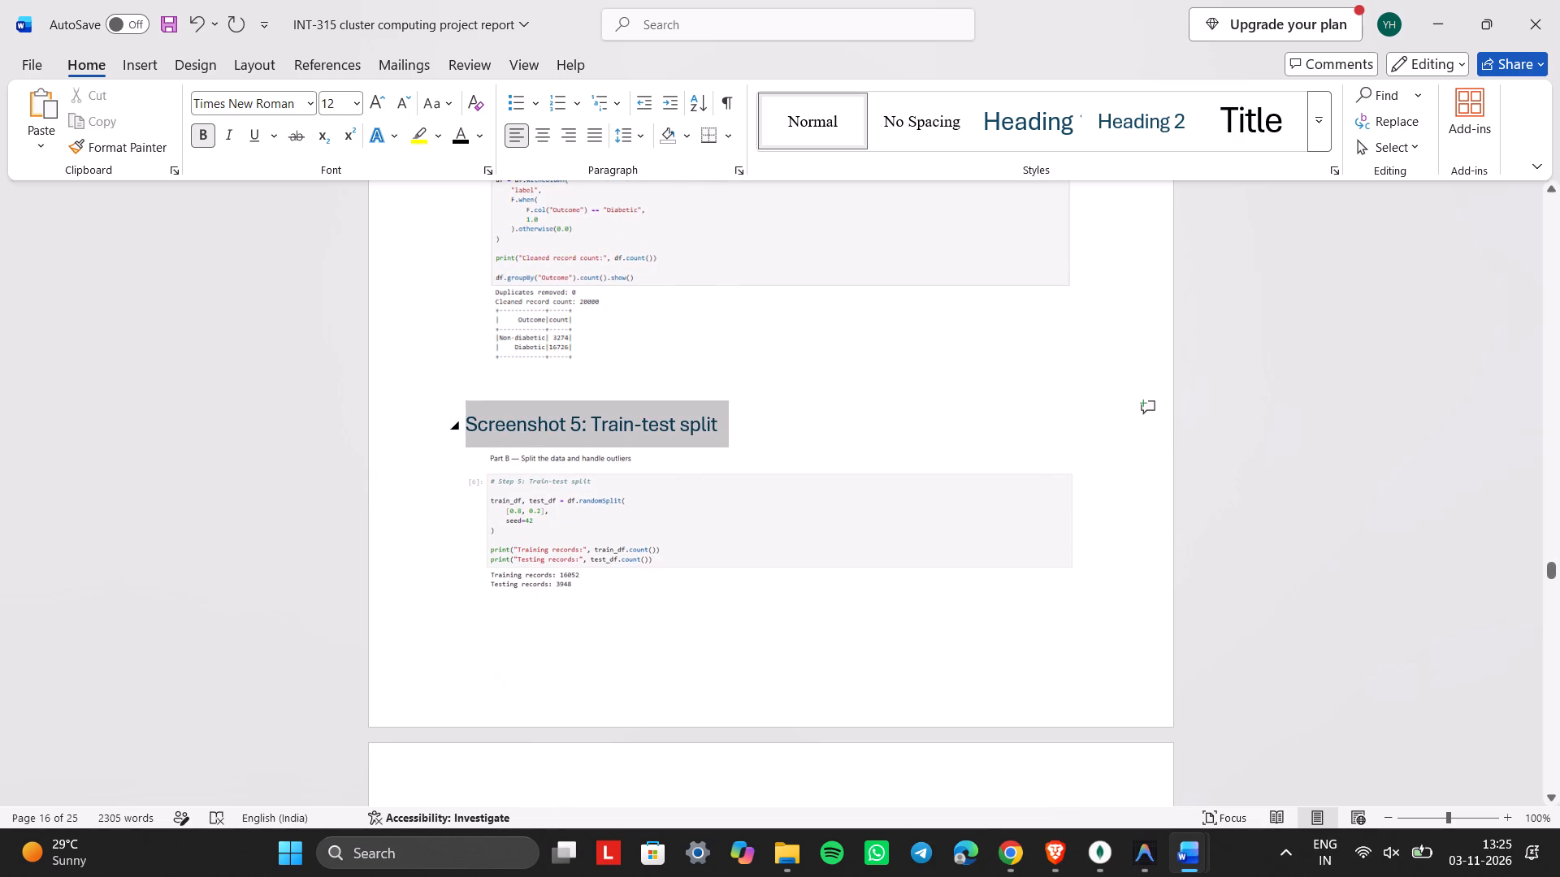
left_click_drag(498, 411, 497, 411)
left_click(791, 153)
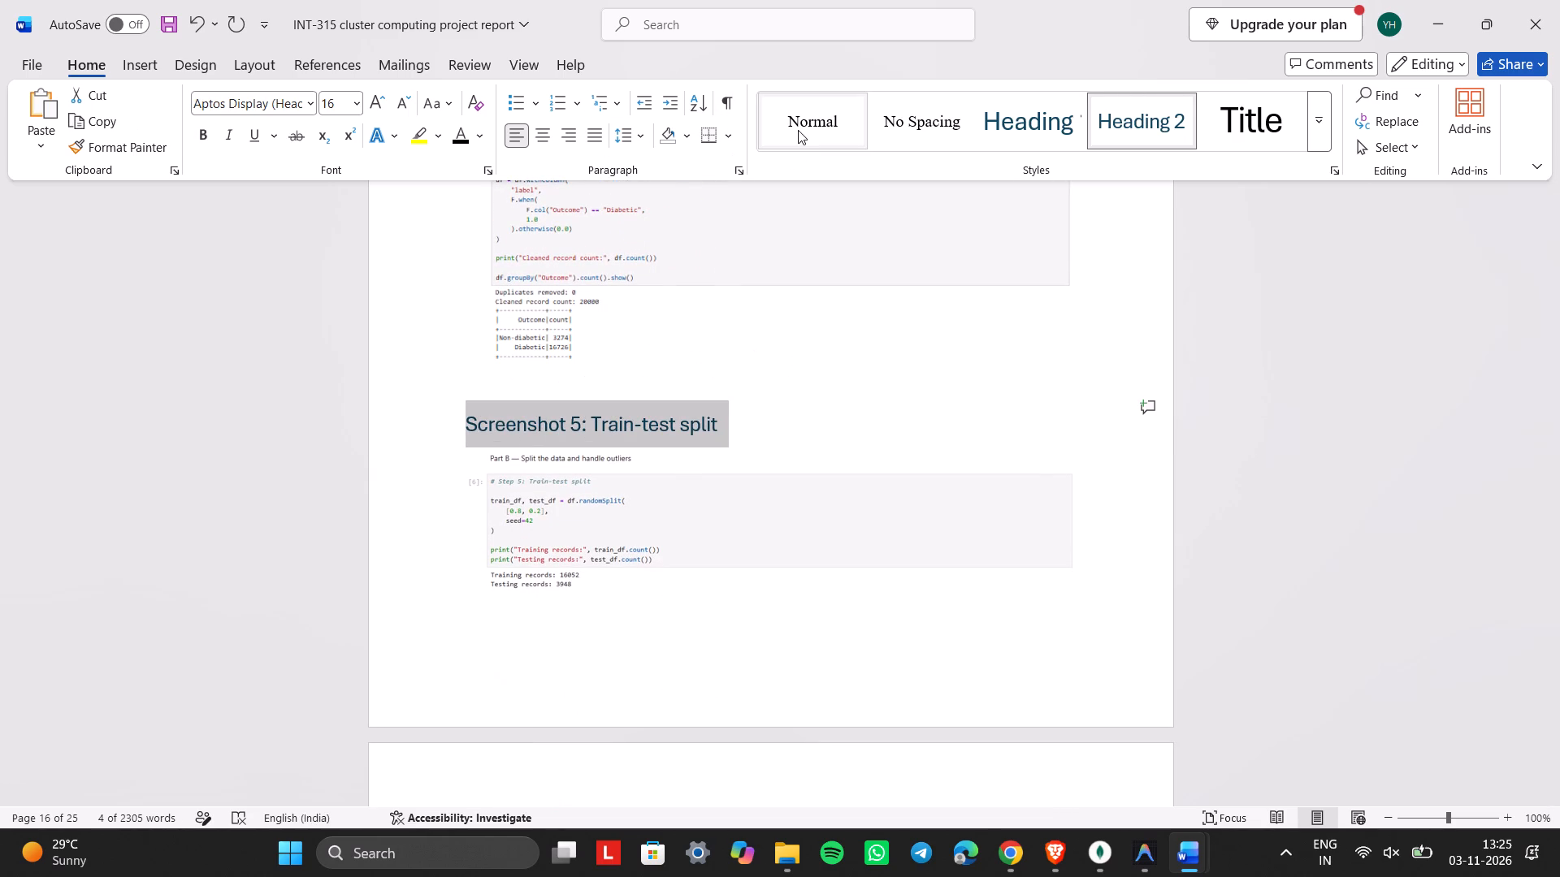
left_click(798, 130)
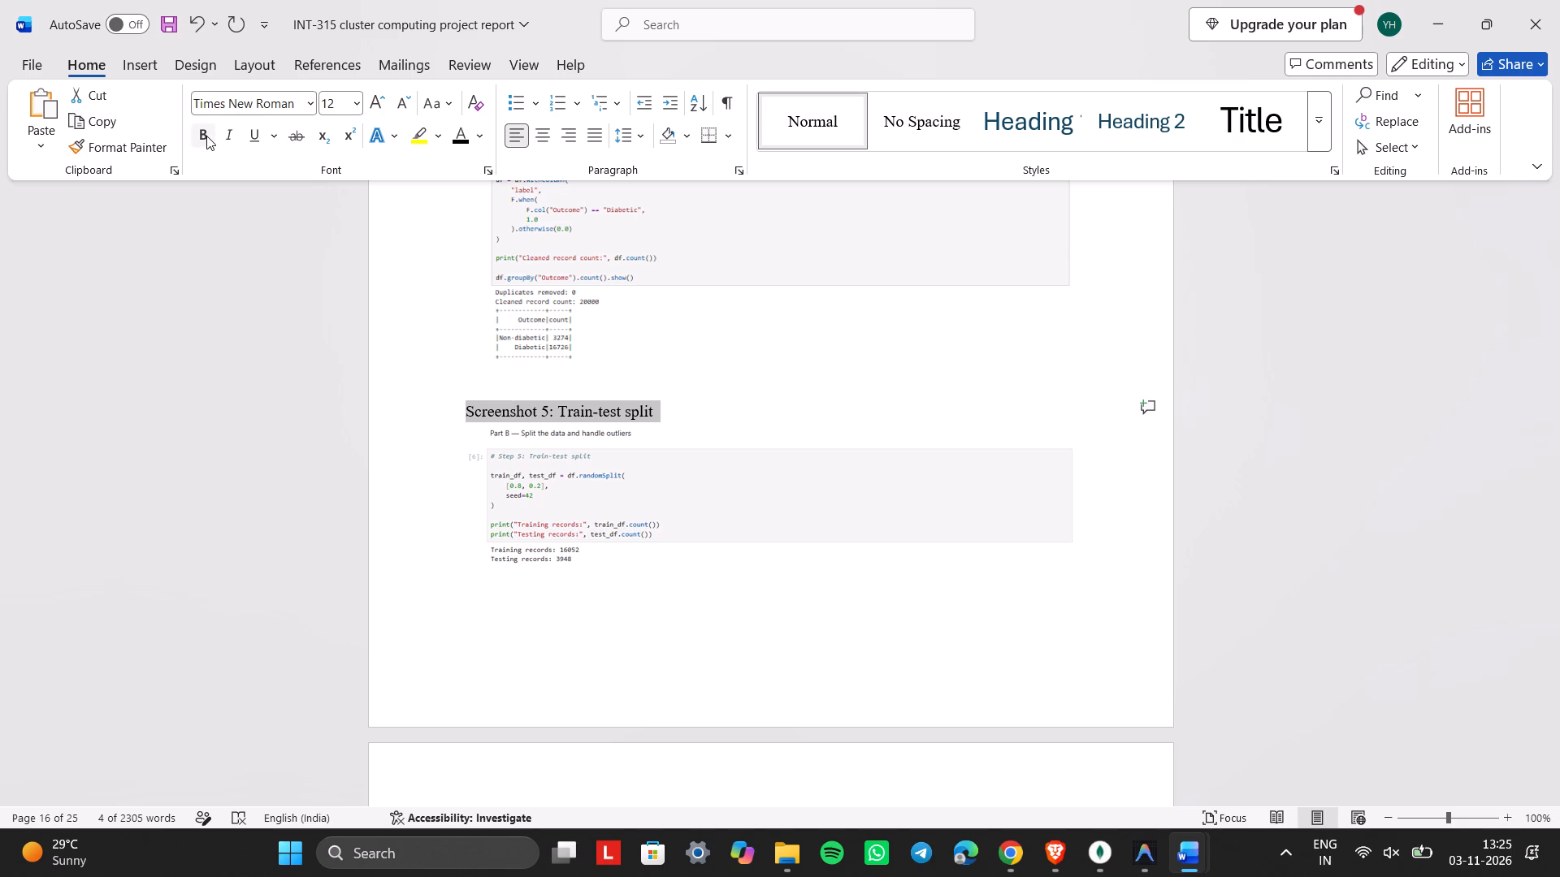
left_click(206, 136)
left_click(659, 433)
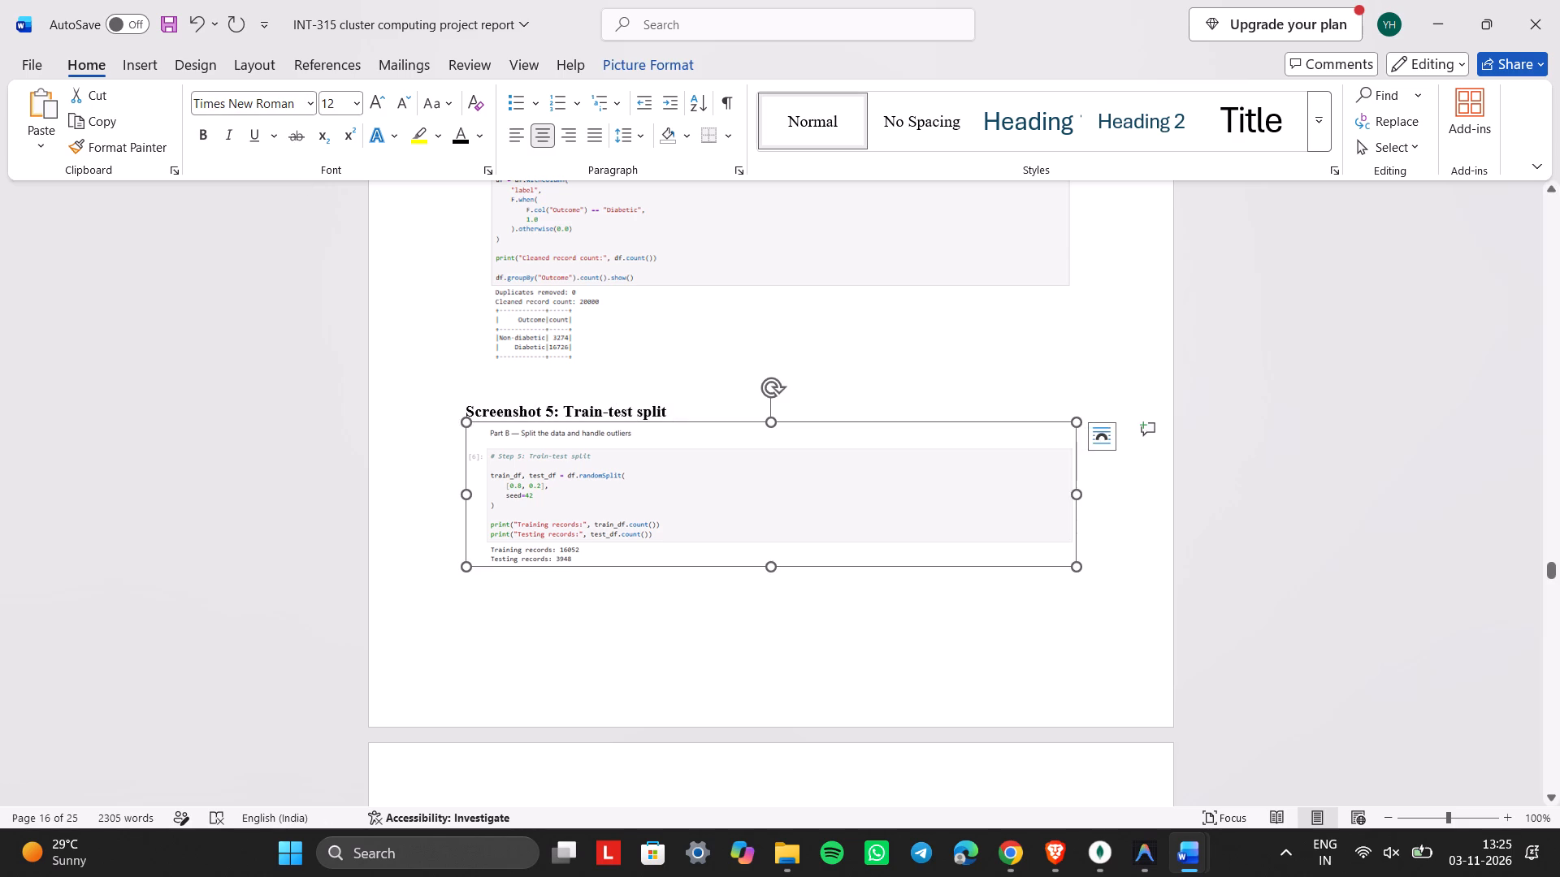
Viewing several pages at once at 50% zoom, stretch the Screenshot 1 image downward to fill most of its page, keeping its width.
scroll(659, 433, "up", 9)
left_click(1216, 512)
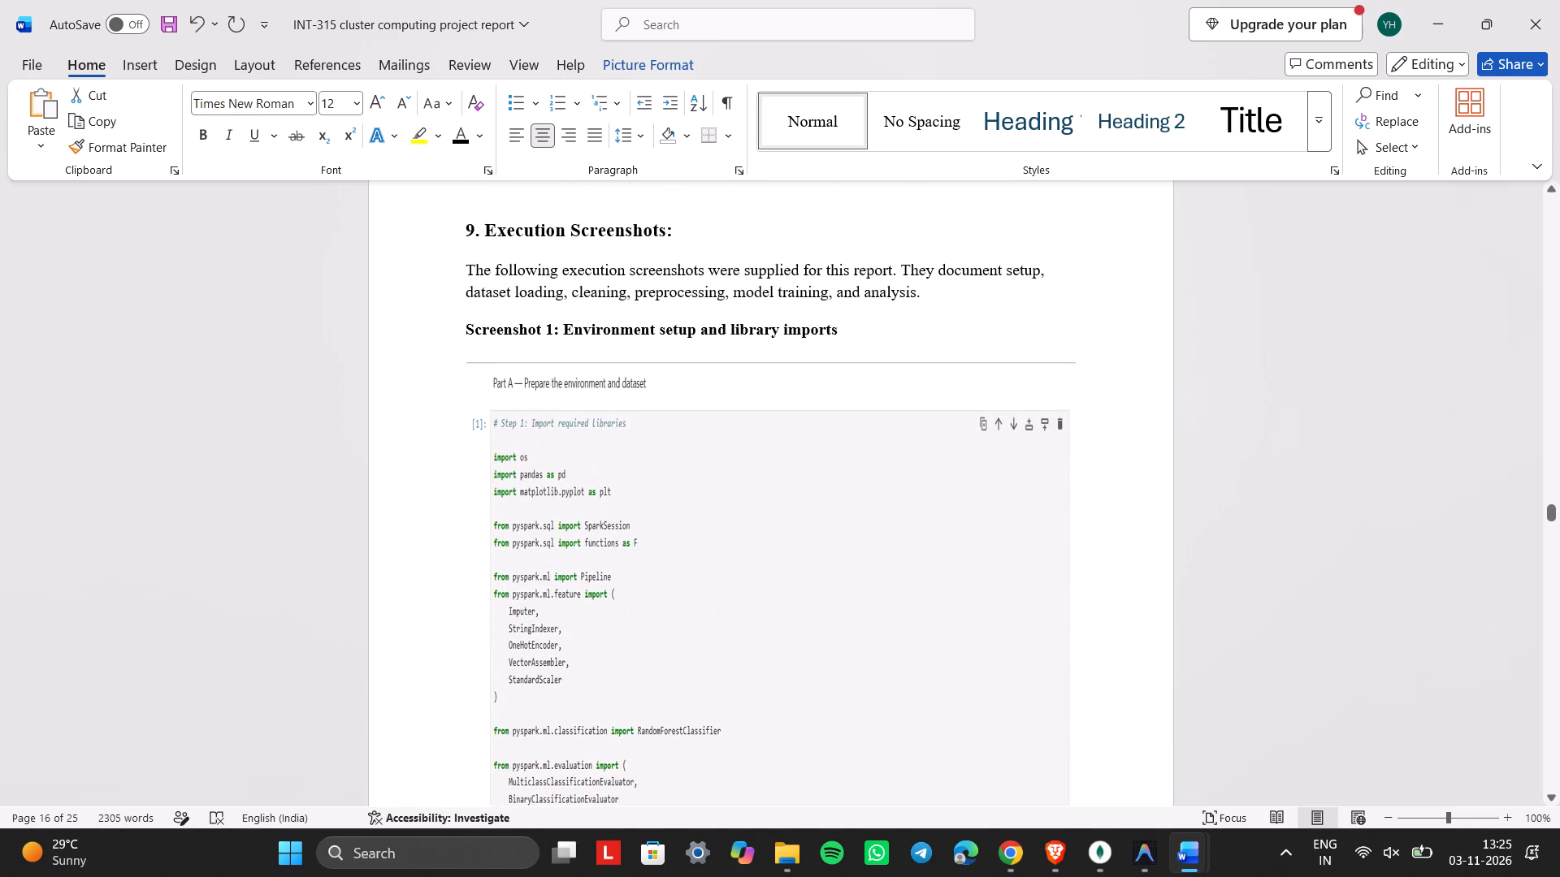
scroll(1216, 512, "down", 5, "ctrl")
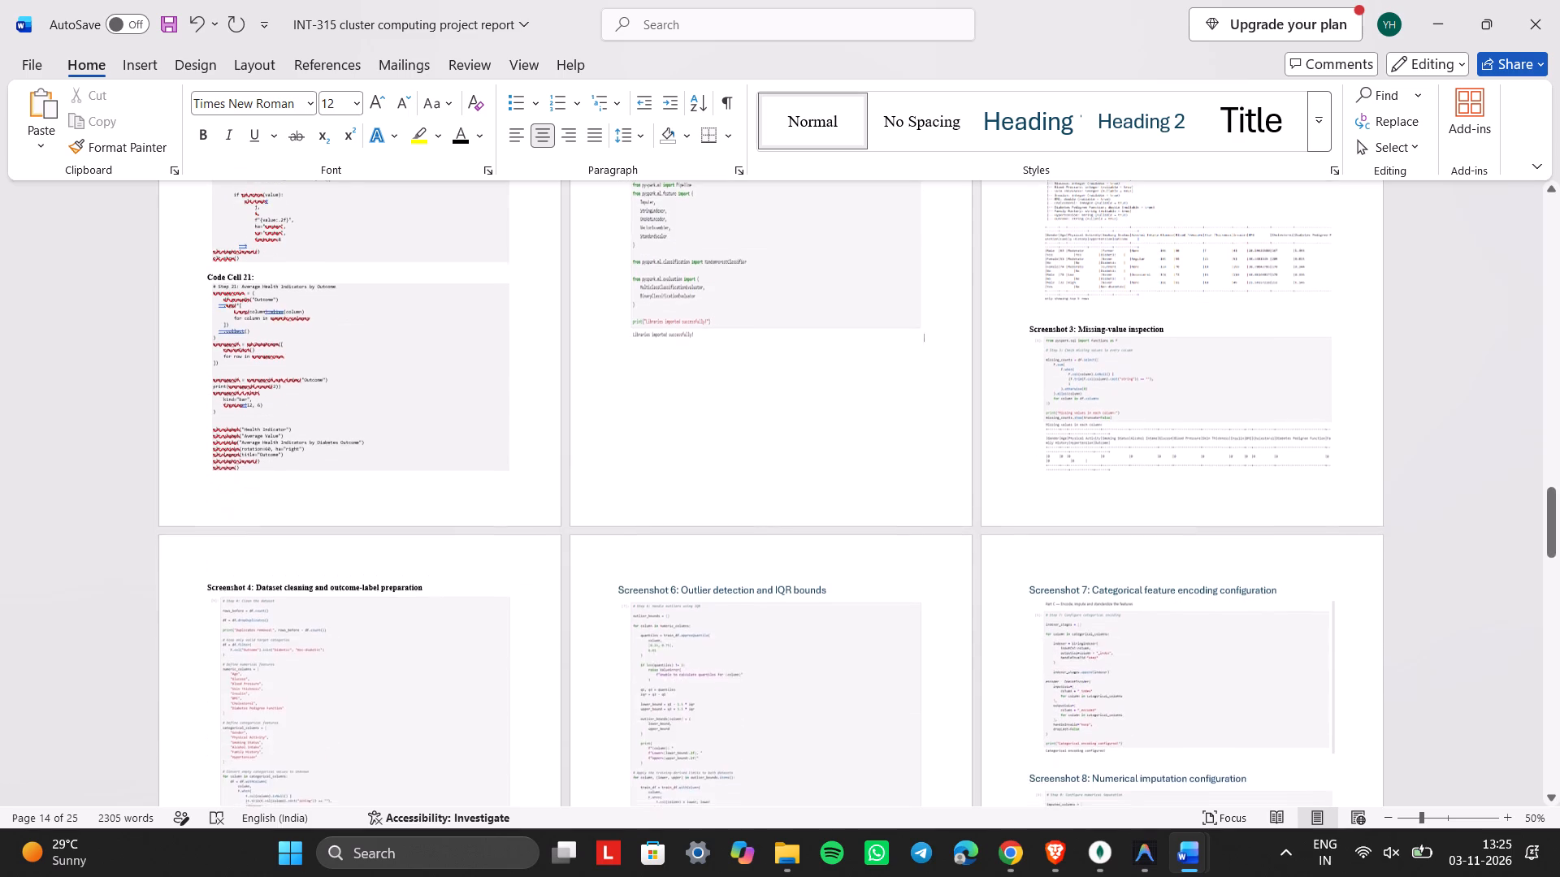
scroll(1240, 497, "up", 2)
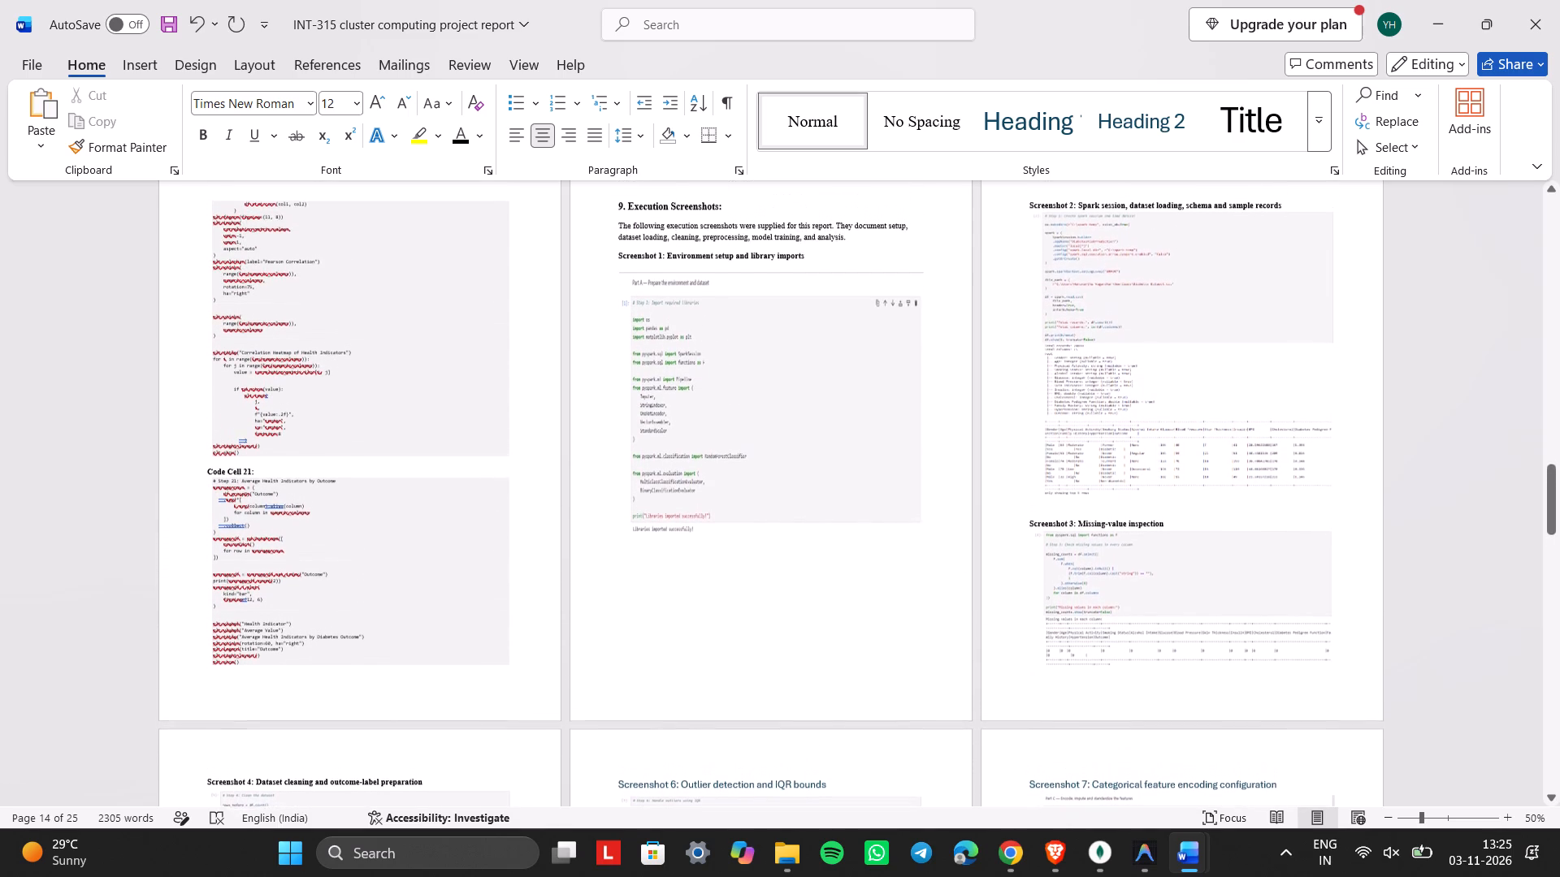
scroll(1240, 497, "up", 1)
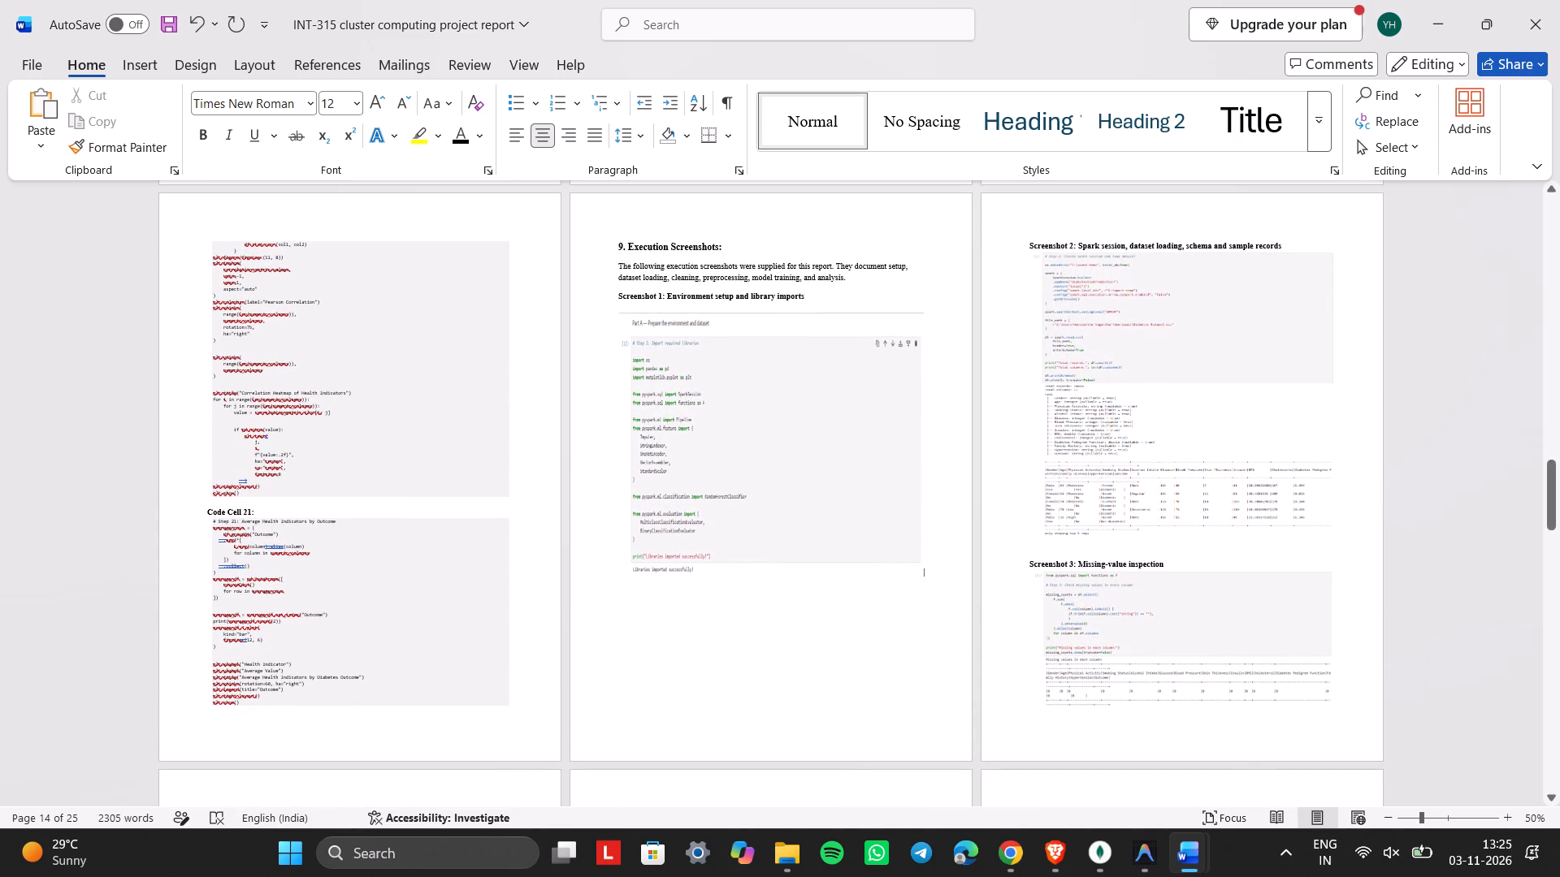
left_click(834, 424)
left_click_drag(773, 577, 756, 685)
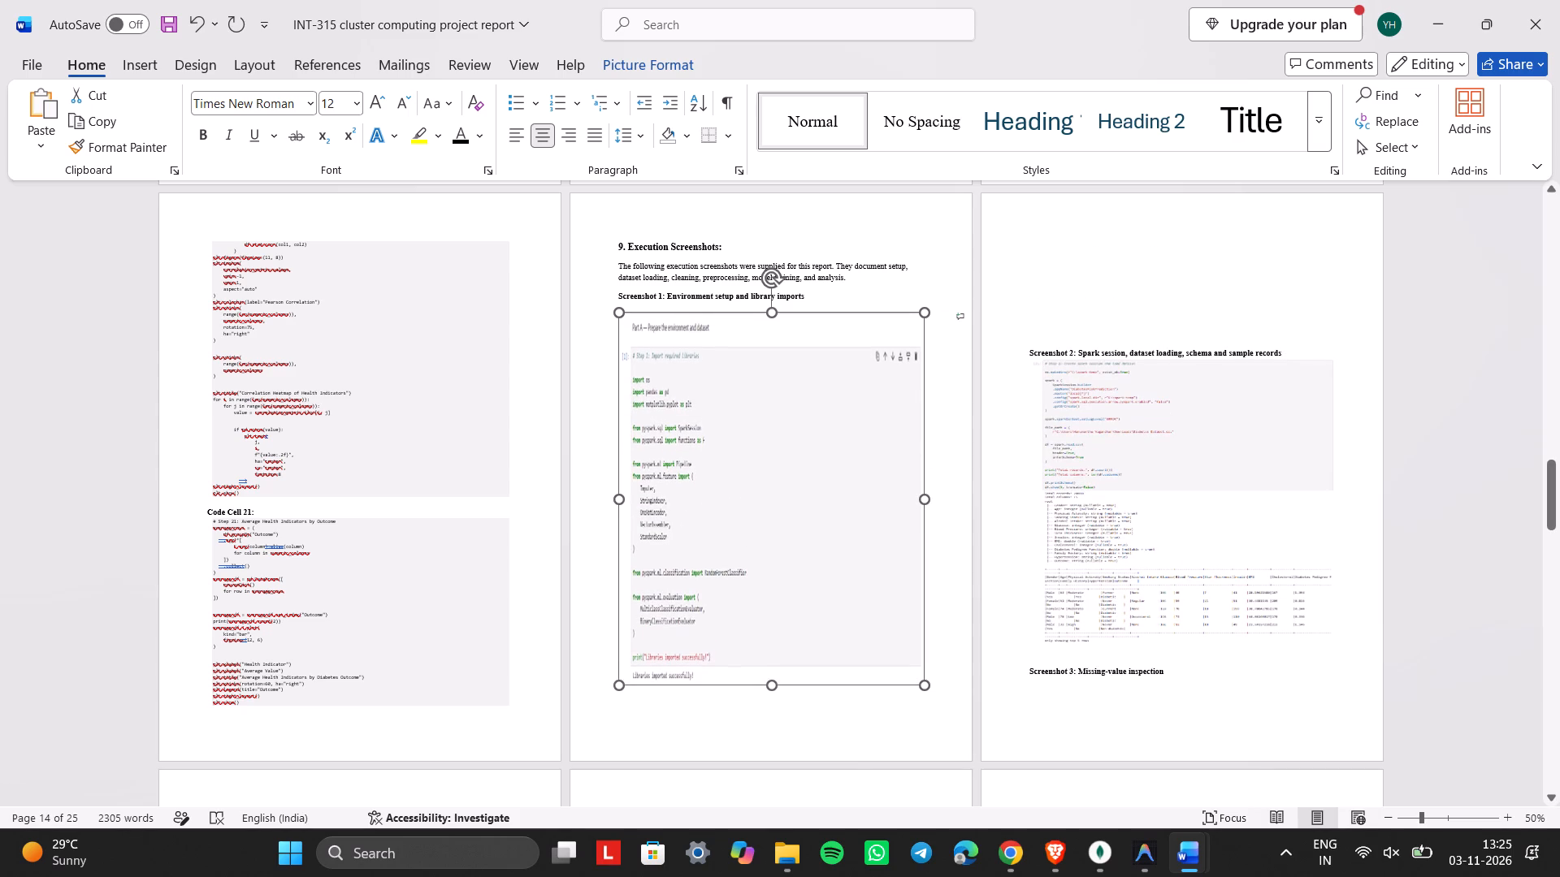
left_click_drag(756, 685, 756, 687)
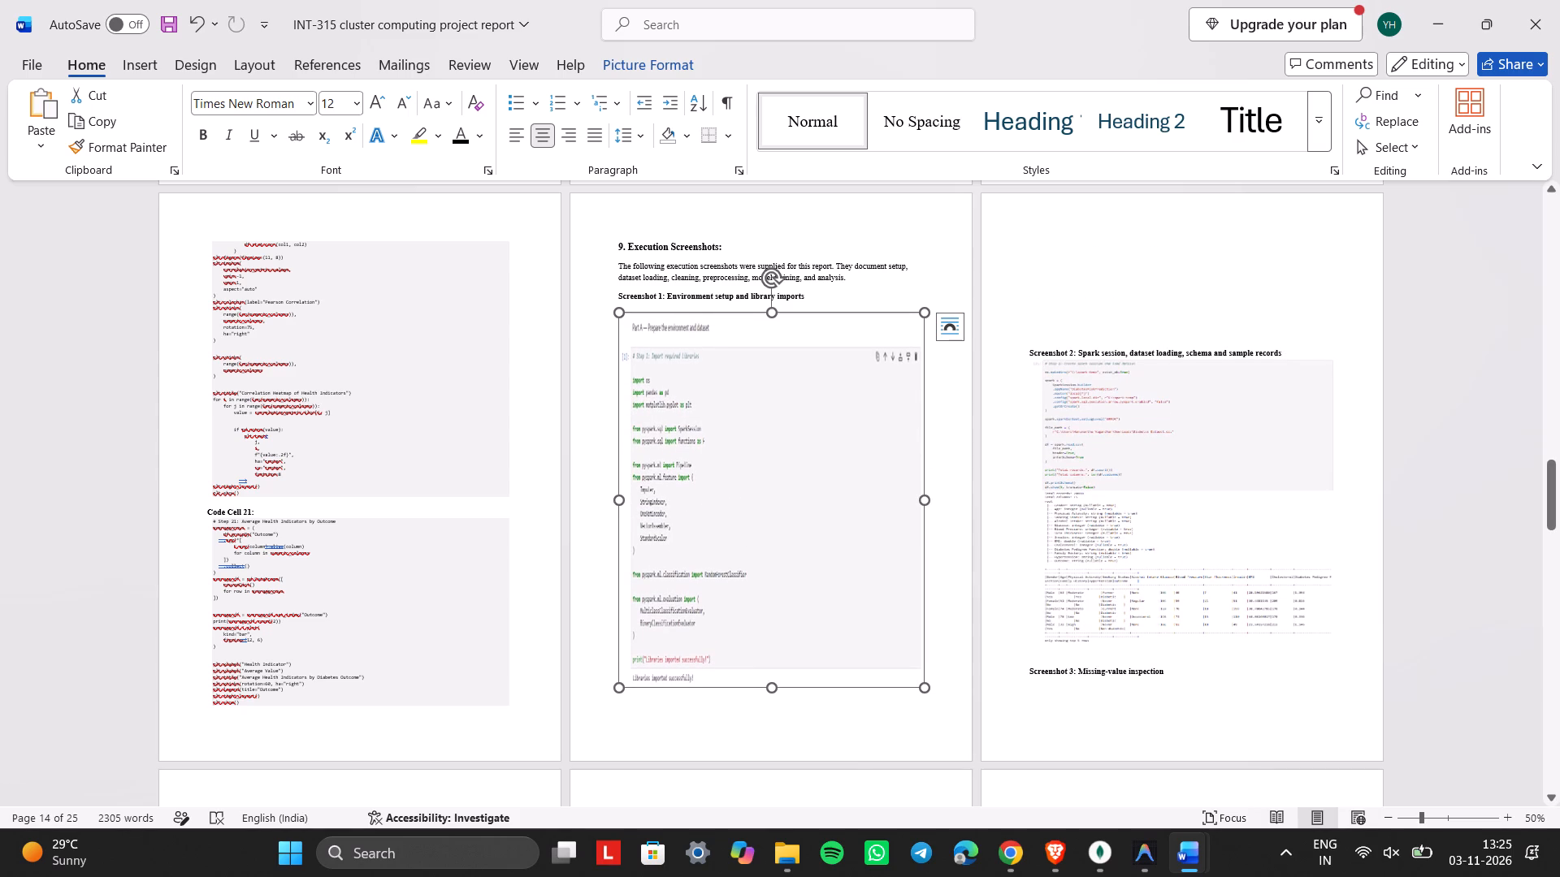
Delete the surplus blank lines above the Screenshot 2 heading so it starts its page, with Screenshot 3's heading and image on that same page.
left_click(1089, 279)
key("BackSpace")
key("BackSpace")
key("BackSpace")
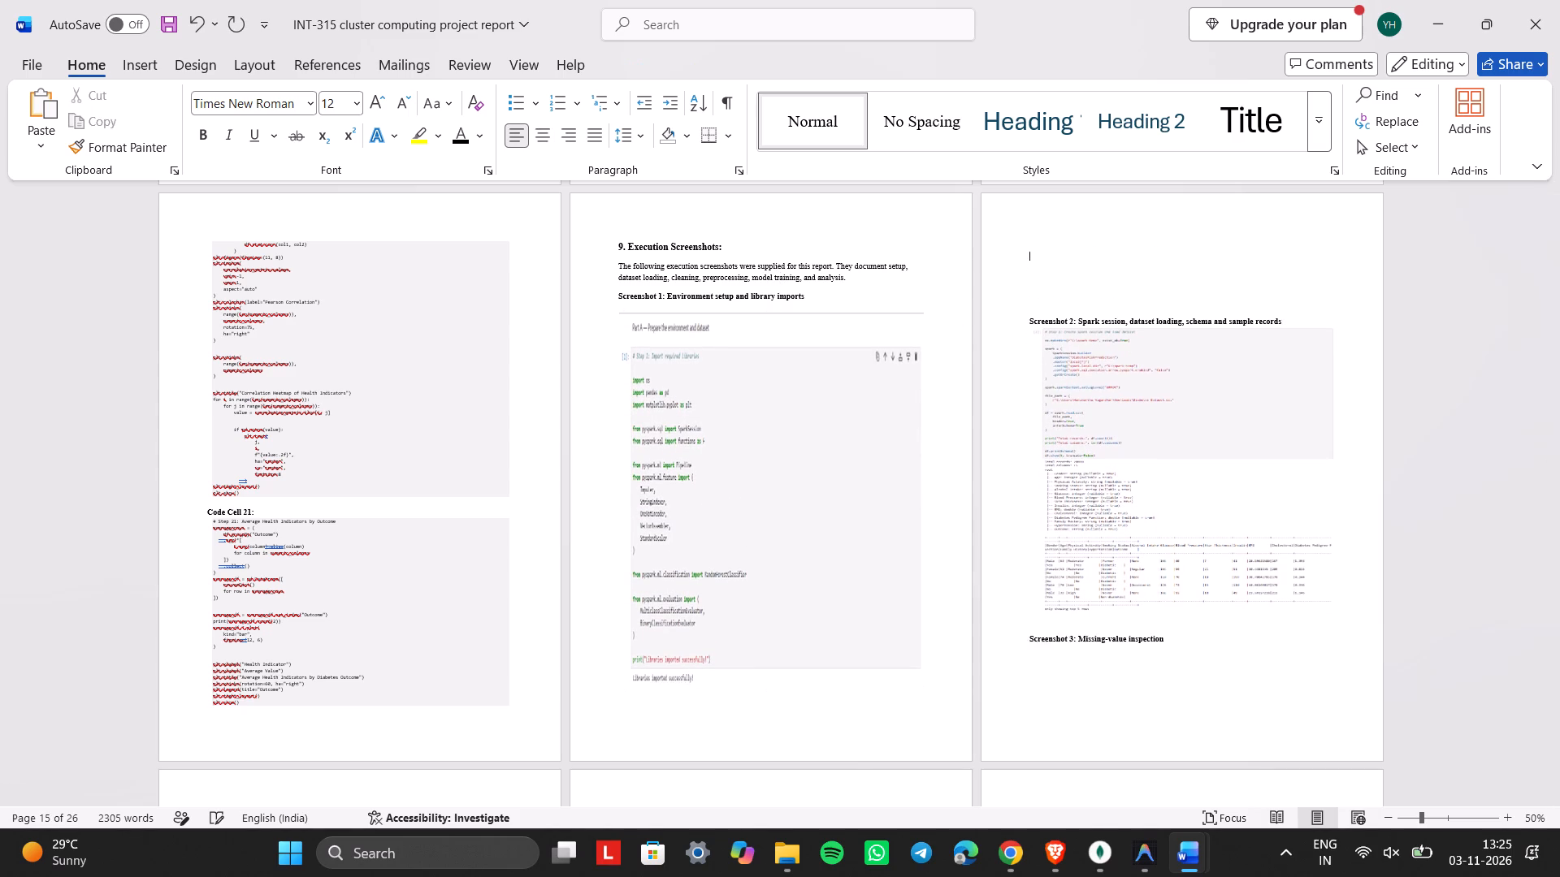
key("BackSpace")
key("Down")
key("Up")
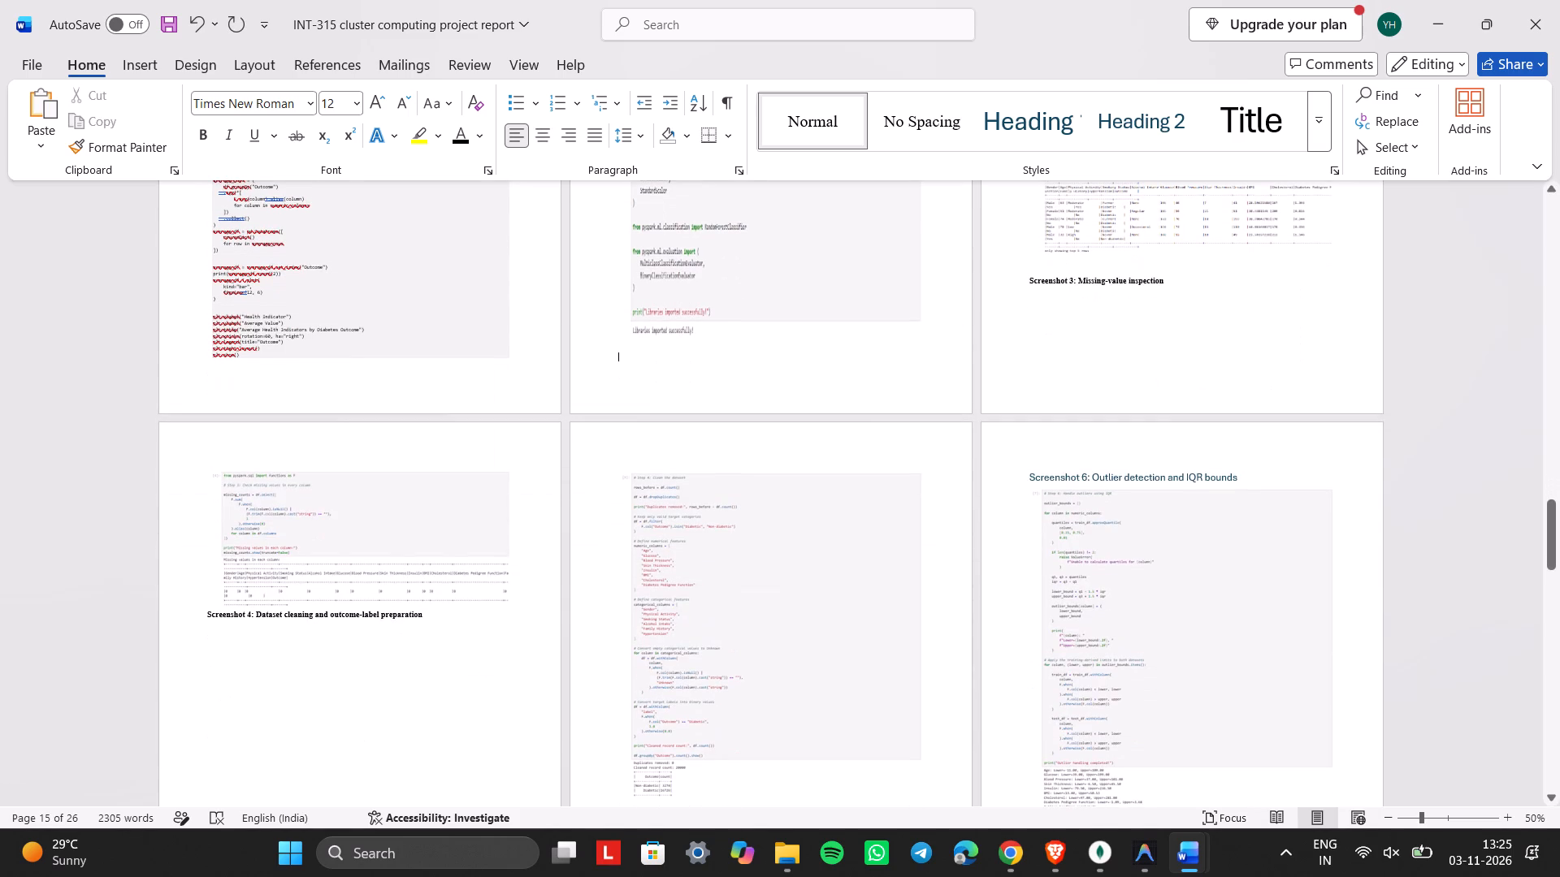
scroll(1089, 279, "up", 2)
left_click(1017, 281)
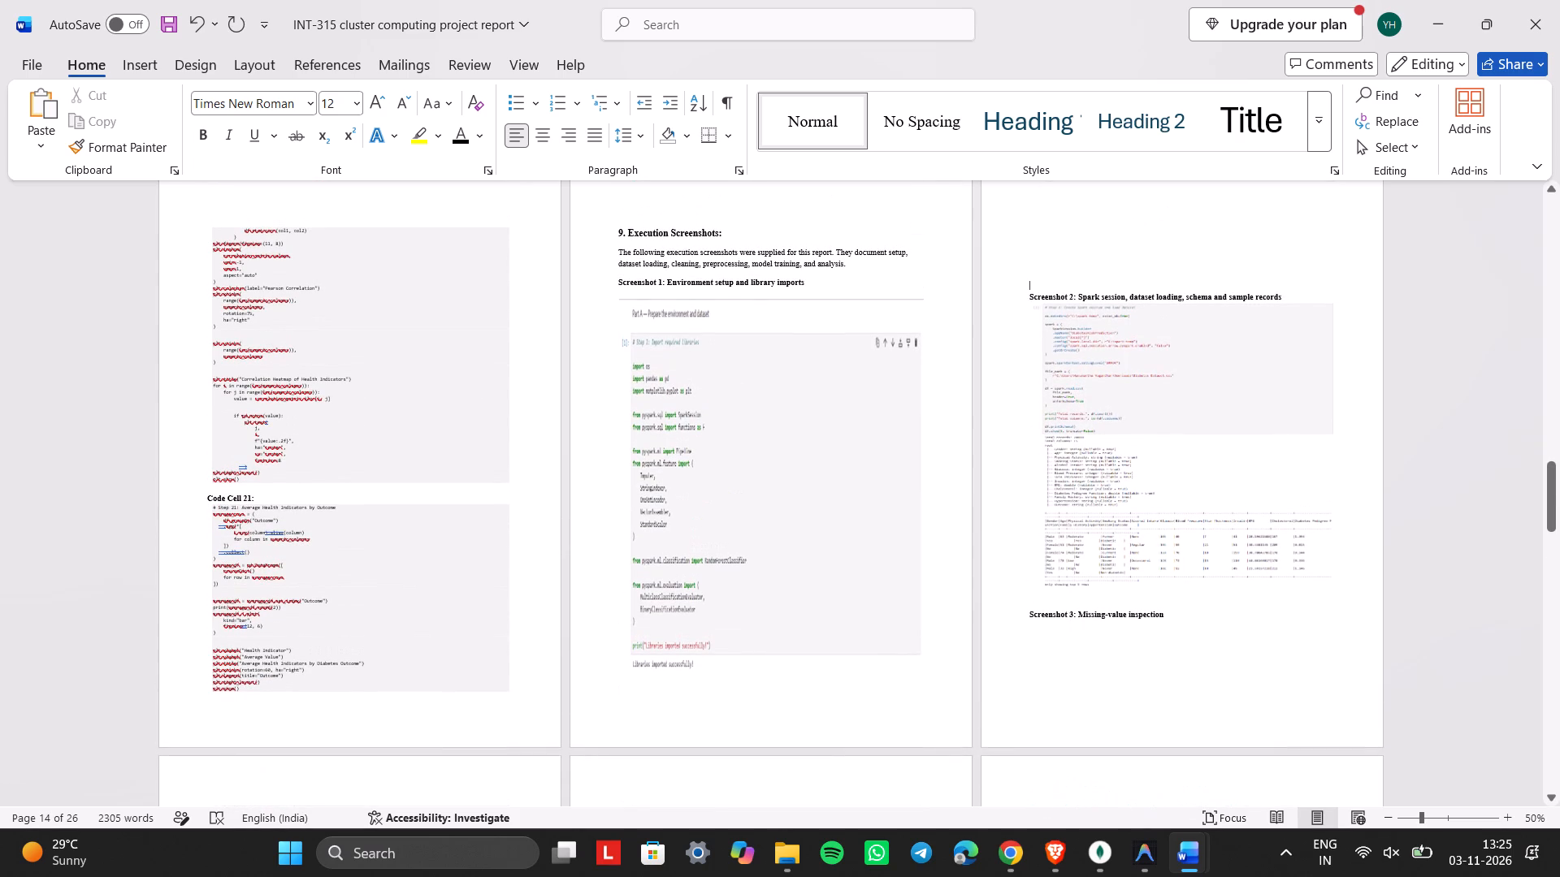
key("BackSpace")
key("BackSpace")
key("BackSpace")
key("BackSpace")
key("BackSpace")
key("BackSpace")
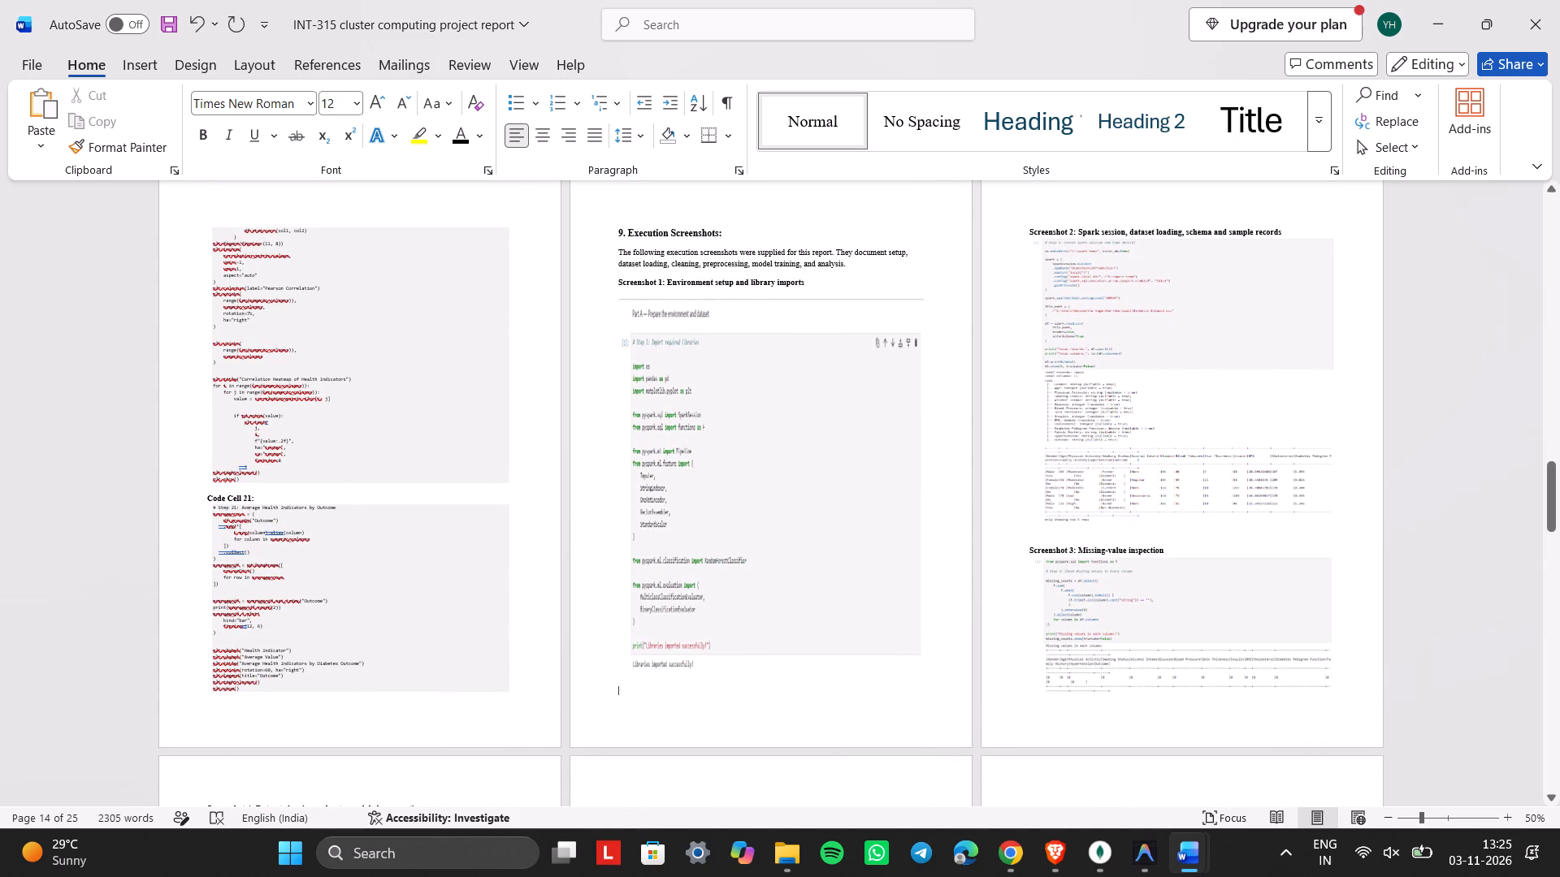
key("BackSpace")
key("Return")
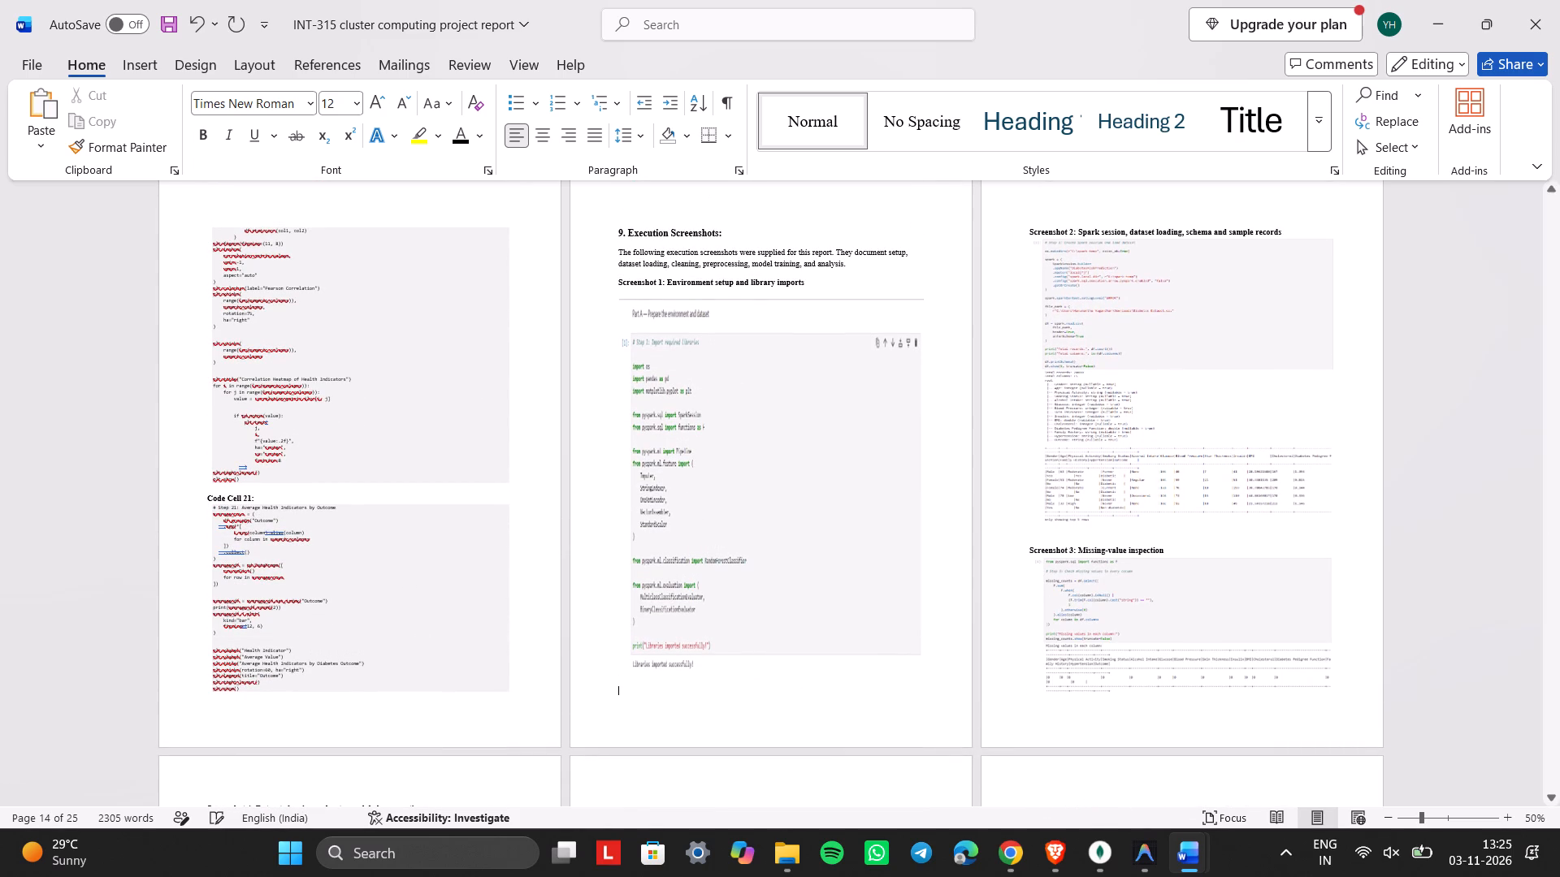
Enlarge the view to 100% zoom and review the layout of the Screenshot 1 to Screenshot 5 headings and images.
scroll(1032, 489, "down", 1)
scroll(1032, 489, "up", 1)
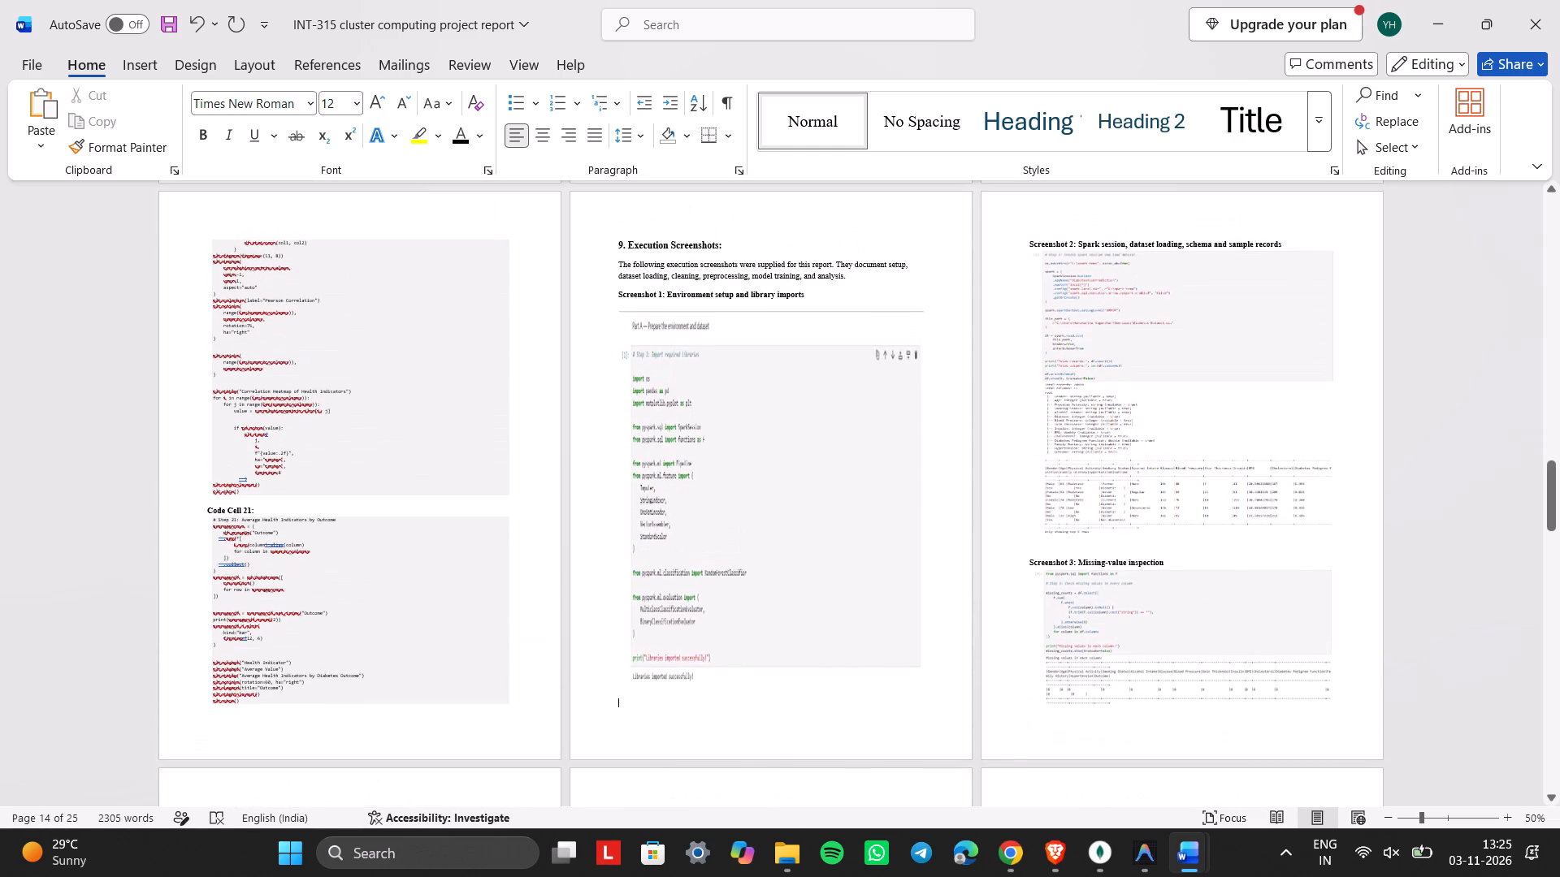
scroll(1032, 489, "up", 1)
scroll(1032, 489, "up", 3, "ctrl")
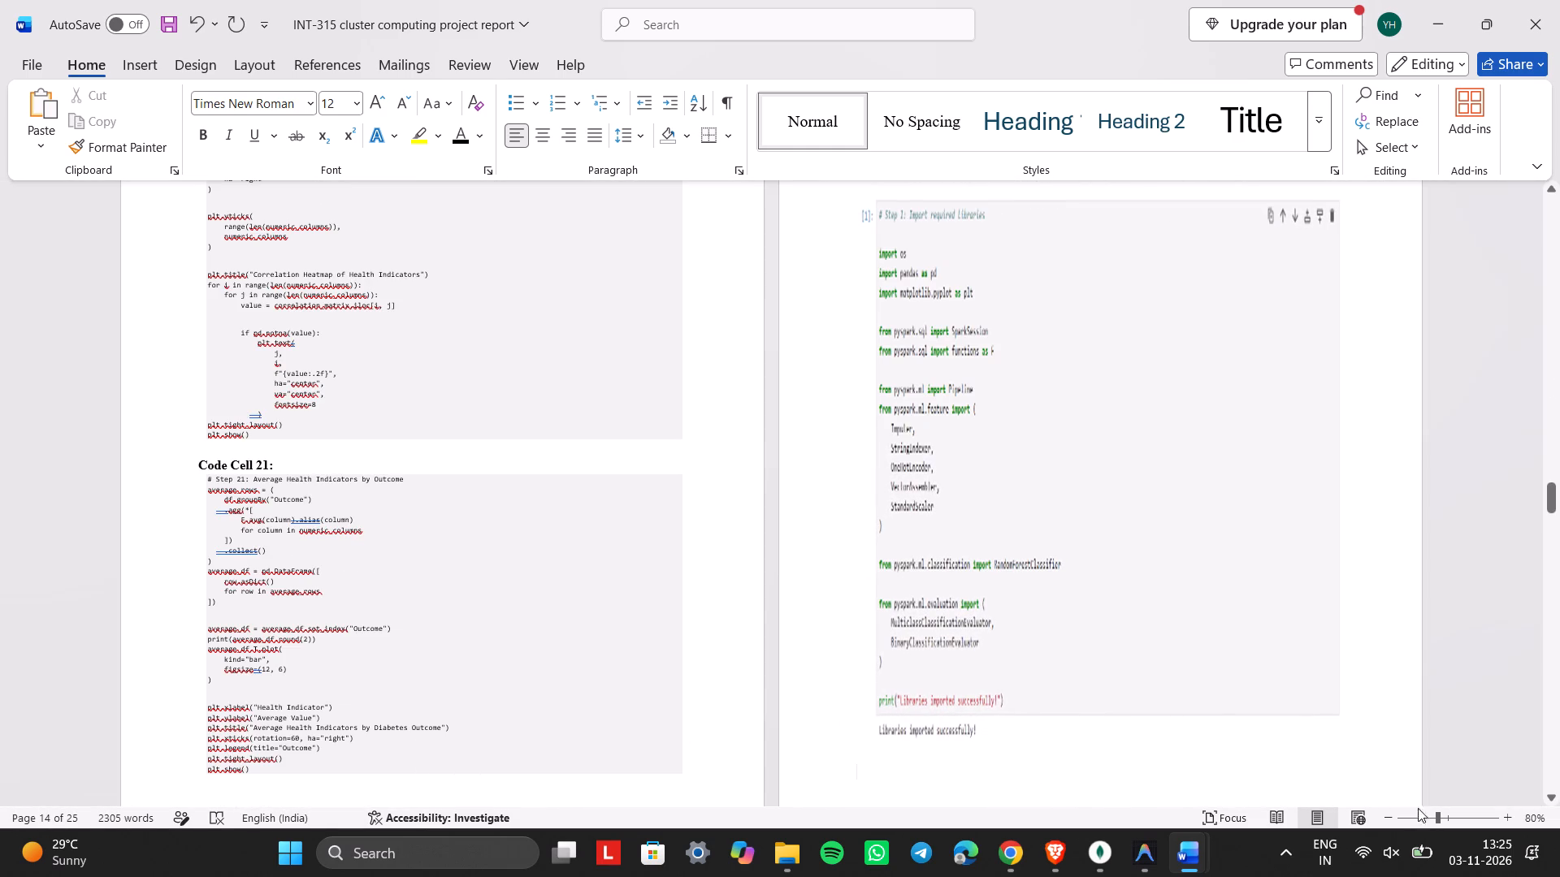
double_click(1505, 816)
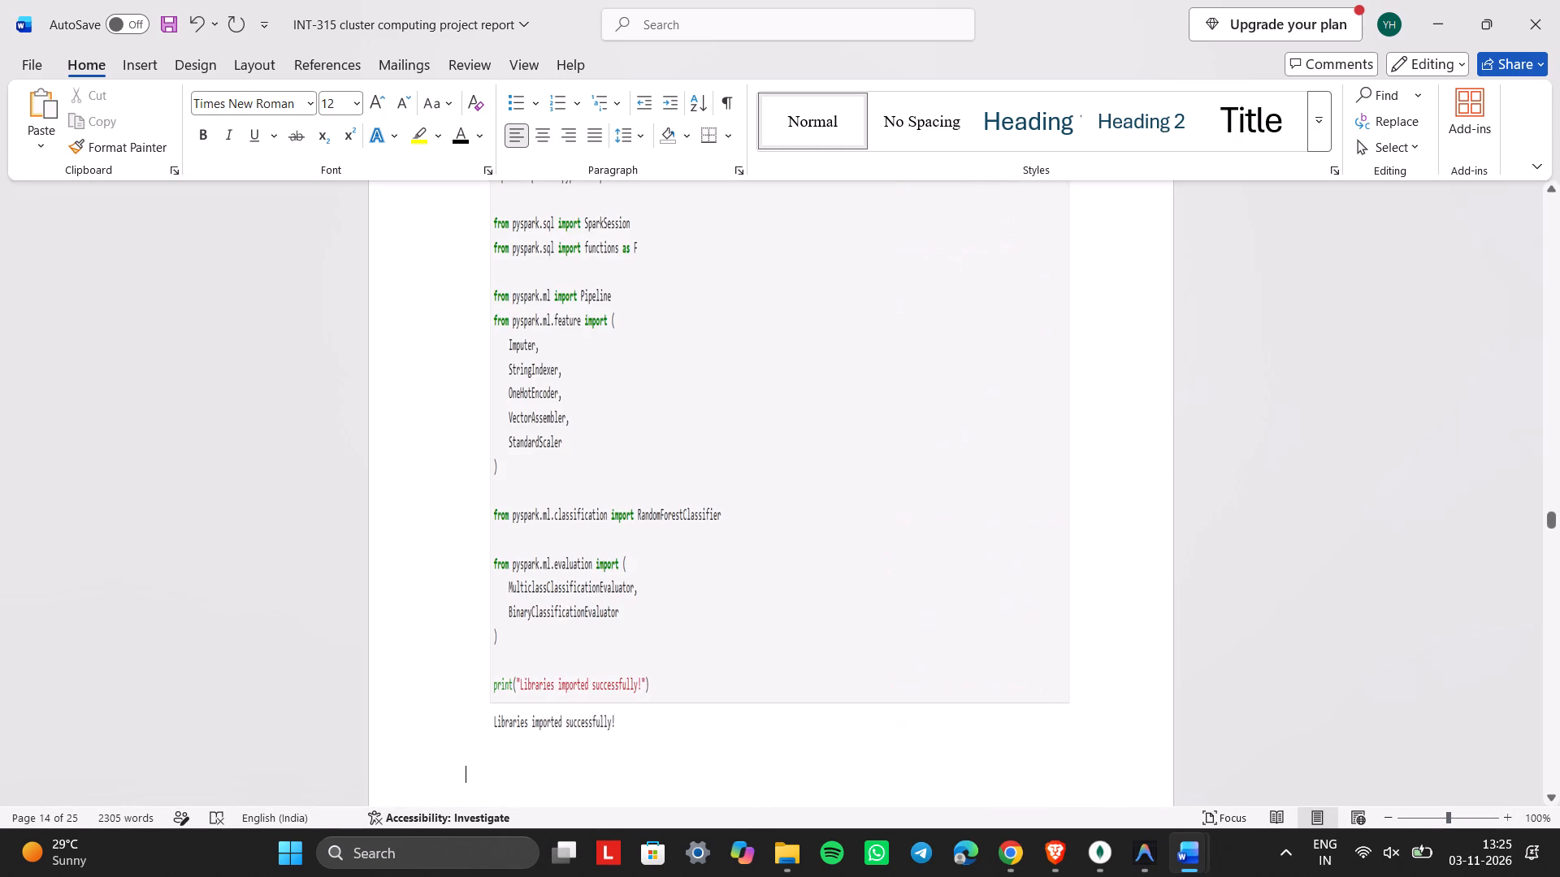
scroll(1146, 740, "up", 2)
scroll(1146, 740, "down", 2)
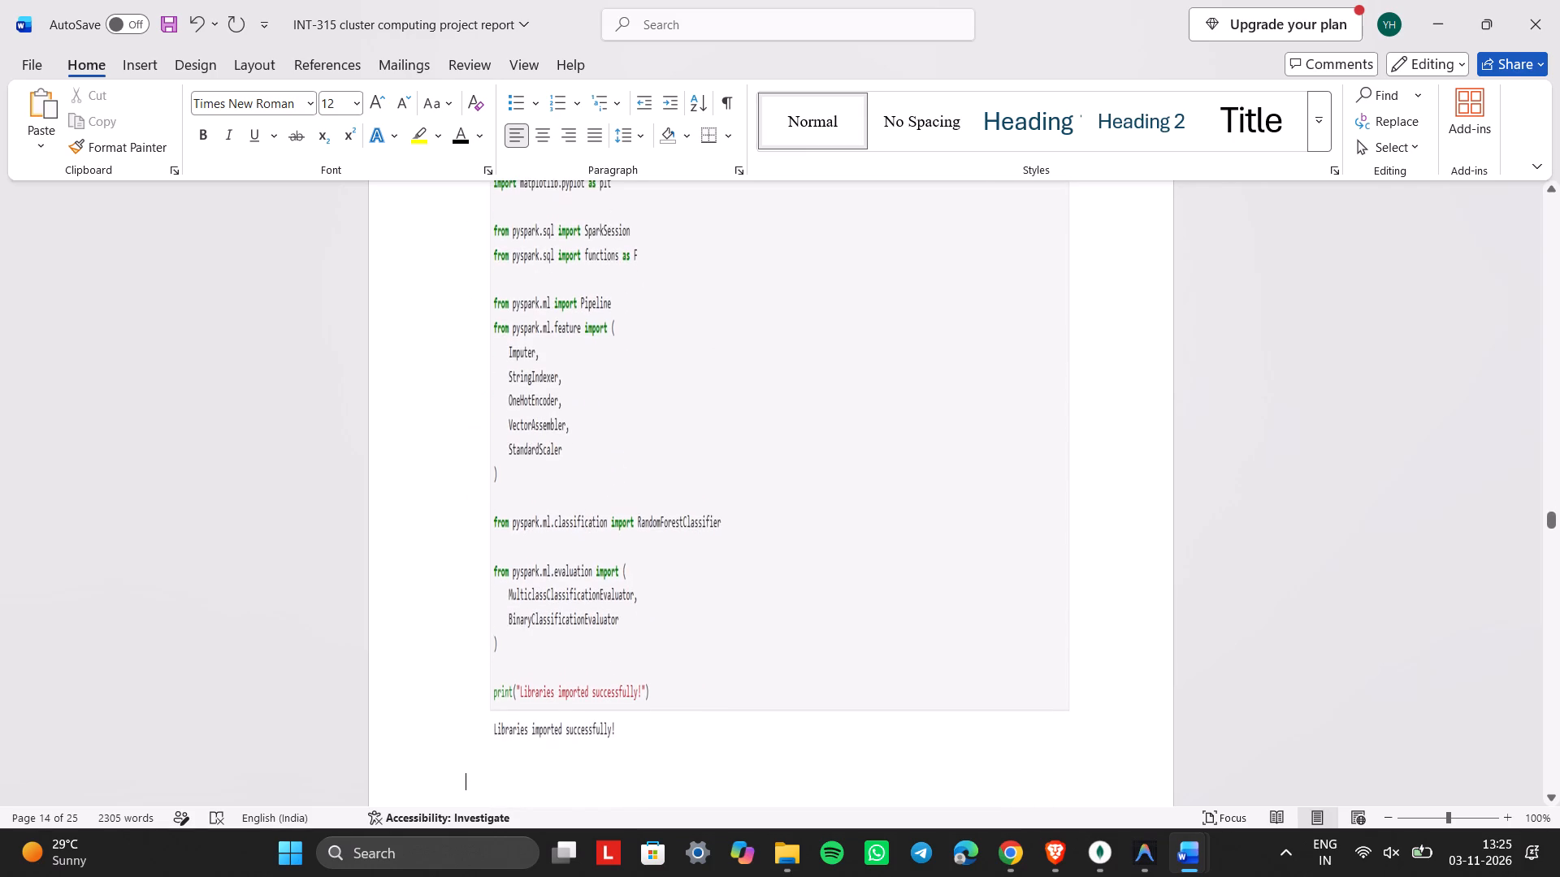
scroll(1146, 740, "down", 3)
scroll(1146, 740, "up", 3)
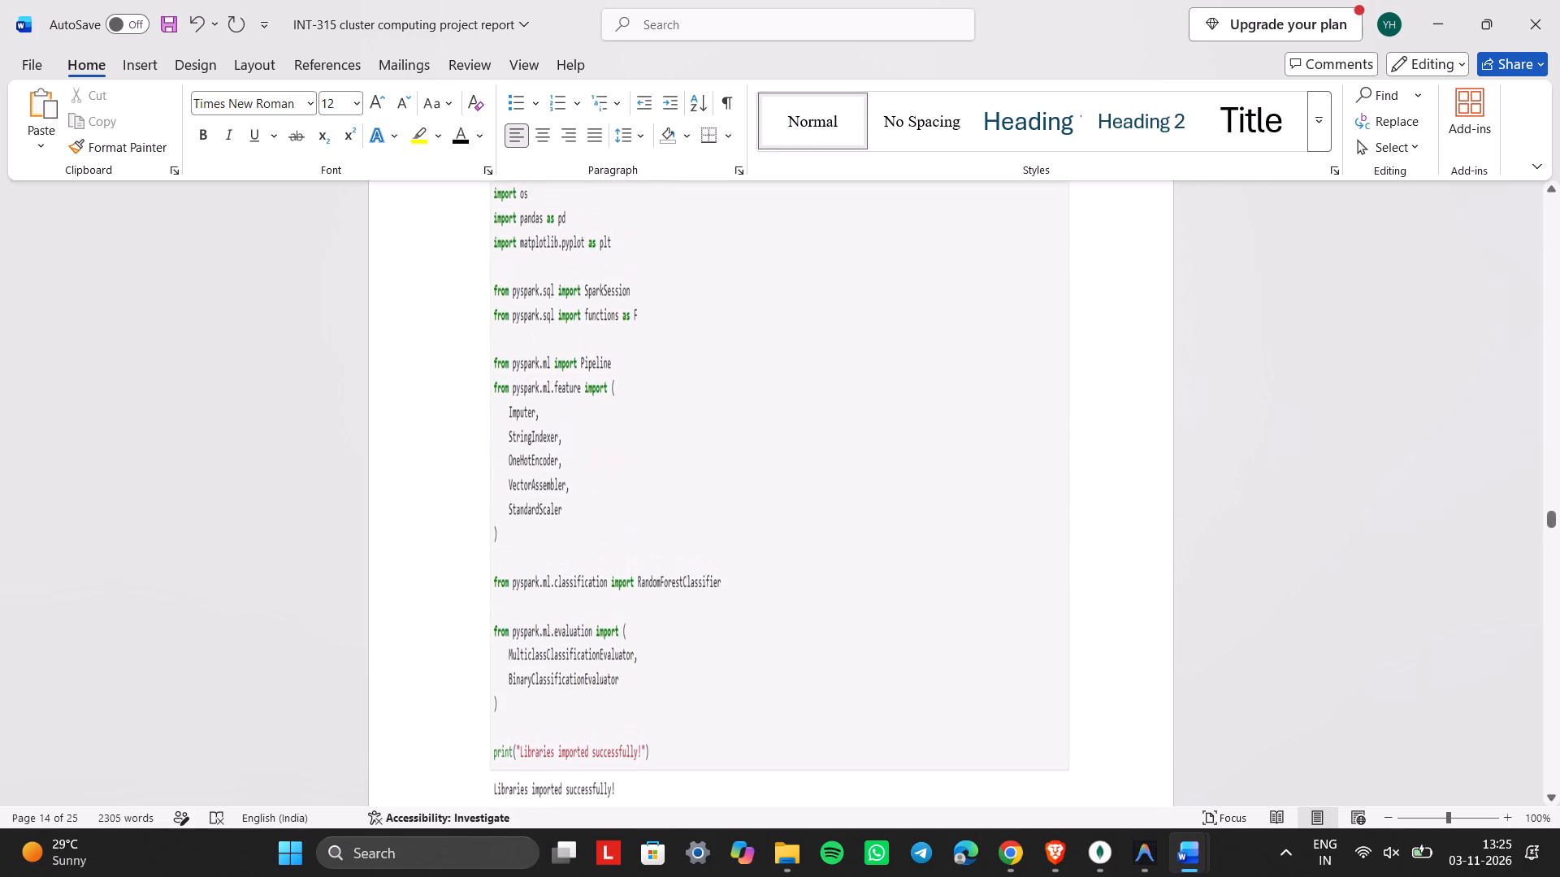
scroll(1146, 740, "up", 2)
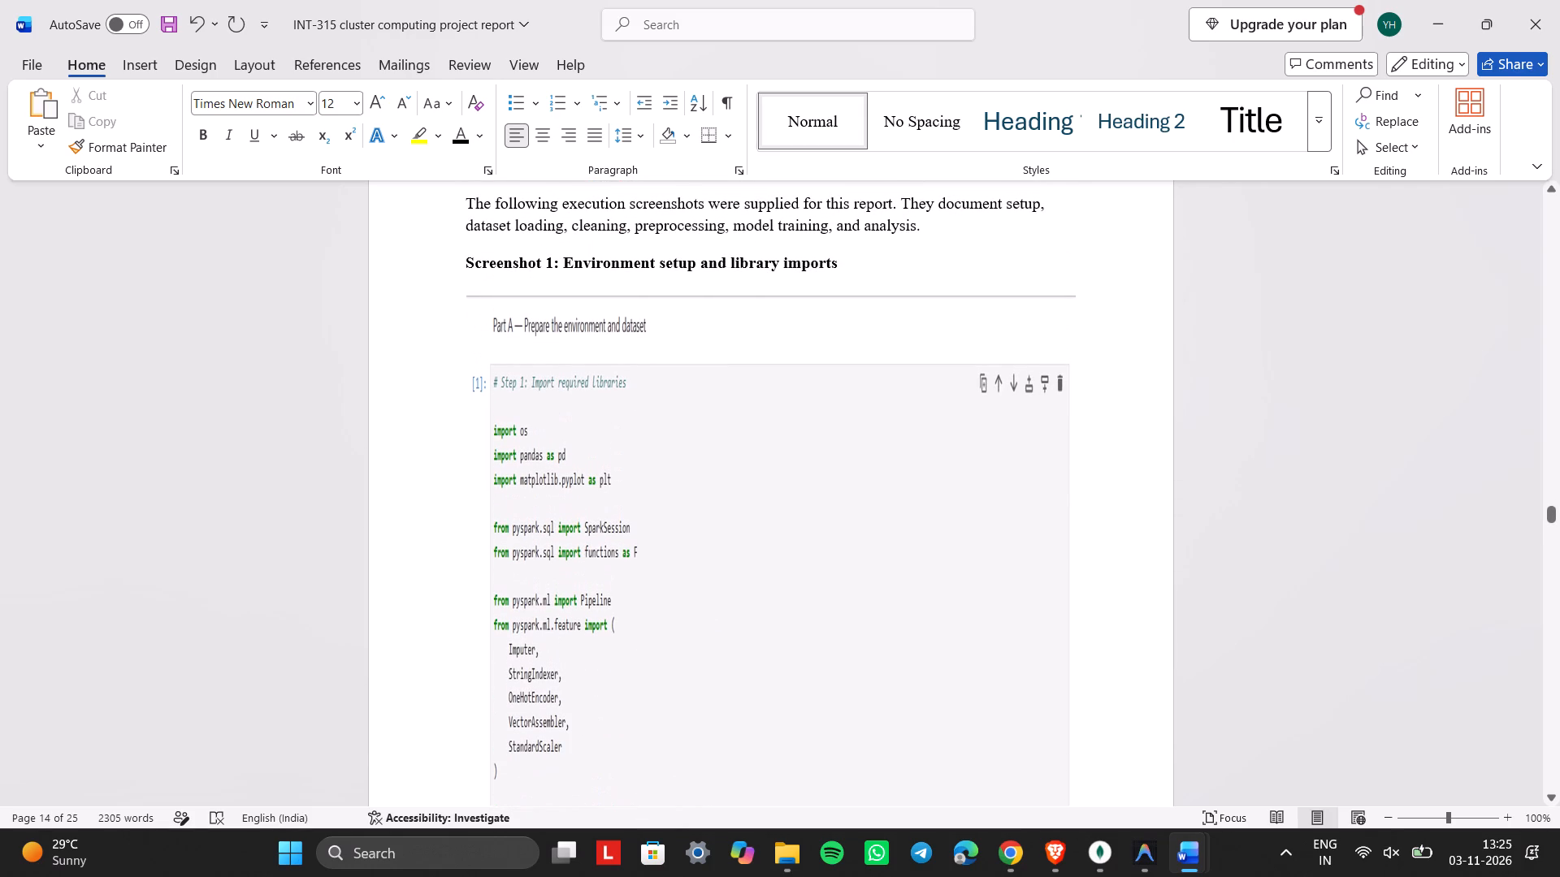
scroll(1146, 740, "up", 2)
scroll(1146, 740, "down", 6)
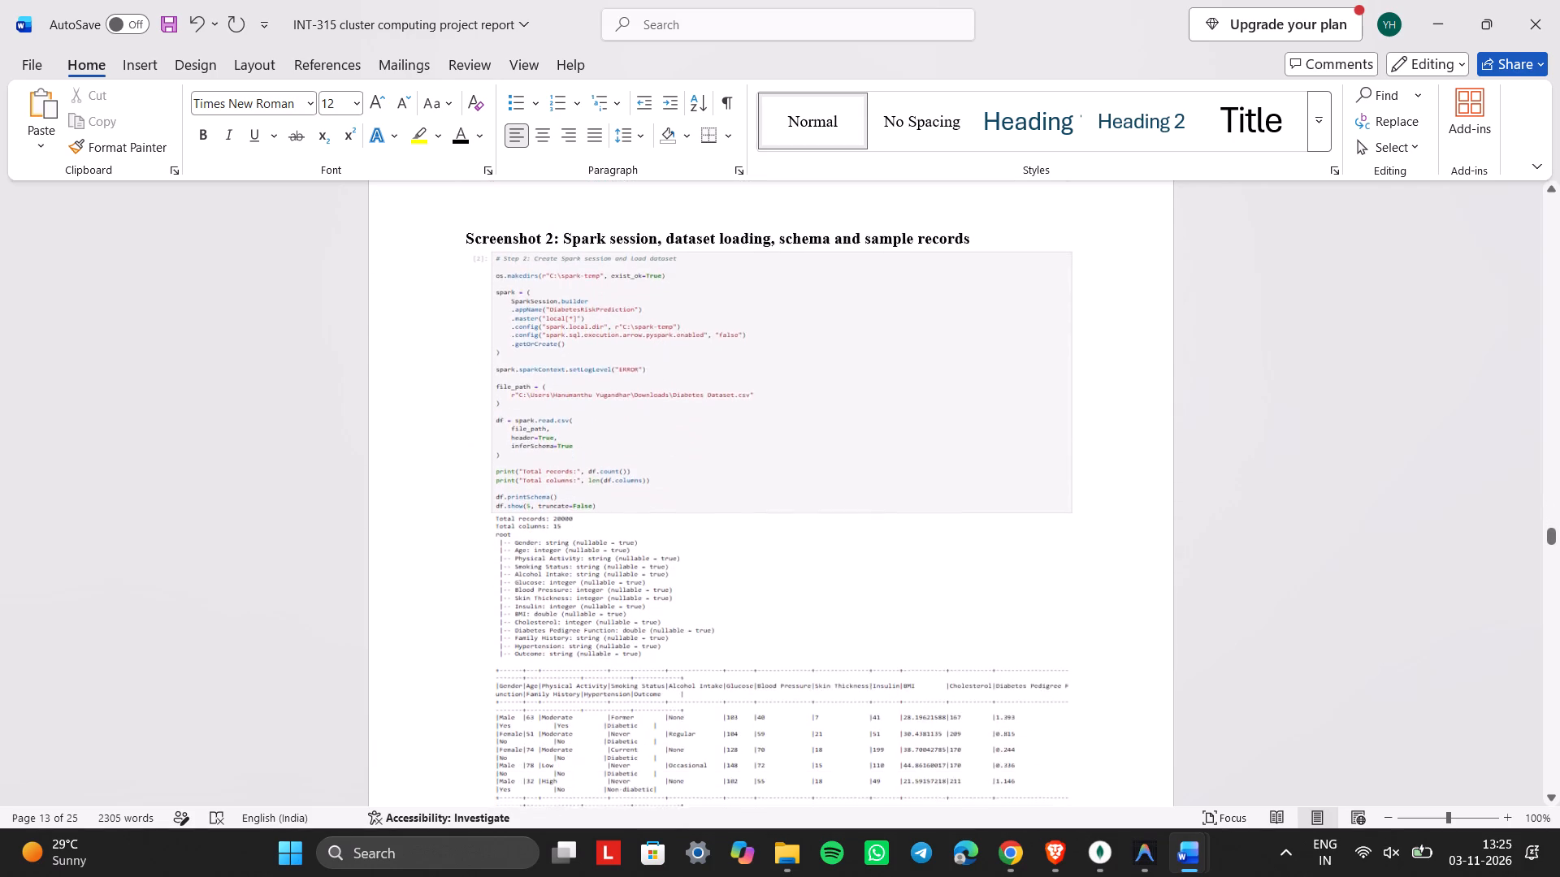
scroll(1146, 740, "down", 1)
scroll(1146, 740, "up", 1)
scroll(1146, 740, "down", 2)
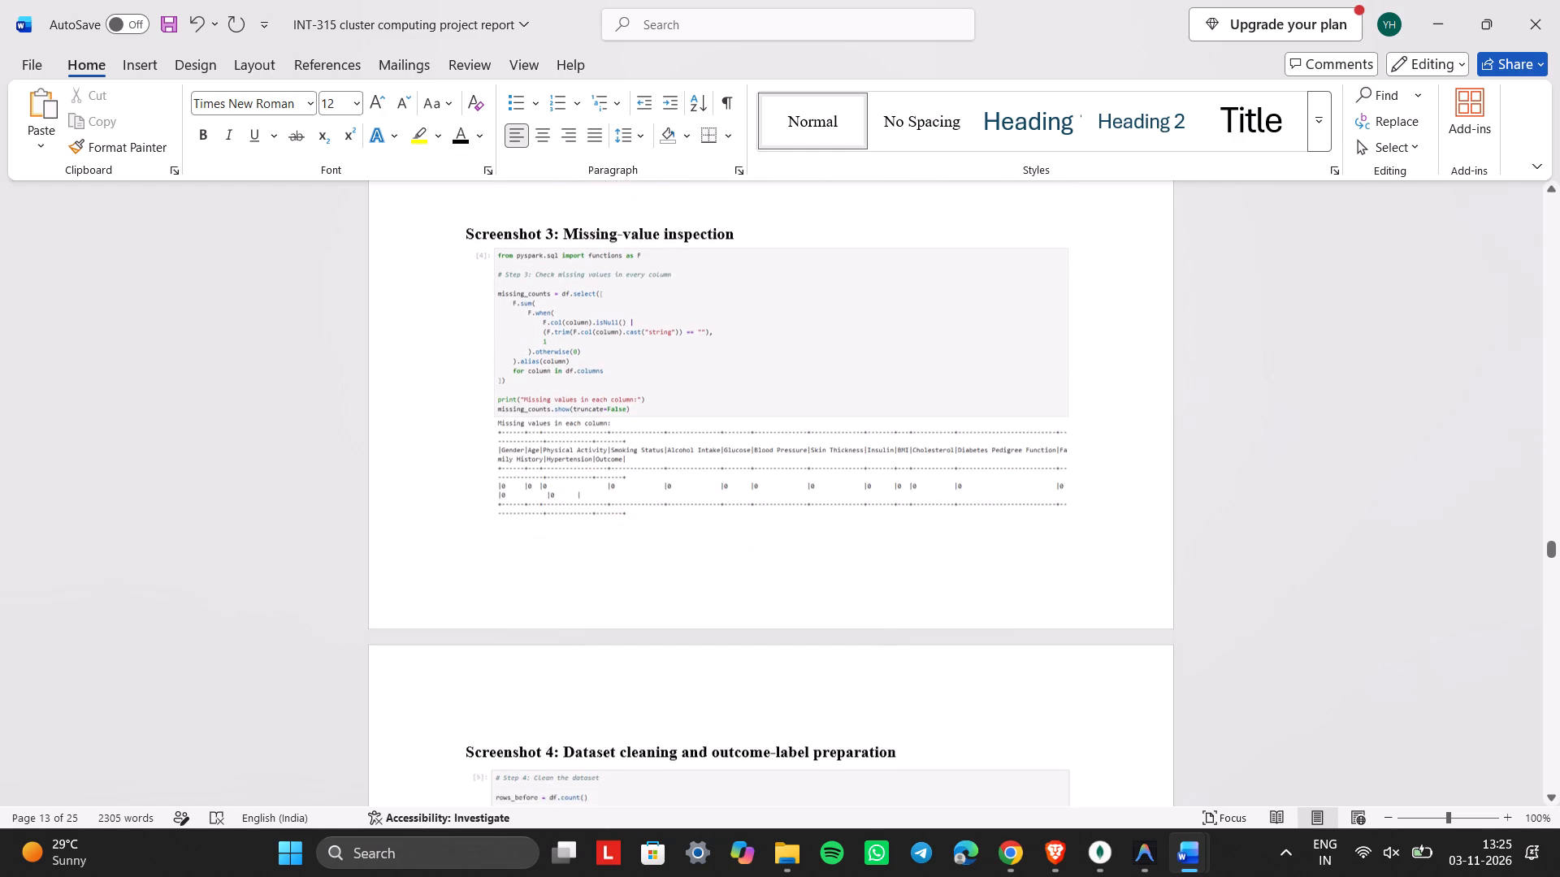
scroll(1146, 740, "down", 4)
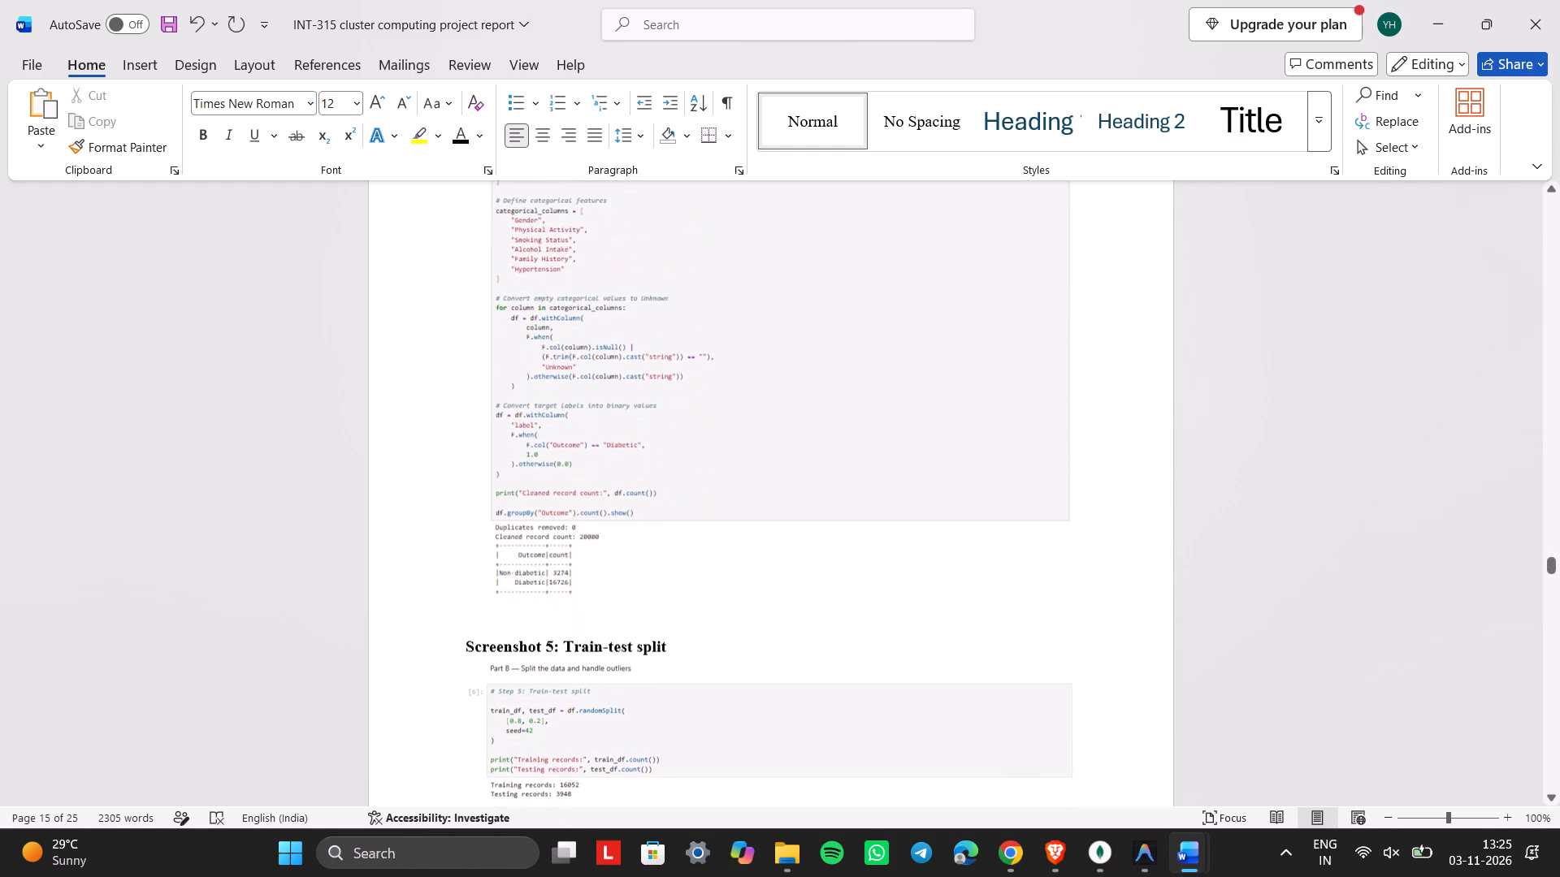
Apply the Normal style and bold to the Screenshot 6: Outlier detection and IQR bounds heading.
scroll(1146, 740, "down", 2)
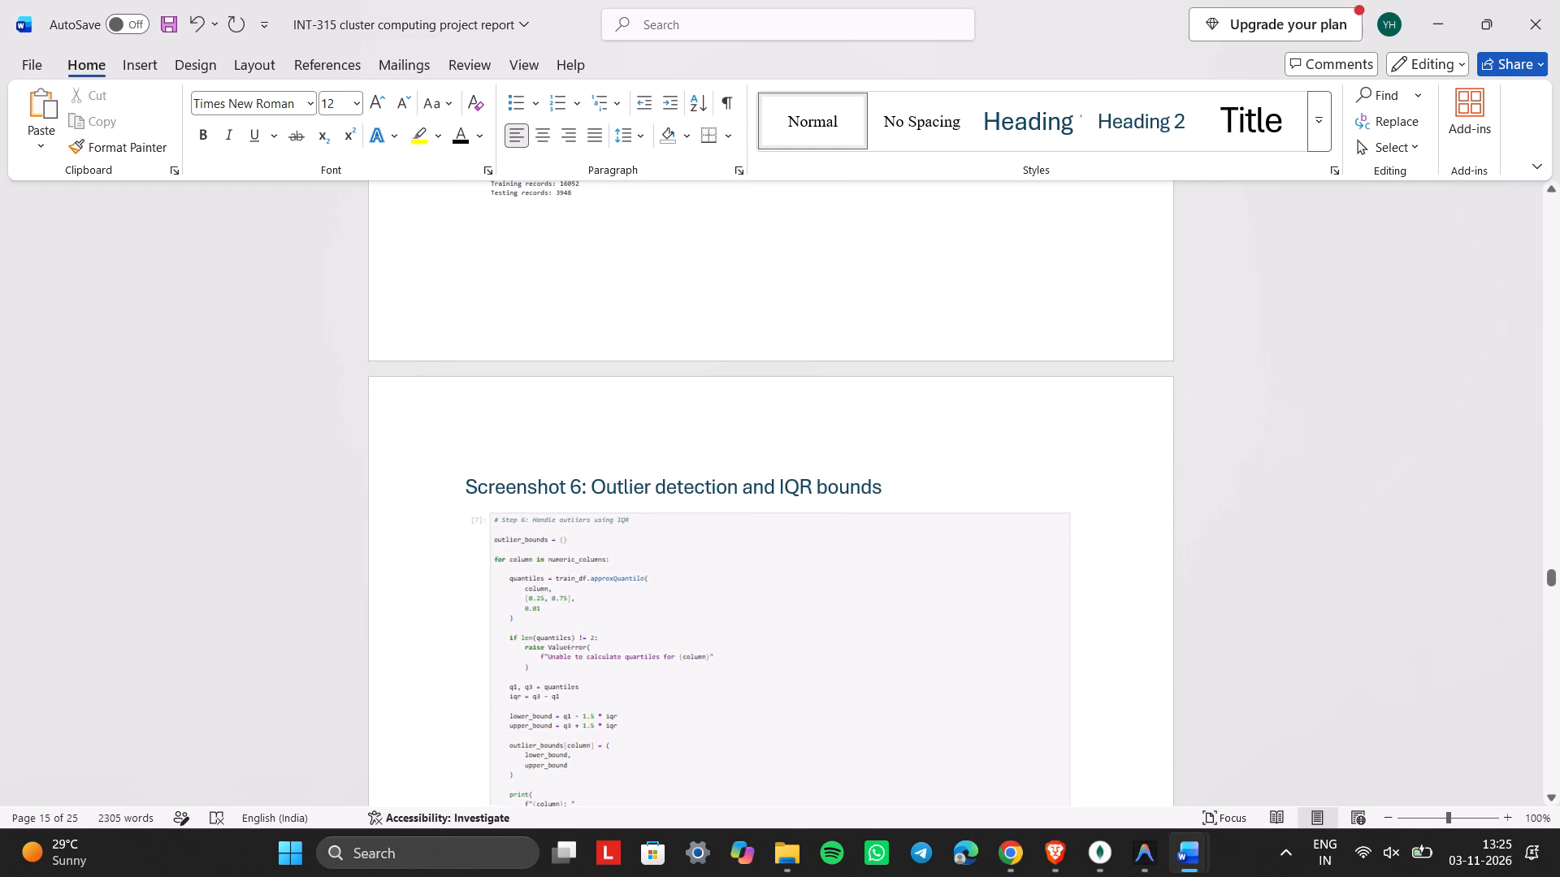
left_click_drag(896, 494, 432, 508)
left_click_drag(432, 508, 356, 497)
left_click(782, 135)
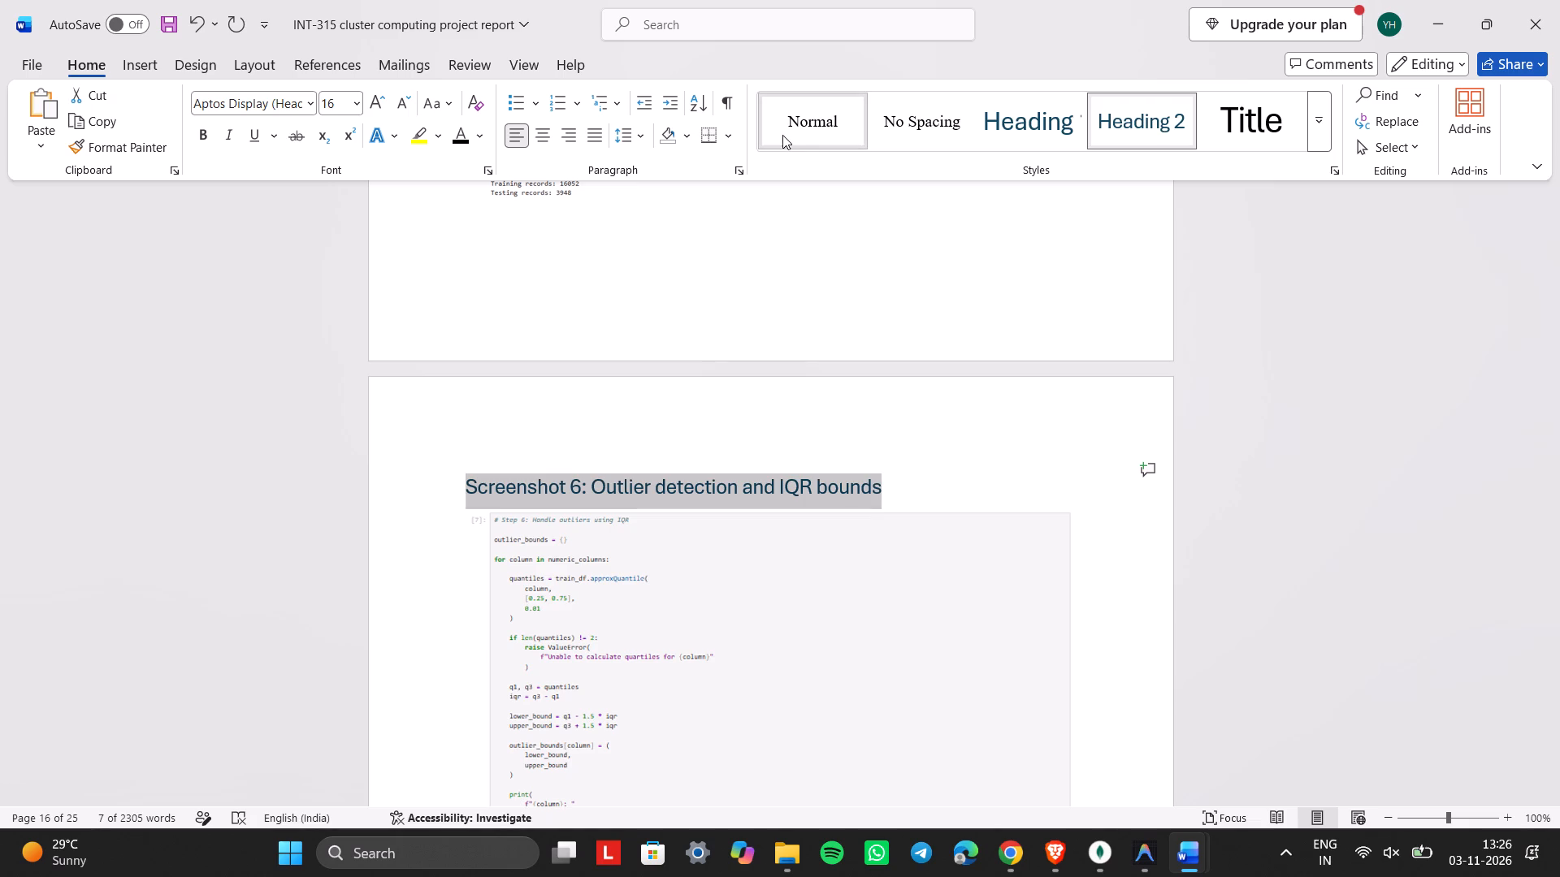
left_click(197, 132)
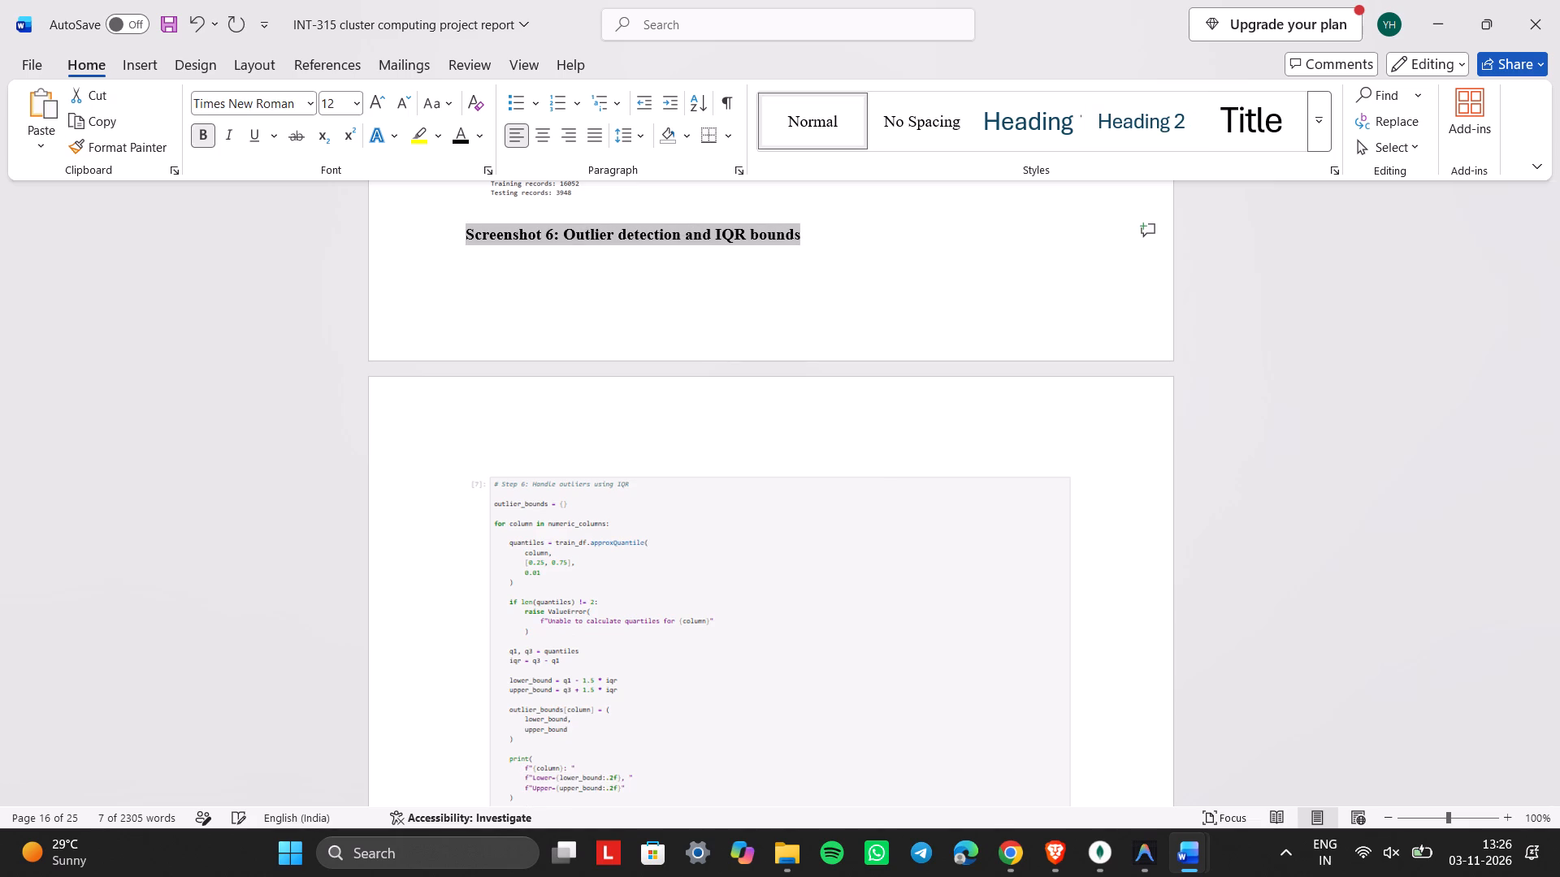
left_click(442, 239)
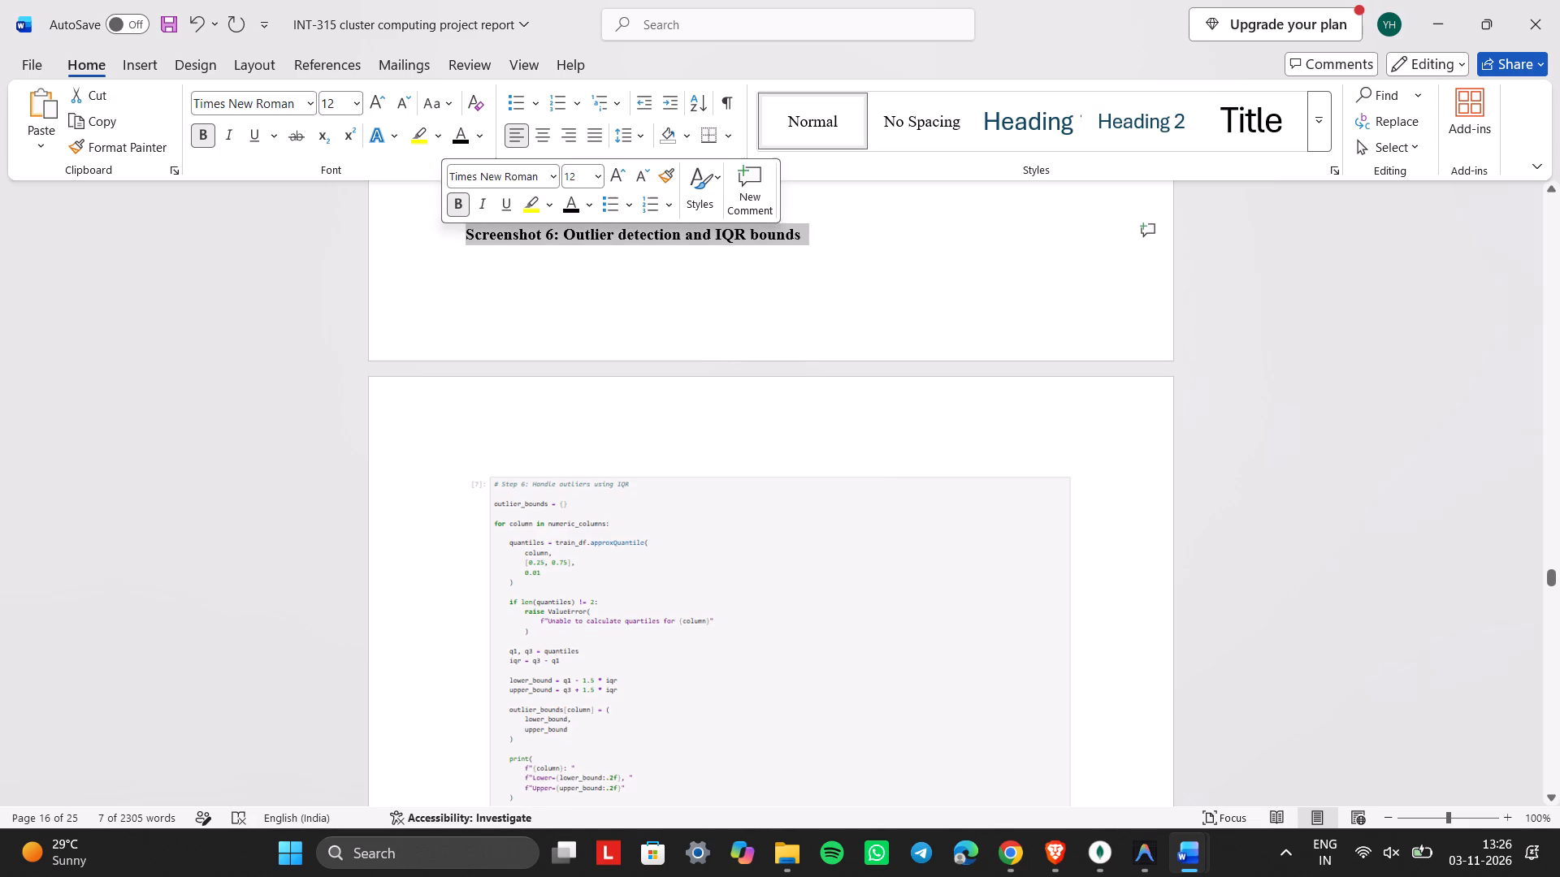
left_click(1271, 338)
Stretch the Screenshot 4 image slightly downward, keeping its width, so the Screenshot 6 heading moves onto the page with its image.
scroll(1271, 338, "up", 1)
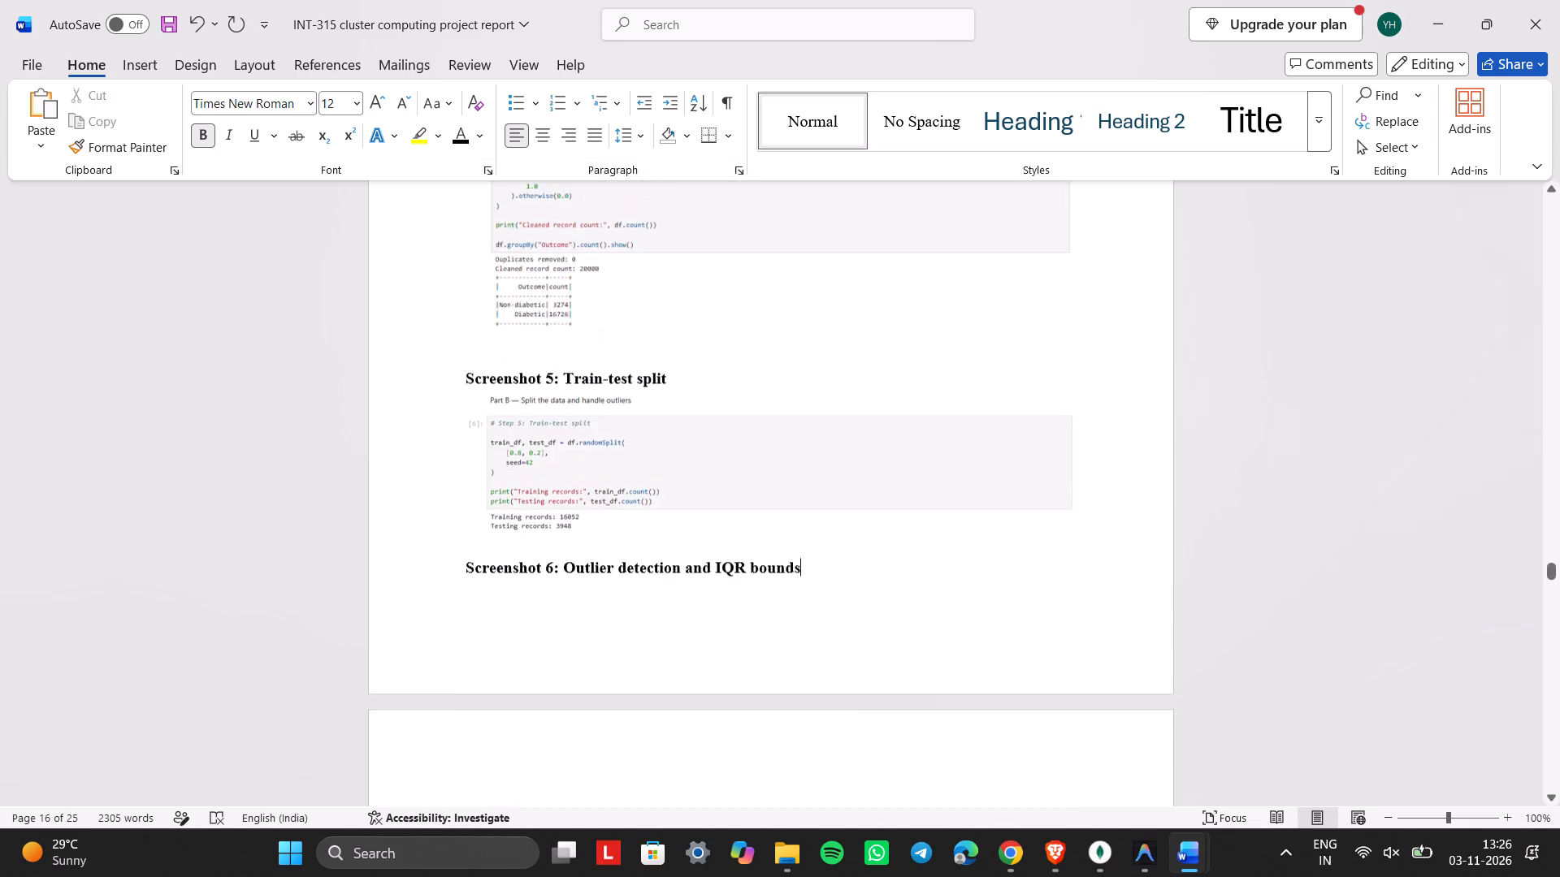
scroll(1271, 338, "up", 1)
left_click(928, 343)
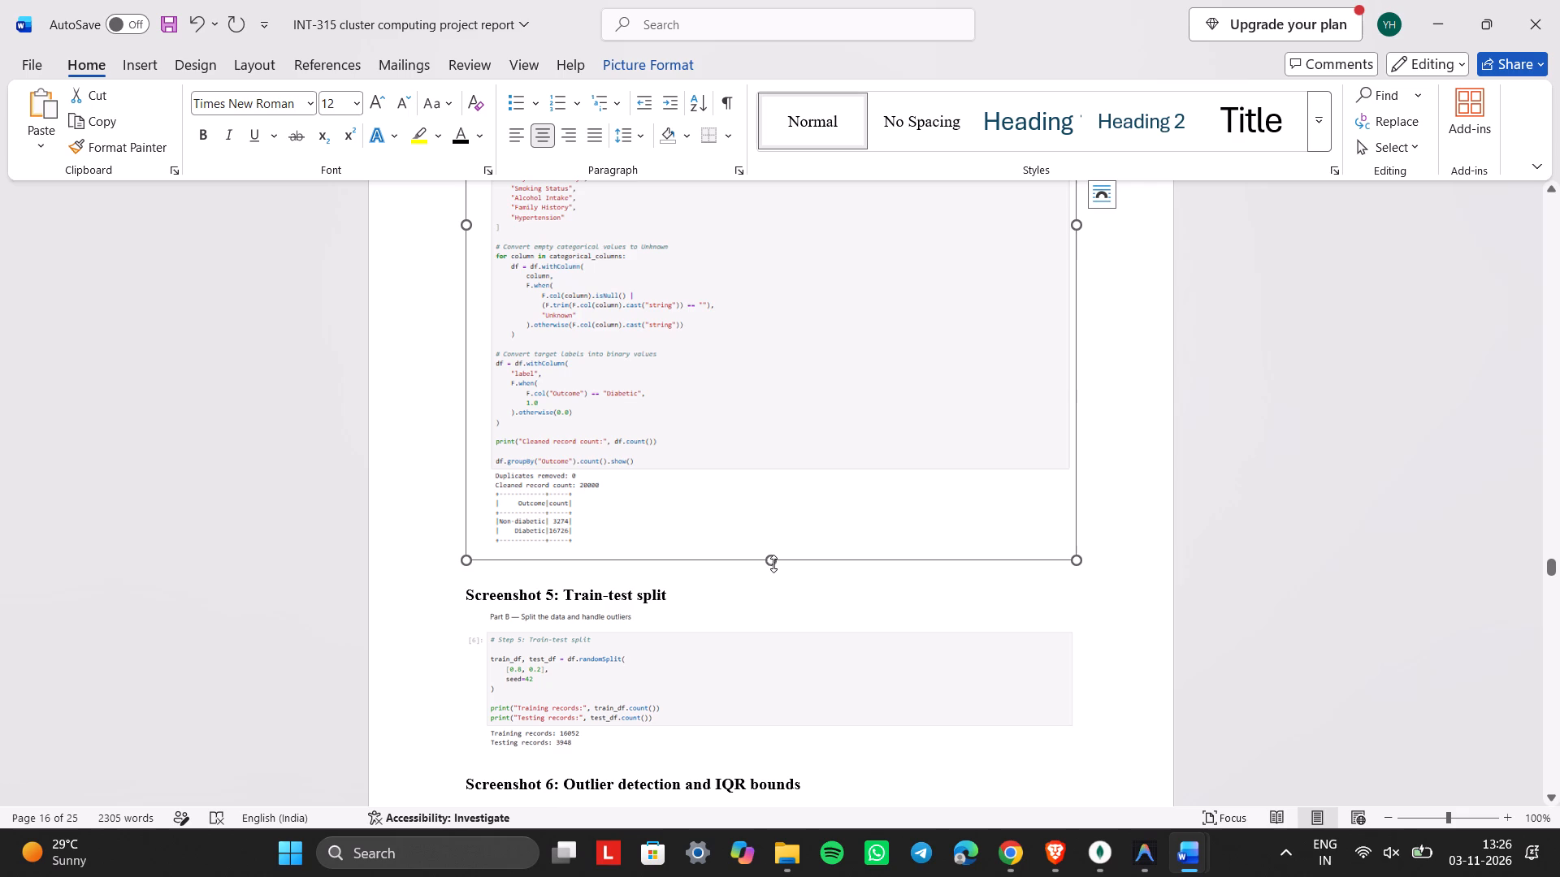
left_click_drag(772, 562, 769, 586)
scroll(769, 586, "down", 2)
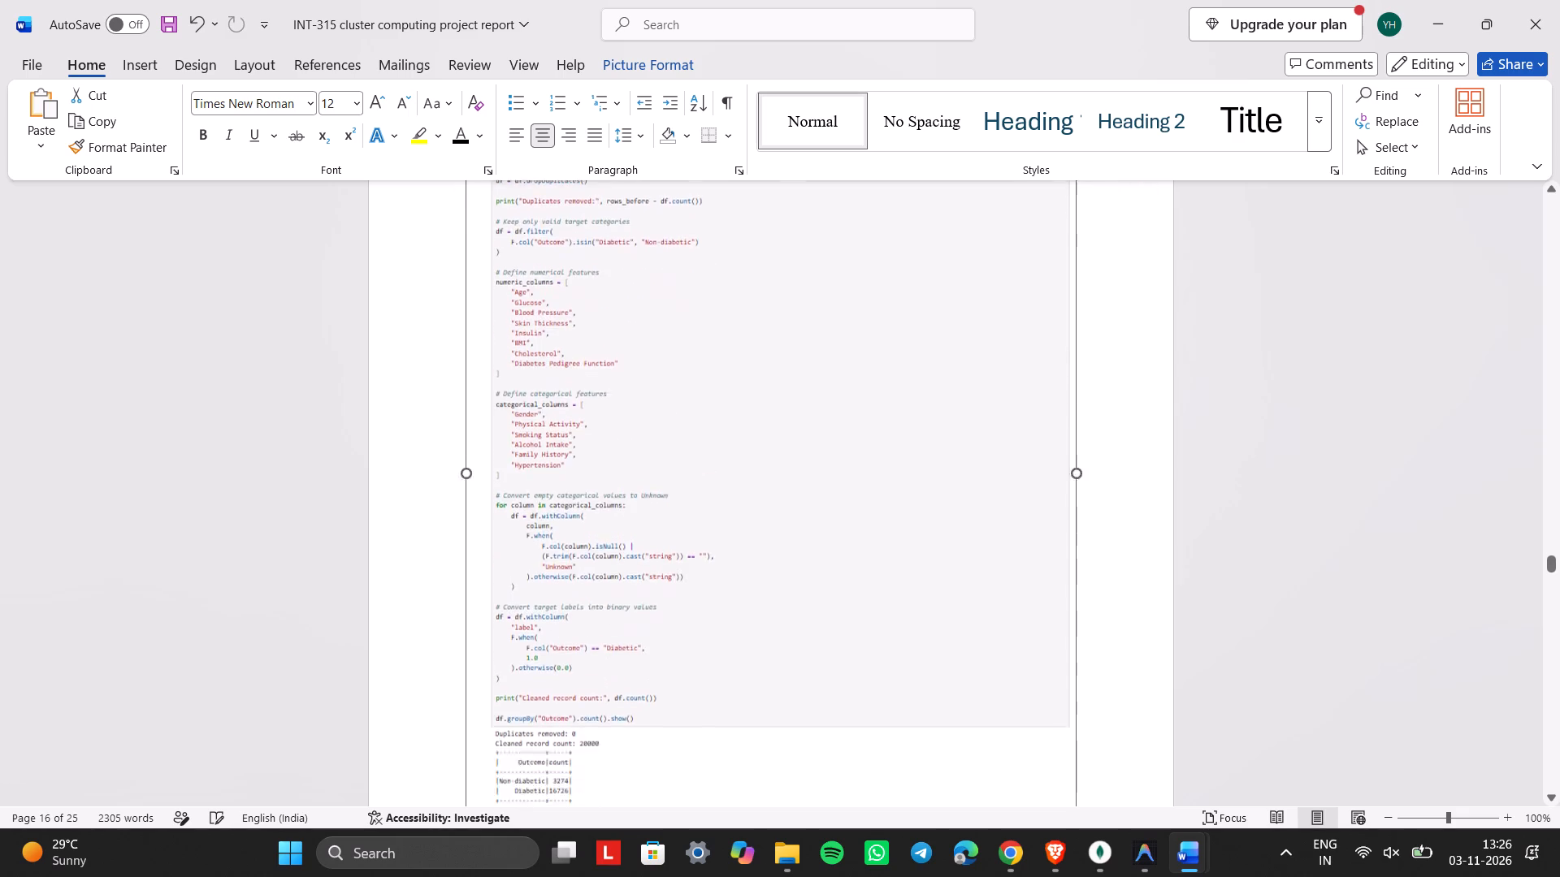
scroll(769, 586, "down", 2)
left_click(855, 642)
scroll(855, 642, "down", 1)
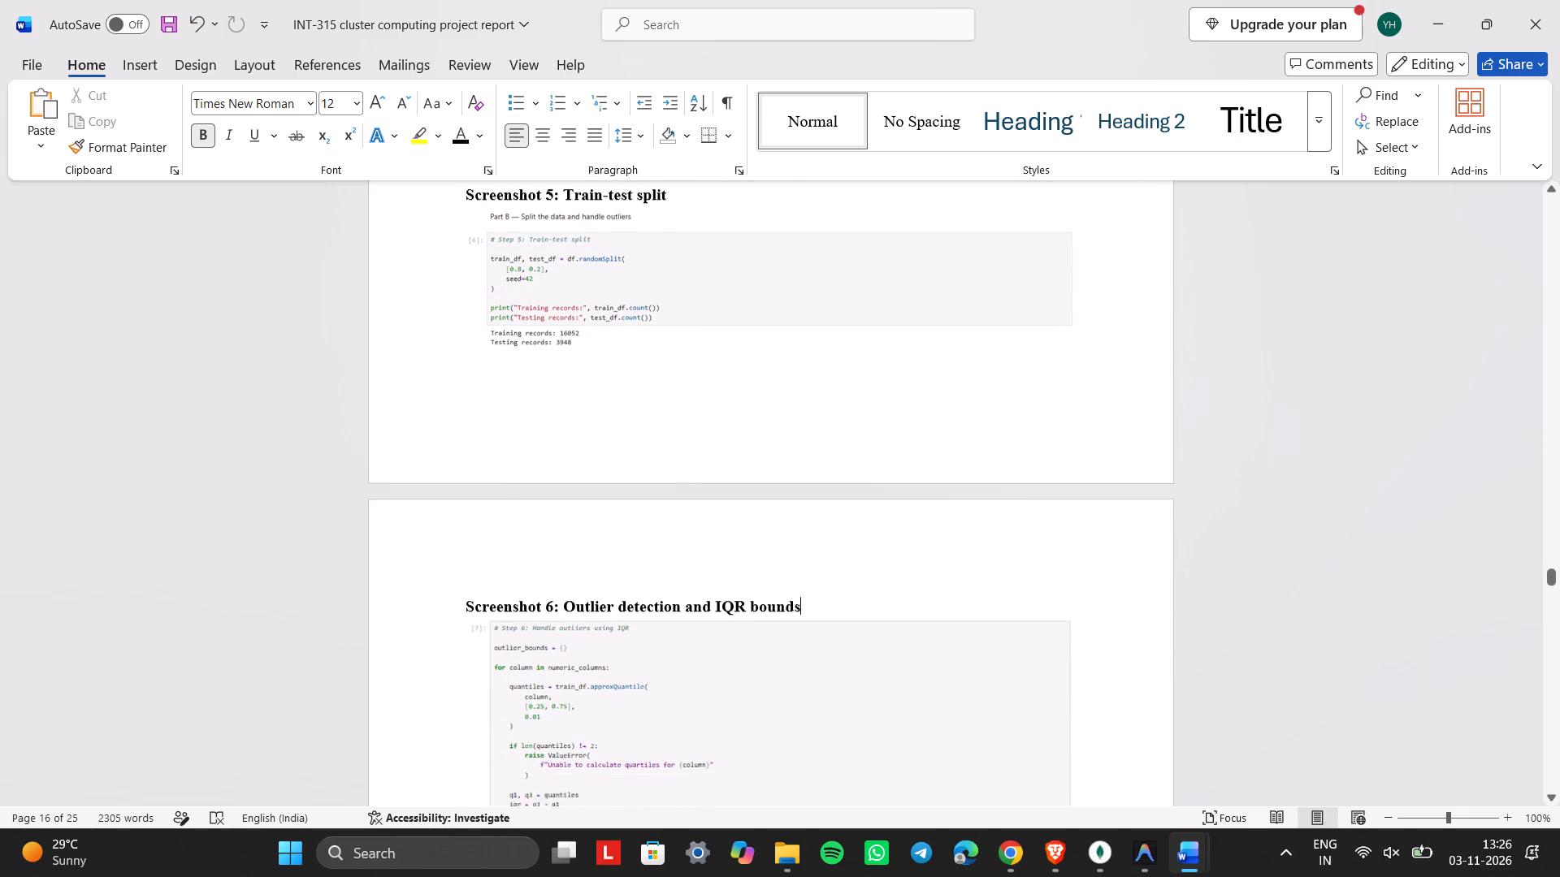
Stretch the Screenshot 6 image downward to fill most of the empty space on its page, keeping its width.
scroll(855, 642, "down", 2)
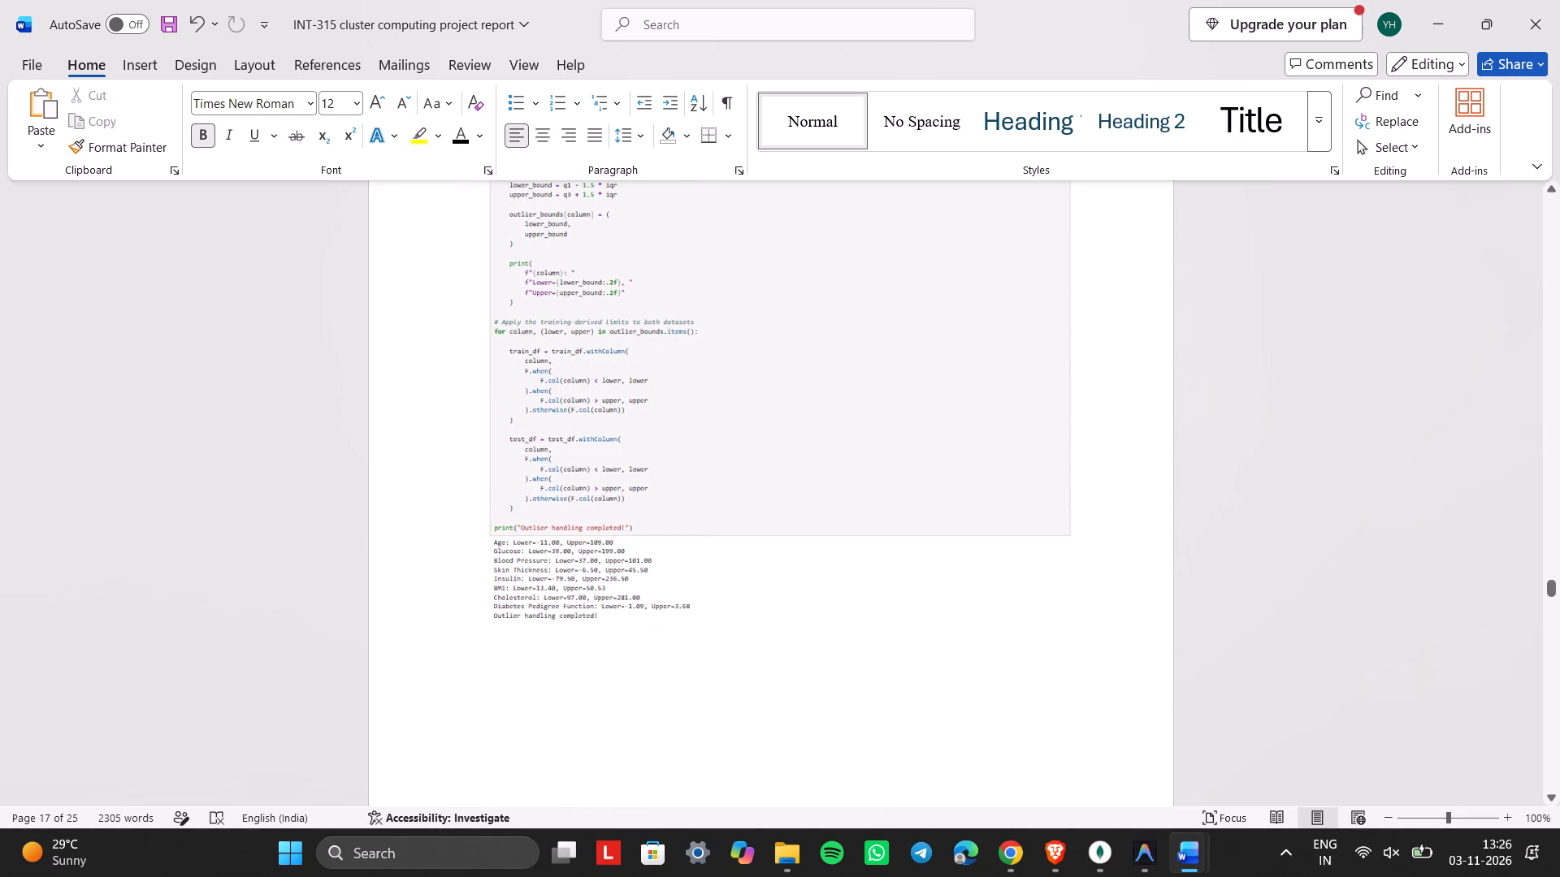
left_click(1236, 547)
scroll(1236, 547, "down", 2)
scroll(1025, 483, "down", 2)
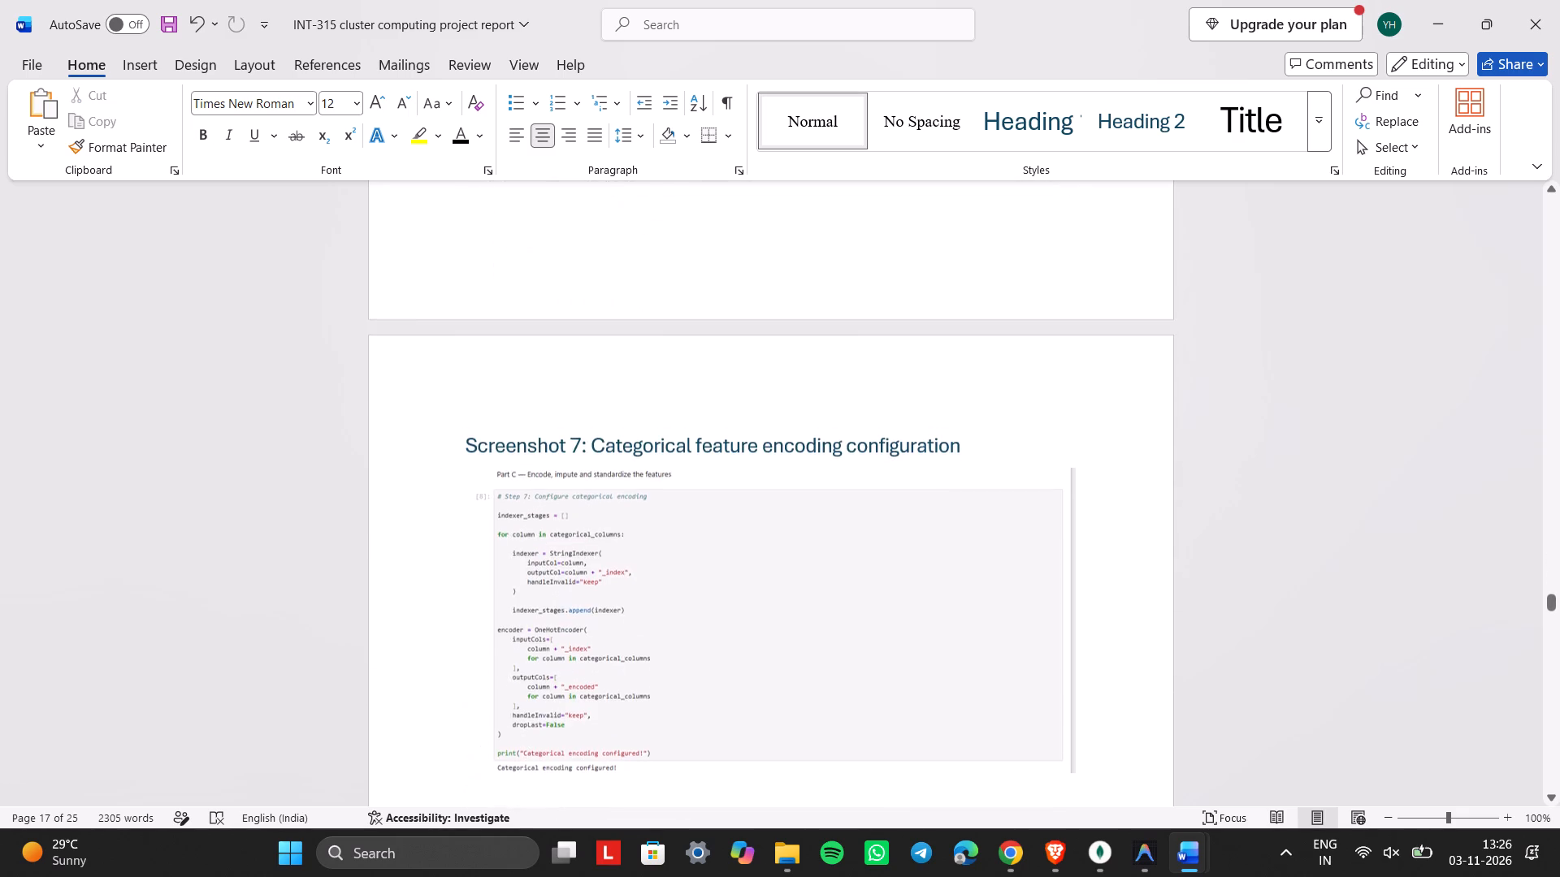
scroll(1025, 483, "down", 1)
scroll(1025, 483, "up", 6)
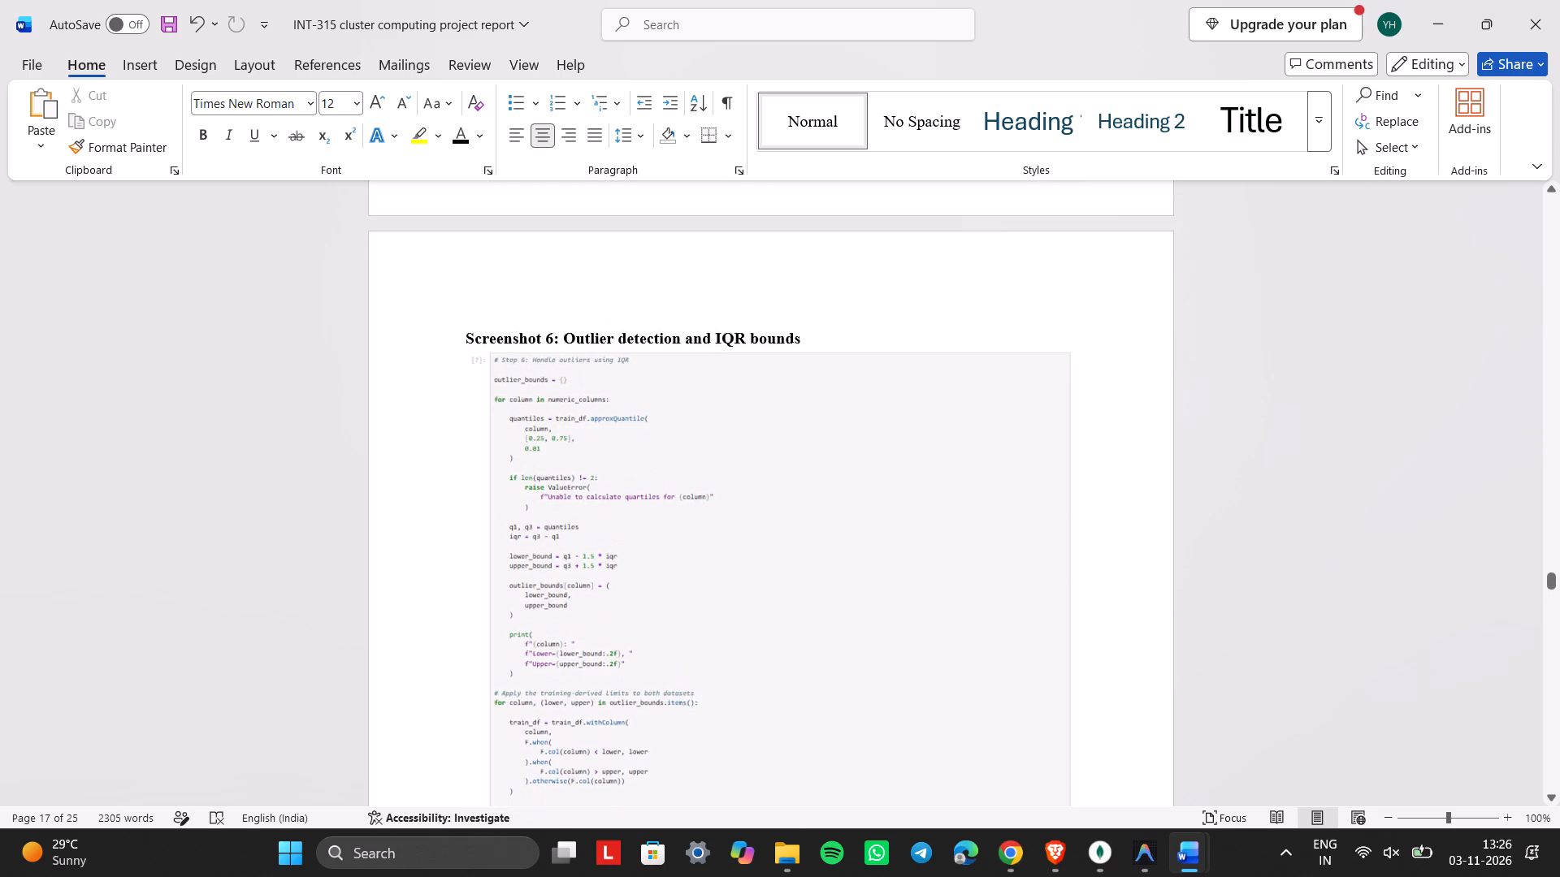
left_click(788, 553)
scroll(788, 553, "down", 1)
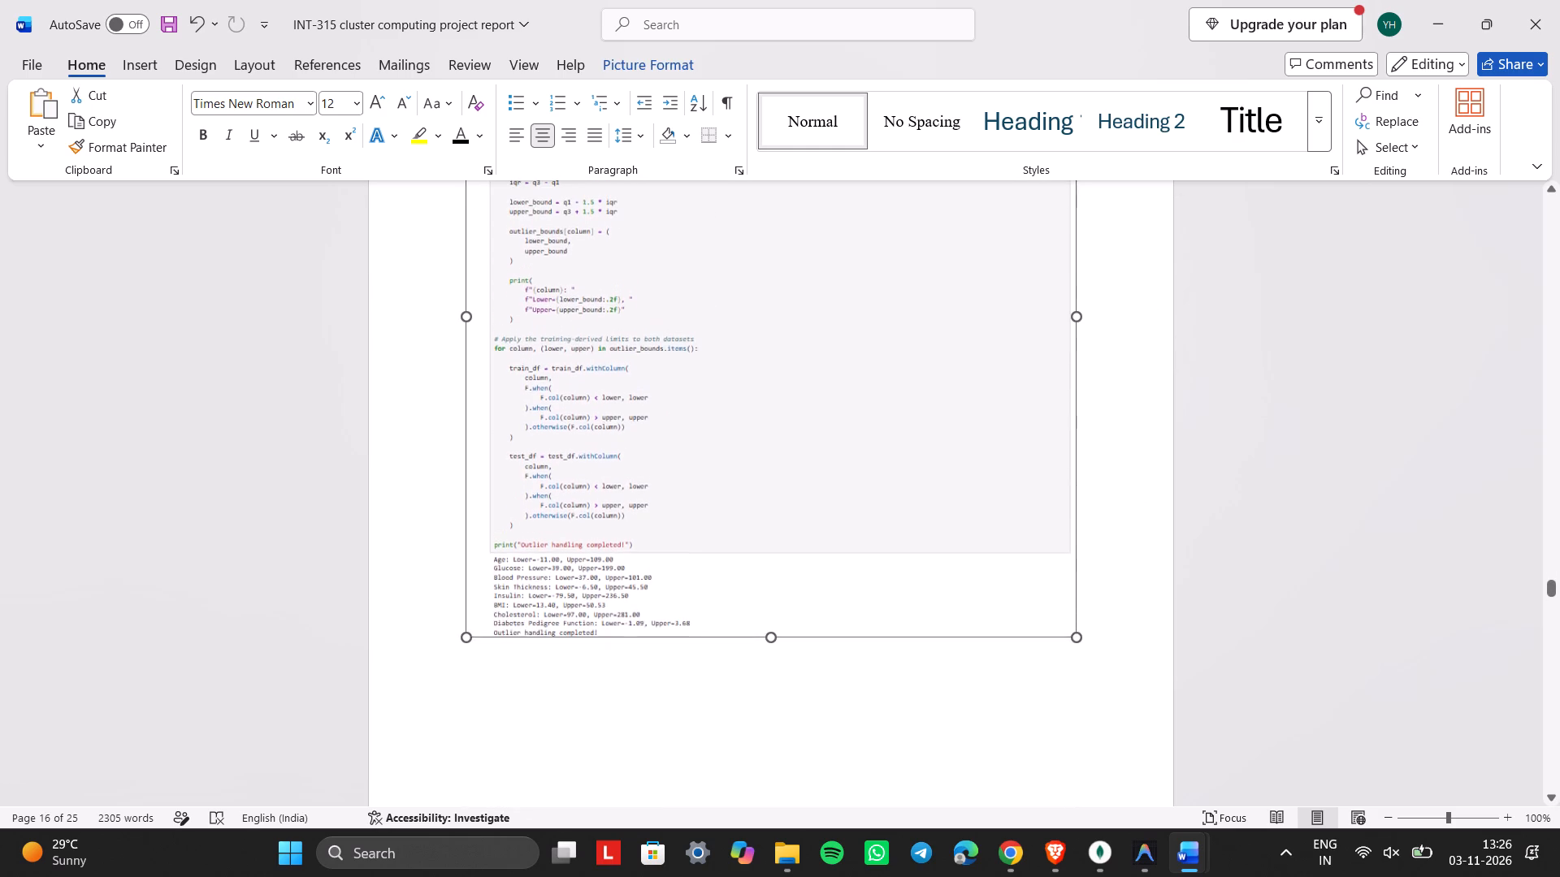
left_click_drag(773, 637, 786, 779)
scroll(1189, 692, "down", 1)
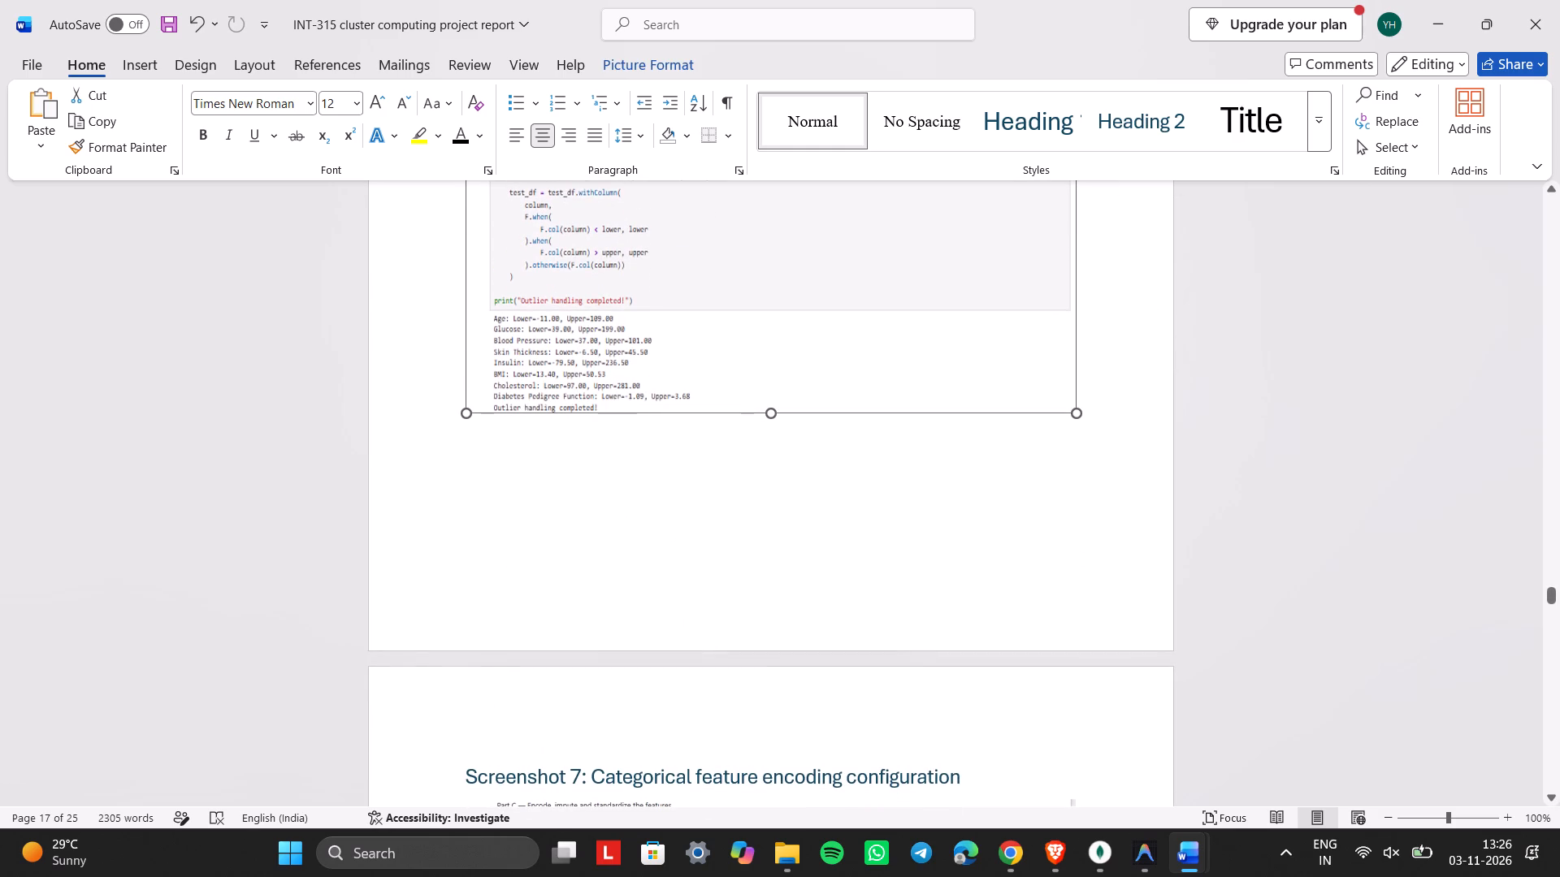
left_click_drag(770, 414, 791, 529)
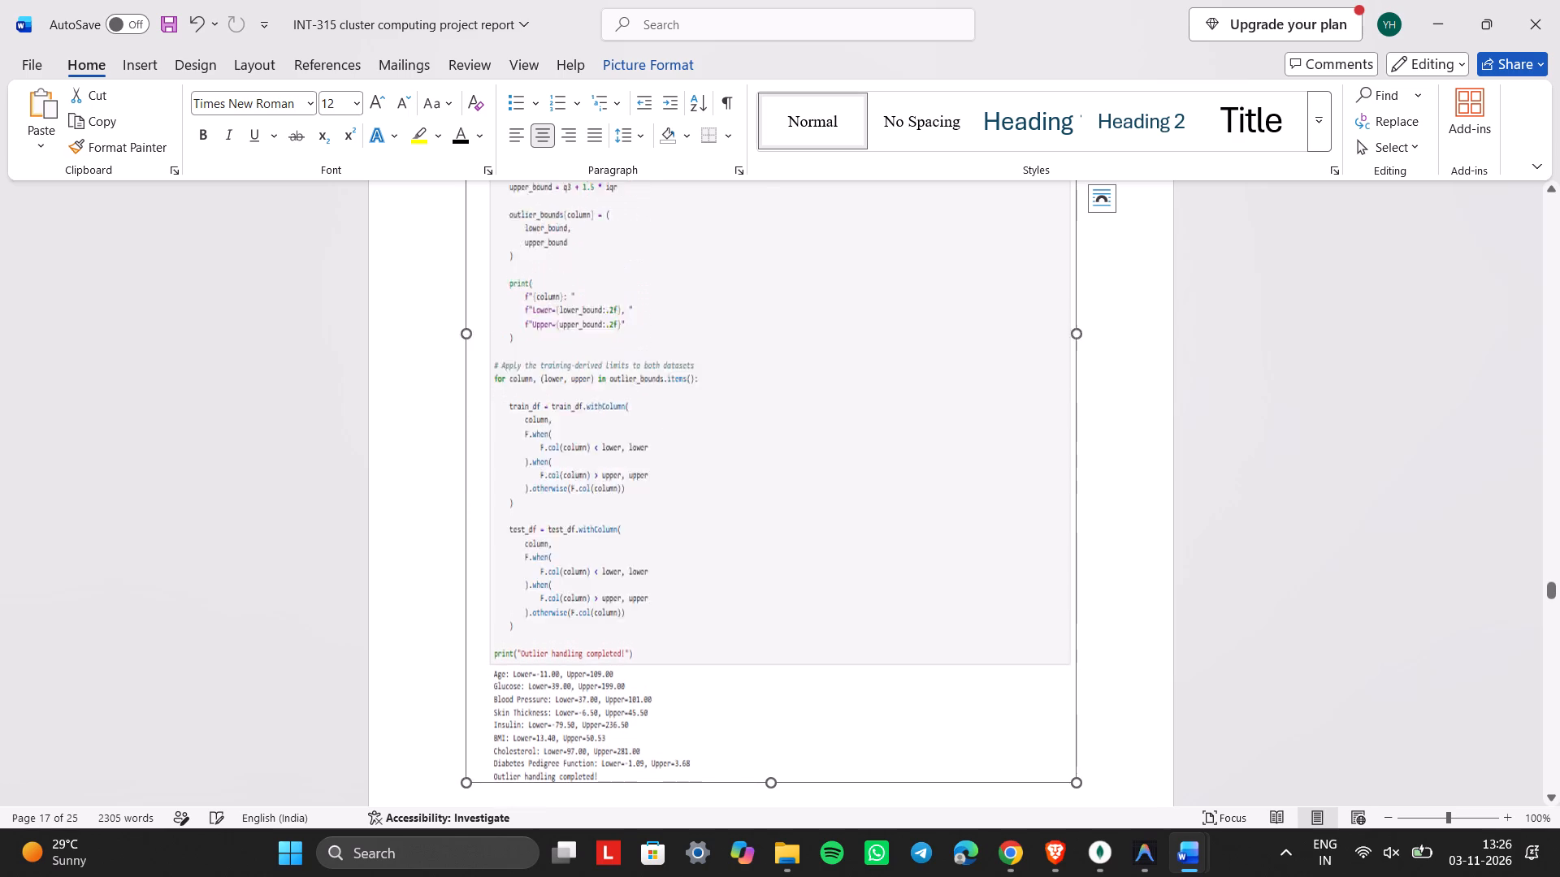
Apply the Normal style and bold to the Screenshot 7: Categorical feature encoding configuration heading.
scroll(1063, 442, "down", 1)
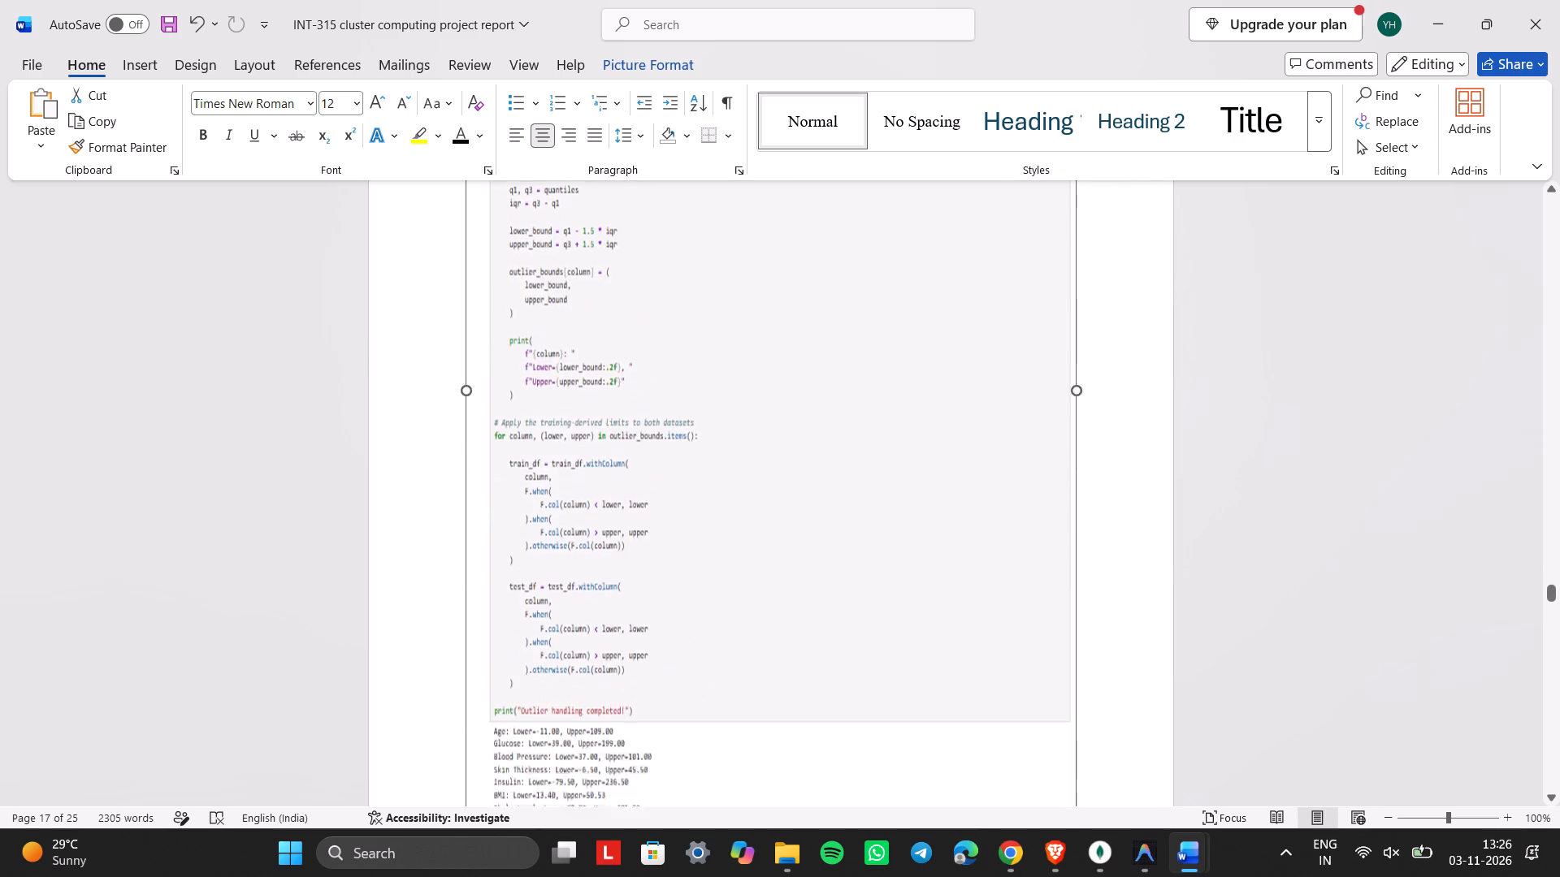
scroll(1063, 442, "down", 1)
left_click_drag(984, 606, 603, 598)
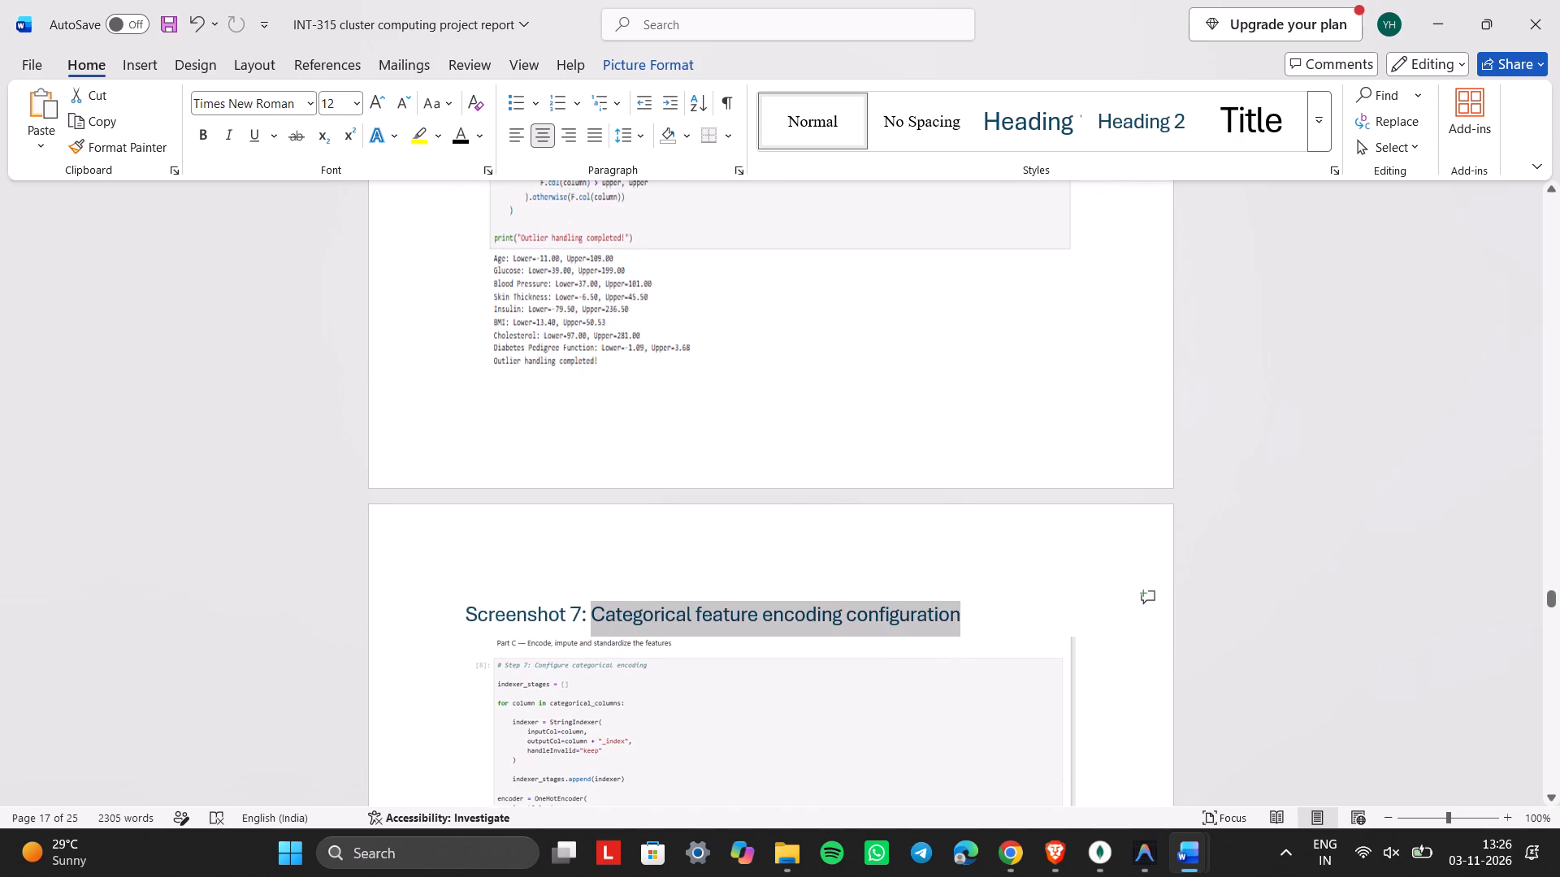
left_click_drag(603, 598, 474, 578)
left_click(806, 144)
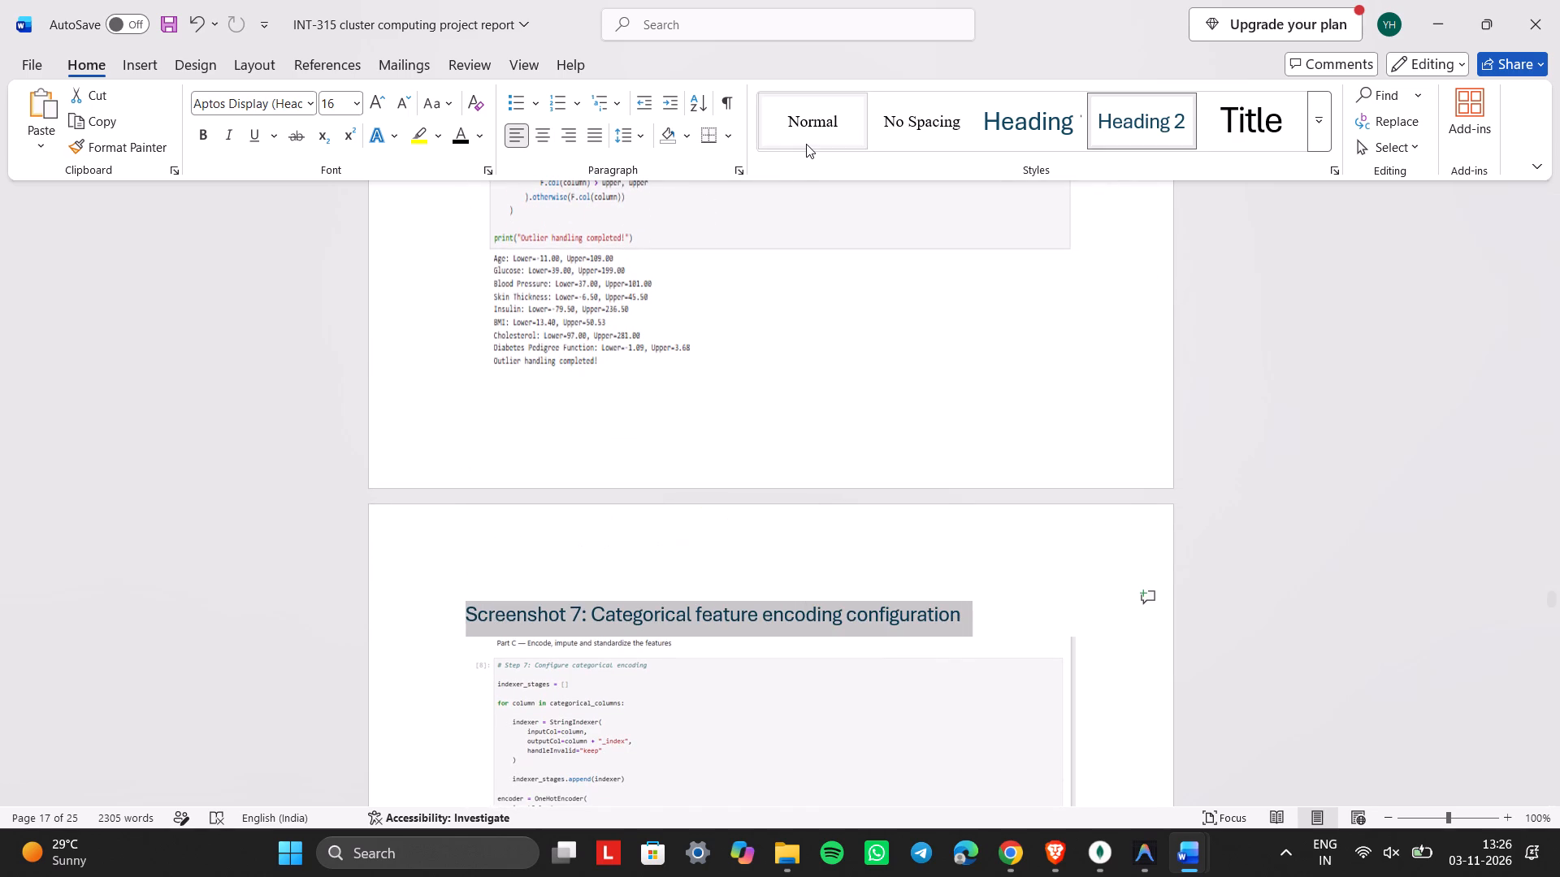
left_click(201, 133)
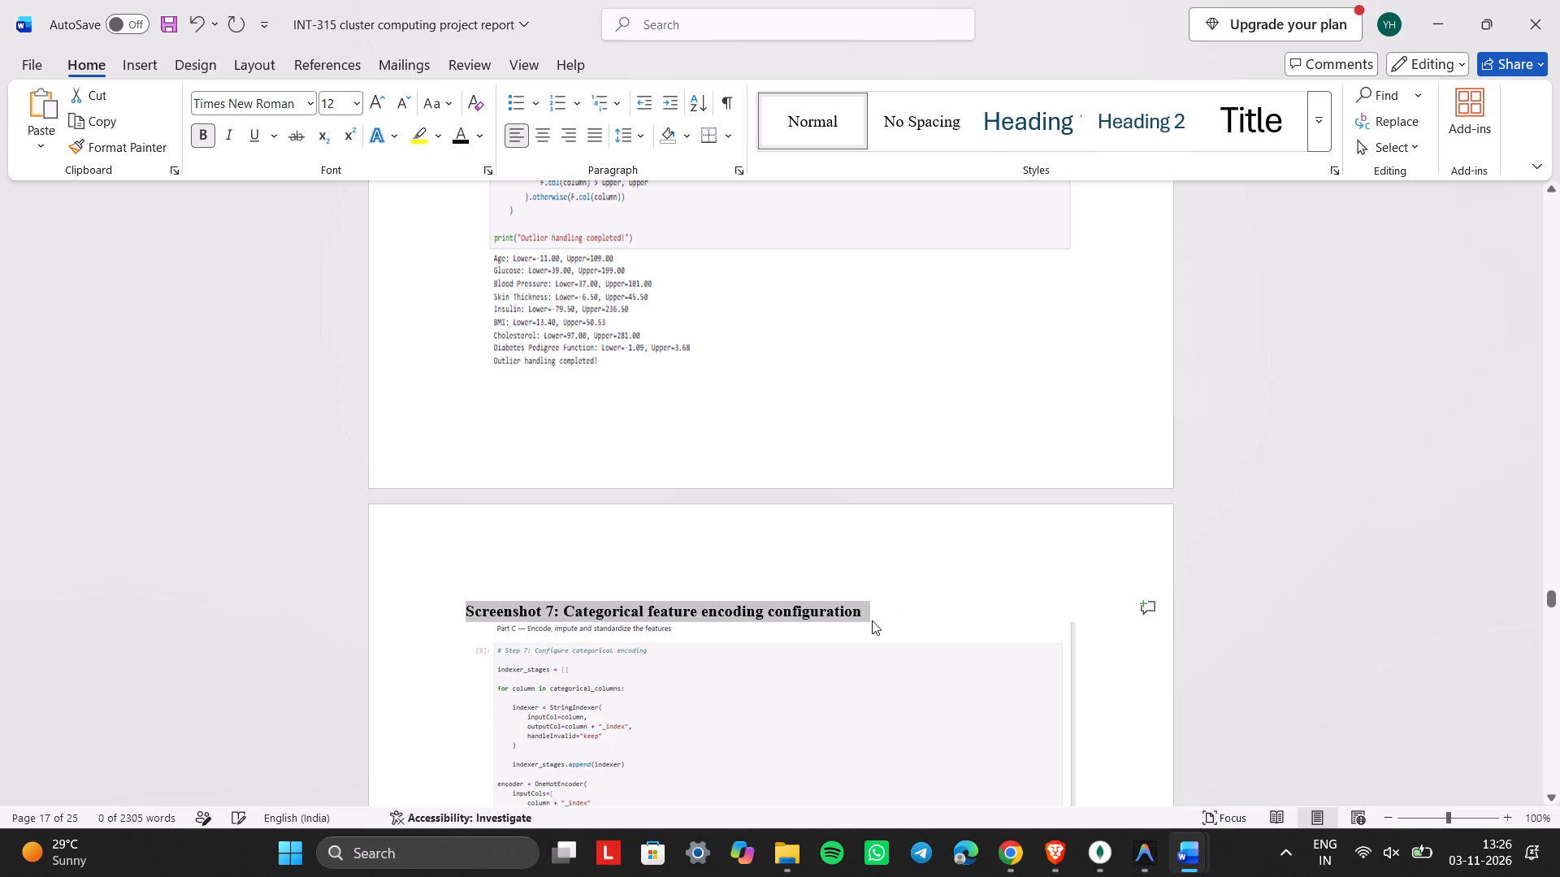
left_click(881, 624)
Apply the Normal style and bold to the Screenshot 8: Numerical imputation configuration heading.
scroll(881, 624, "down", 2)
left_click(1225, 568)
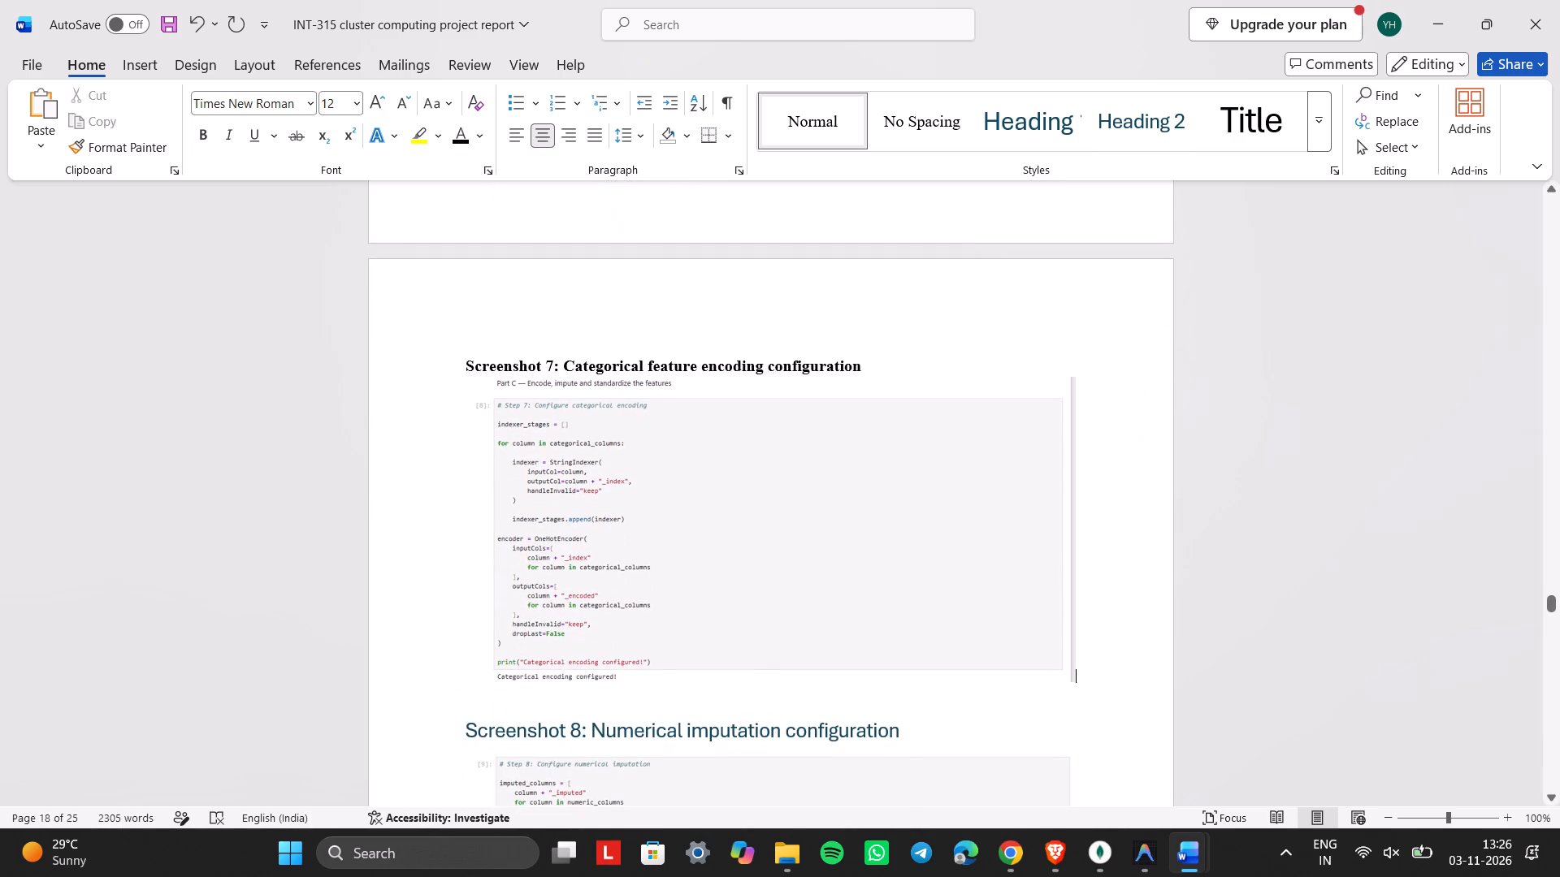
scroll(1225, 568, "down", 1)
left_click_drag(908, 505, 468, 508)
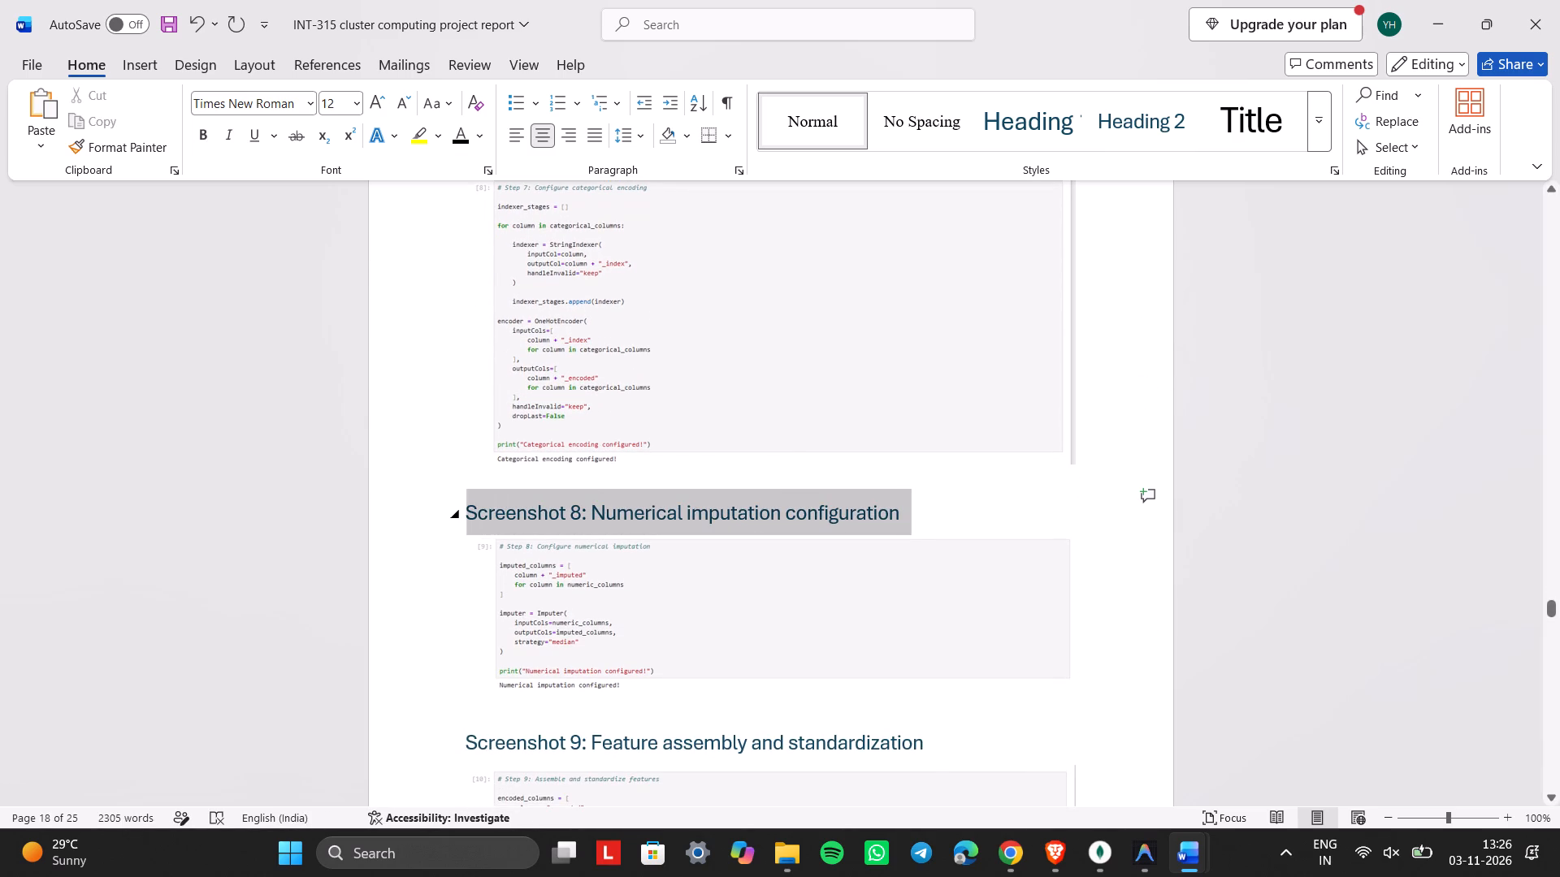
left_click_drag(468, 508, 447, 508)
left_click(778, 134)
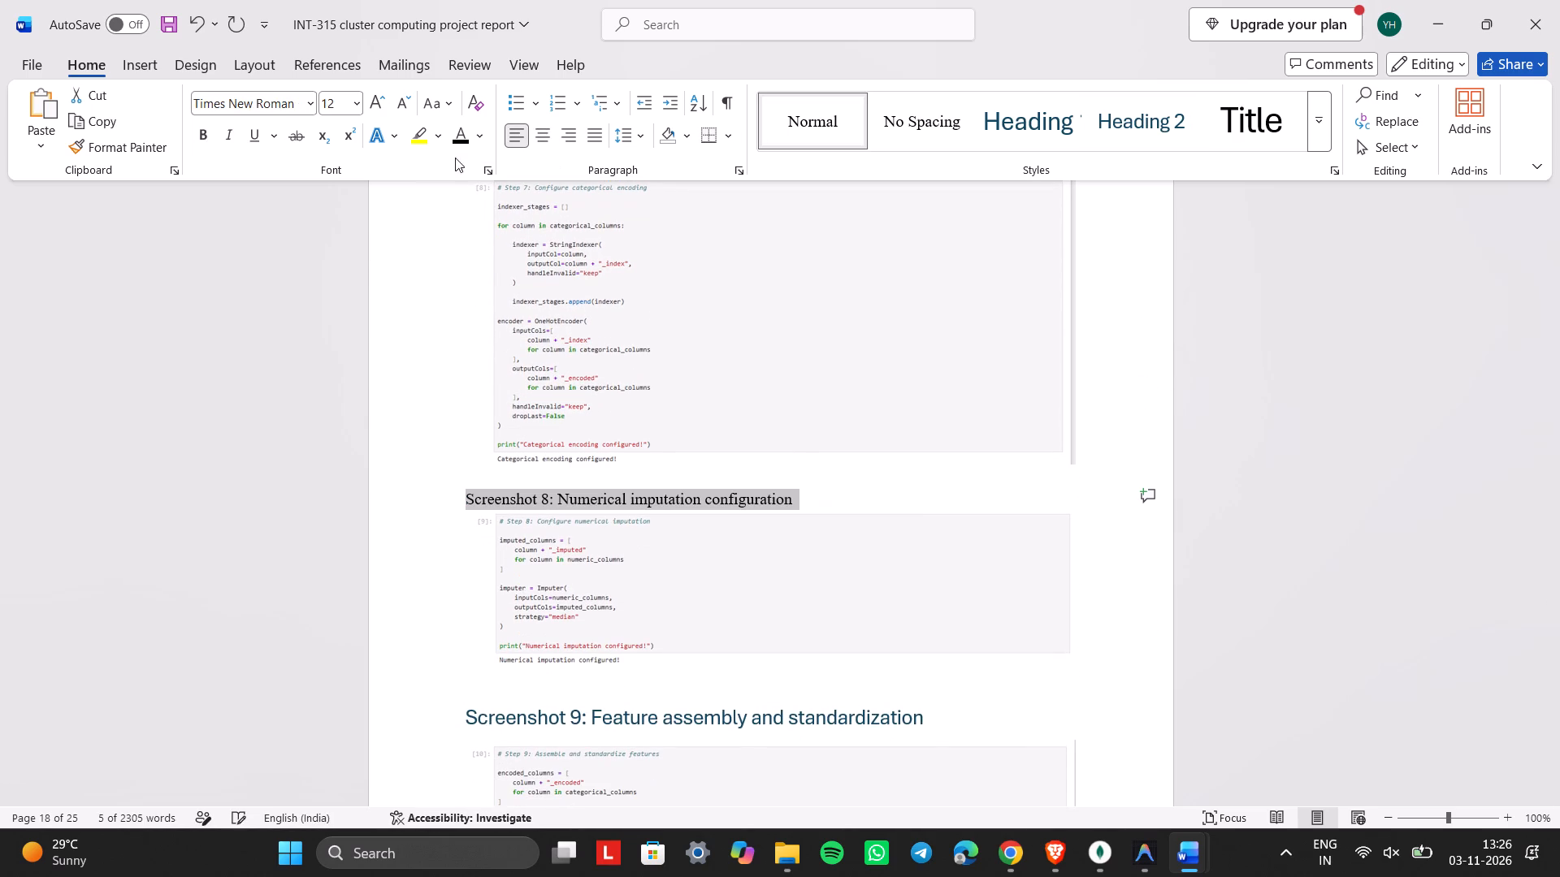
left_click(193, 141)
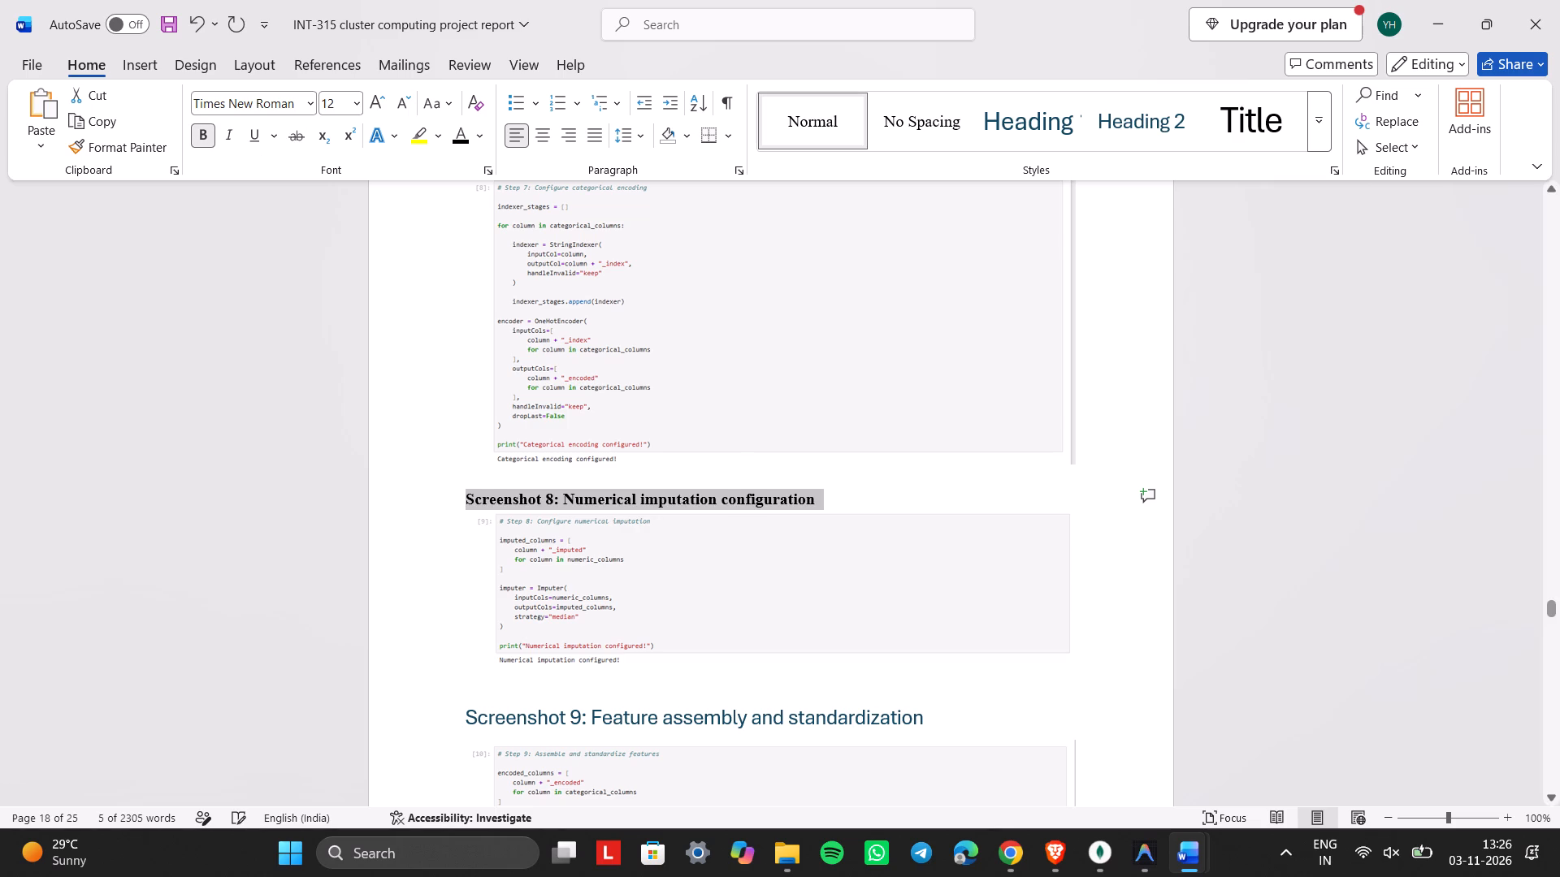
left_click(602, 601)
Apply the Normal style and bold to the Screenshot 9: Feature assembly and standardization heading.
scroll(602, 601, "down", 2)
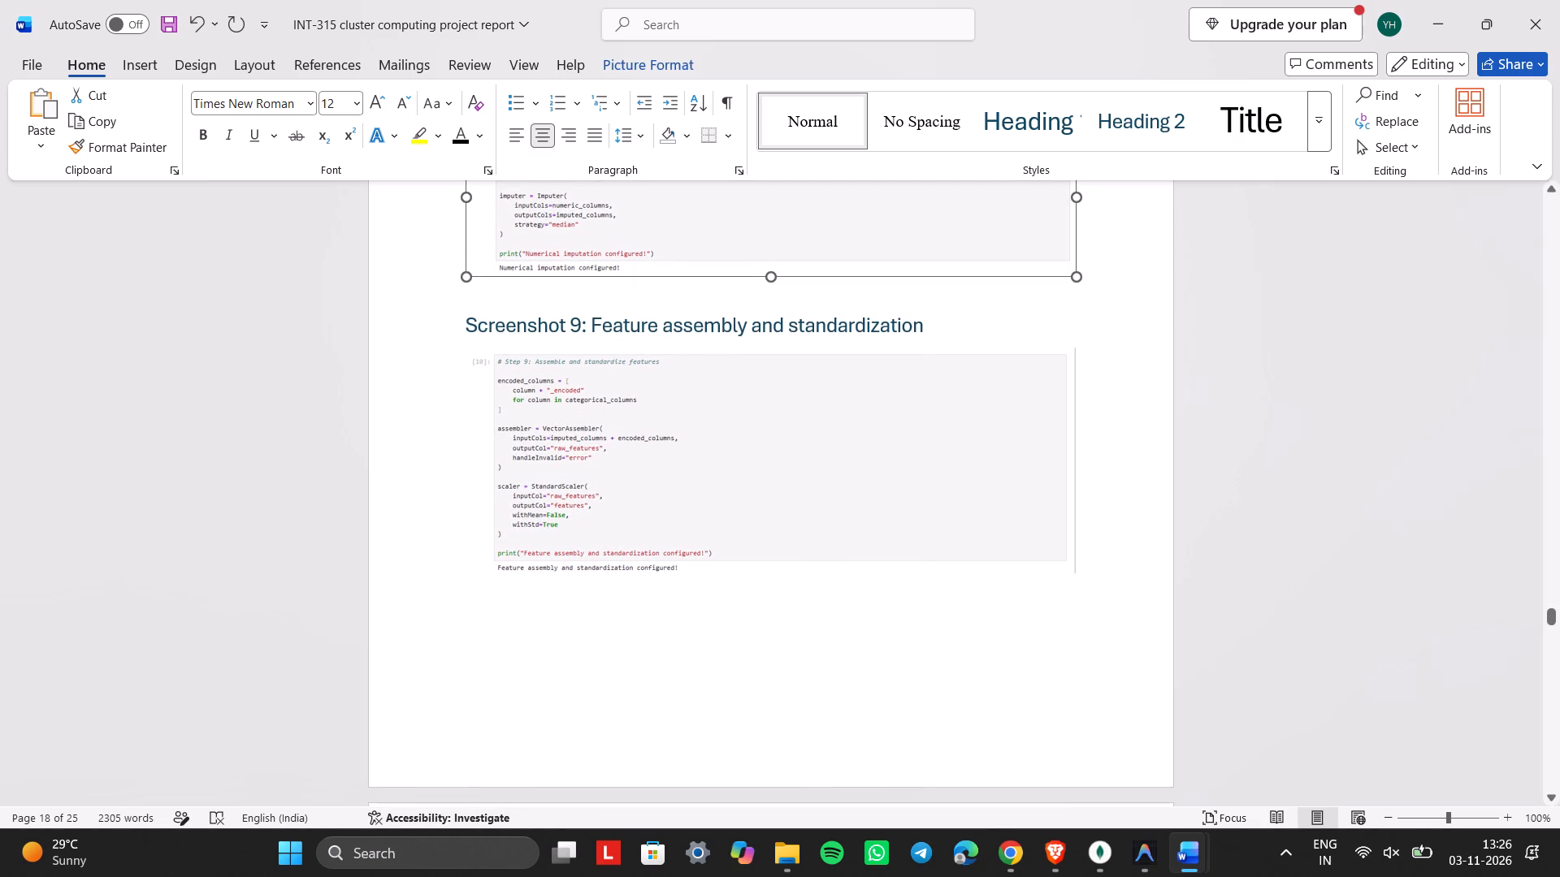
left_click_drag(913, 330, 857, 328)
left_click_drag(939, 325, 492, 322)
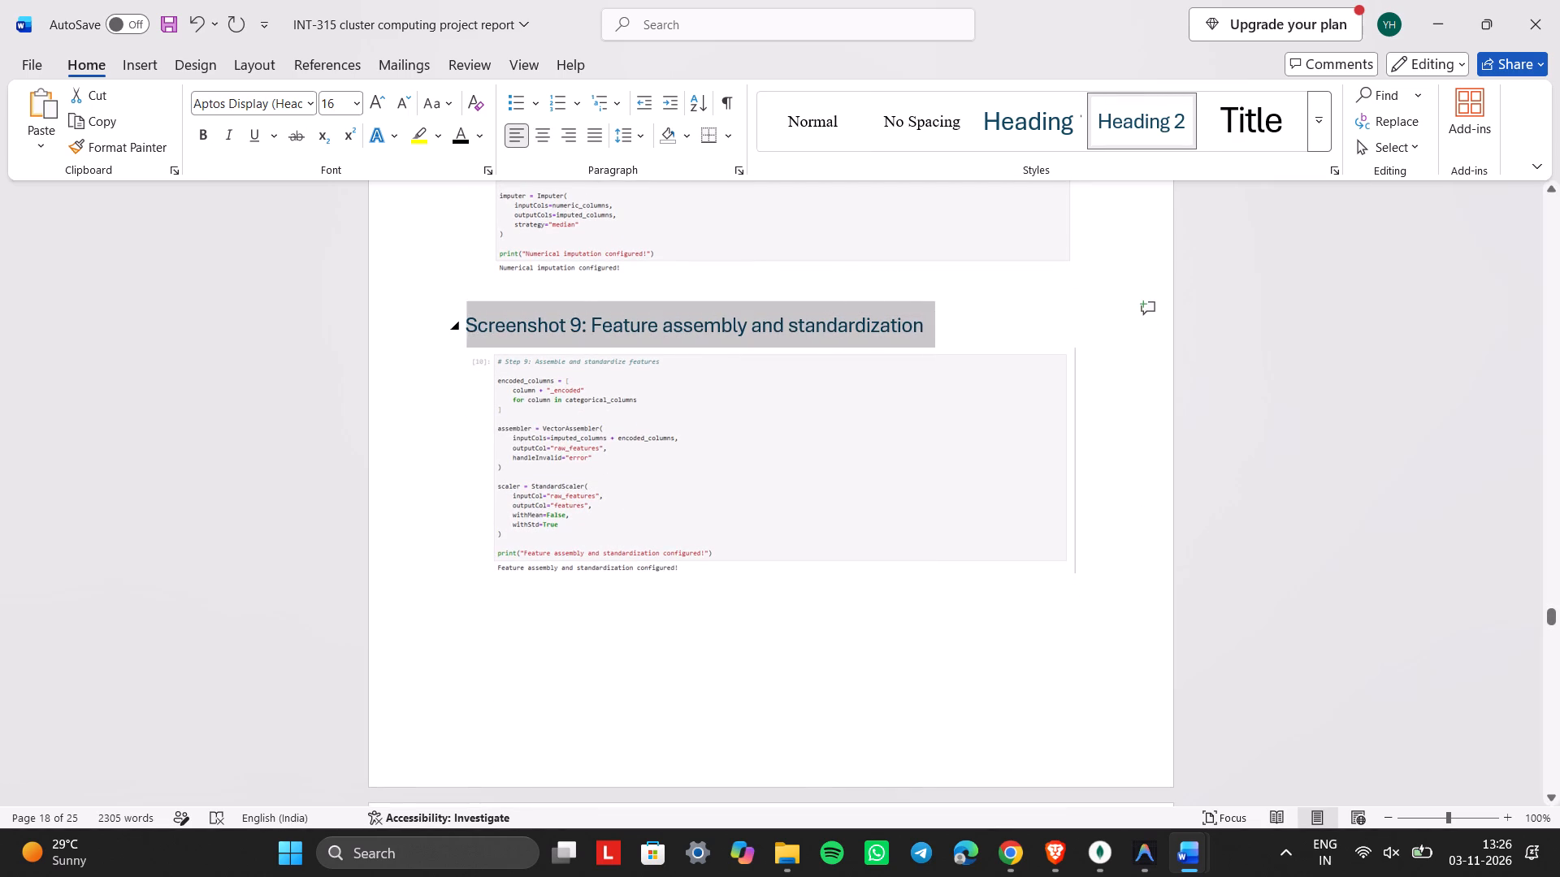
left_click_drag(492, 322, 476, 322)
left_click(804, 111)
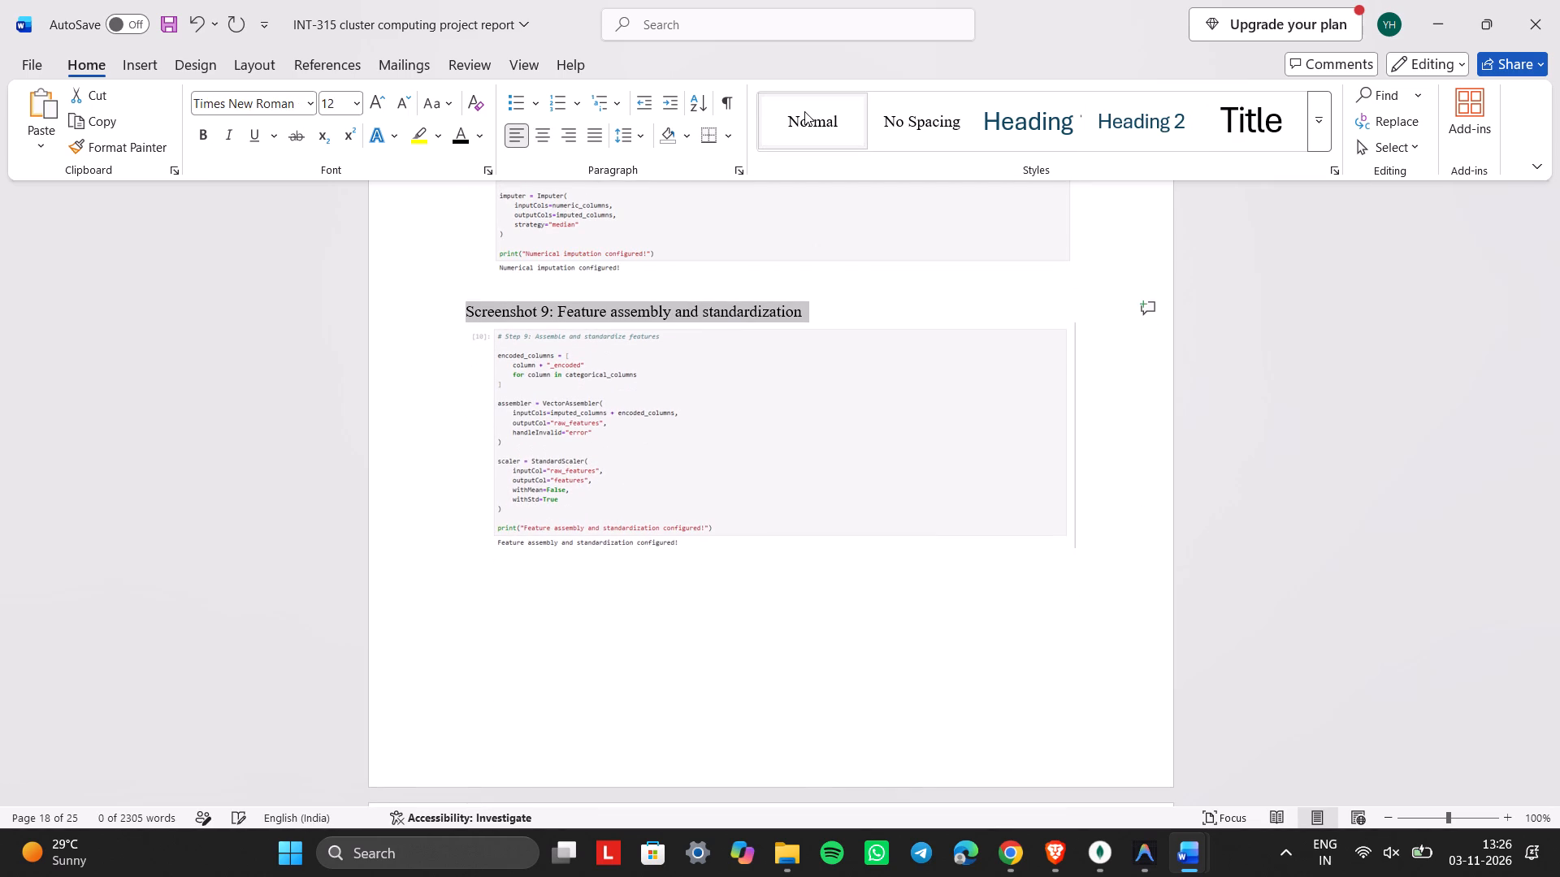
left_click(196, 132)
left_click(562, 603)
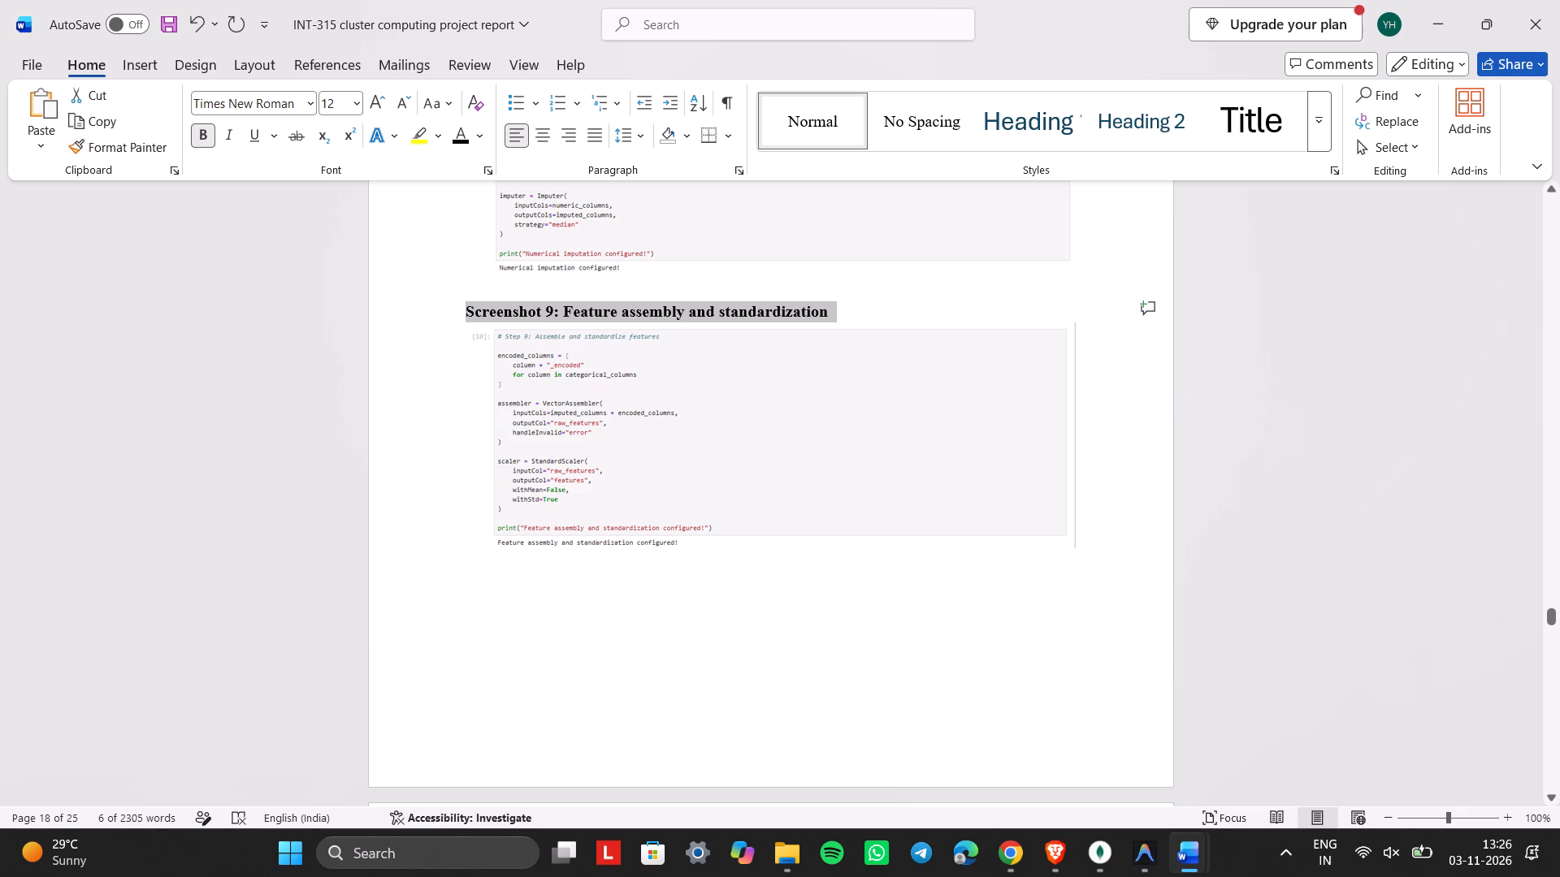
Stretch the Screenshot 7, 8 and 9 images slightly downward, keeping their widths, to use the empty space on their page.
scroll(562, 603, "up", 3)
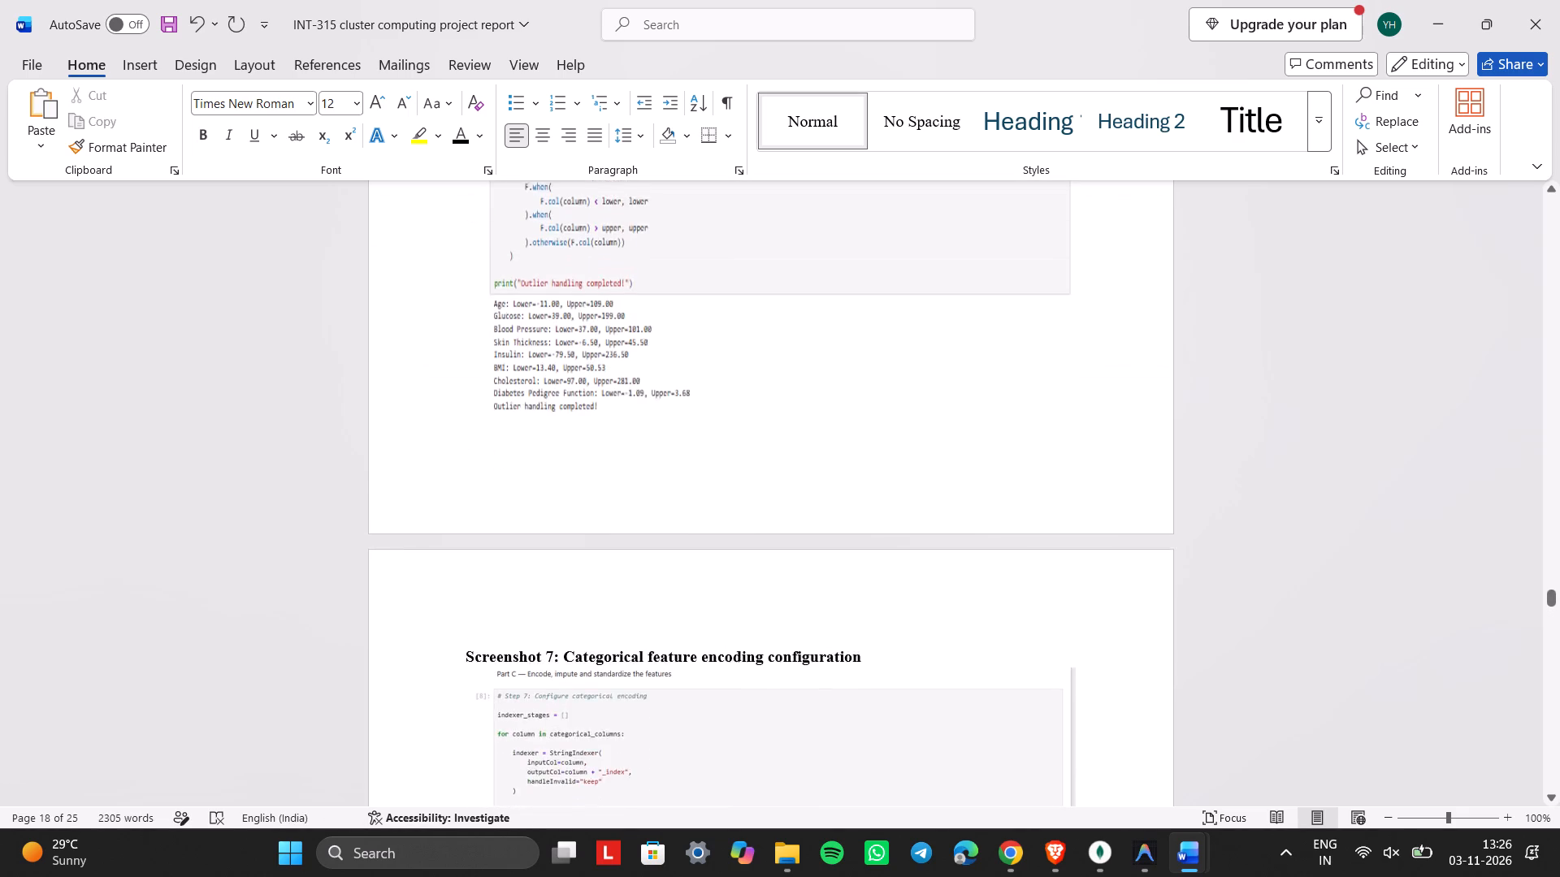
left_click(635, 322)
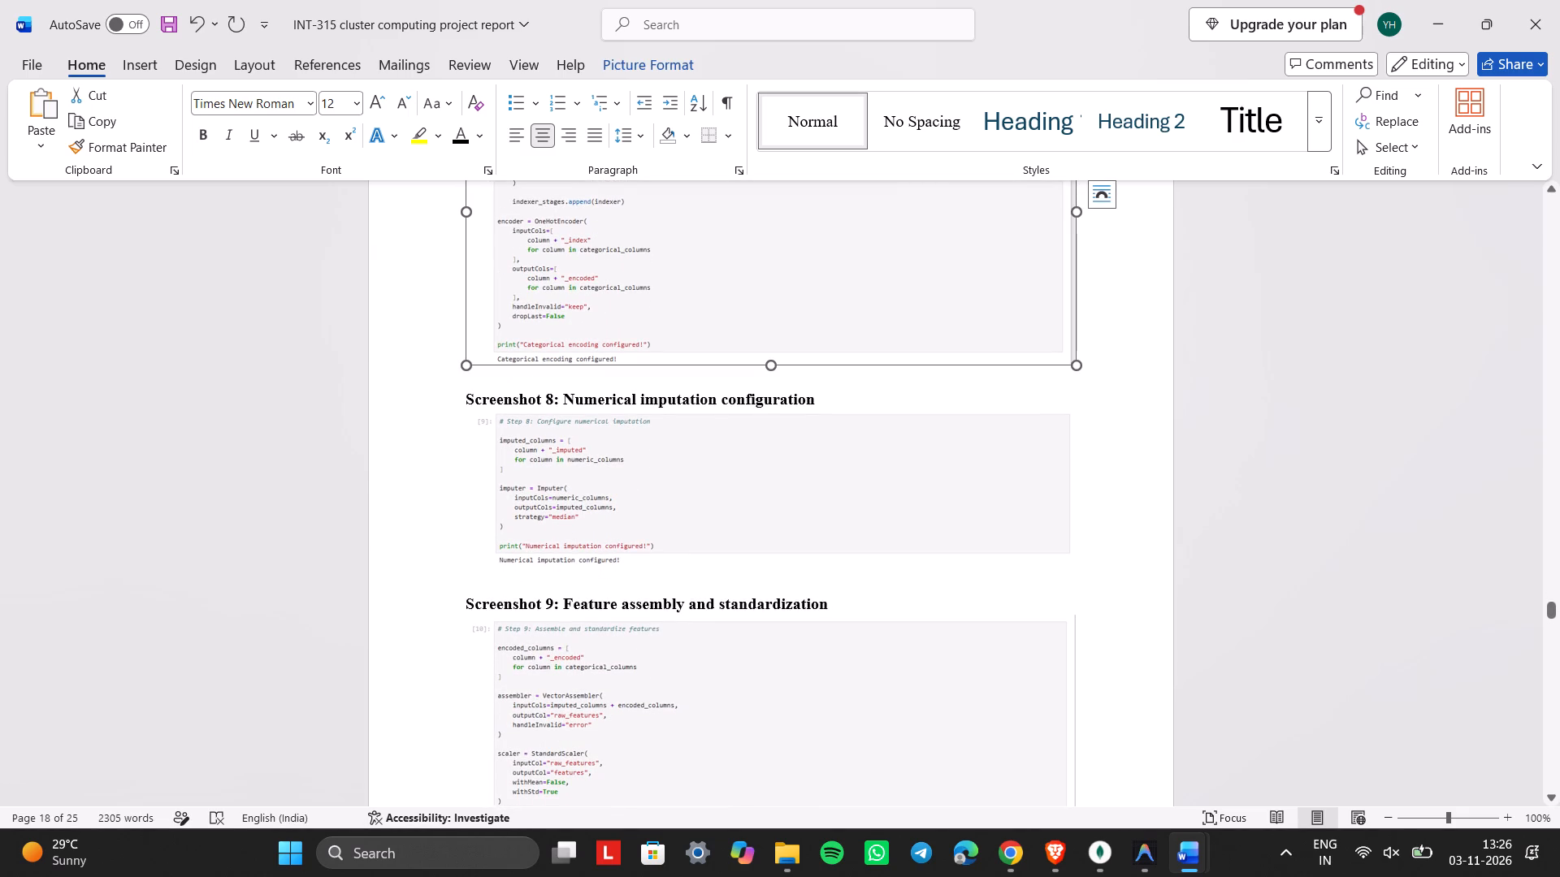
left_click_drag(772, 362, 769, 378)
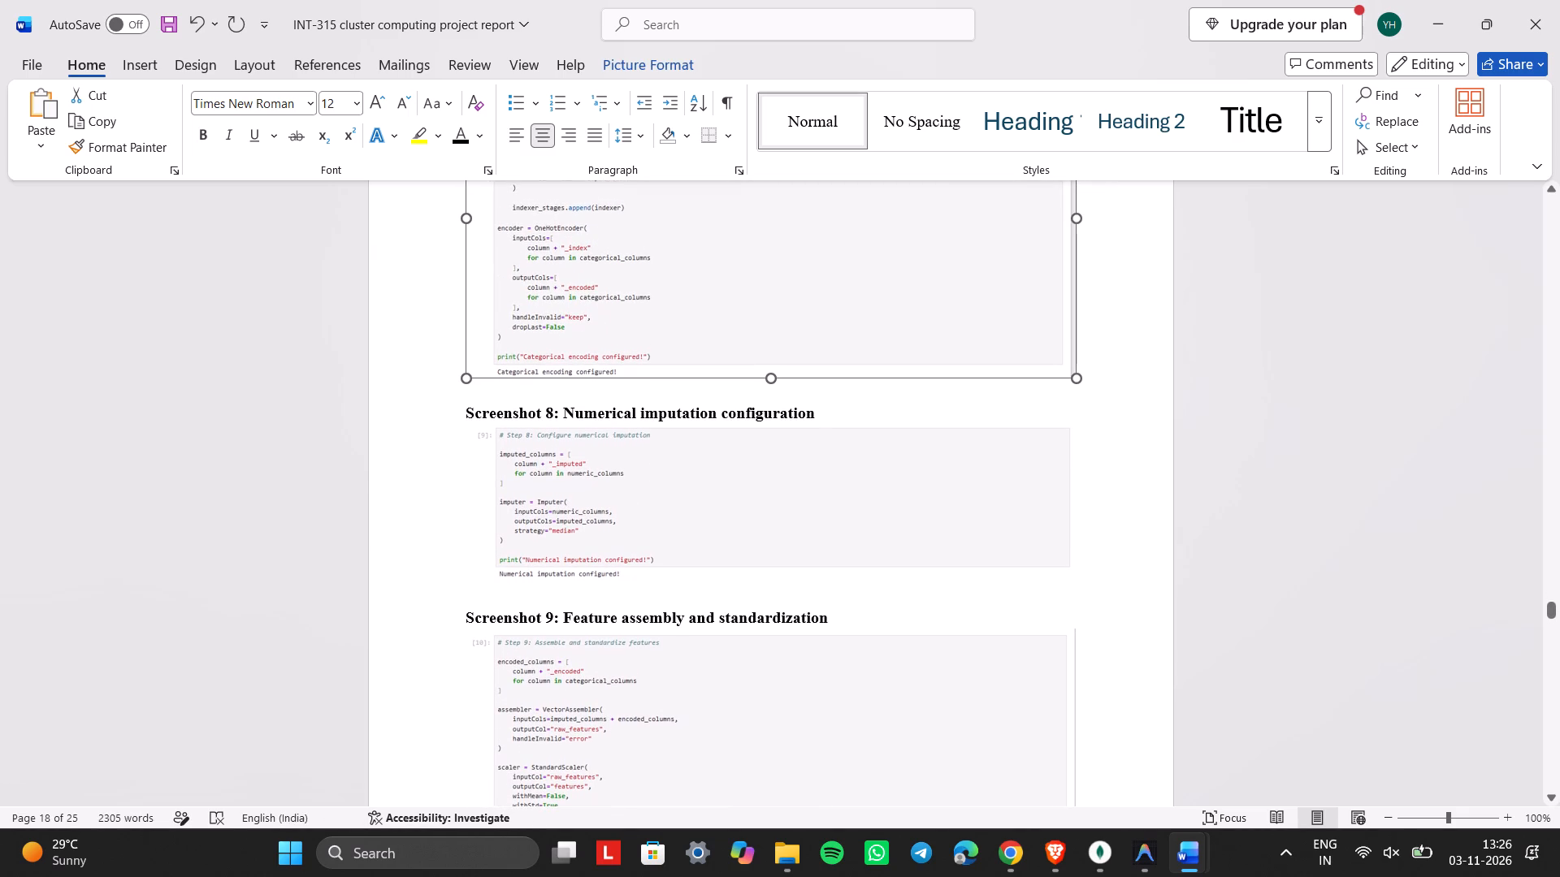
left_click_drag(769, 378, 768, 382)
left_click(778, 581)
scroll(778, 581, "down", 1)
left_click_drag(769, 538, 768, 554)
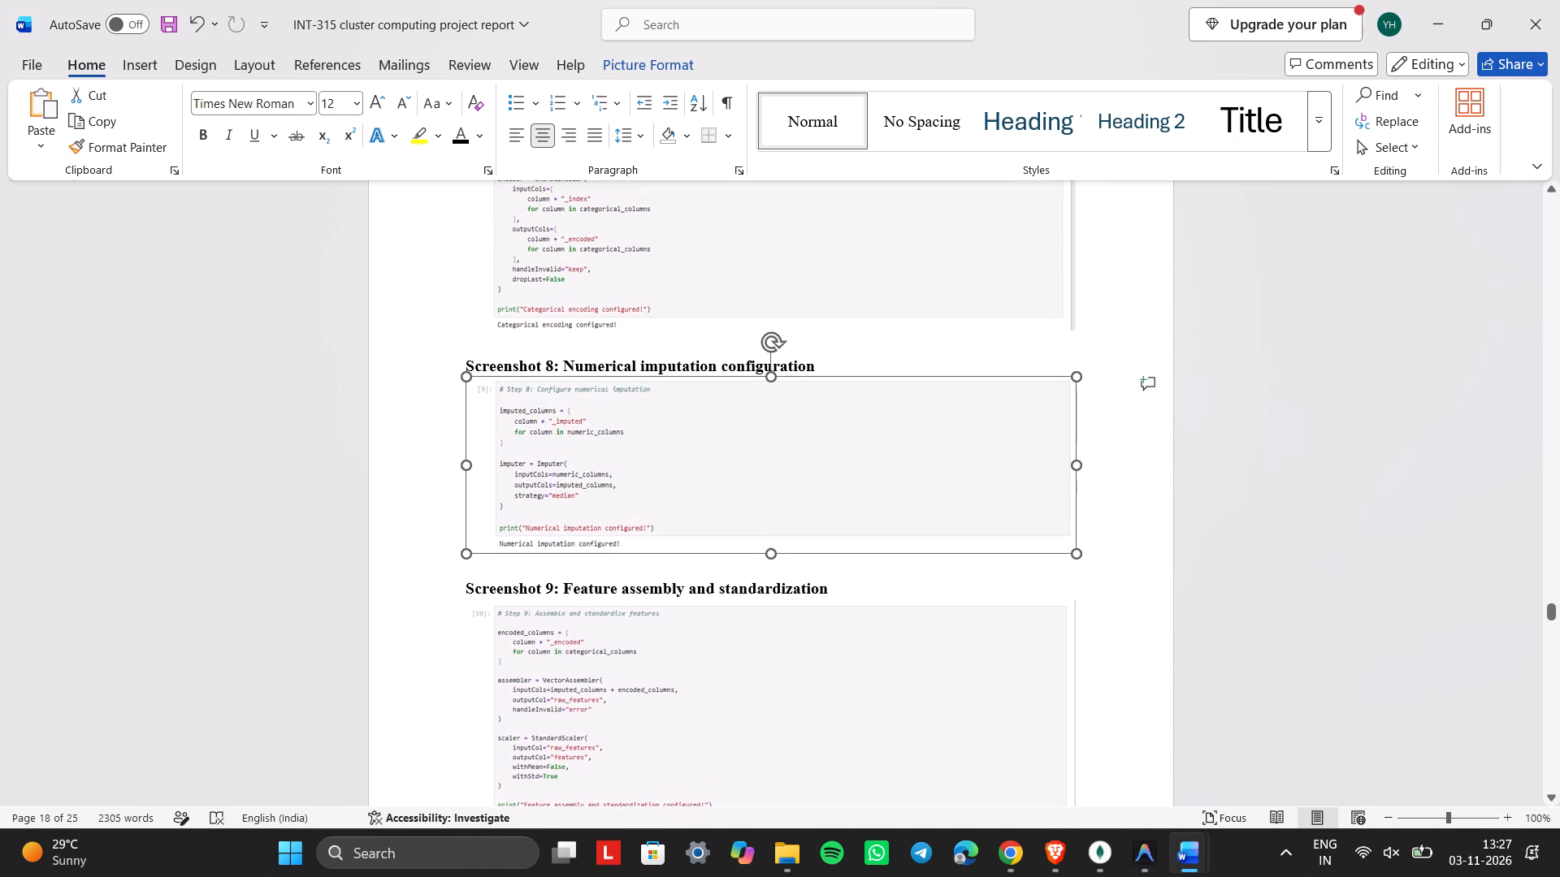
left_click_drag(768, 554, 768, 555)
scroll(768, 555, "down", 2)
left_click(747, 412)
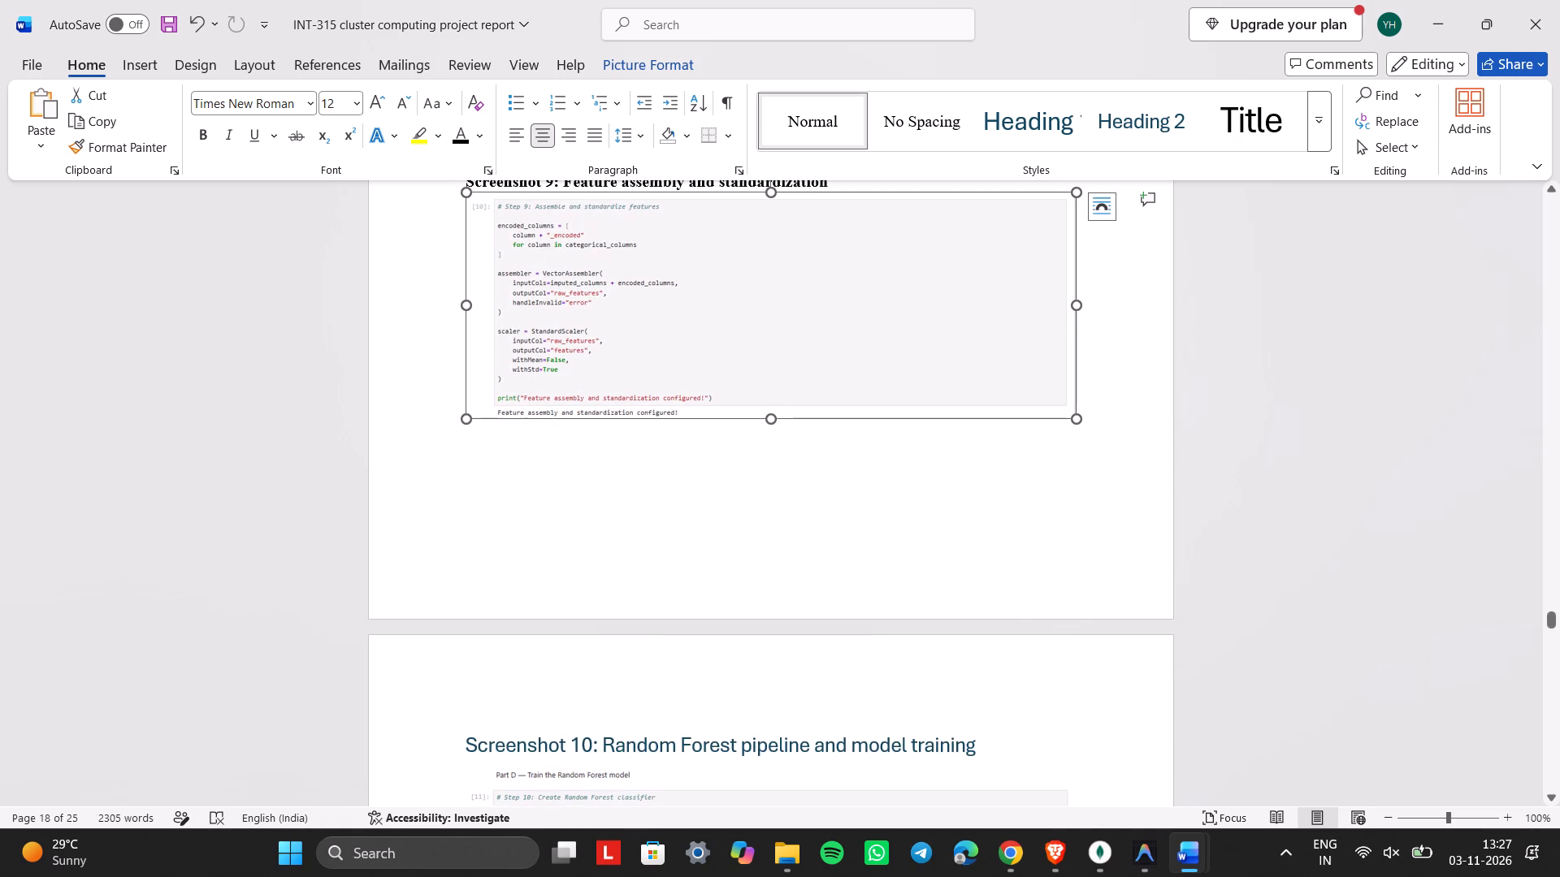
left_click_drag(776, 420, 776, 451)
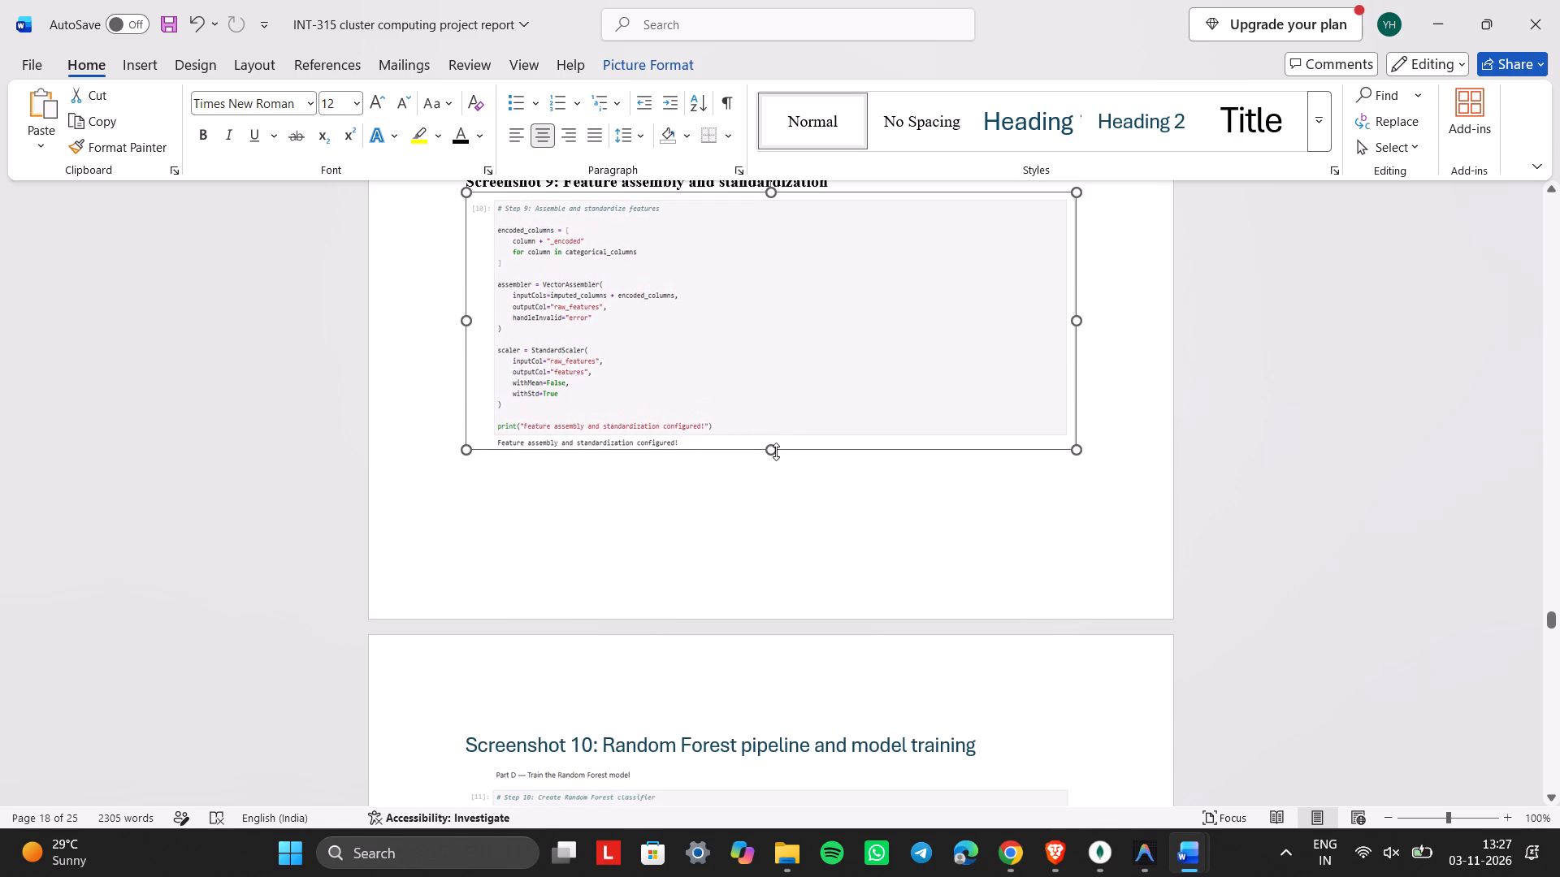
scroll(802, 545, "up", 4)
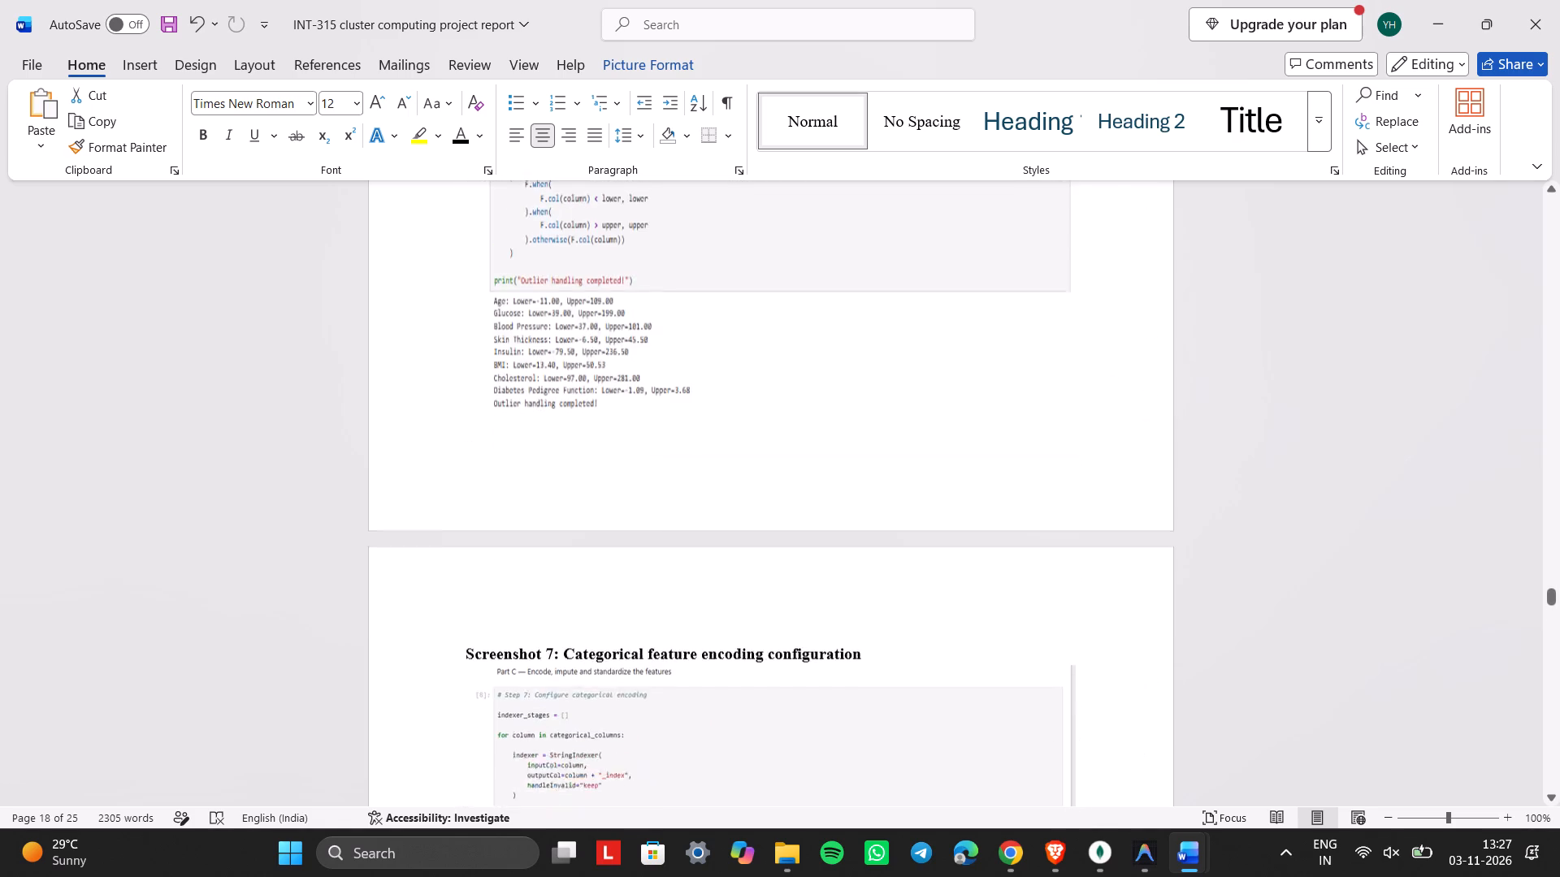
scroll(802, 545, "up", 1)
Apply the Normal style and bold to the Screenshot 10: Random Forest pipeline and model training heading.
scroll(802, 545, "down", 4)
scroll(957, 569, "down", 1)
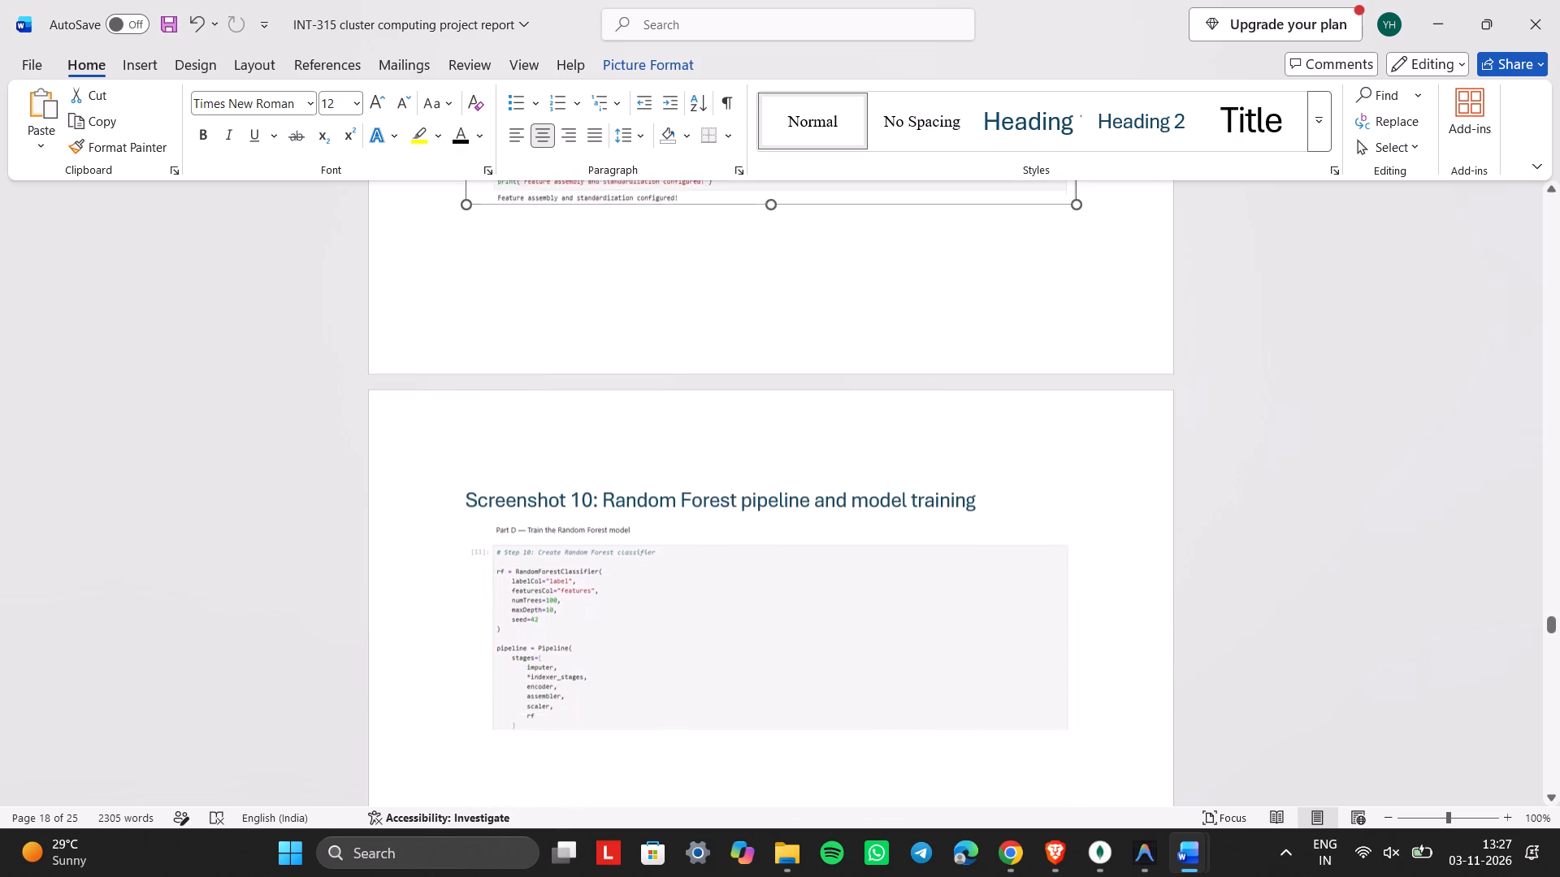
left_click(1014, 480)
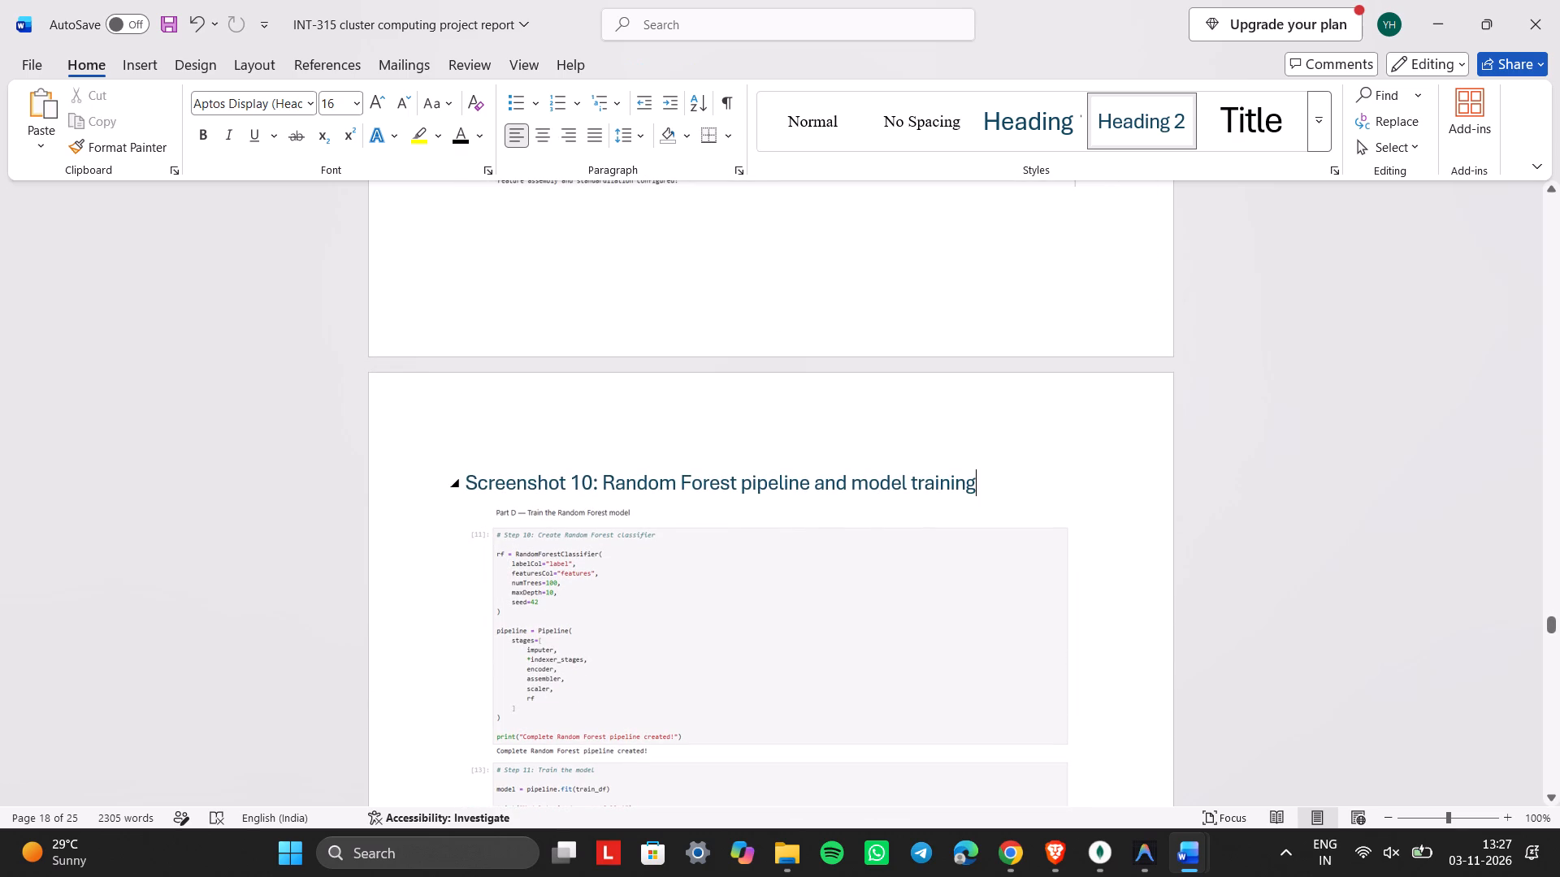
left_click_drag(1009, 480, 505, 456)
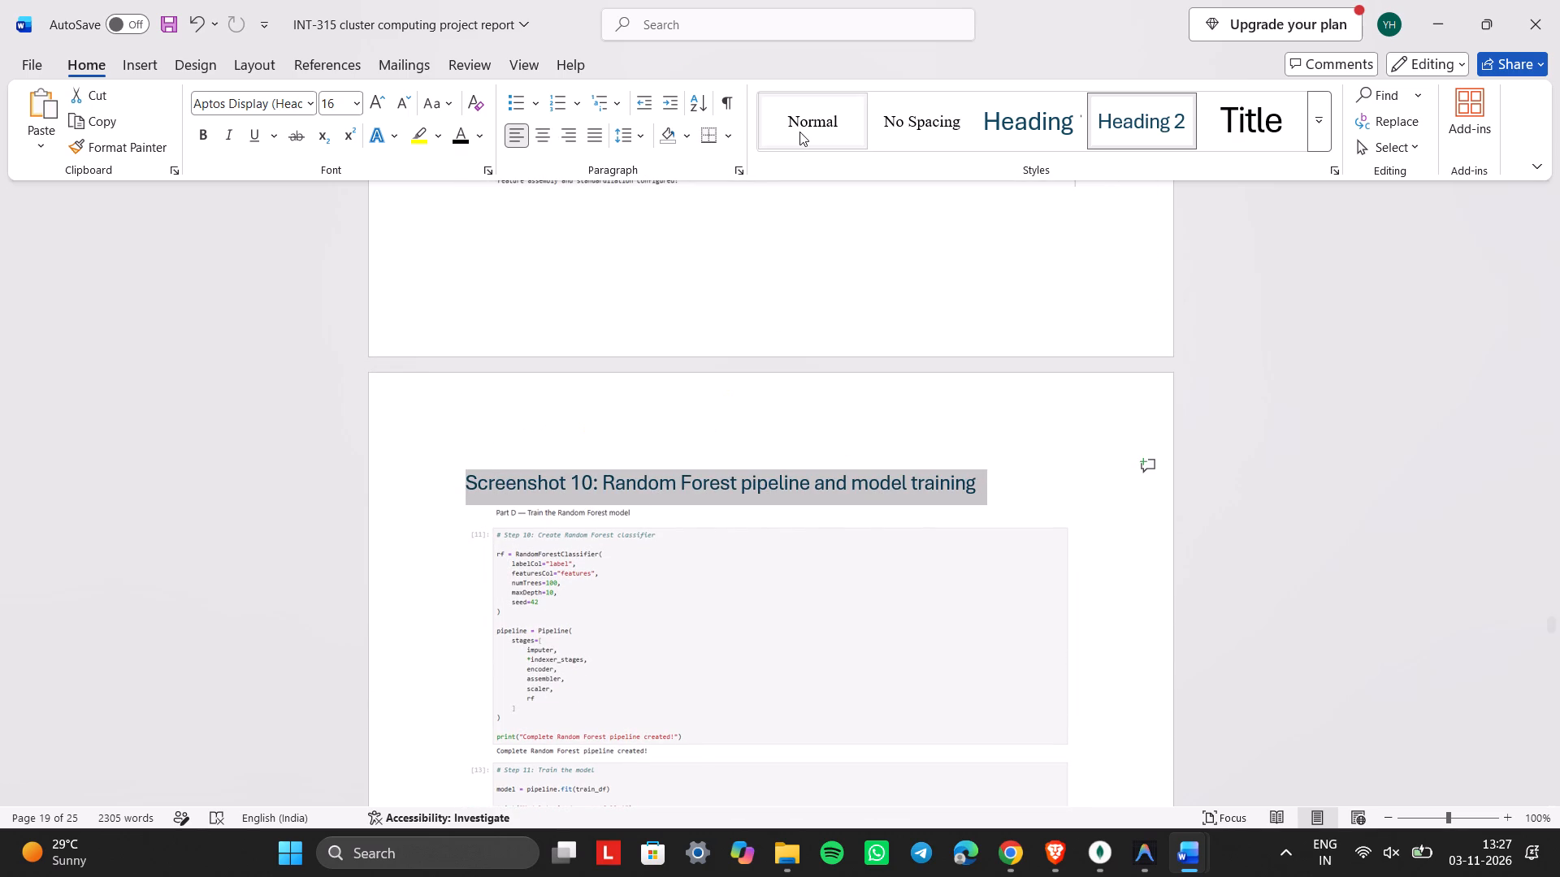
left_click(799, 132)
left_click(212, 137)
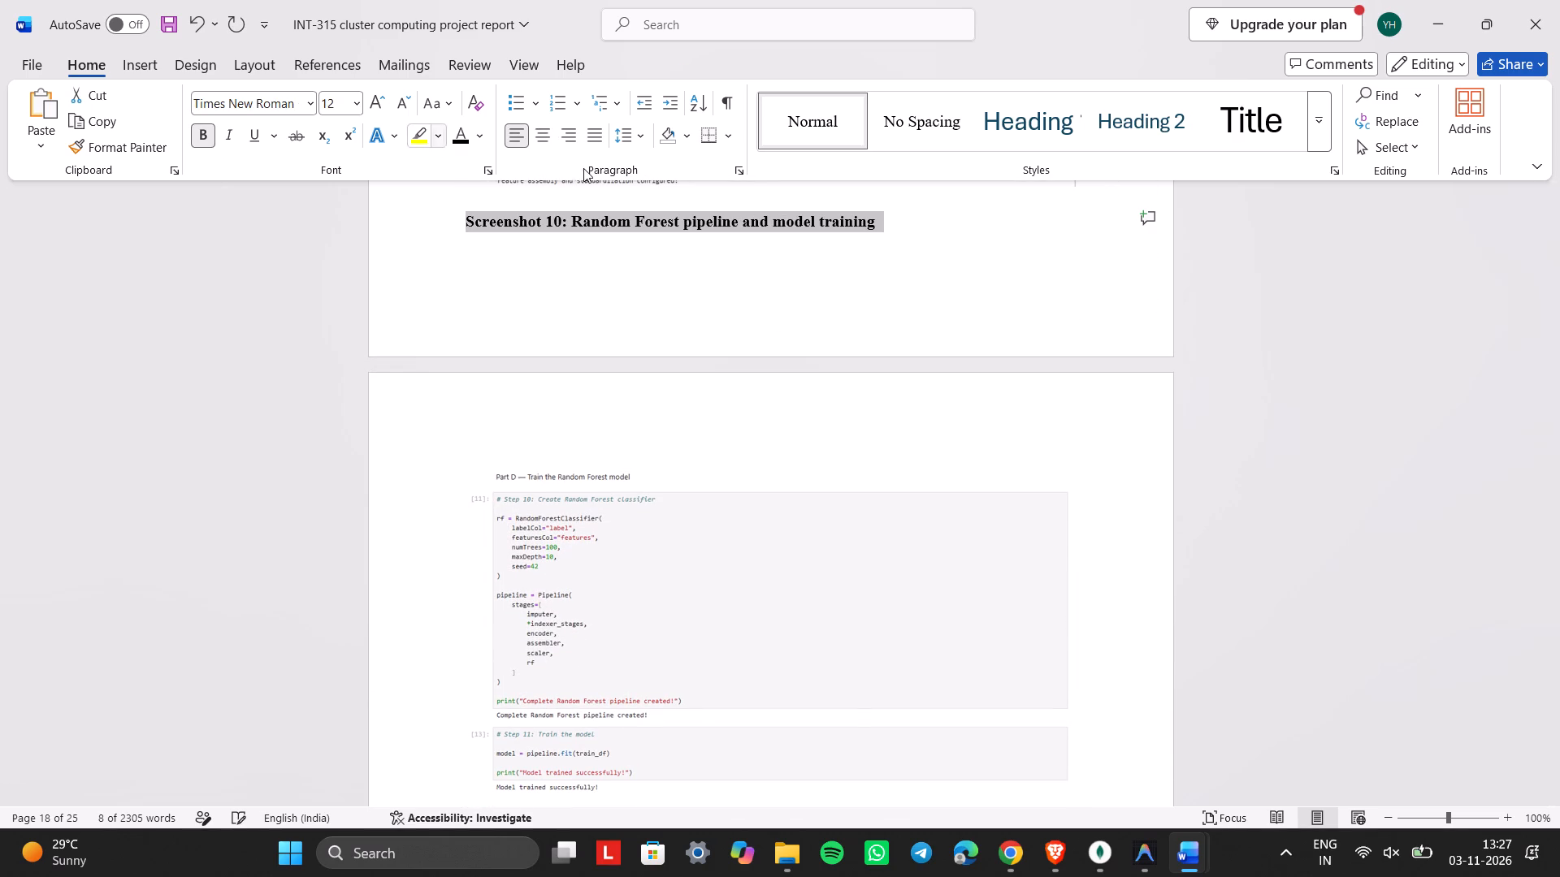
Stretch the Screenshot 8 and Screenshot 7 images a little further downward, keeping their widths.
scroll(528, 317, "up", 1)
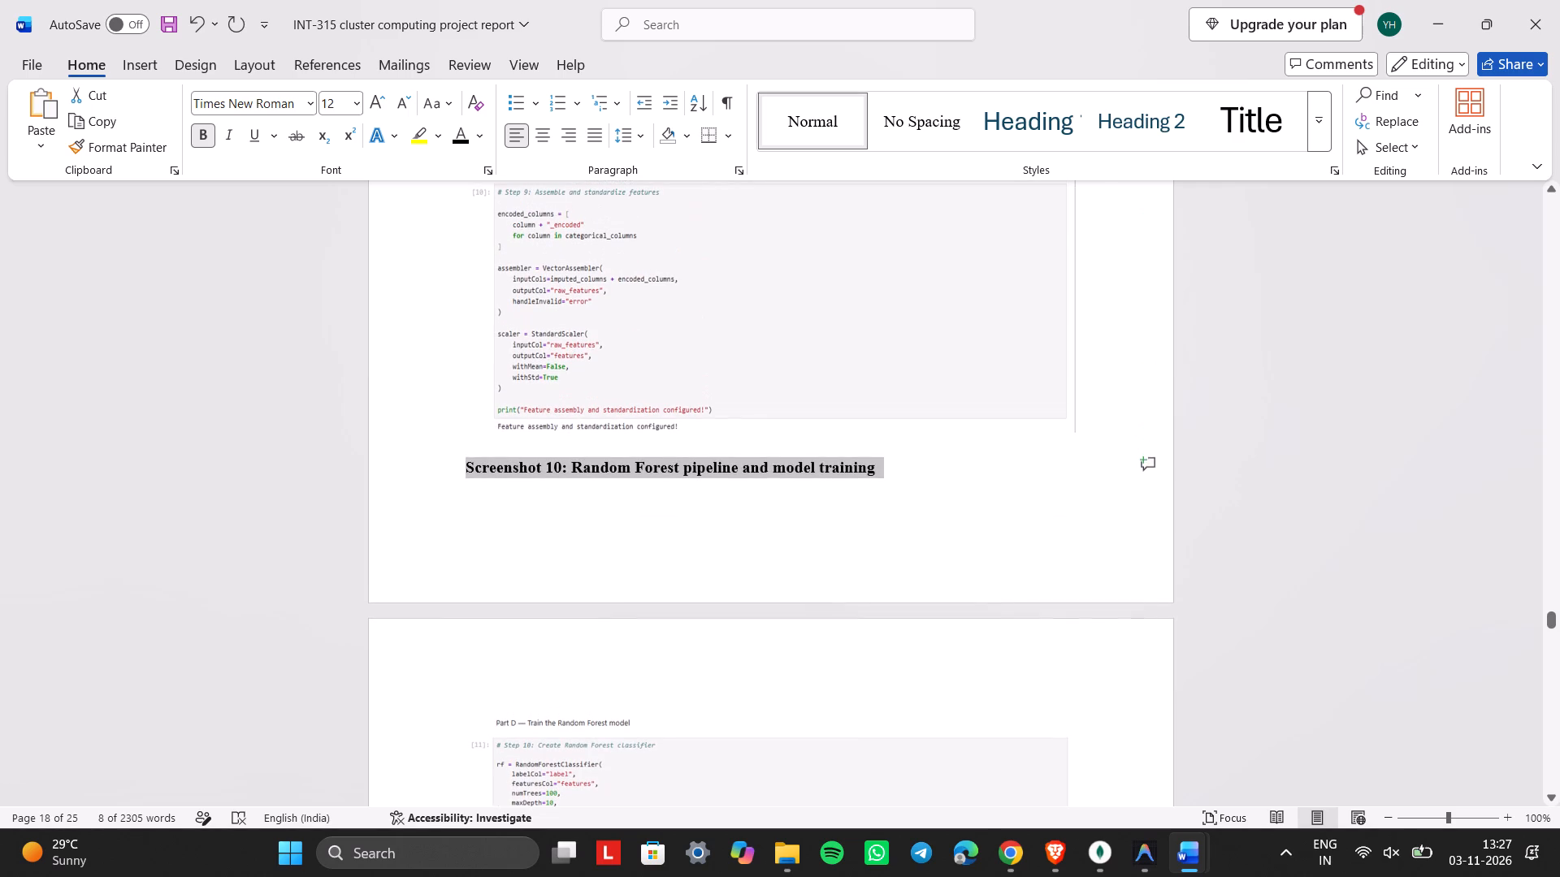
left_click(617, 317)
scroll(711, 391, "up", 2)
left_click(706, 425)
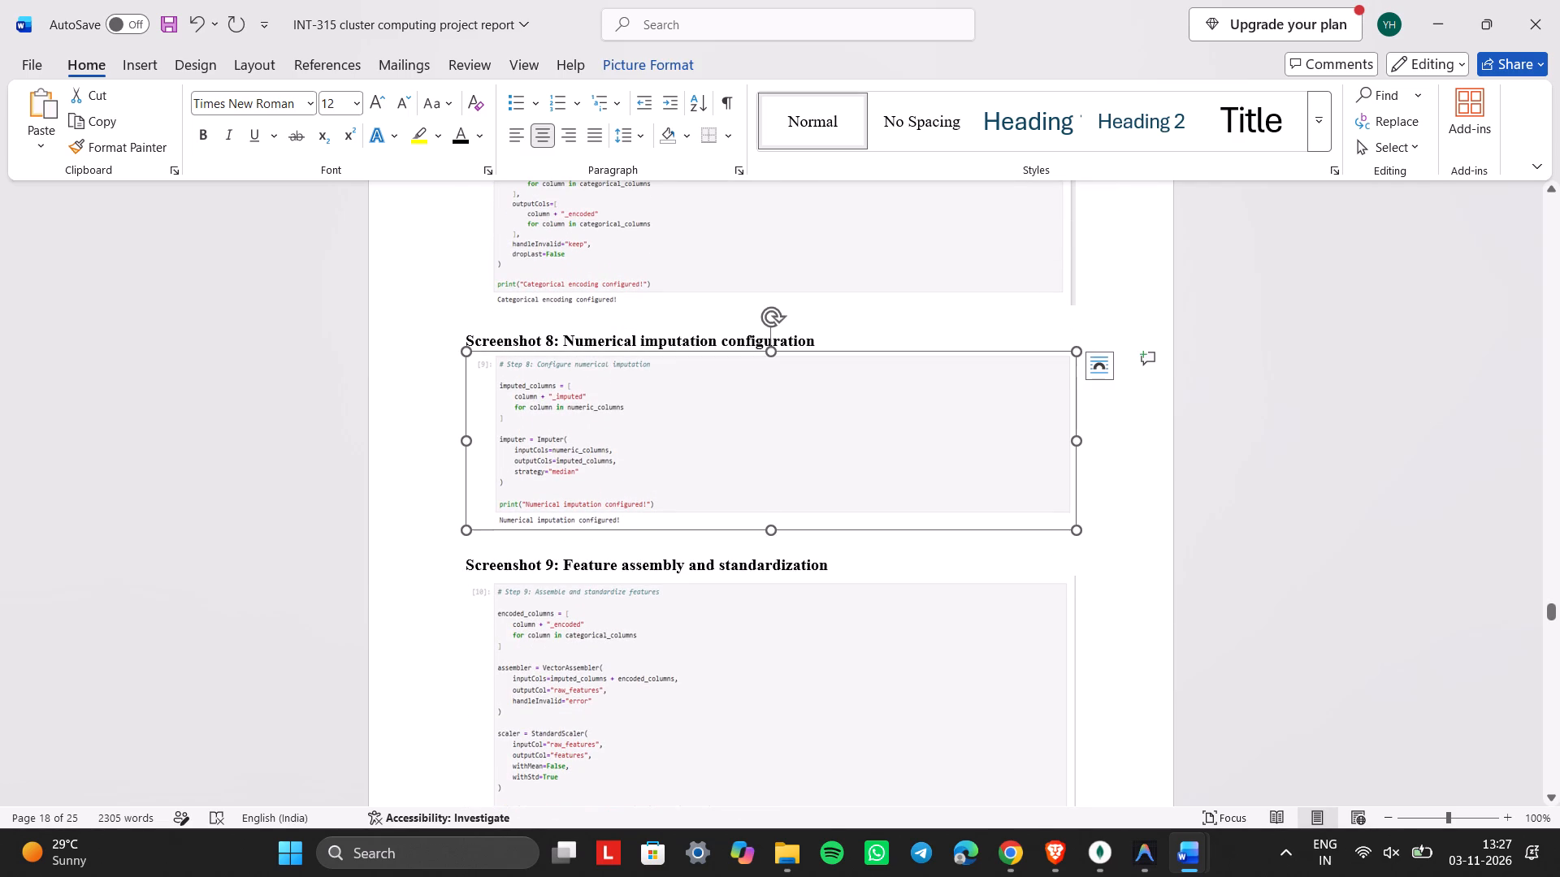
left_click_drag(767, 529, 767, 544)
scroll(767, 544, "down", 3)
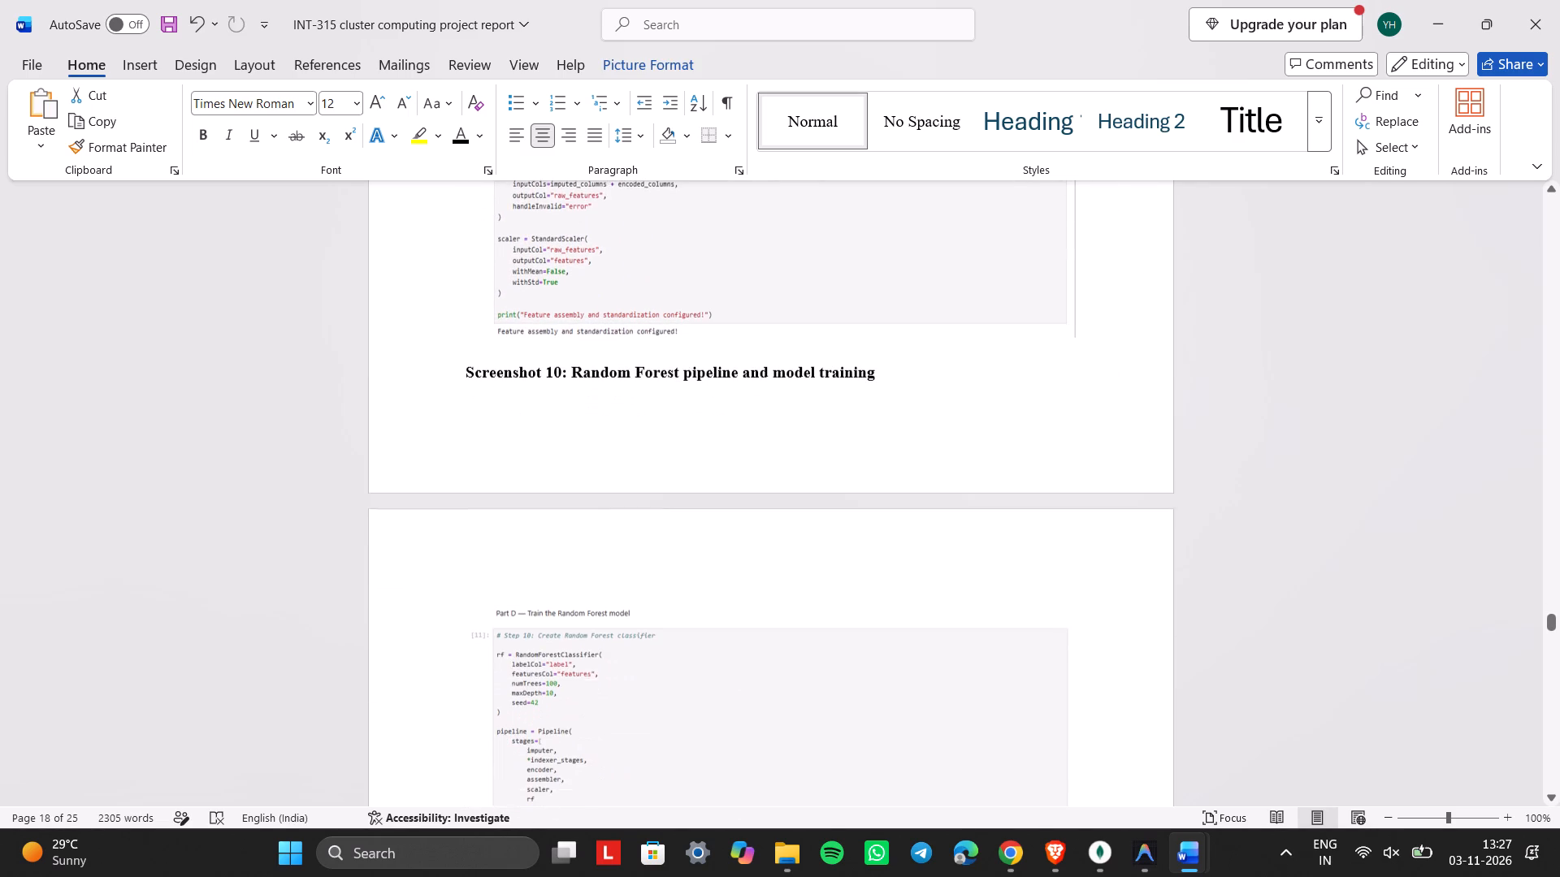
scroll(767, 544, "up", 3)
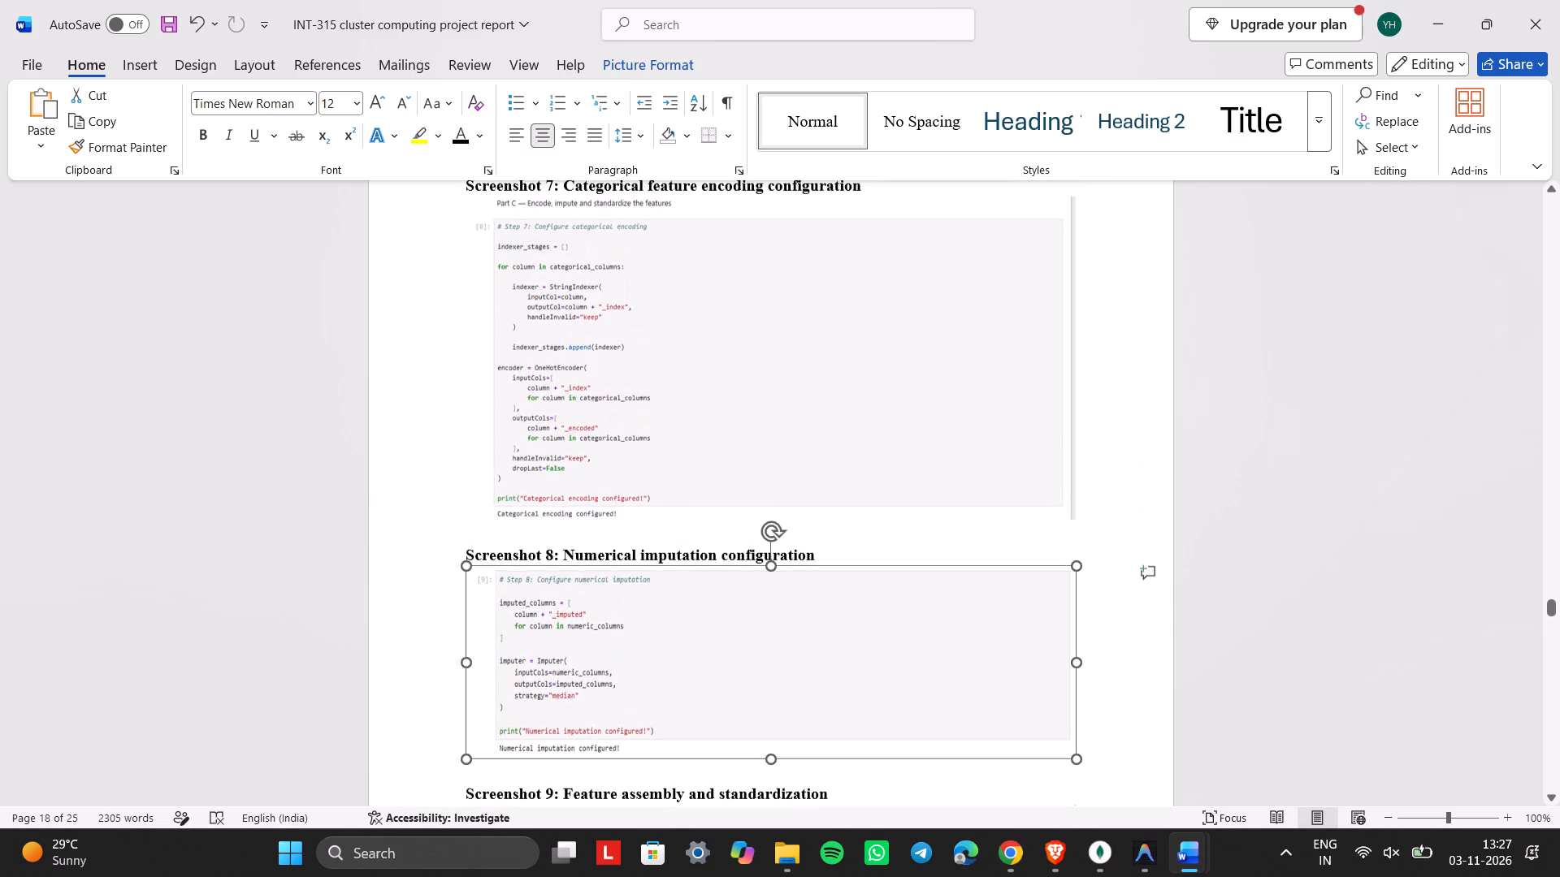
left_click(759, 448)
left_click_drag(771, 519, 771, 534)
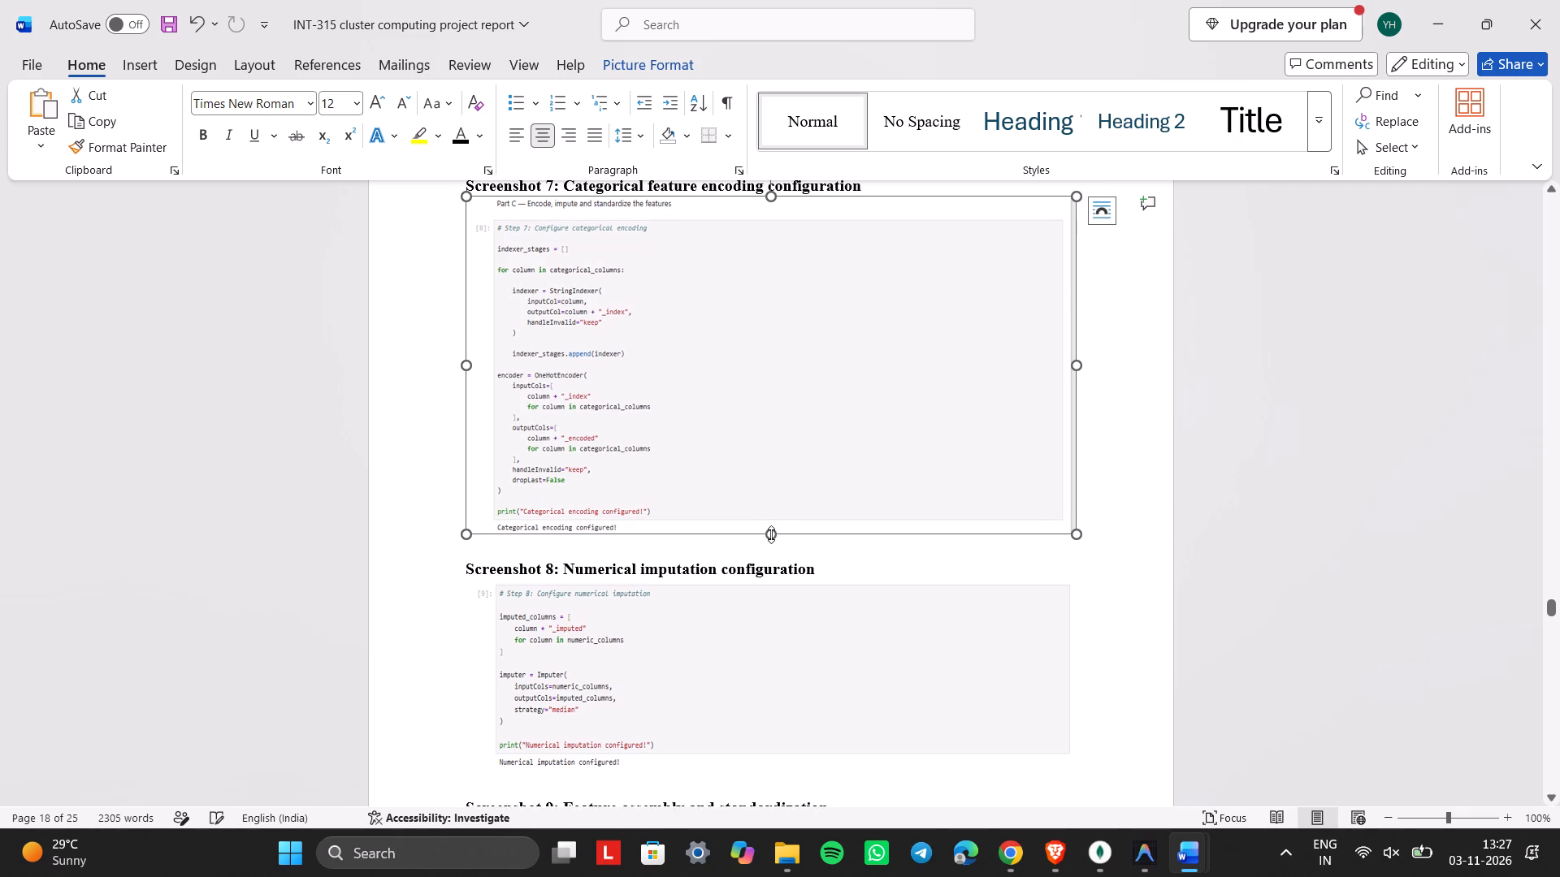
Insert an empty paragraph before the Screenshot 10 heading so it moves onto the page with its image.
scroll(771, 534, "down", 3)
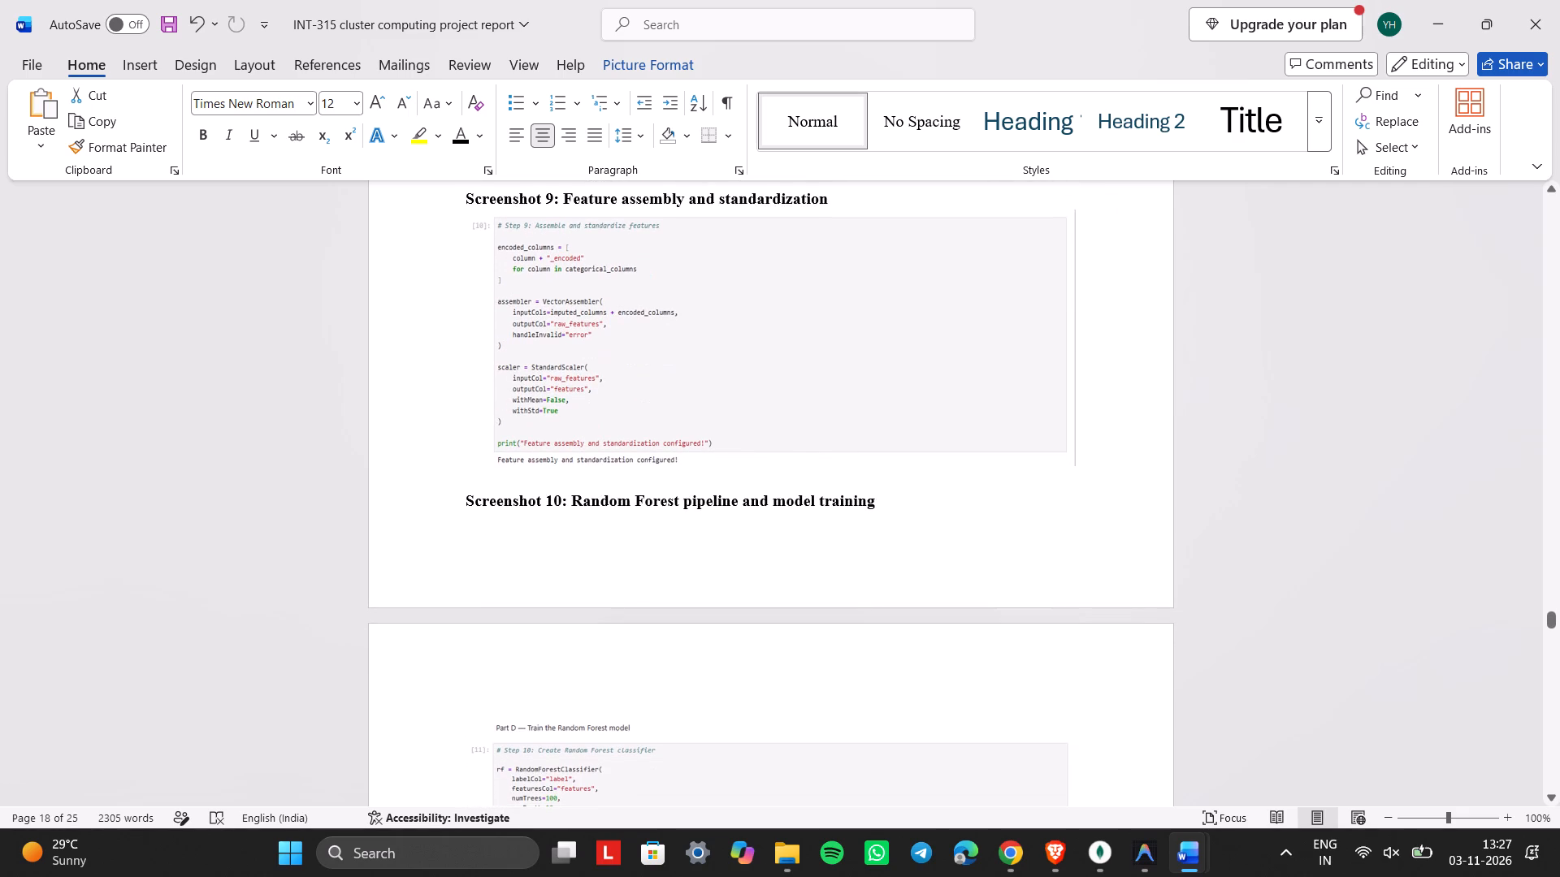
left_click(474, 499)
key("Left")
key("Return")
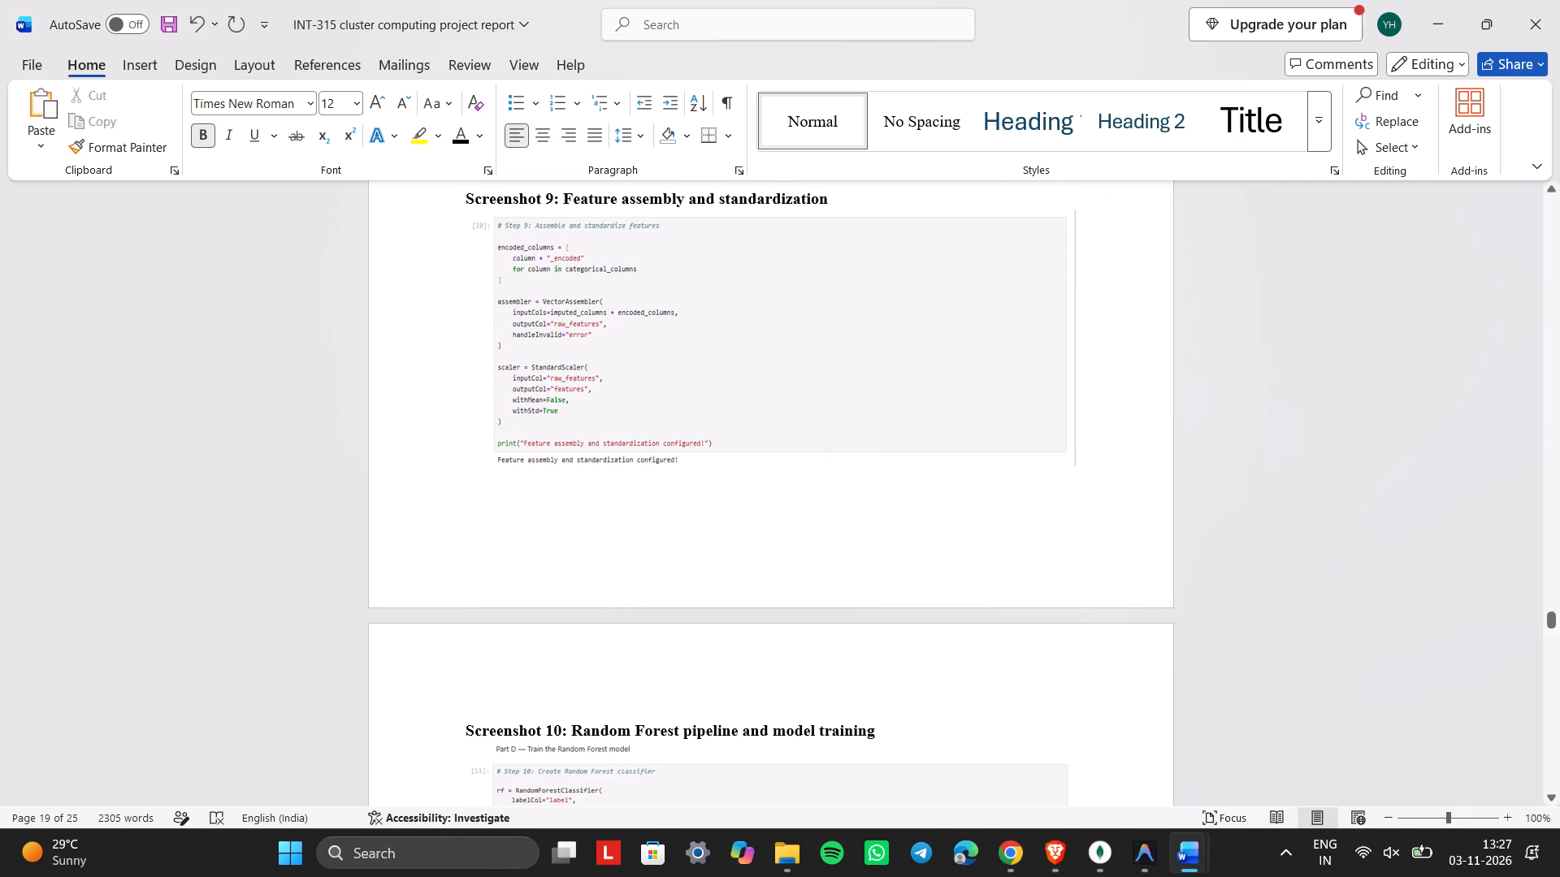
Stretch the Screenshot 10 image downward, keeping its width, to make it taller on its page.
scroll(629, 512, "down", 2)
left_click(734, 508)
scroll(734, 508, "down", 2)
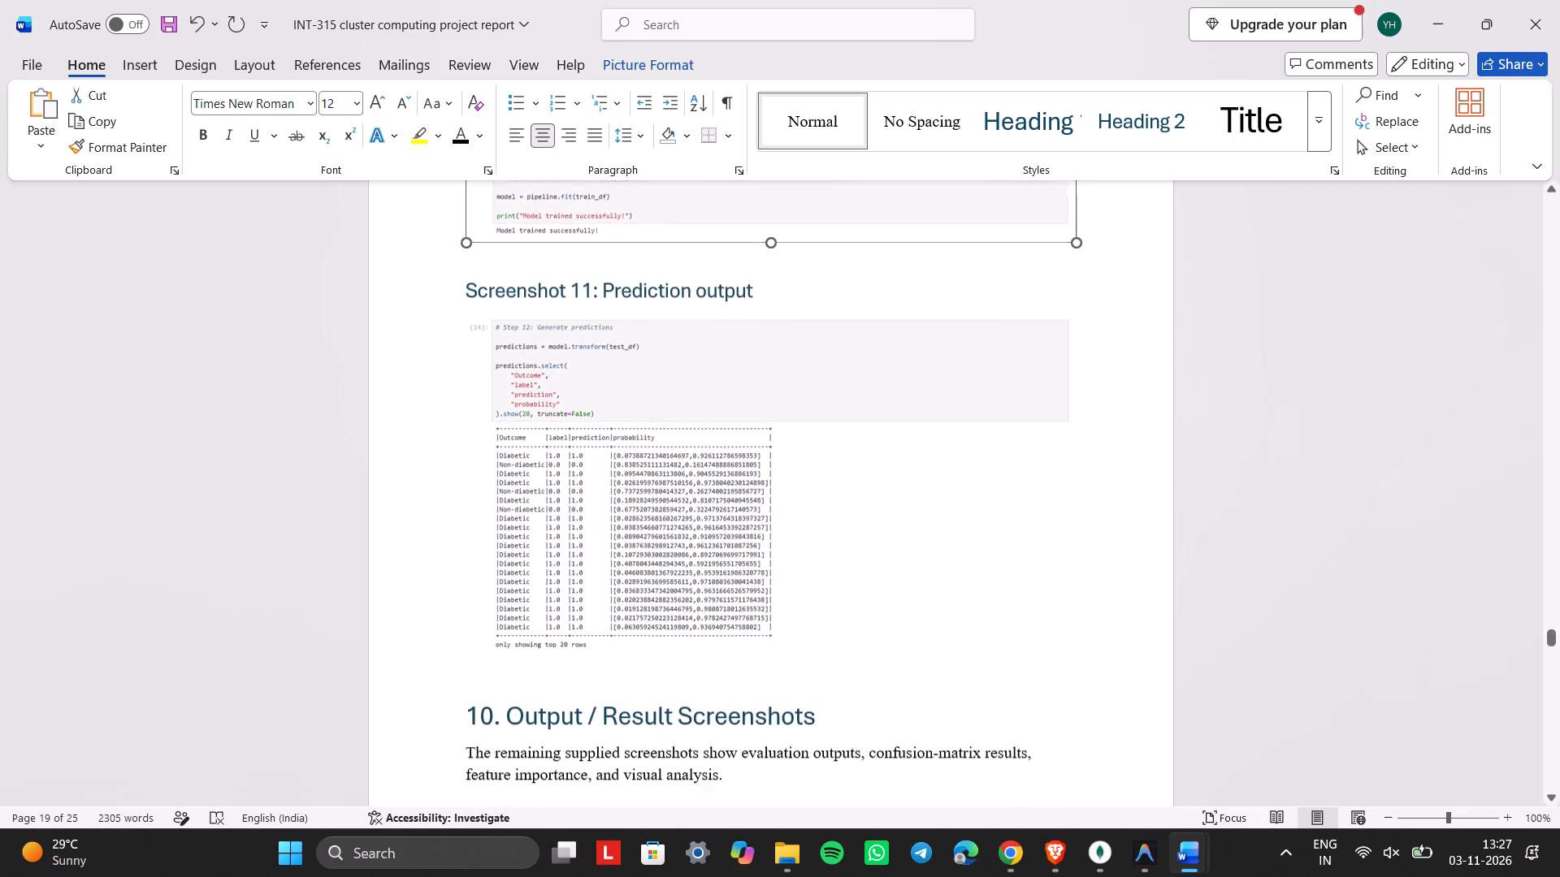
scroll(734, 508, "up", 1)
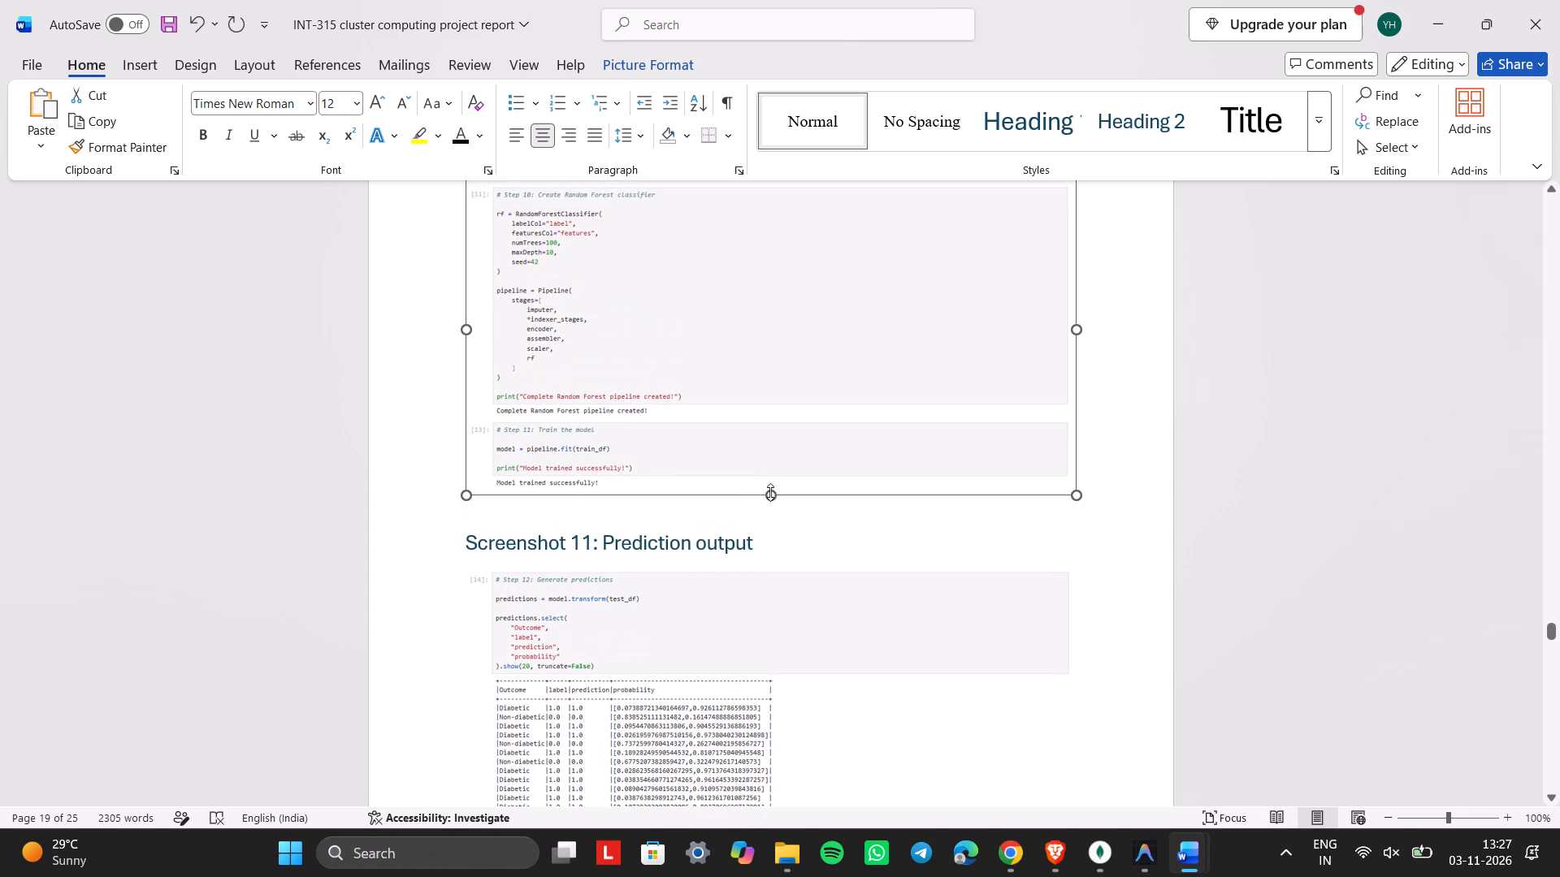
left_click_drag(770, 492, 756, 551)
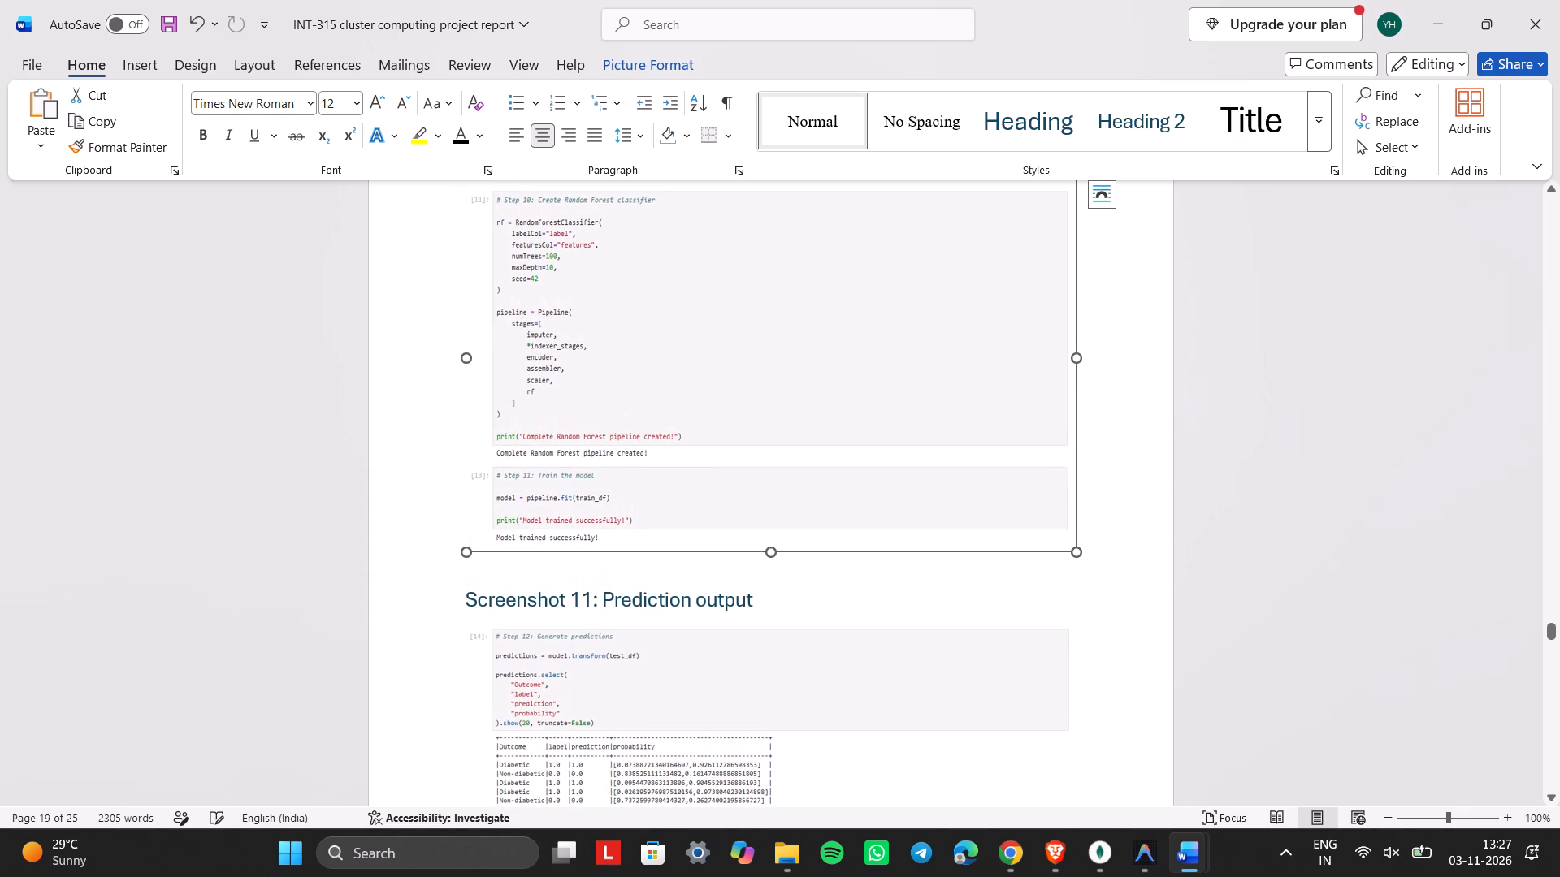
Apply the Normal style and bold to the Screenshot 11: Prediction output heading.
left_click_drag(756, 594, 490, 597)
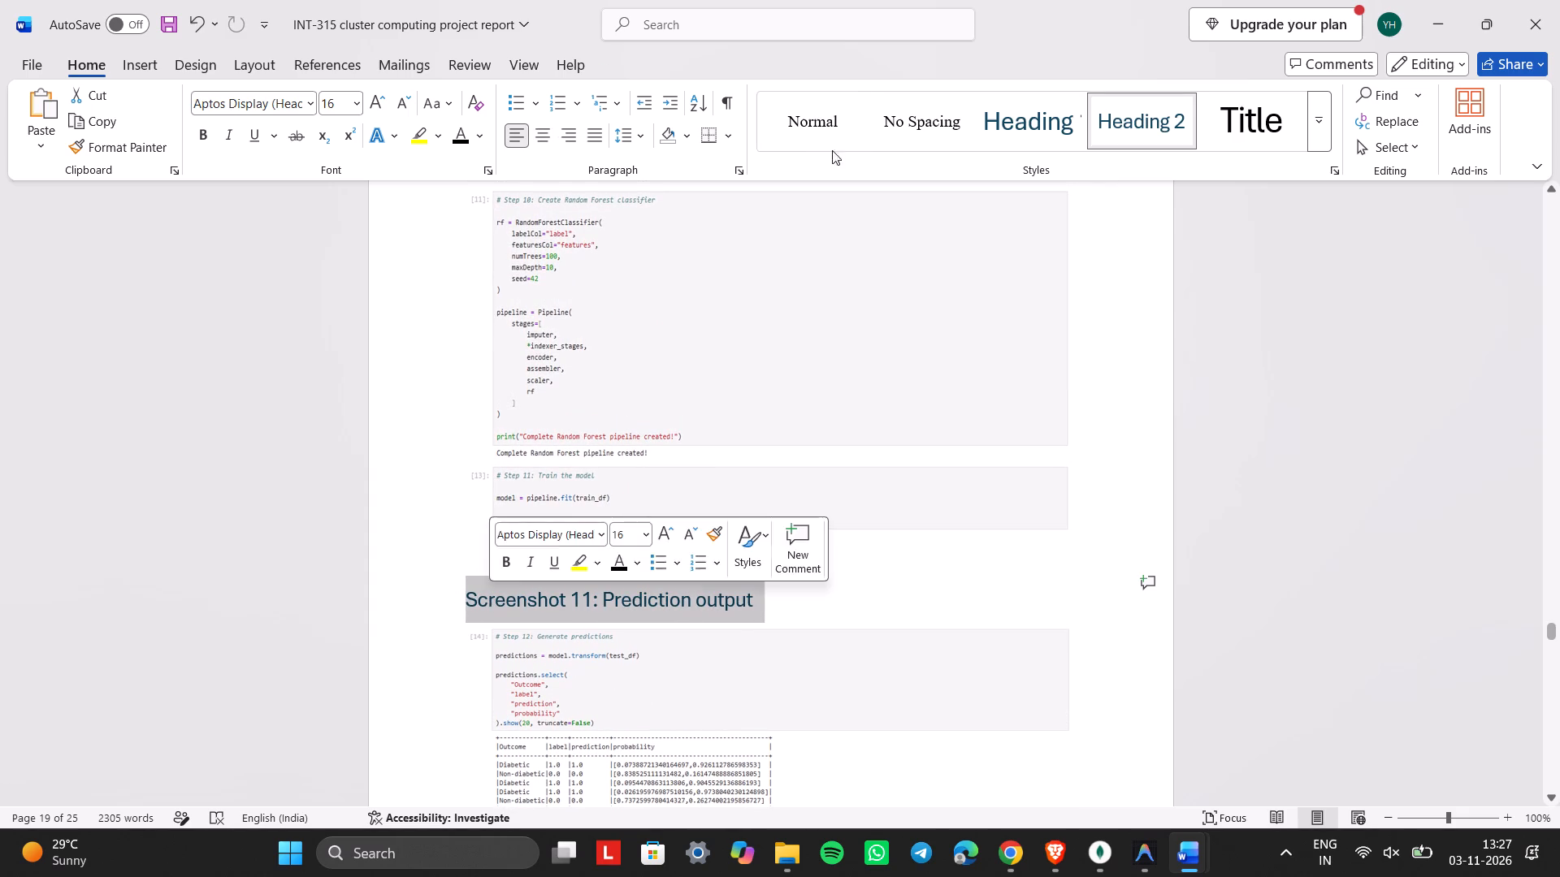
left_click(825, 98)
left_click(203, 122)
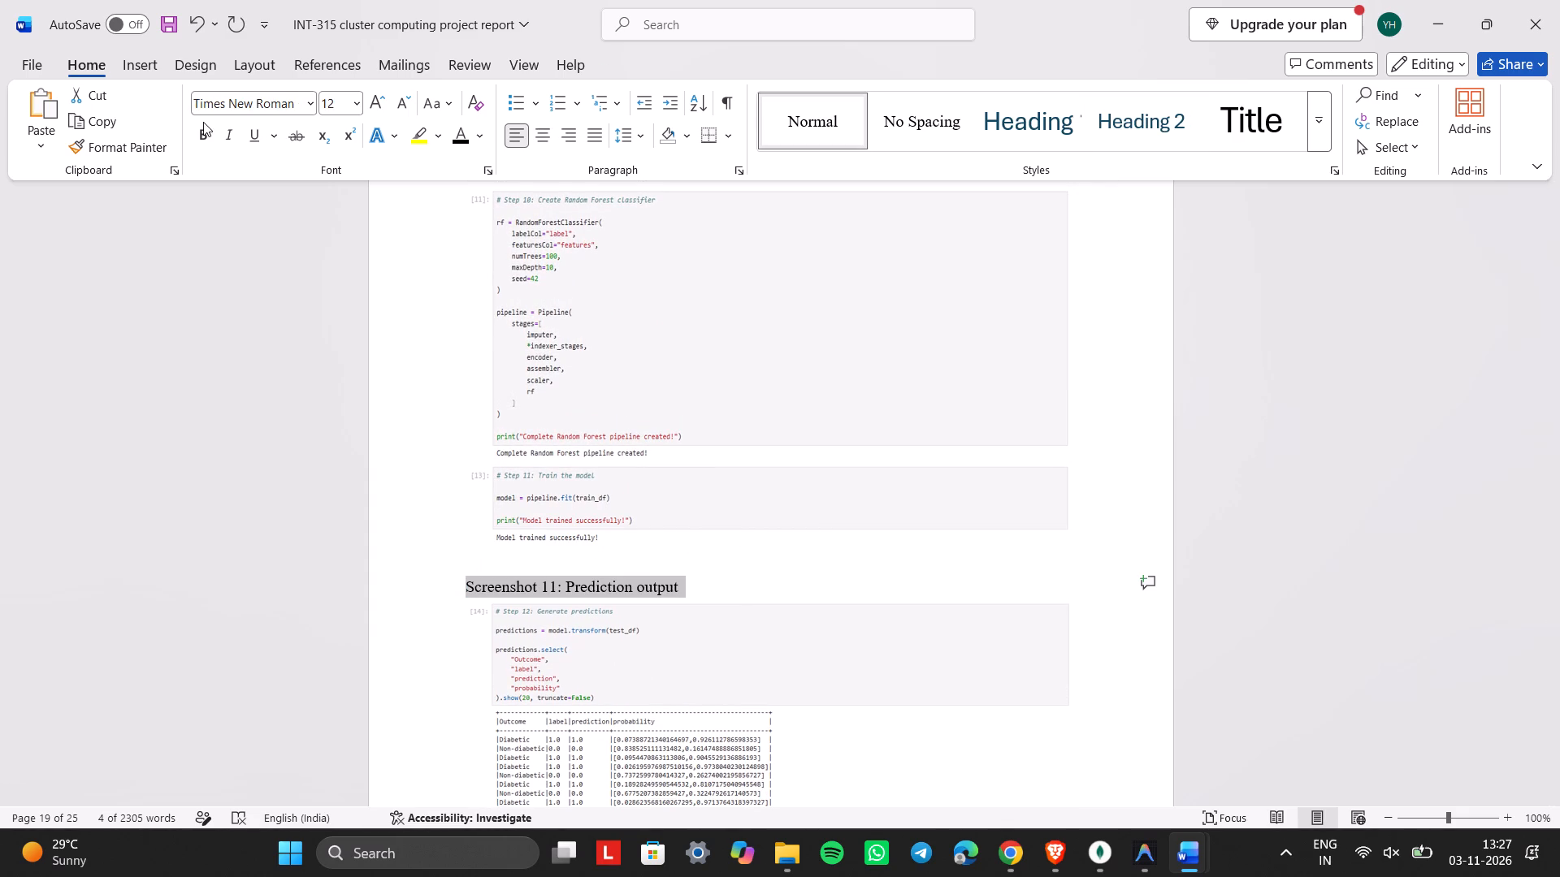
left_click(201, 132)
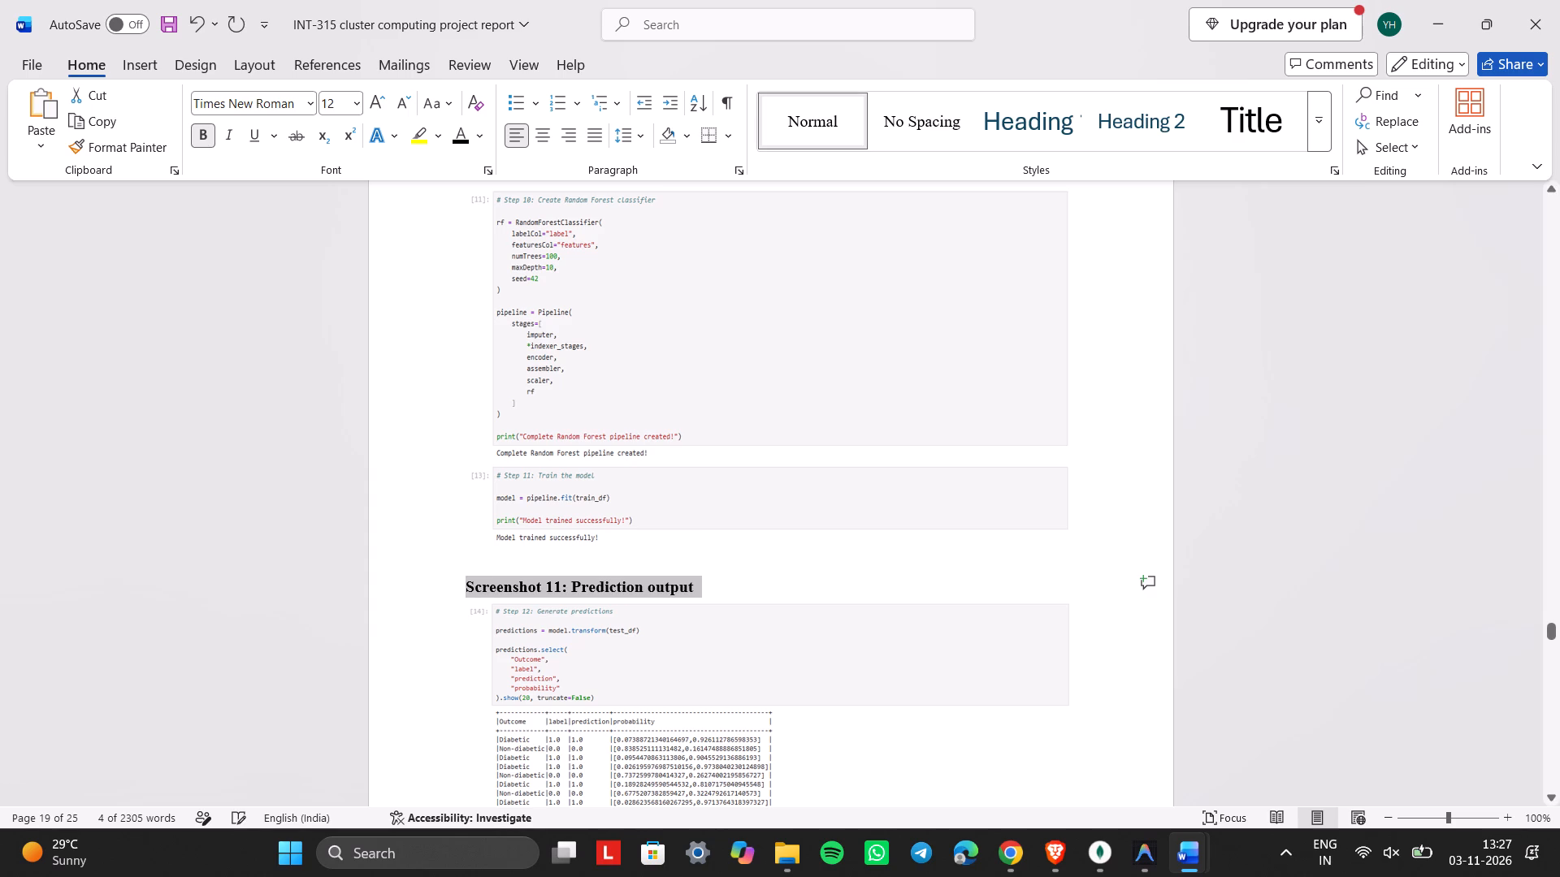
left_click(463, 589)
Stretch the Screenshot 11 image downward, keeping its width, so the 10. Output / Result Screenshots section moves to the following page.
scroll(532, 623, "down", 2)
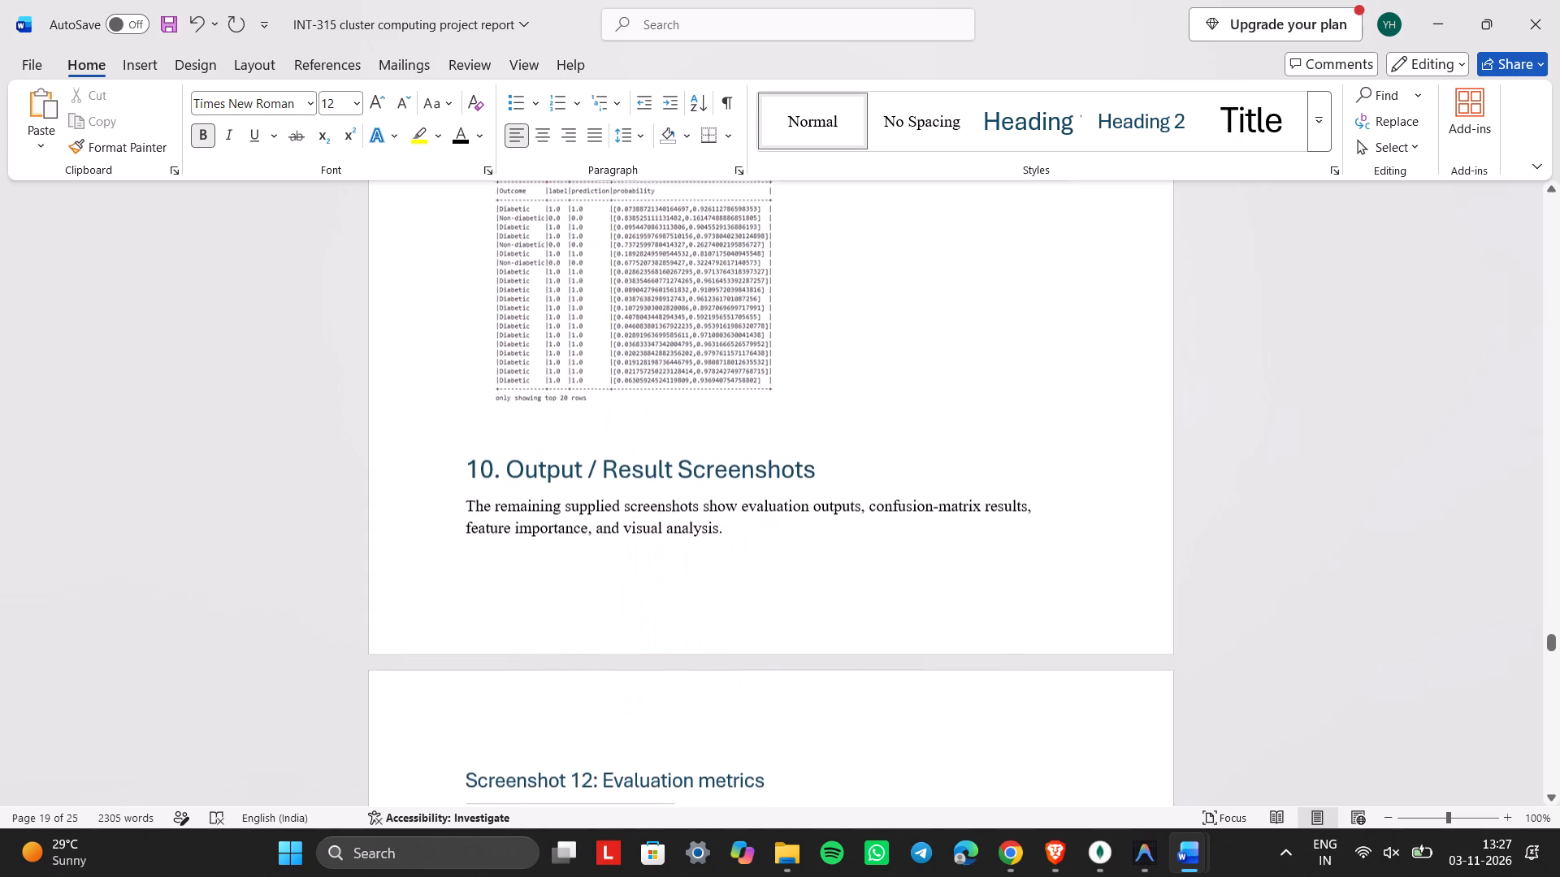
left_click(643, 382)
left_click_drag(767, 395, 762, 436)
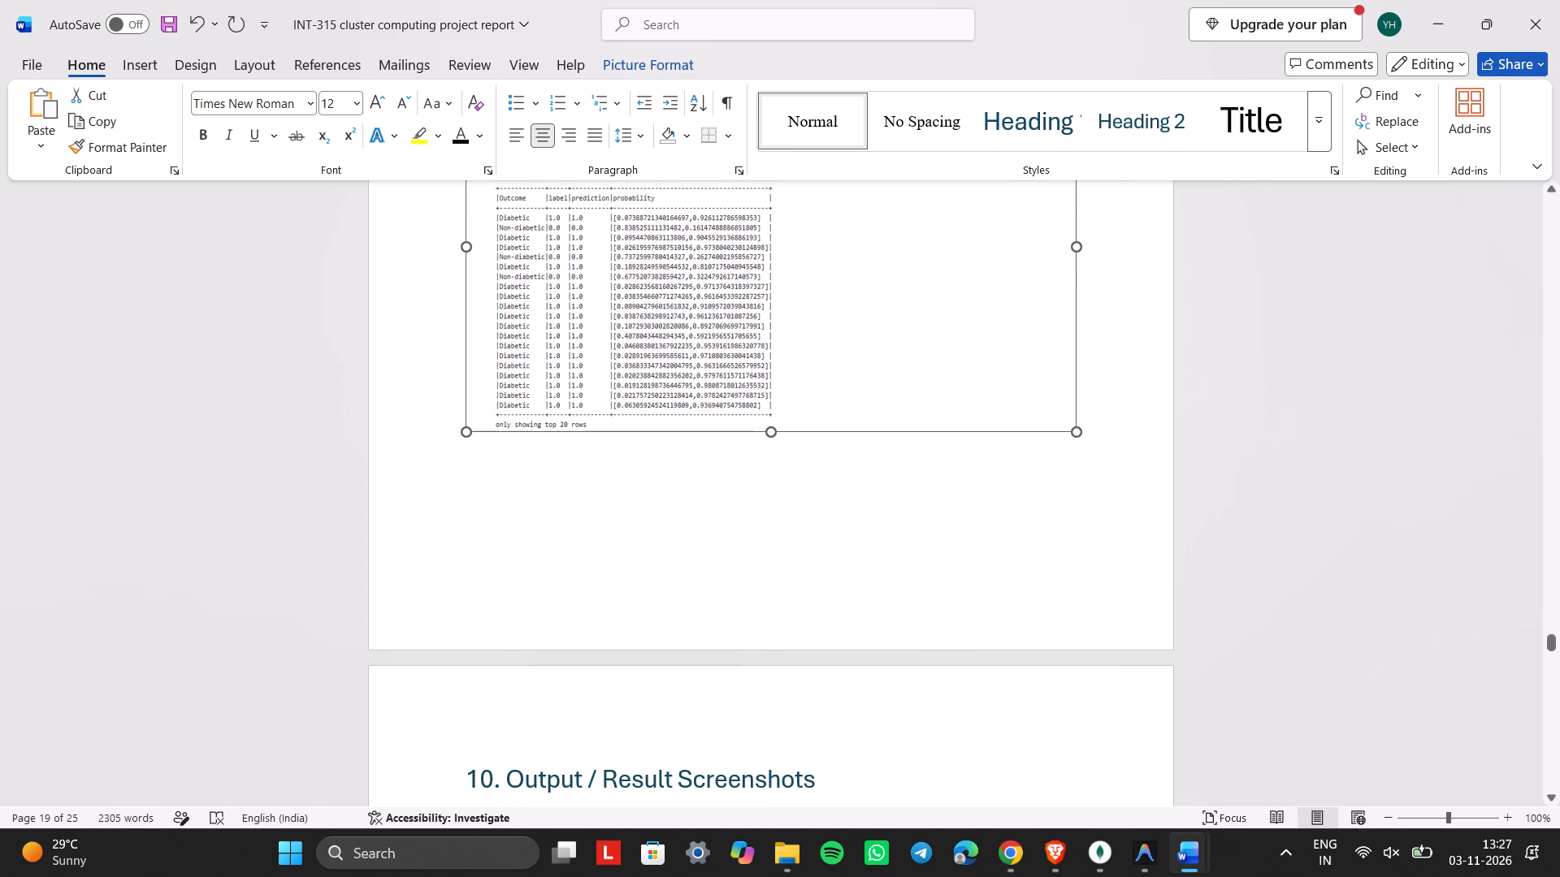
left_click_drag(762, 436, 764, 451)
Stretch the Screenshot 10 image slightly further downward, keeping its width, and check how the surrounding pages are filled.
scroll(764, 451, "up", 1)
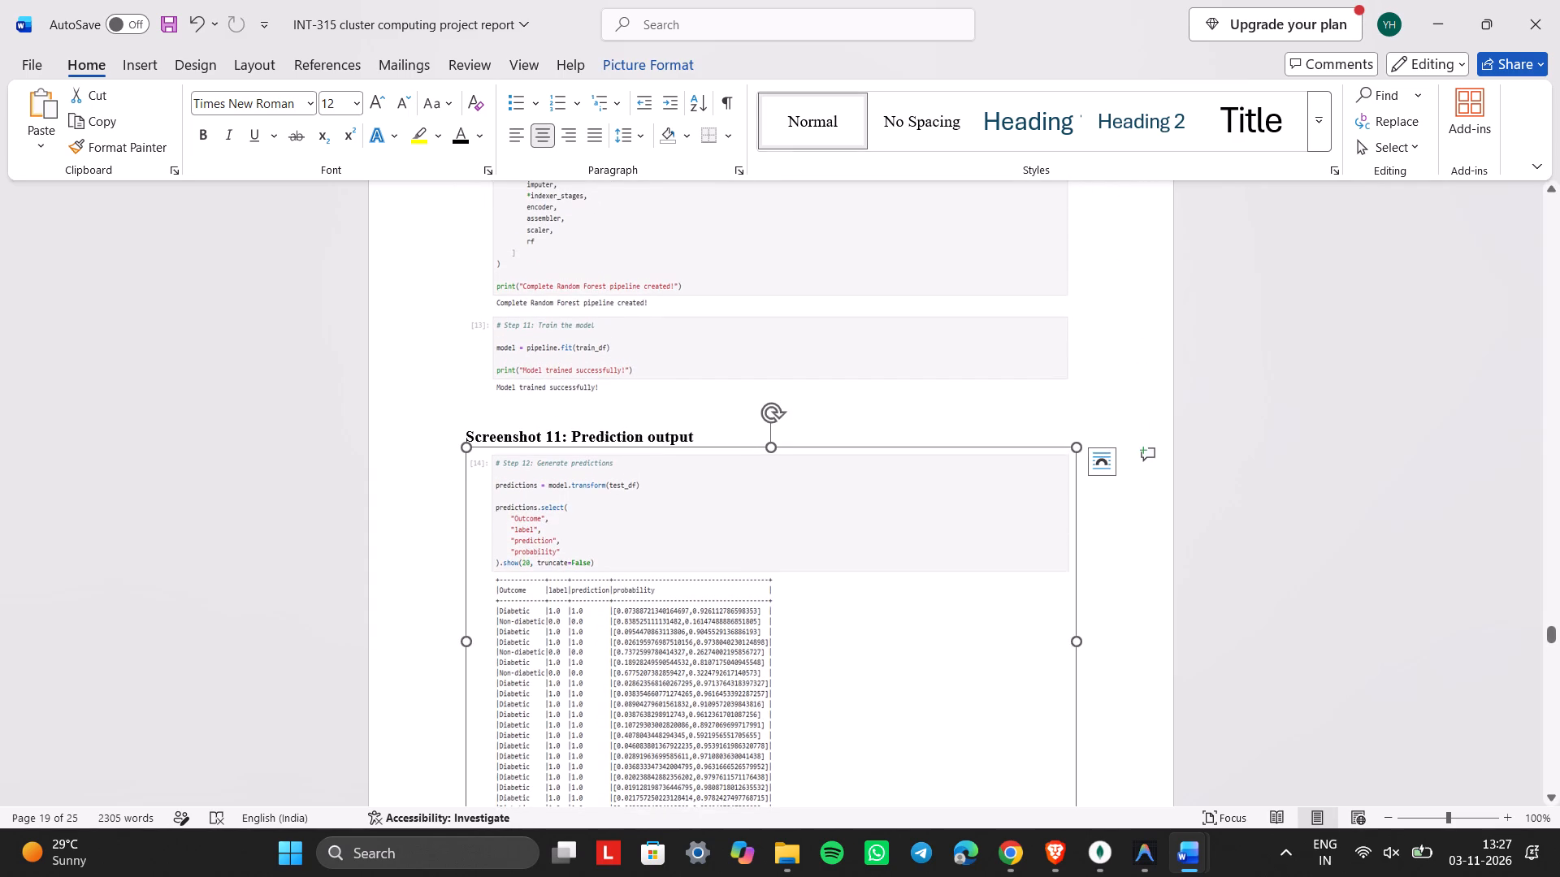
left_click(734, 343)
left_click(777, 404)
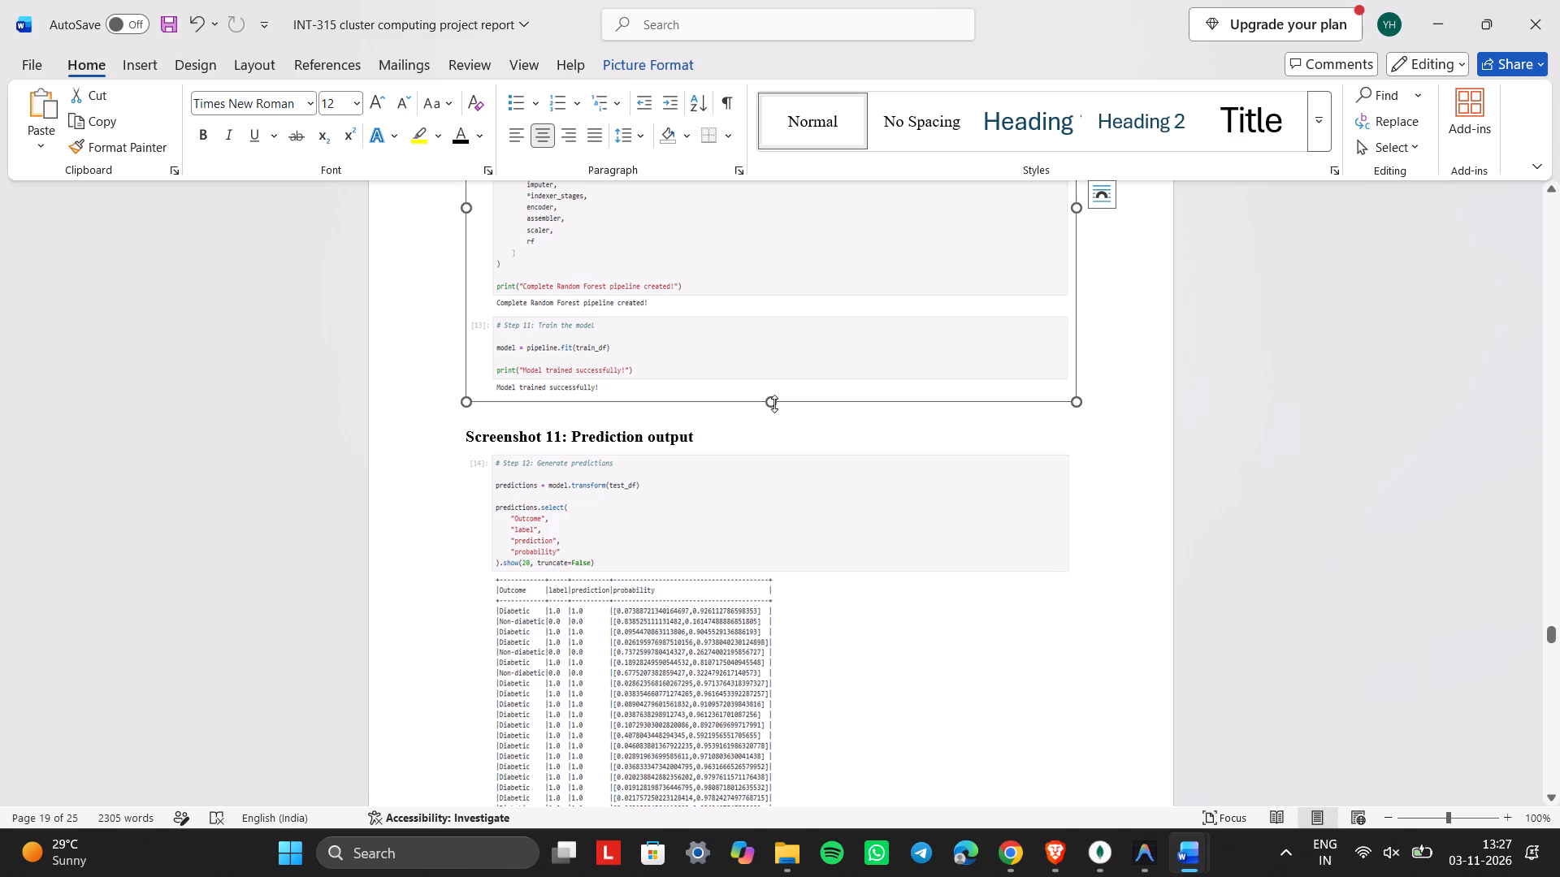
left_click_drag(774, 404, 773, 430)
scroll(773, 430, "down", 3)
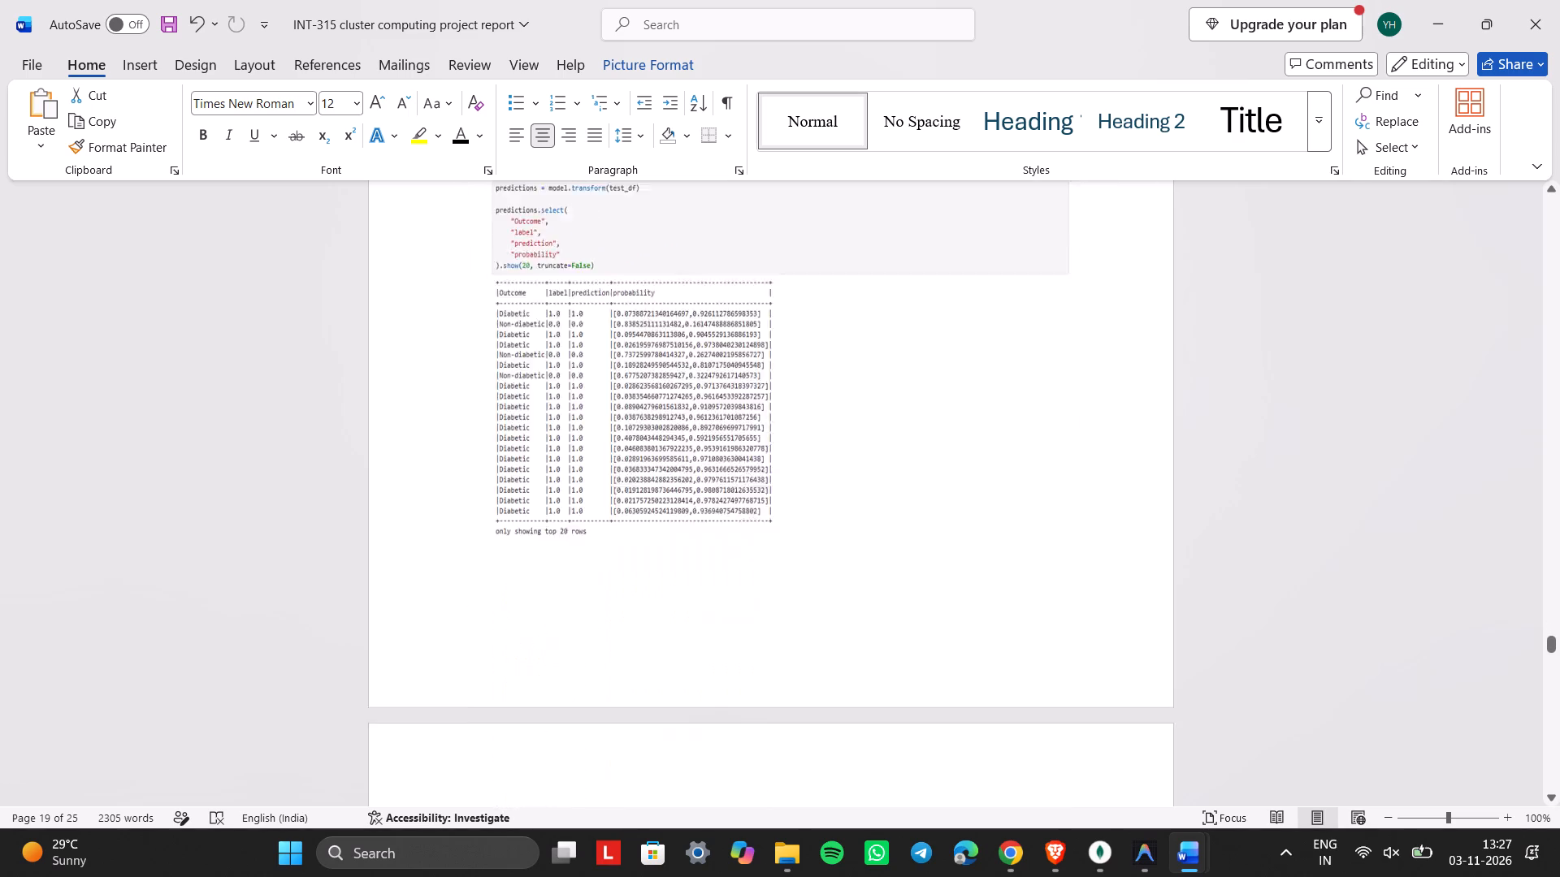
scroll(773, 430, "up", 4)
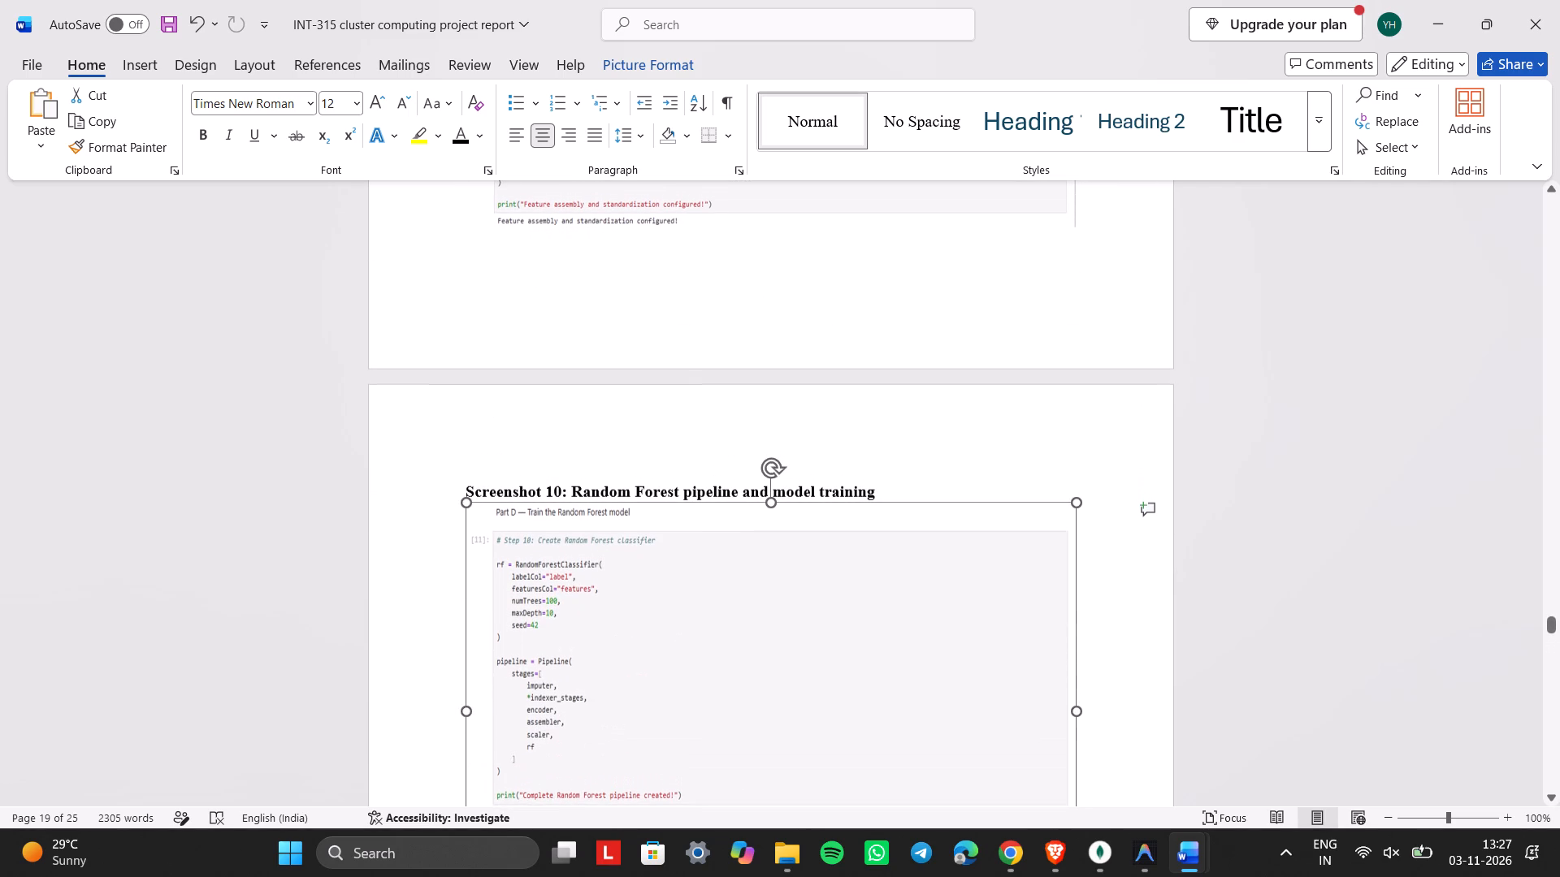
left_click(1276, 391)
scroll(1276, 391, "up", 2)
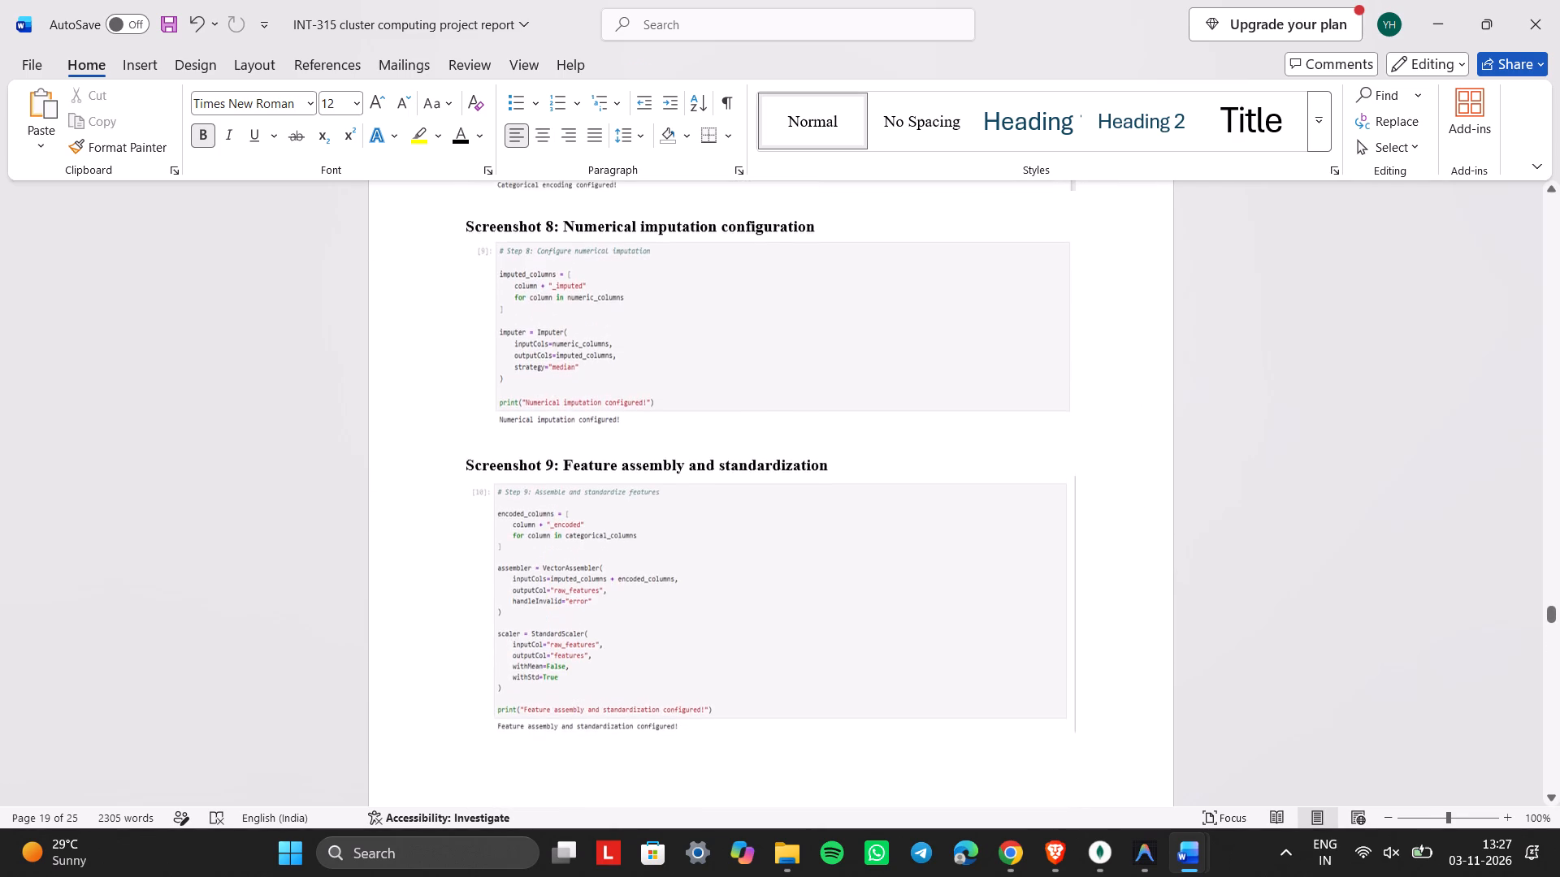
Review how the pages from Screenshot 4 to Screenshot 17 are filled in a zoomed-out multi-page view, and return to 100% zoom.
scroll(1276, 391, "down", 2, "ctrl")
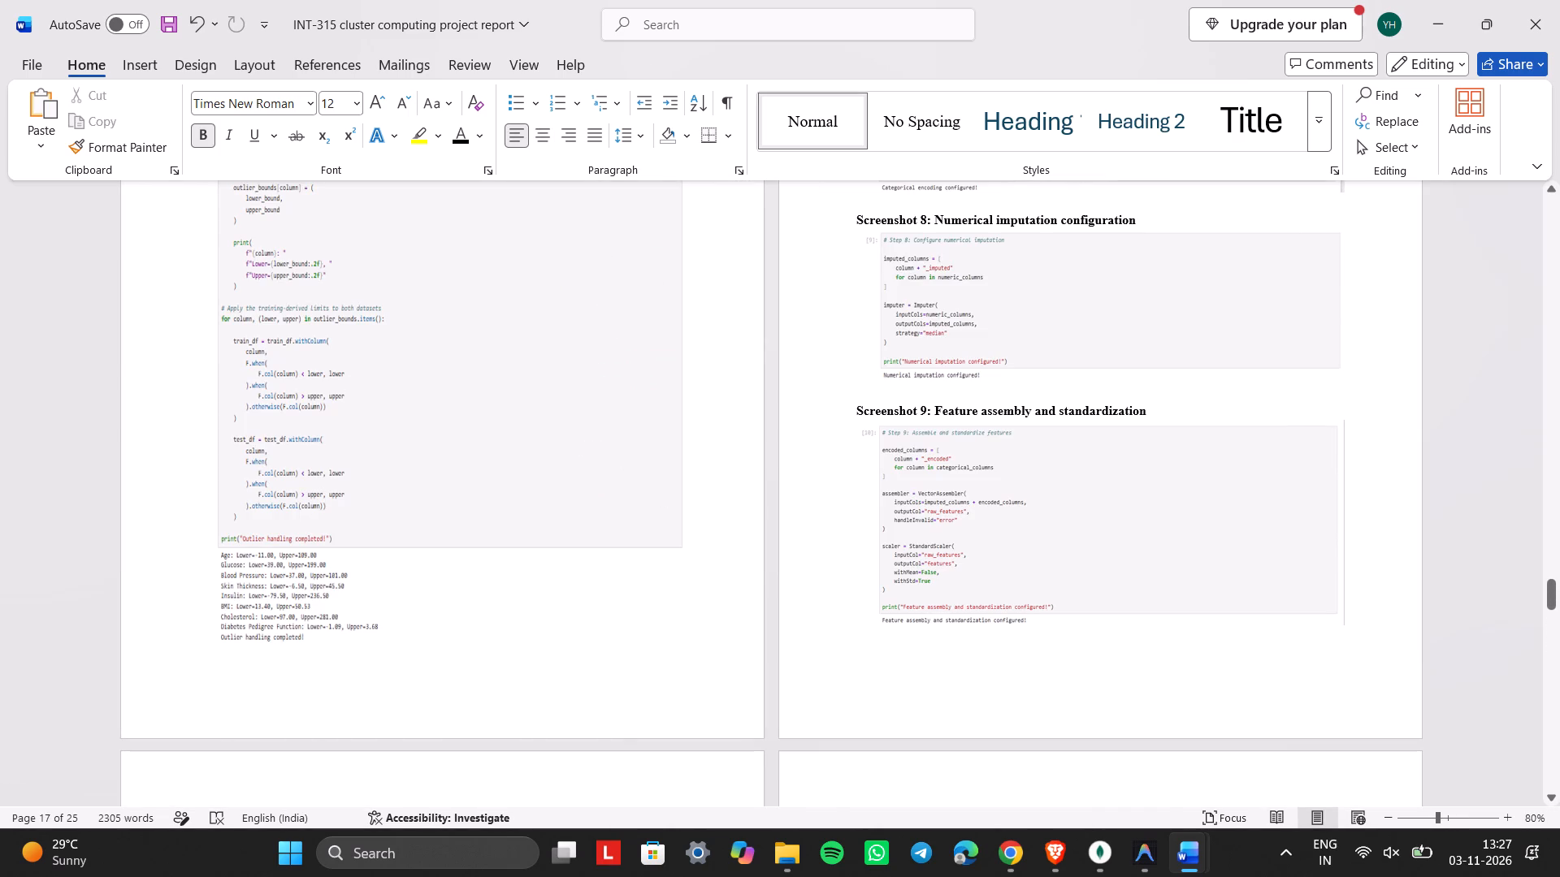
scroll(1228, 382, "left", 1)
scroll(1144, 372, "down", 2, "ctrl")
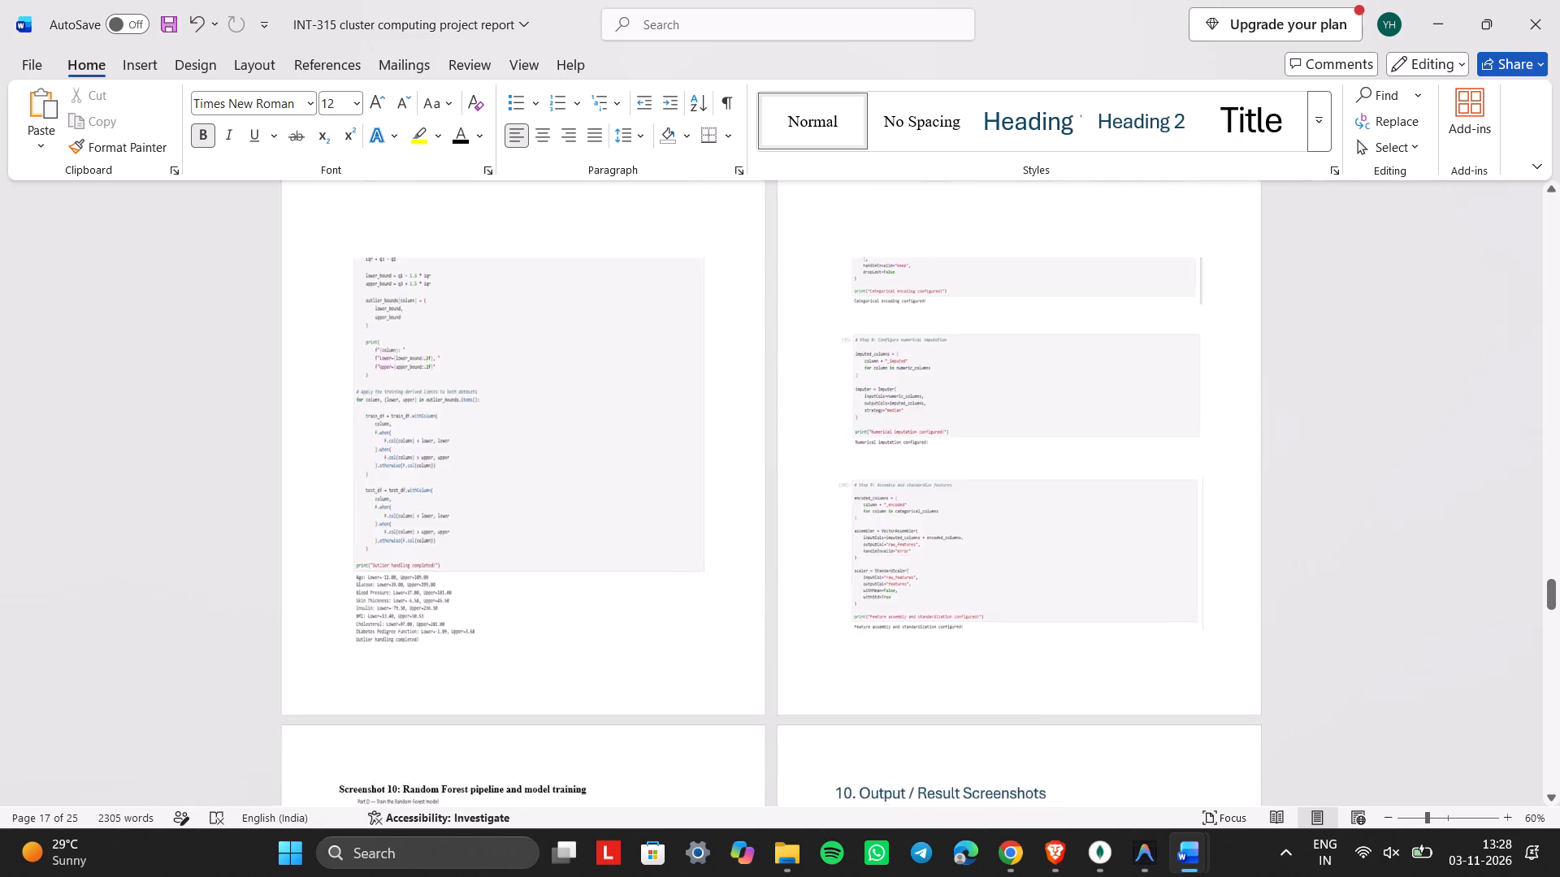
scroll(1144, 372, "up", 2)
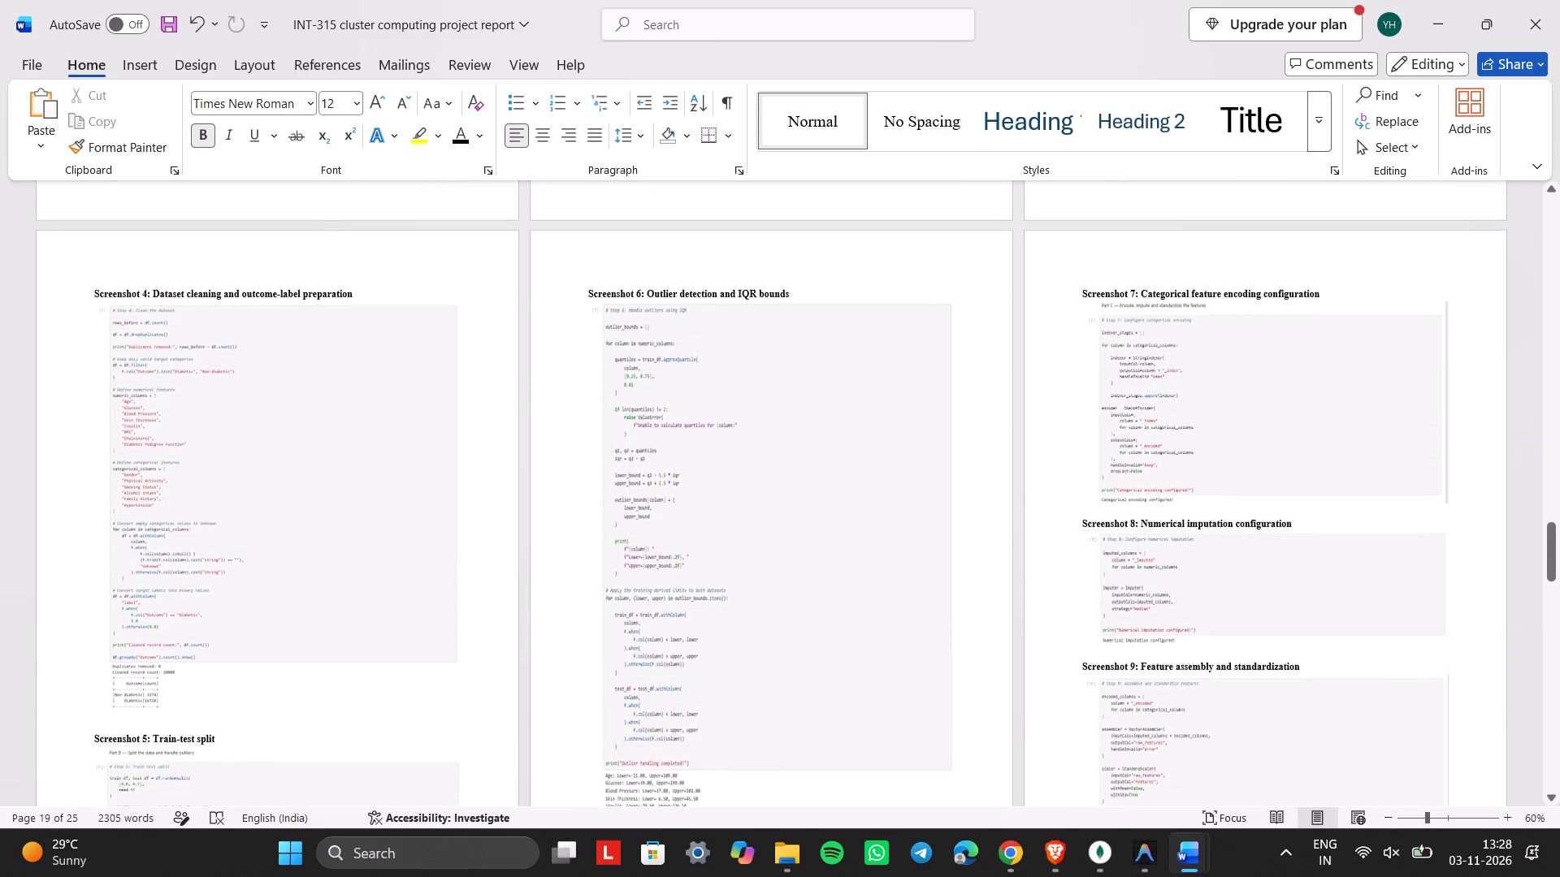
scroll(1144, 372, "up", 1)
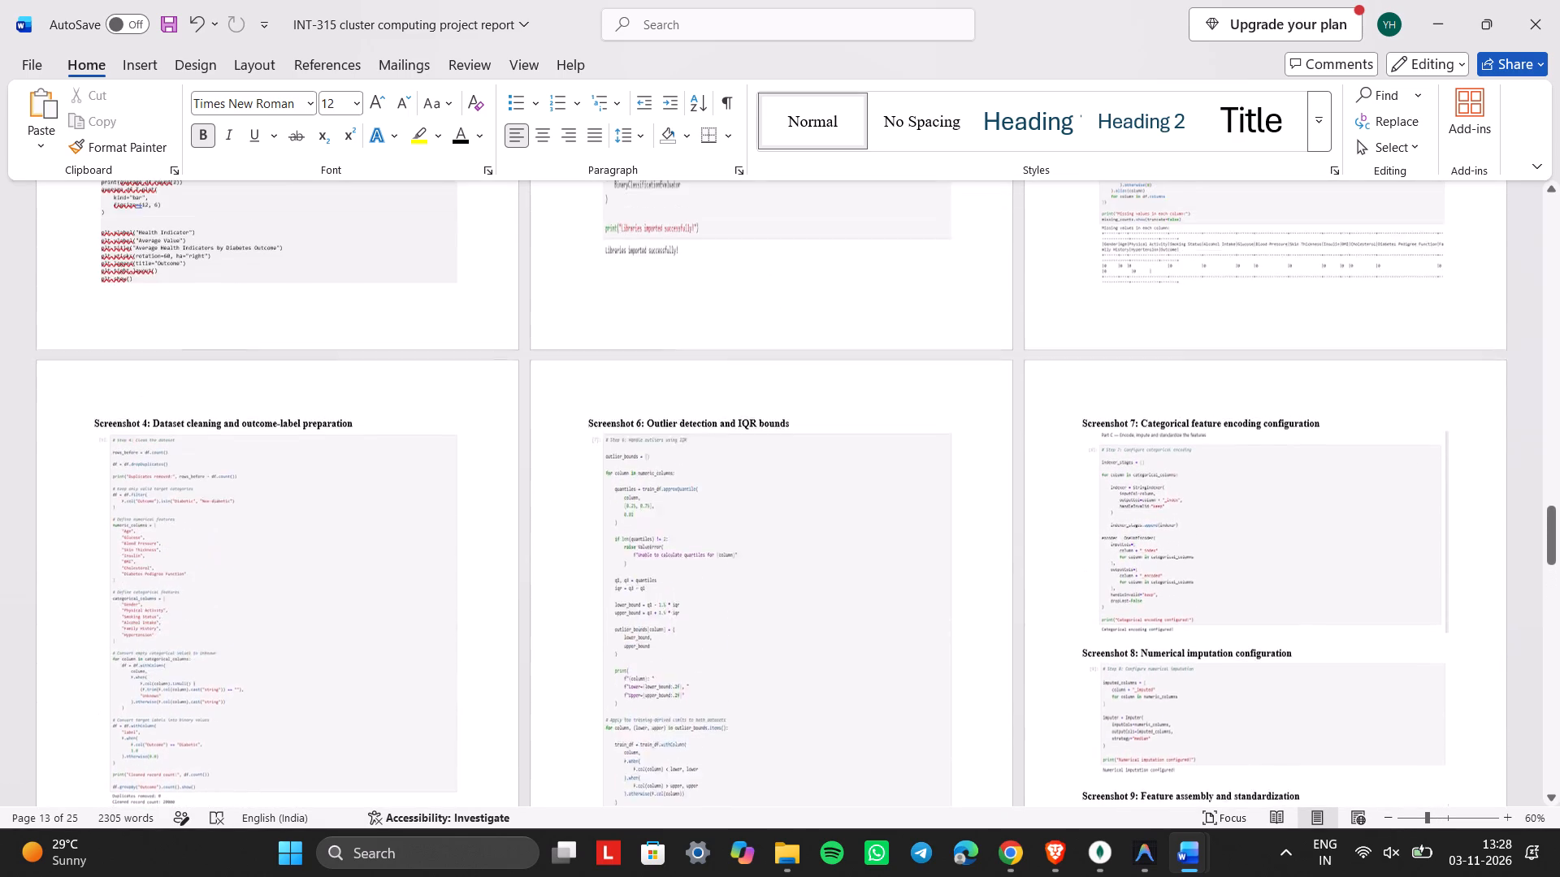
scroll(1144, 372, "up", 2)
scroll(1144, 372, "down", 3)
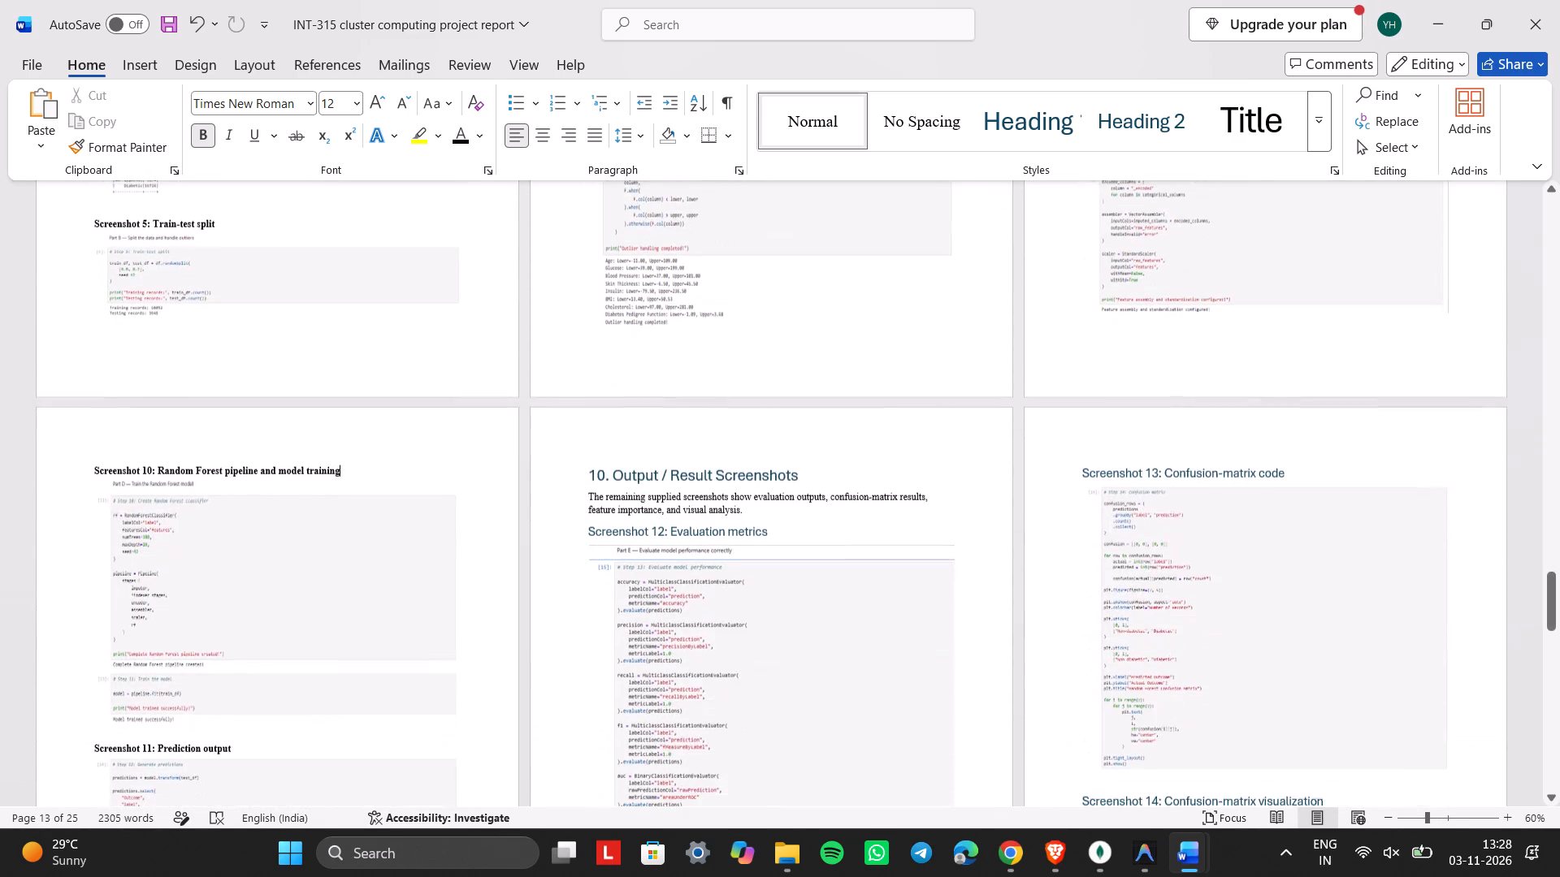
scroll(1144, 372, "down", 6)
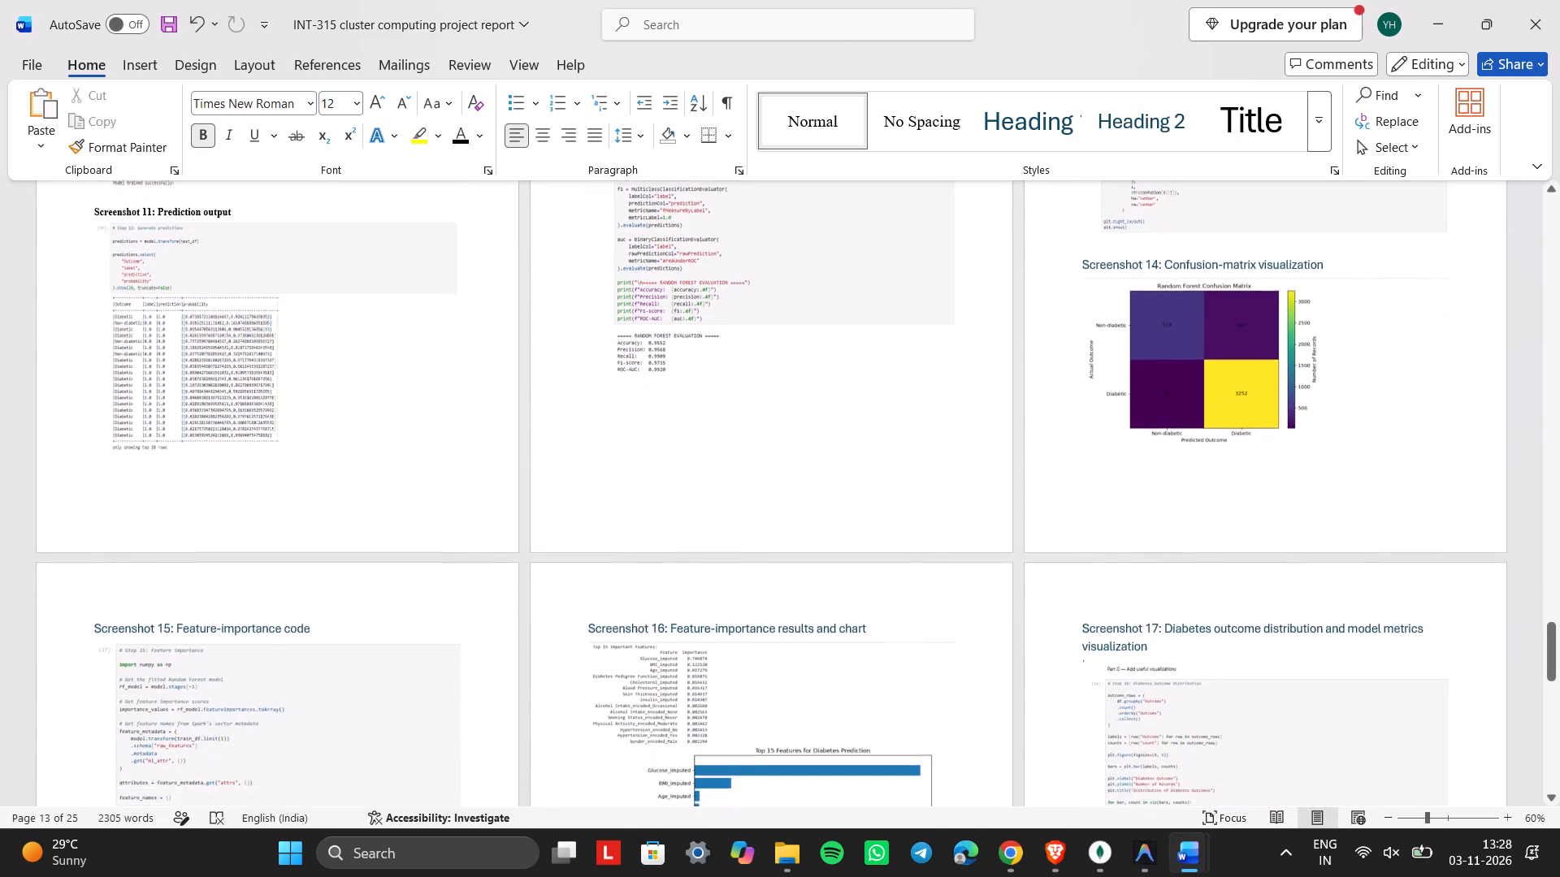
scroll(1144, 372, "down", 1)
scroll(1144, 372, "up", 2, "ctrl")
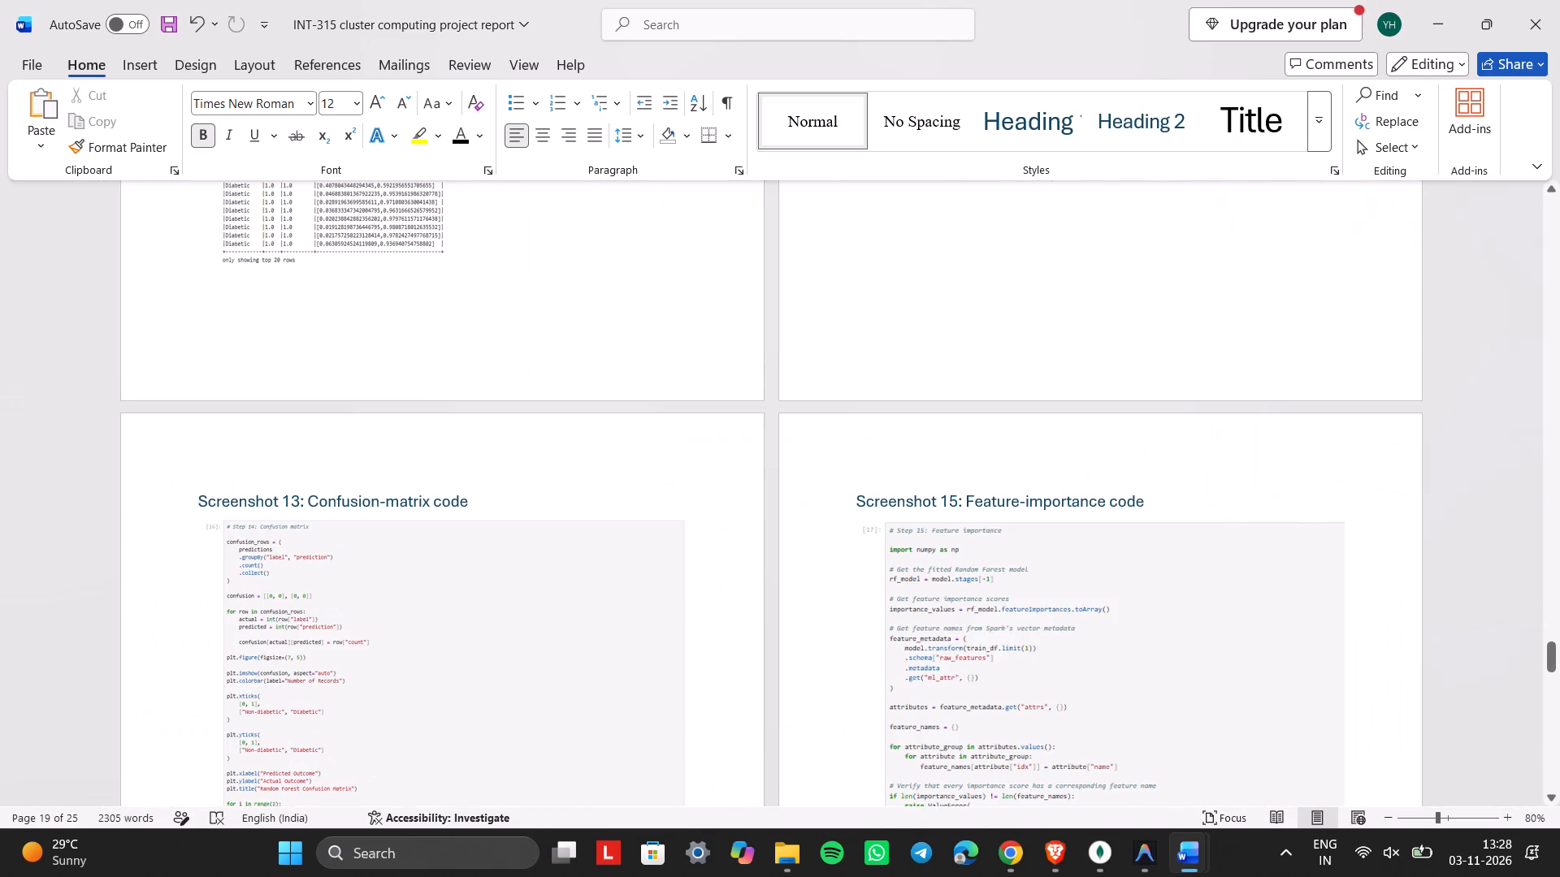
scroll(1144, 372, "up", 1, "ctrl")
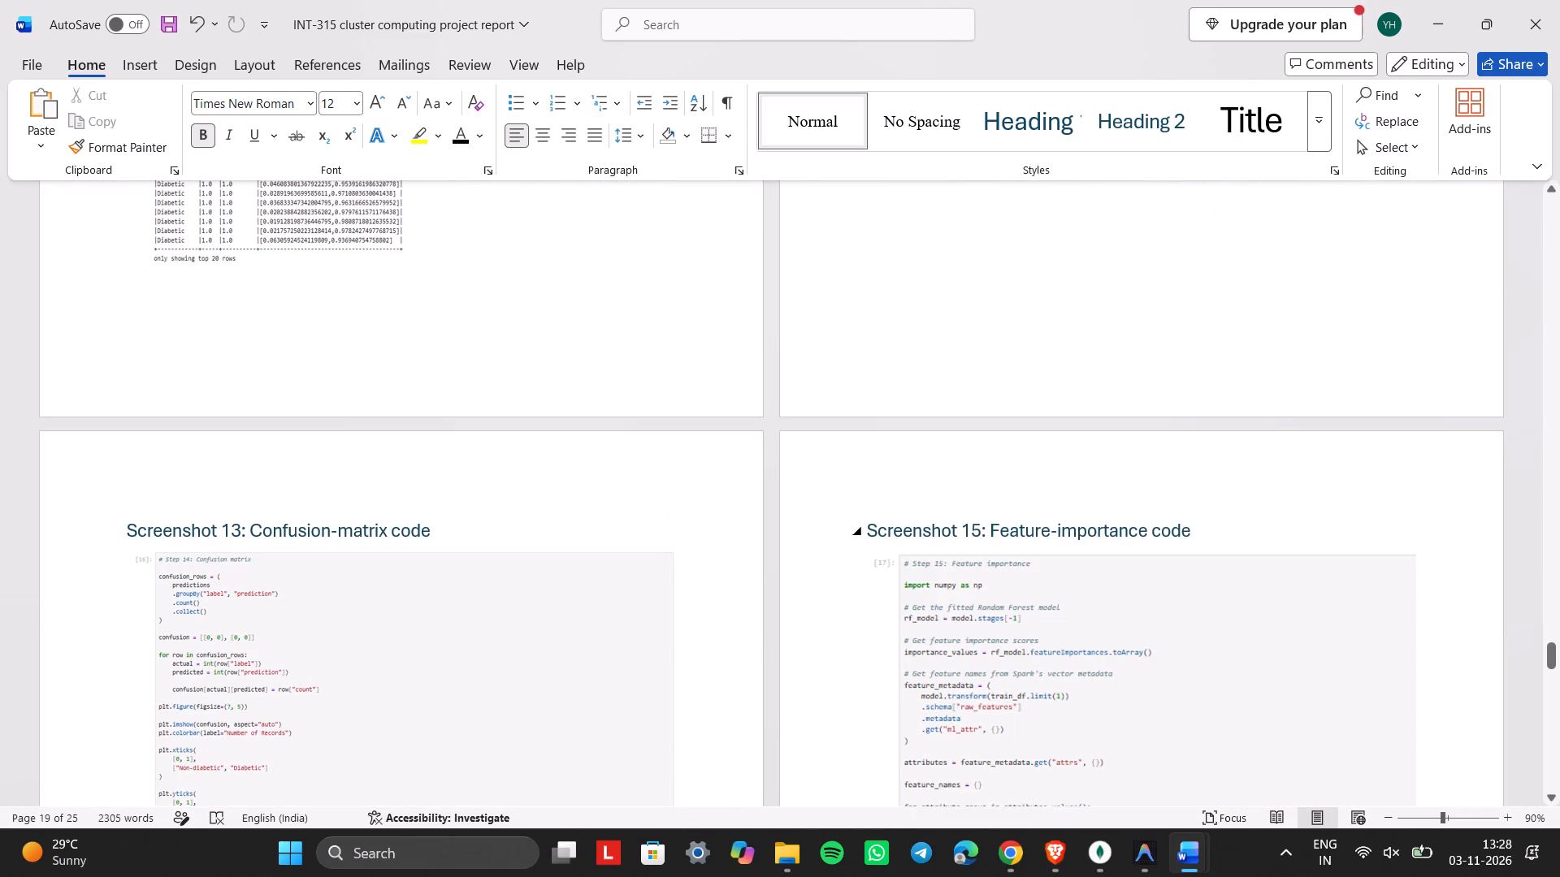
left_click(1509, 821)
Apply the Normal style and bold to the 10. Output / Result Screenshots heading.
scroll(1027, 567, "up", 1)
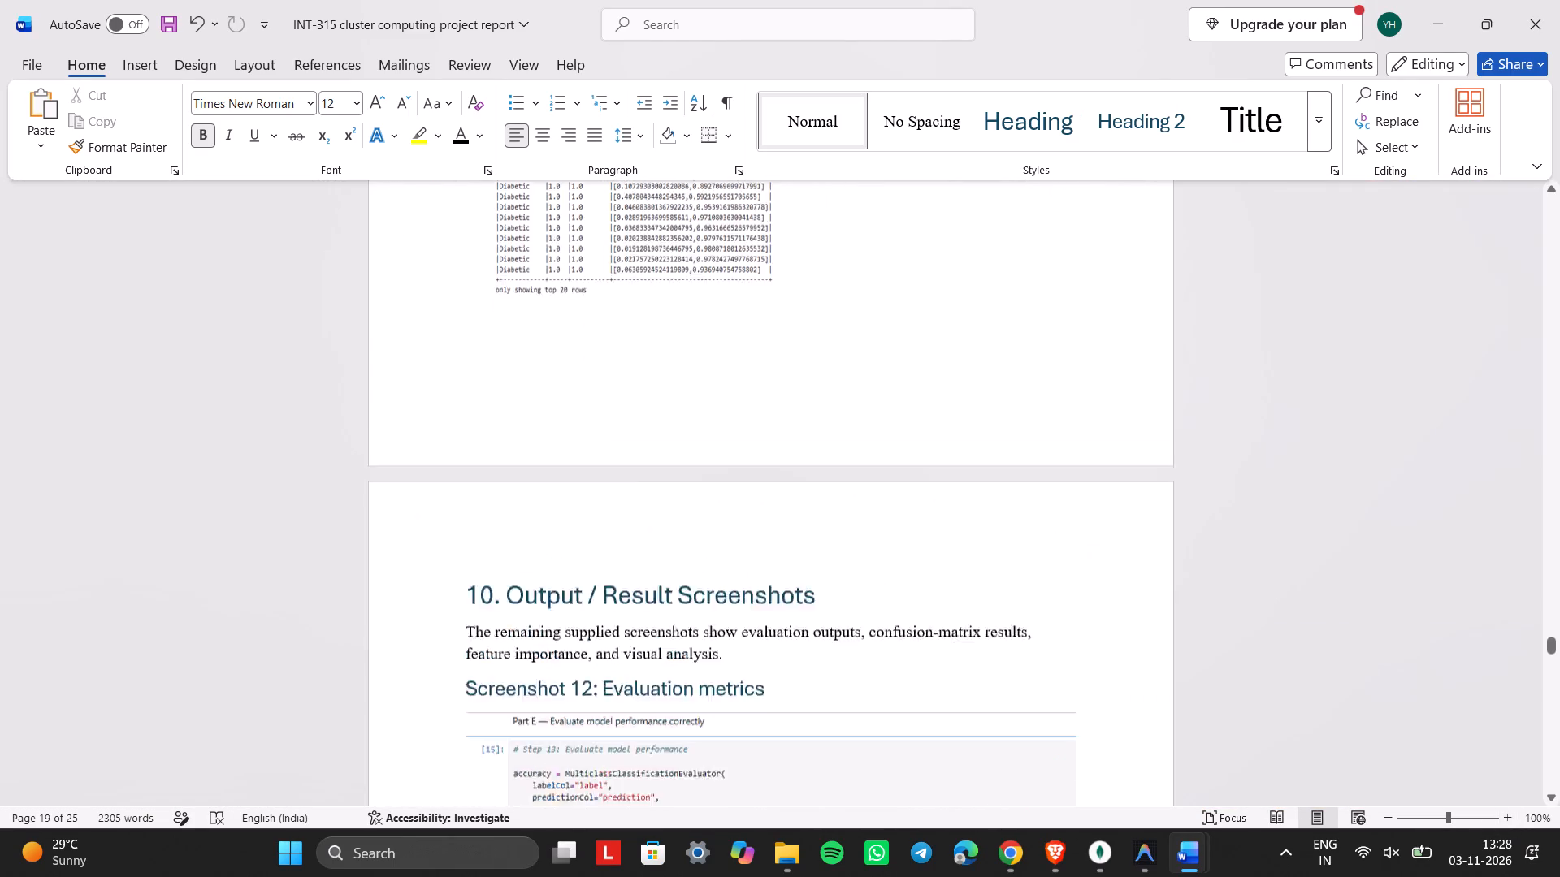
scroll(1027, 567, "up", 1)
scroll(1027, 567, "down", 1)
left_click_drag(826, 538, 504, 532)
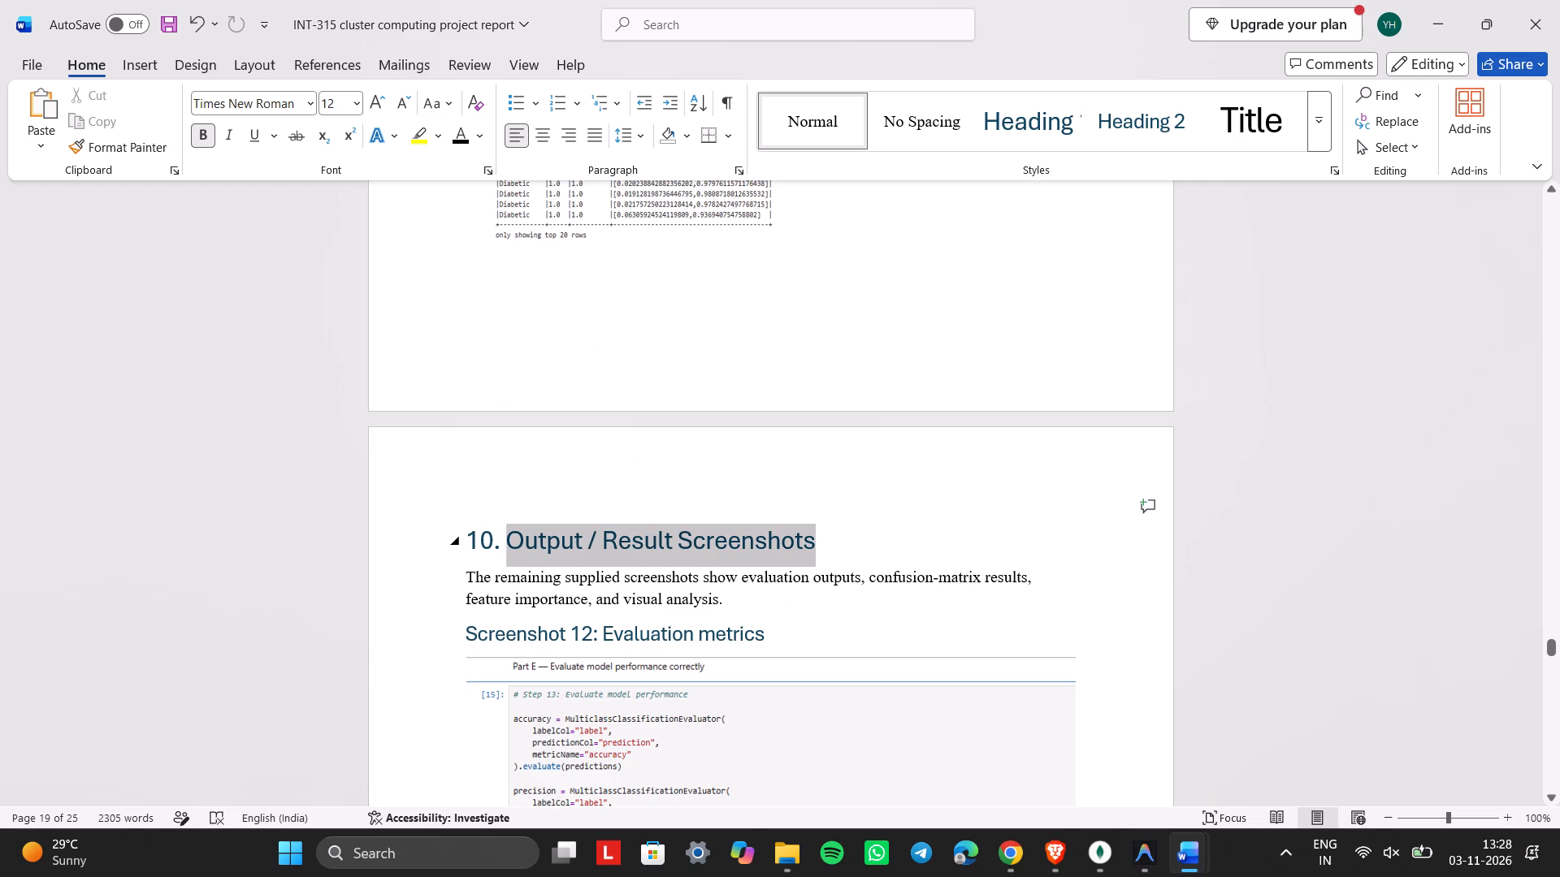
left_click_drag(504, 532, 471, 530)
left_click(788, 119)
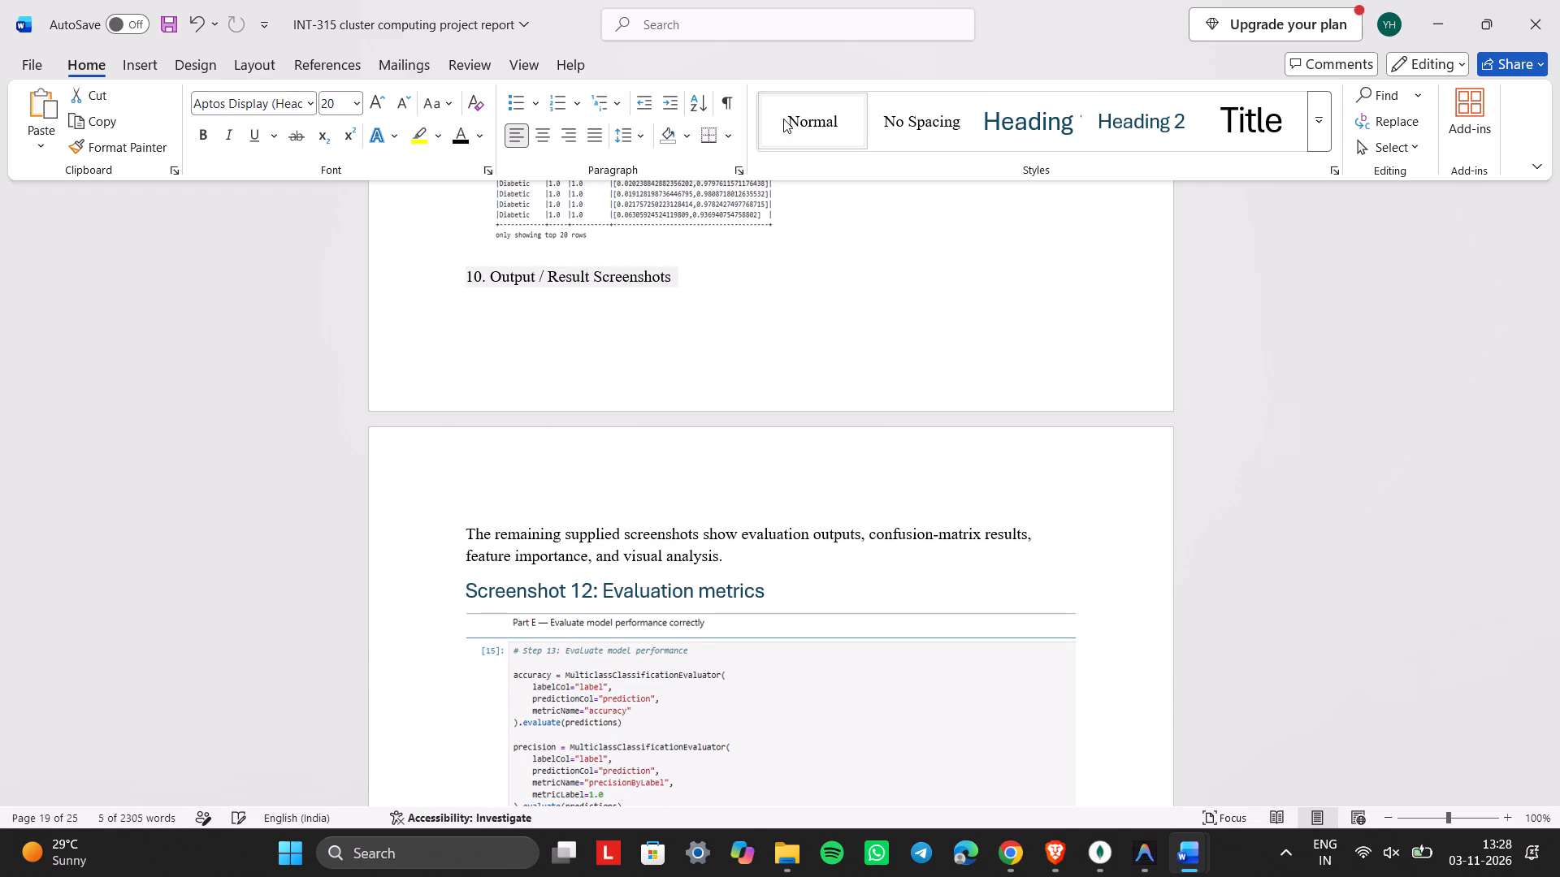
left_click(197, 139)
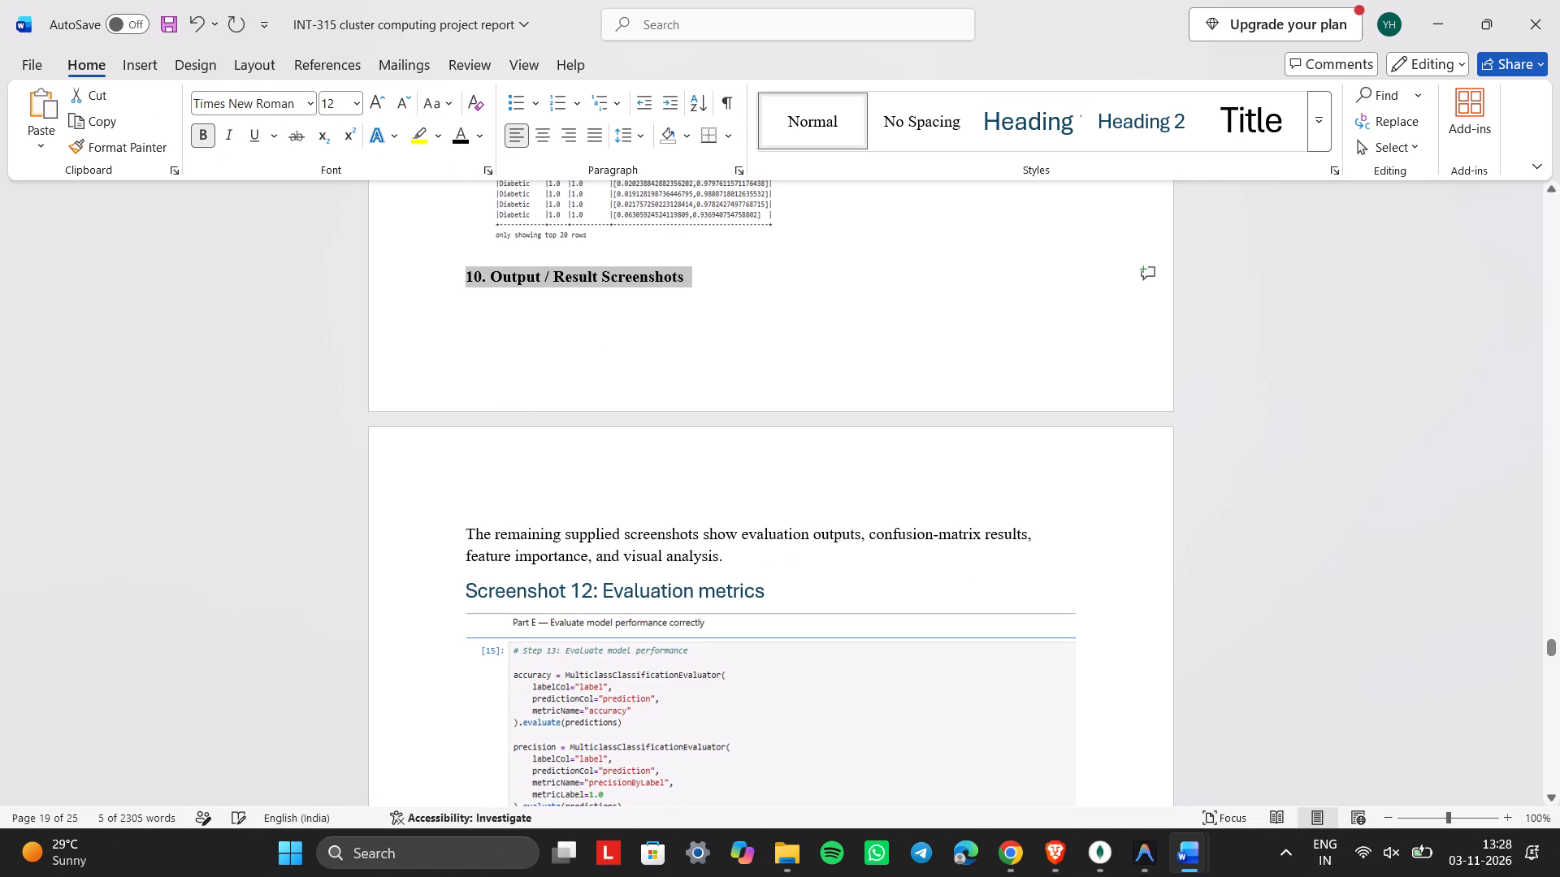
Insert two blank lines before the 10. Output / Result Screenshots heading to move it onto the next page.
left_click(466, 278)
scroll(466, 278, "up", 3)
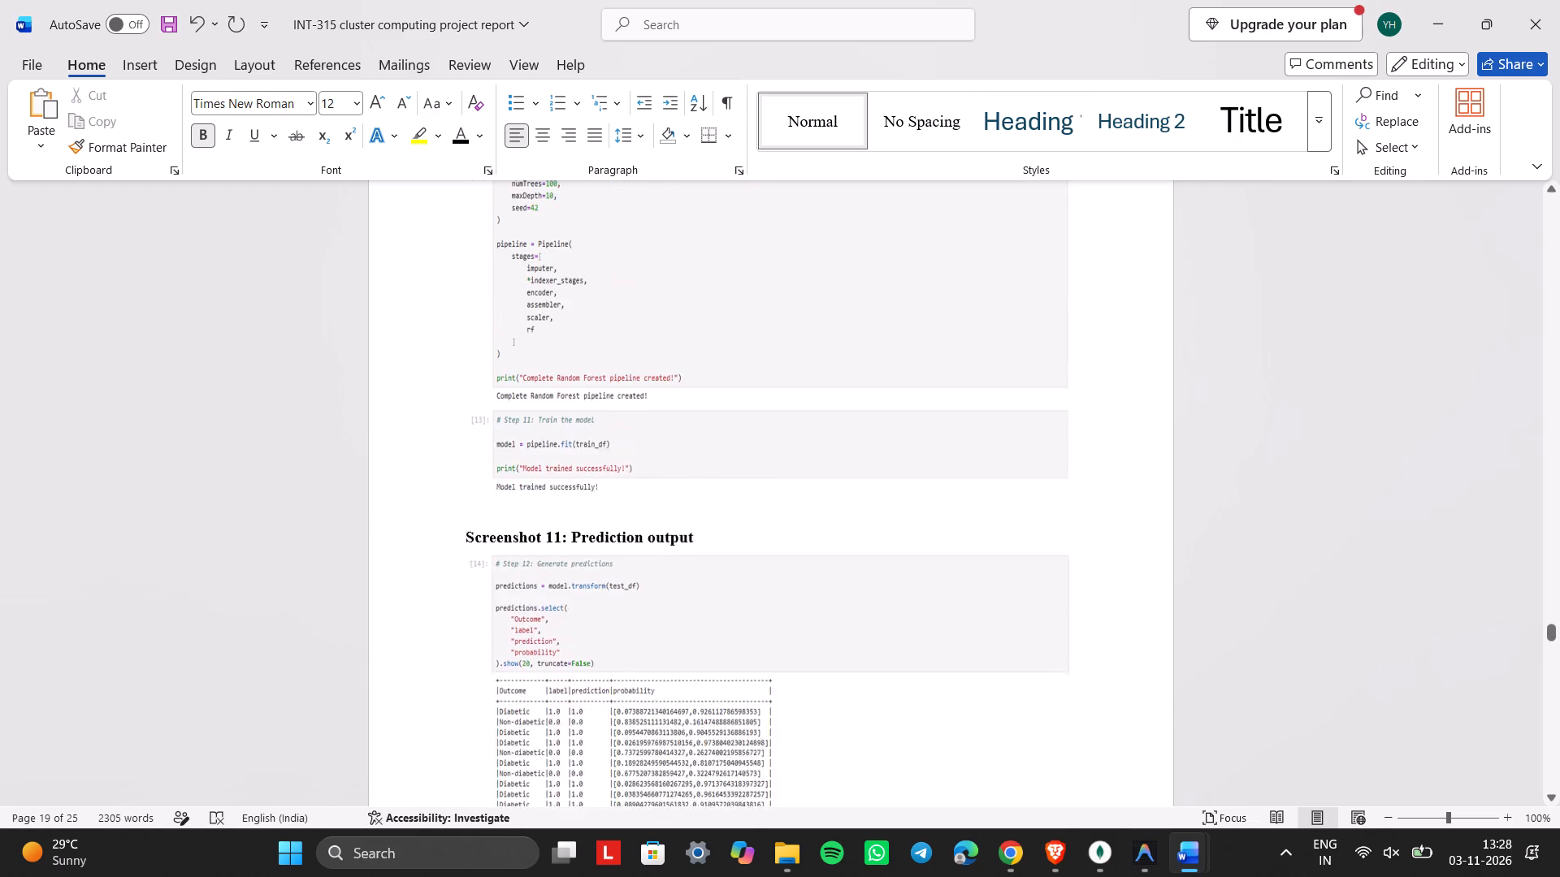
scroll(466, 278, "up", 1)
scroll(574, 369, "down", 1)
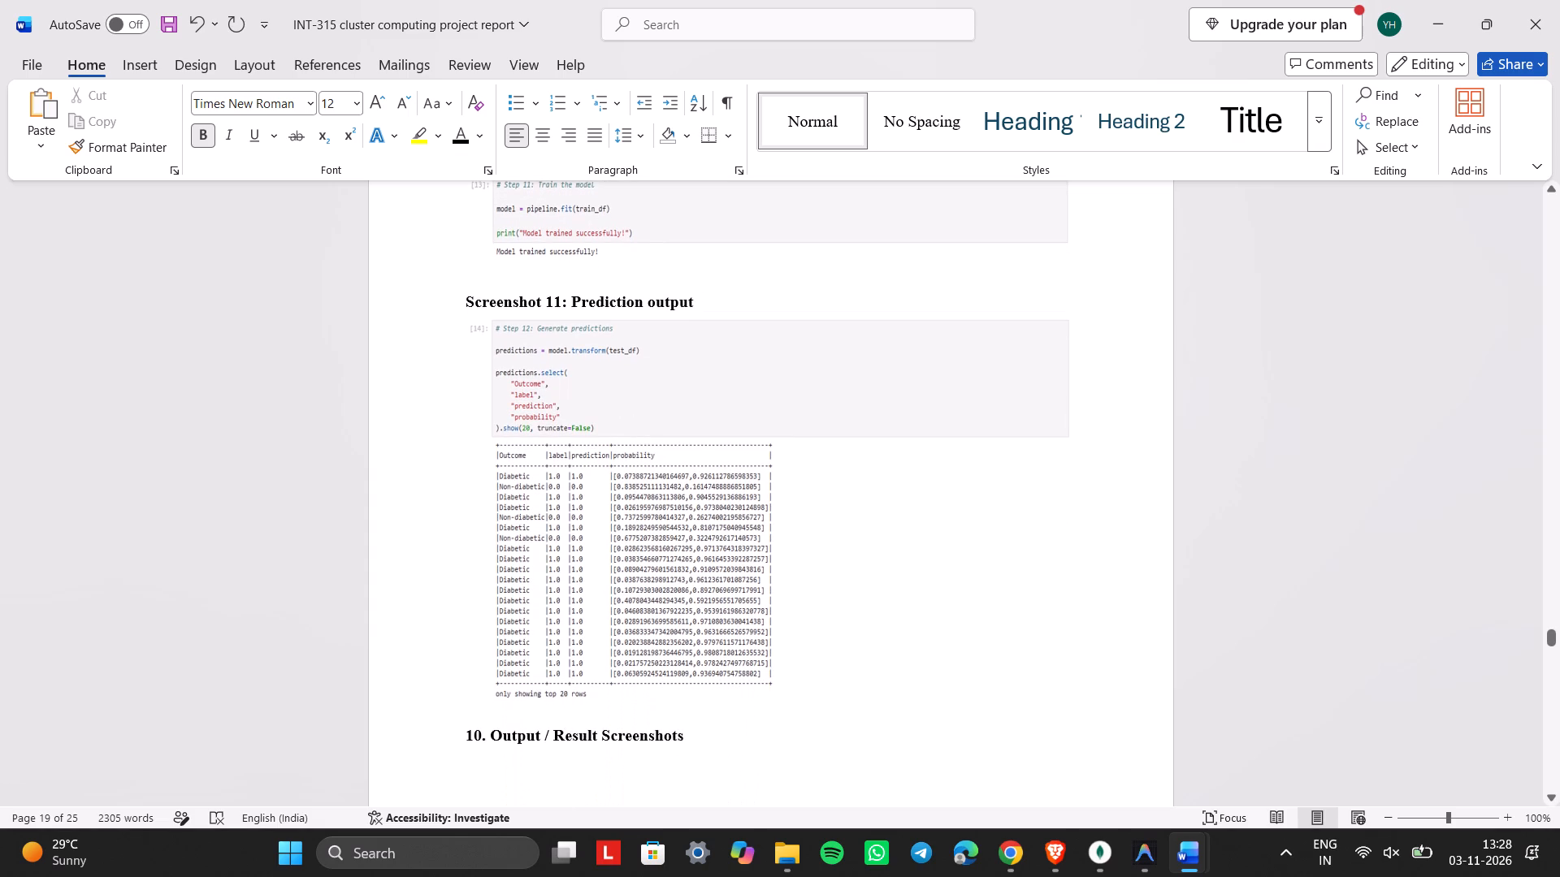
key("Return")
key("Return")
Apply the Normal style to the Screenshot 12: Evaluation metrics heading.
scroll(574, 369, "down", 1)
scroll(622, 493, "down", 1)
left_click_drag(774, 512, 511, 530)
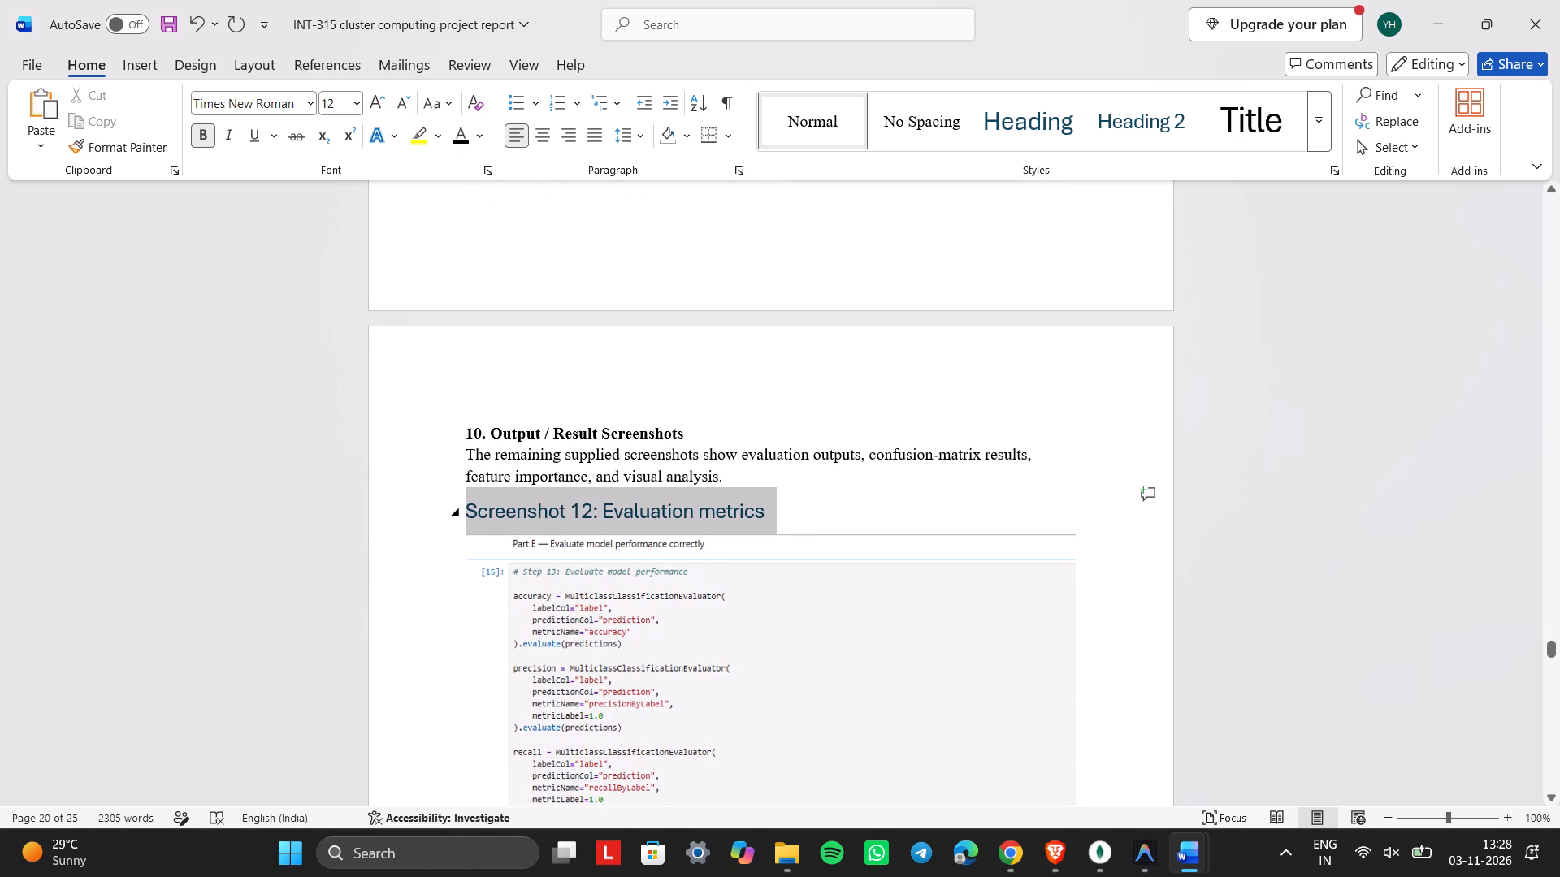
left_click_drag(511, 530, 502, 530)
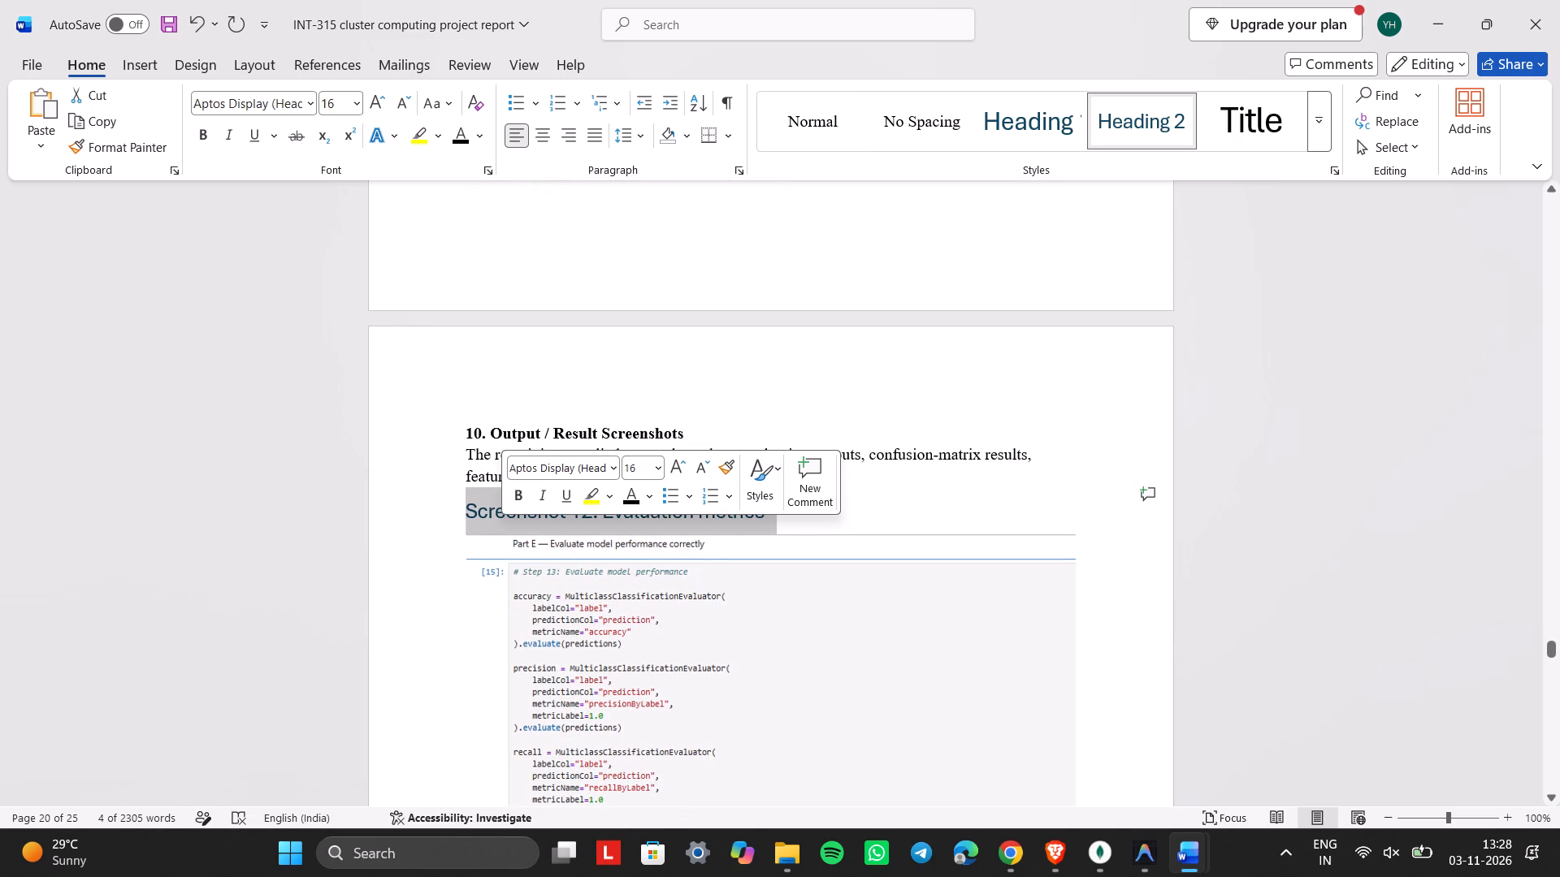
left_click(797, 123)
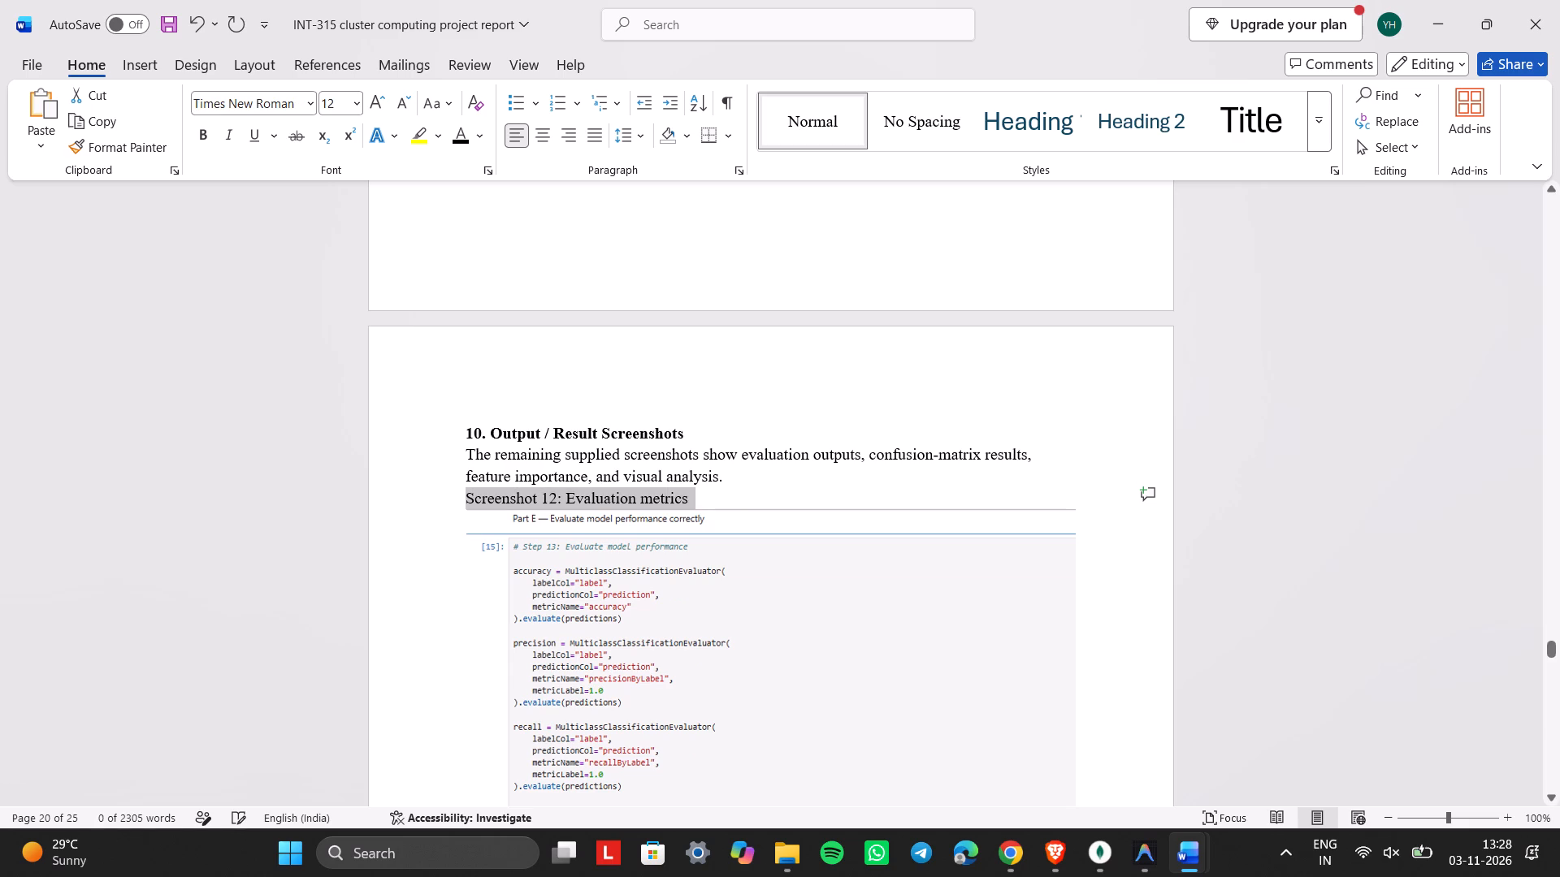
Review heading formatting and page filling from Code Cell 21 through the Screenshot 12 page.
scroll(704, 475, "down", 1)
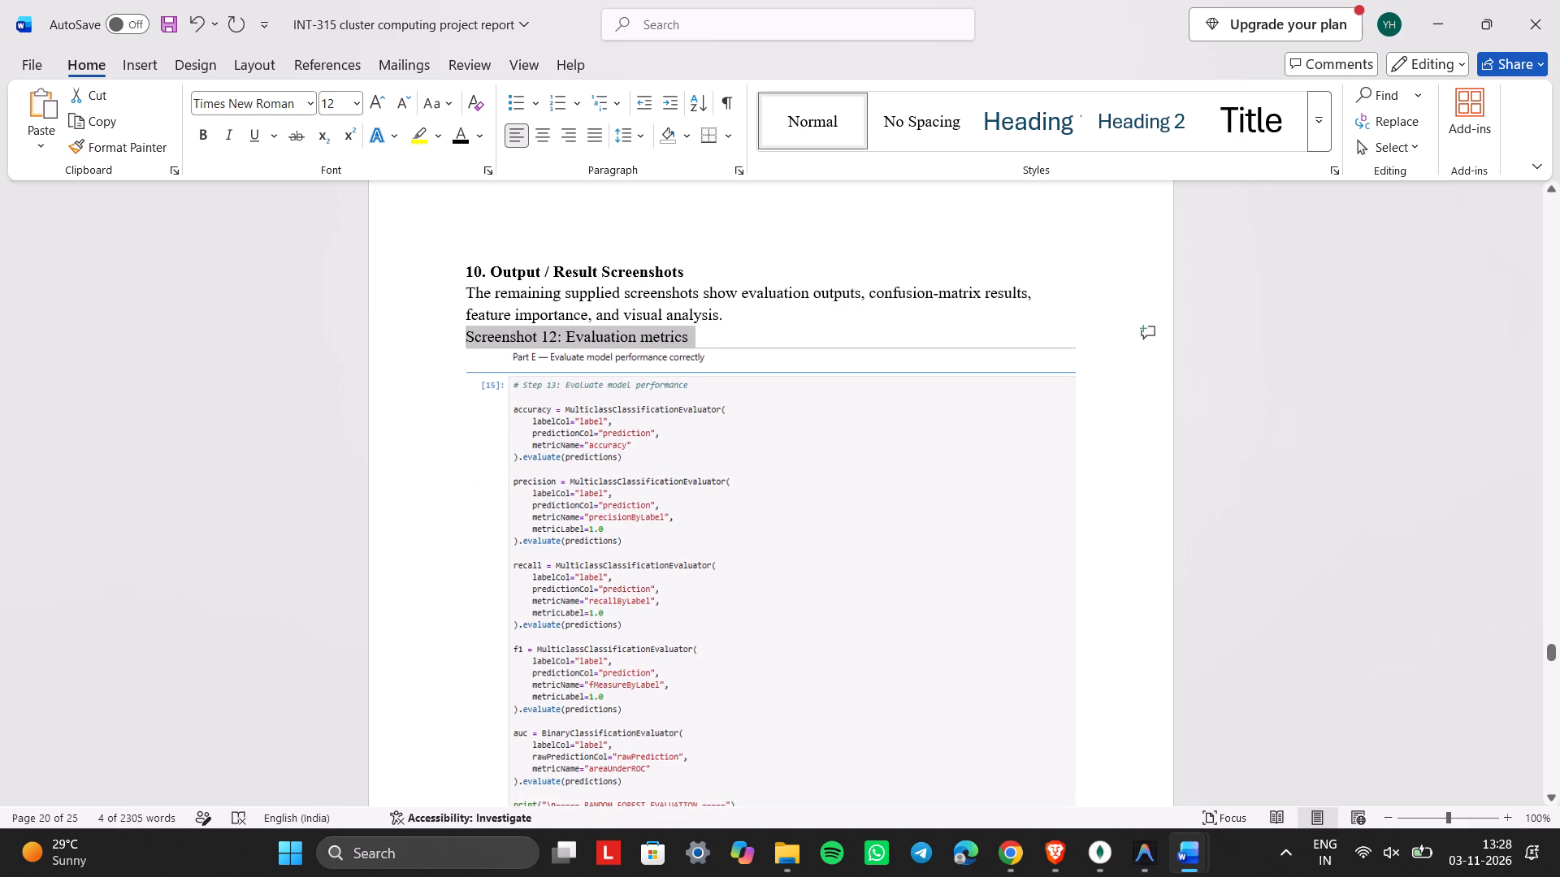
scroll(704, 475, "down", 1)
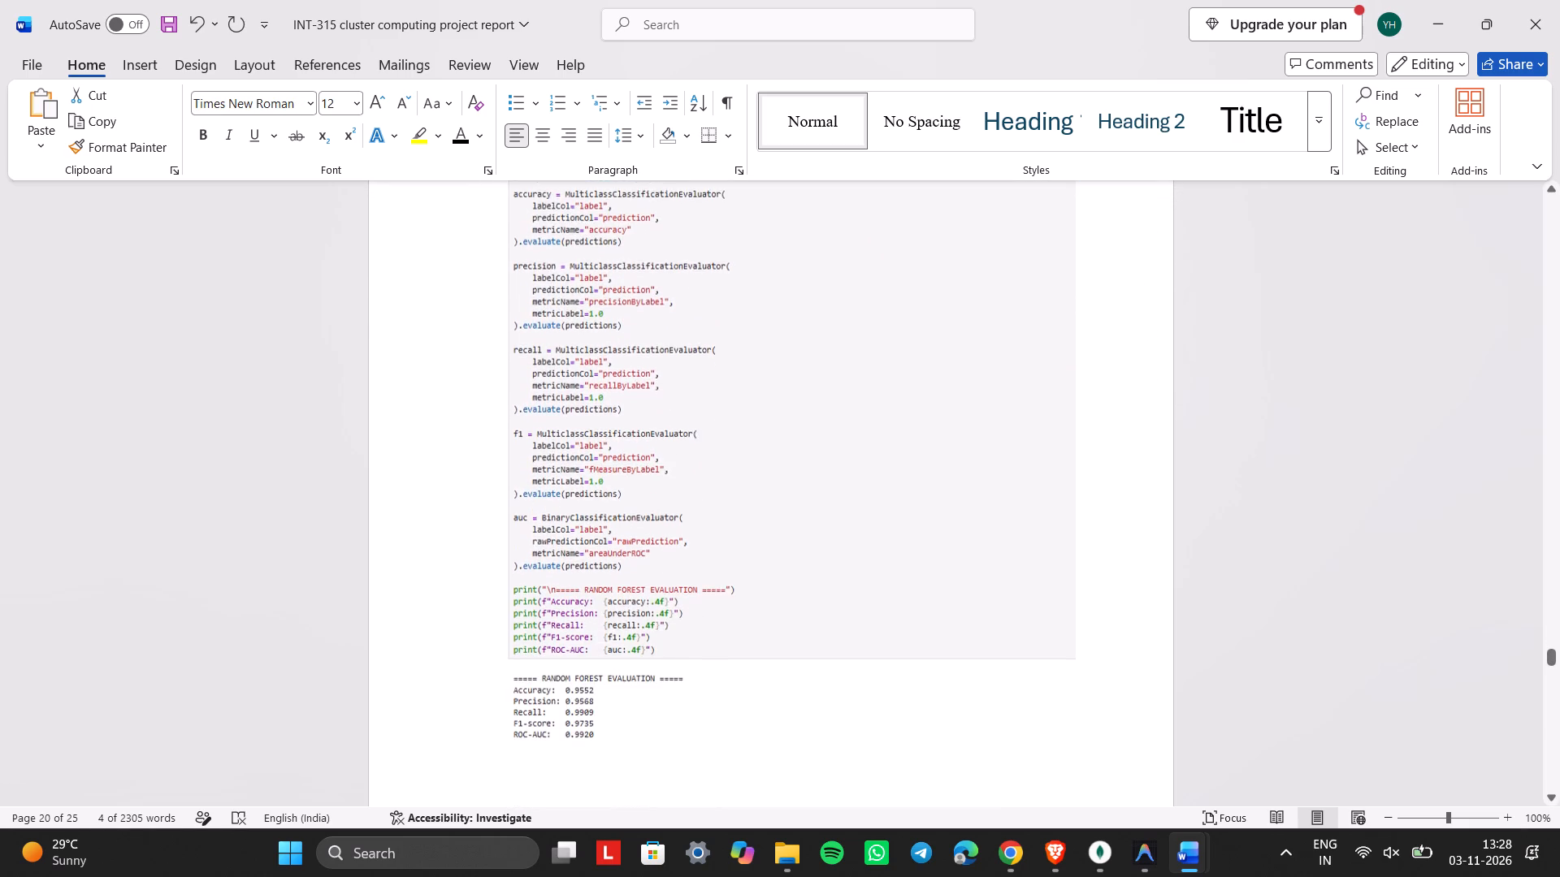
scroll(704, 475, "down", 3)
scroll(704, 475, "up", 7)
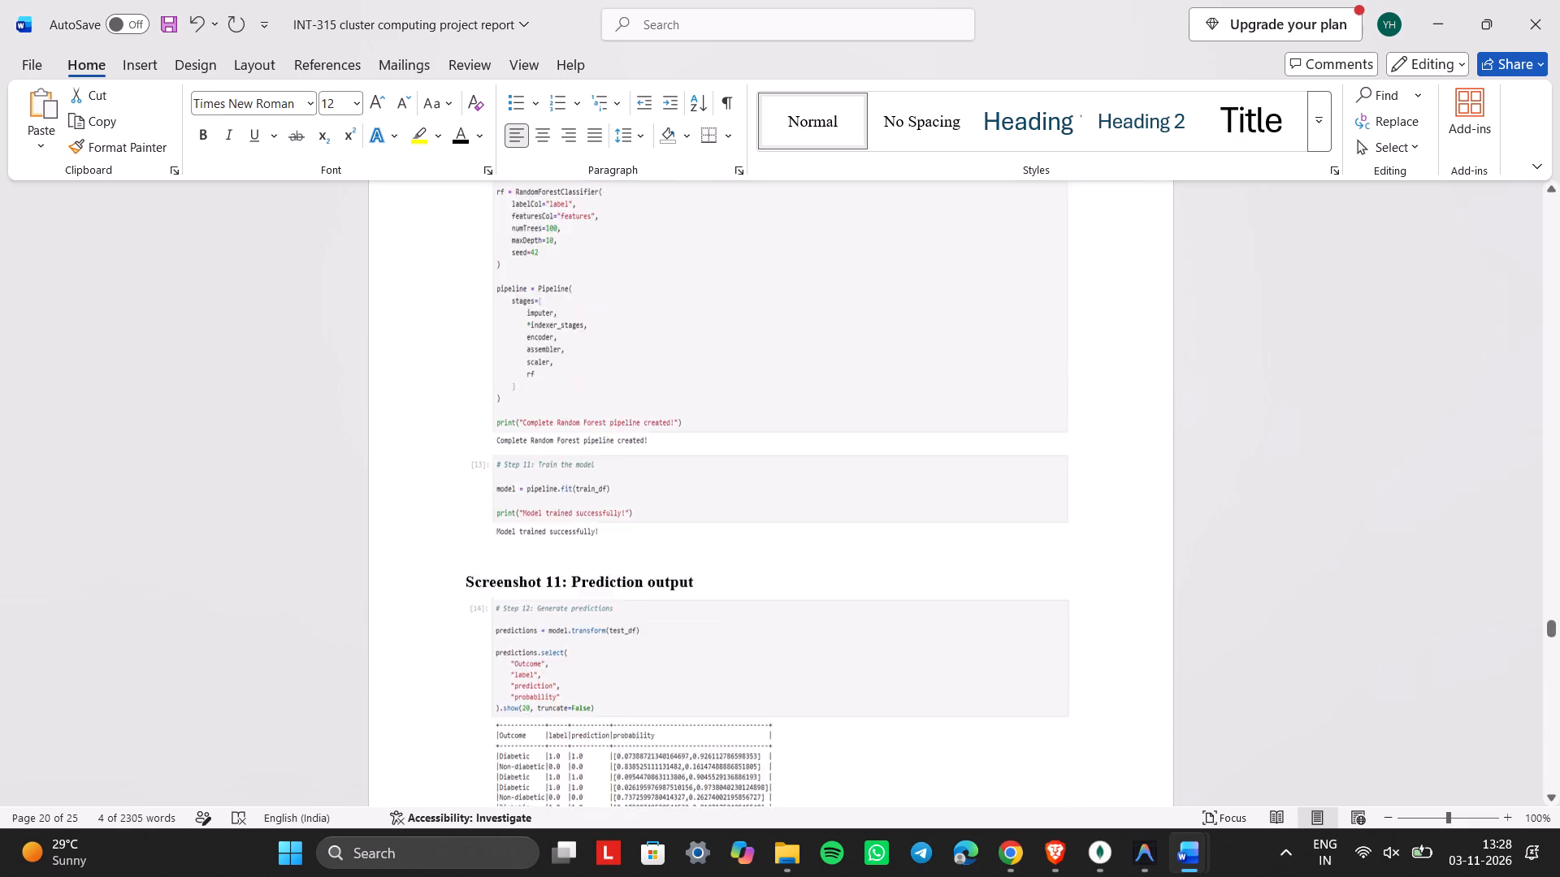
scroll(704, 475, "up", 12)
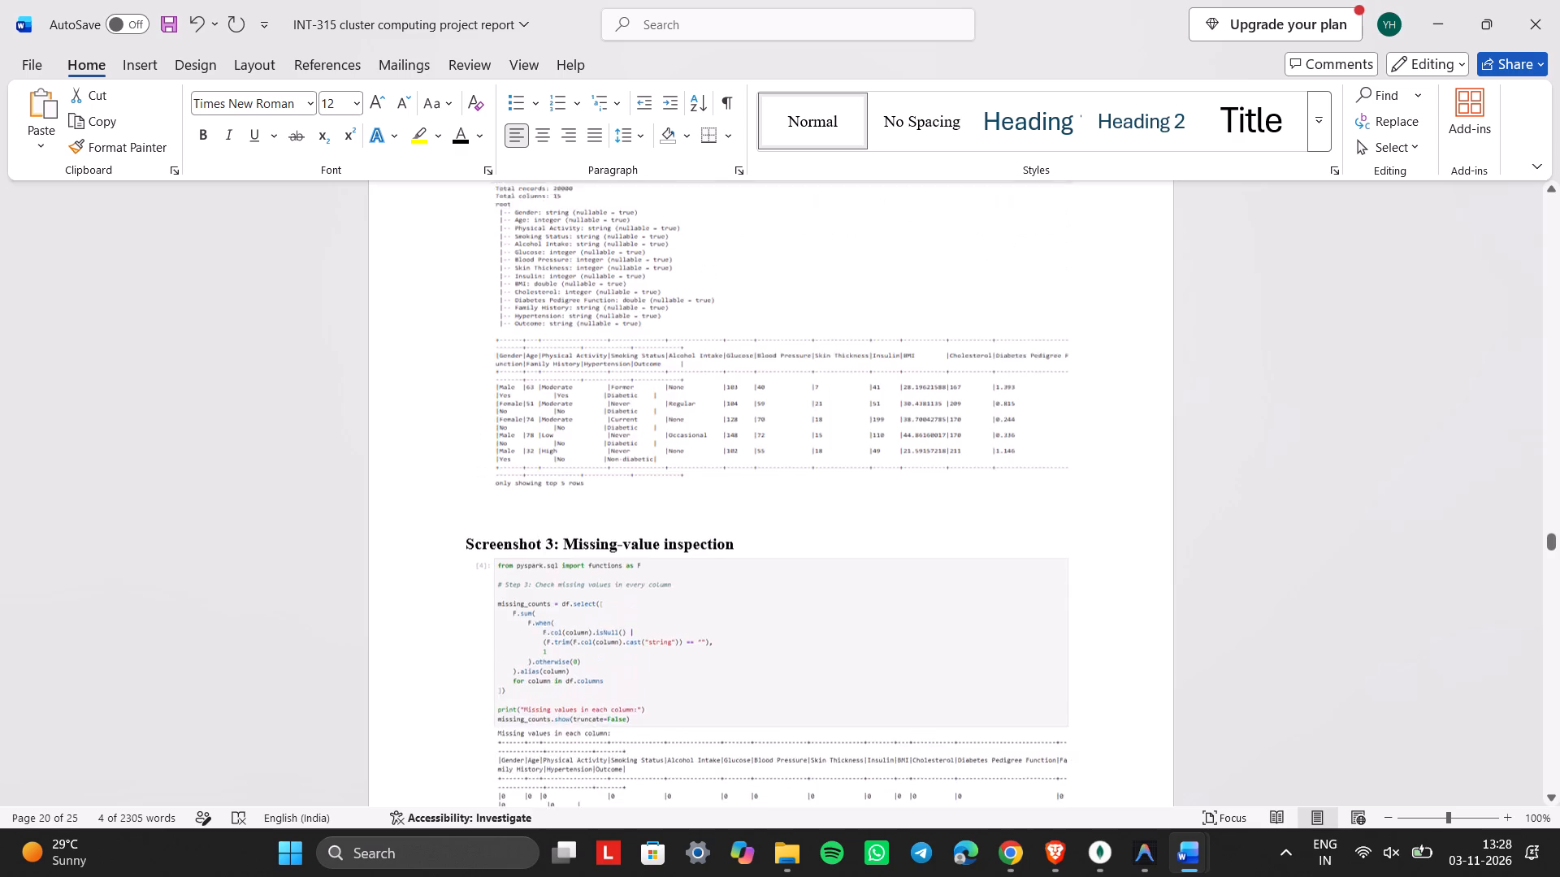
scroll(704, 475, "up", 3)
scroll(704, 475, "down", 1)
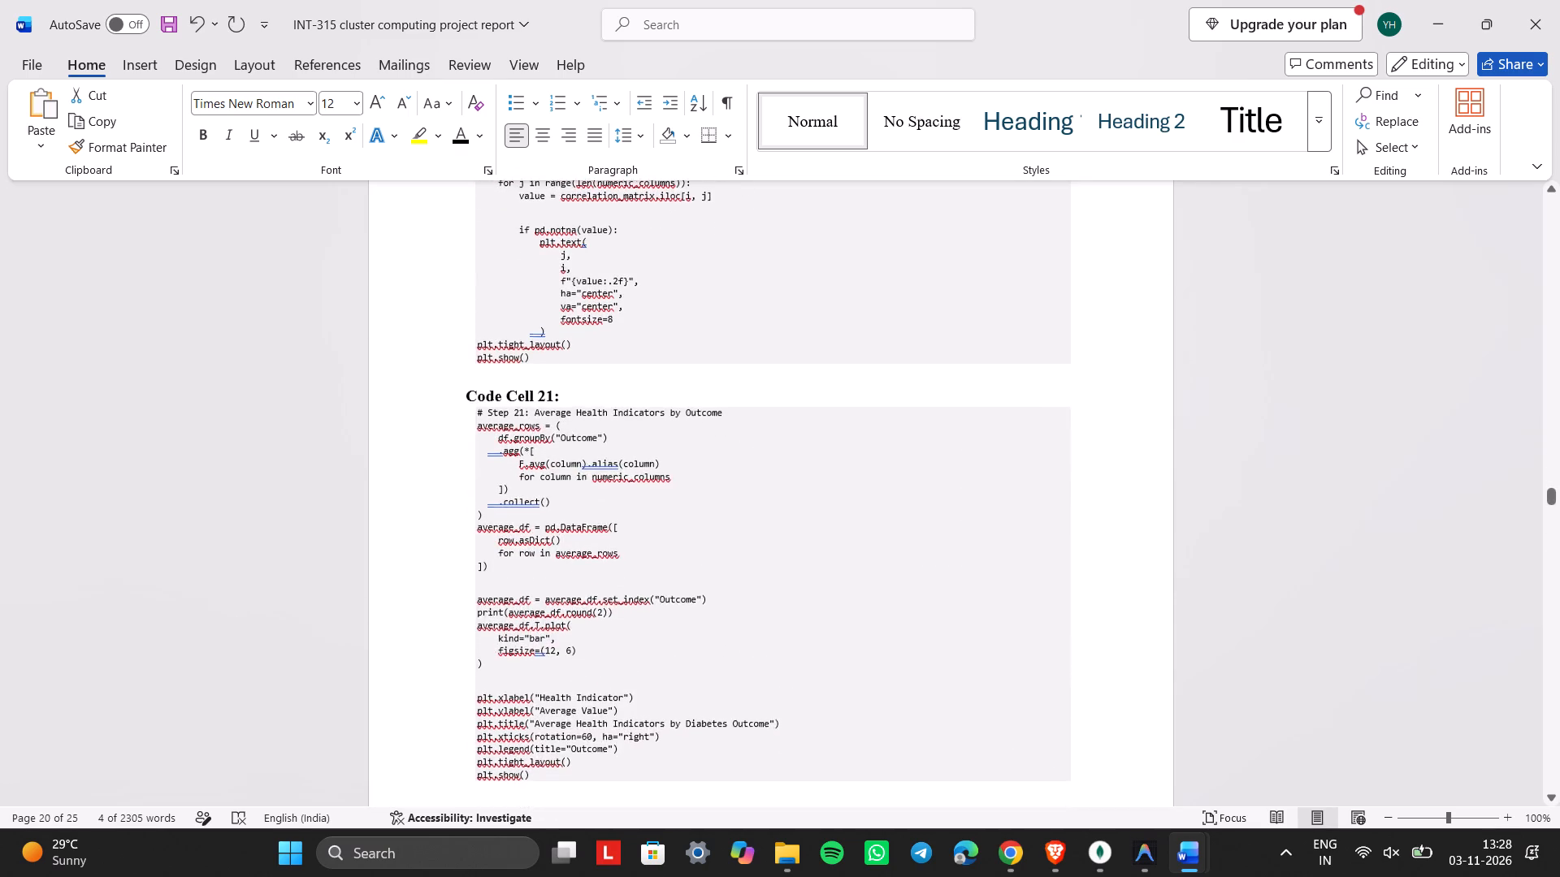
scroll(704, 475, "down", 1)
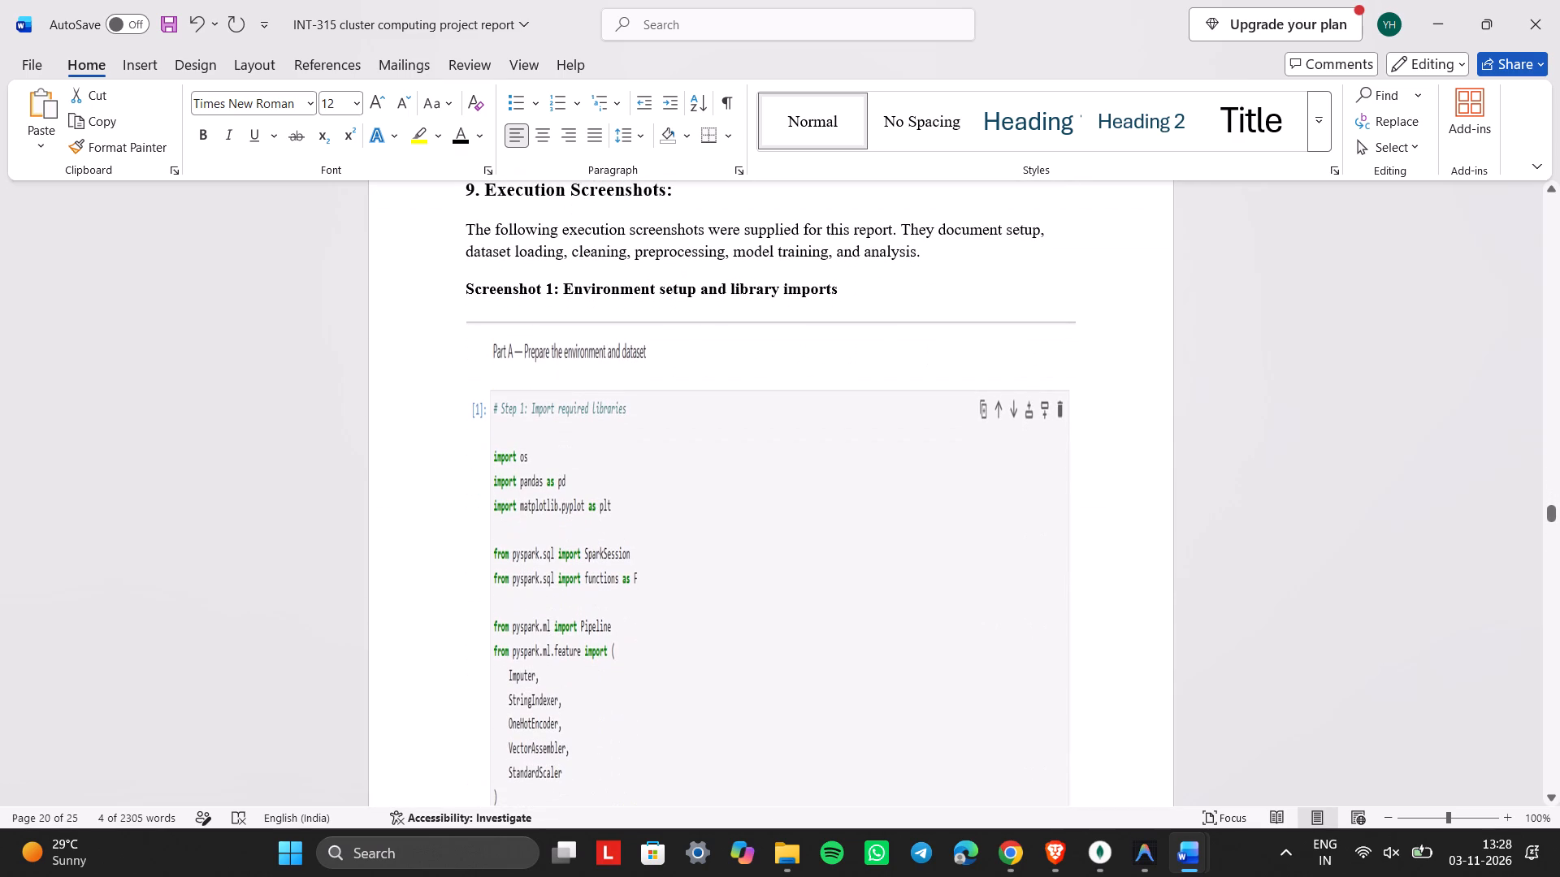
scroll(704, 475, "down", 2)
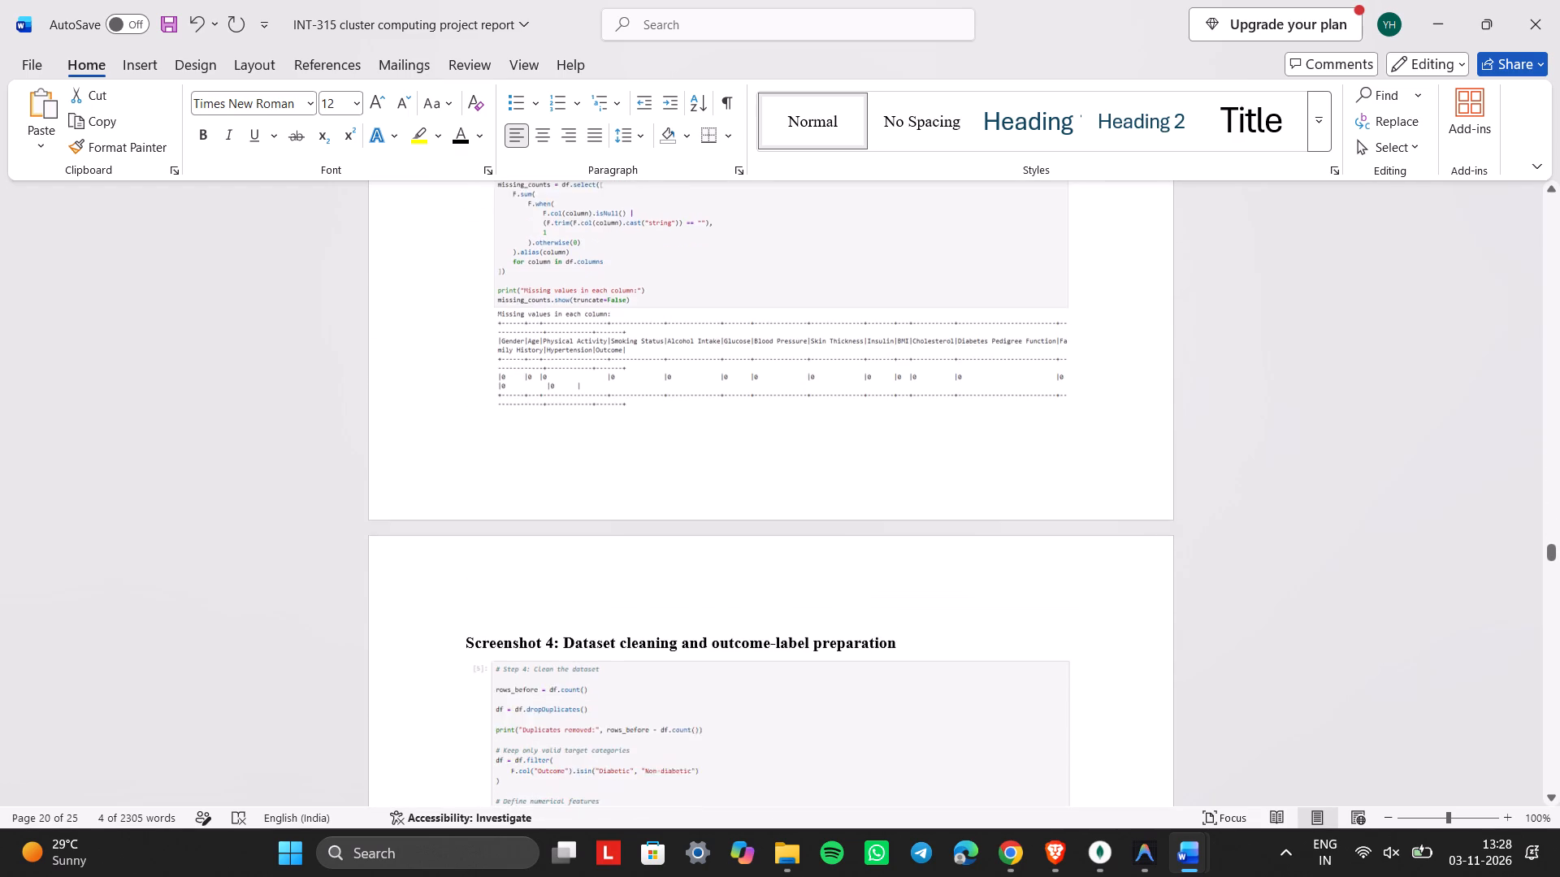
scroll(704, 475, "down", 4)
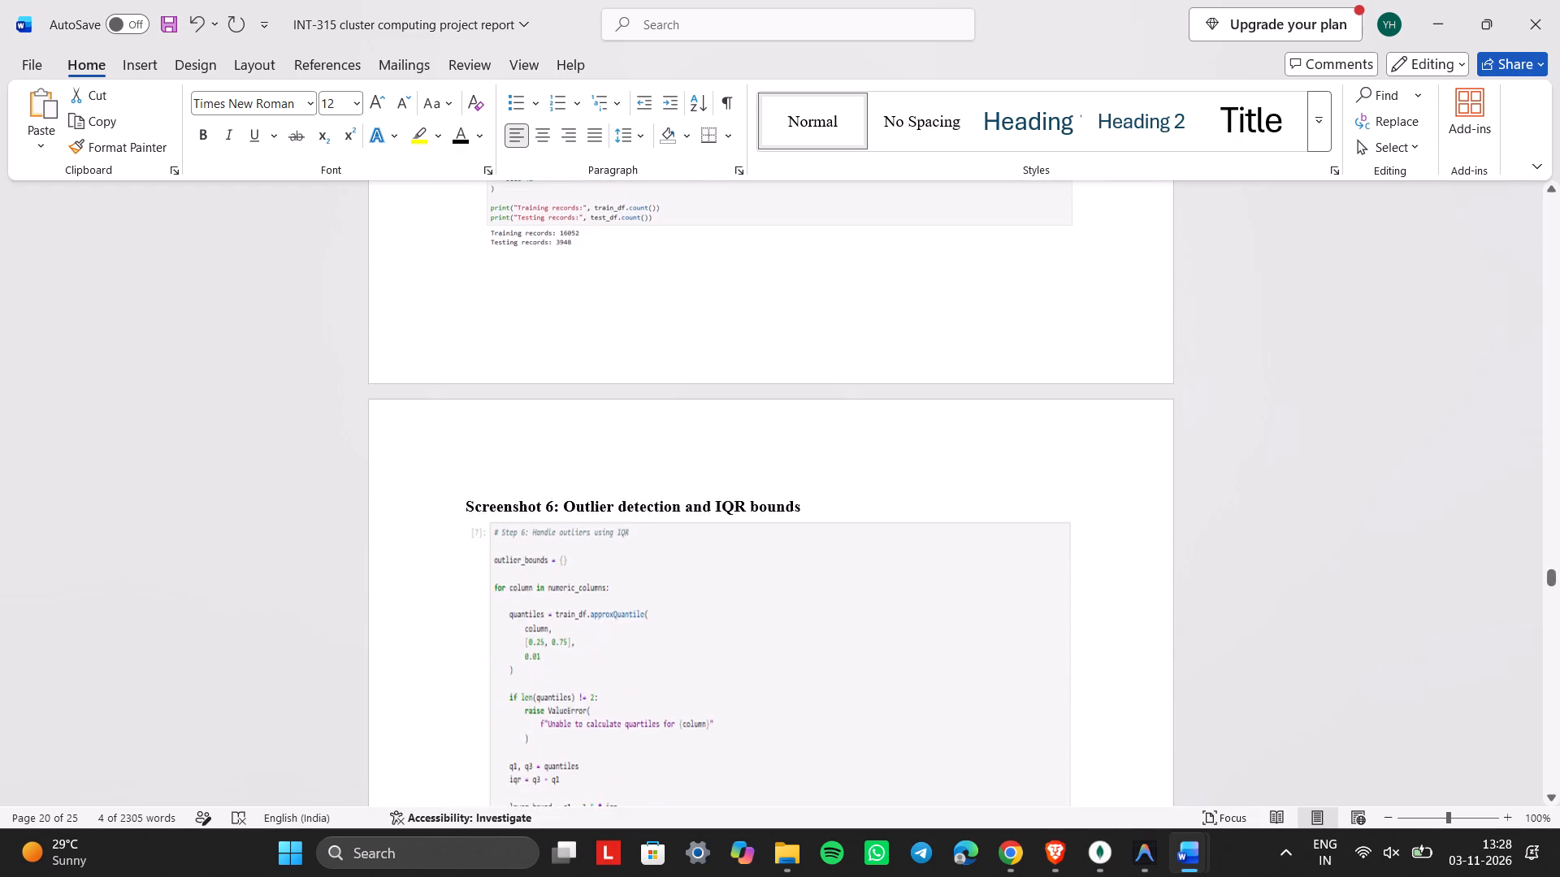
scroll(704, 475, "down", 10)
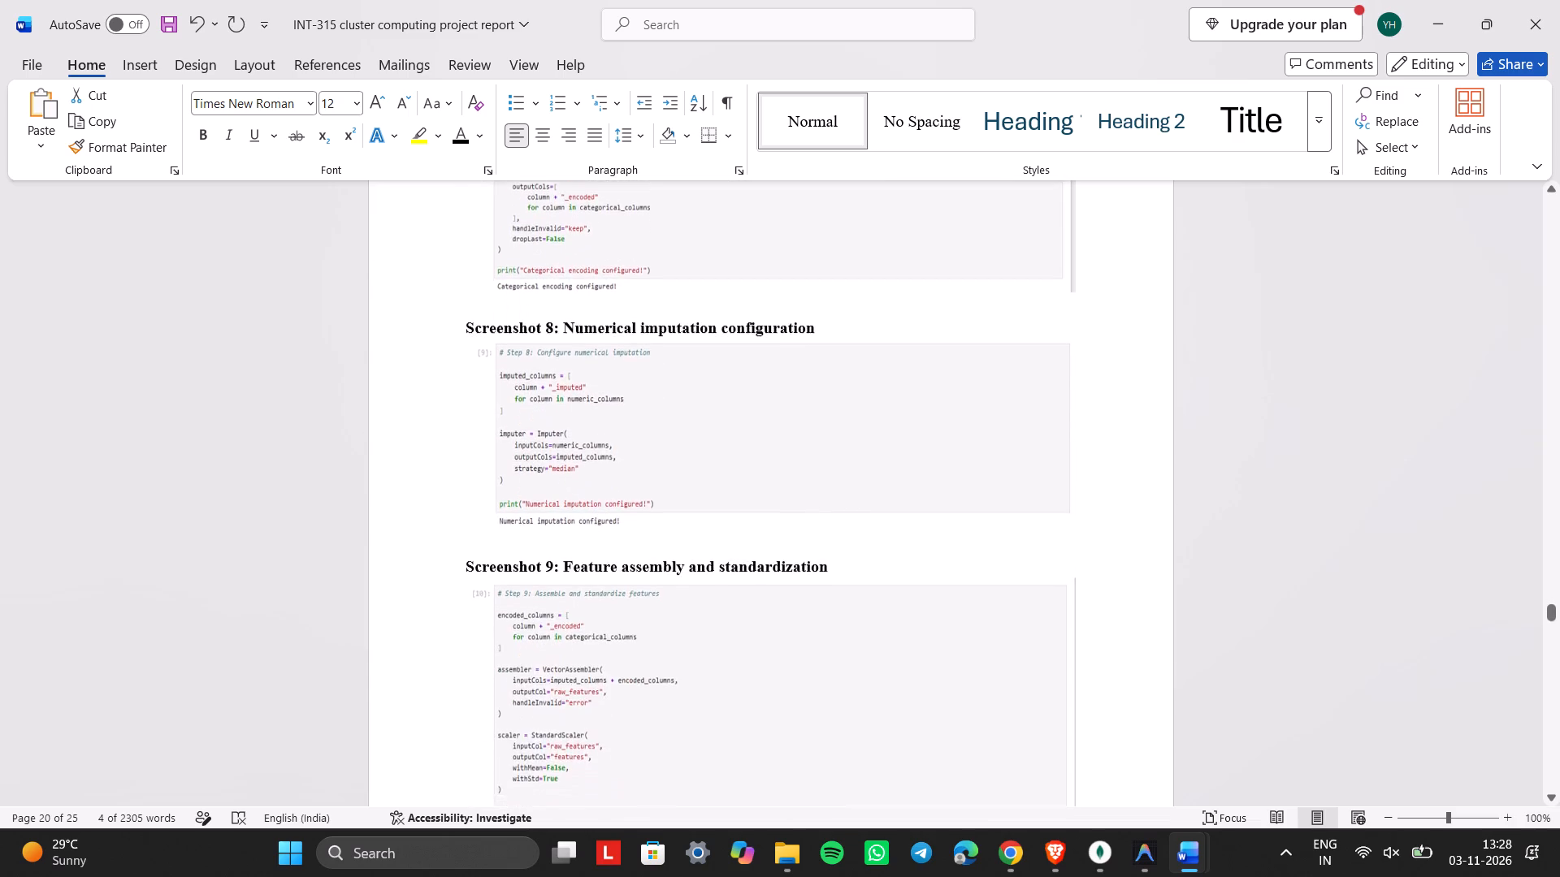
scroll(704, 475, "down", 3)
scroll(704, 475, "up", 1)
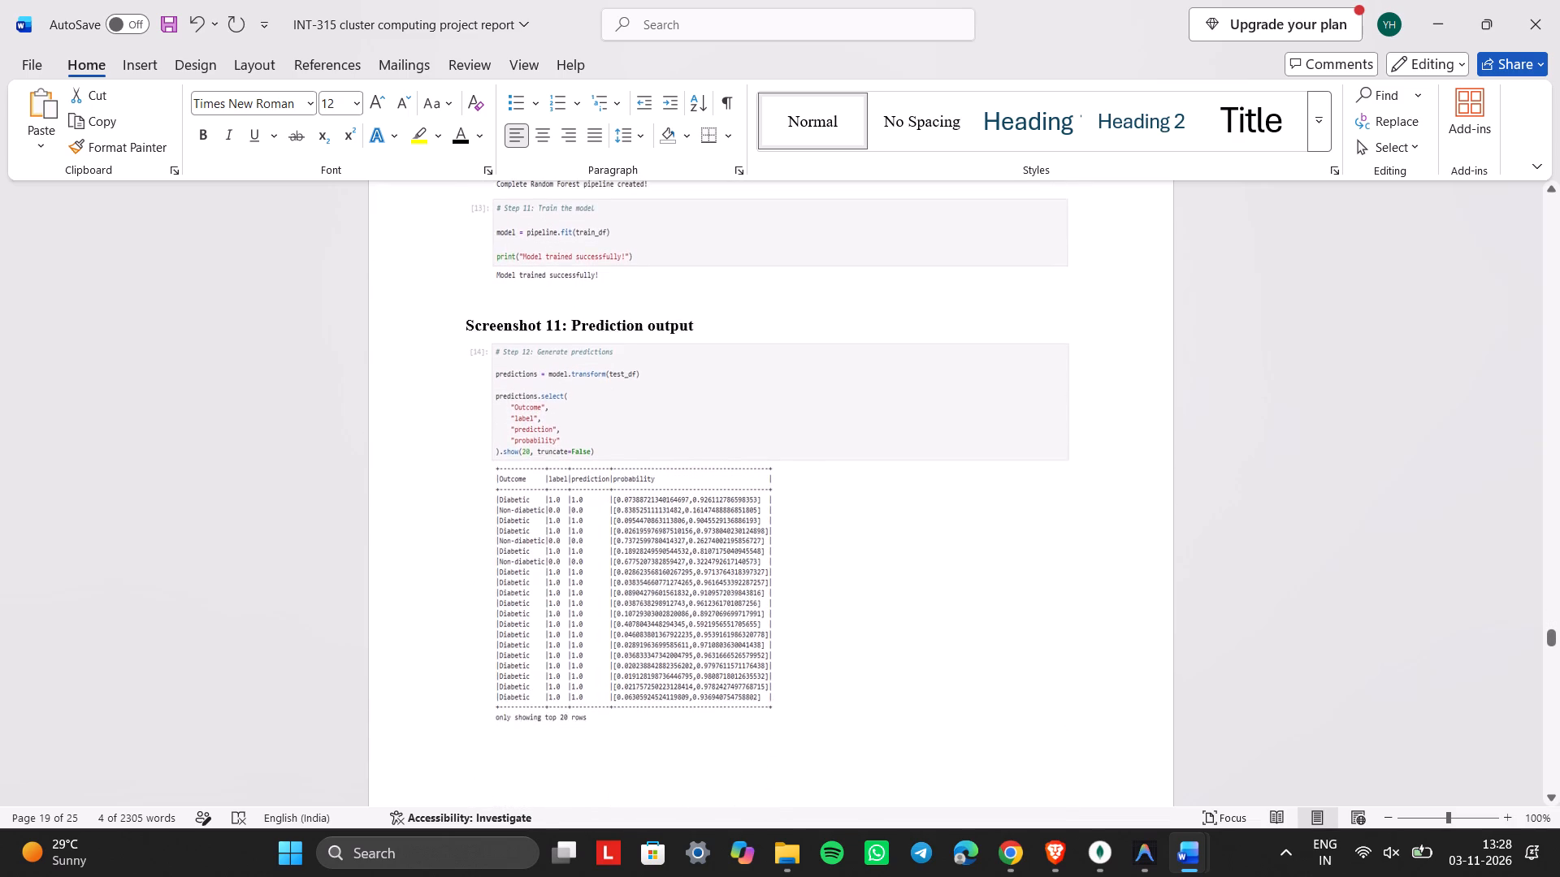
scroll(704, 475, "up", 1)
scroll(704, 475, "down", 2)
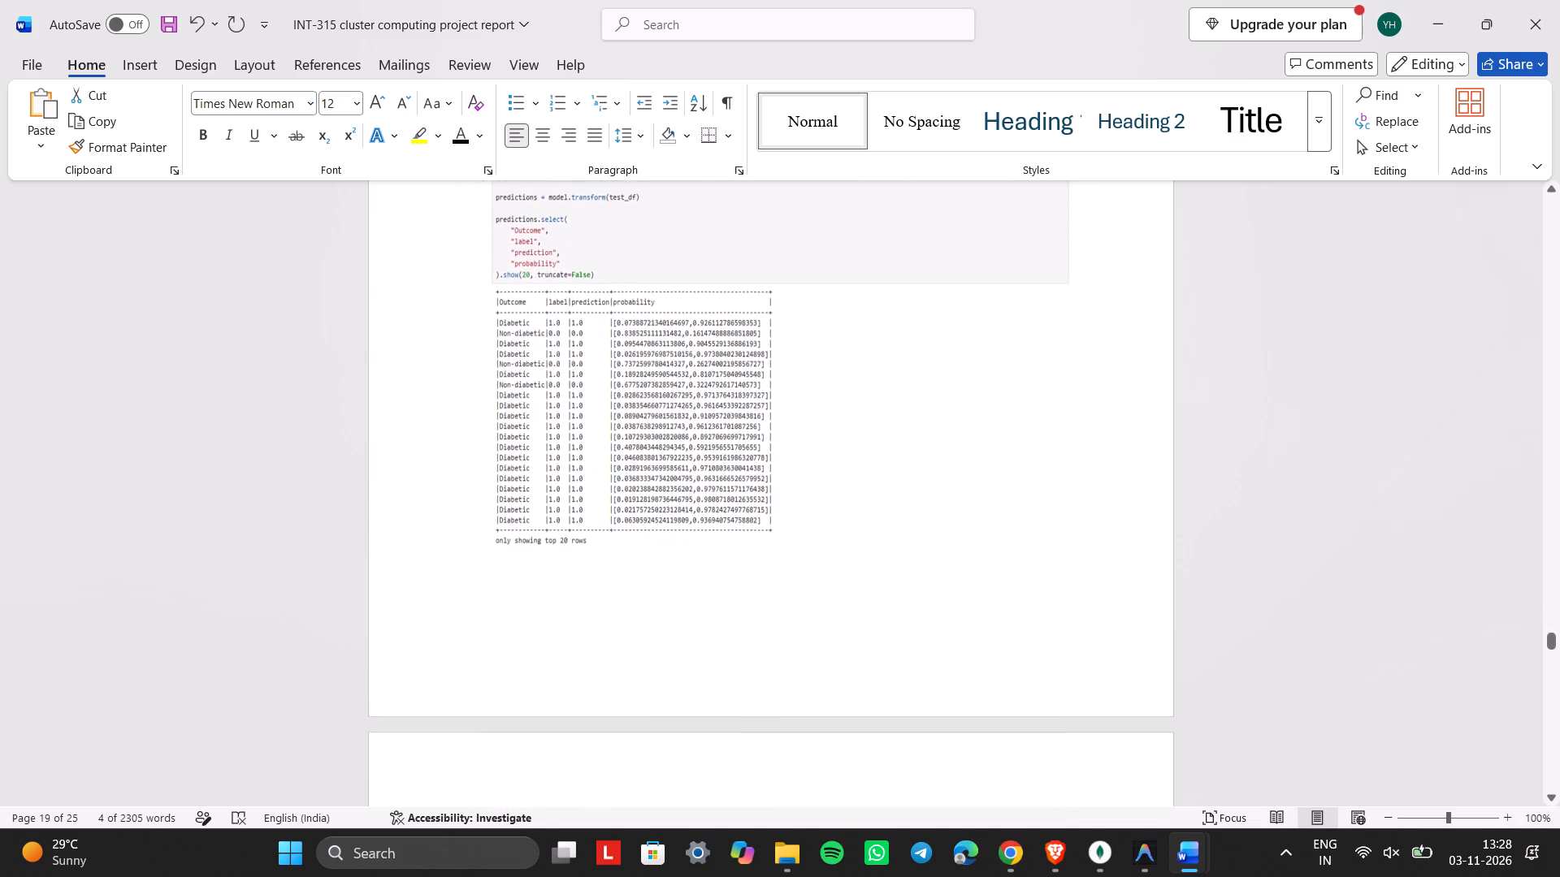
scroll(704, 475, "down", 2)
scroll(704, 475, "up", 1)
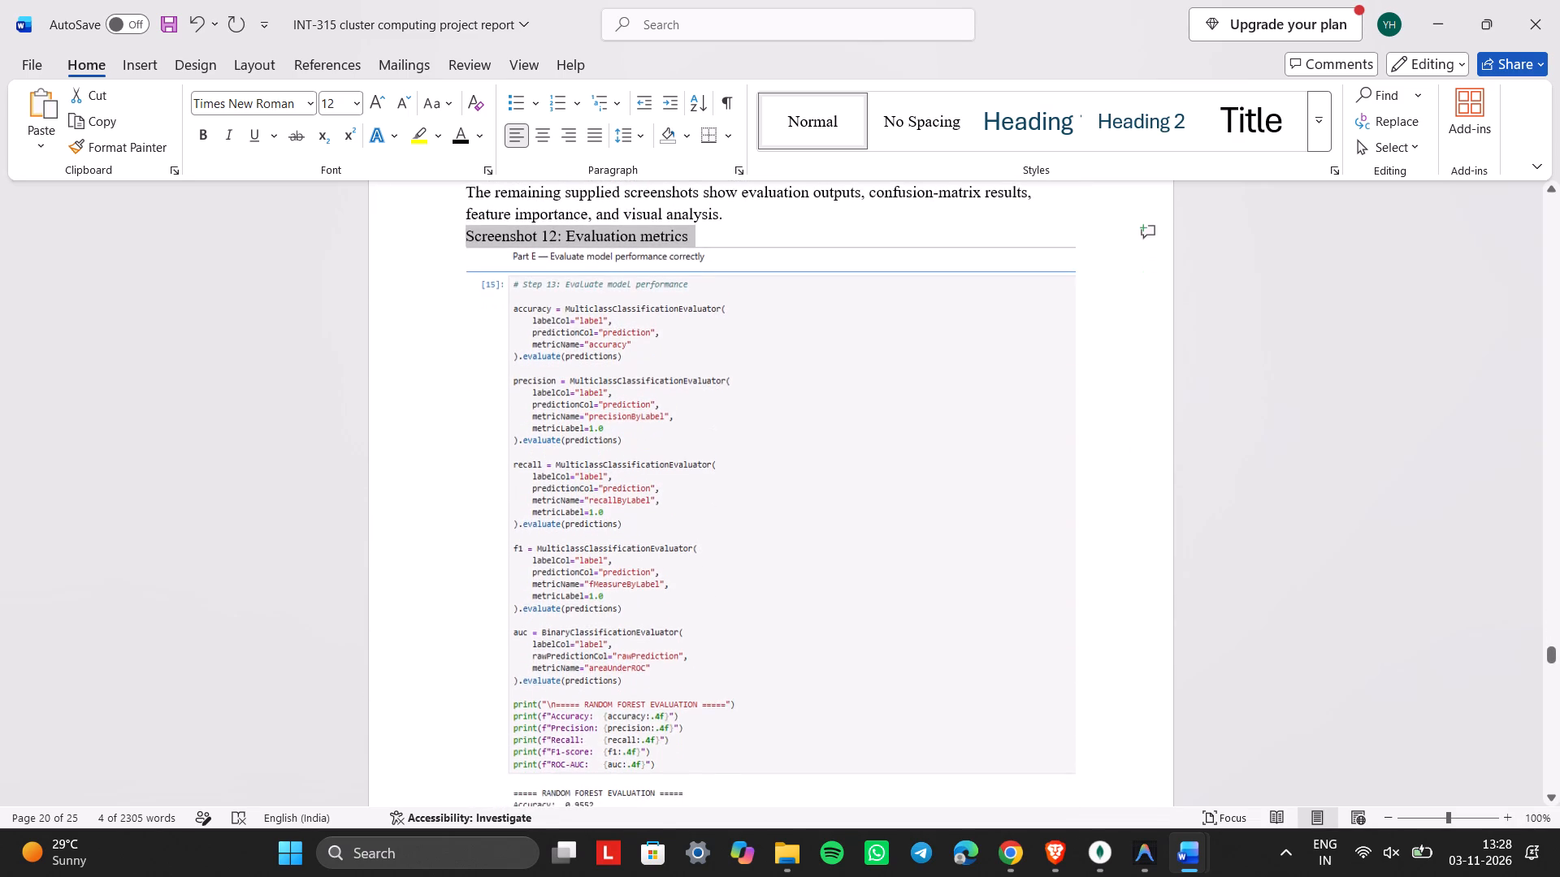
Make the Screenshot 12: Evaluation metrics heading bold and add space before its paragraph.
scroll(704, 475, "up", 1)
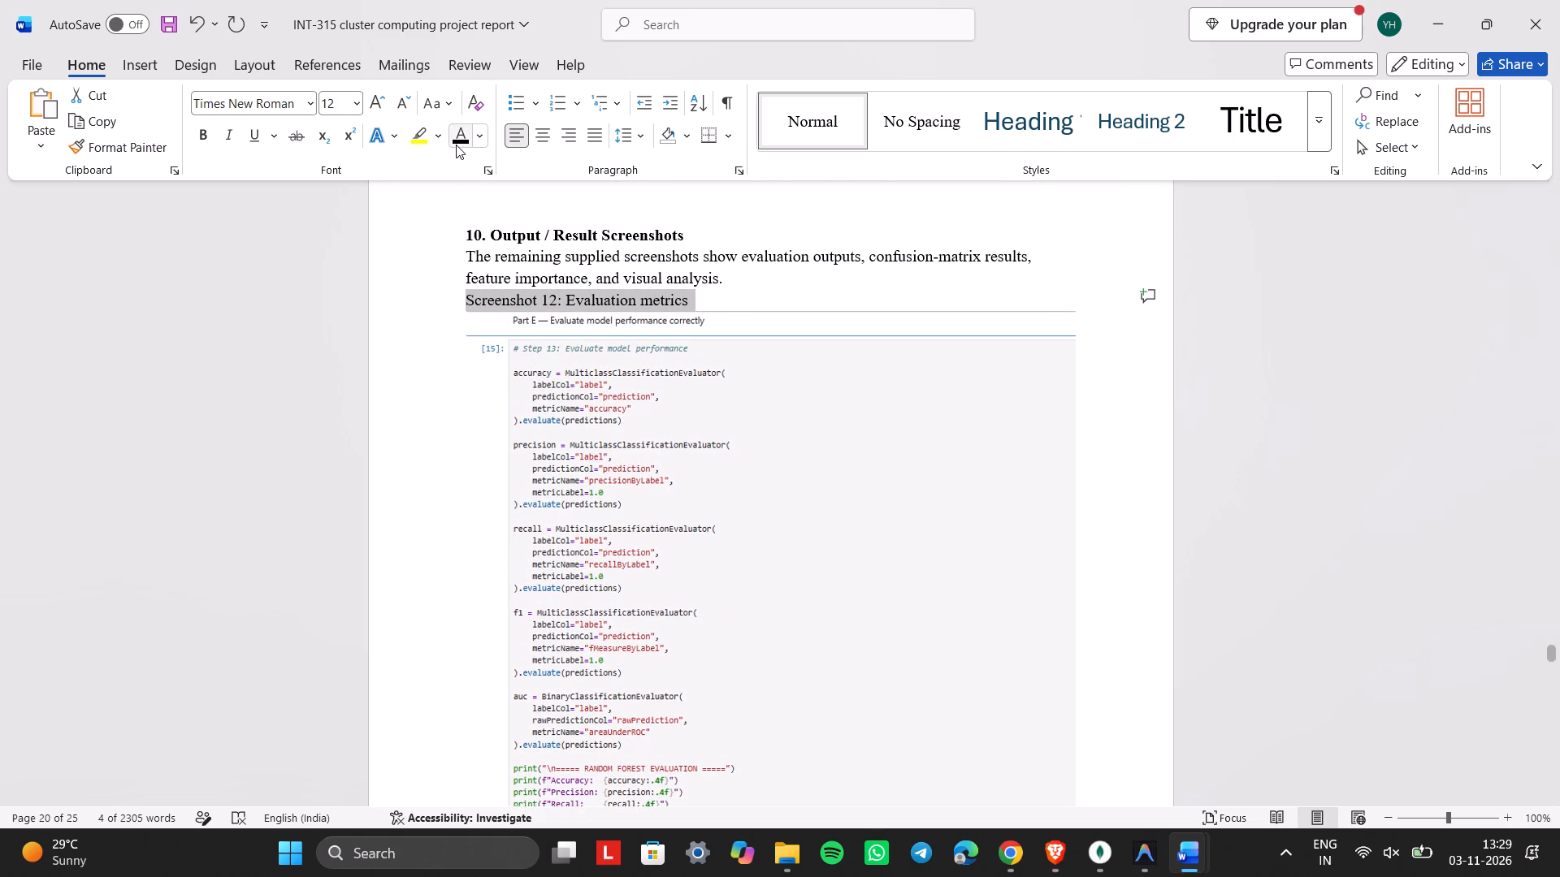
left_click(202, 133)
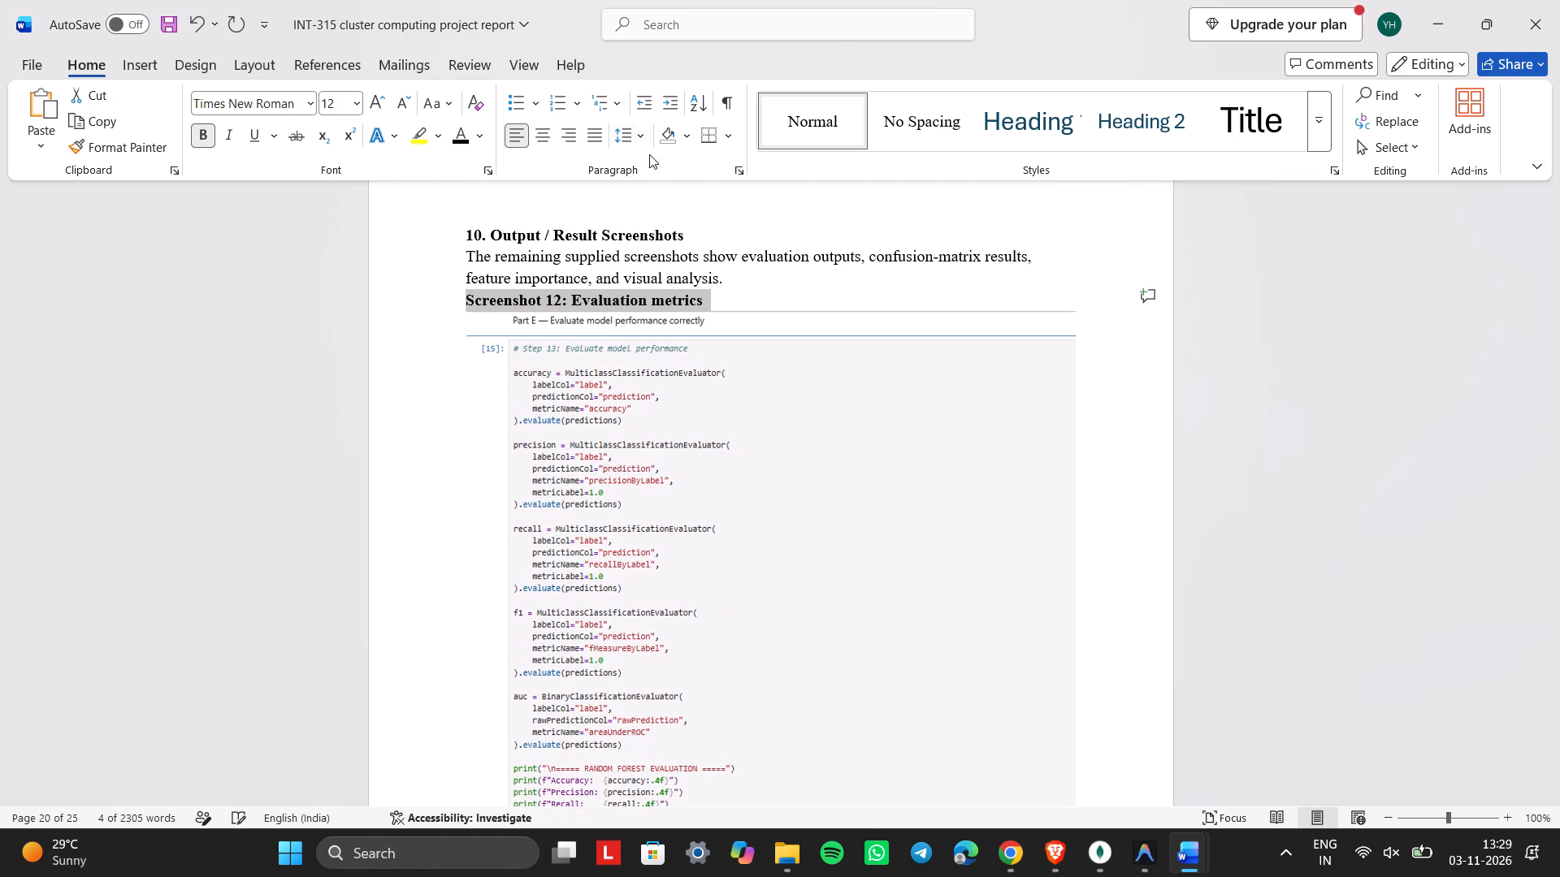
left_click(635, 138)
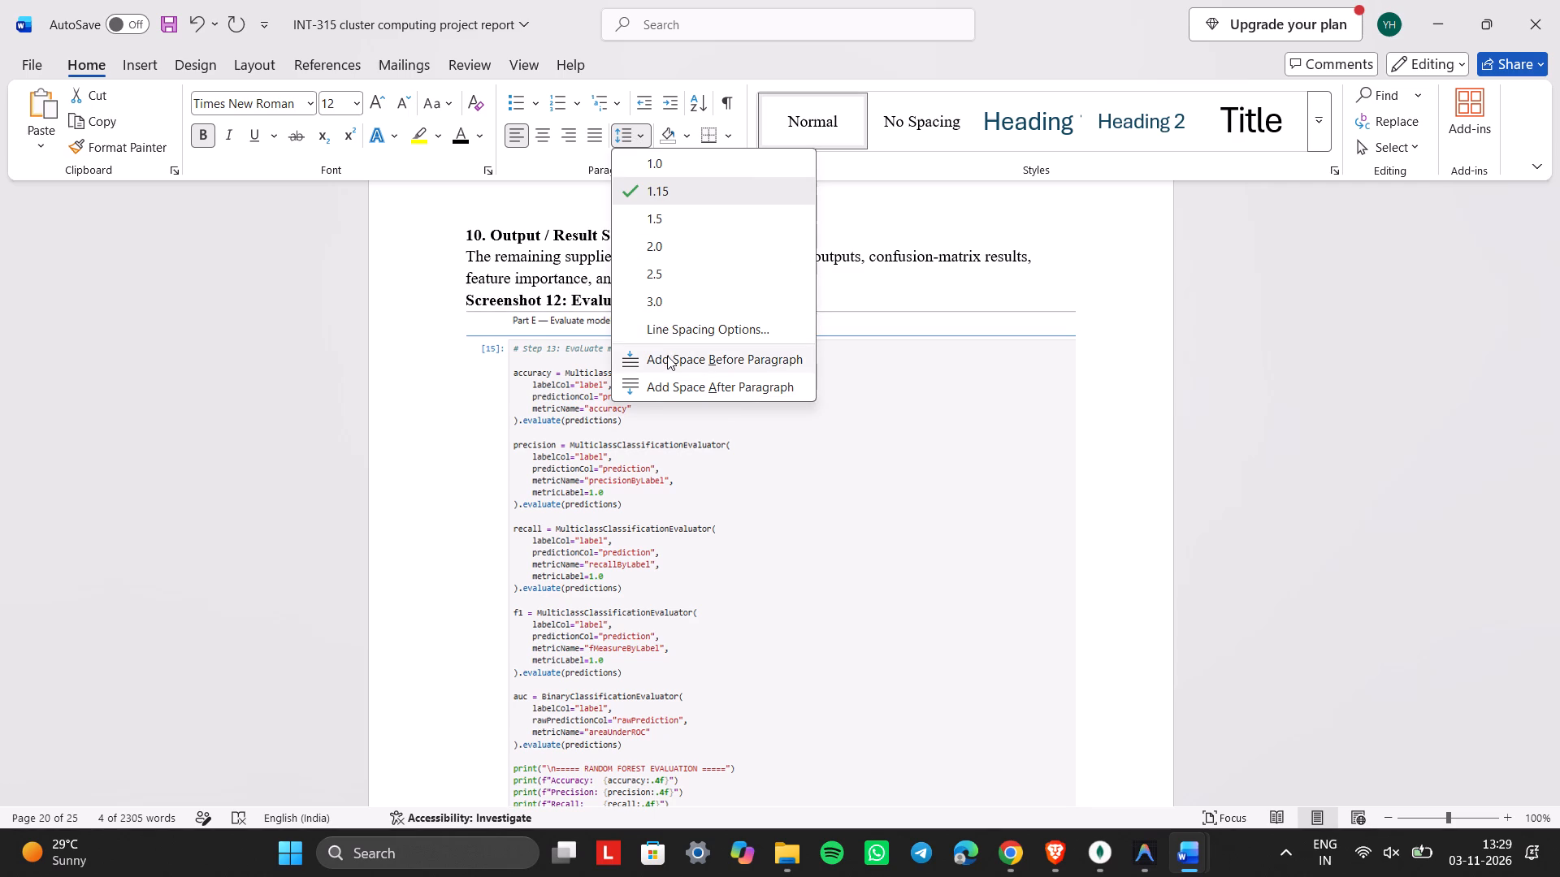
left_click(667, 356)
Stretch the Screenshot 12 evaluation metrics image taller to fill more of the empty space below it on the page.
left_click(803, 542)
scroll(803, 542, "down", 1)
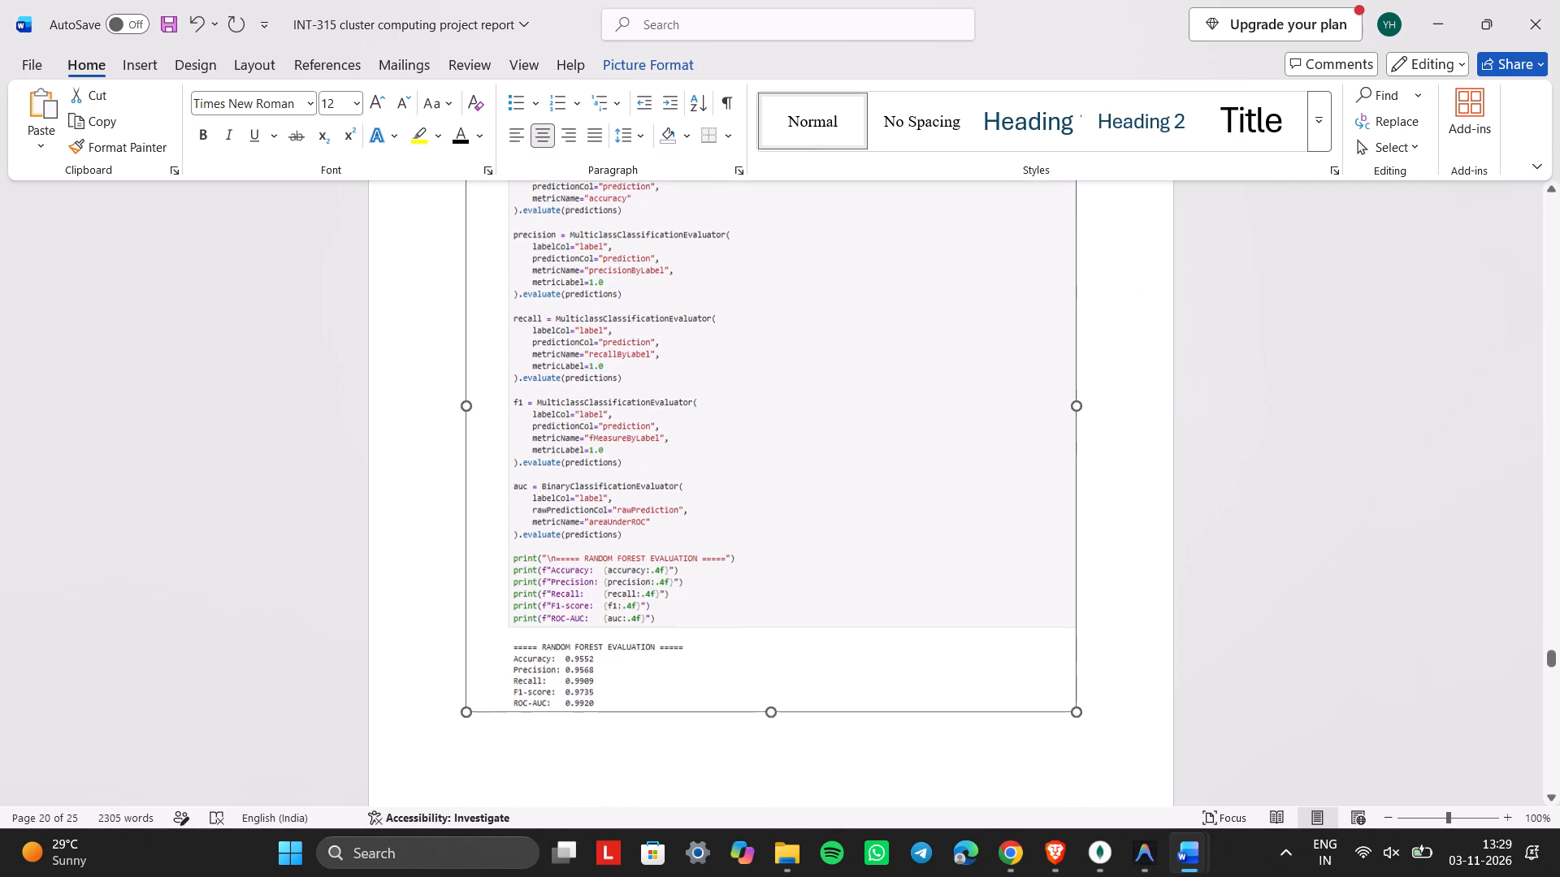
scroll(803, 542, "down", 1)
scroll(791, 611, "down", 1)
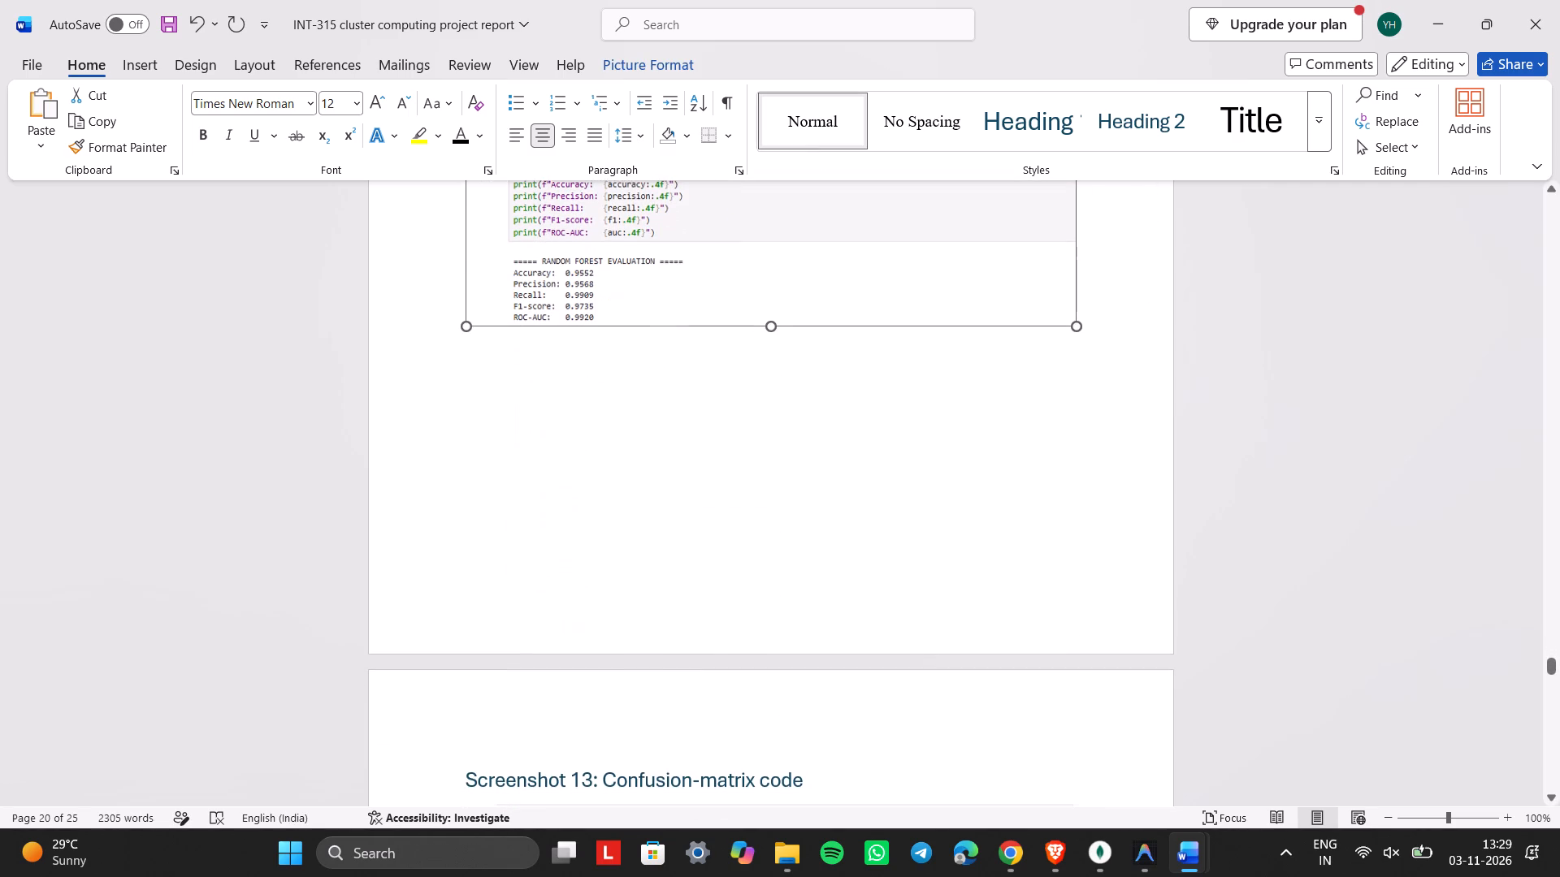
left_click(754, 469)
scroll(754, 469, "up", 2)
left_click(754, 469)
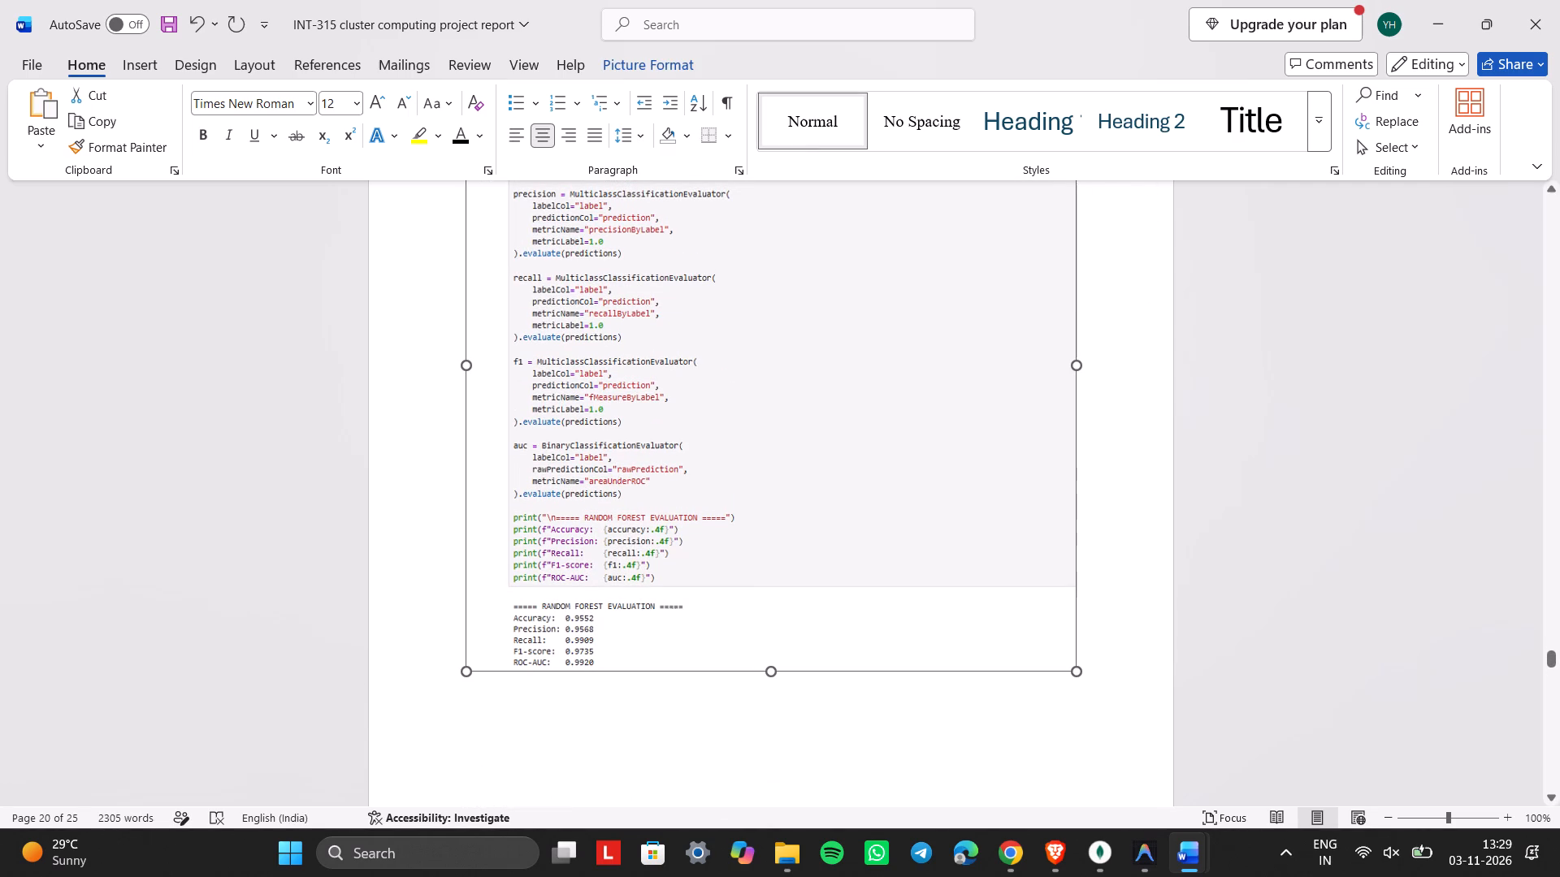
left_click_drag(772, 672, 777, 751)
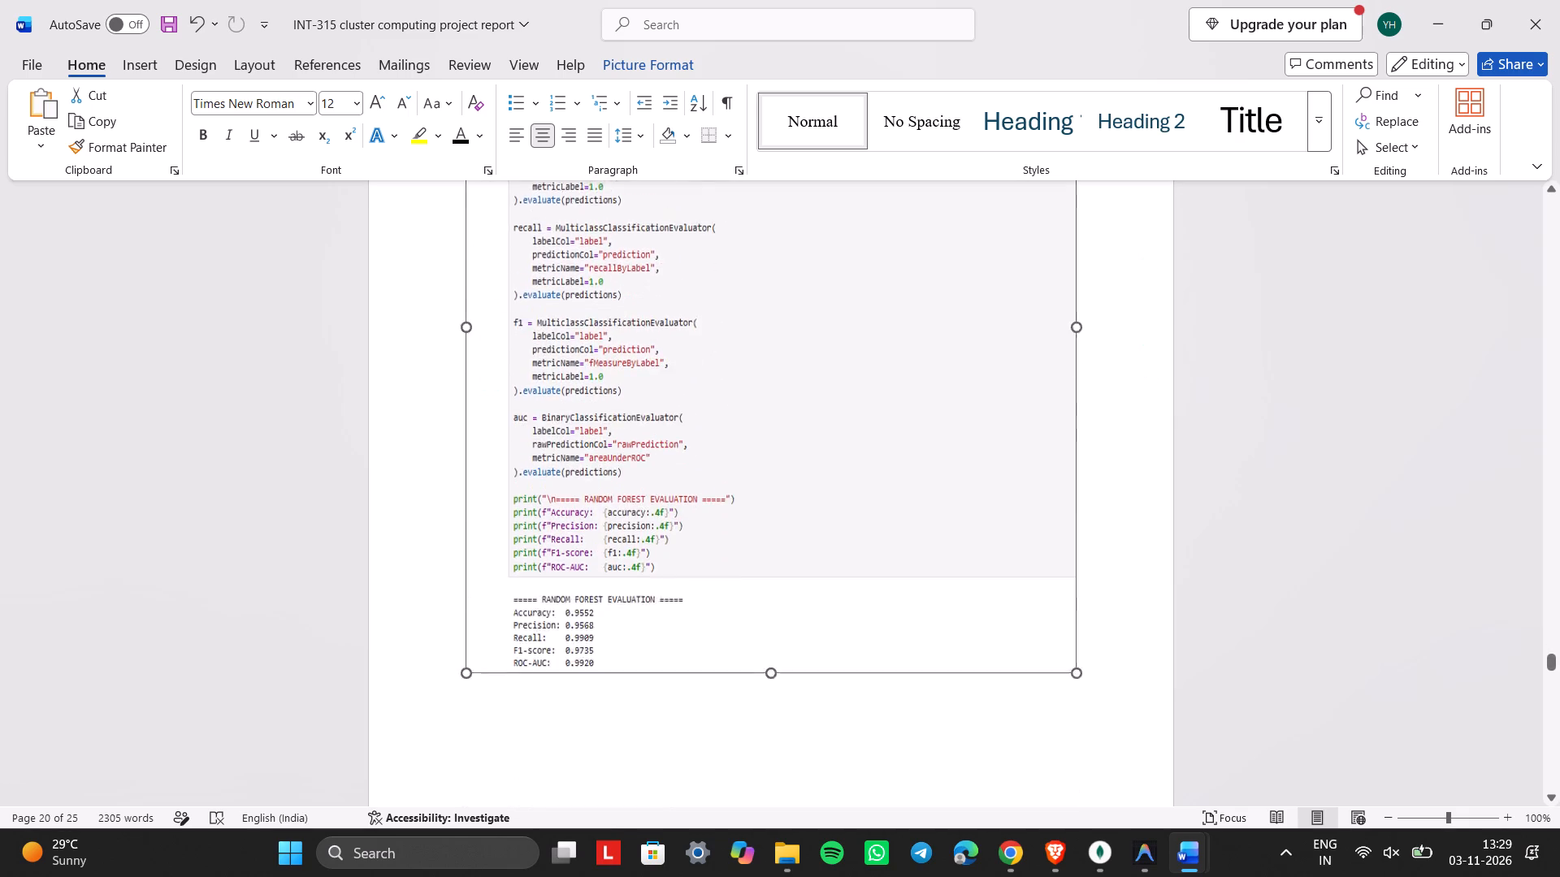
Apply the Normal style to the Screenshot 13: Confusion-matrix code heading and make it bold.
scroll(1179, 666, "down", 1)
left_click_drag(816, 561, 511, 546)
left_click(799, 143)
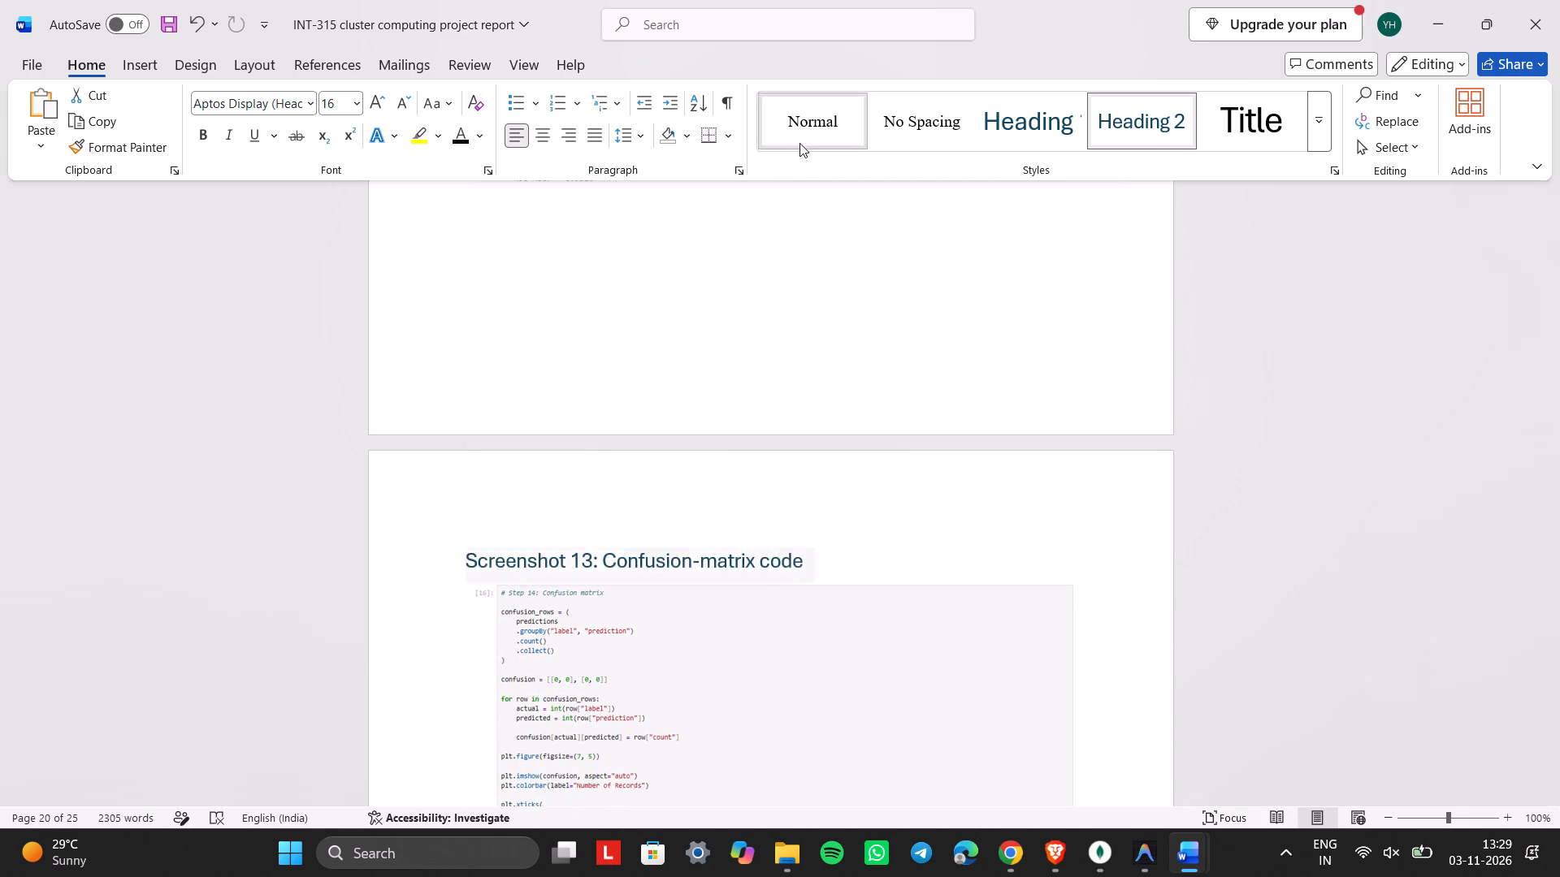
left_click(199, 128)
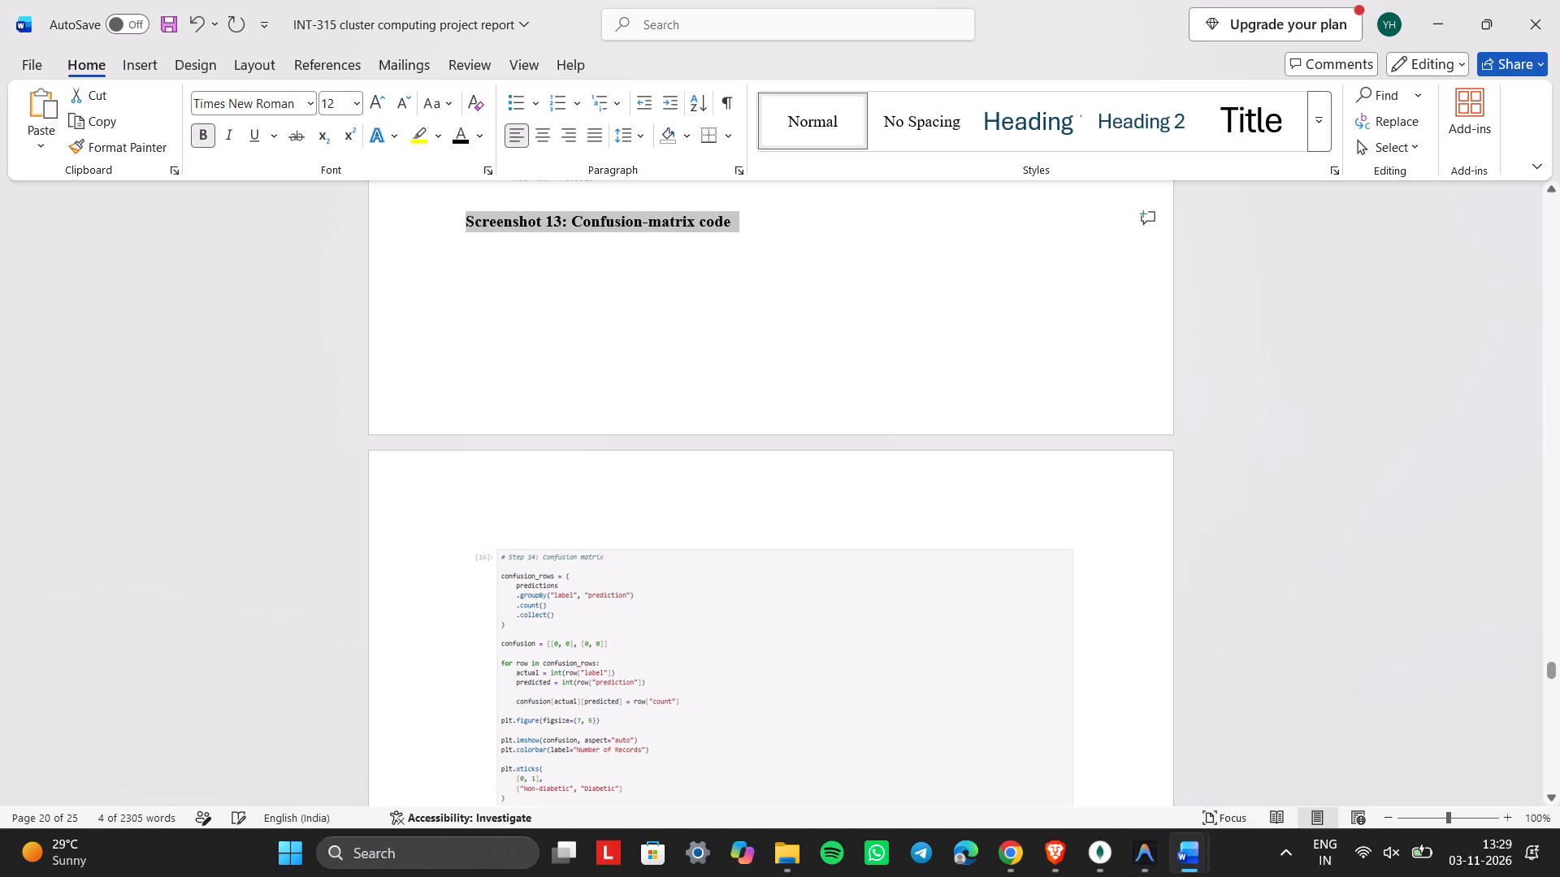
Insert six blank lines before the Screenshot 13: Confusion-matrix code heading to move it onto the next page with its image.
scroll(454, 322, "up", 1)
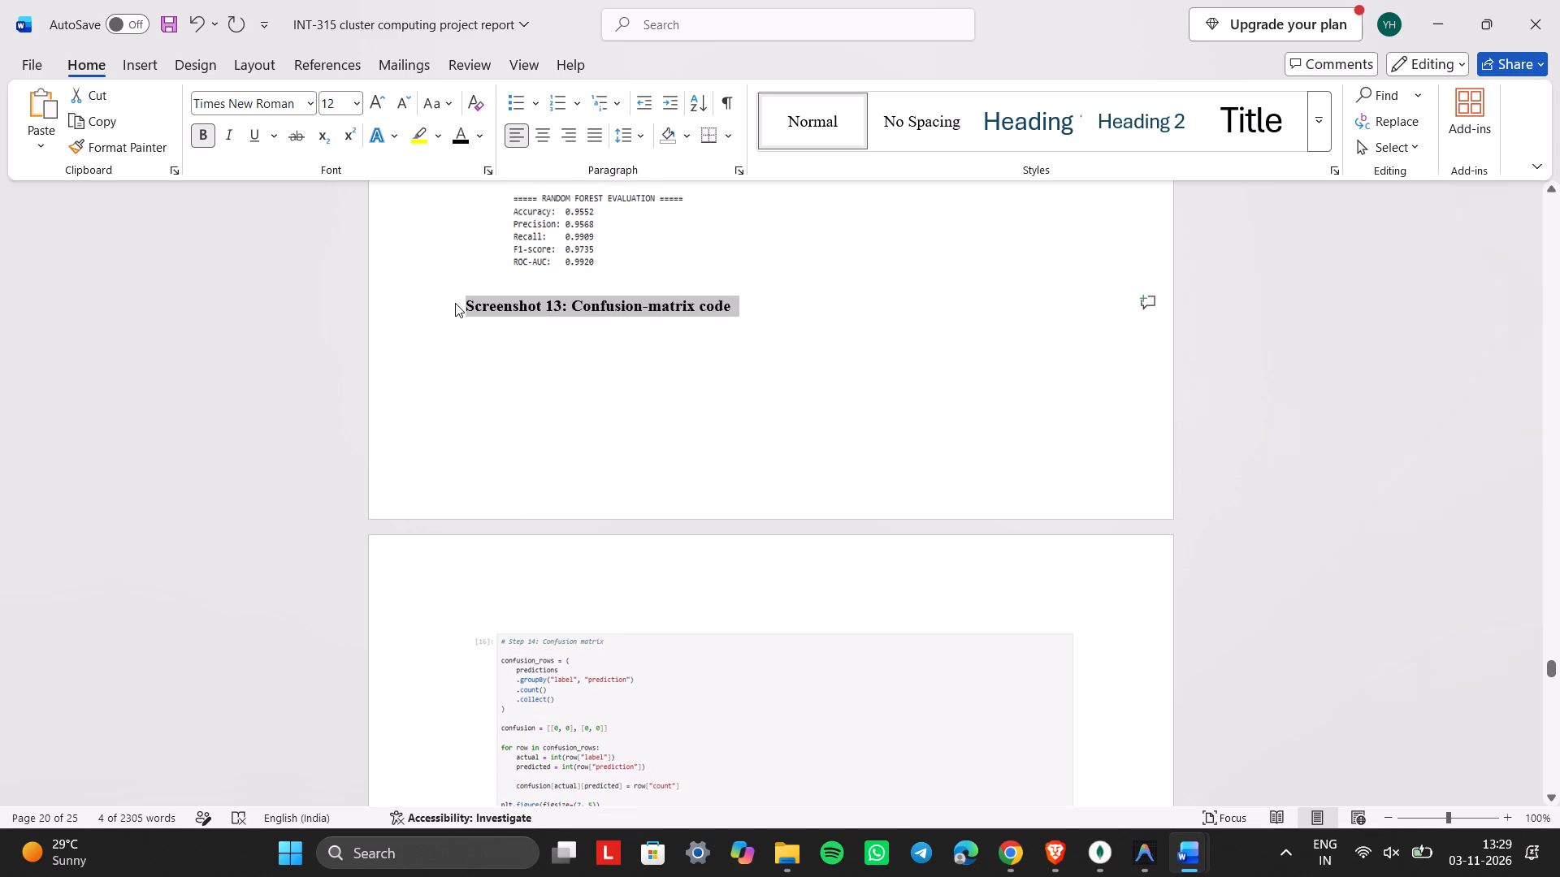
left_click(455, 303)
key("Return")
key("Return")
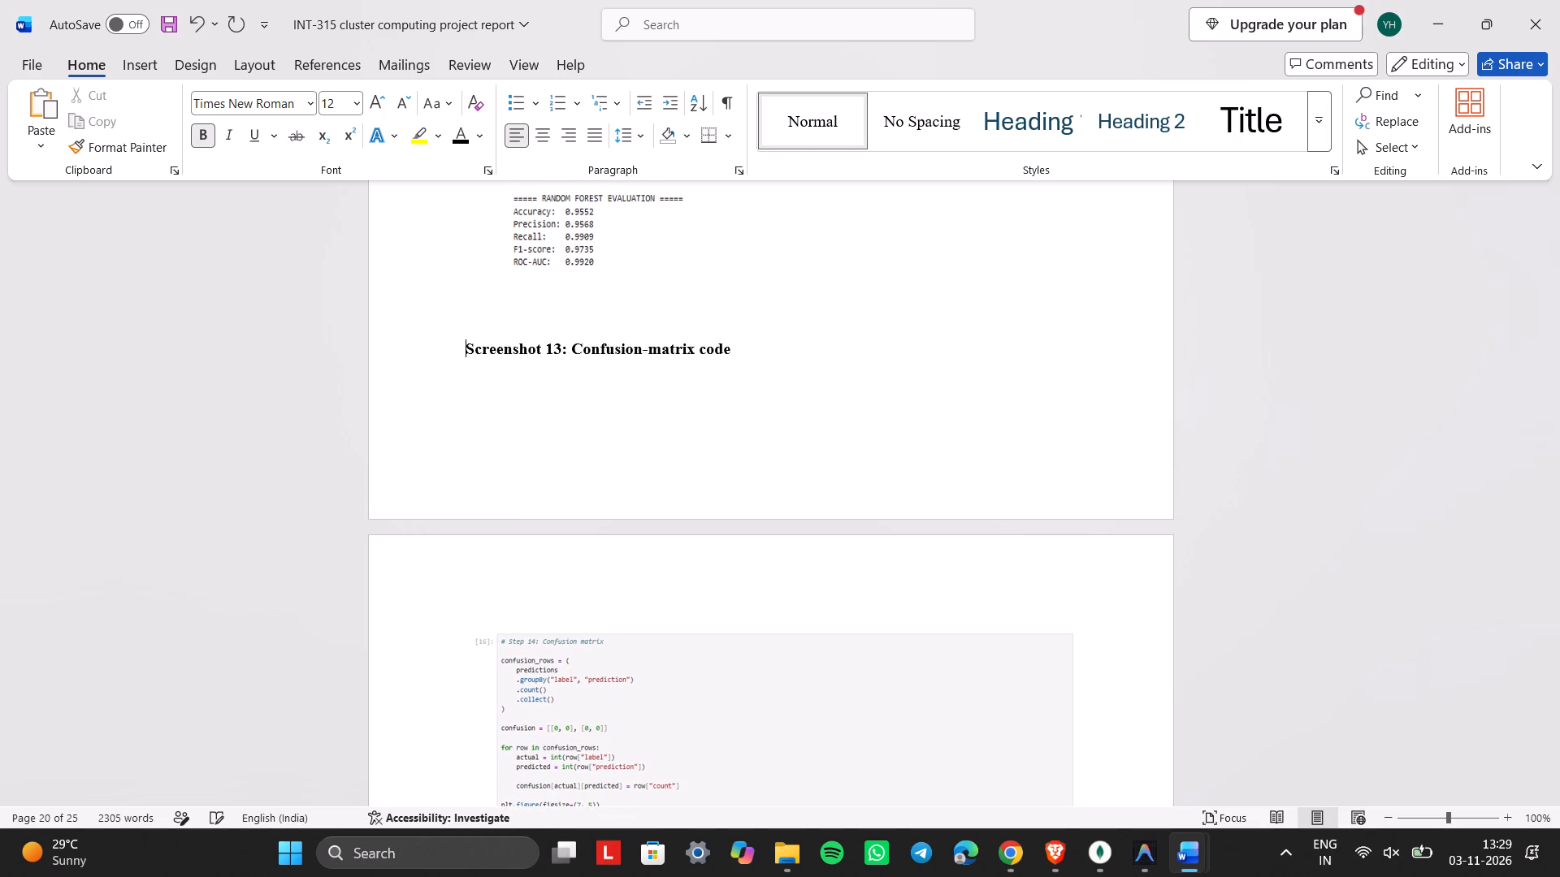
key("Return")
key("Return")
key("Return")
key("Return")
scroll(483, 295, "down", 2)
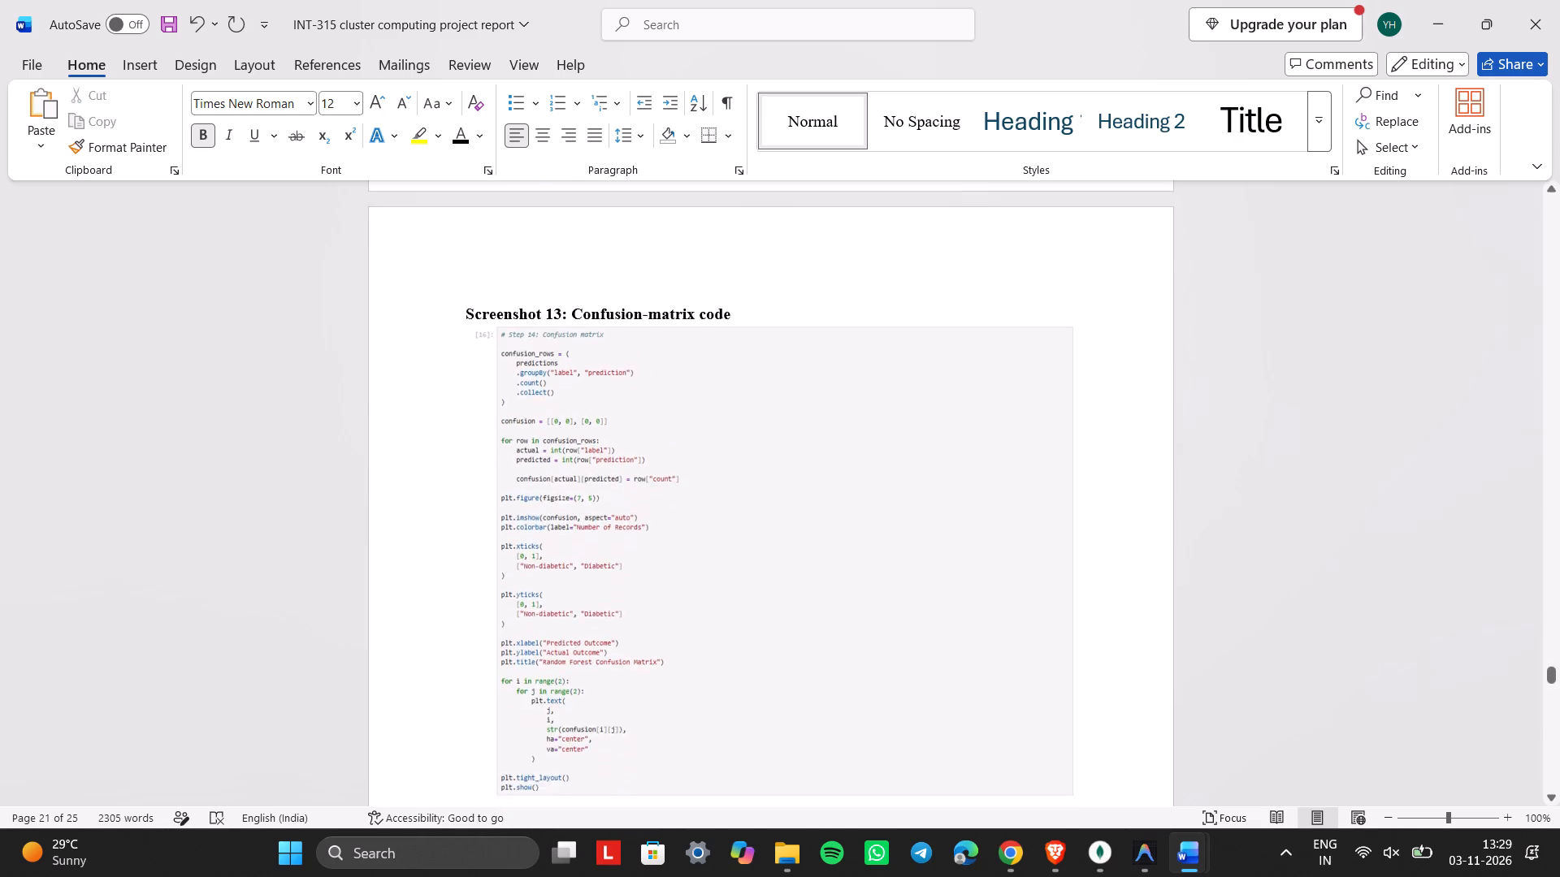
scroll(483, 295, "down", 1)
scroll(630, 472, "down", 1)
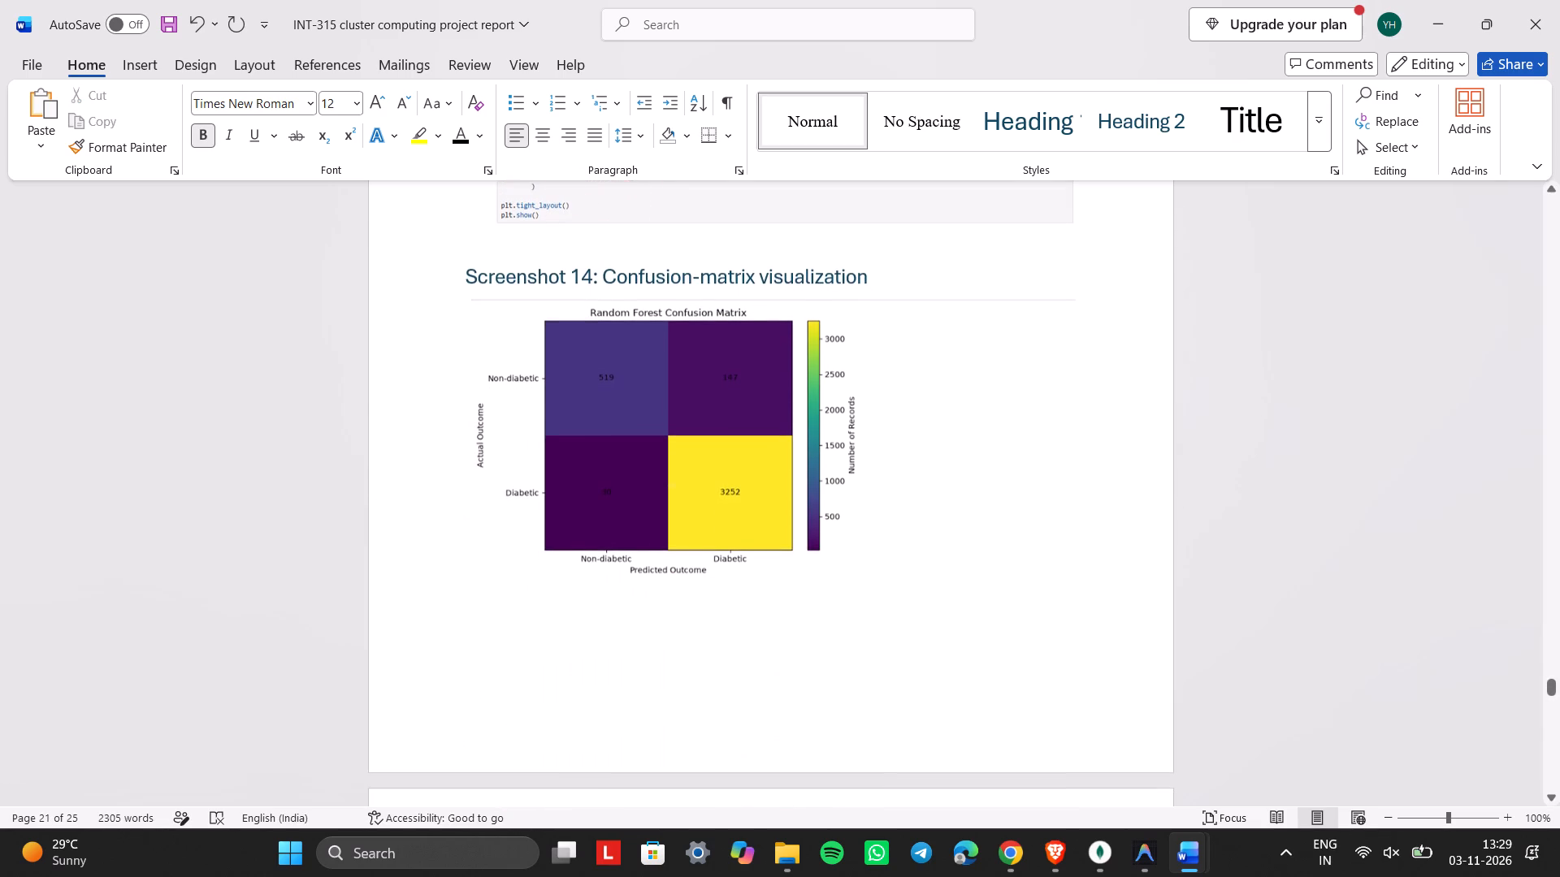
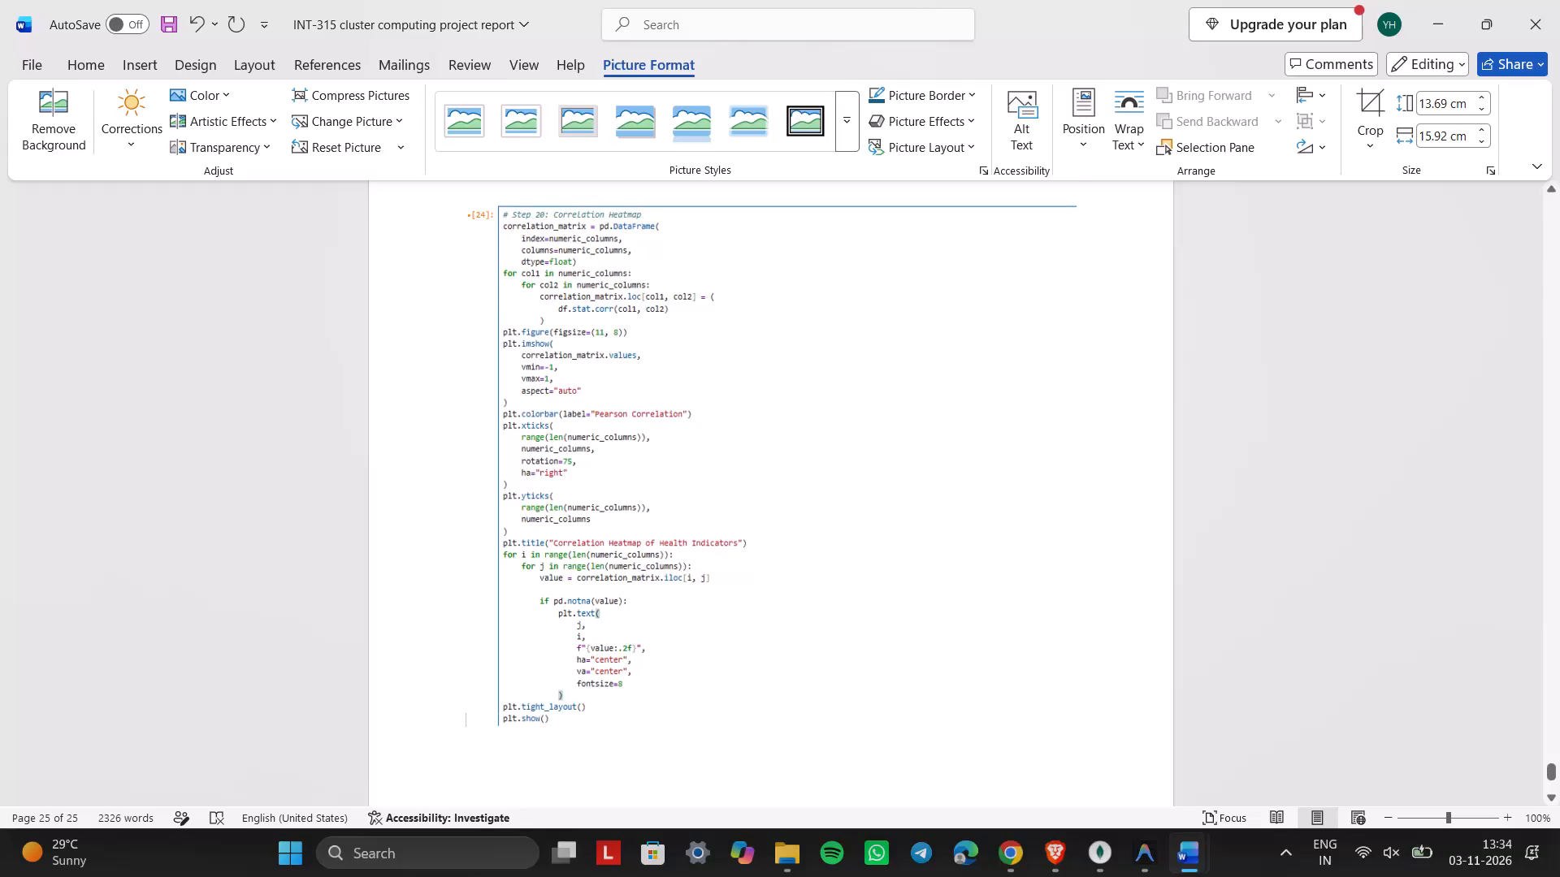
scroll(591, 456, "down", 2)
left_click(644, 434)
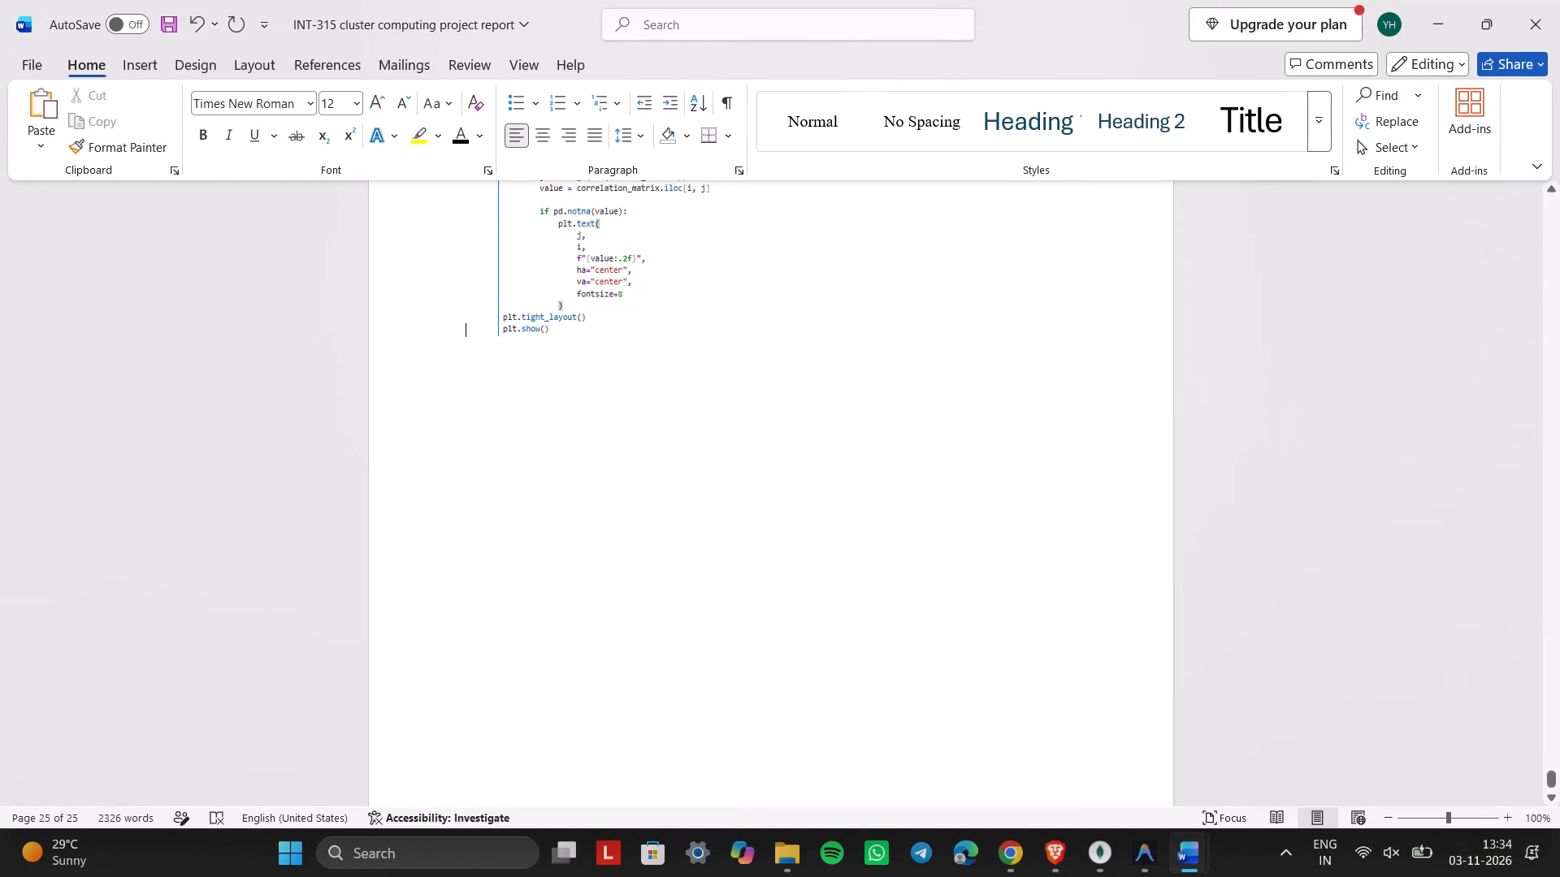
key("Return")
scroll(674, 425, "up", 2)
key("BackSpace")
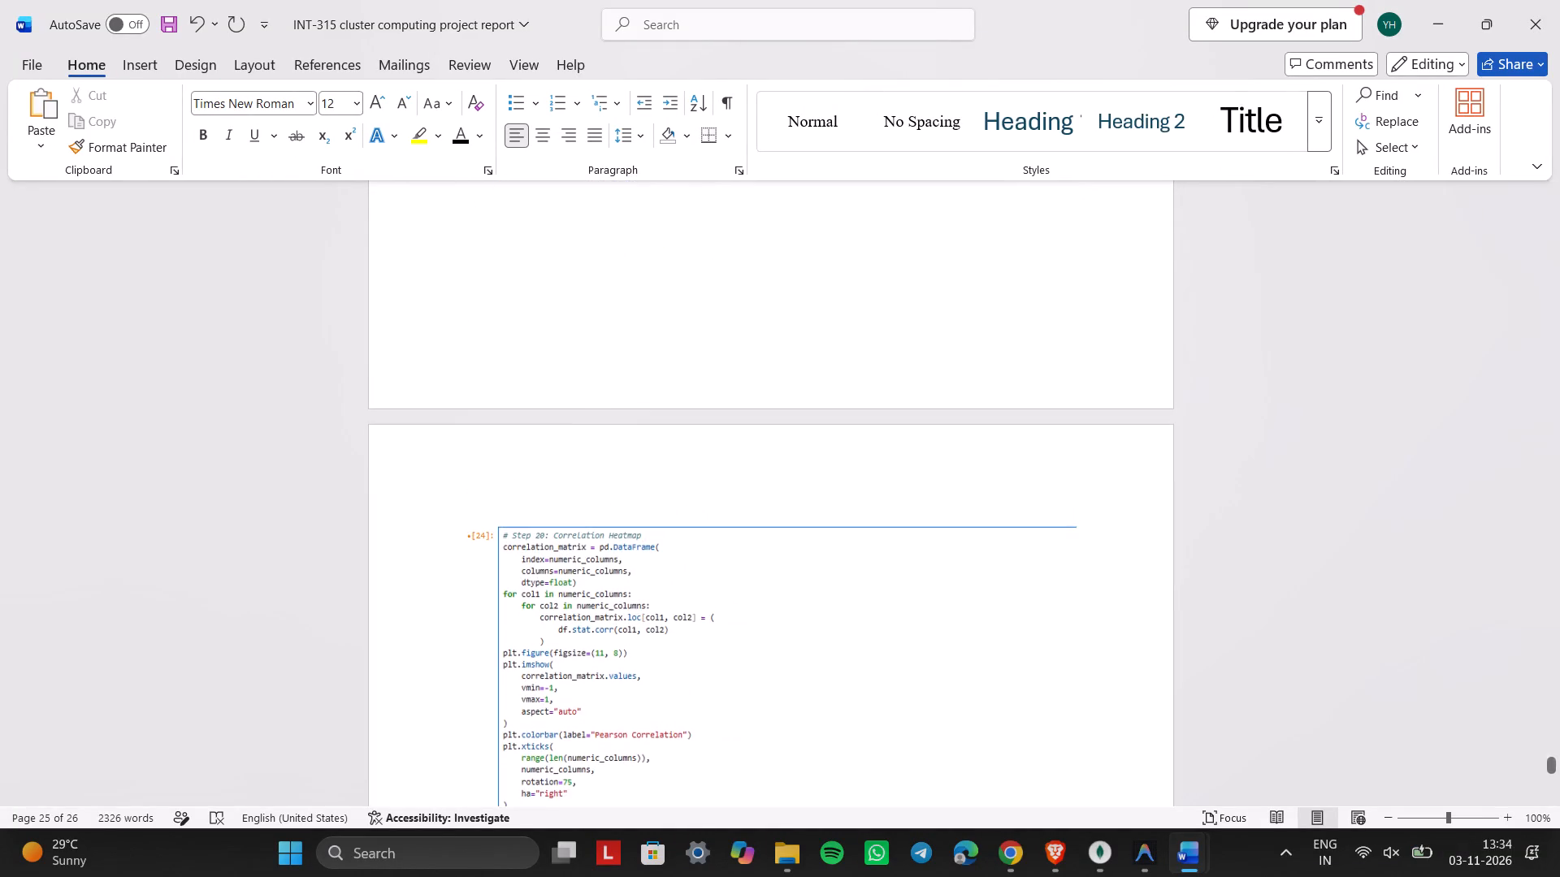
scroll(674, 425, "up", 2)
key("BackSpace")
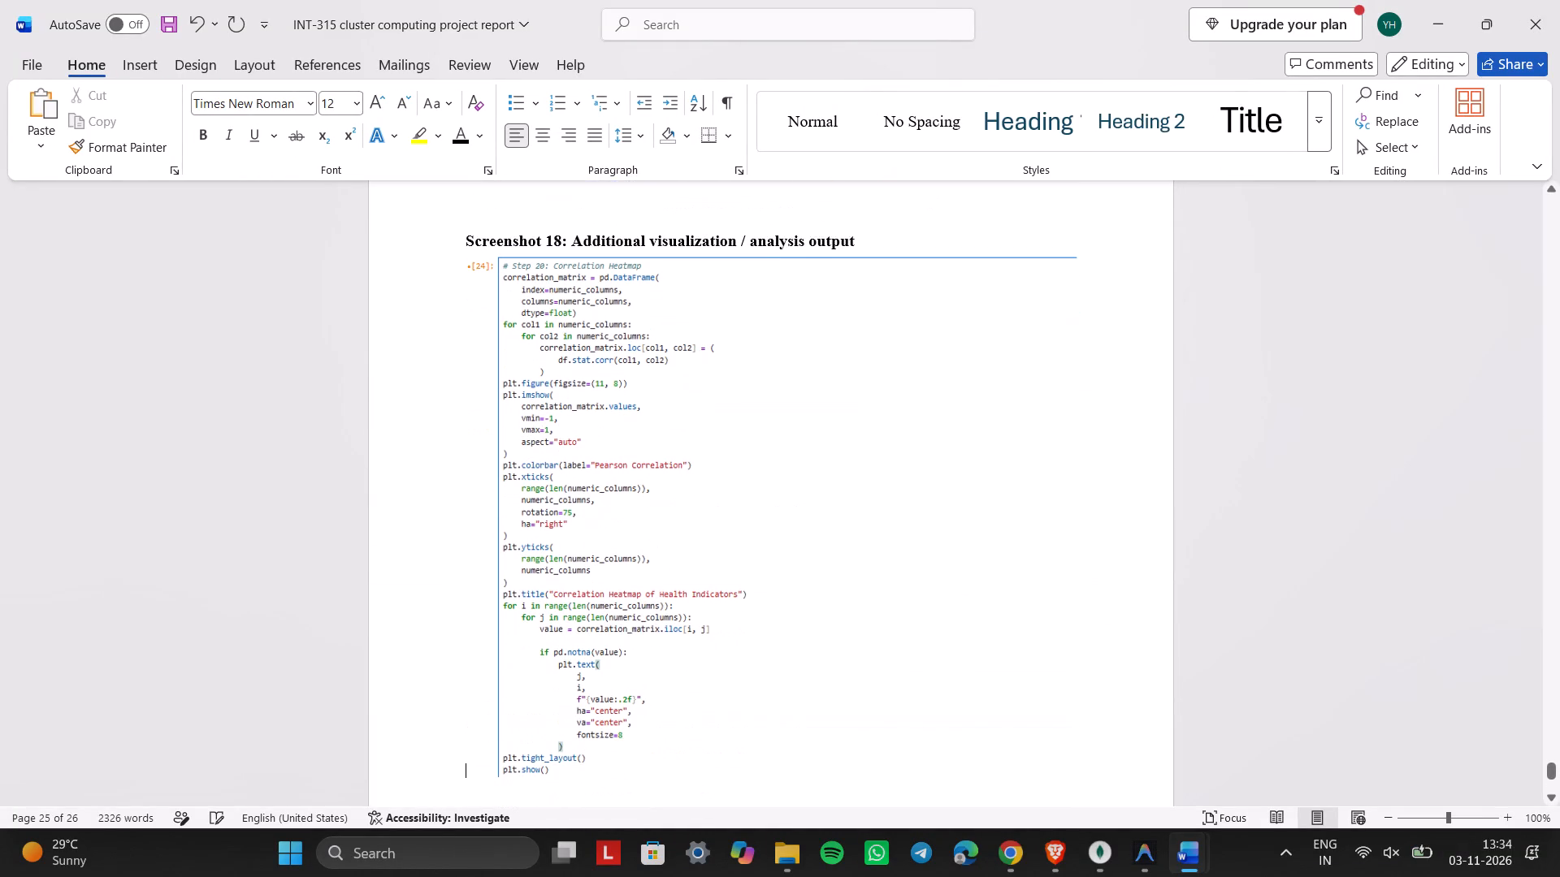
Copy the caption "Screenshot 18: Additional visualization / analysis output" and paste it two lines below the Correlation Heatmap code picture.
scroll(674, 425, "up", 4)
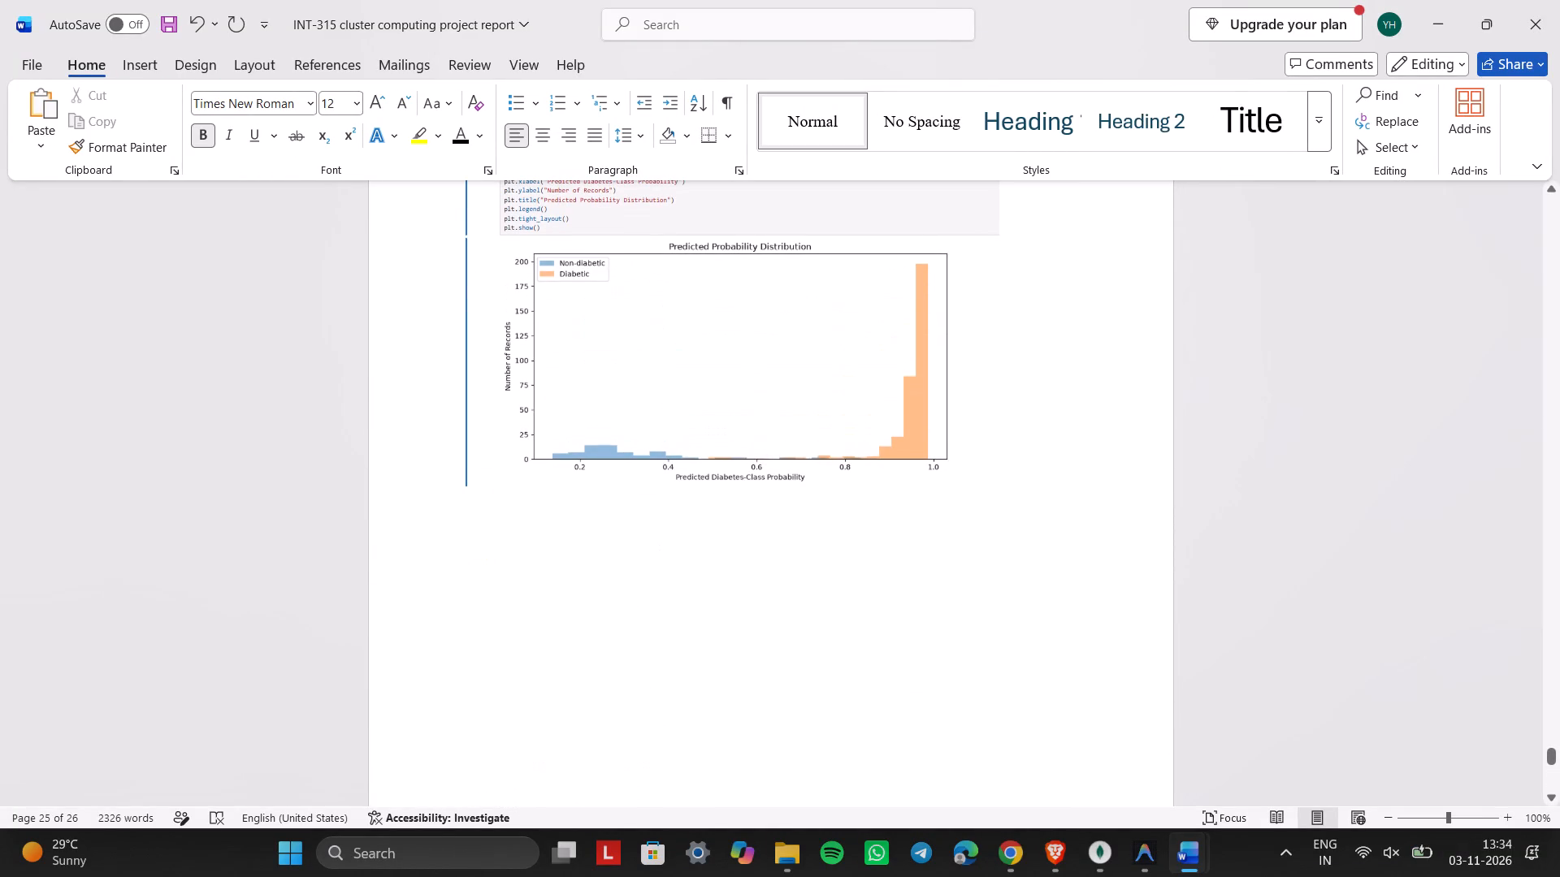
key("ctrl+x")
key("ctrl+z")
scroll(625, 566, "down", 2)
scroll(625, 566, "up", 4)
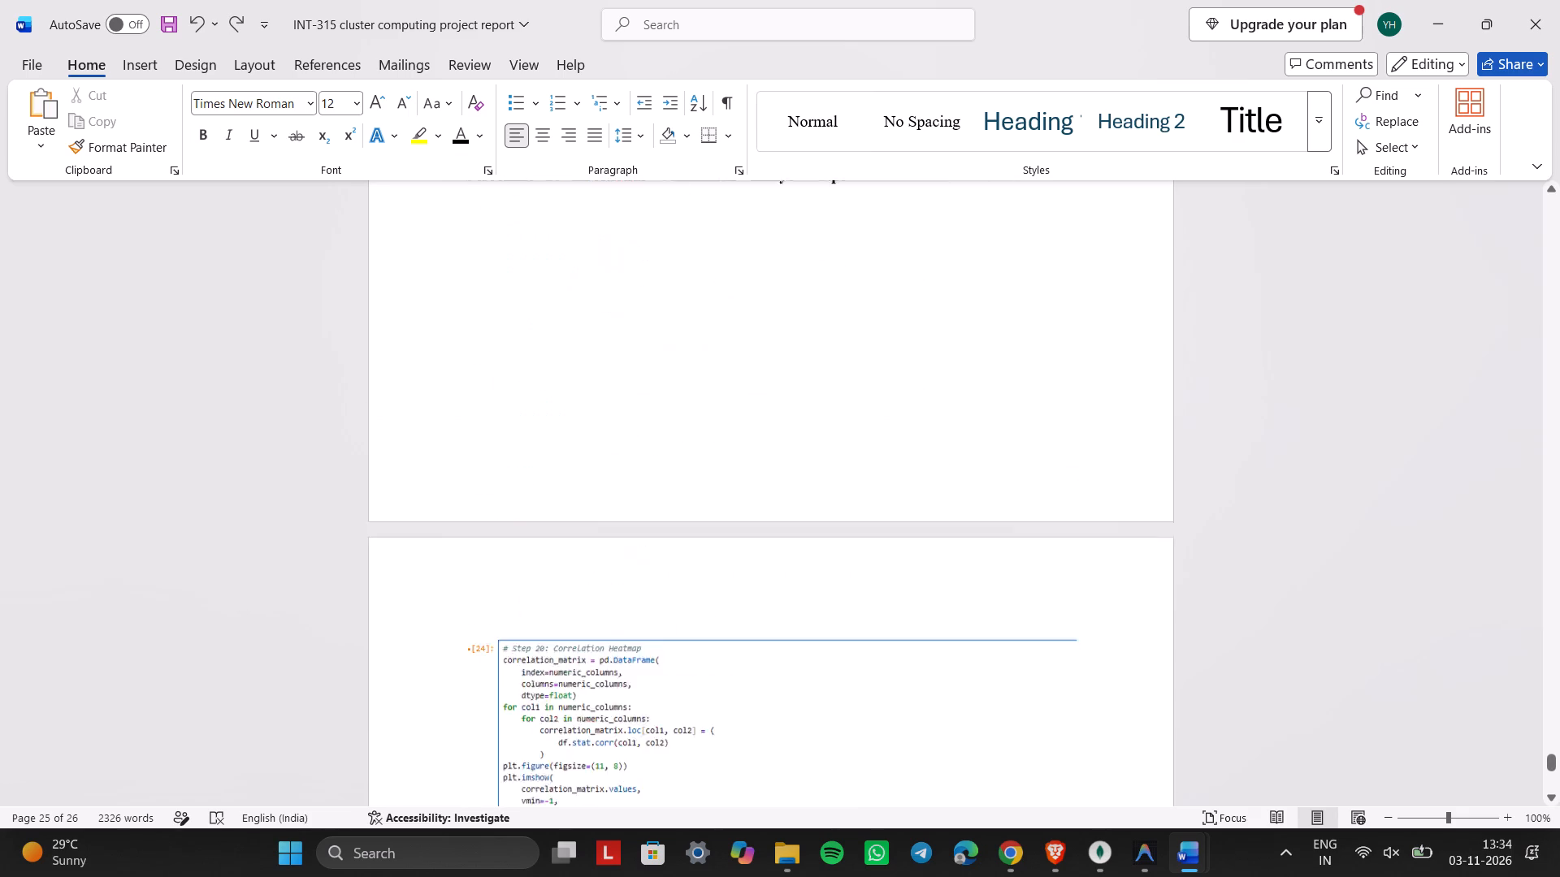
scroll(625, 566, "down", 1)
left_click(858, 421)
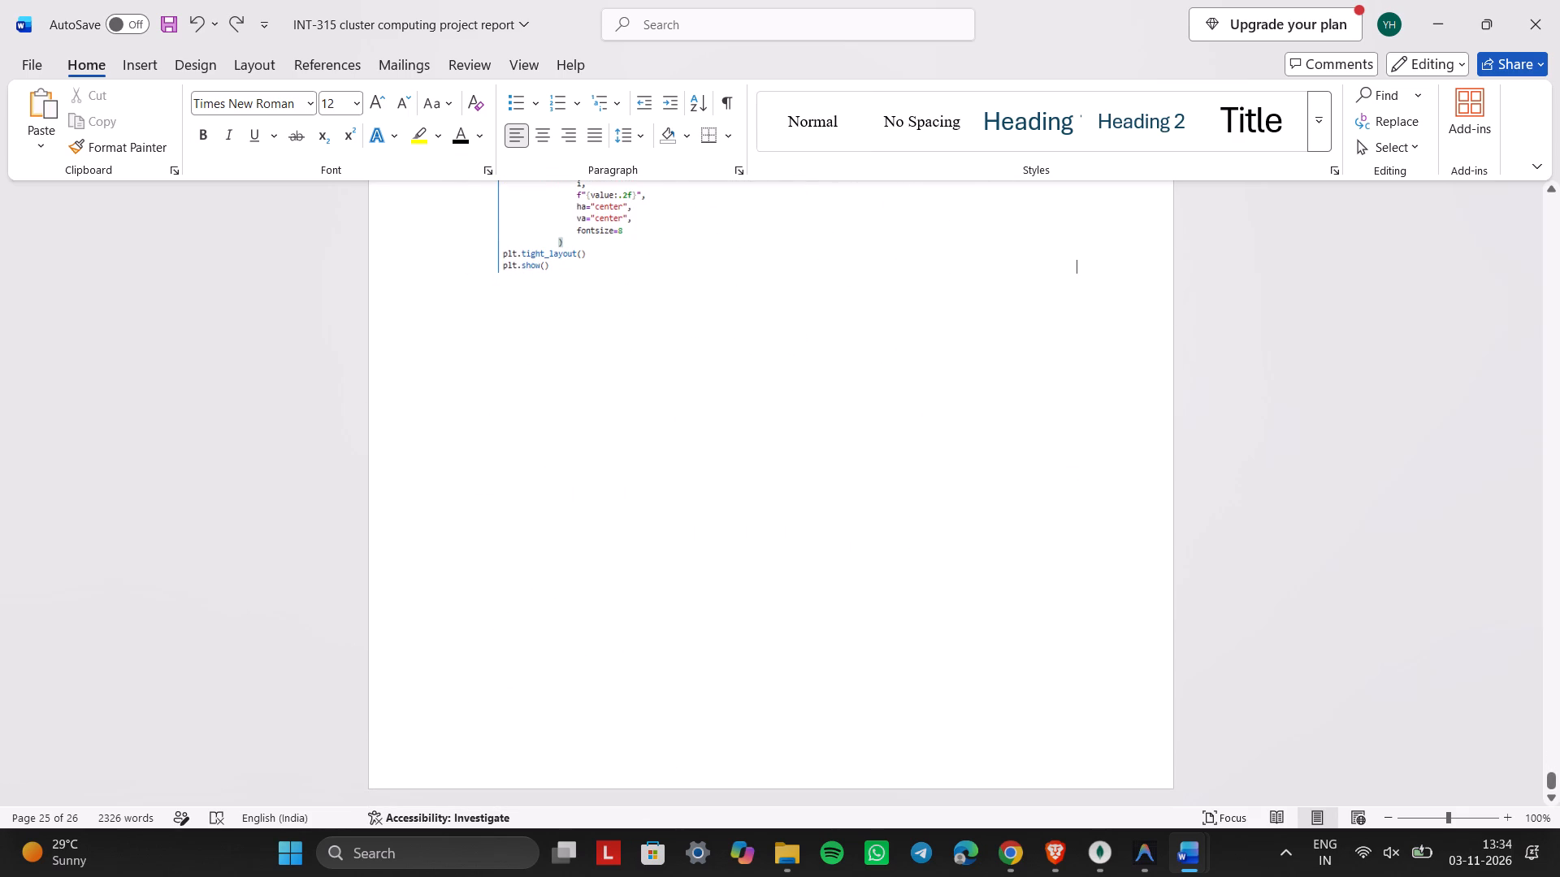
key("Return")
key("Return")
key("ctrl+v")
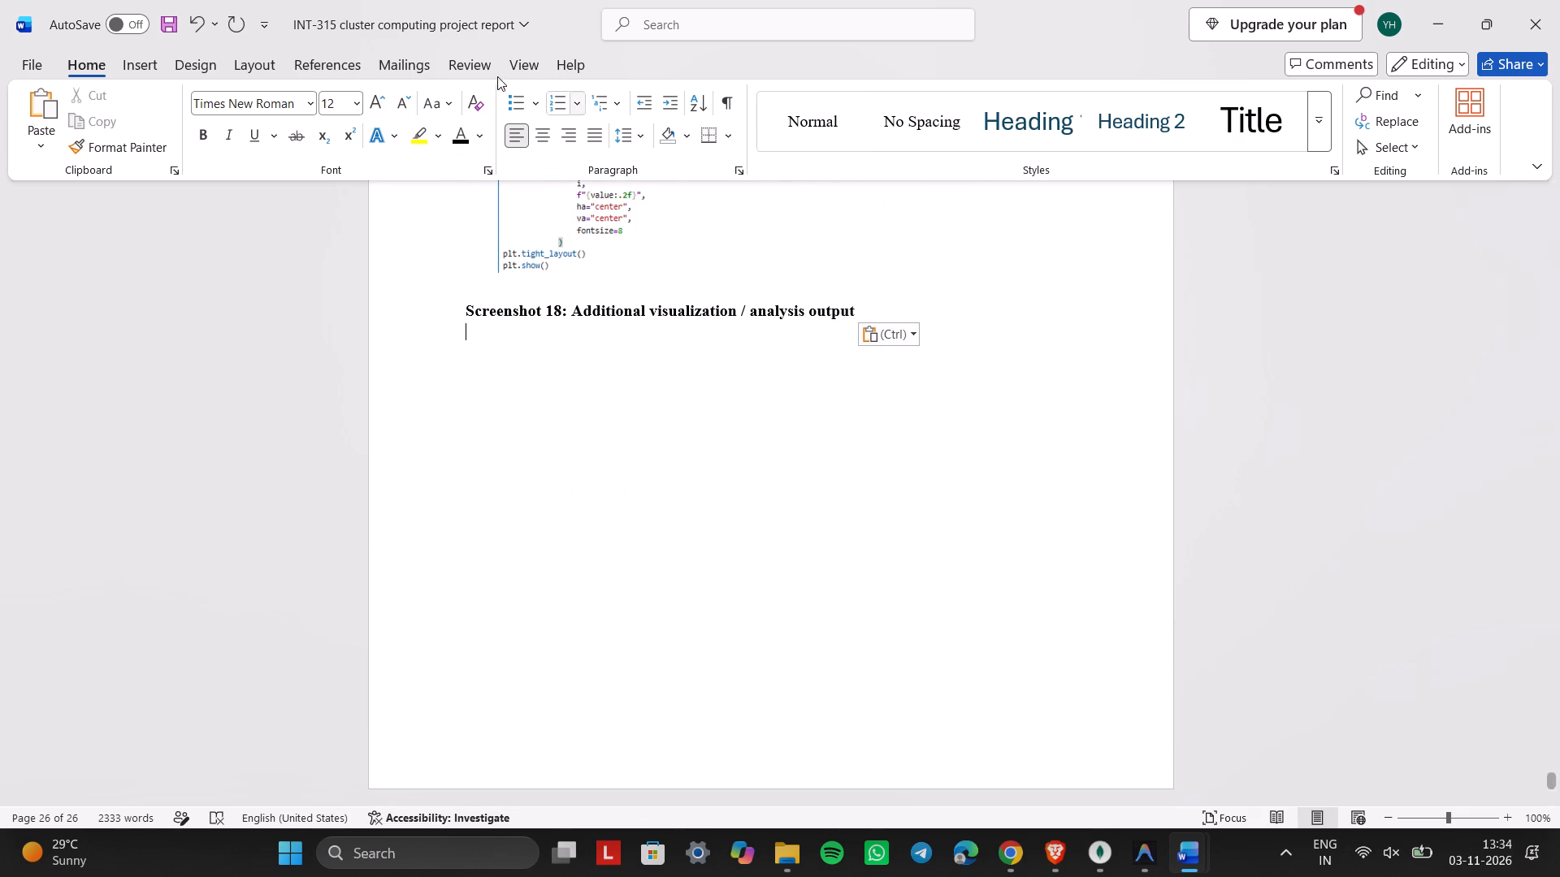
left_click(127, 72)
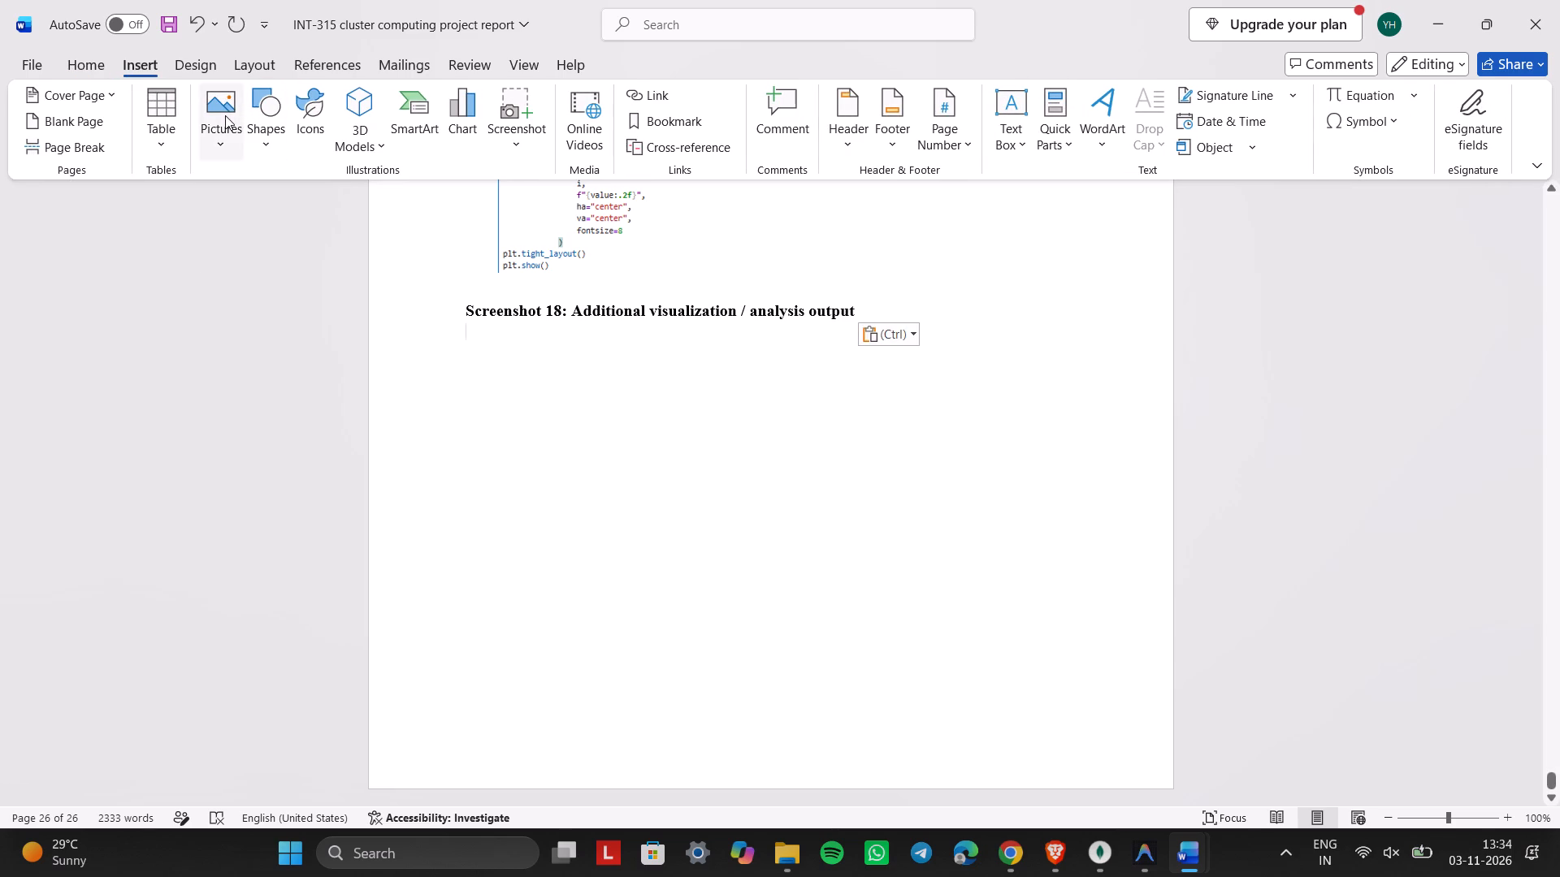
left_click(225, 115)
left_click(266, 210)
scroll(363, 303, "down", 3)
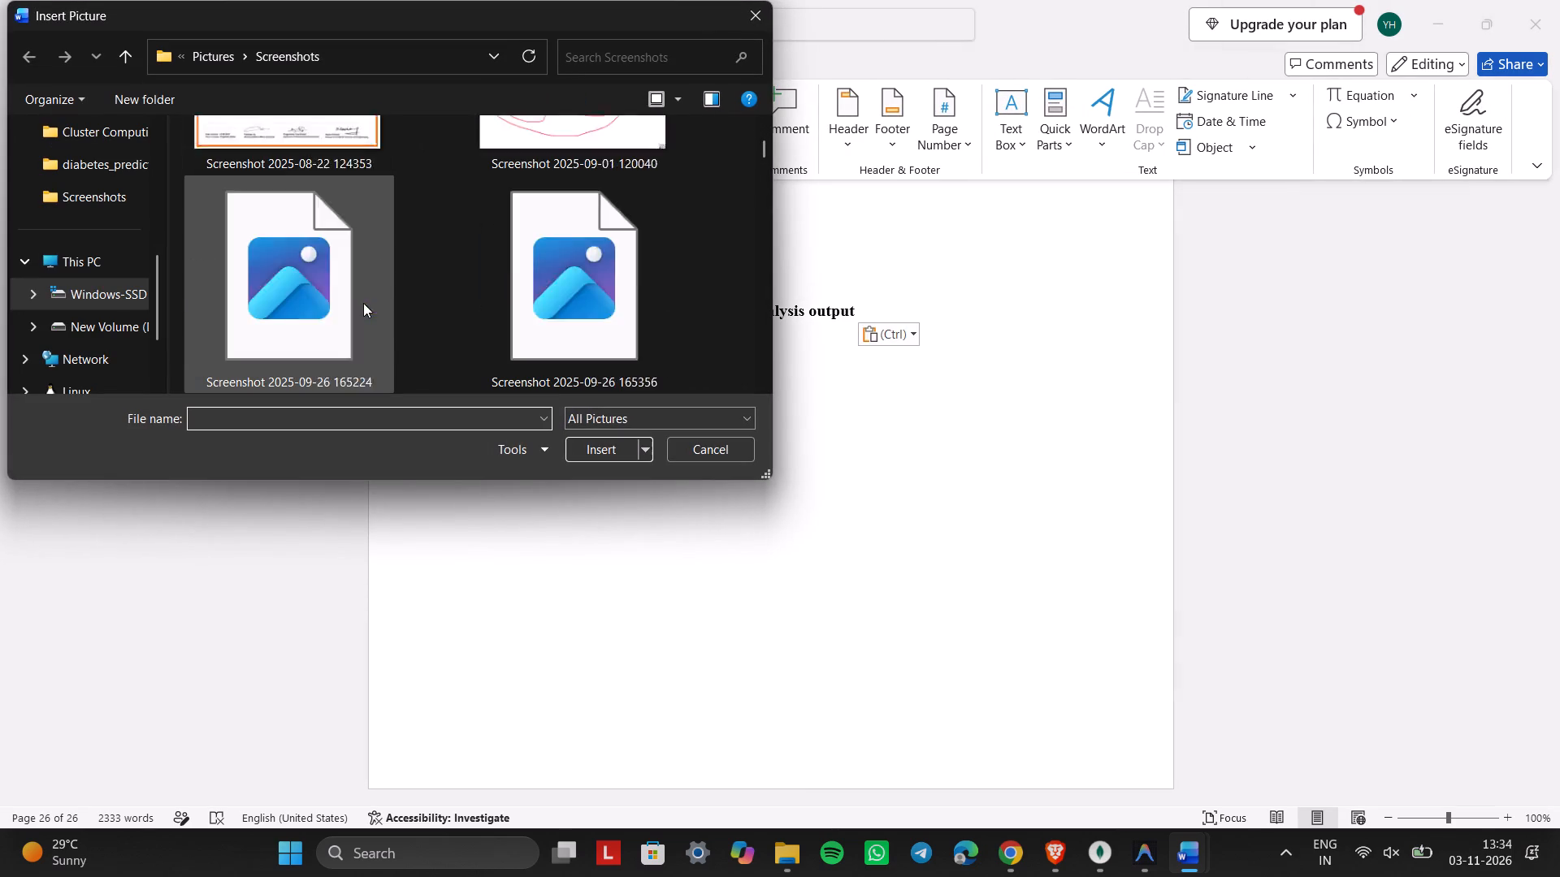
scroll(363, 303, "down", 17)
scroll(363, 303, "down", 12)
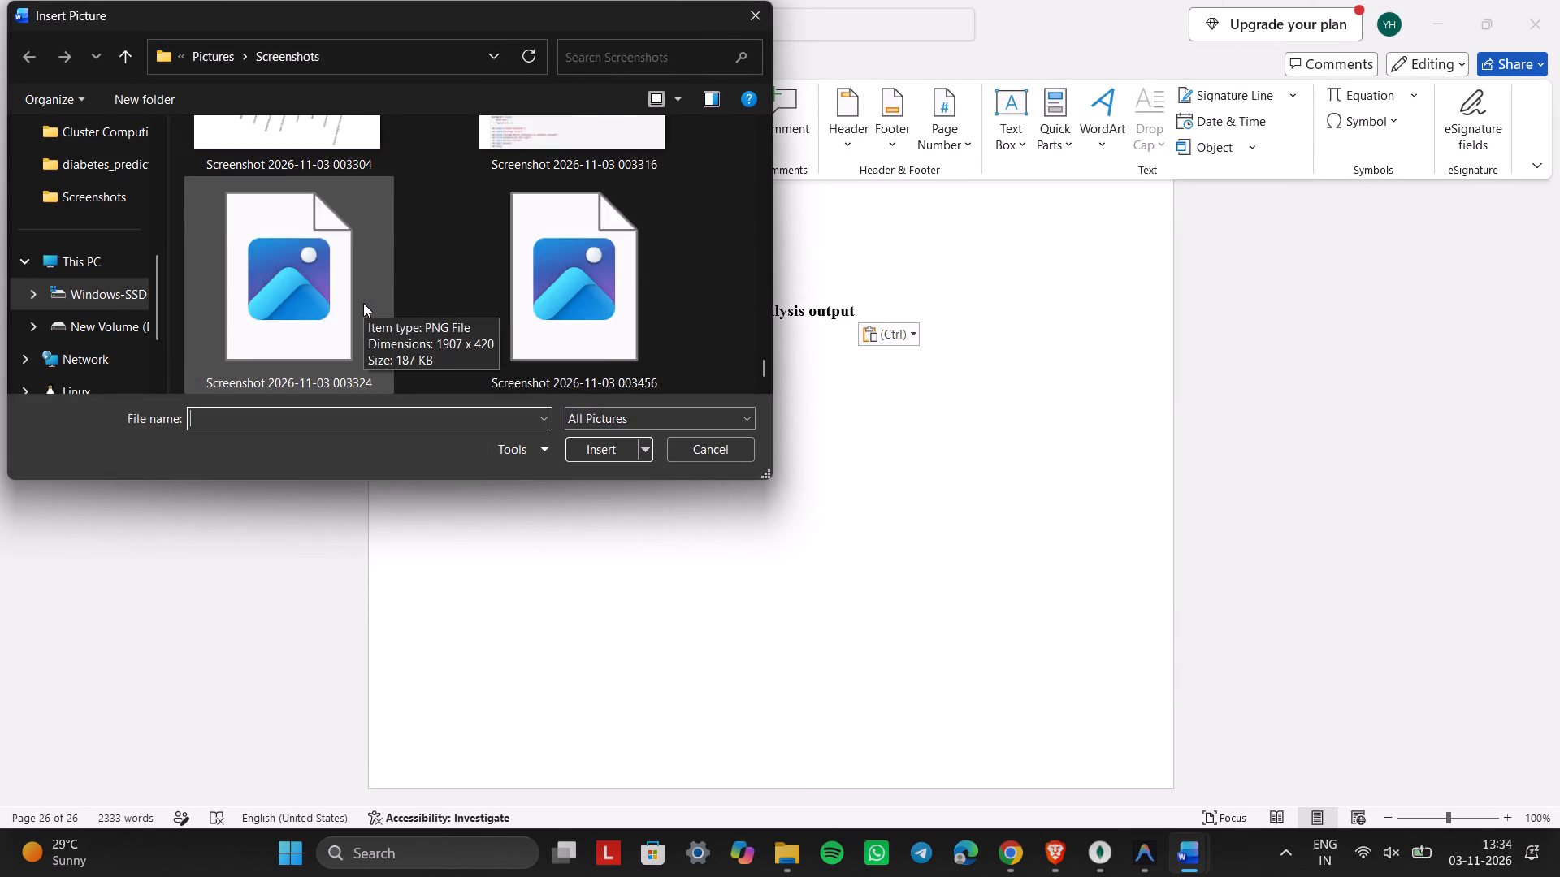
scroll(363, 303, "up", 2)
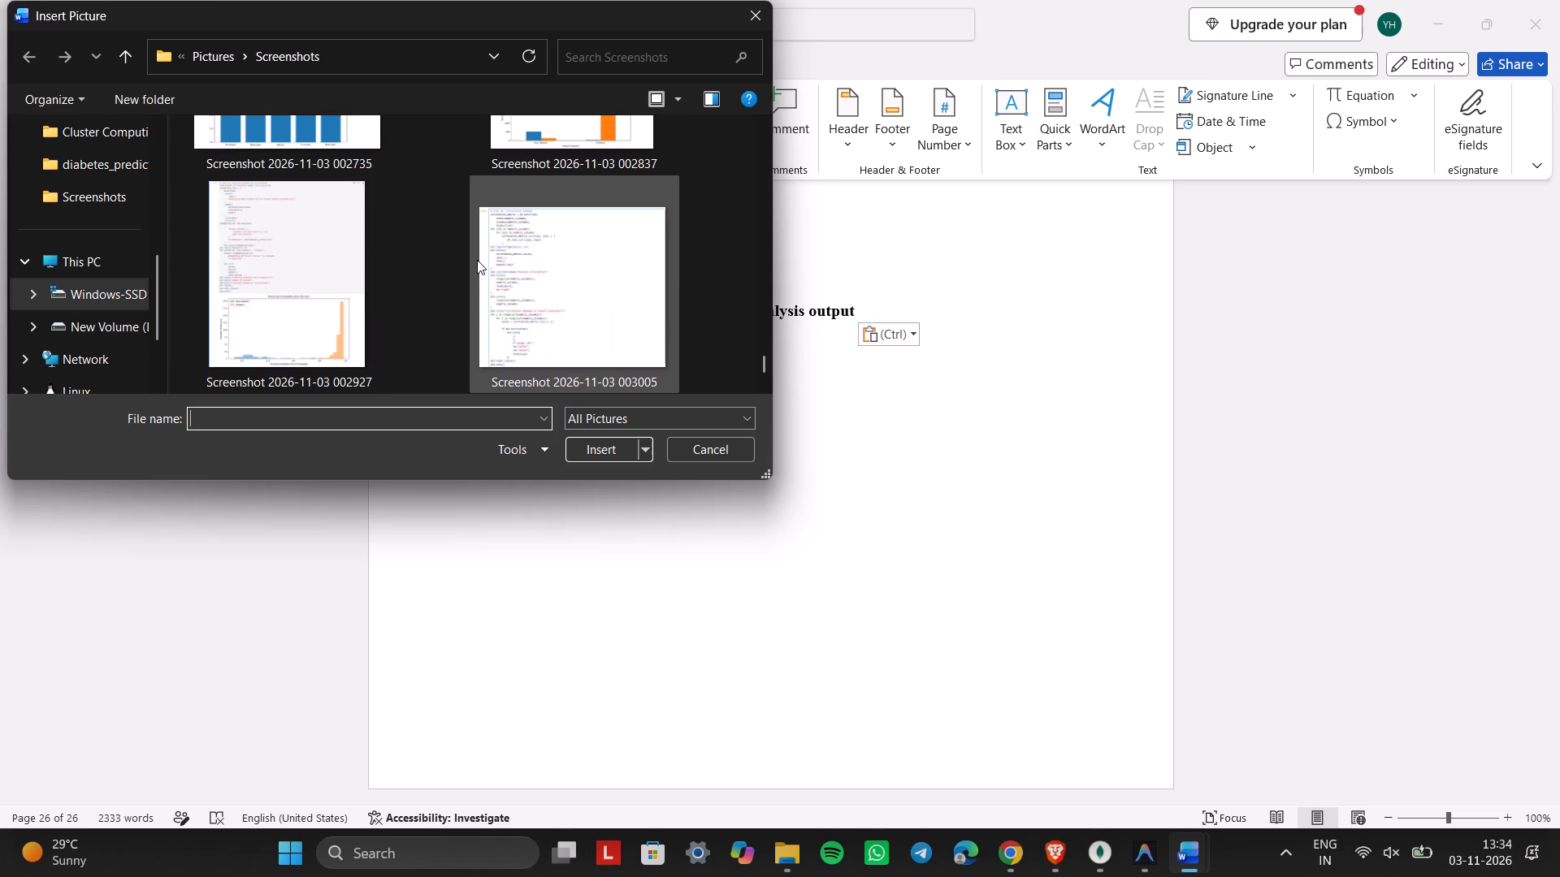
scroll(454, 335, "down", 1)
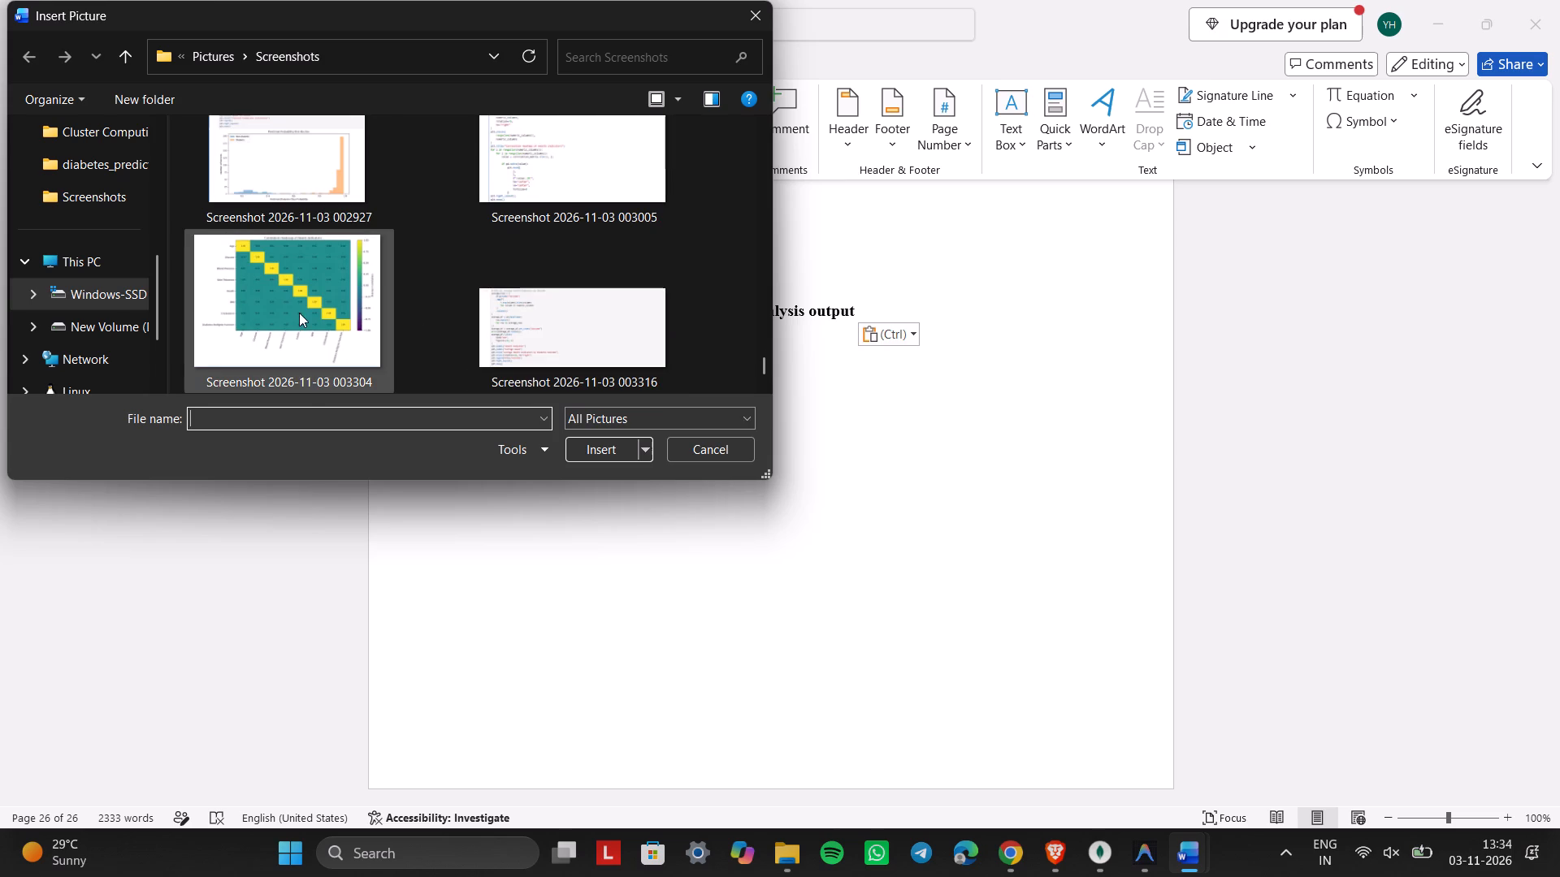
left_click(294, 317)
left_click(609, 454)
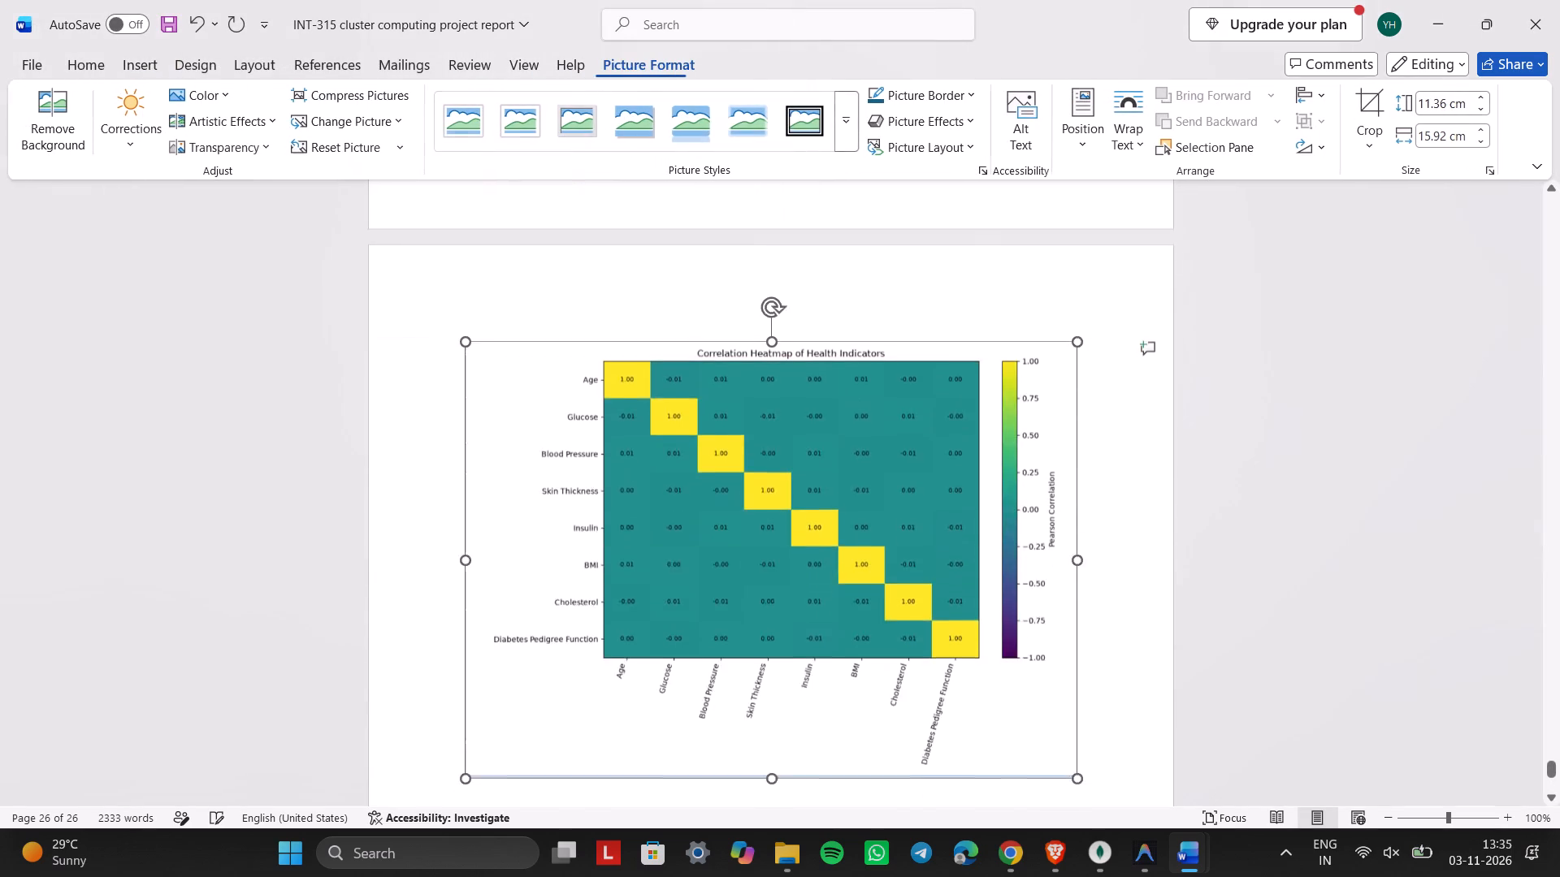
Save the project report document.
scroll(609, 454, "up", 5)
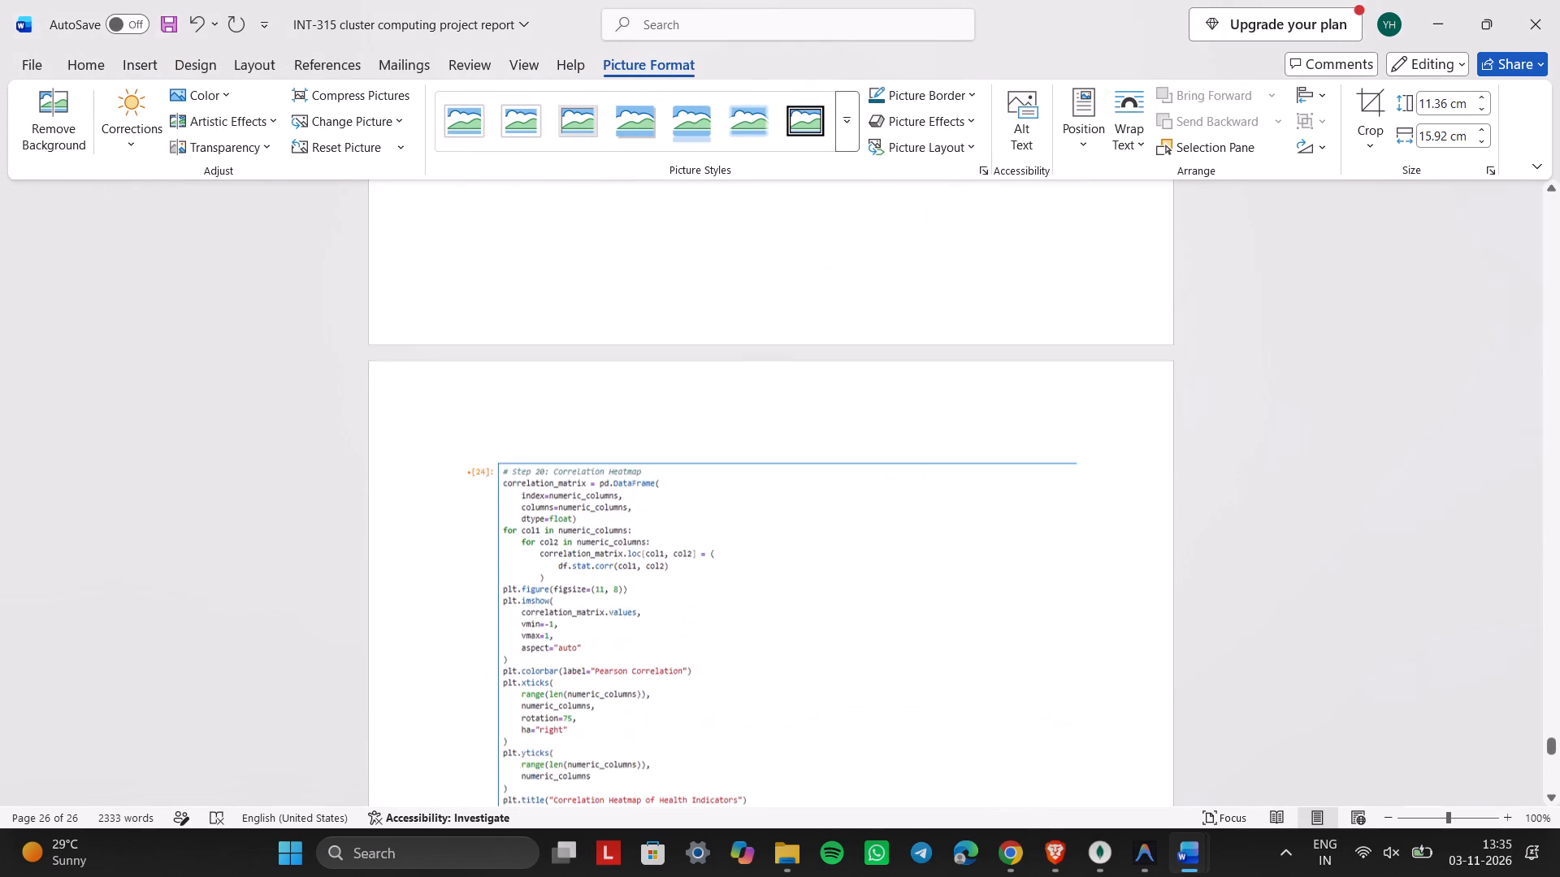
left_click(181, 29)
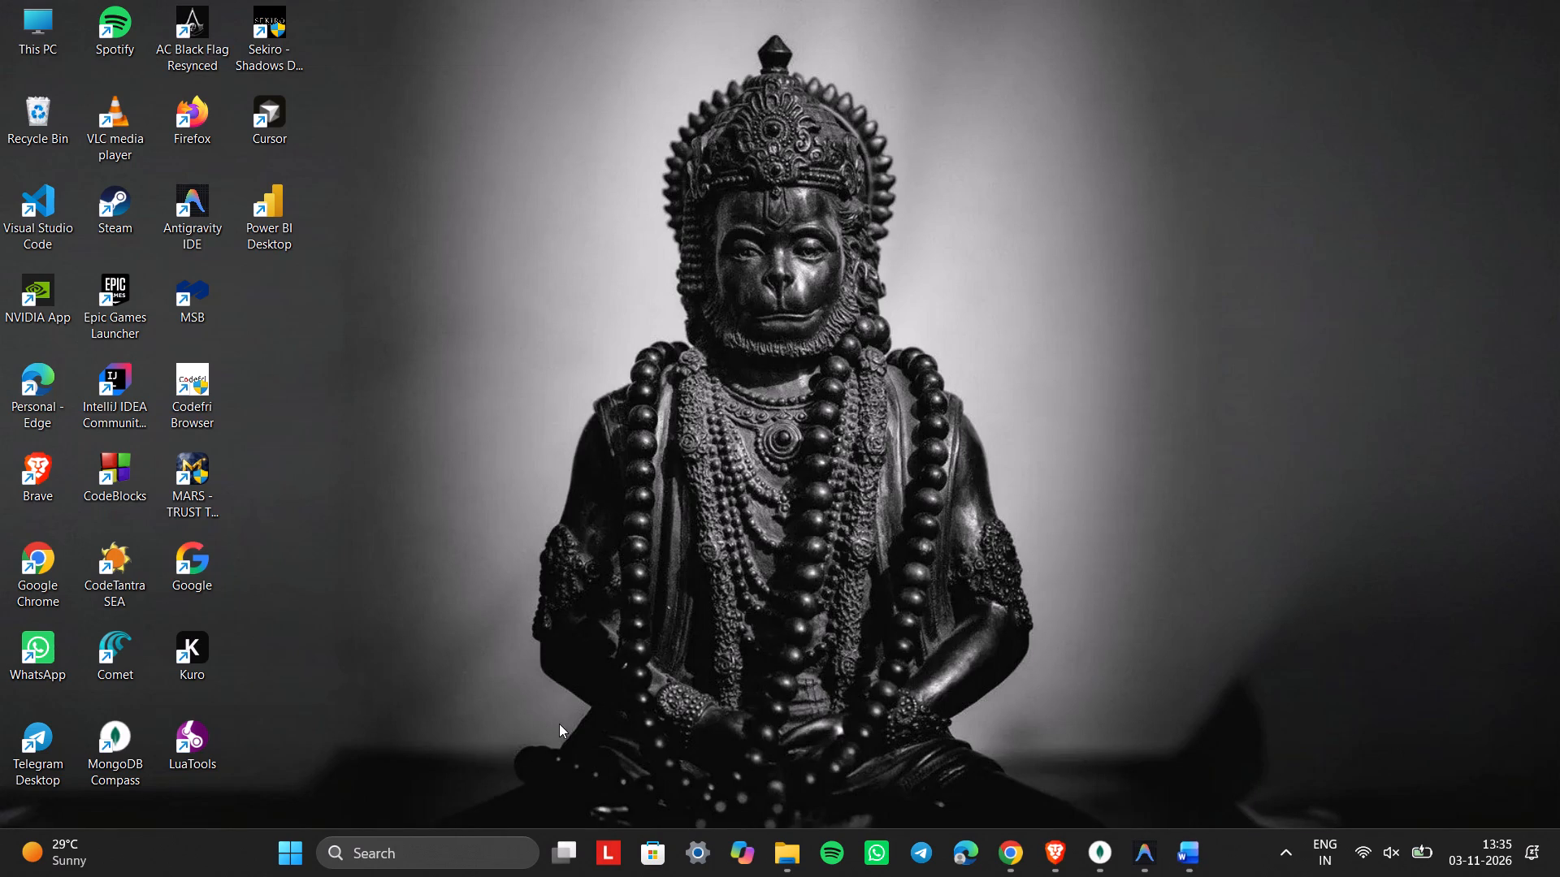
Switch to the Screenshots folder in File Explorer and close its window.
left_click(794, 866)
left_click(1530, 8)
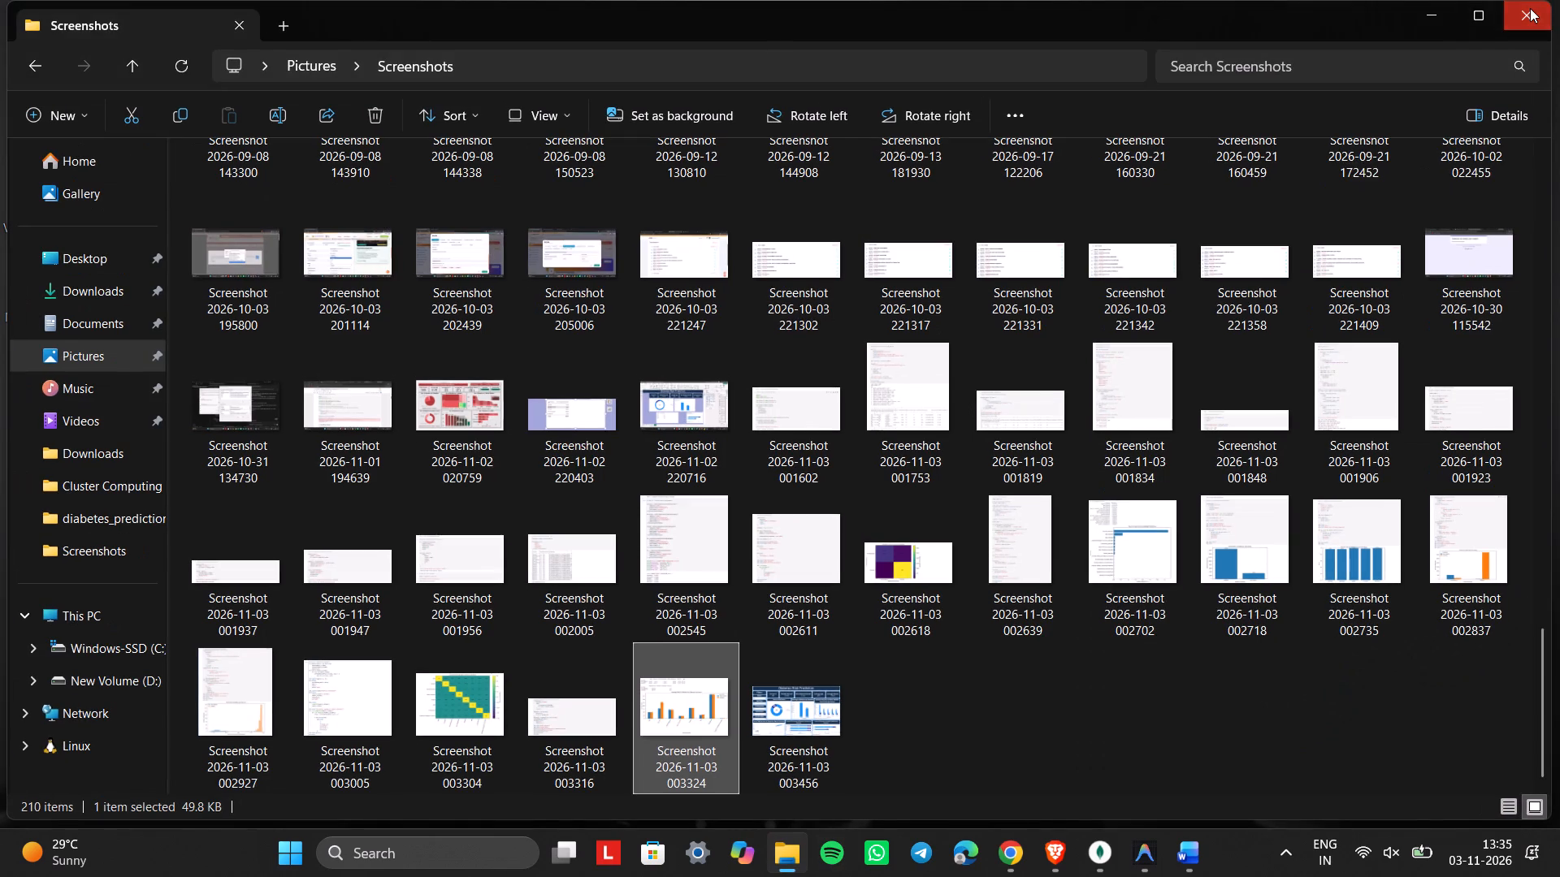
Switch to Google Chrome and close its window.
left_click(1016, 876)
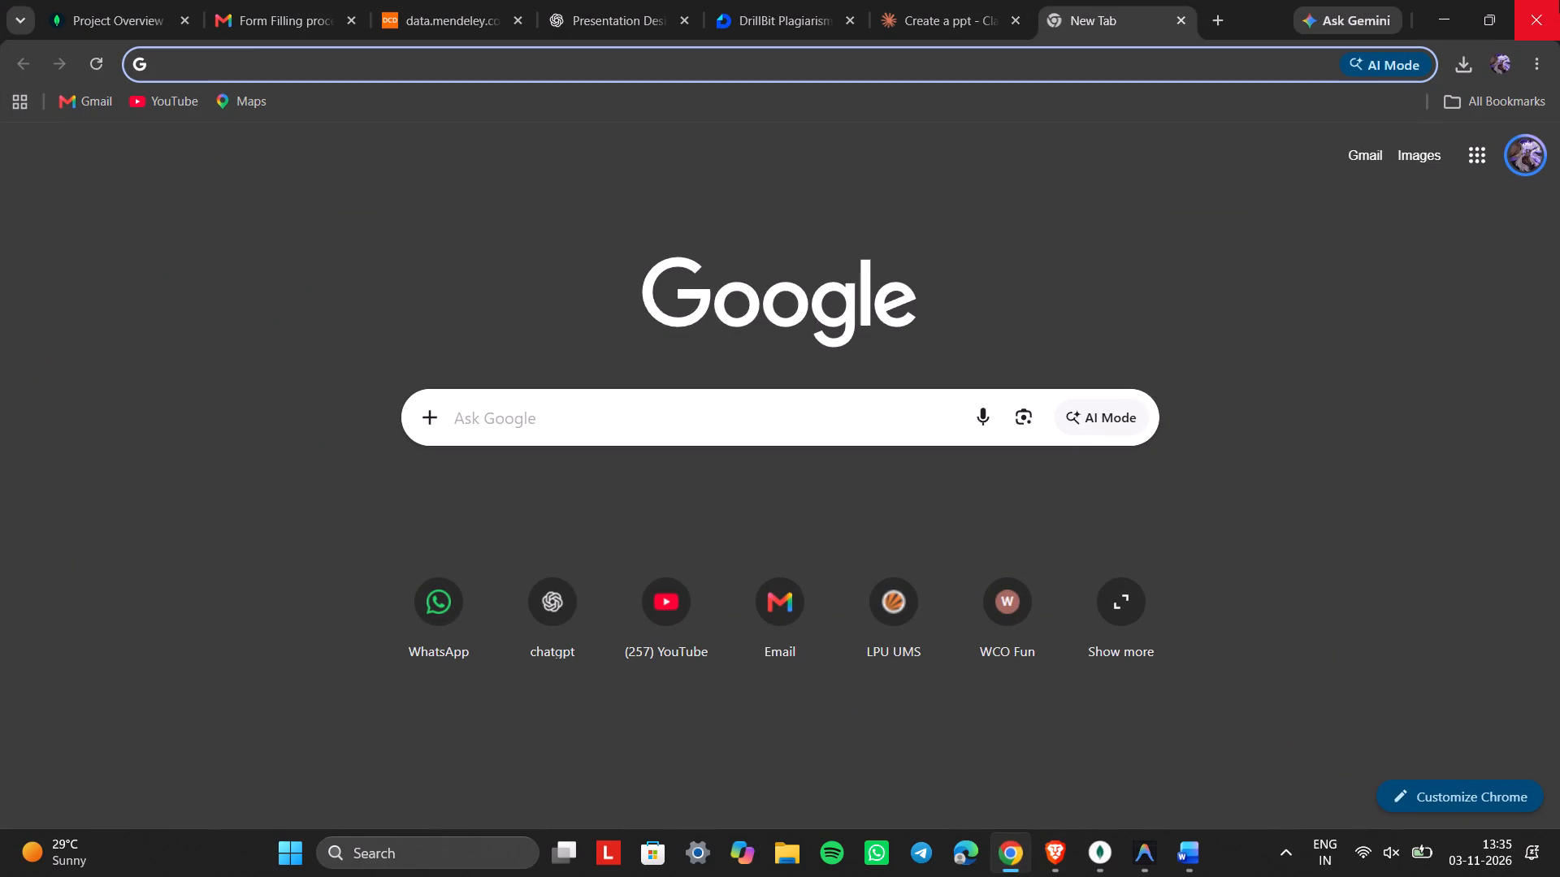
left_click(1559, 0)
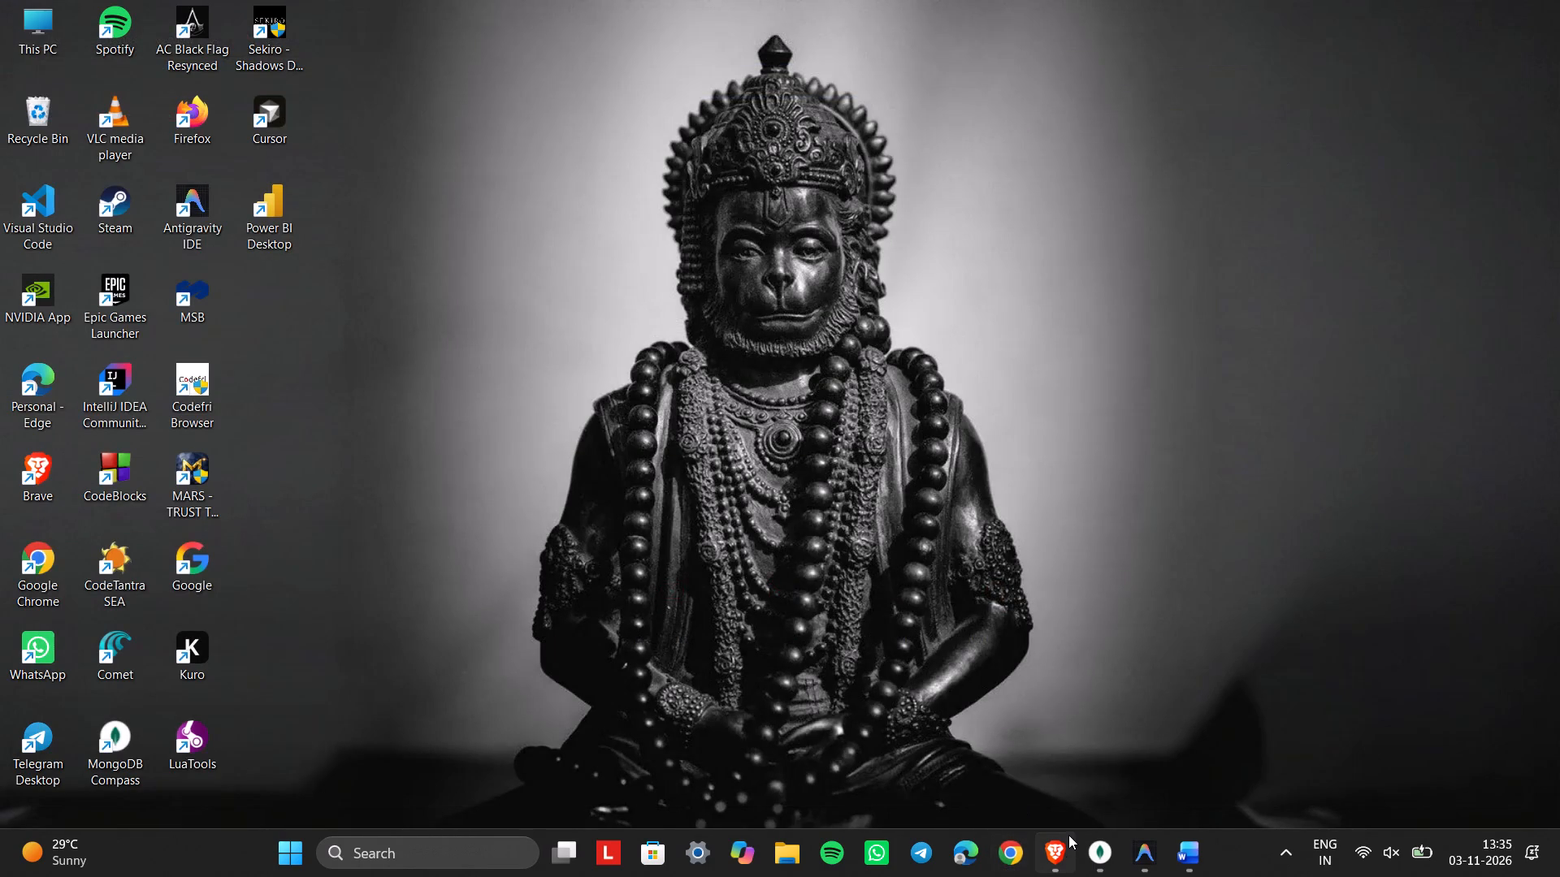
Switch to Brave and close its window along with all open tabs.
left_click(1068, 836)
left_click(1559, 0)
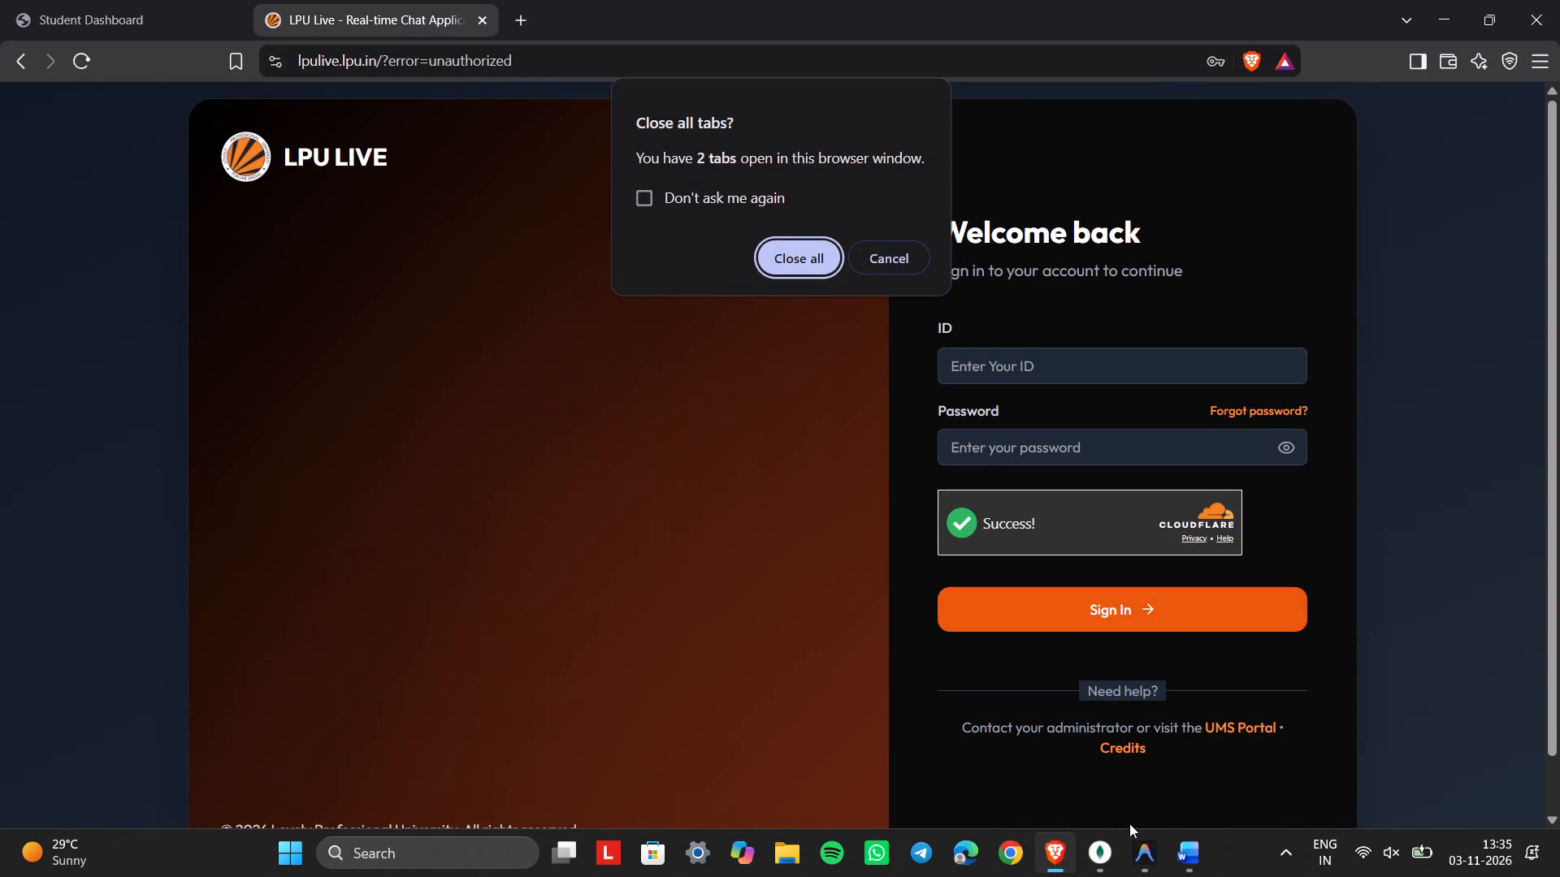
left_click_drag(804, 285, 804, 250)
left_click(804, 250)
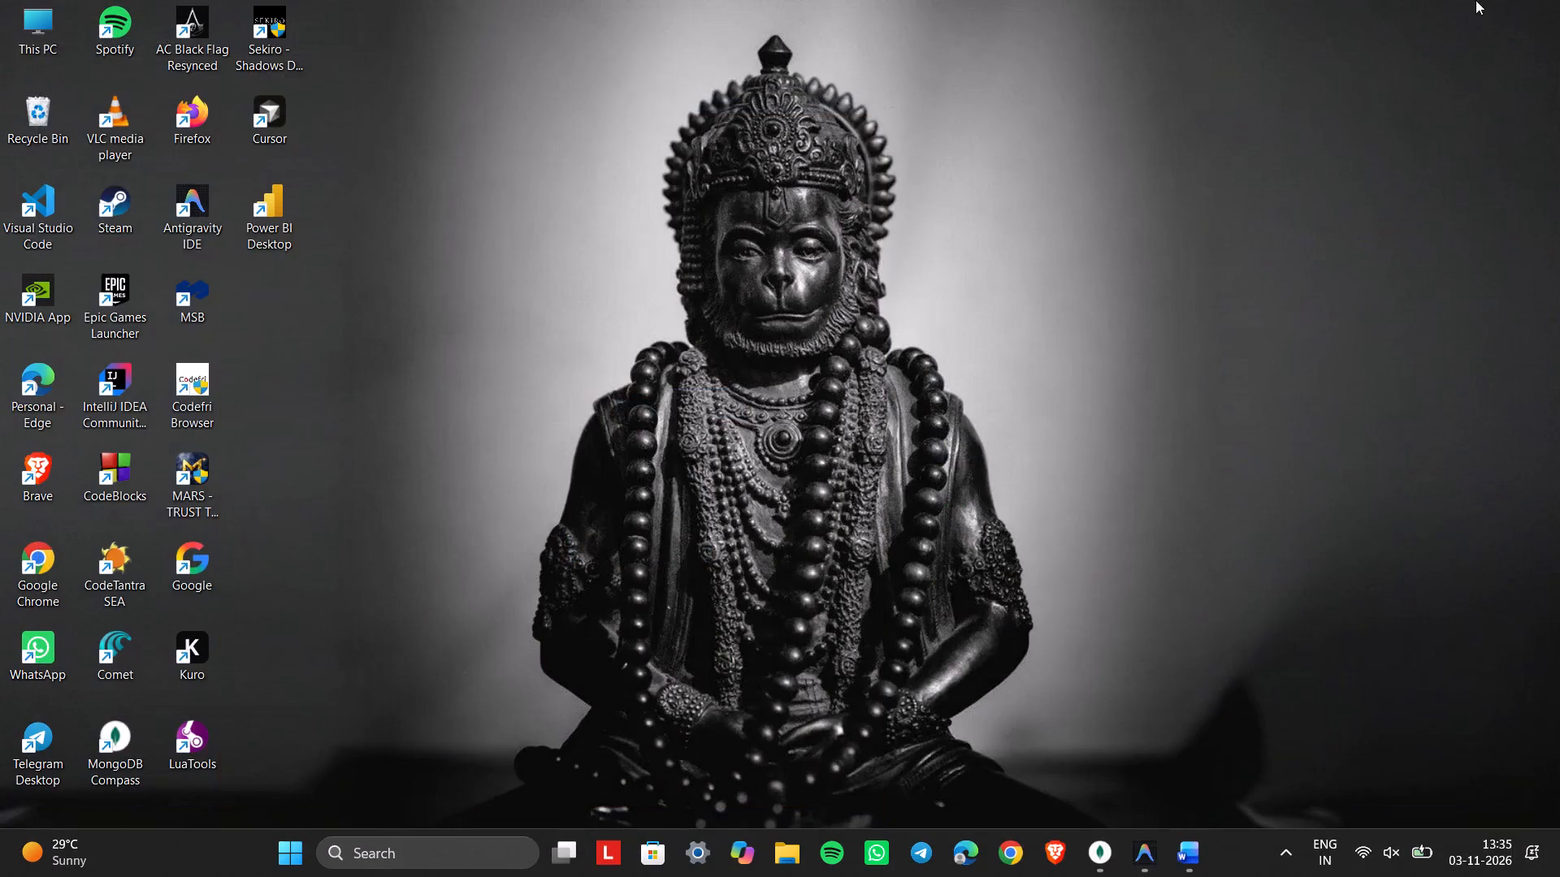
Switch to MongoDB Compass and close its window.
left_click(1094, 874)
left_click(1559, 0)
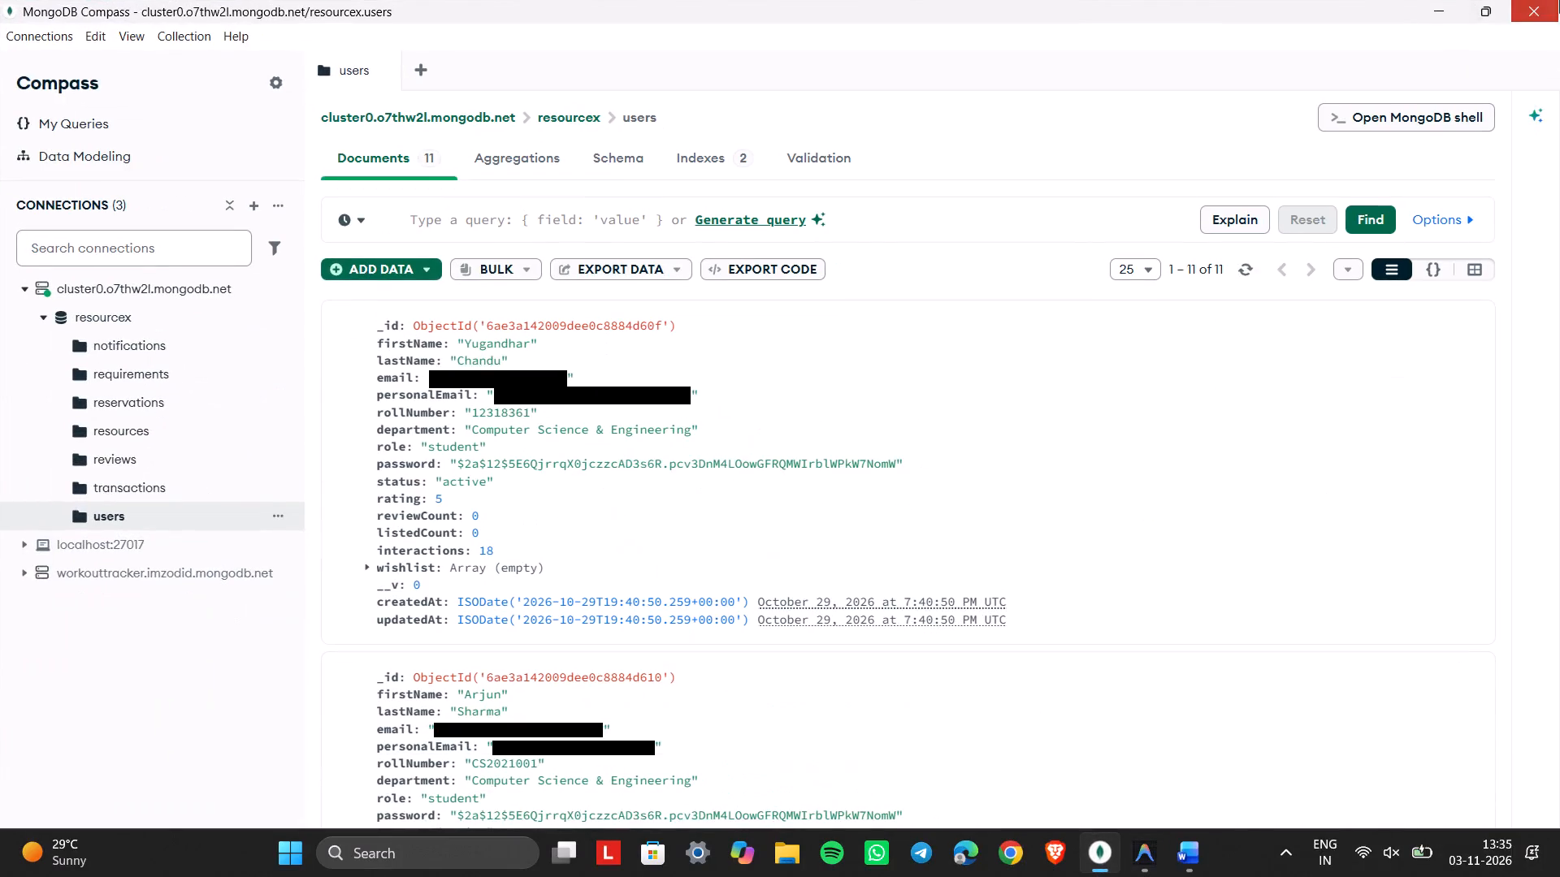
Switch to Antigravity IDE with the ResourceX Project and close its window.
left_click(1132, 876)
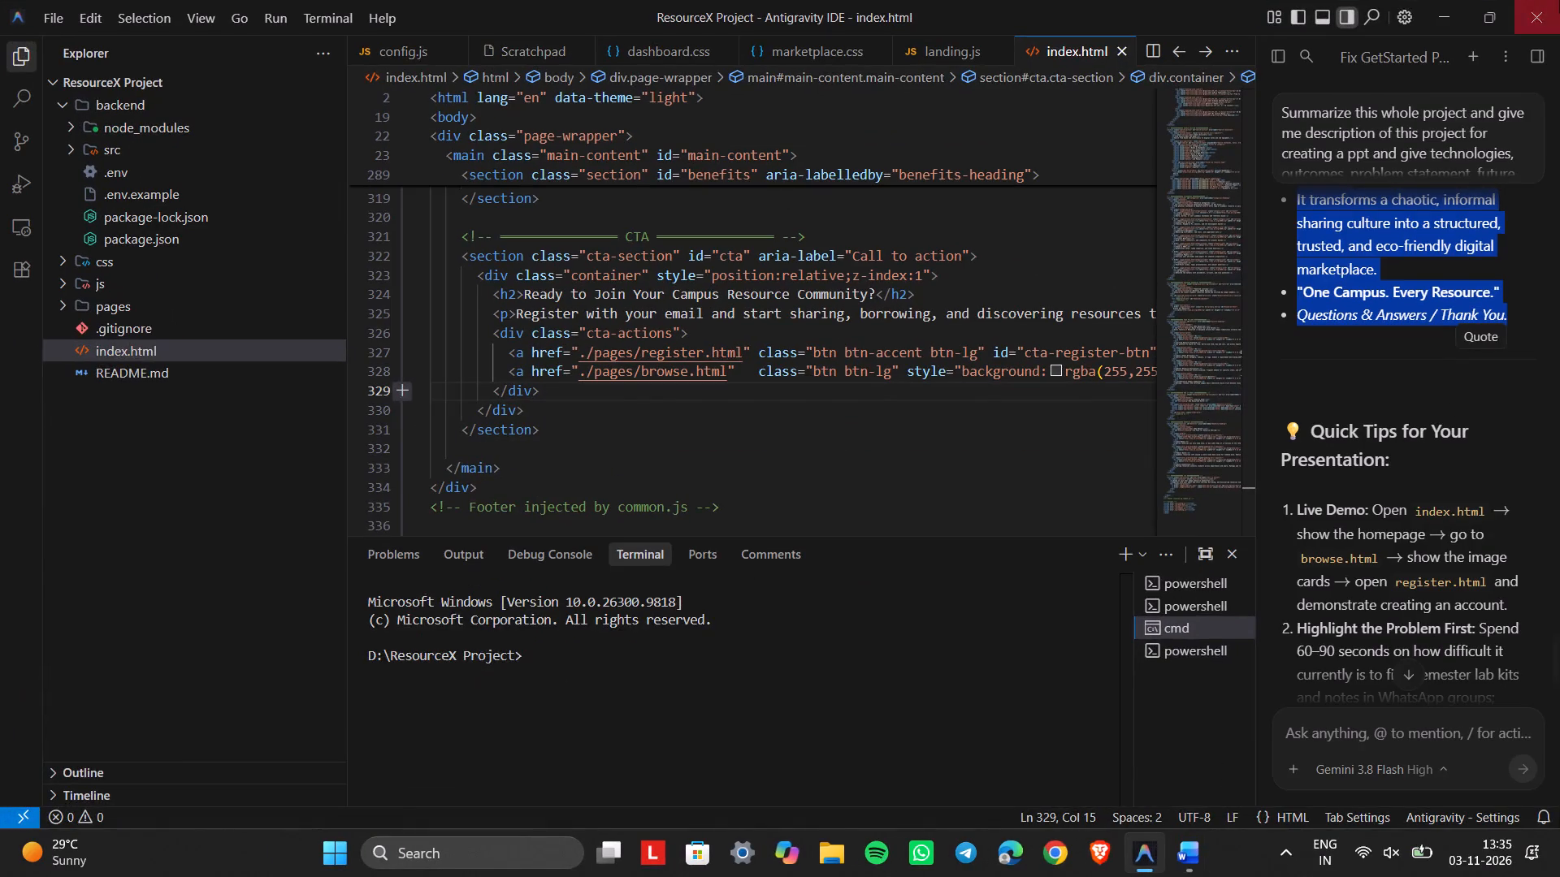
left_click(1559, 0)
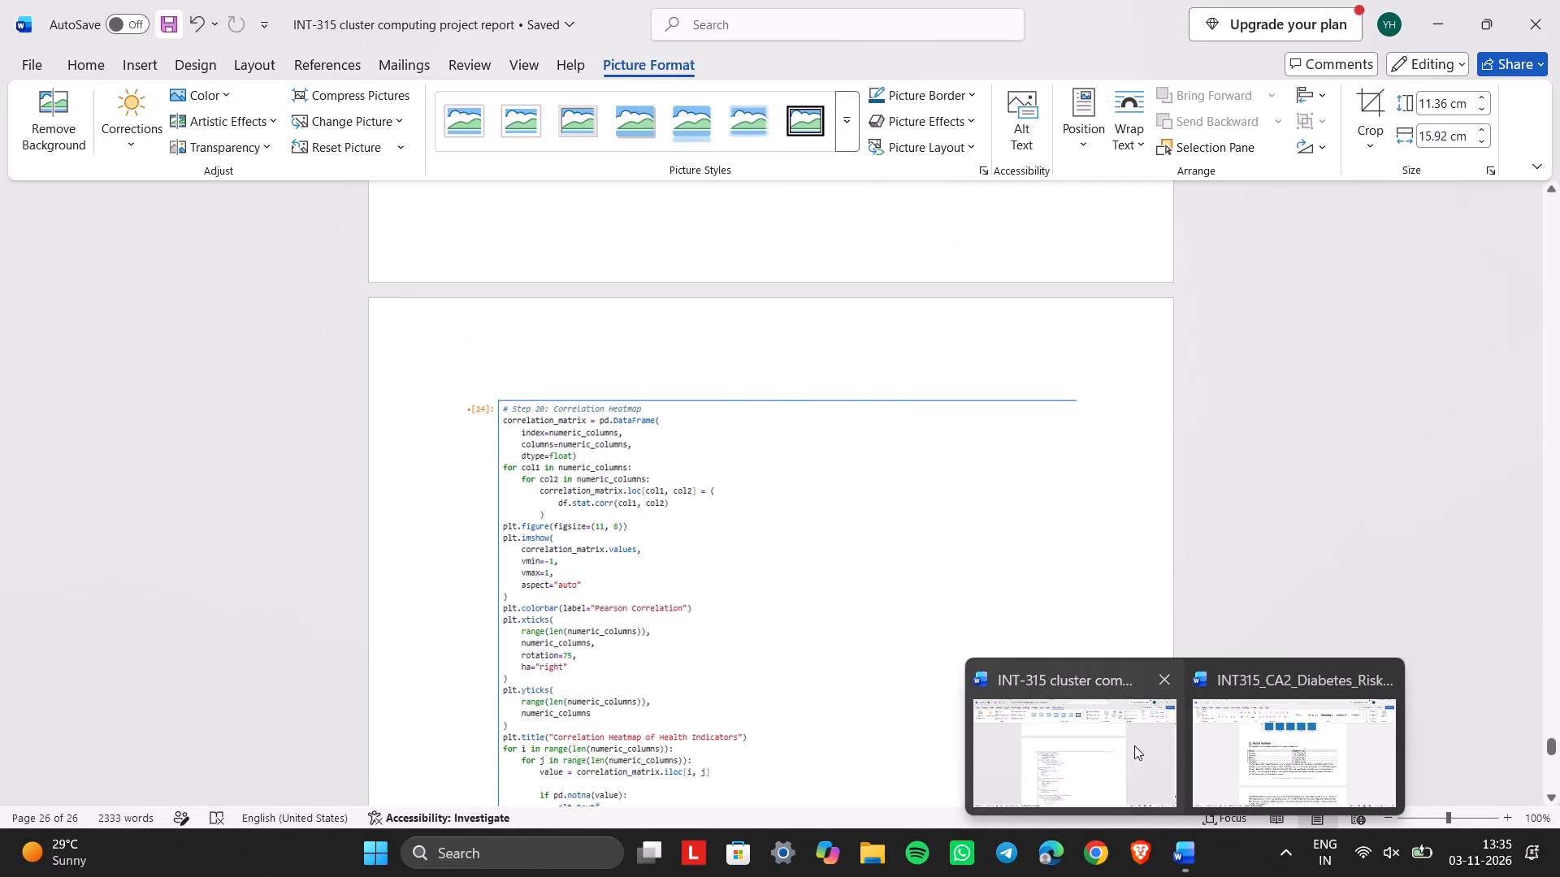
Close both Word documents, first the INT315_CA2_Diabetes_Risk file and last the INT-315 cluster computing project report.
left_click(1374, 669)
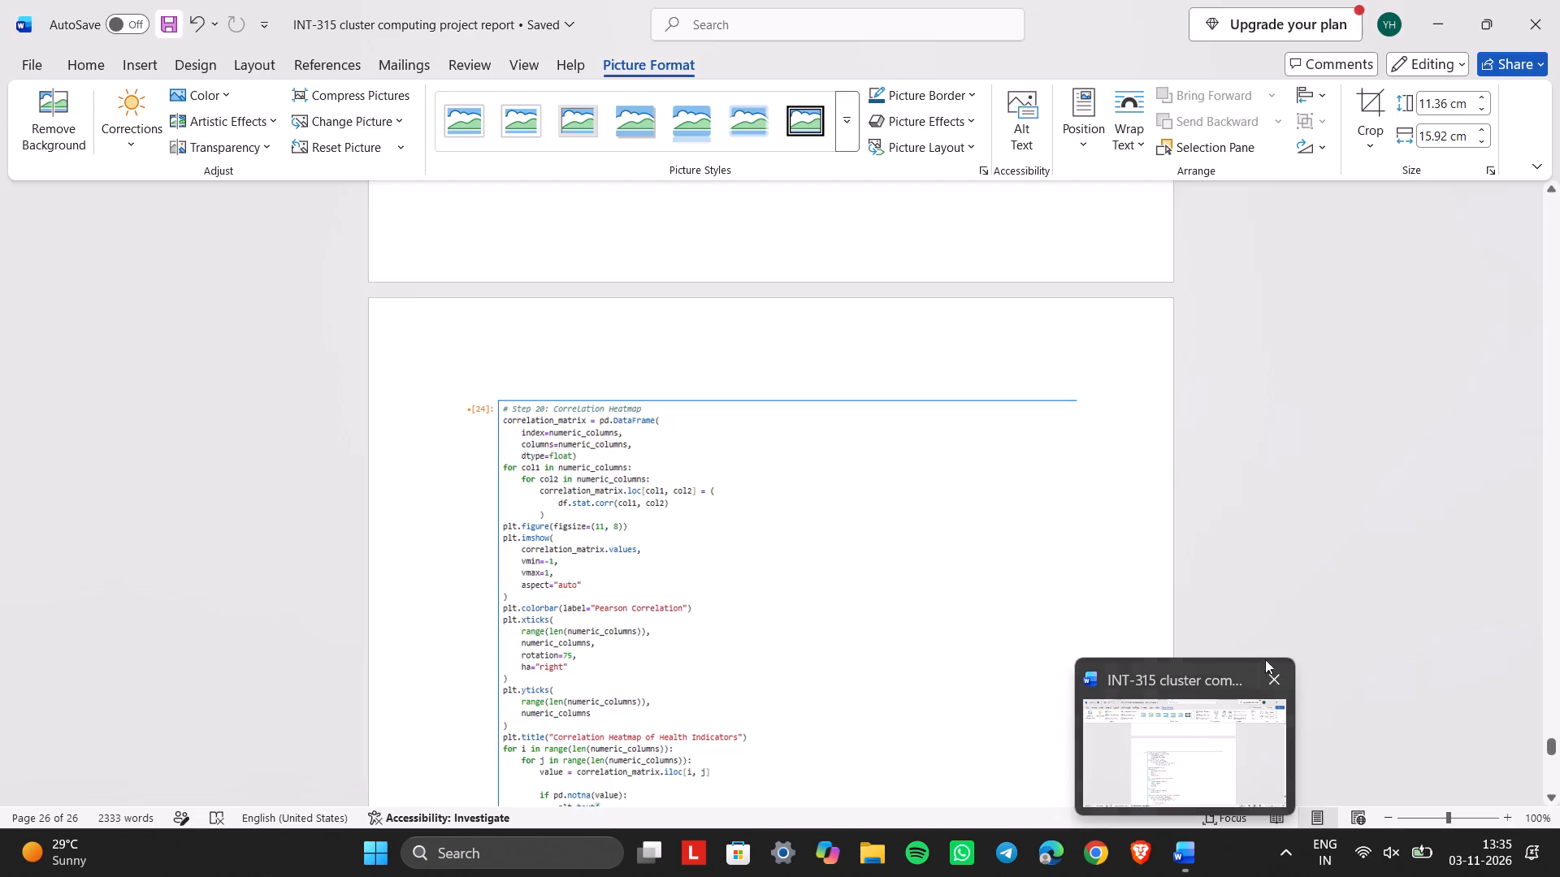
left_click(1287, 460)
left_click(1199, 840)
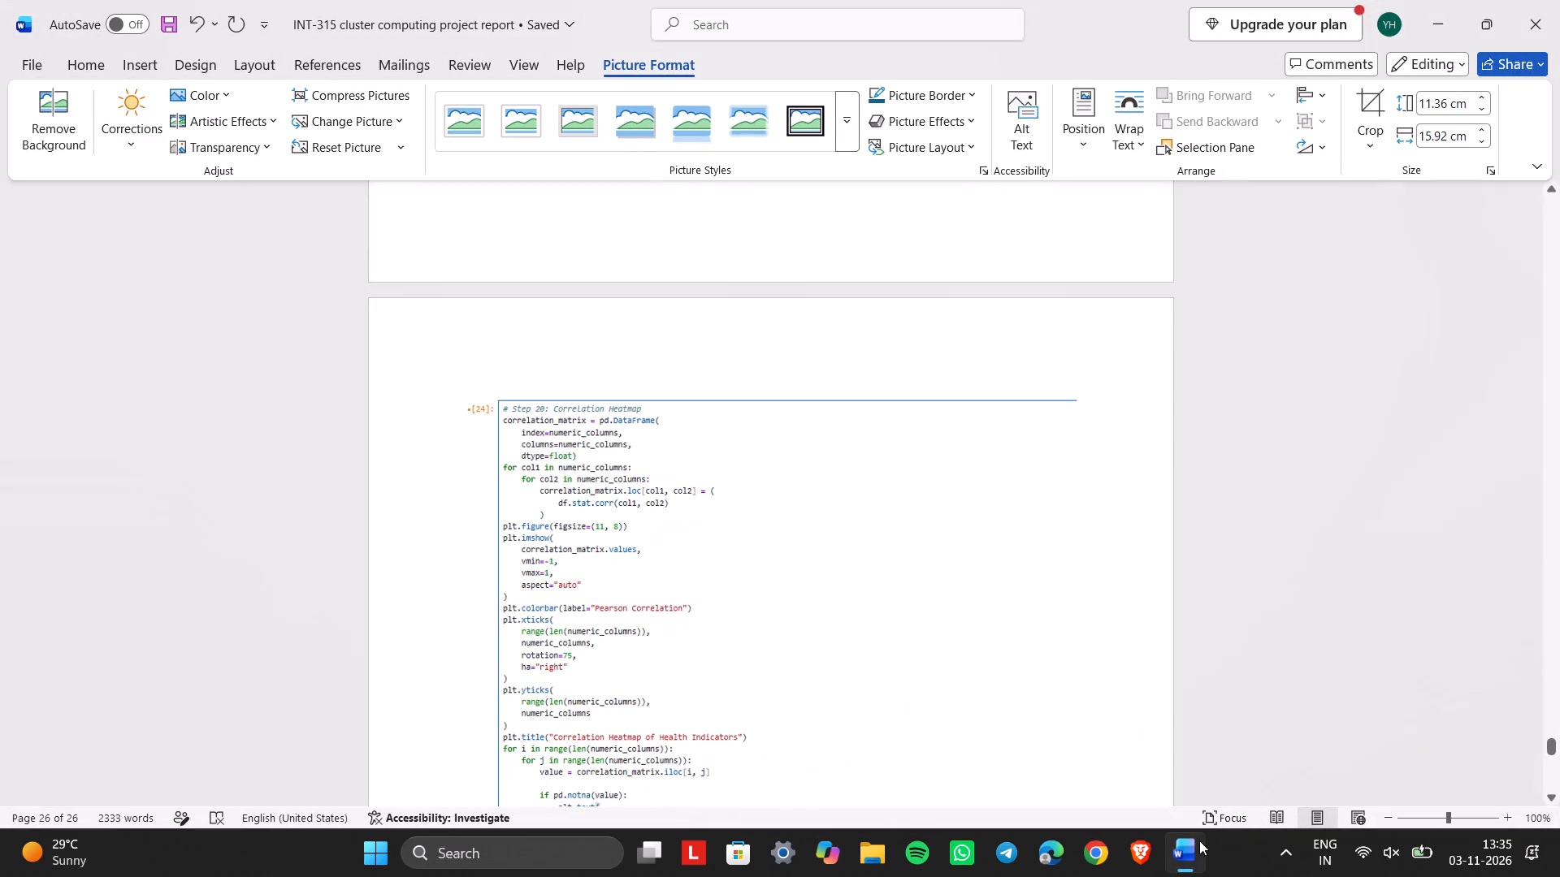
left_click(1559, 0)
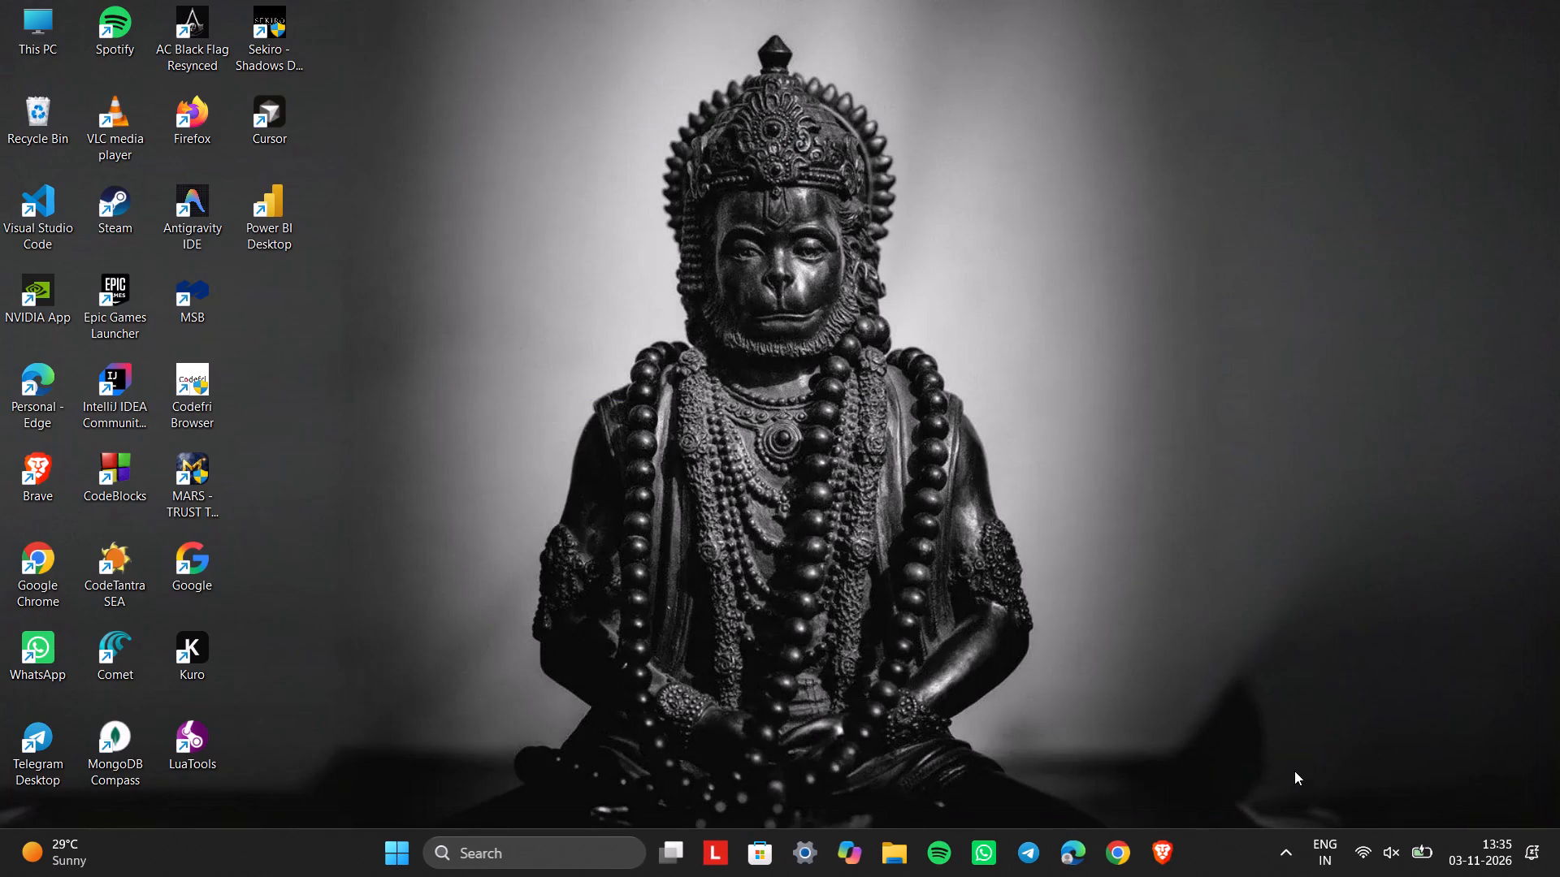
Turn off the computer's Wi-Fi connection and dismiss the quick settings.
left_click(1345, 858)
left_click(1364, 859)
left_click(1364, 859)
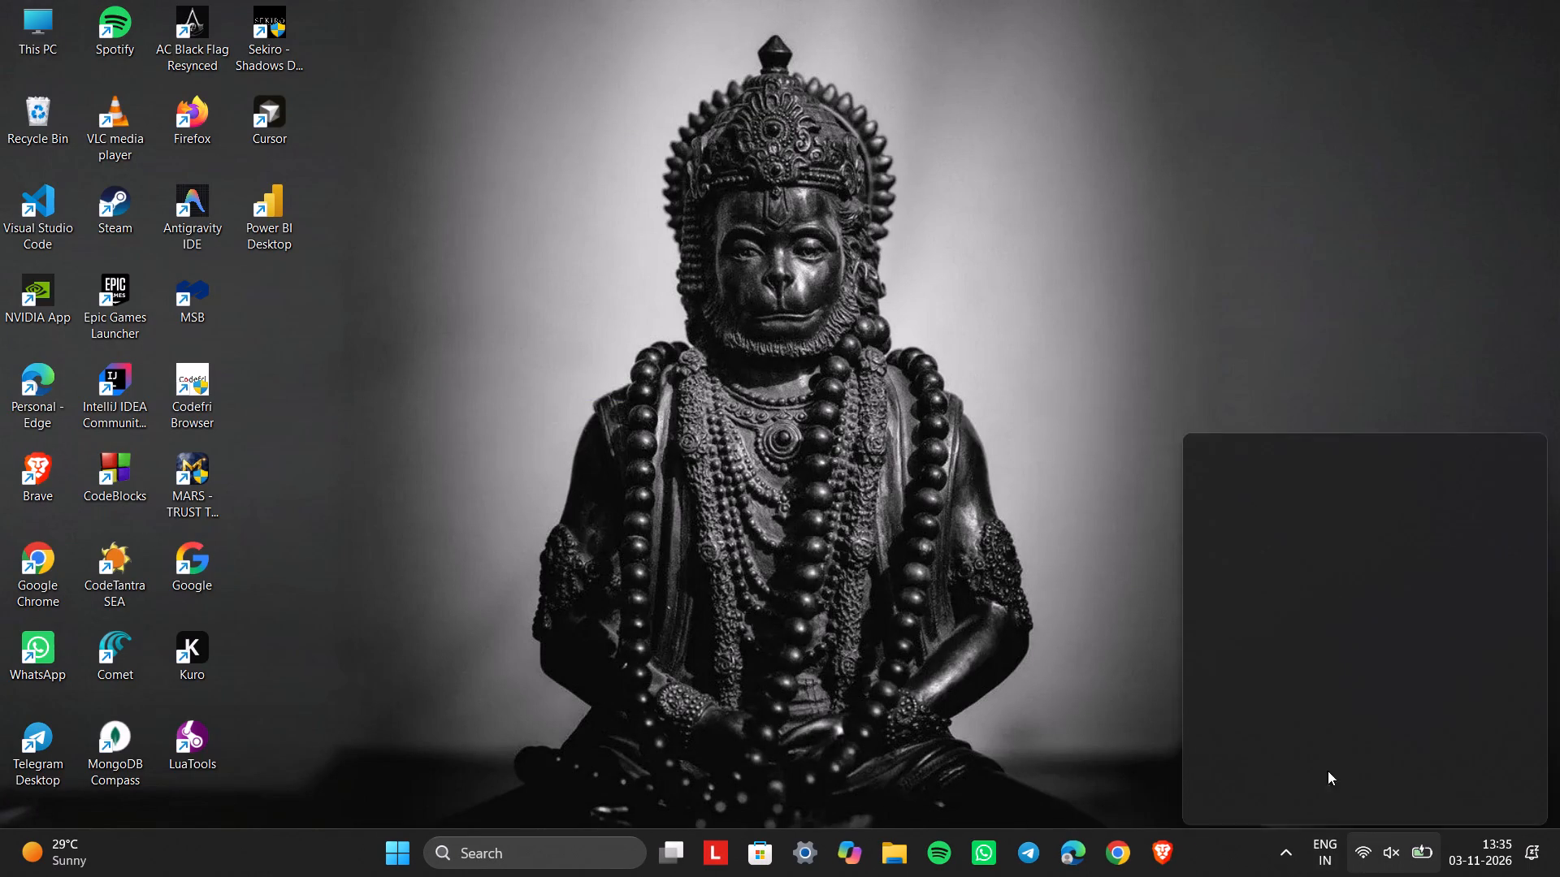
left_click(1233, 493)
left_click(996, 479)
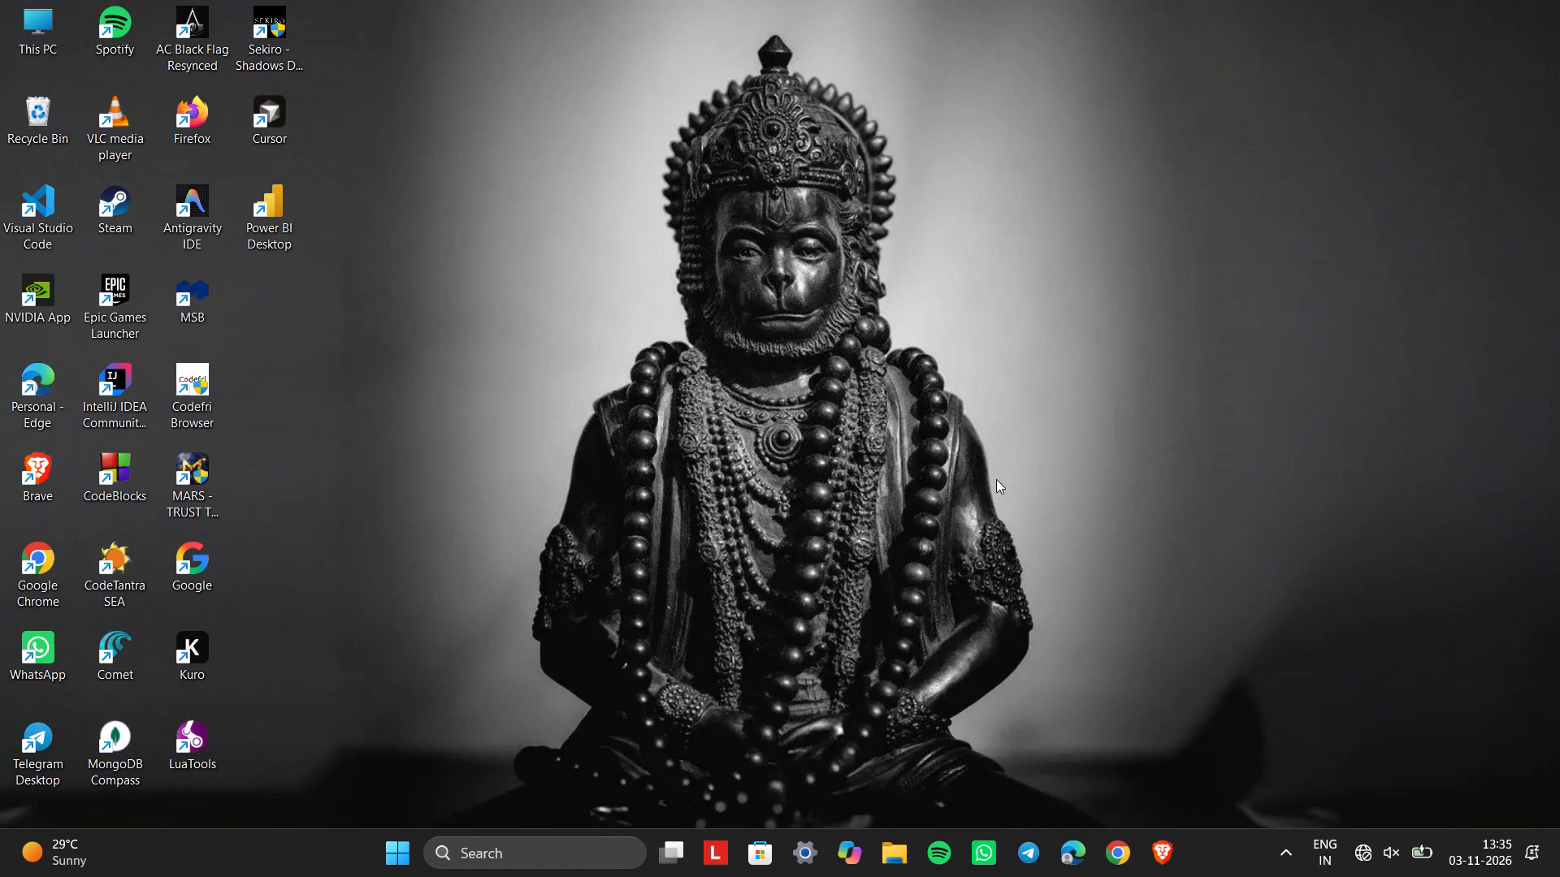